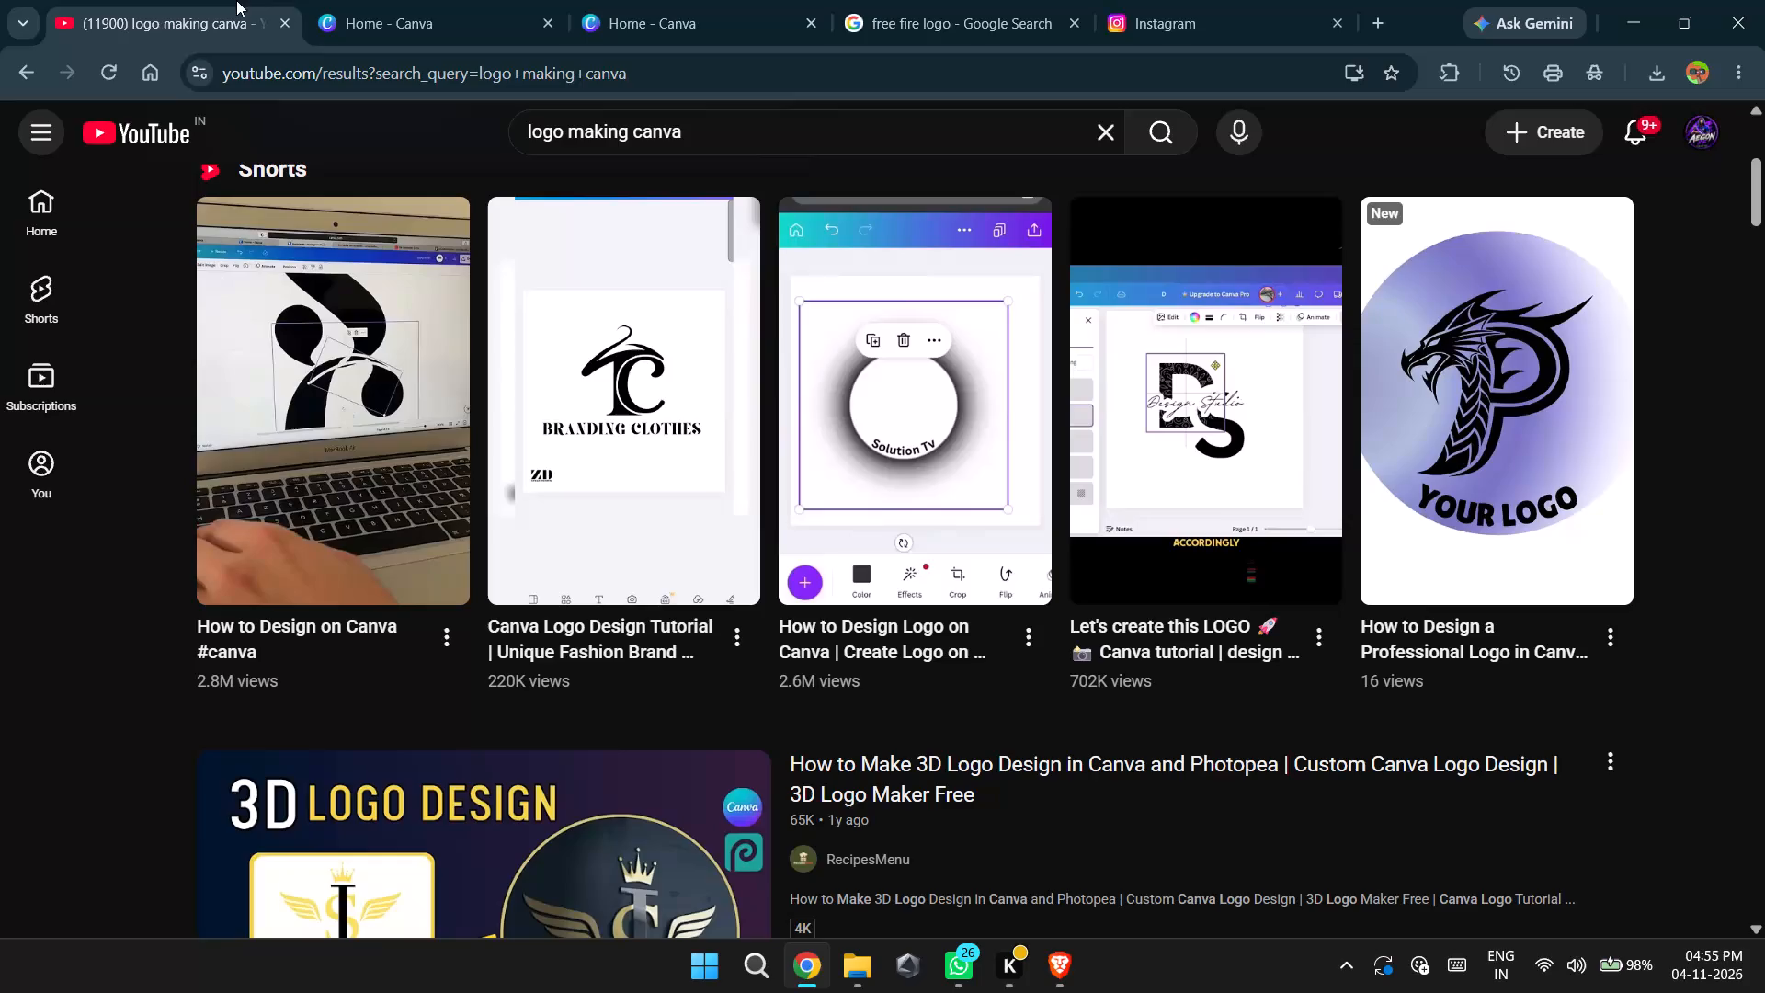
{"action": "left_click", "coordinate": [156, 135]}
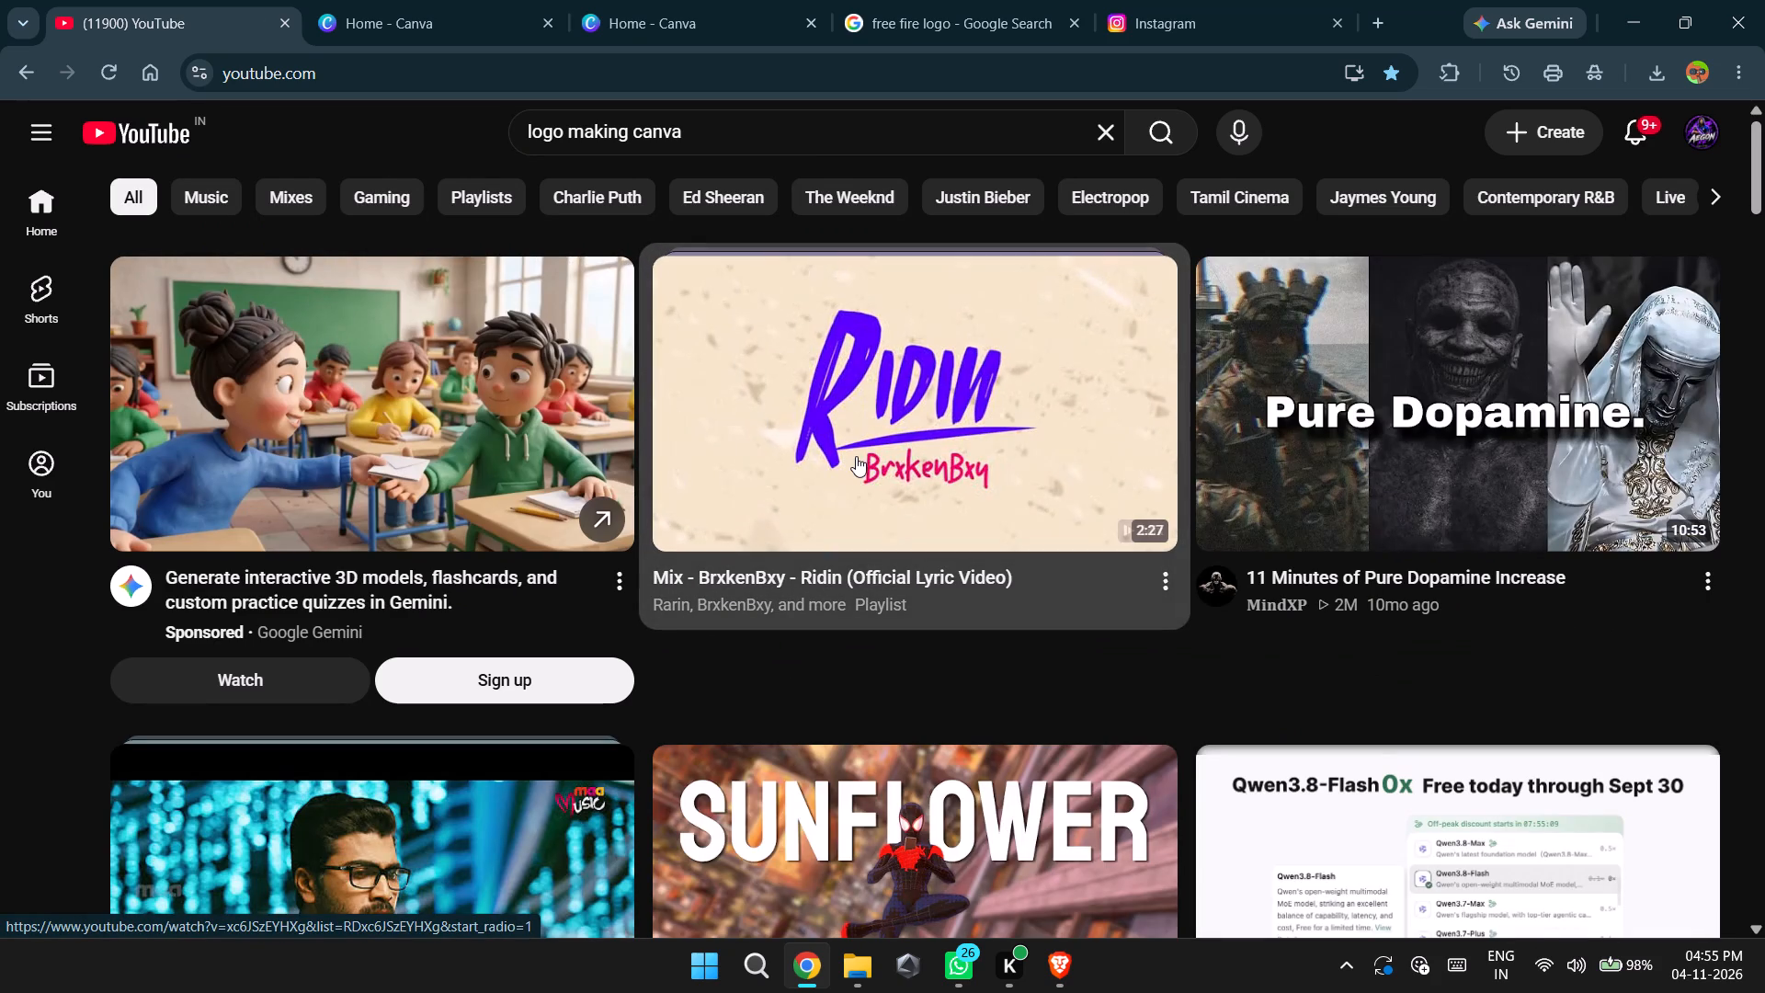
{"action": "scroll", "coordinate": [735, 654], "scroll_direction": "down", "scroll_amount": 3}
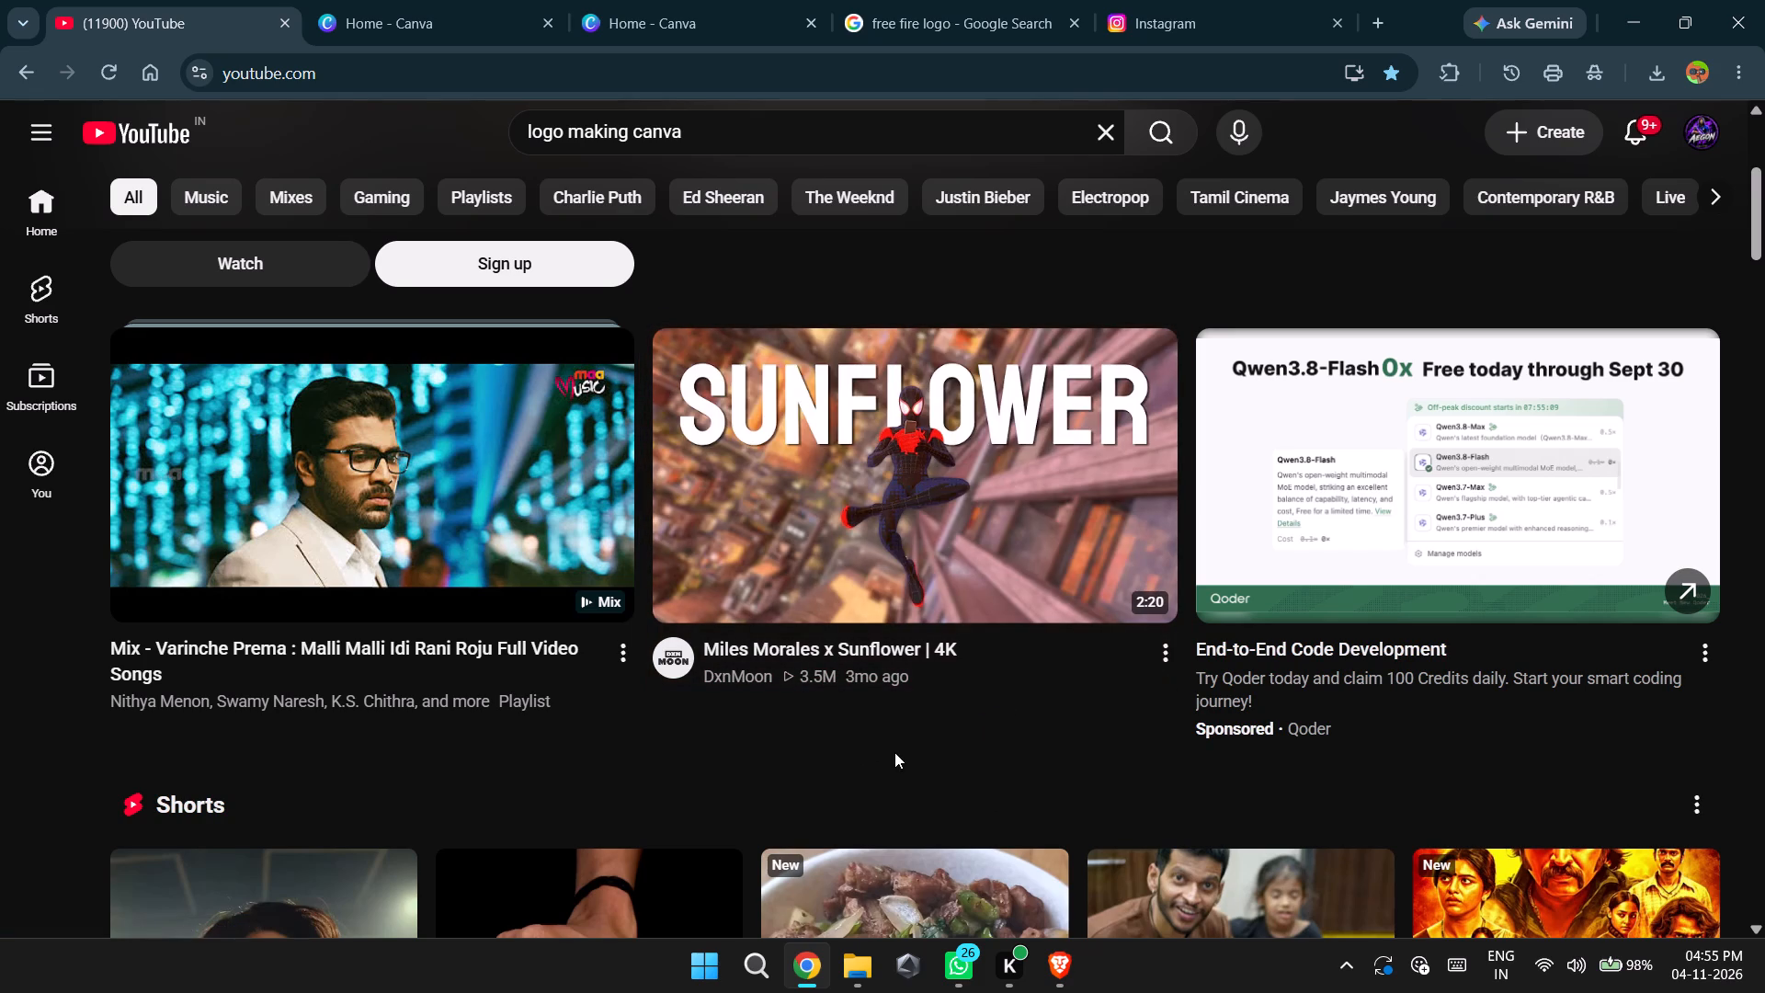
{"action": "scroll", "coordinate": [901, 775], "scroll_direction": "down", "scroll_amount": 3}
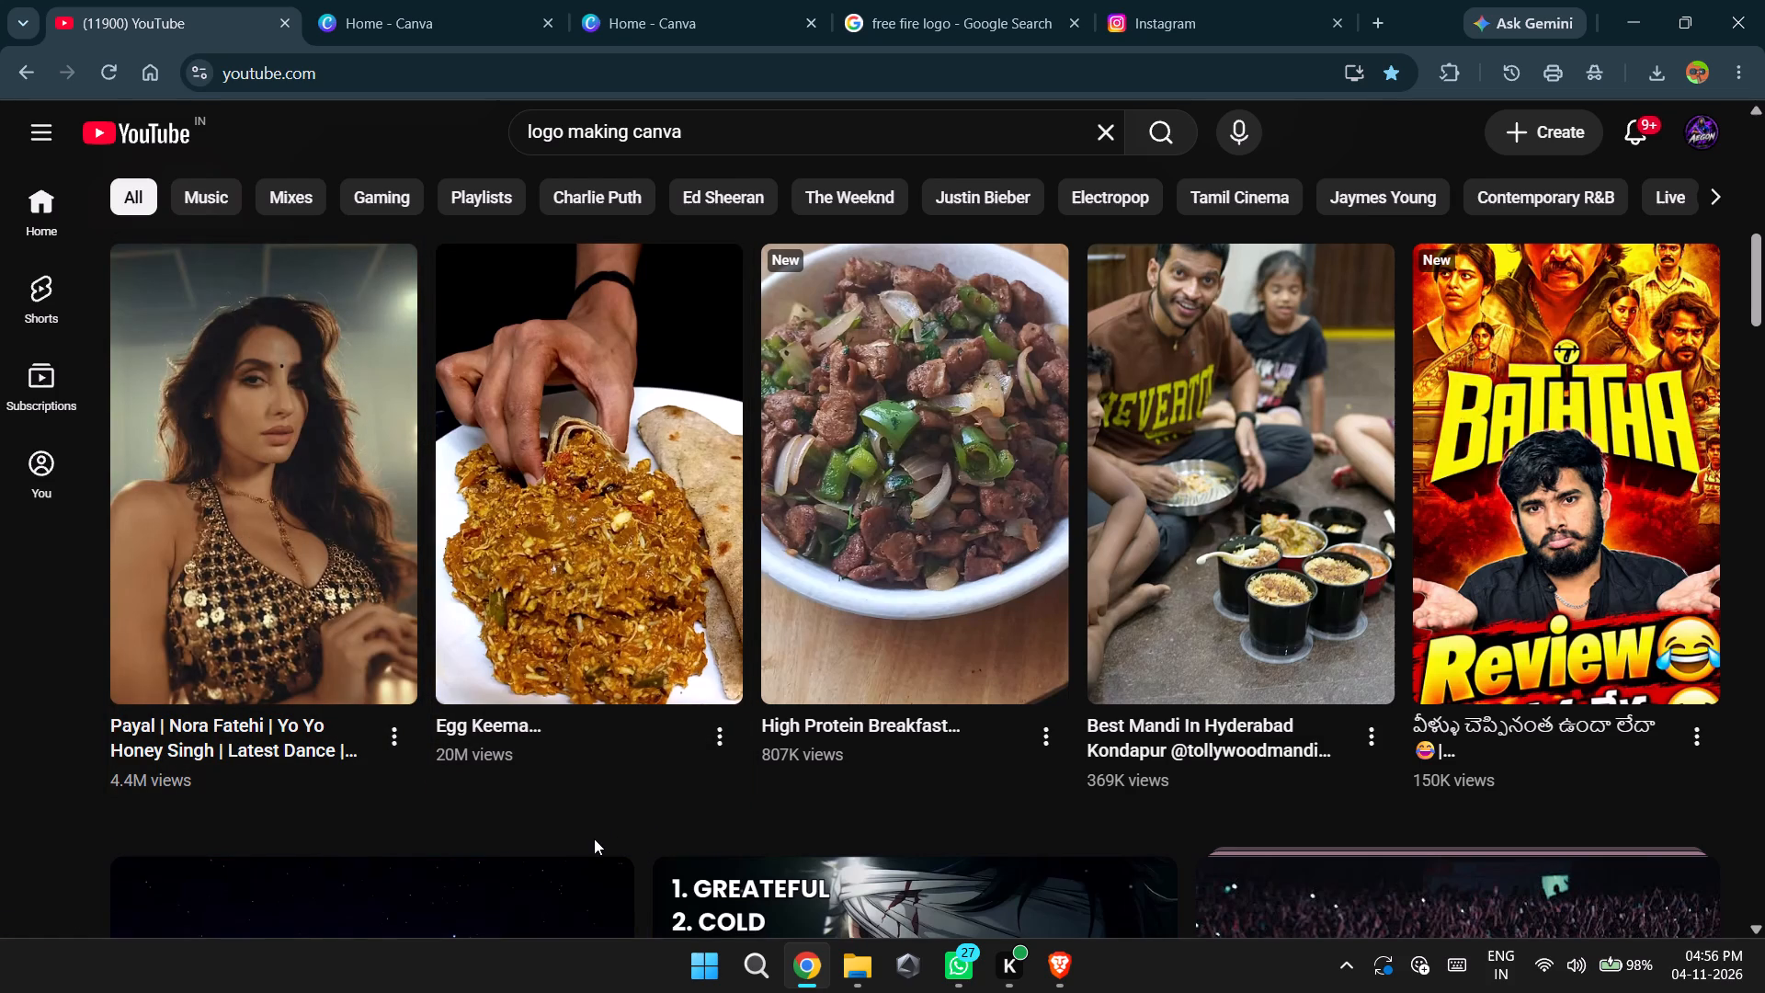
Switch to Canva, create a blank YouTube Thumbnail design, and close one of the extra Canva home tabs.
{"action": "left_click", "coordinate": [679, 0]}
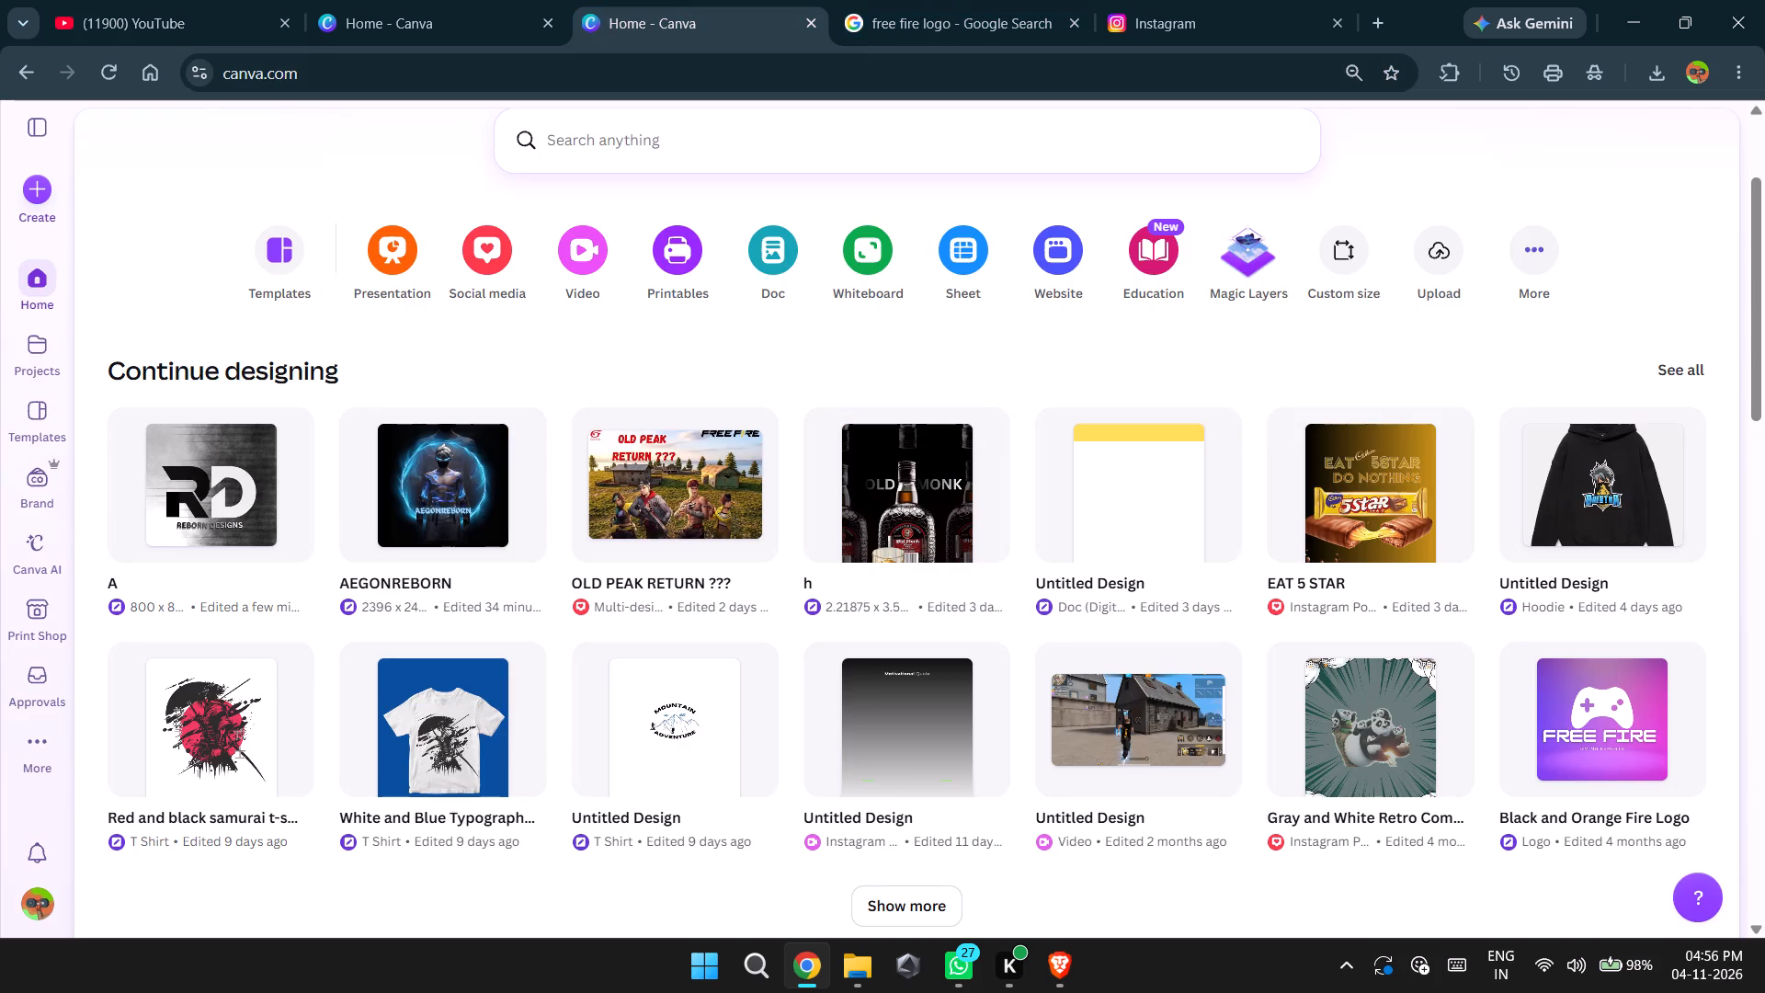
{"action": "left_click", "coordinate": [30, 206]}
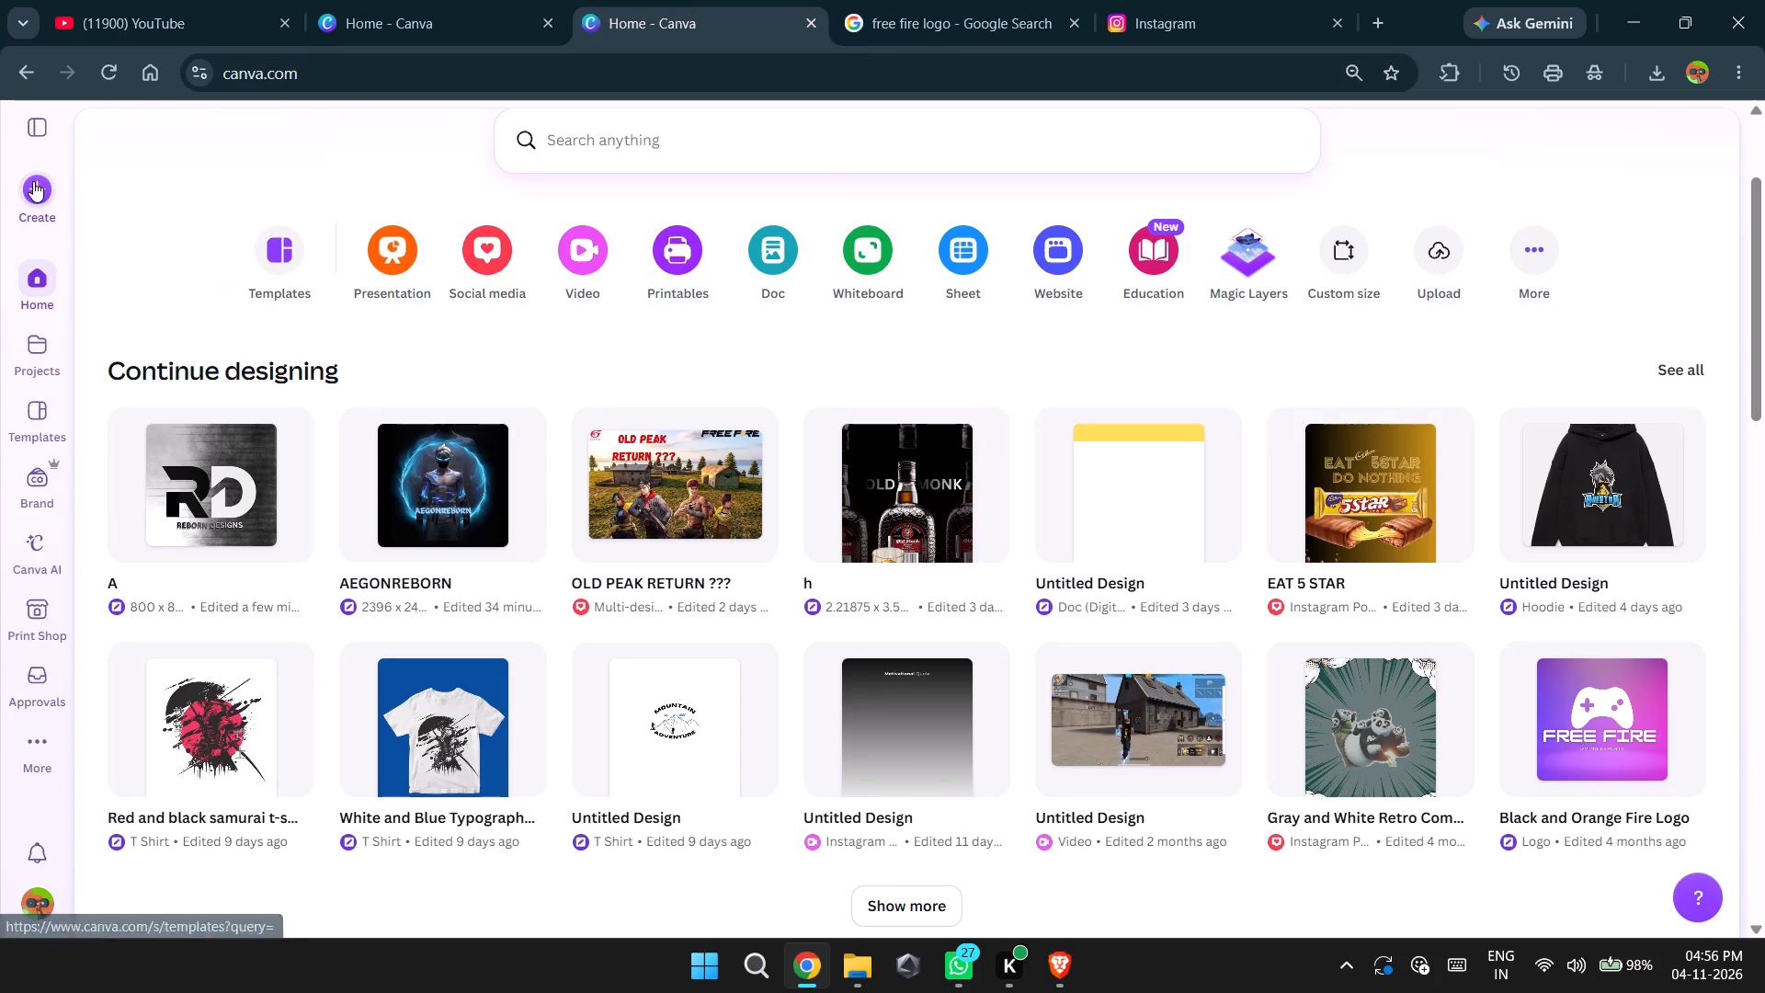
{"action": "left_click", "coordinate": [33, 181]}
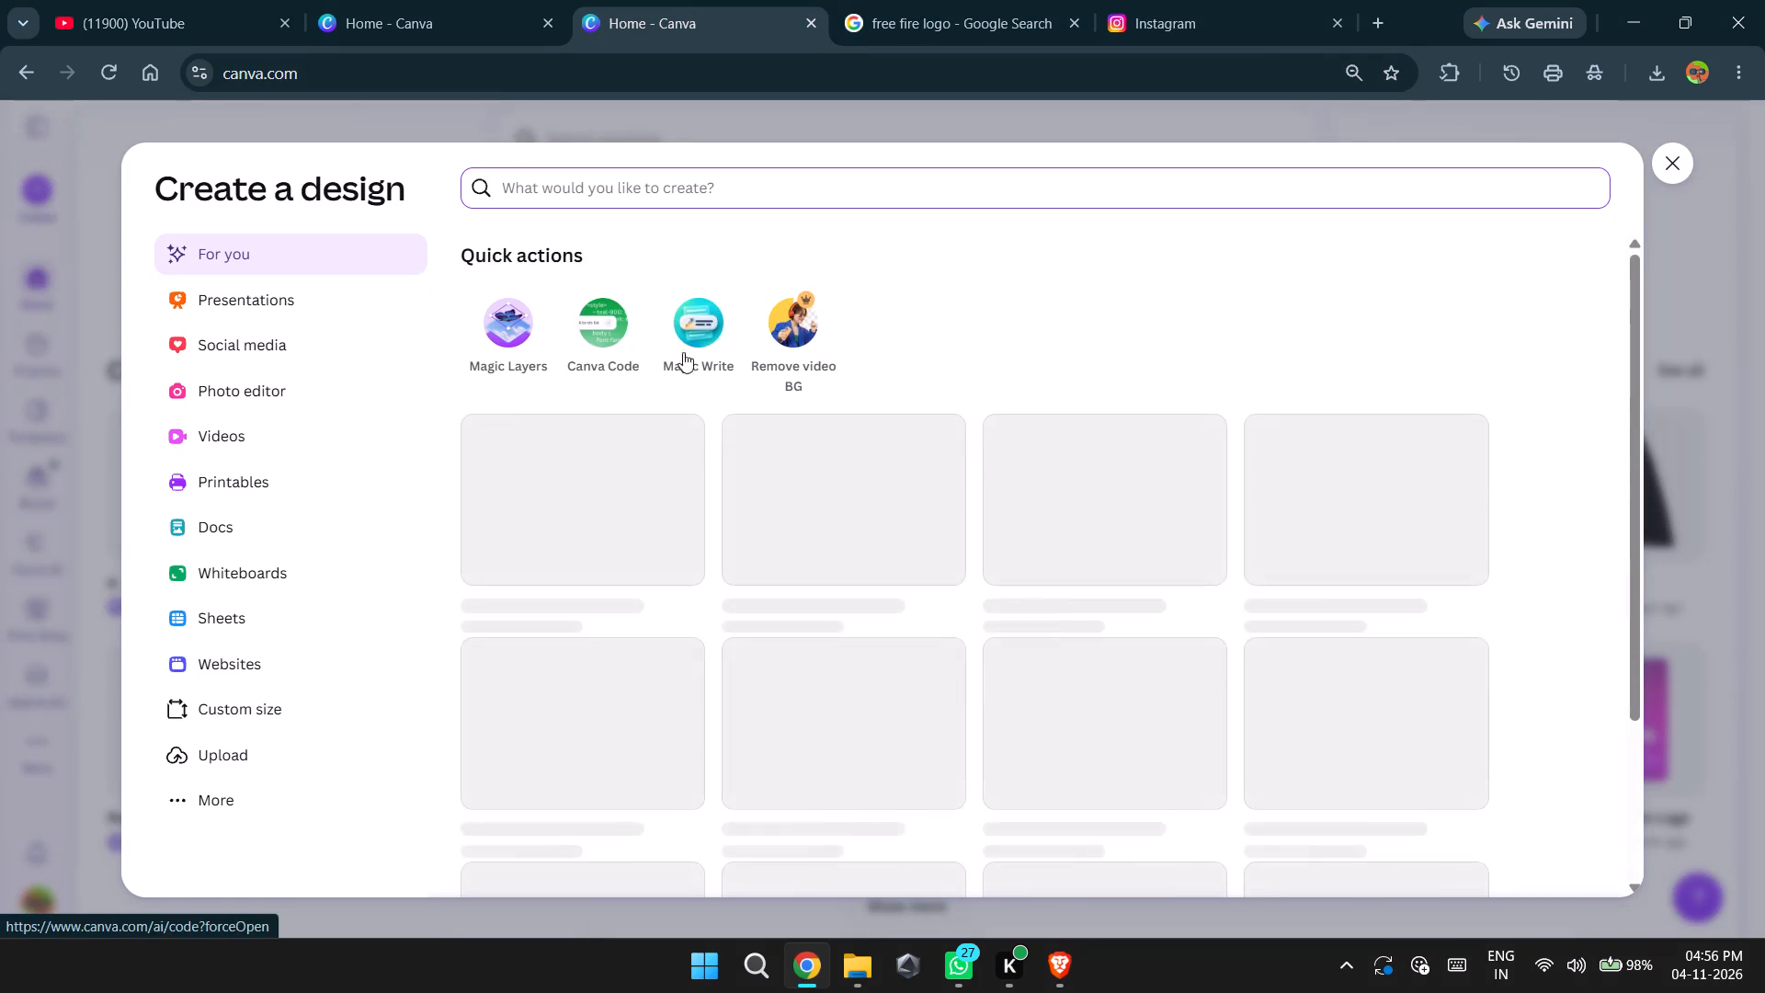
{"action": "scroll", "coordinate": [978, 529], "scroll_direction": "left", "scroll_amount": 4}
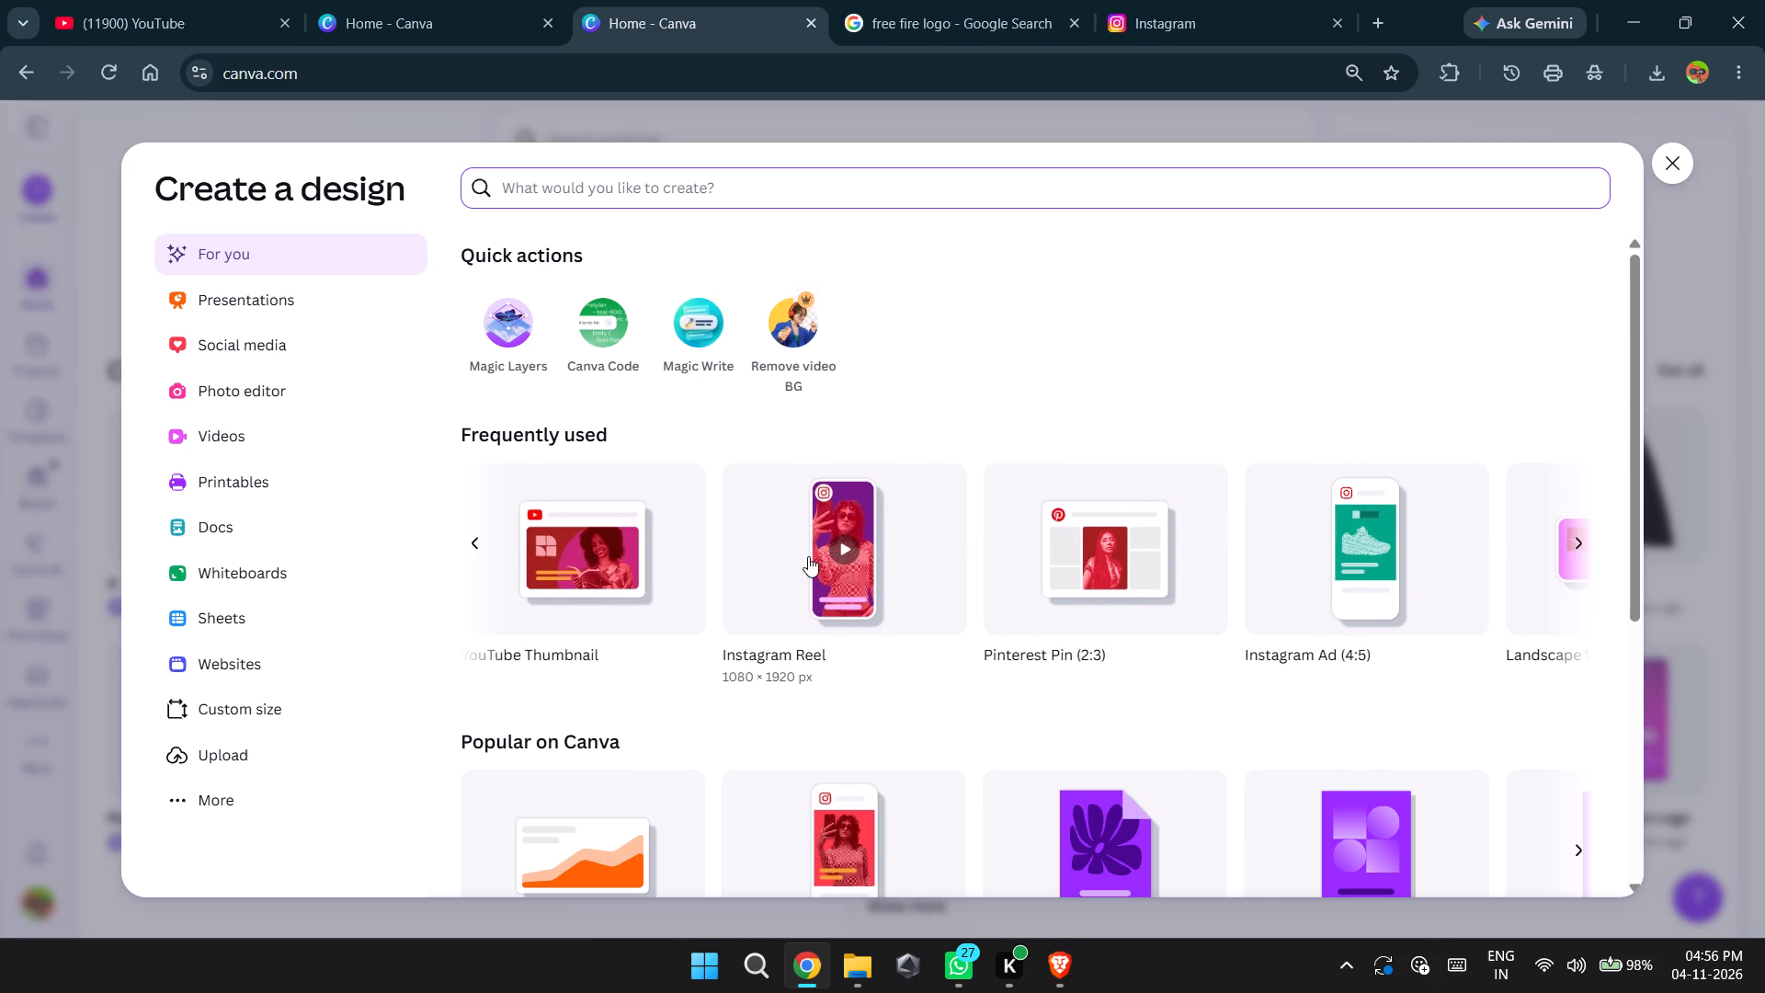
{"action": "left_click", "coordinate": [570, 558]}
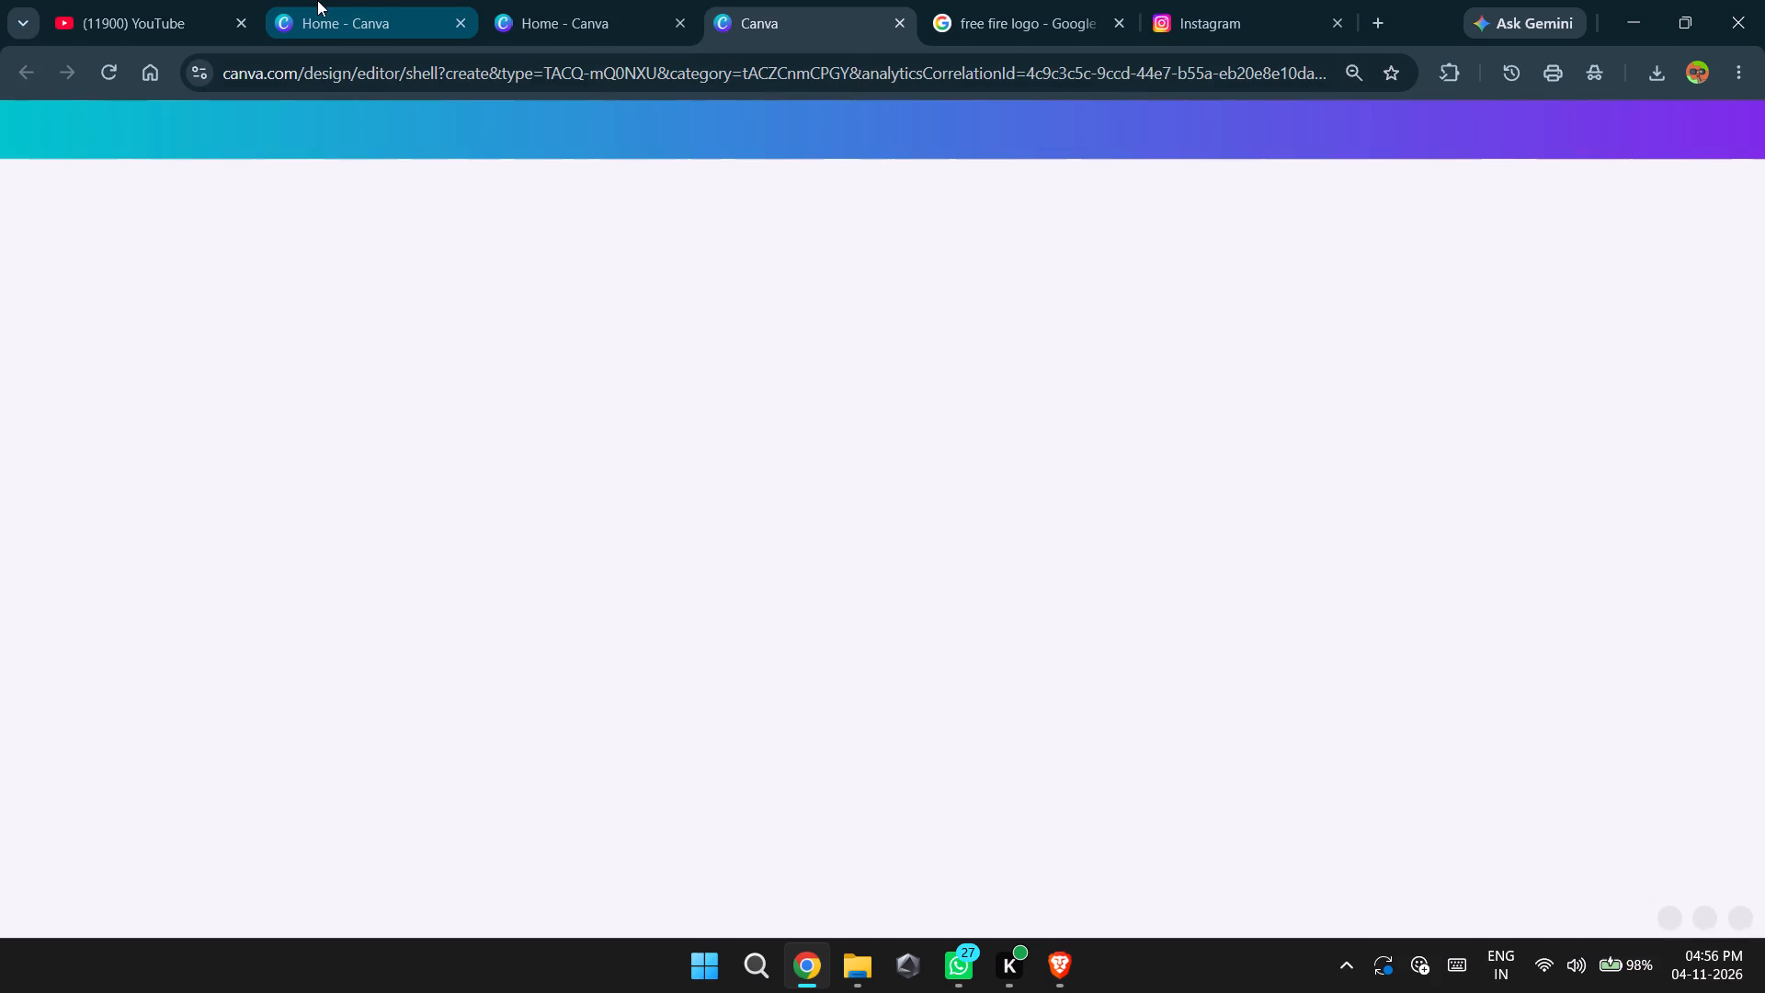
{"action": "left_click", "coordinate": [464, 21]}
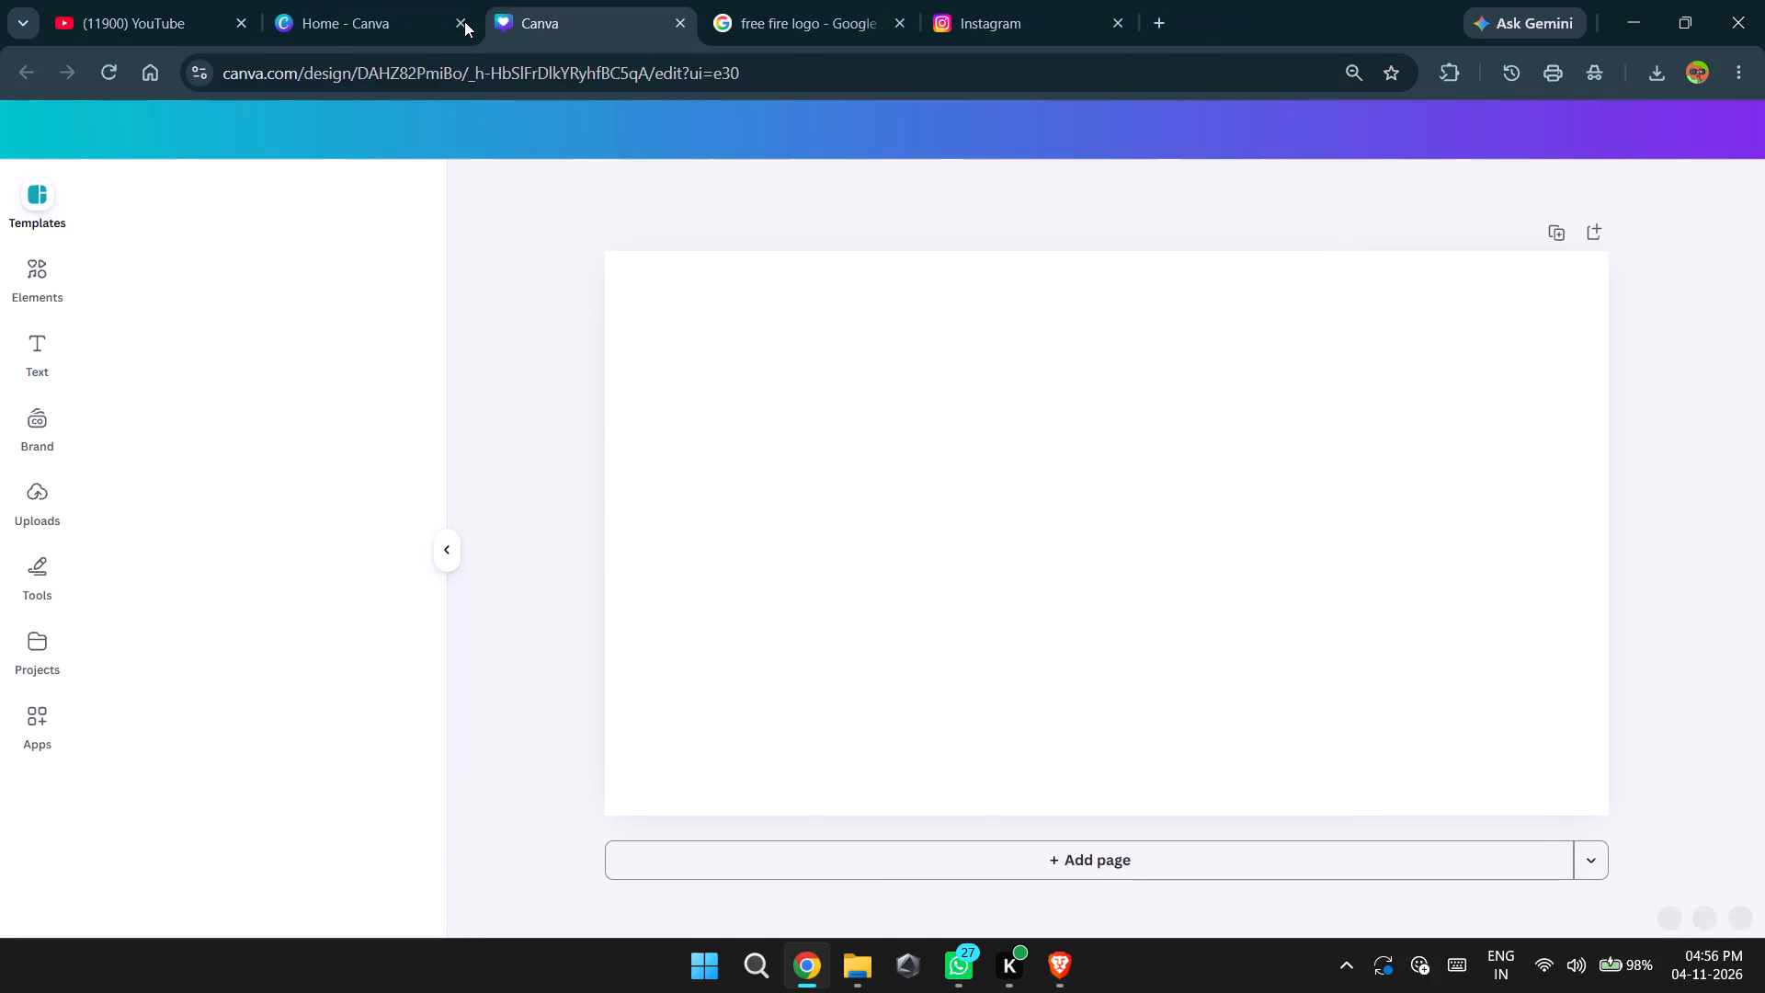
{"action": "left_click", "coordinate": [796, 399]}
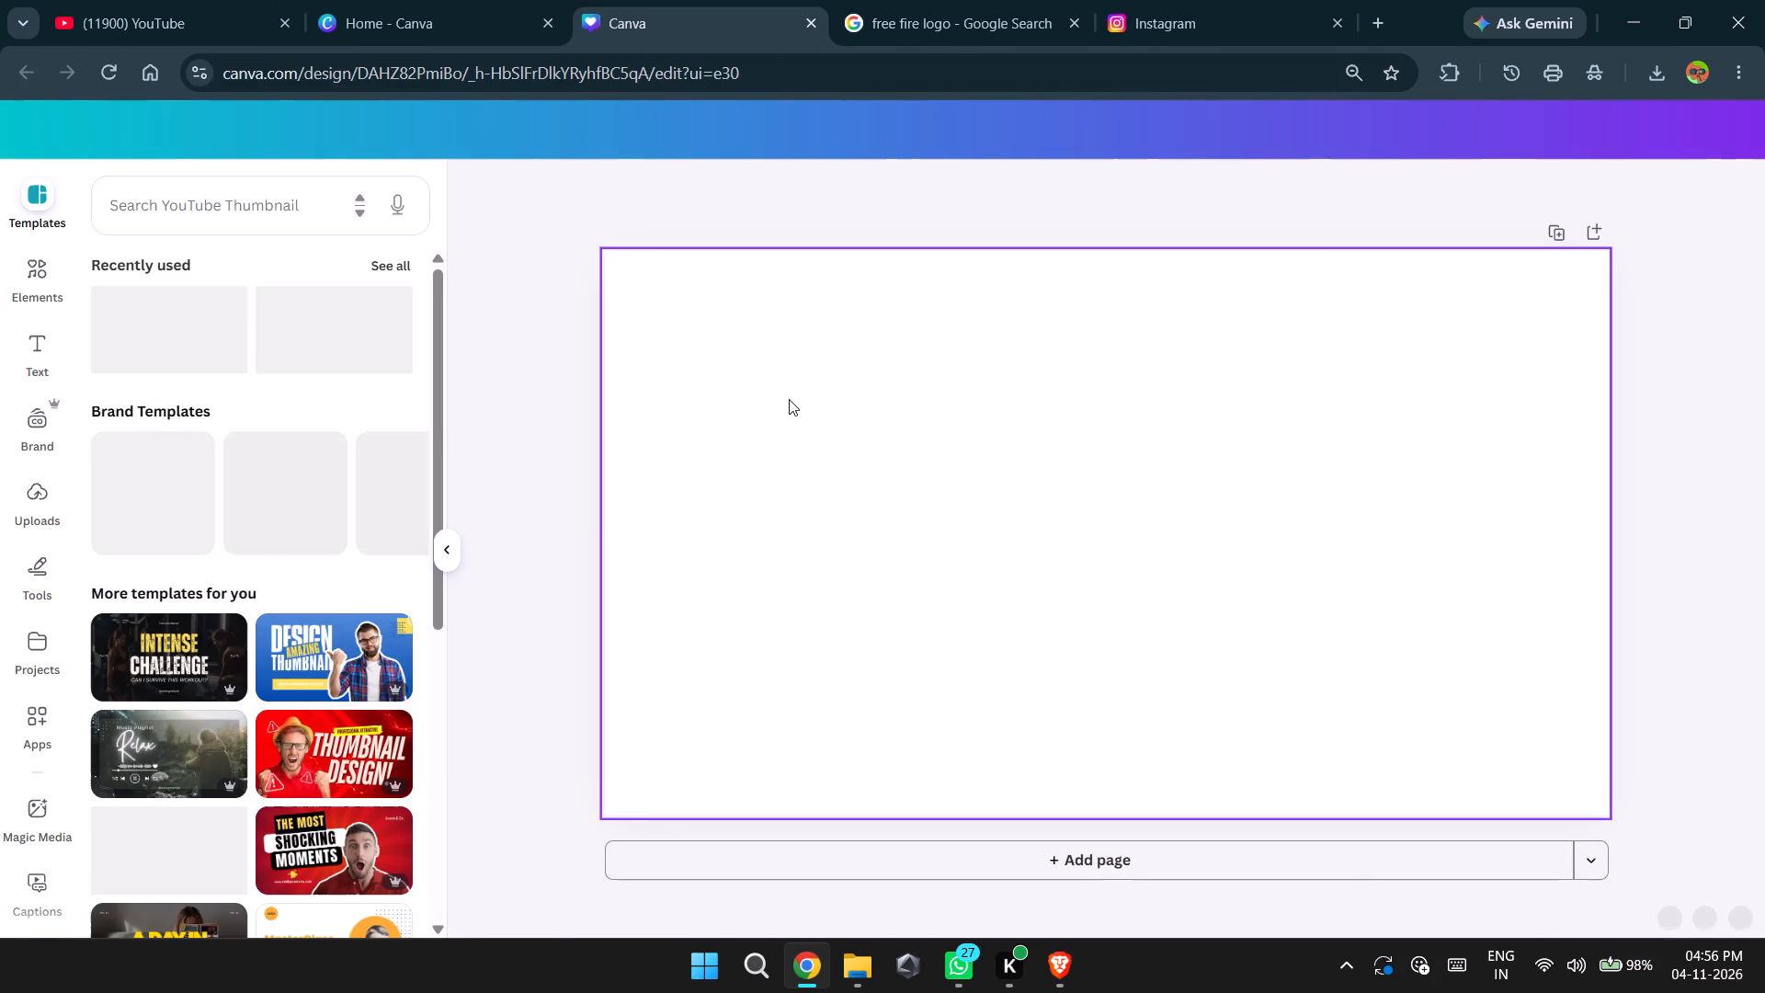
Search the YouTube thumbnail templates for "cities" and browse the designs.
{"action": "left_click", "coordinate": [281, 203]}
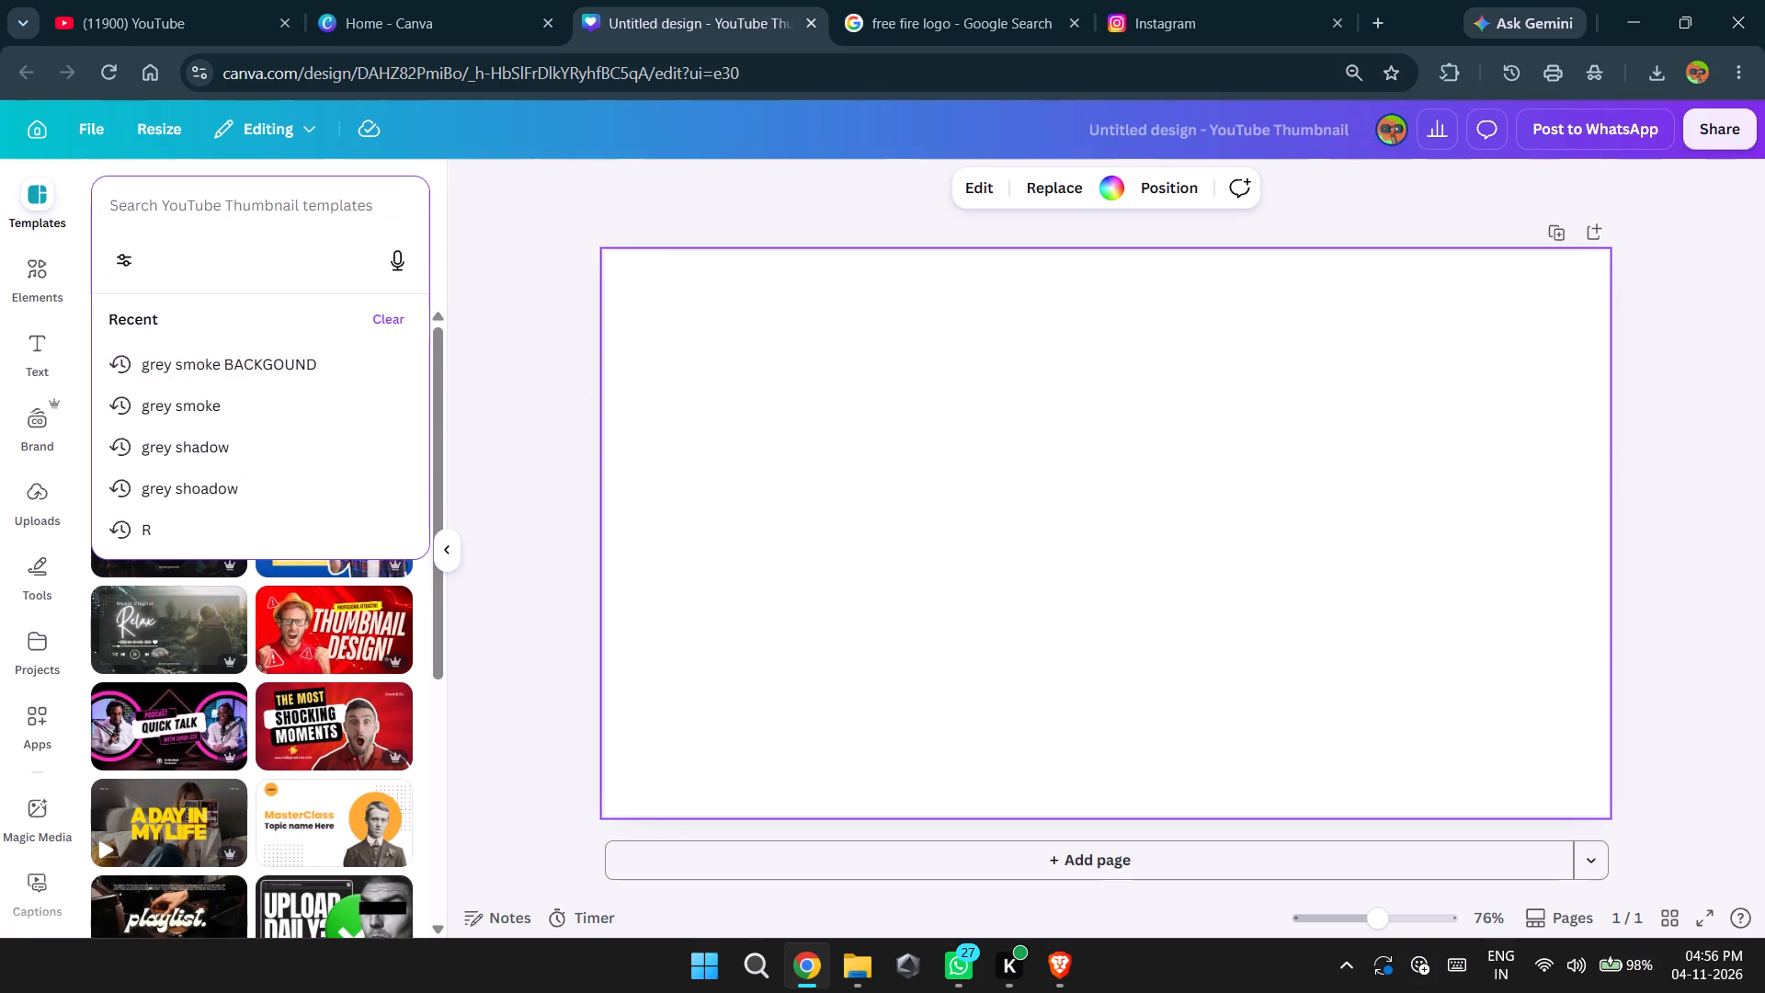
{"action": "type", "text": "cities"}
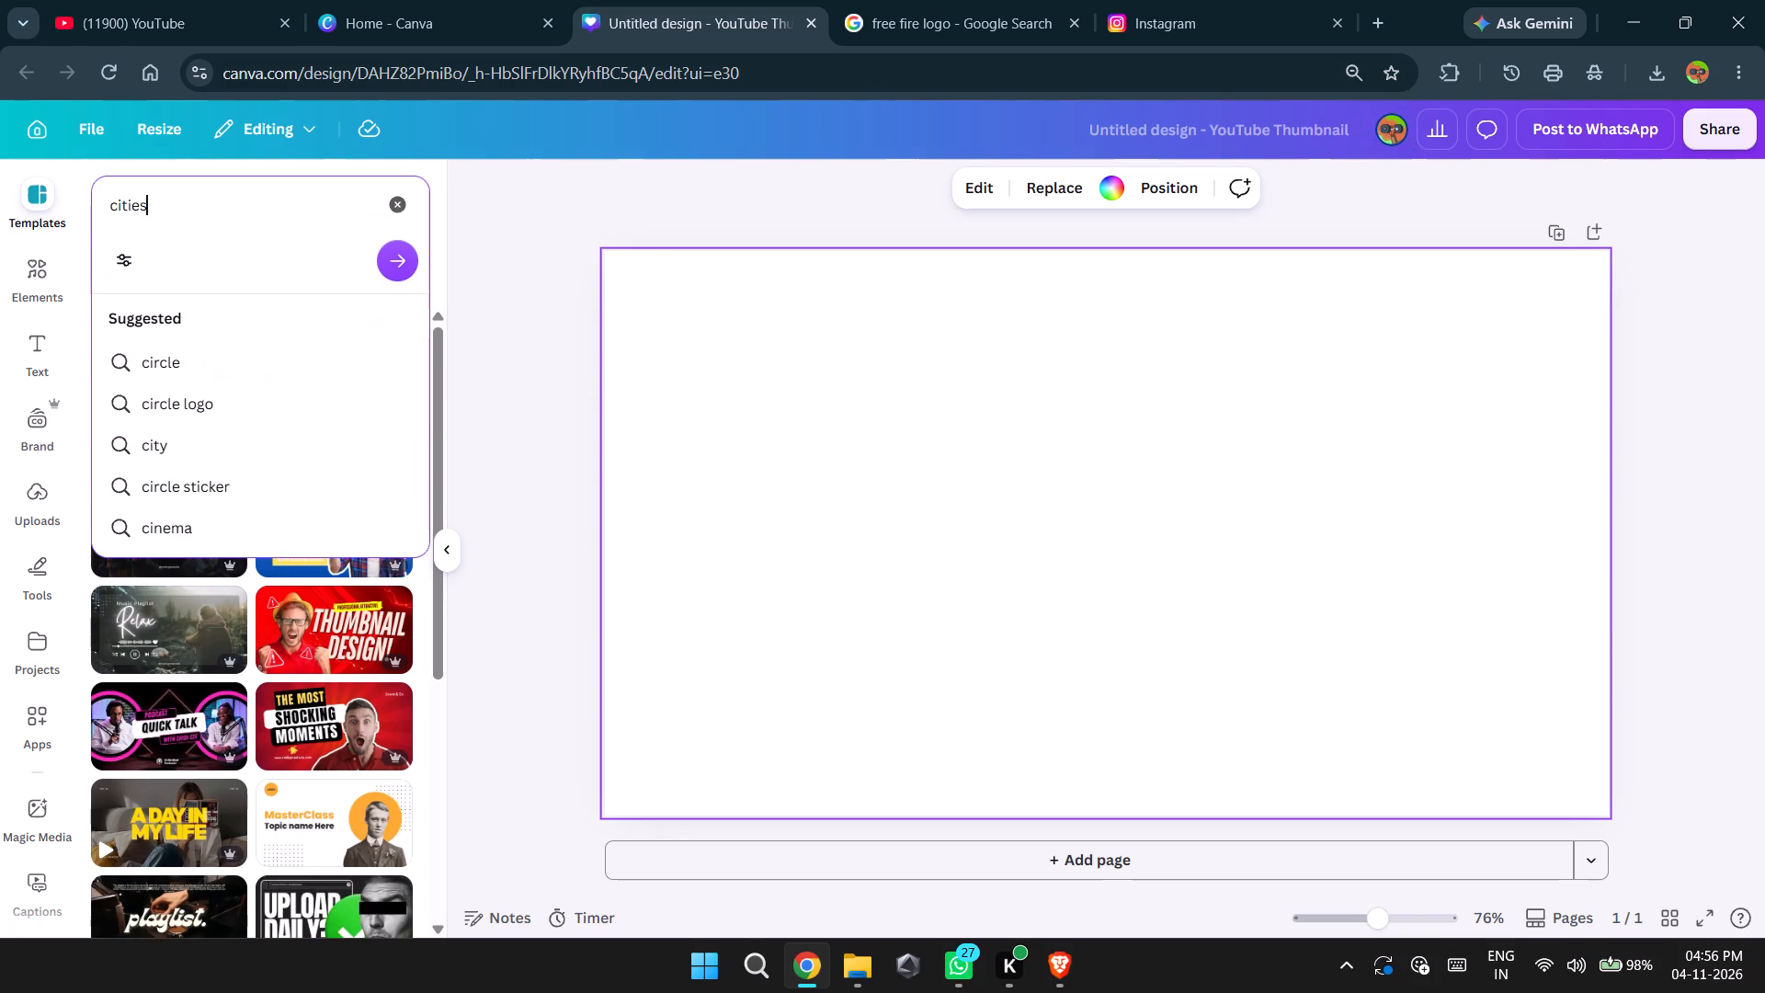
{"action": "key", "text": "Return"}
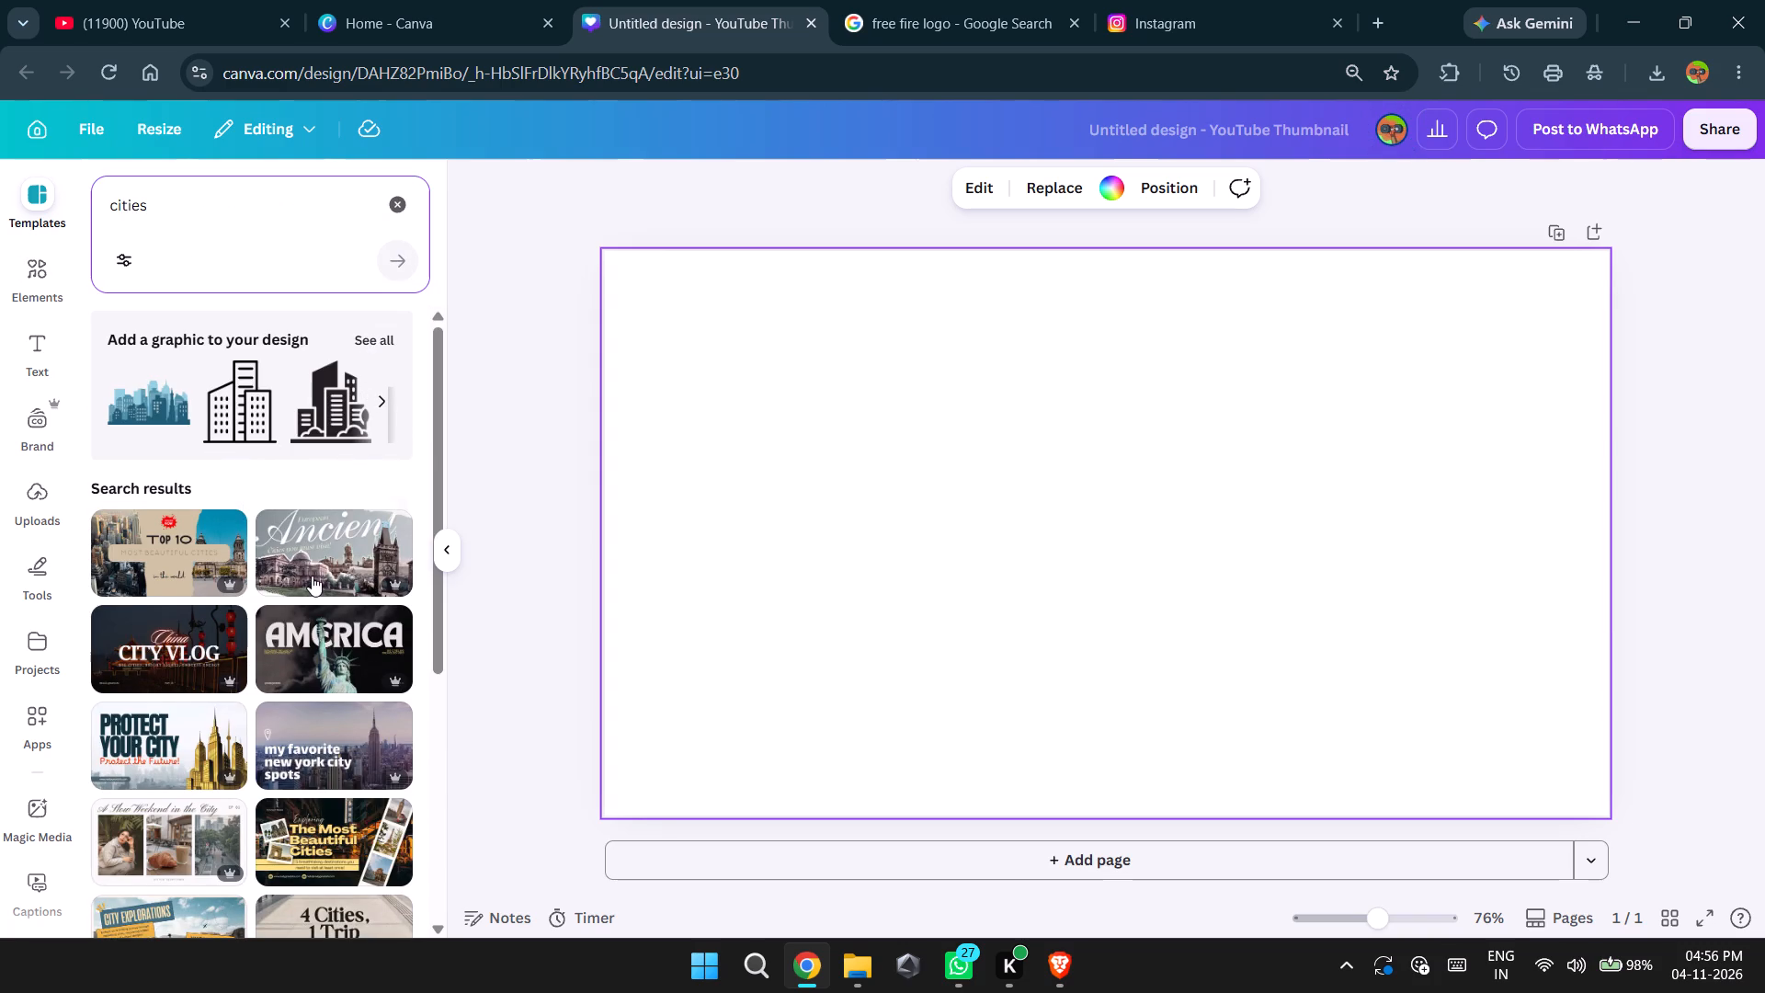
{"action": "scroll", "coordinate": [312, 576], "scroll_direction": "down", "scroll_amount": 5}
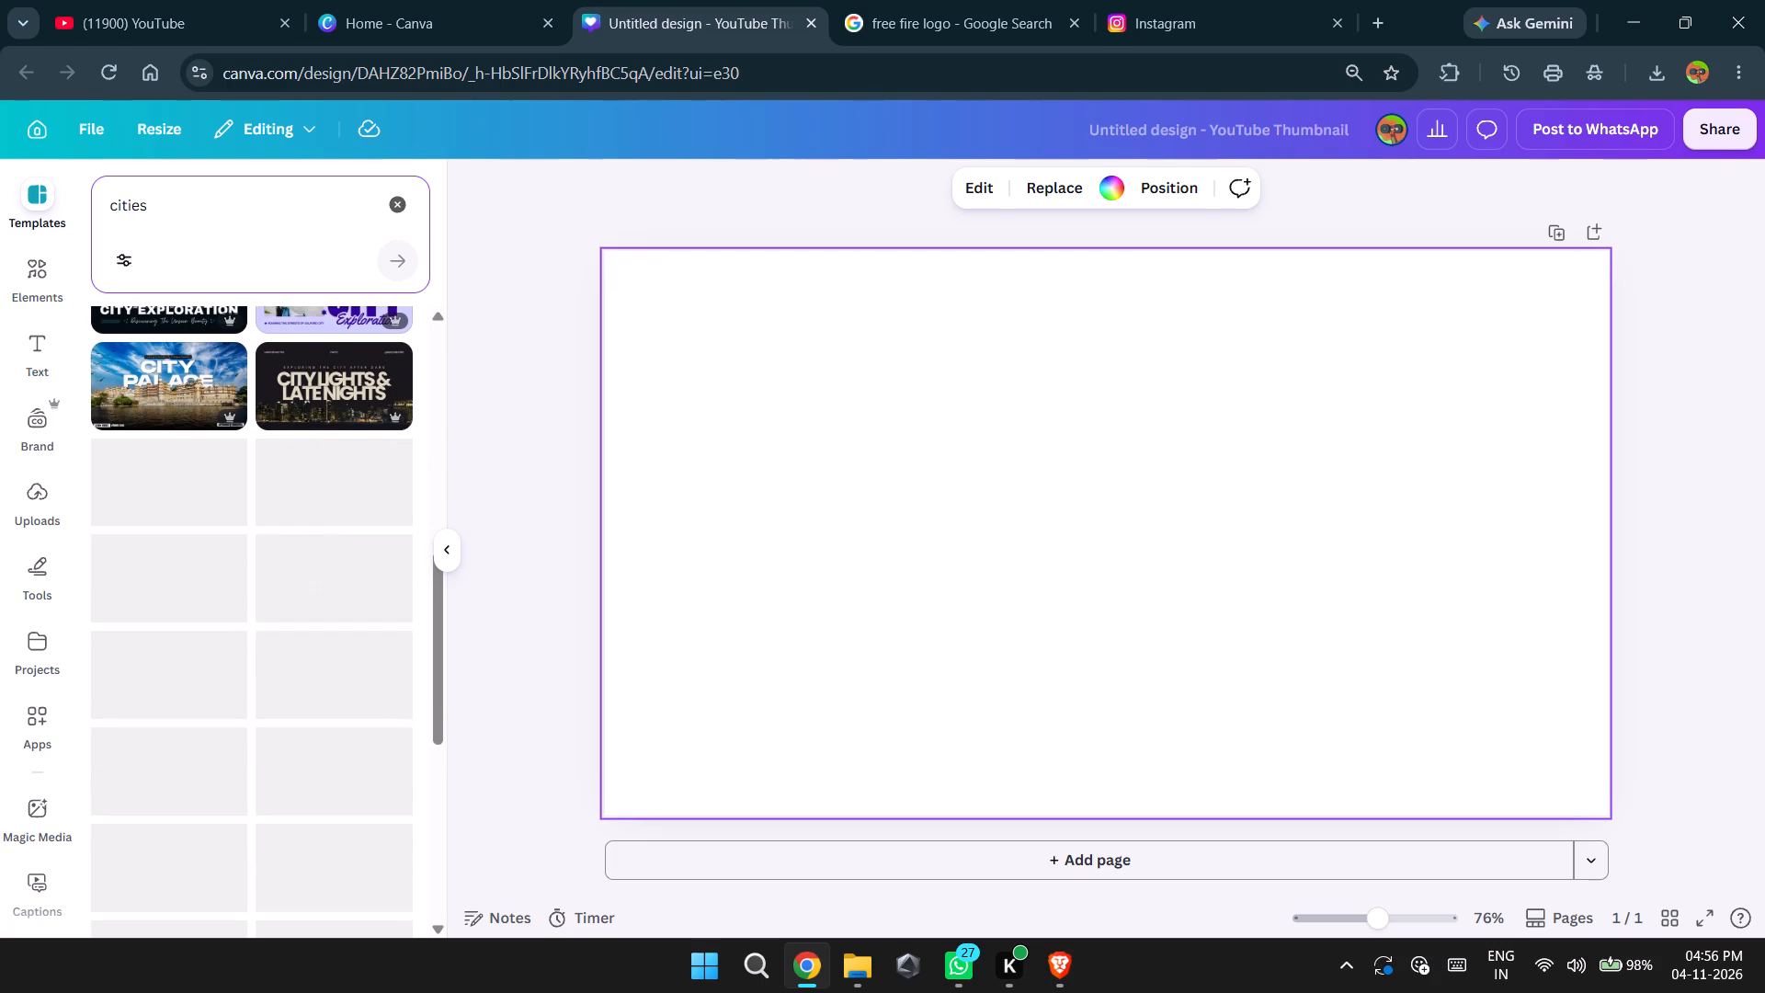
Search the templates for "blured city view" and apply the City Street template with the dark high-rise photo to the page.
{"action": "key", "text": "BackSpace"}
{"action": "key", "text": "BackSpace"}
{"action": "key", "text": "BackSpace"}
{"action": "key", "text": "BackSpace"}
{"action": "key", "text": "BackSpace"}
{"action": "key", "text": "BackSpace"}
{"action": "type", "text": "blured s"}
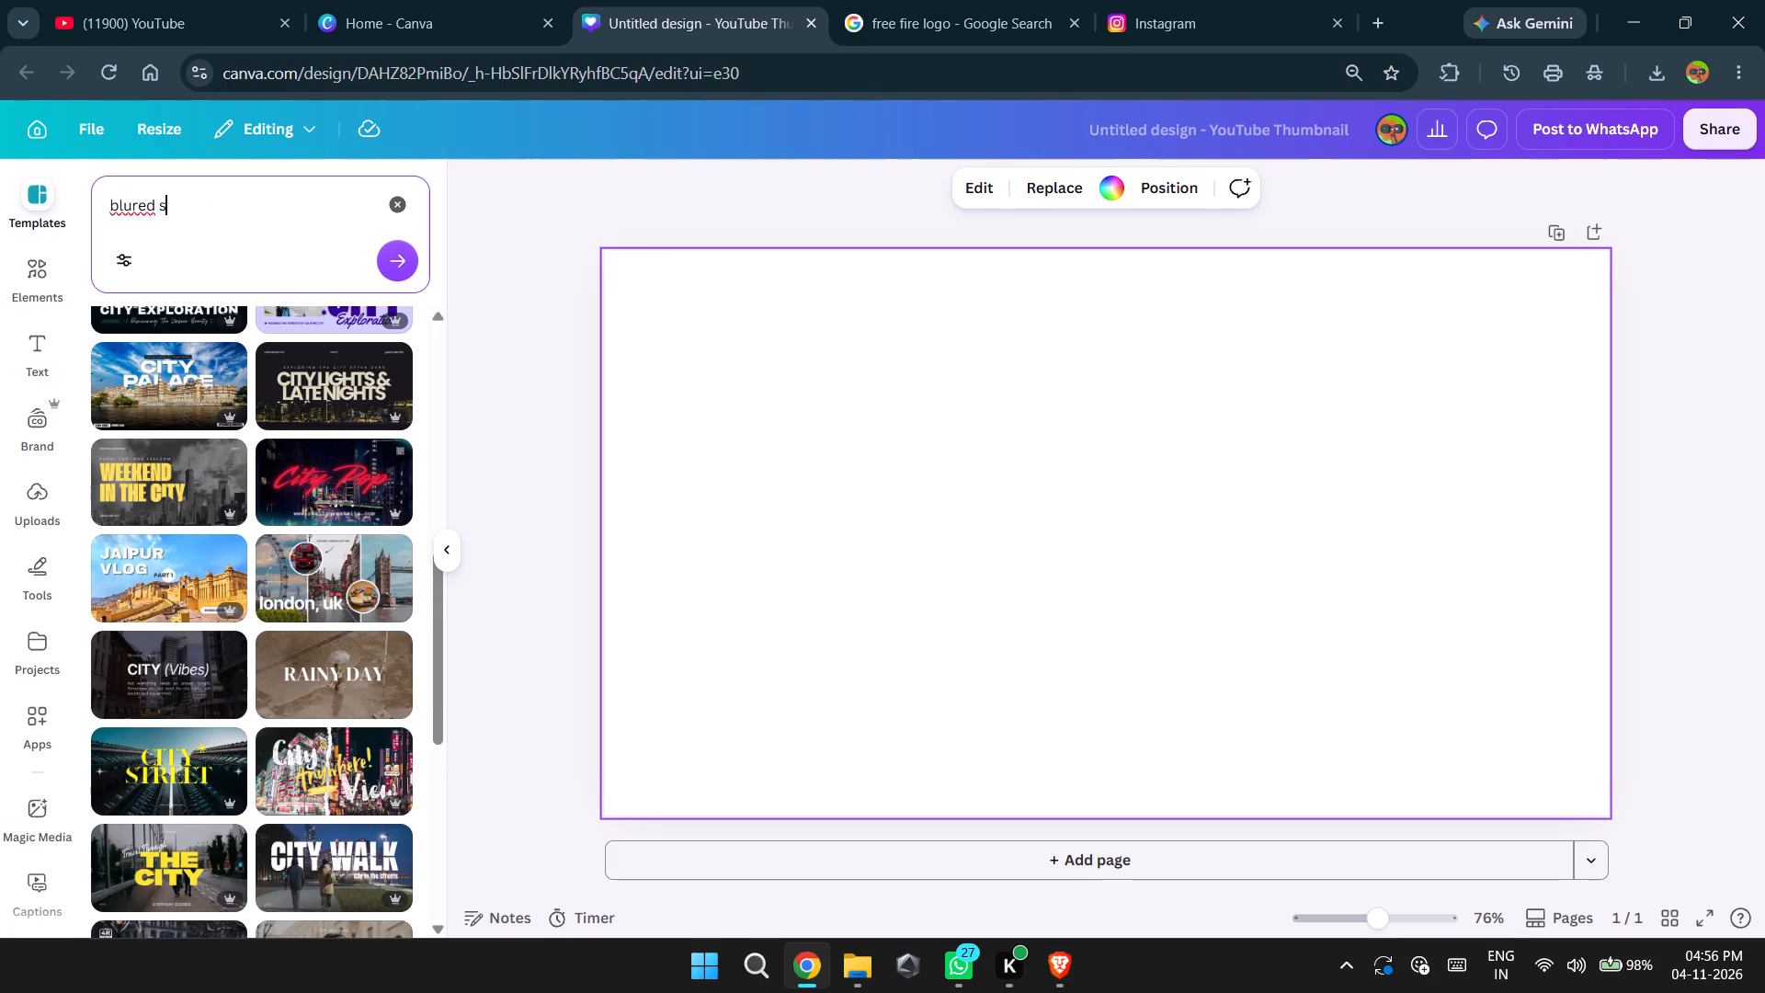
{"action": "key", "text": "BackSpace"}
{"action": "type", "text": "city view"}
{"action": "key", "text": "Return"}
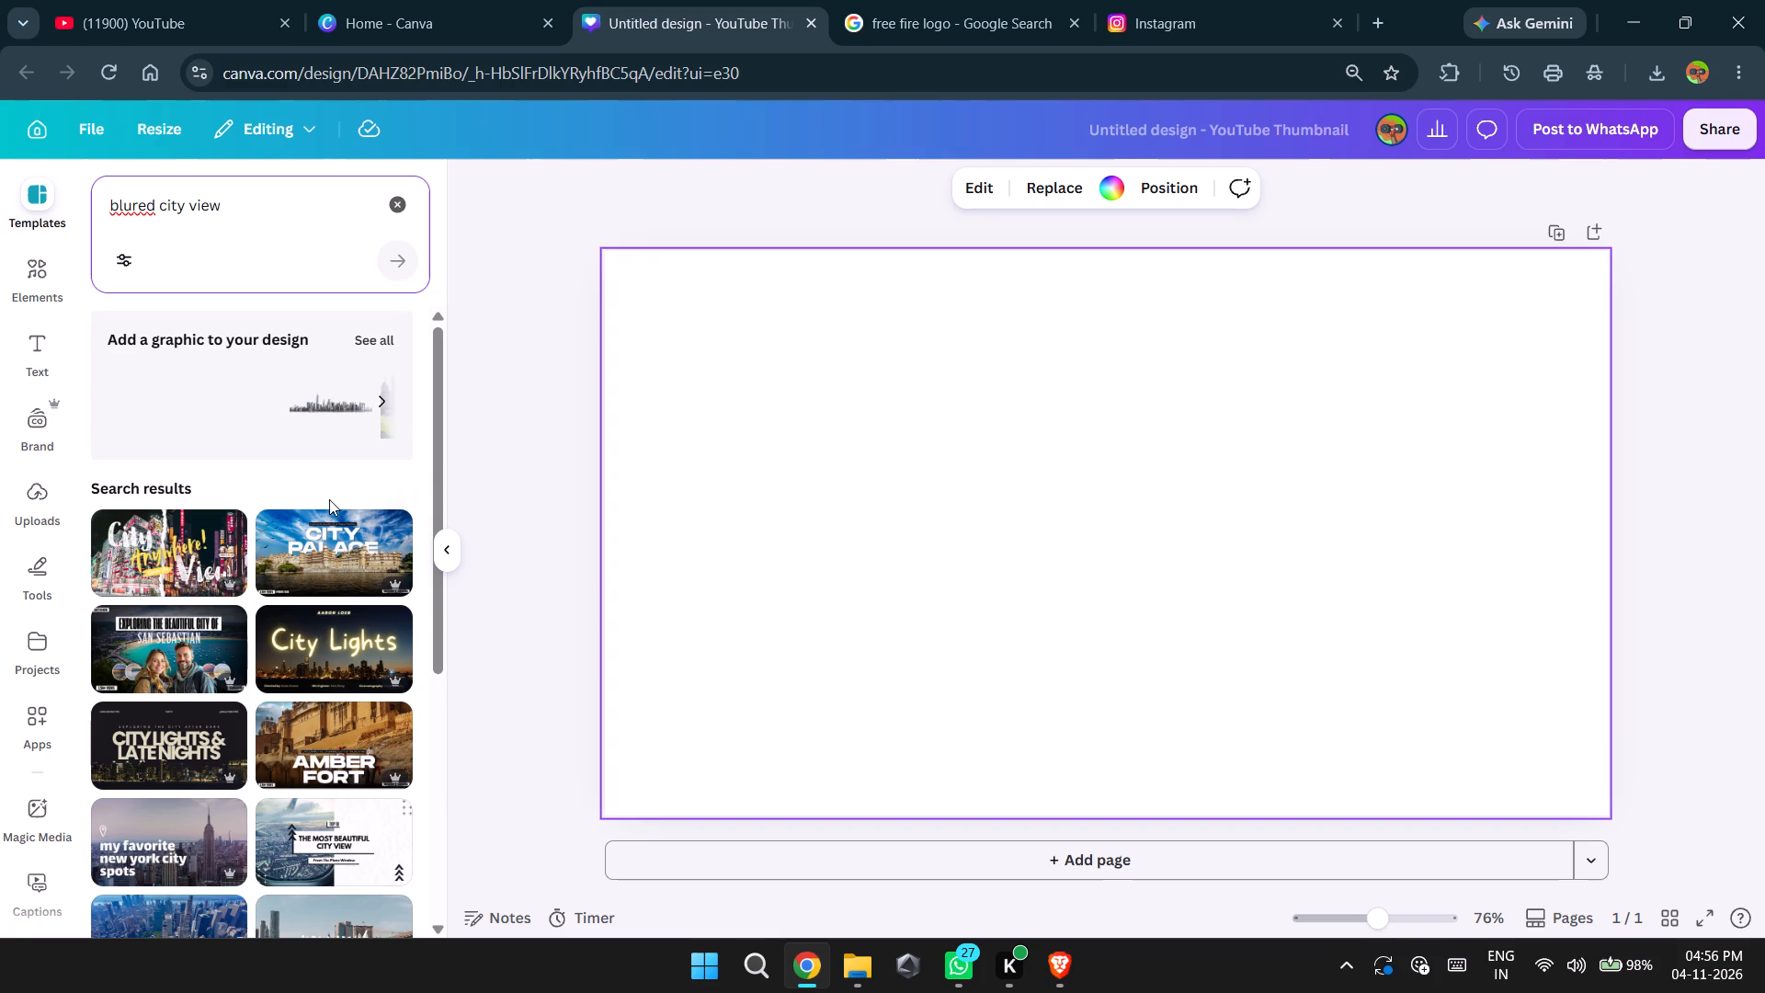
{"action": "scroll", "coordinate": [329, 499], "scroll_direction": "down", "scroll_amount": 3}
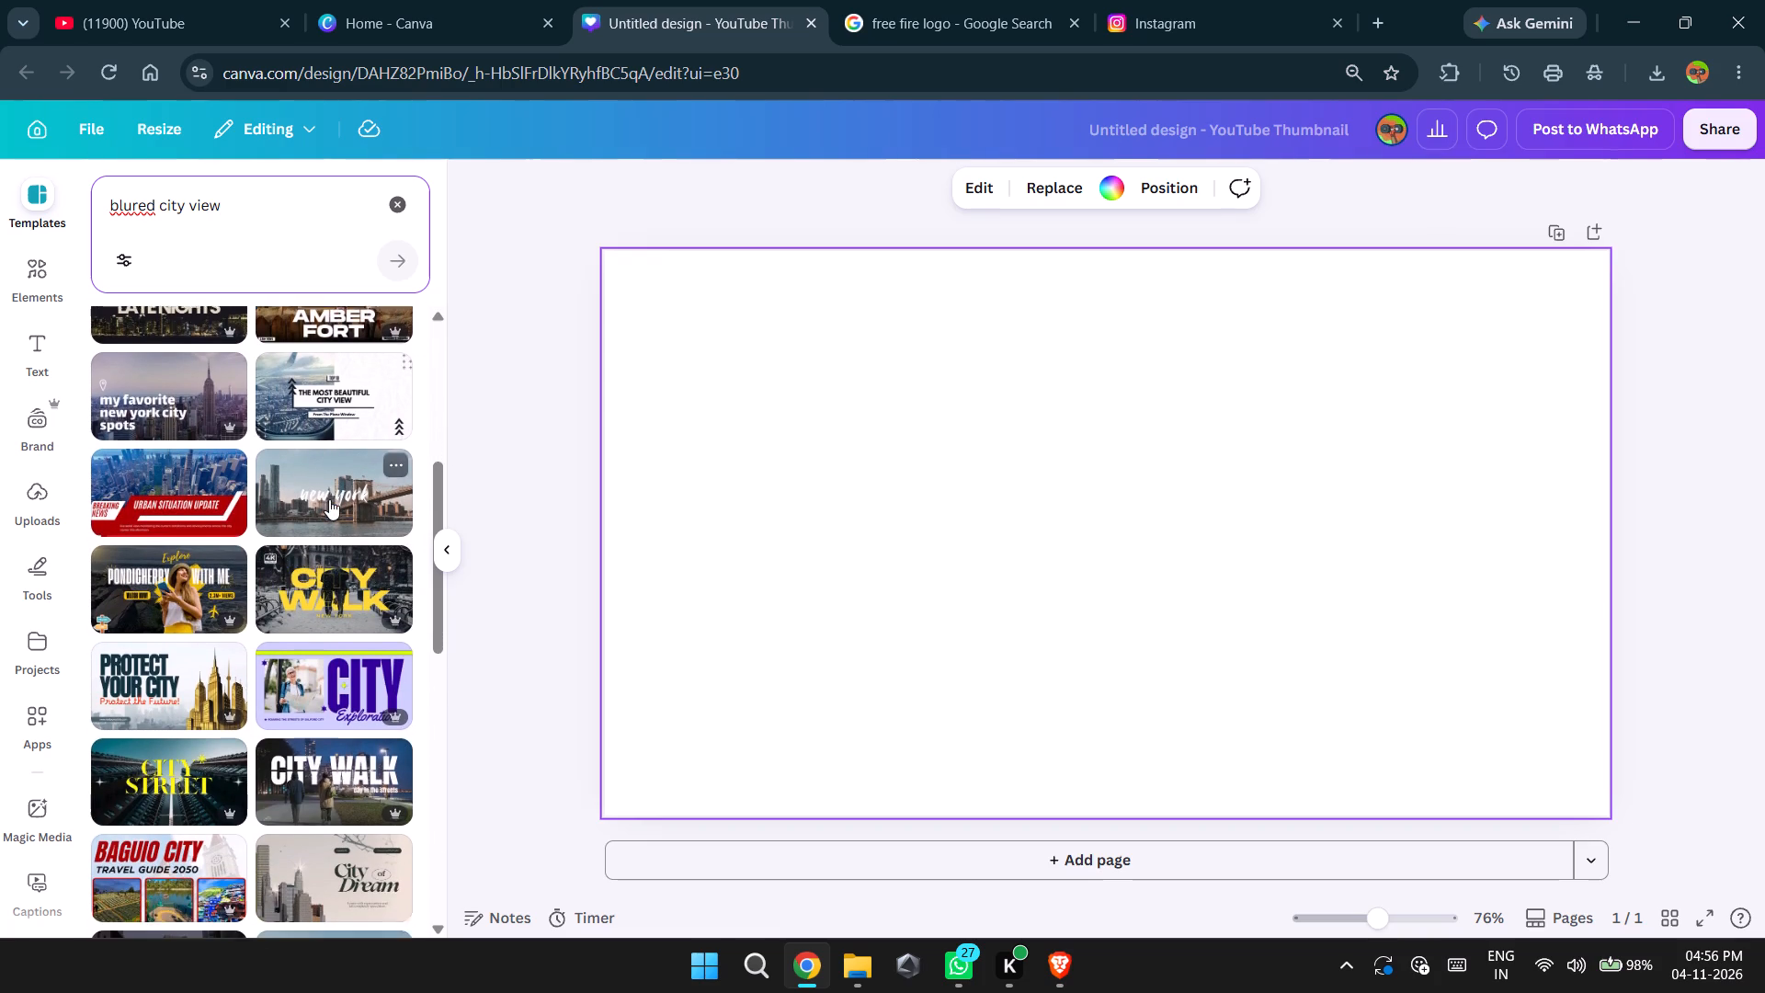
{"action": "scroll", "coordinate": [329, 499], "scroll_direction": "down", "scroll_amount": 1}
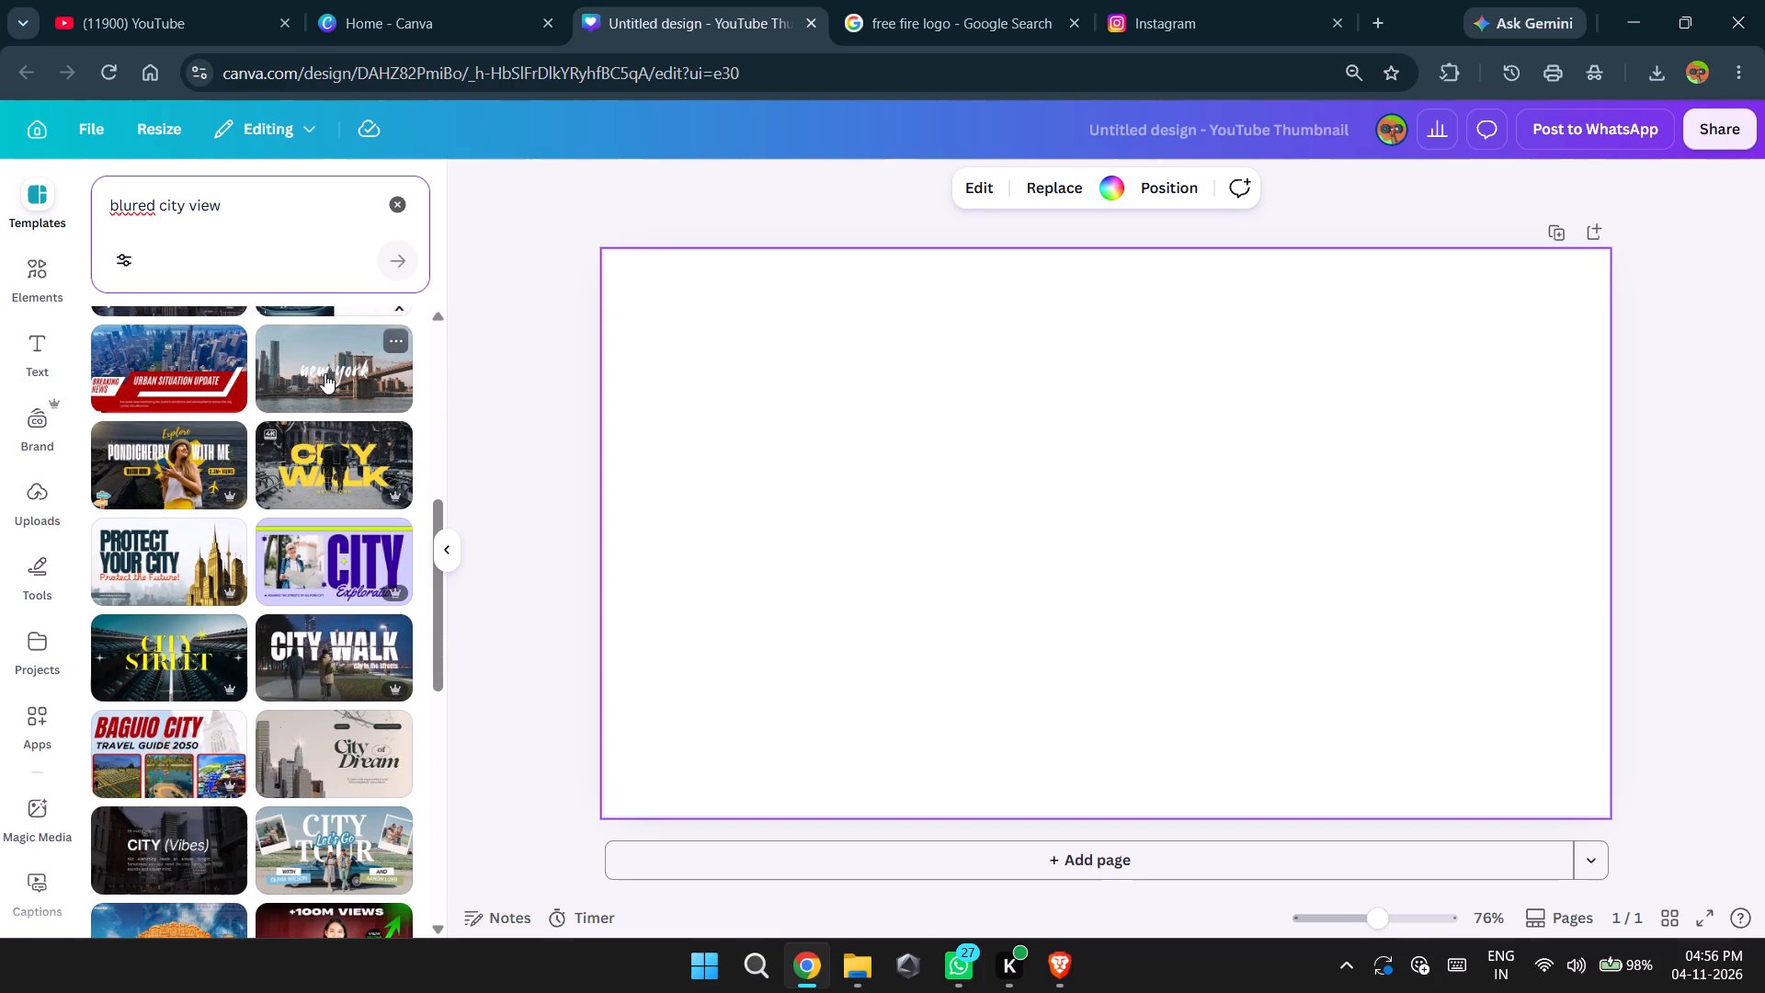
{"action": "left_click", "coordinate": [325, 373]}
{"action": "left_click", "coordinate": [183, 673]}
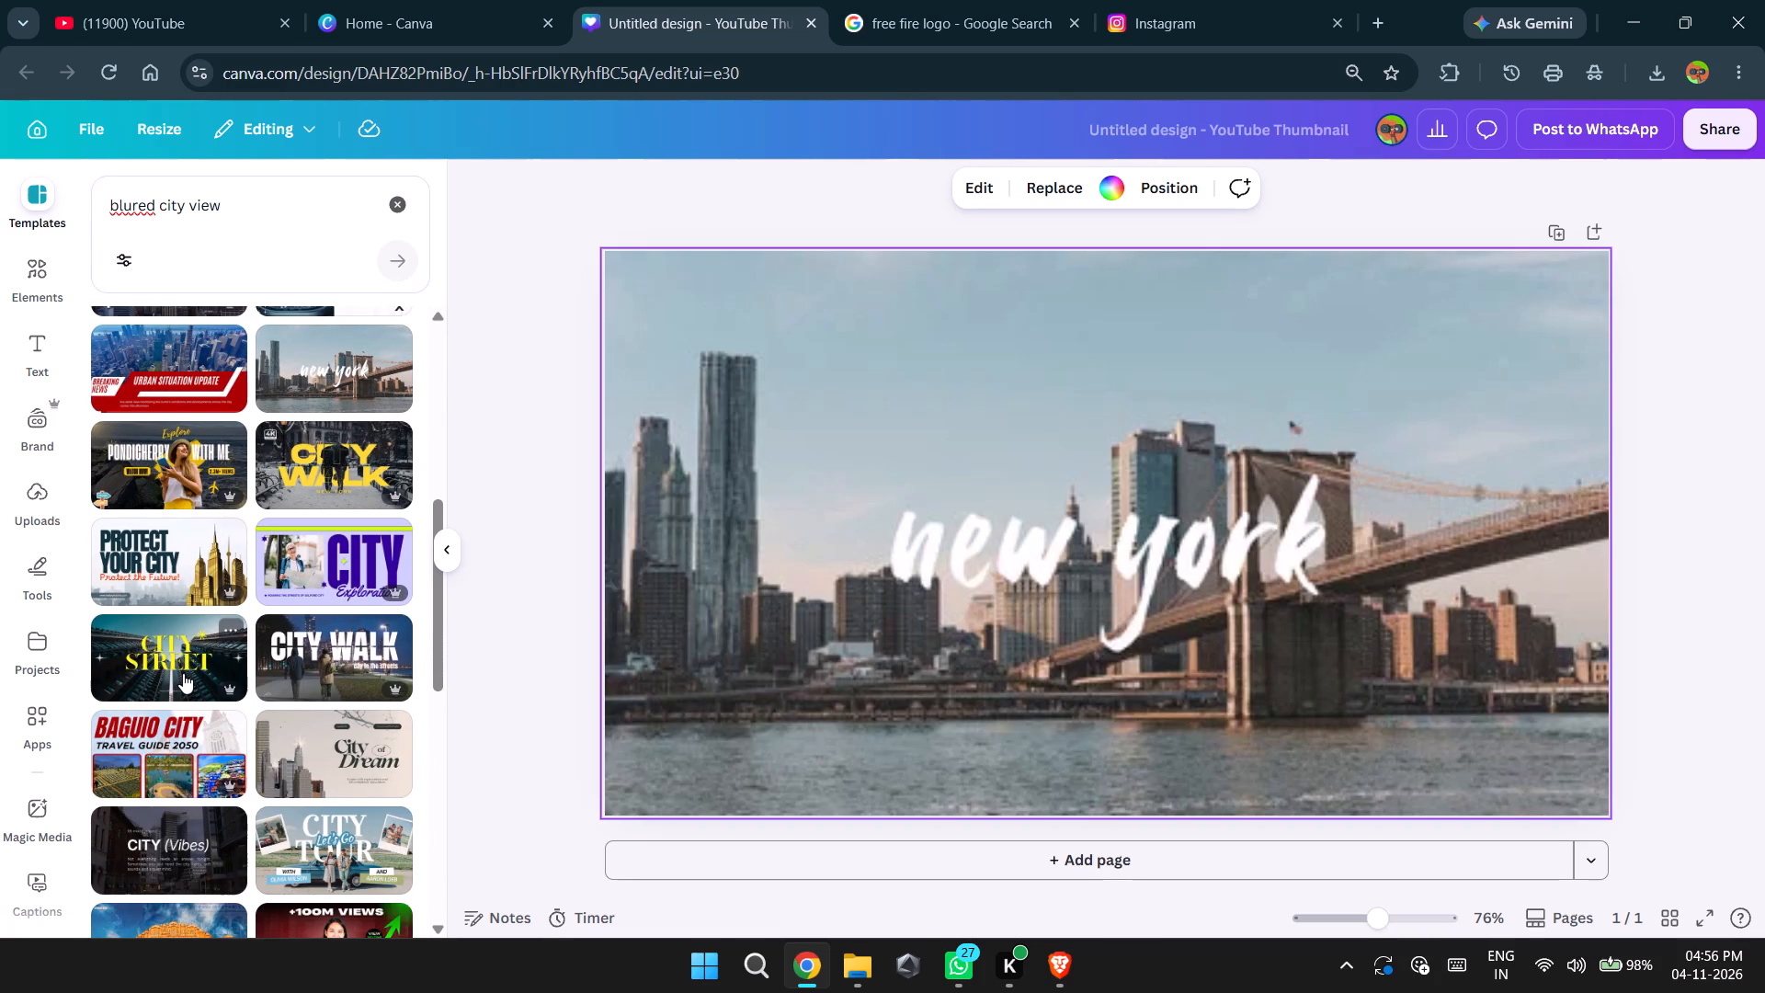
Delete the STREET and CITY title texts and the website address text from the thumbnail.
{"action": "left_click", "coordinate": [899, 610]}
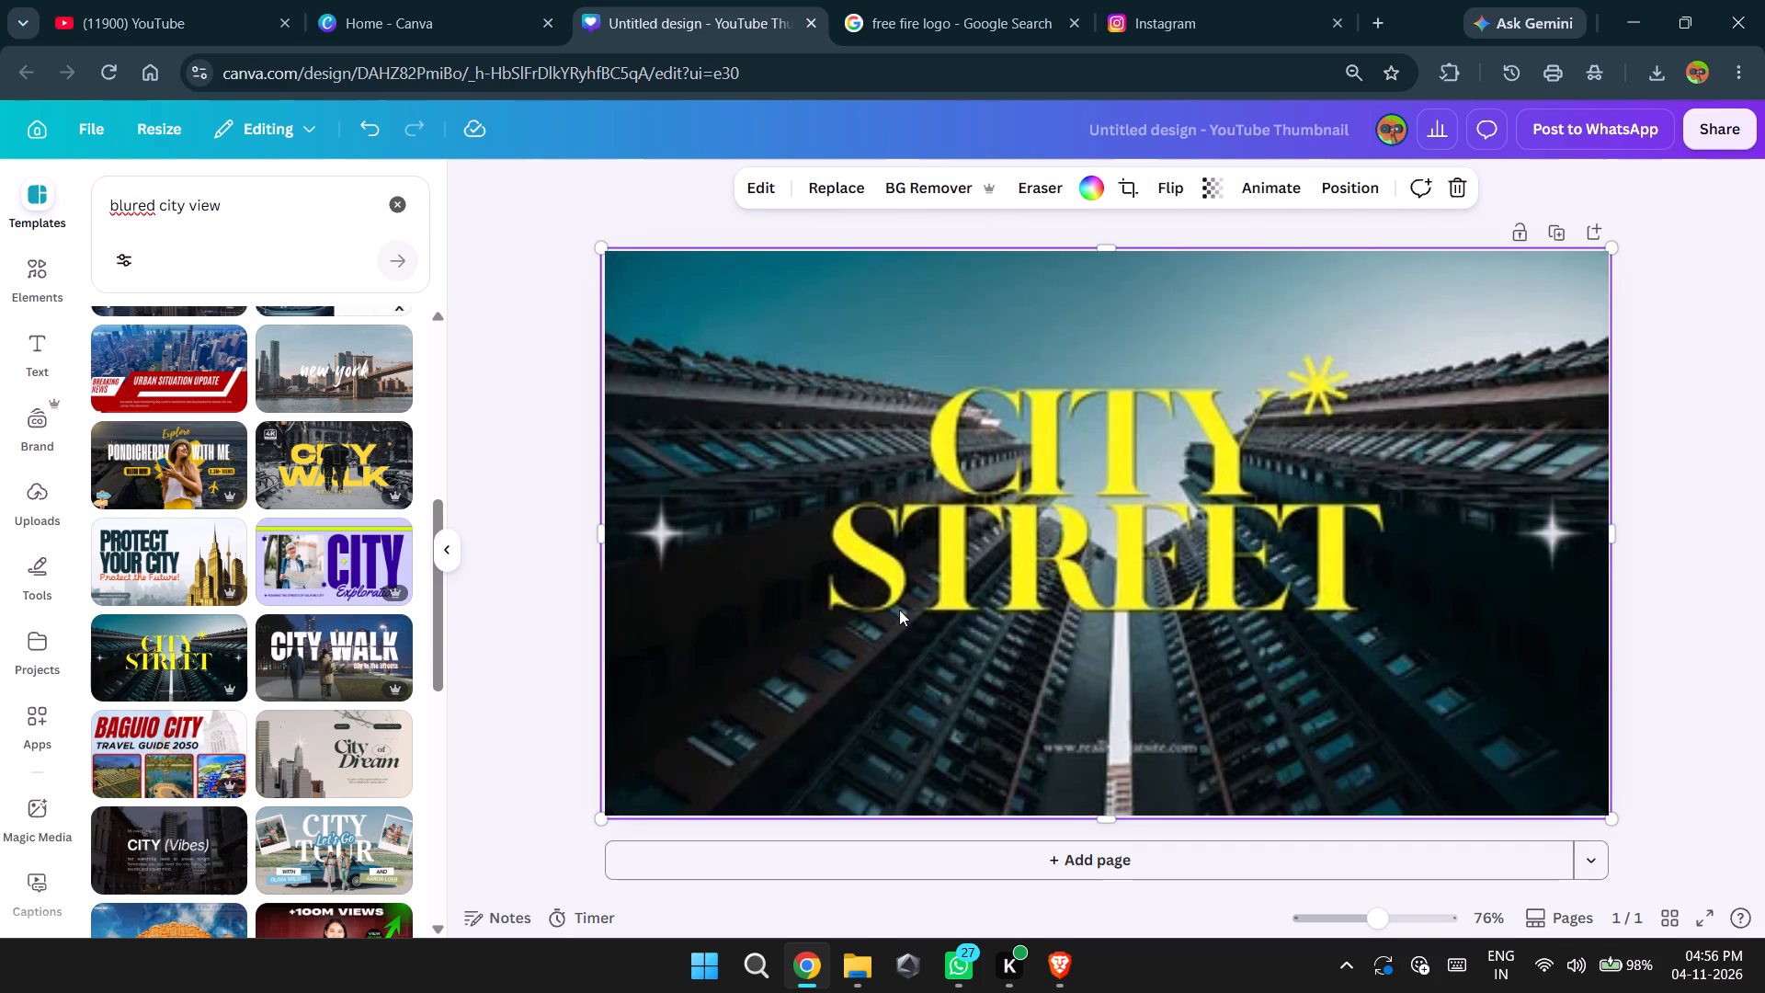
{"action": "left_click", "coordinate": [1076, 498]}
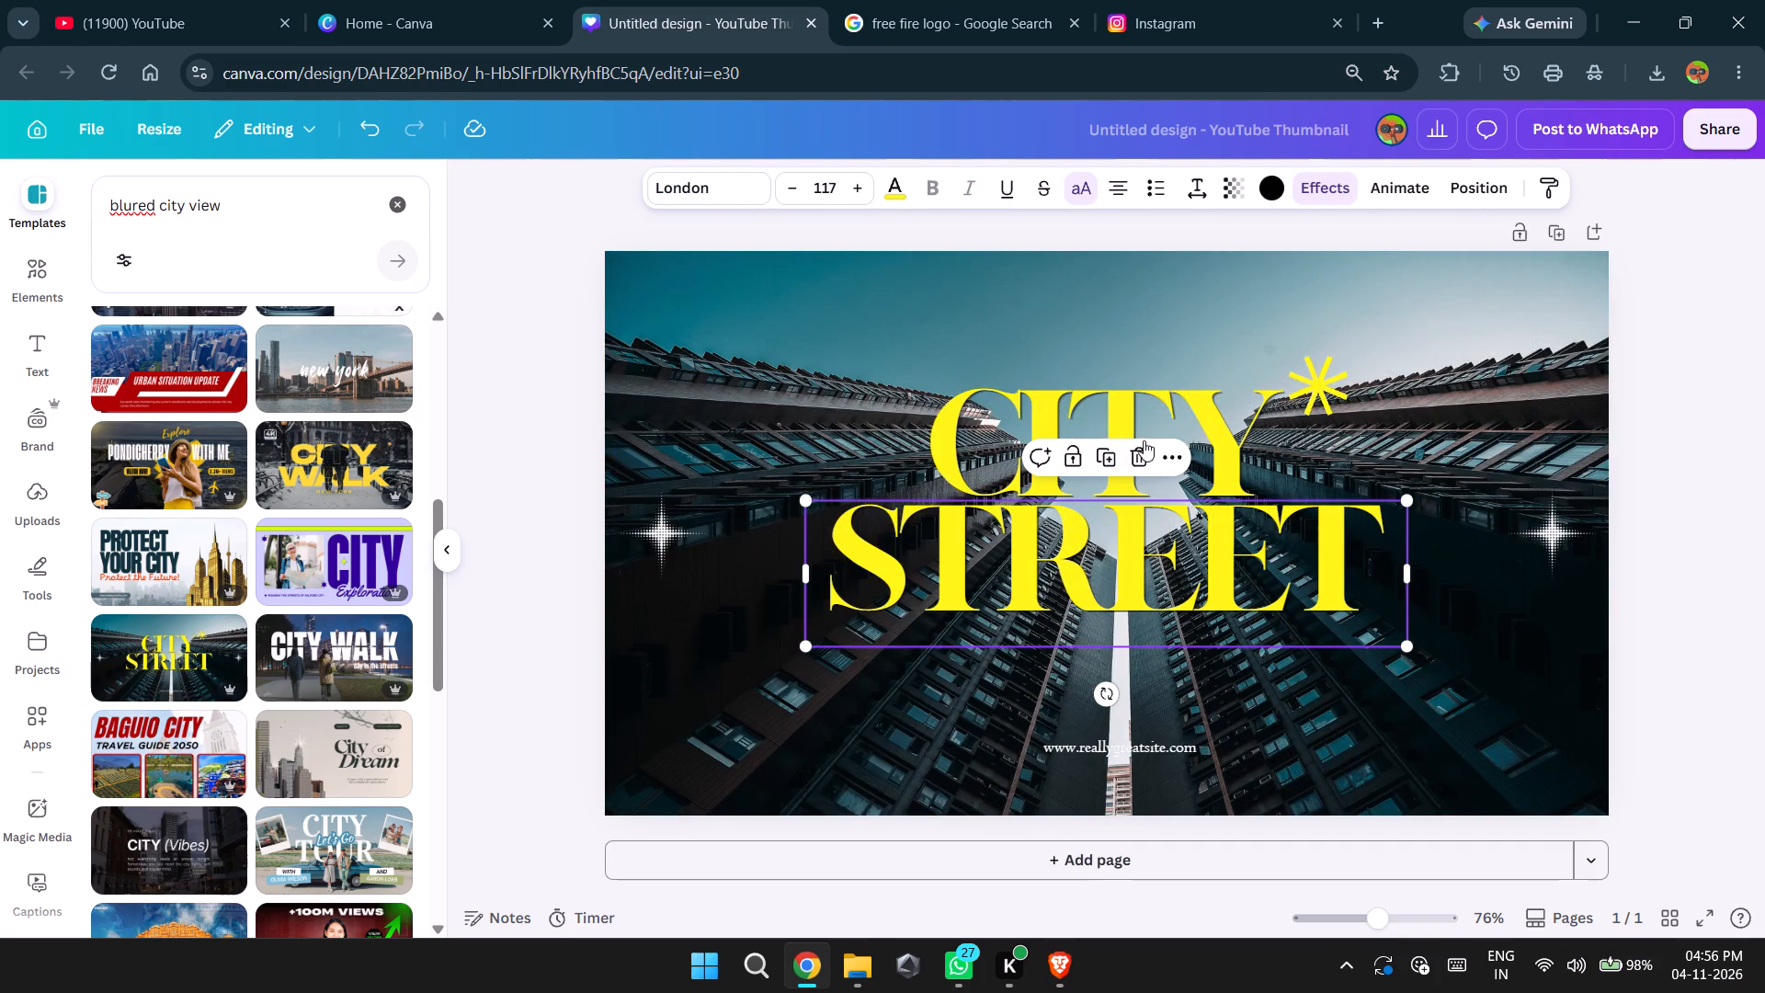
{"action": "left_click", "coordinate": [1140, 451]}
{"action": "left_click", "coordinate": [1125, 428]}
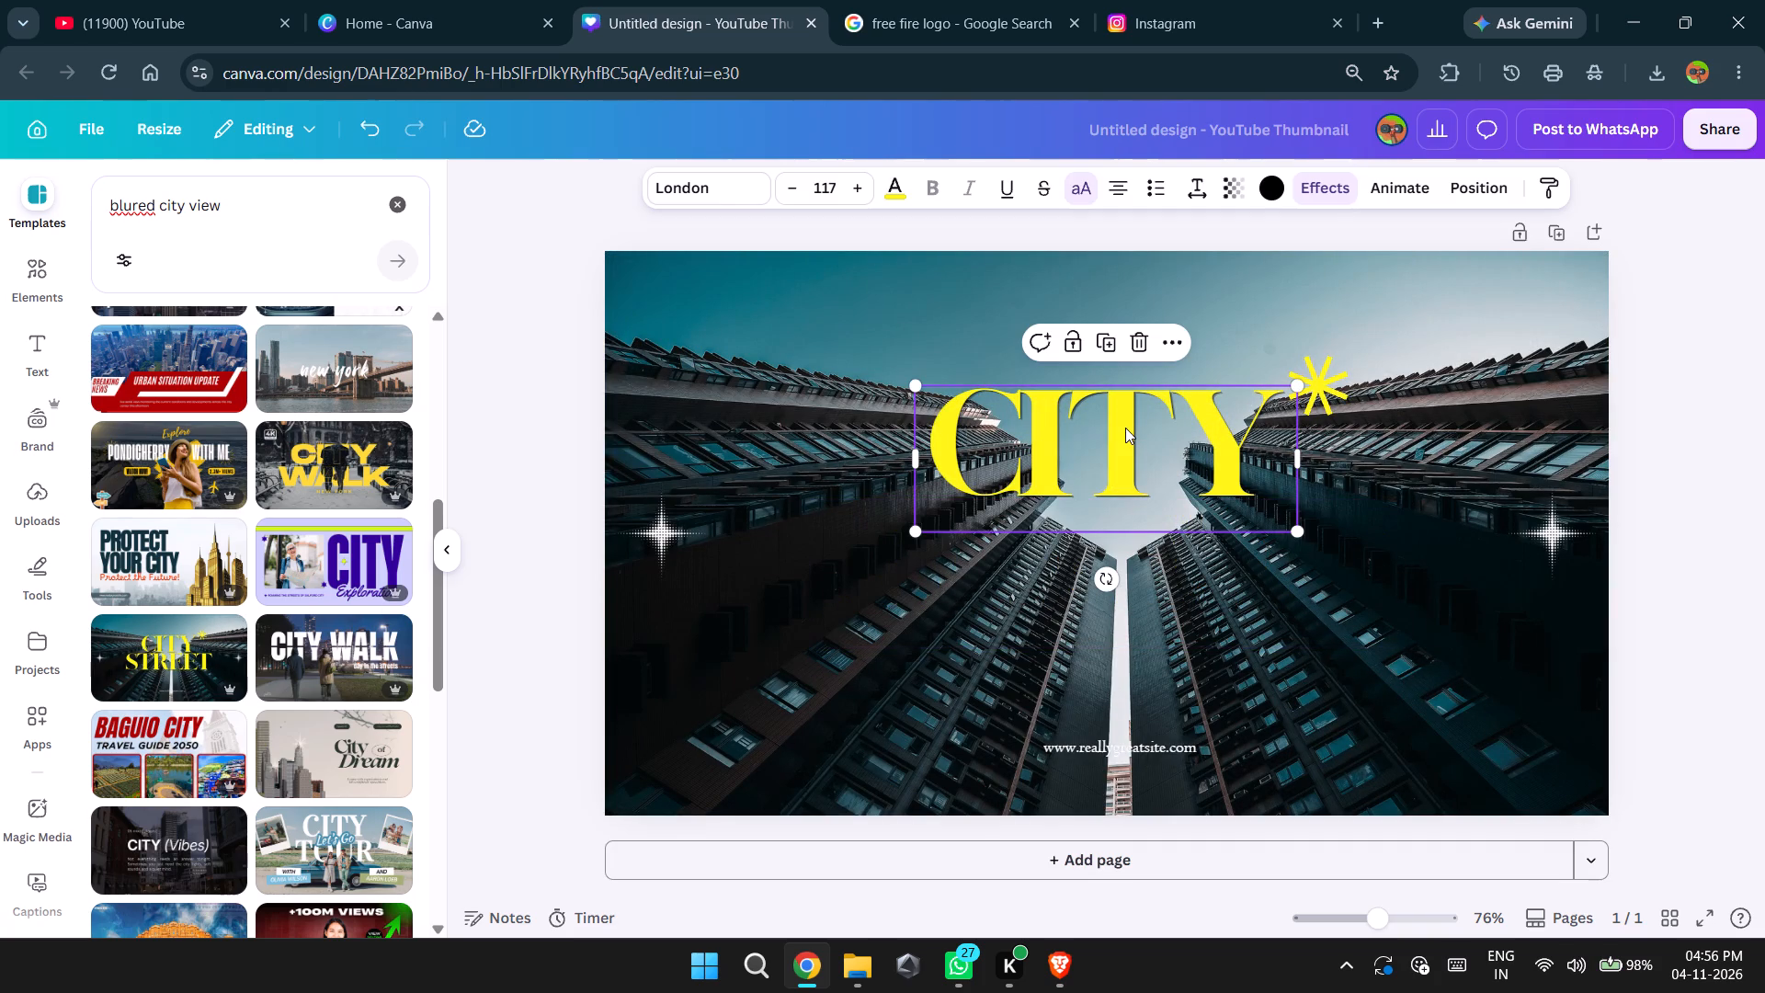
{"action": "left_click", "coordinate": [1140, 340]}
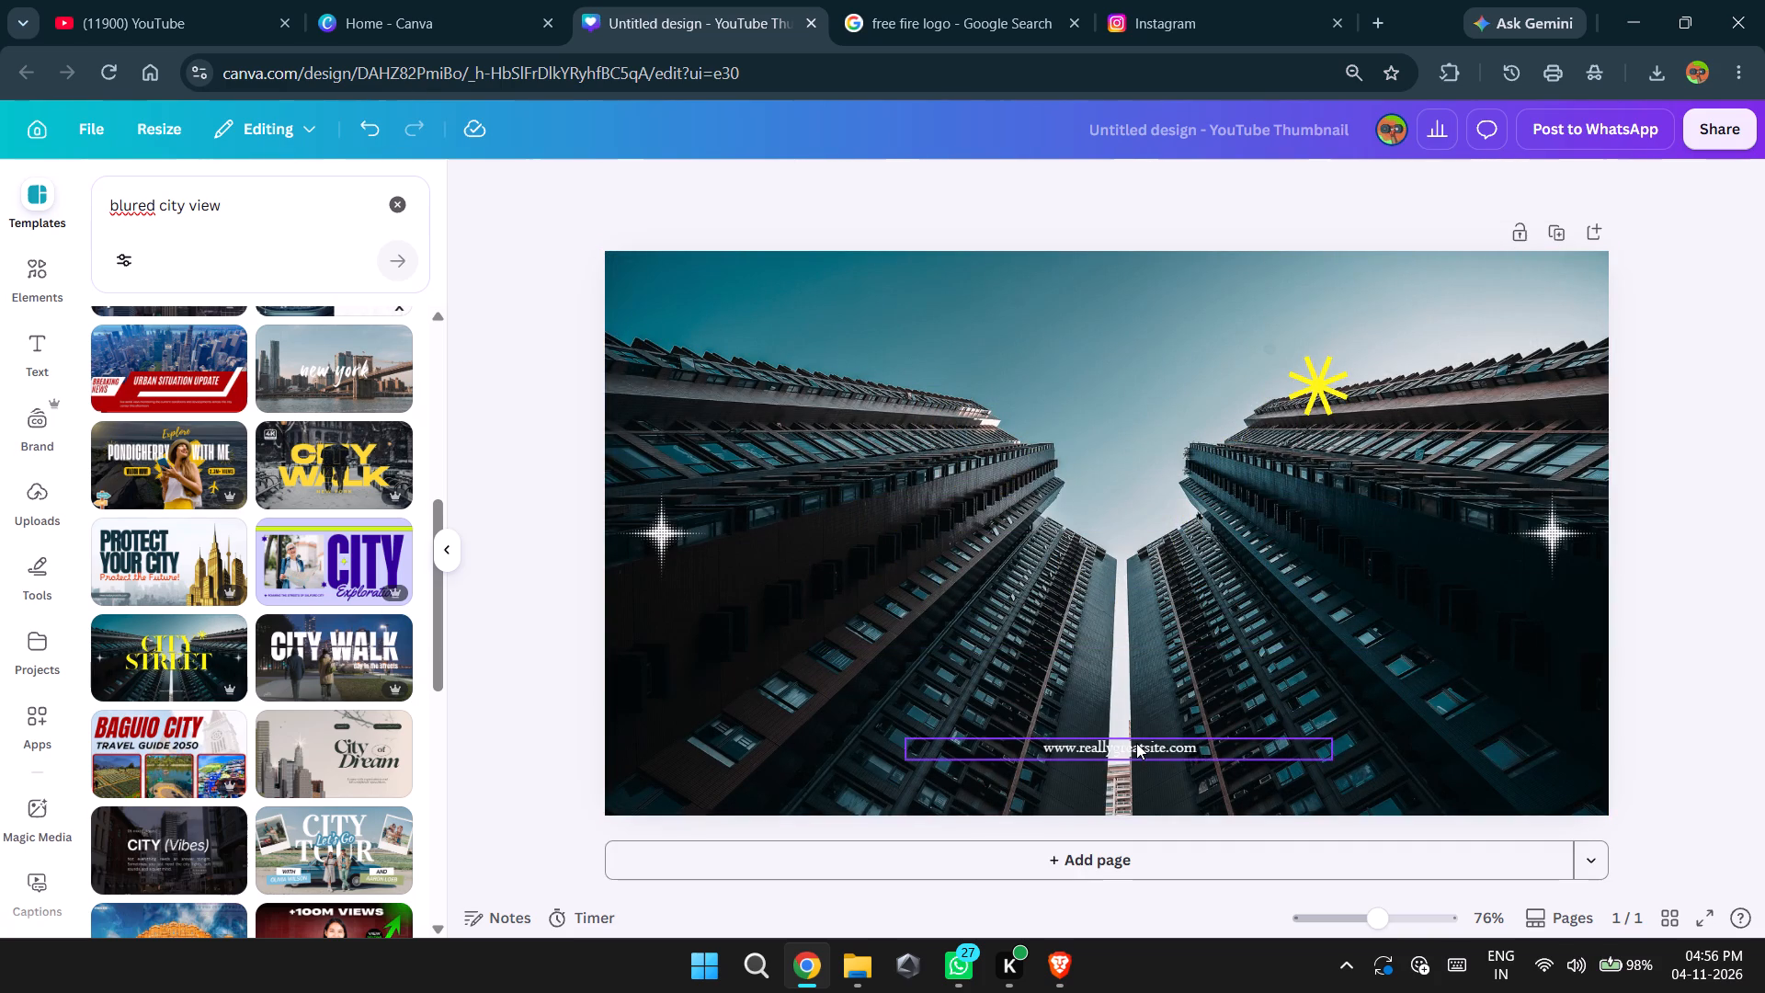
{"action": "left_click", "coordinate": [1136, 743]}
{"action": "left_click", "coordinate": [1150, 683]}
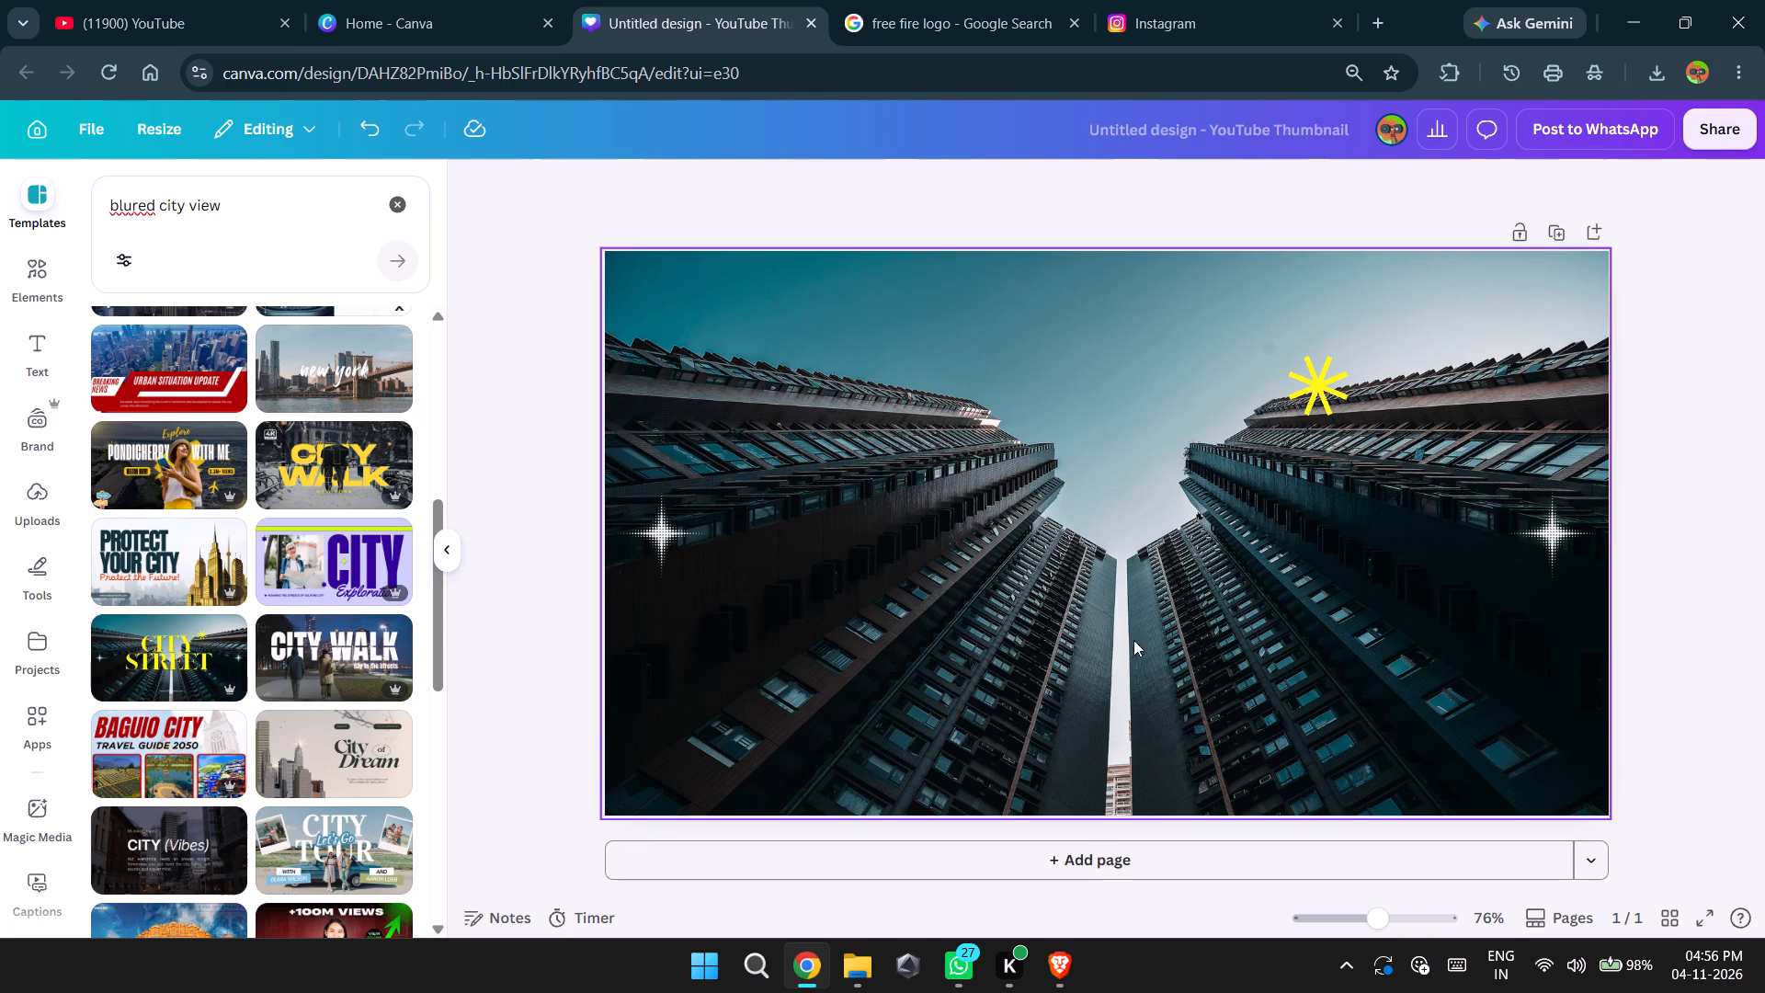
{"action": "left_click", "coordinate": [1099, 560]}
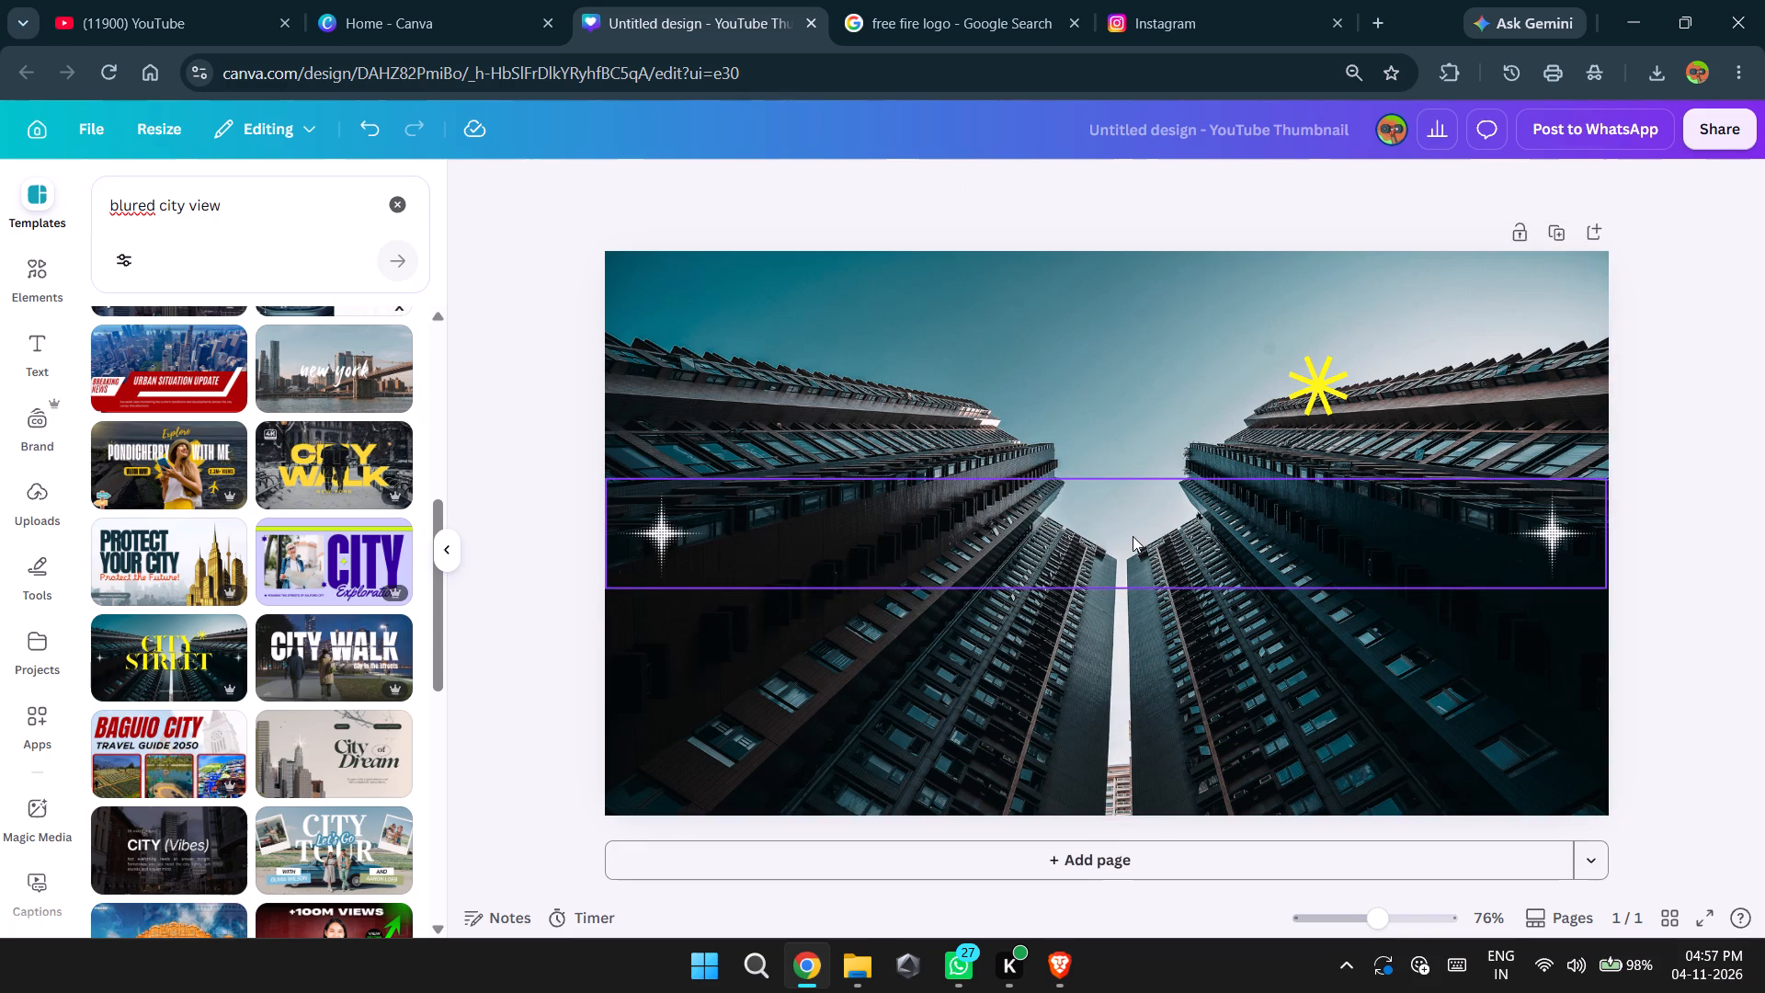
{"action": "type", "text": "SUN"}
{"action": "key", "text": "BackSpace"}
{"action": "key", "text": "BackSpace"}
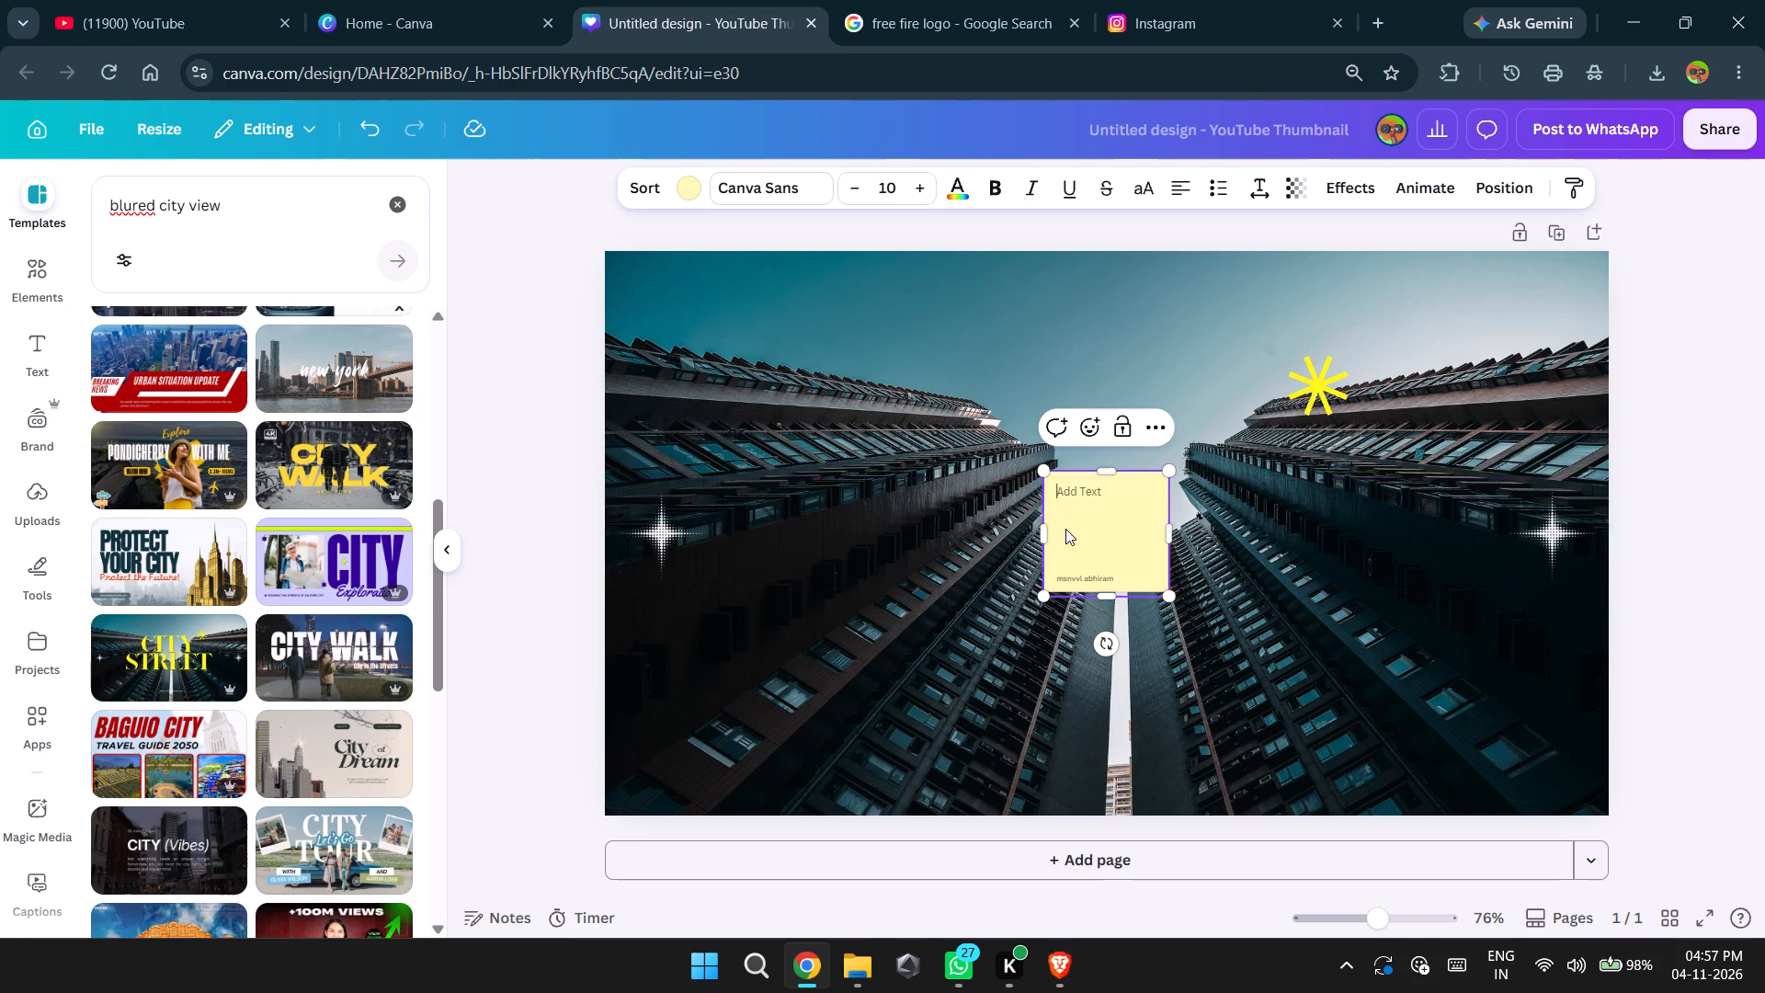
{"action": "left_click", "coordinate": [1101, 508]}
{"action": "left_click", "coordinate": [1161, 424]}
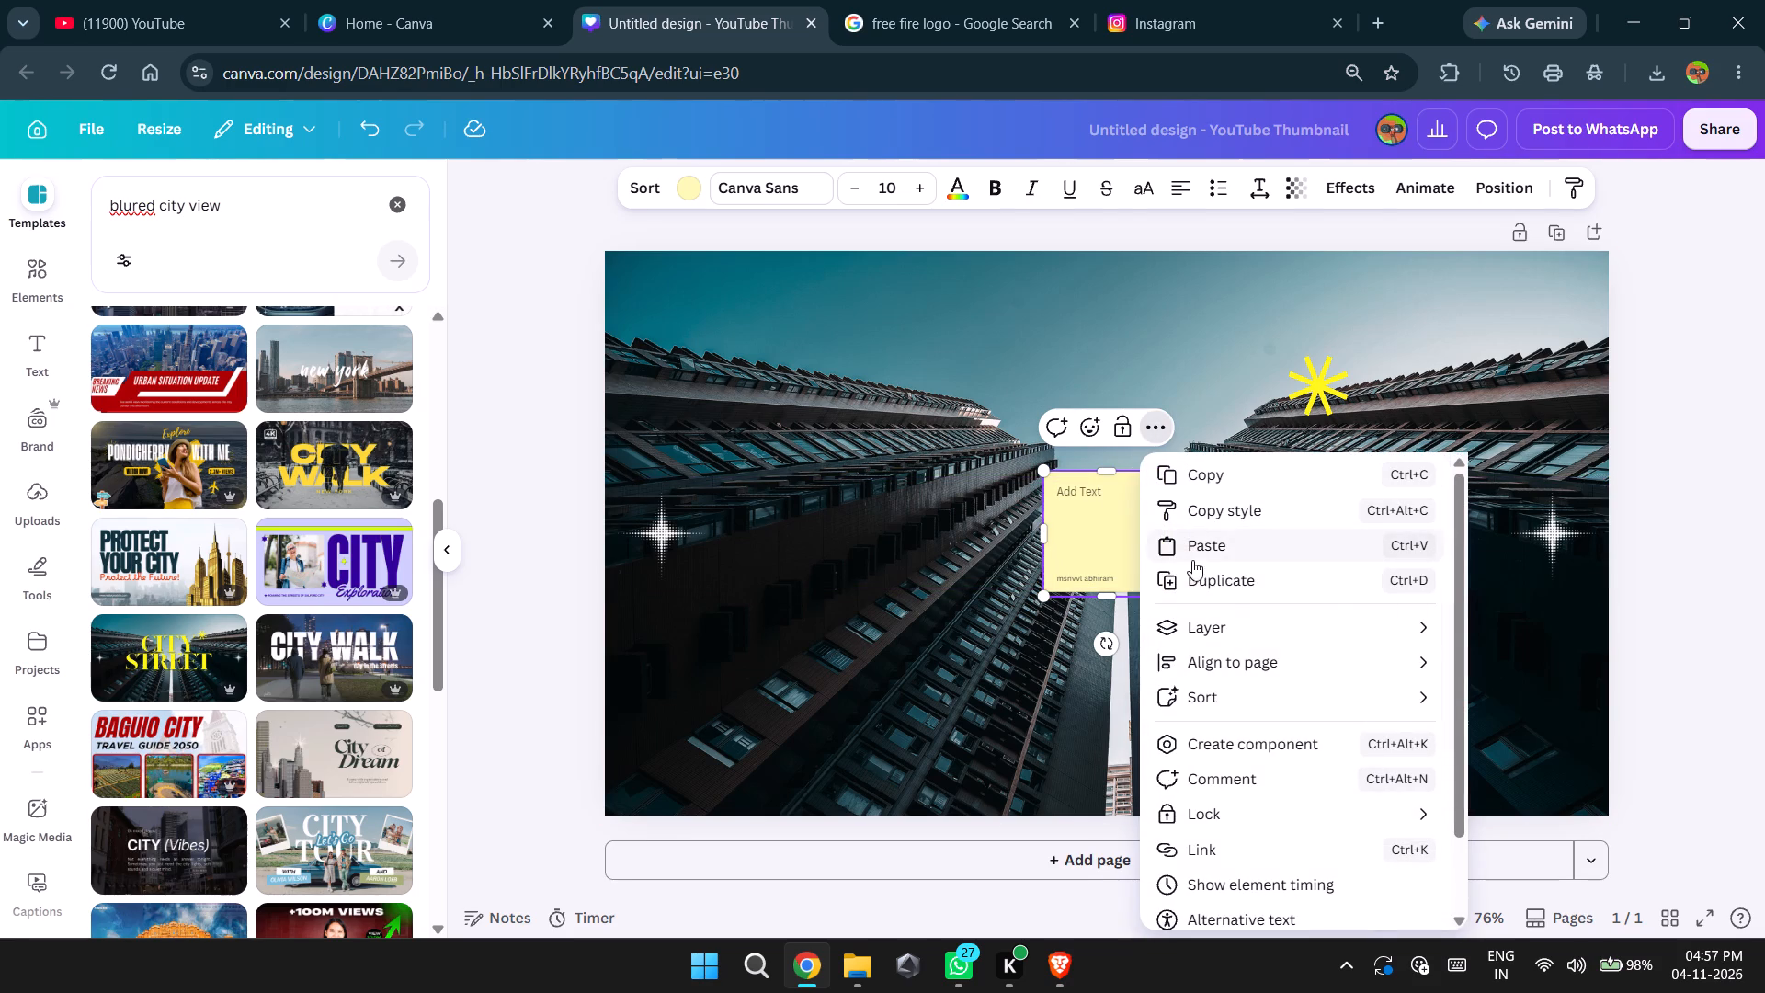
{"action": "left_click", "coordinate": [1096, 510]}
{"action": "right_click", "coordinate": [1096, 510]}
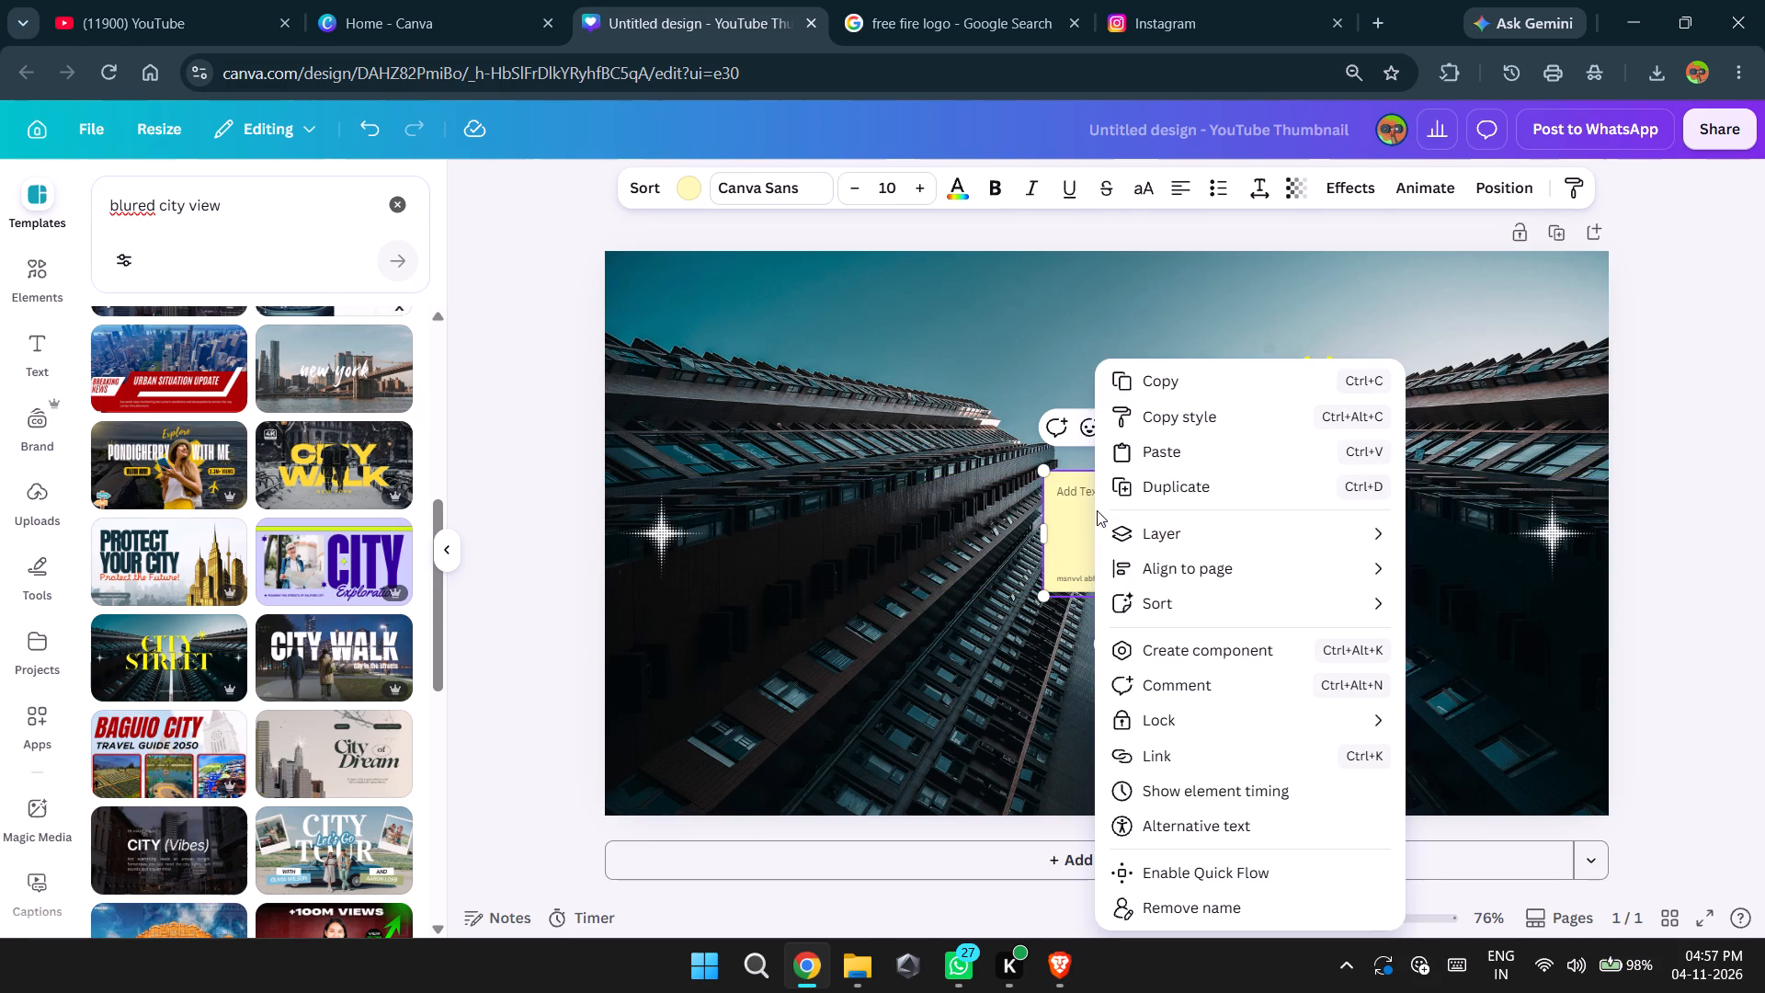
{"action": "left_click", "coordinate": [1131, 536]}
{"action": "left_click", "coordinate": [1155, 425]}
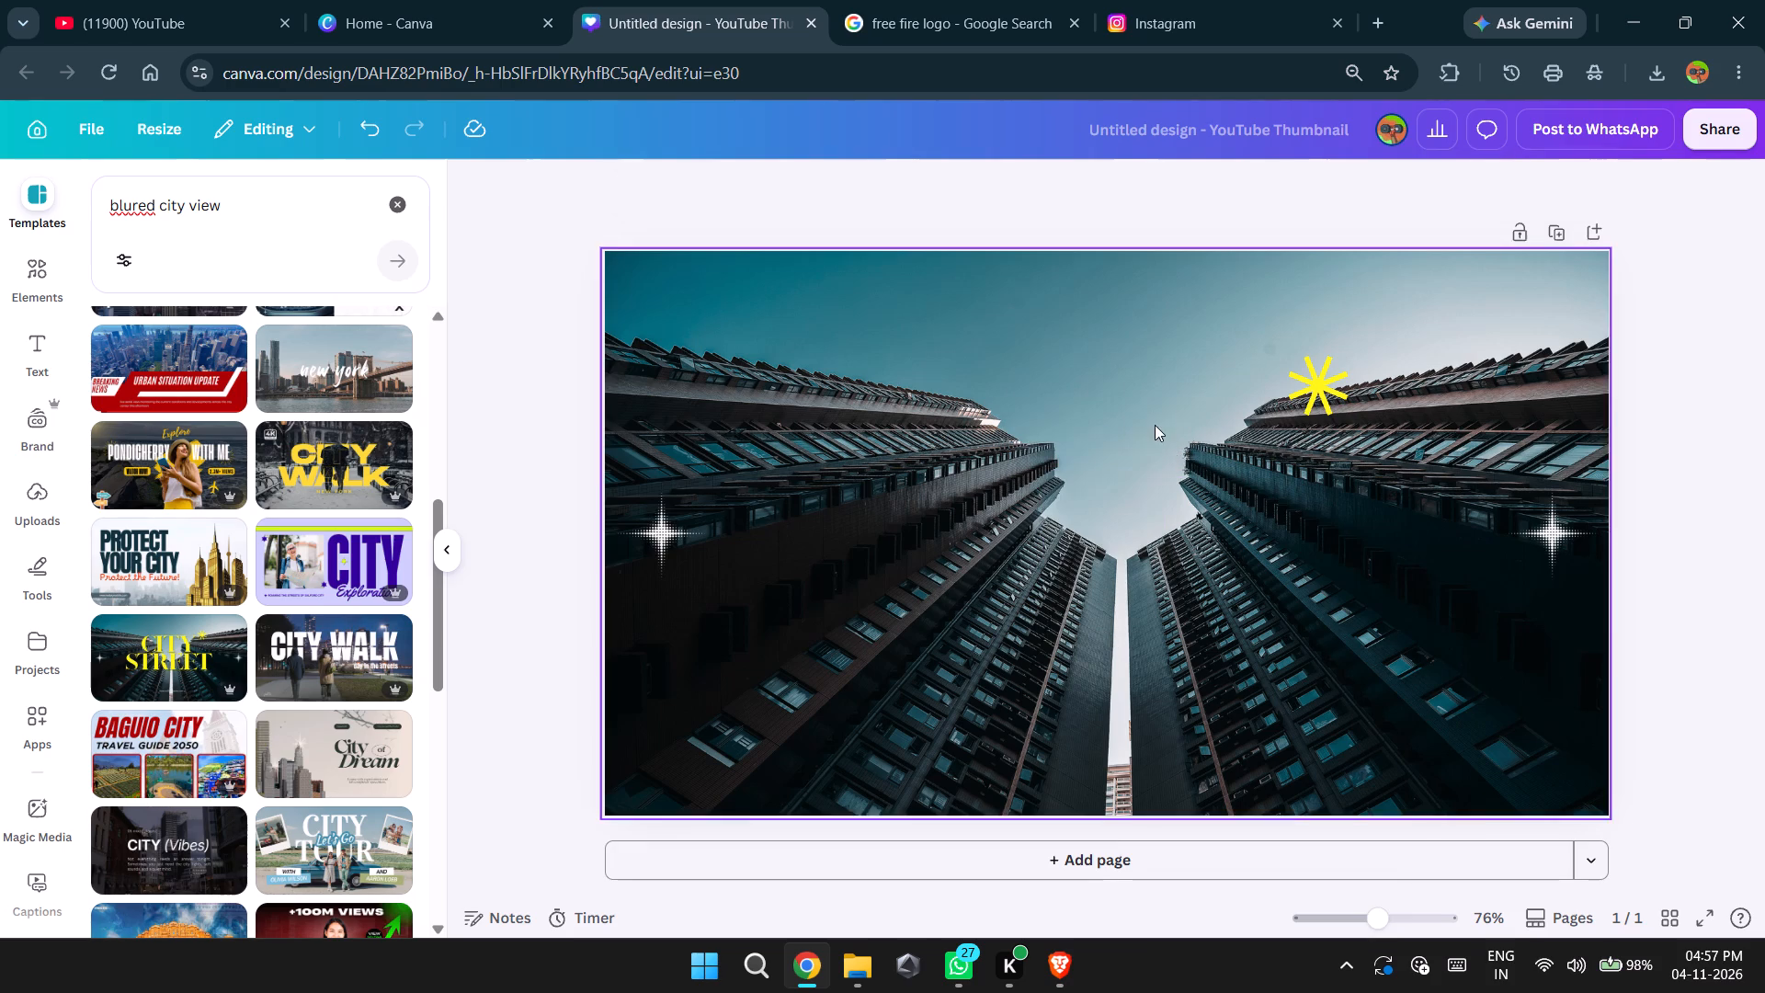
Try to enter the text "AAC" directly on the thumbnail.
{"action": "left_click", "coordinate": [1009, 526]}
{"action": "type", "text": "AAC"}
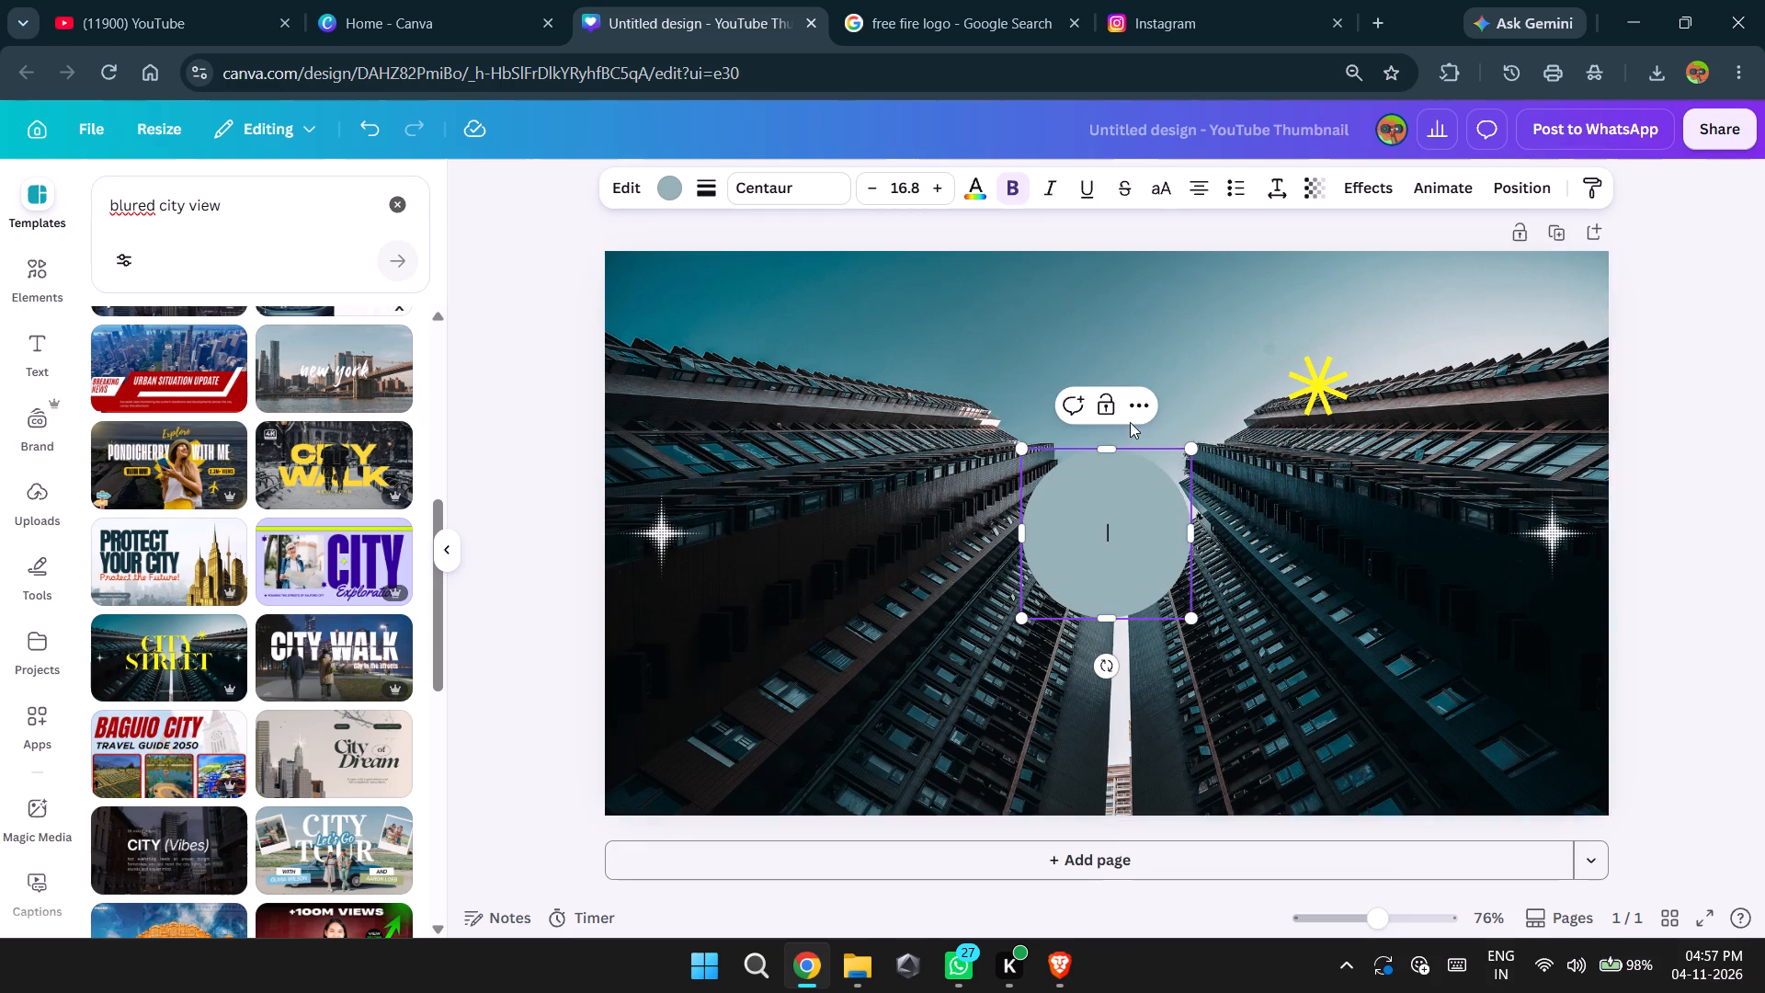
Switch to Brave, lower the volume of the playing YouTube music video, and return to the Canva design in Chrome.
{"action": "left_click", "coordinate": [1052, 986]}
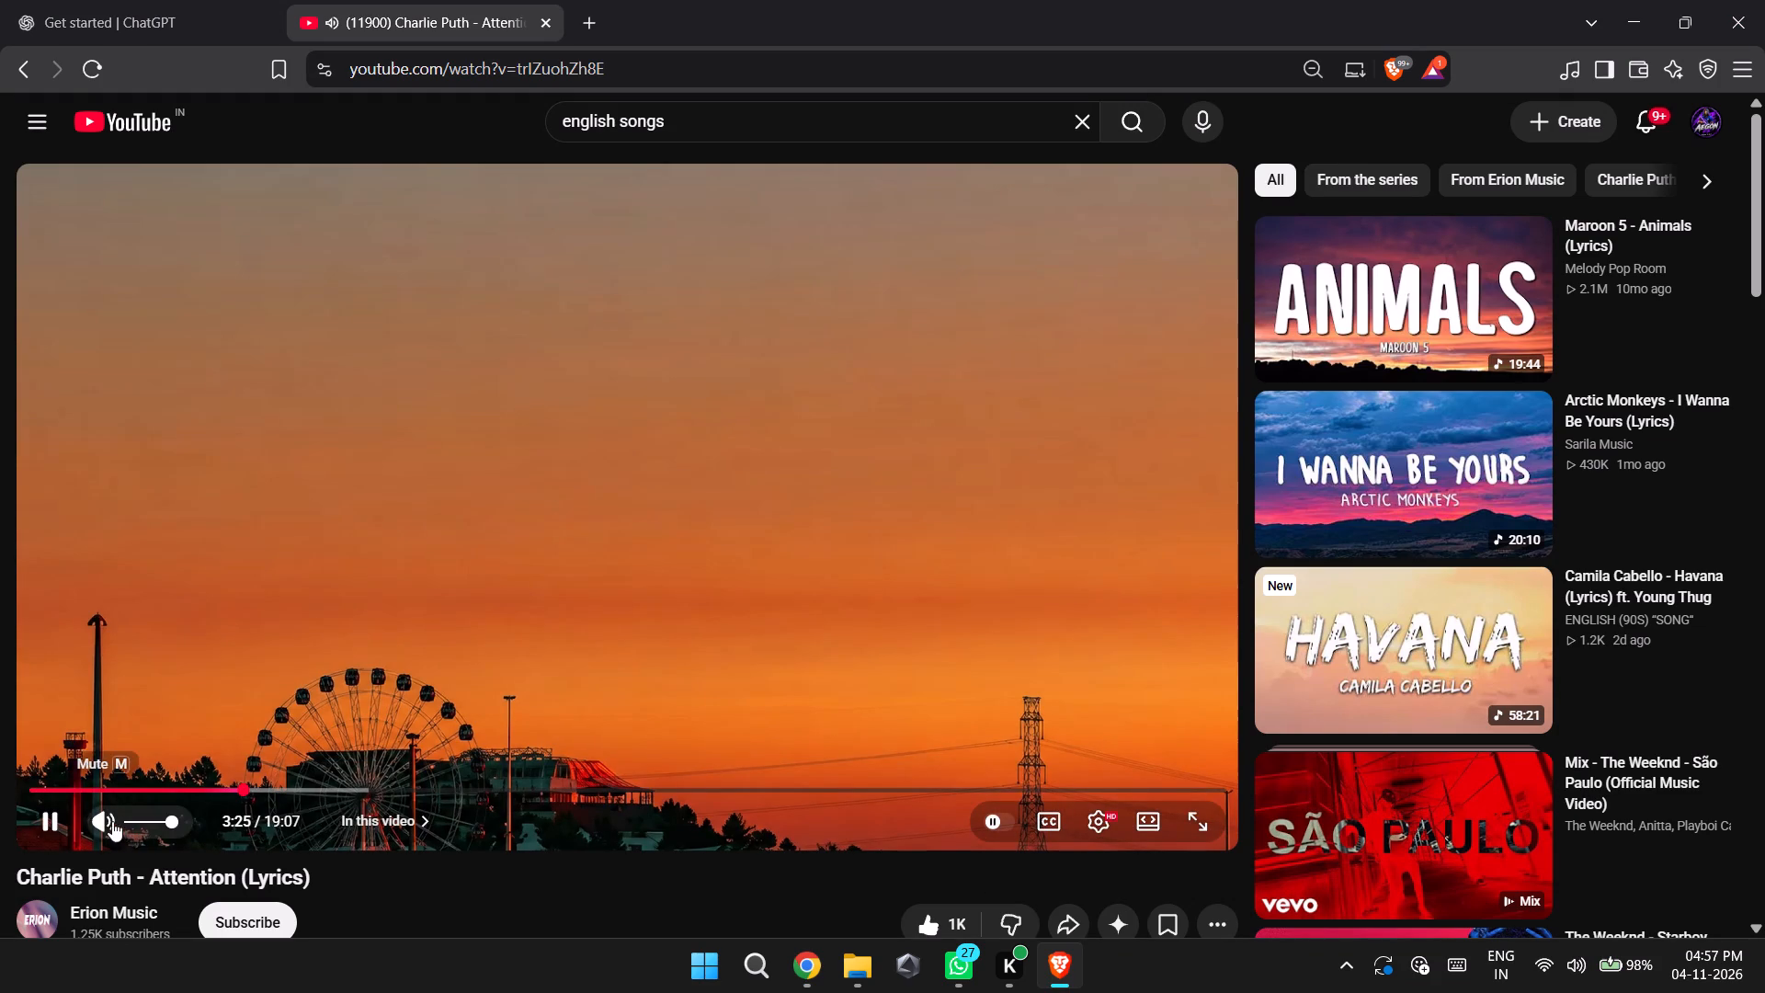
{"action": "left_click", "coordinate": [159, 820]}
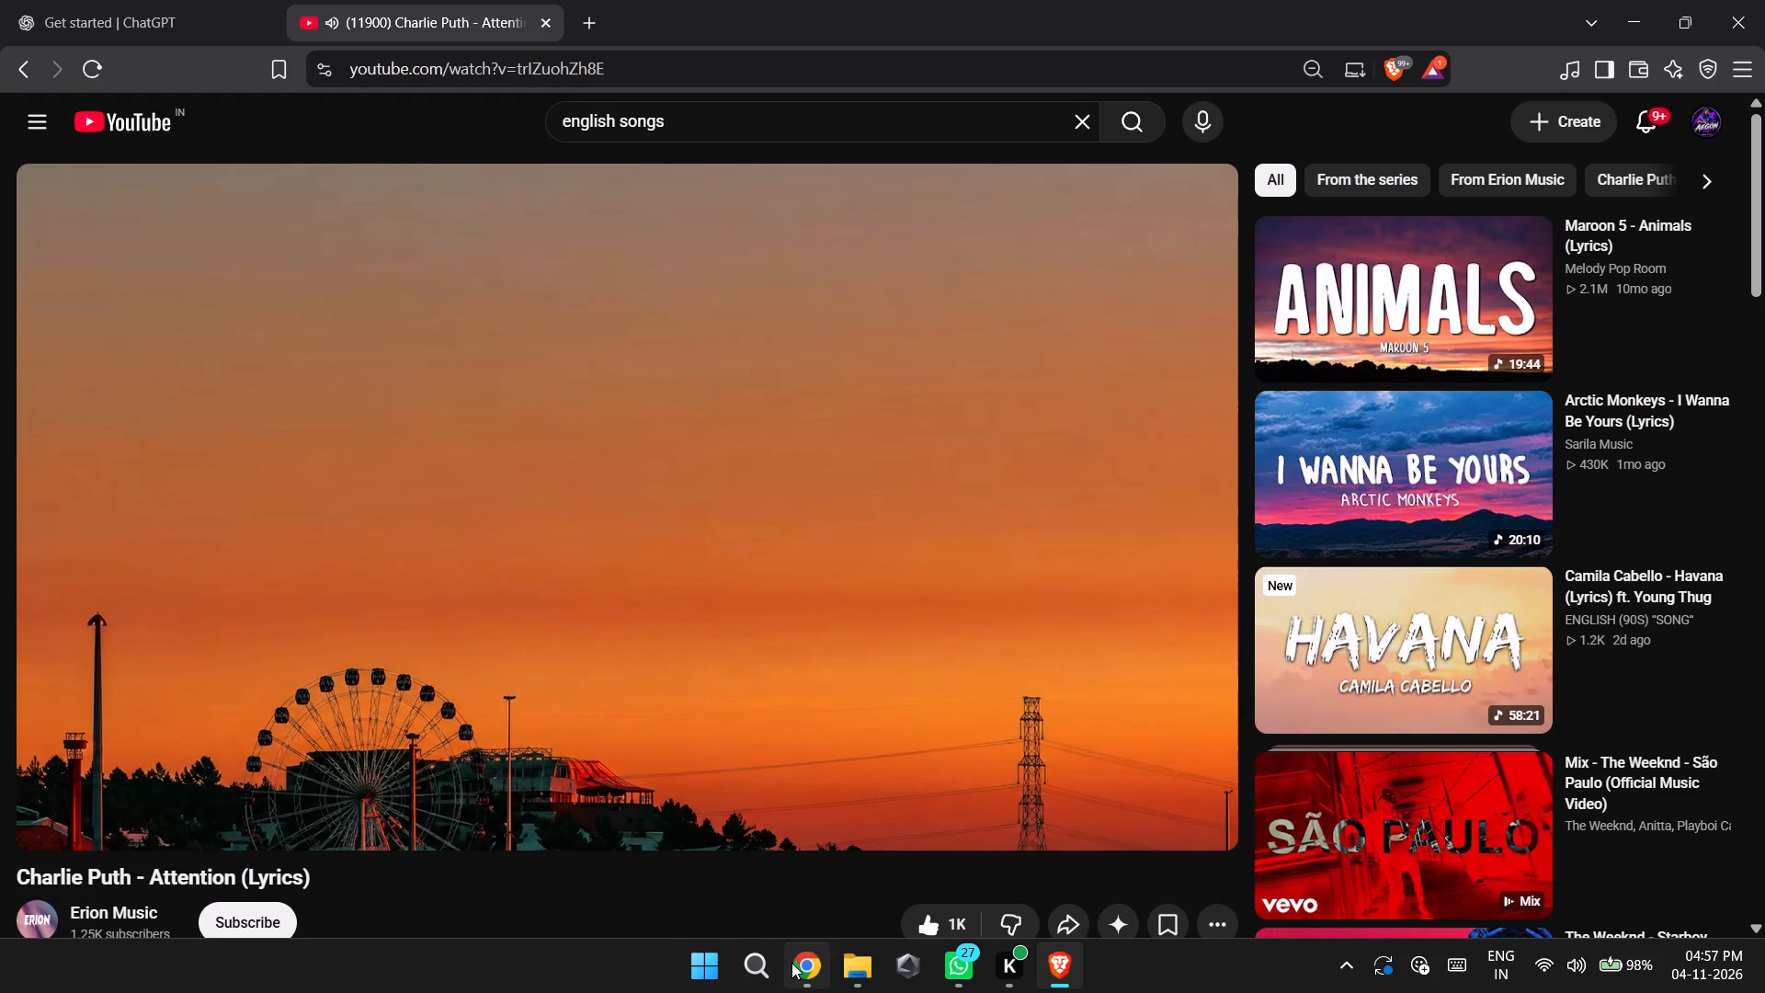
{"action": "left_click", "coordinate": [791, 963]}
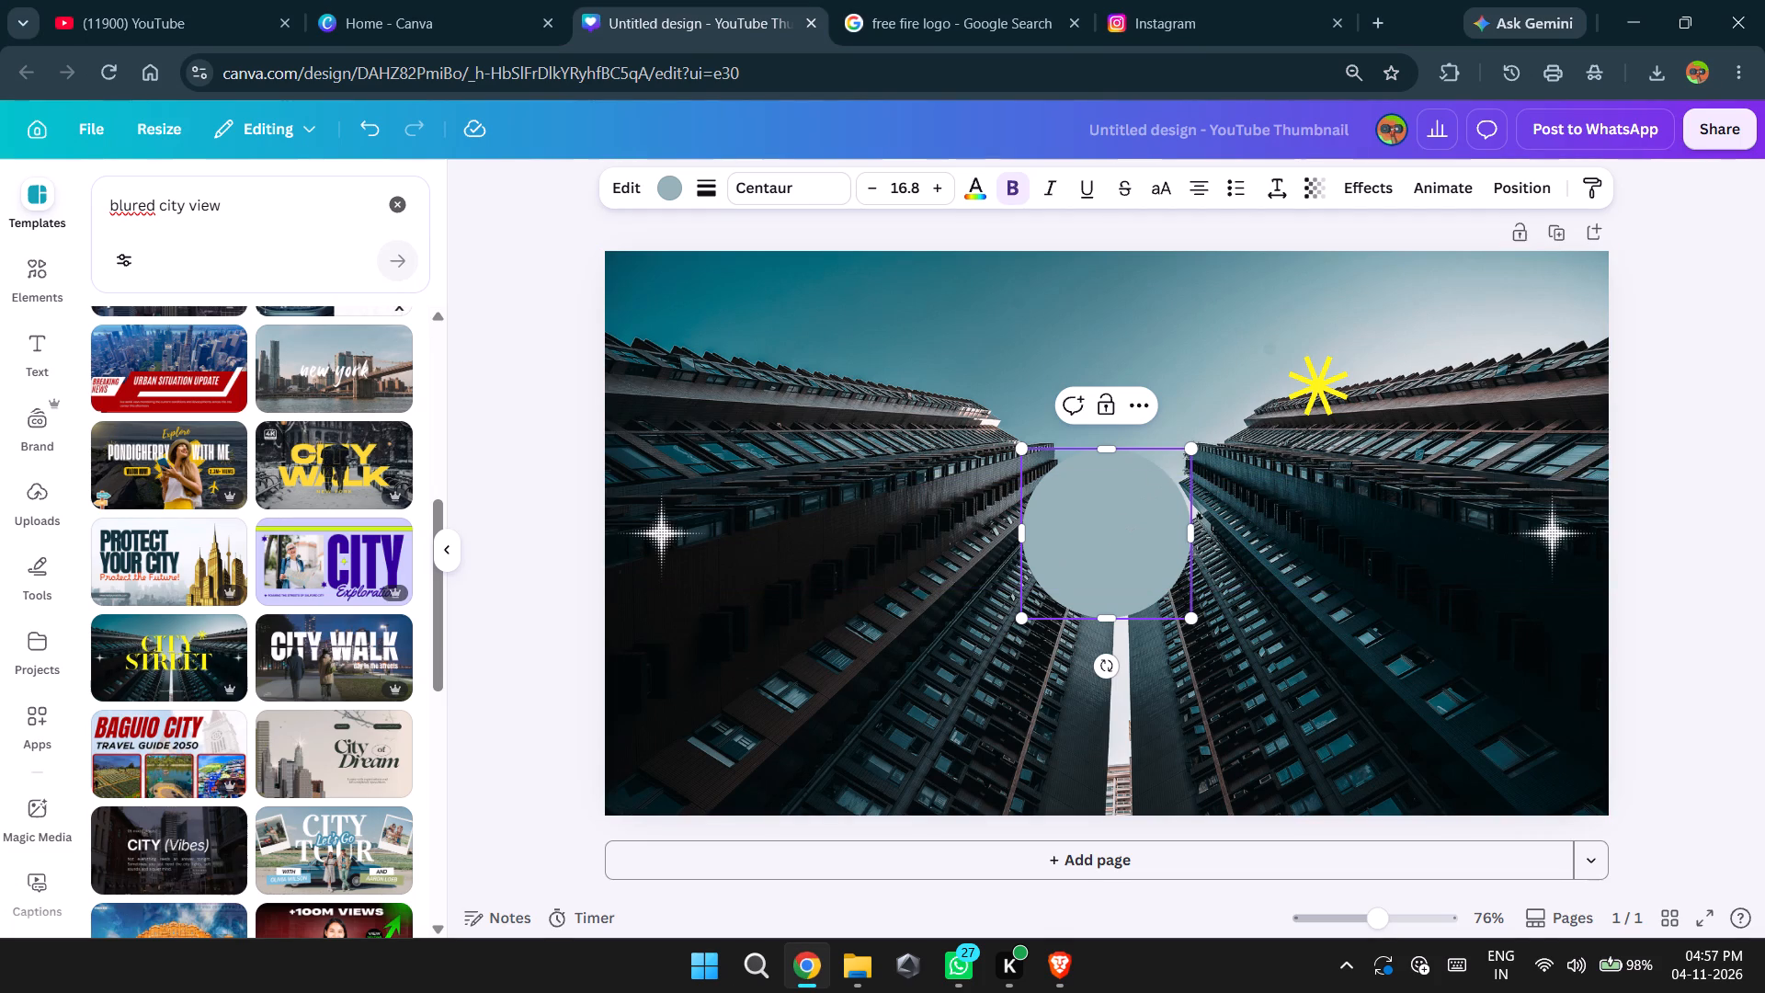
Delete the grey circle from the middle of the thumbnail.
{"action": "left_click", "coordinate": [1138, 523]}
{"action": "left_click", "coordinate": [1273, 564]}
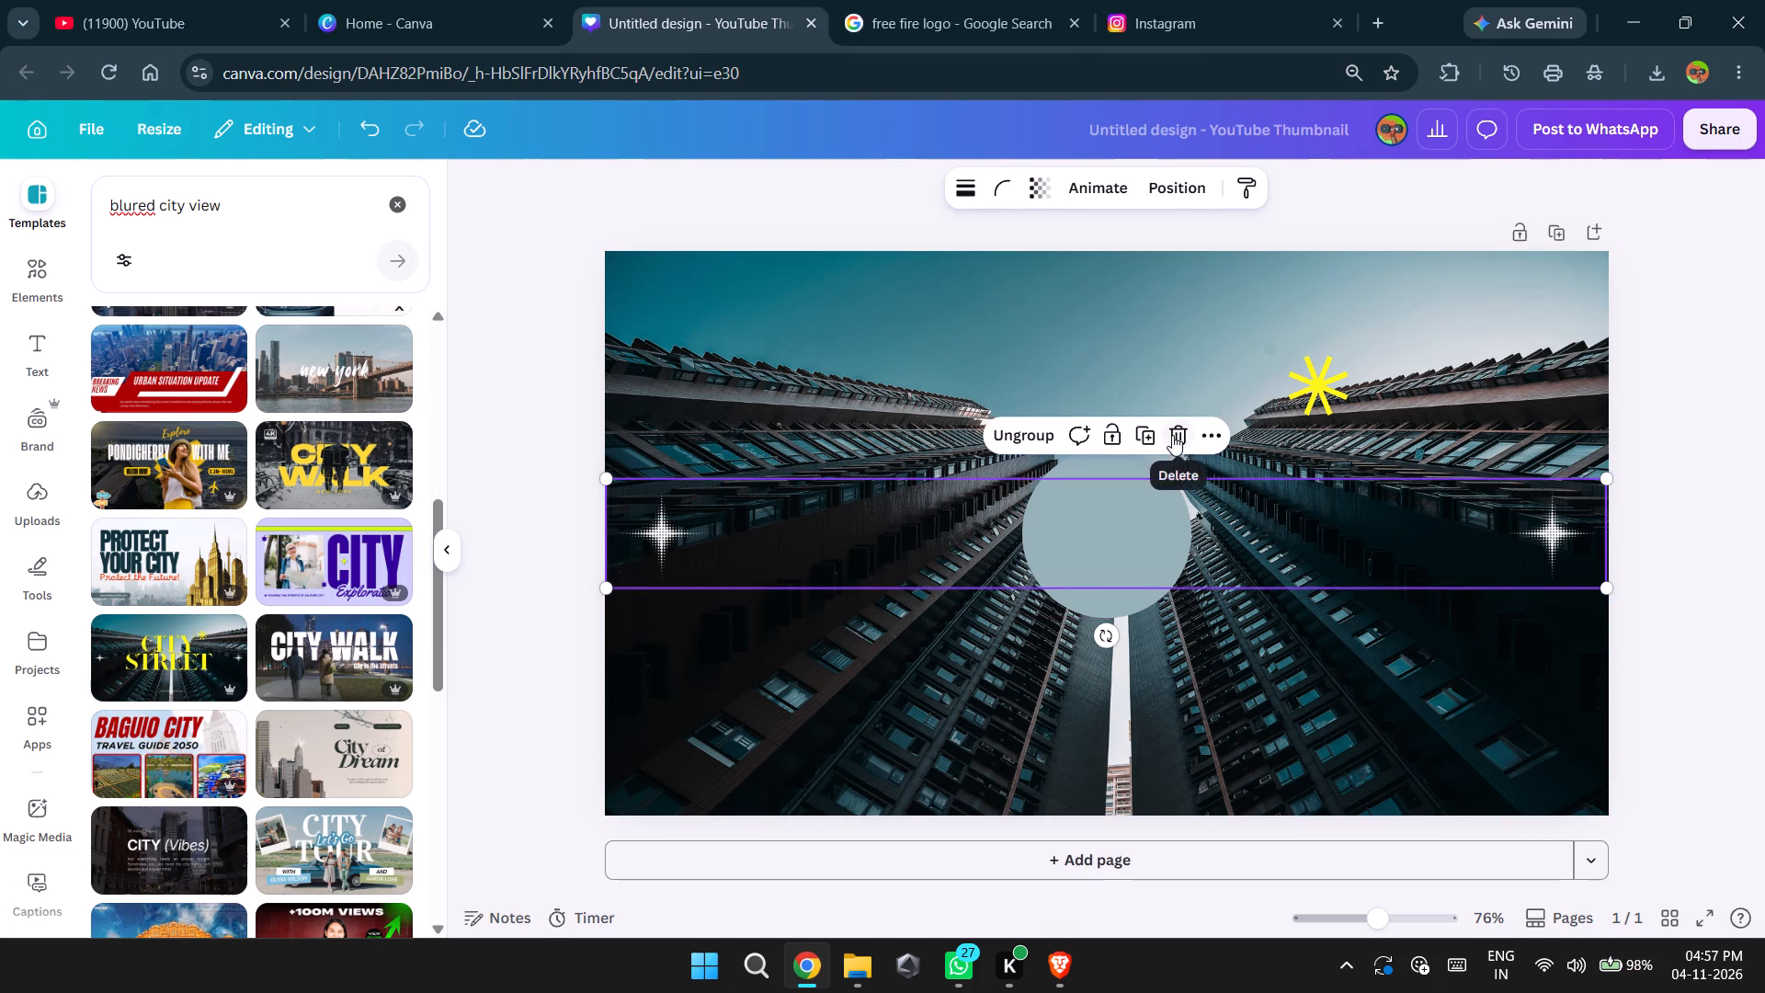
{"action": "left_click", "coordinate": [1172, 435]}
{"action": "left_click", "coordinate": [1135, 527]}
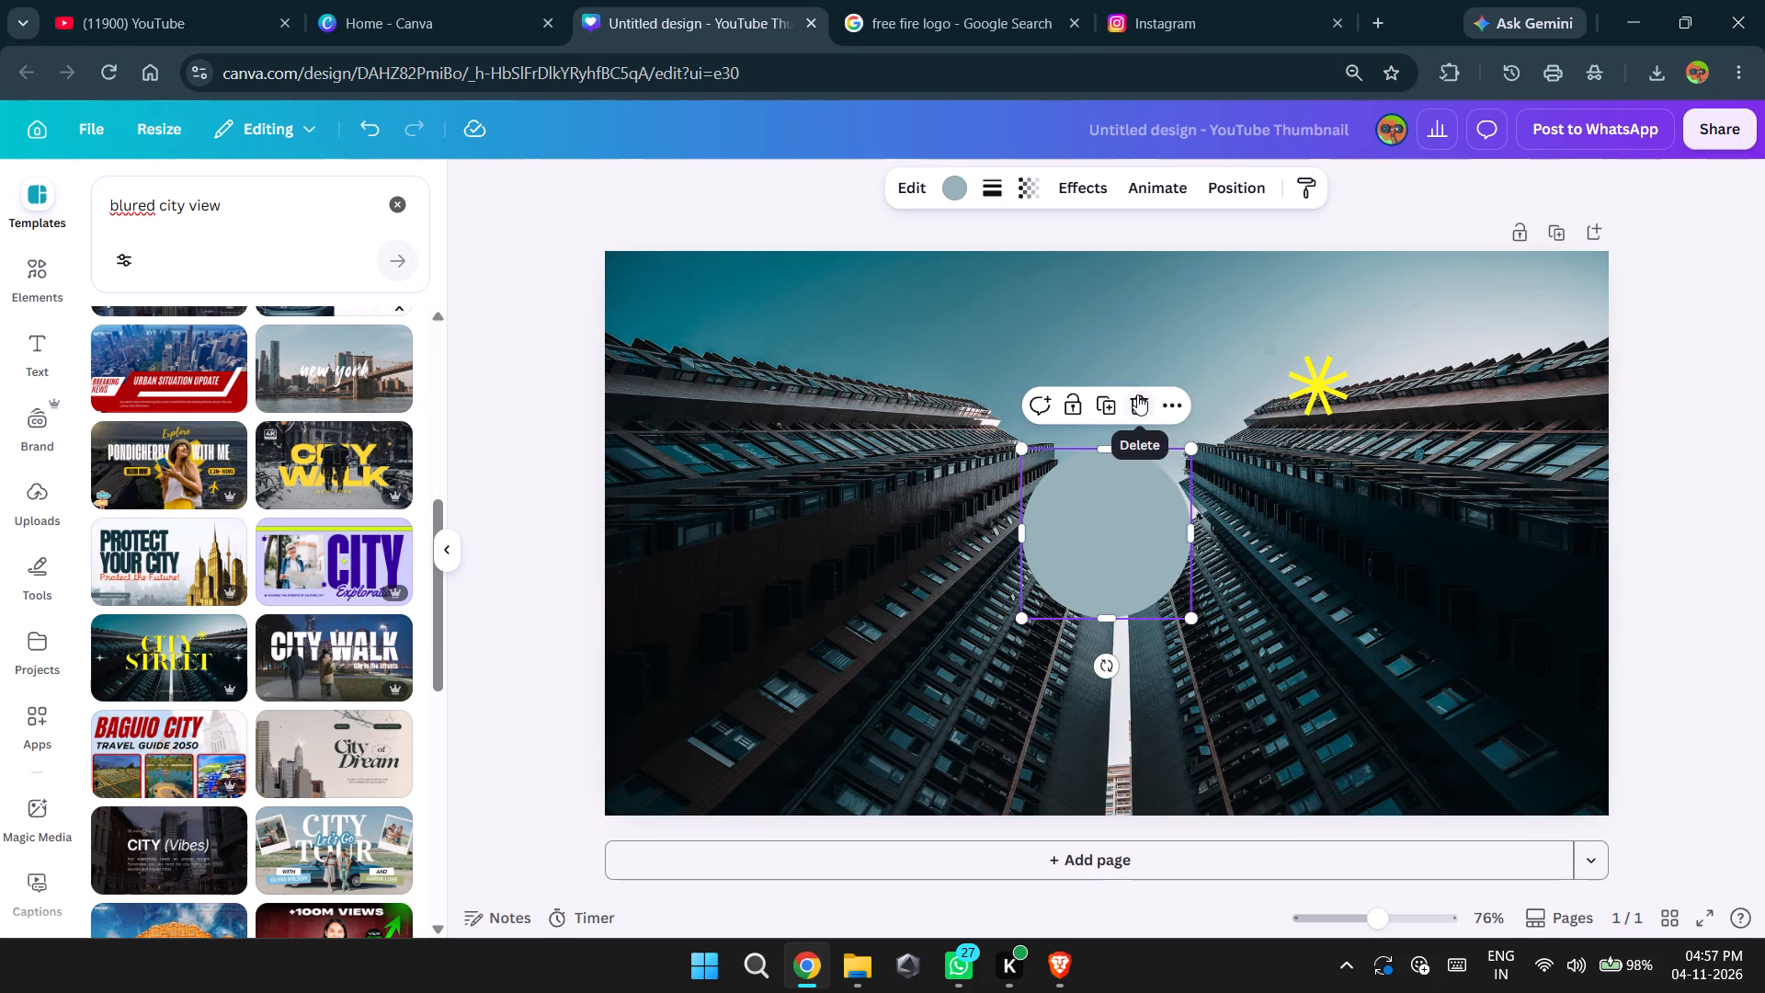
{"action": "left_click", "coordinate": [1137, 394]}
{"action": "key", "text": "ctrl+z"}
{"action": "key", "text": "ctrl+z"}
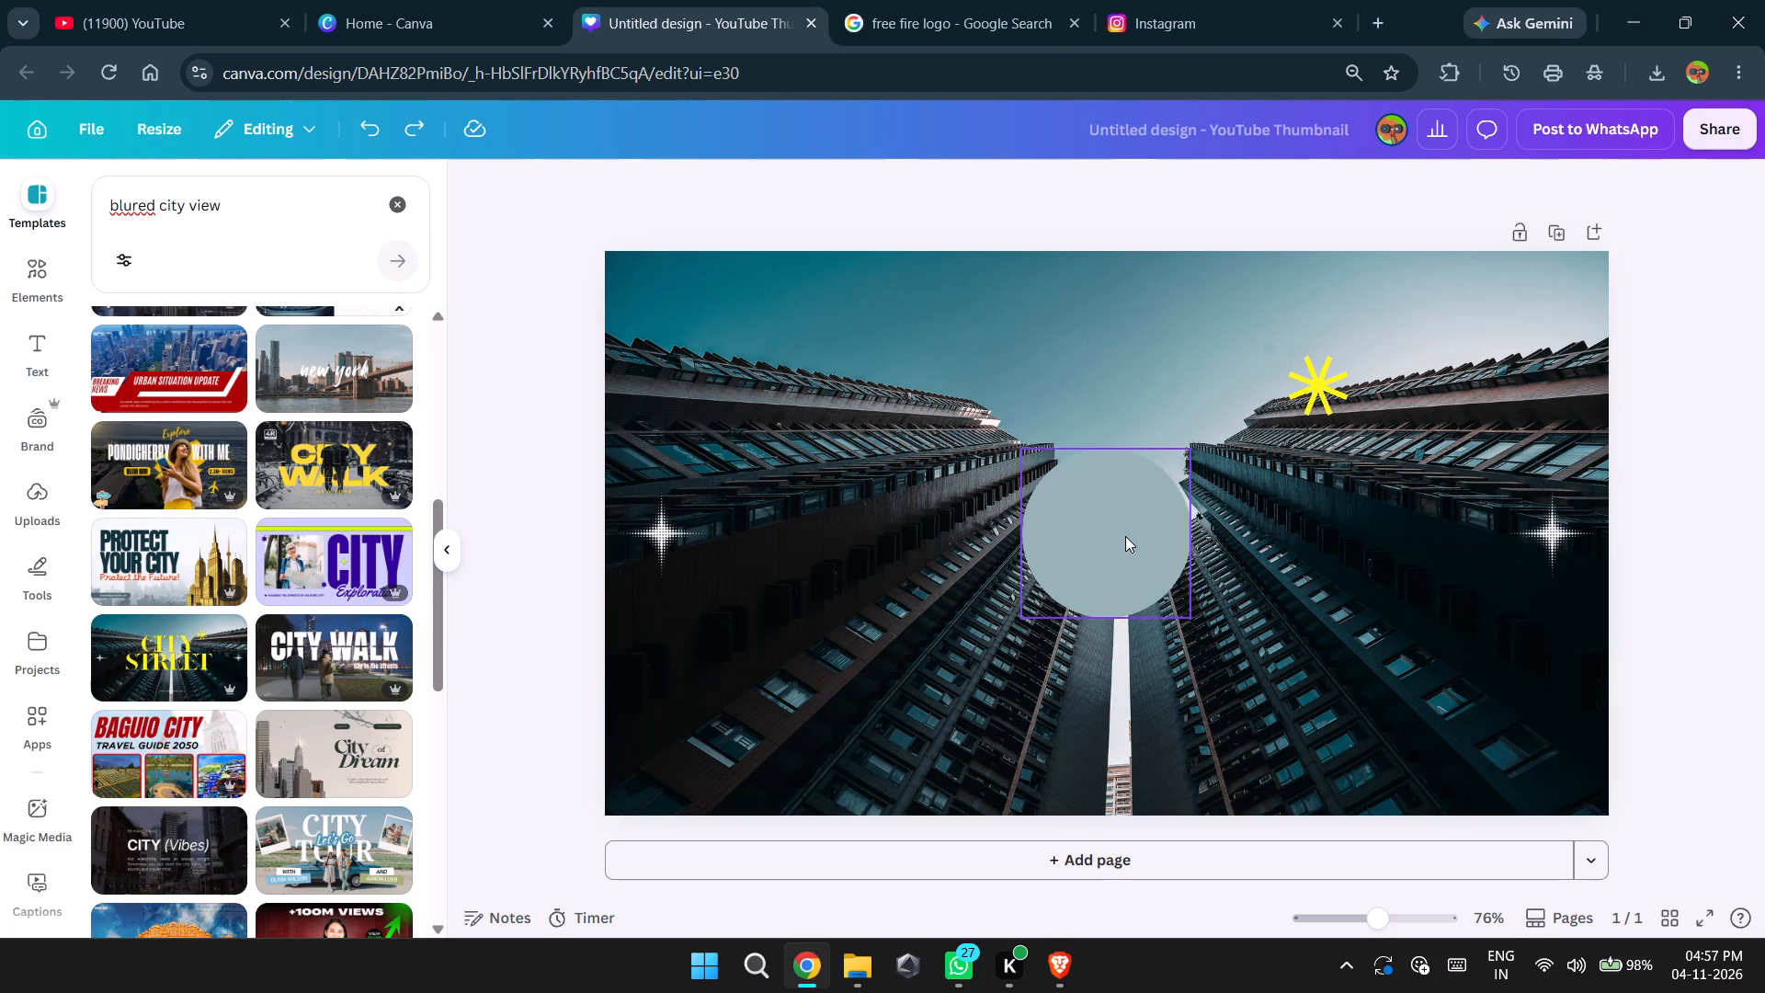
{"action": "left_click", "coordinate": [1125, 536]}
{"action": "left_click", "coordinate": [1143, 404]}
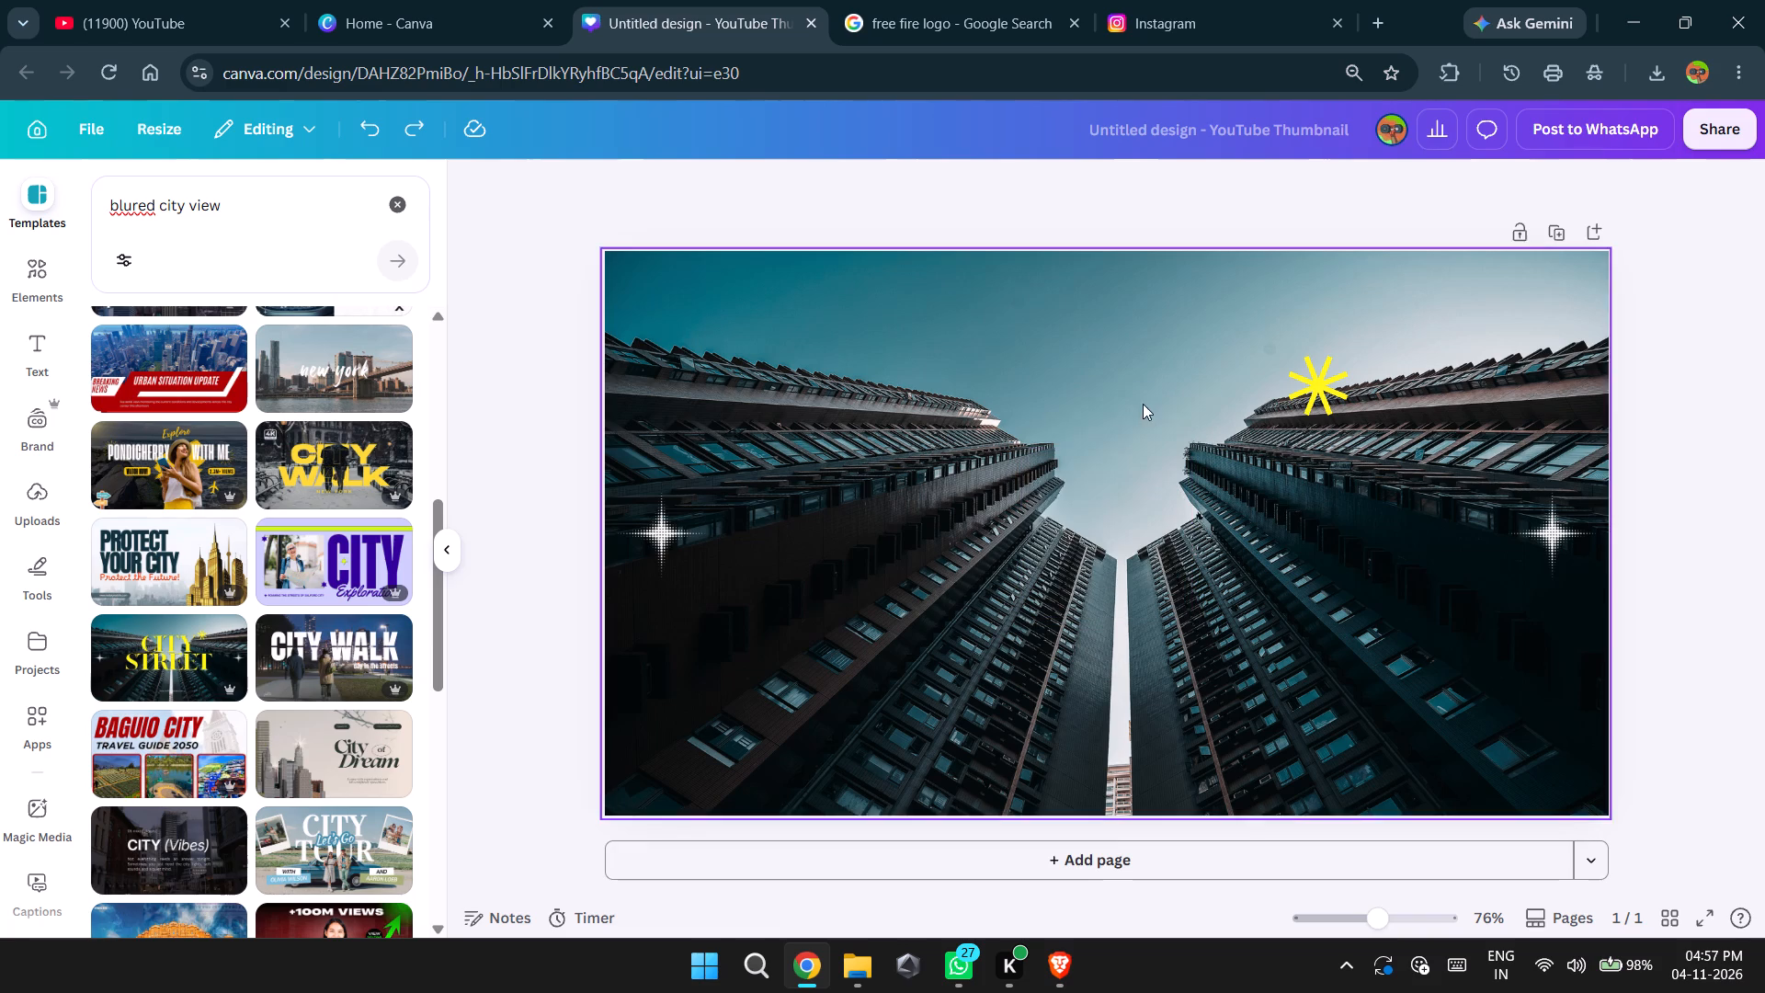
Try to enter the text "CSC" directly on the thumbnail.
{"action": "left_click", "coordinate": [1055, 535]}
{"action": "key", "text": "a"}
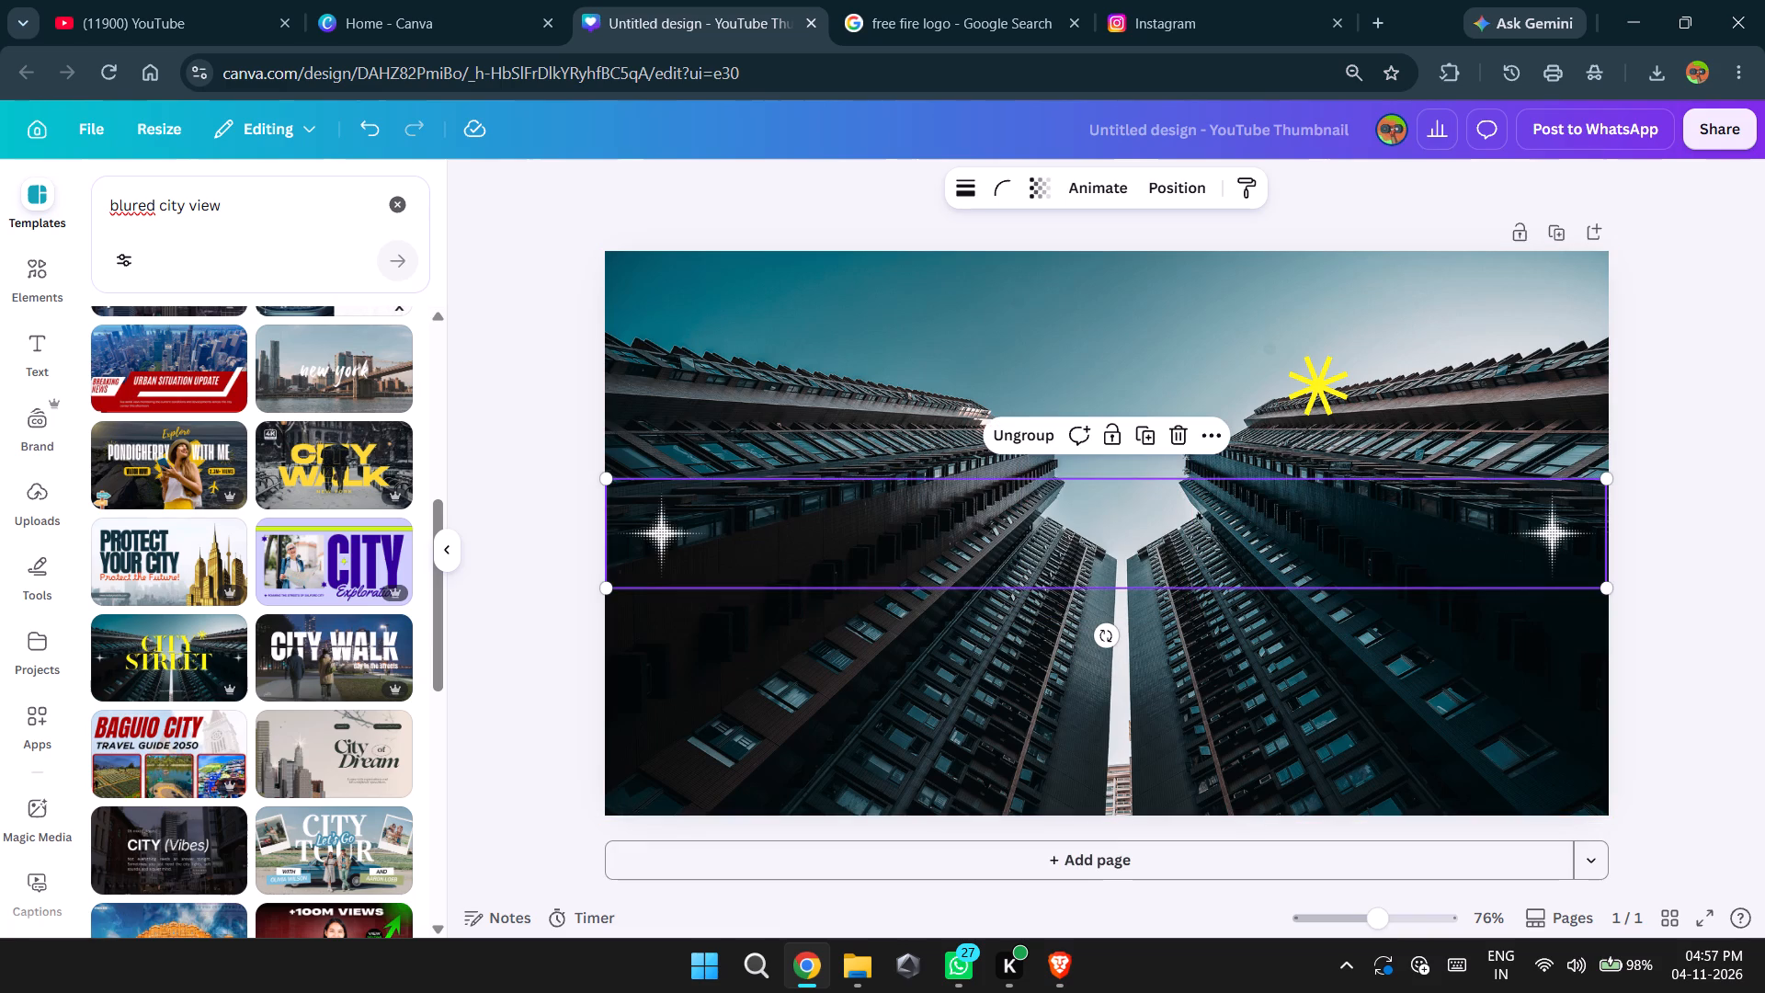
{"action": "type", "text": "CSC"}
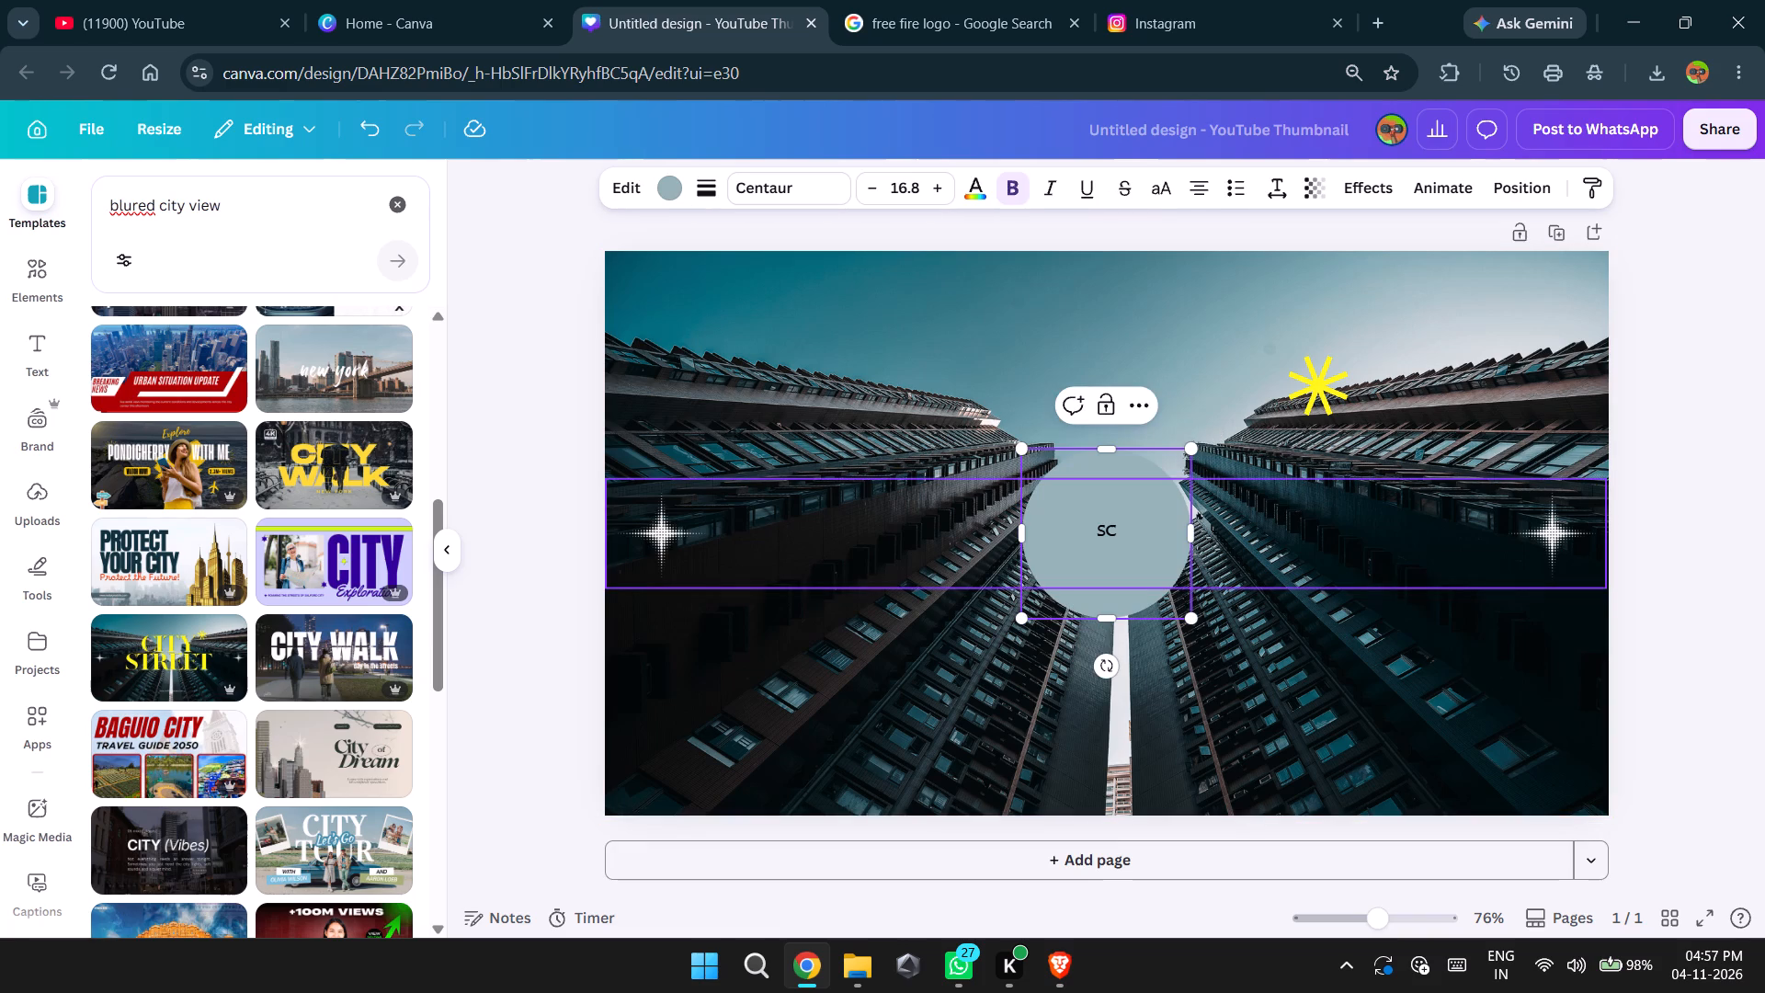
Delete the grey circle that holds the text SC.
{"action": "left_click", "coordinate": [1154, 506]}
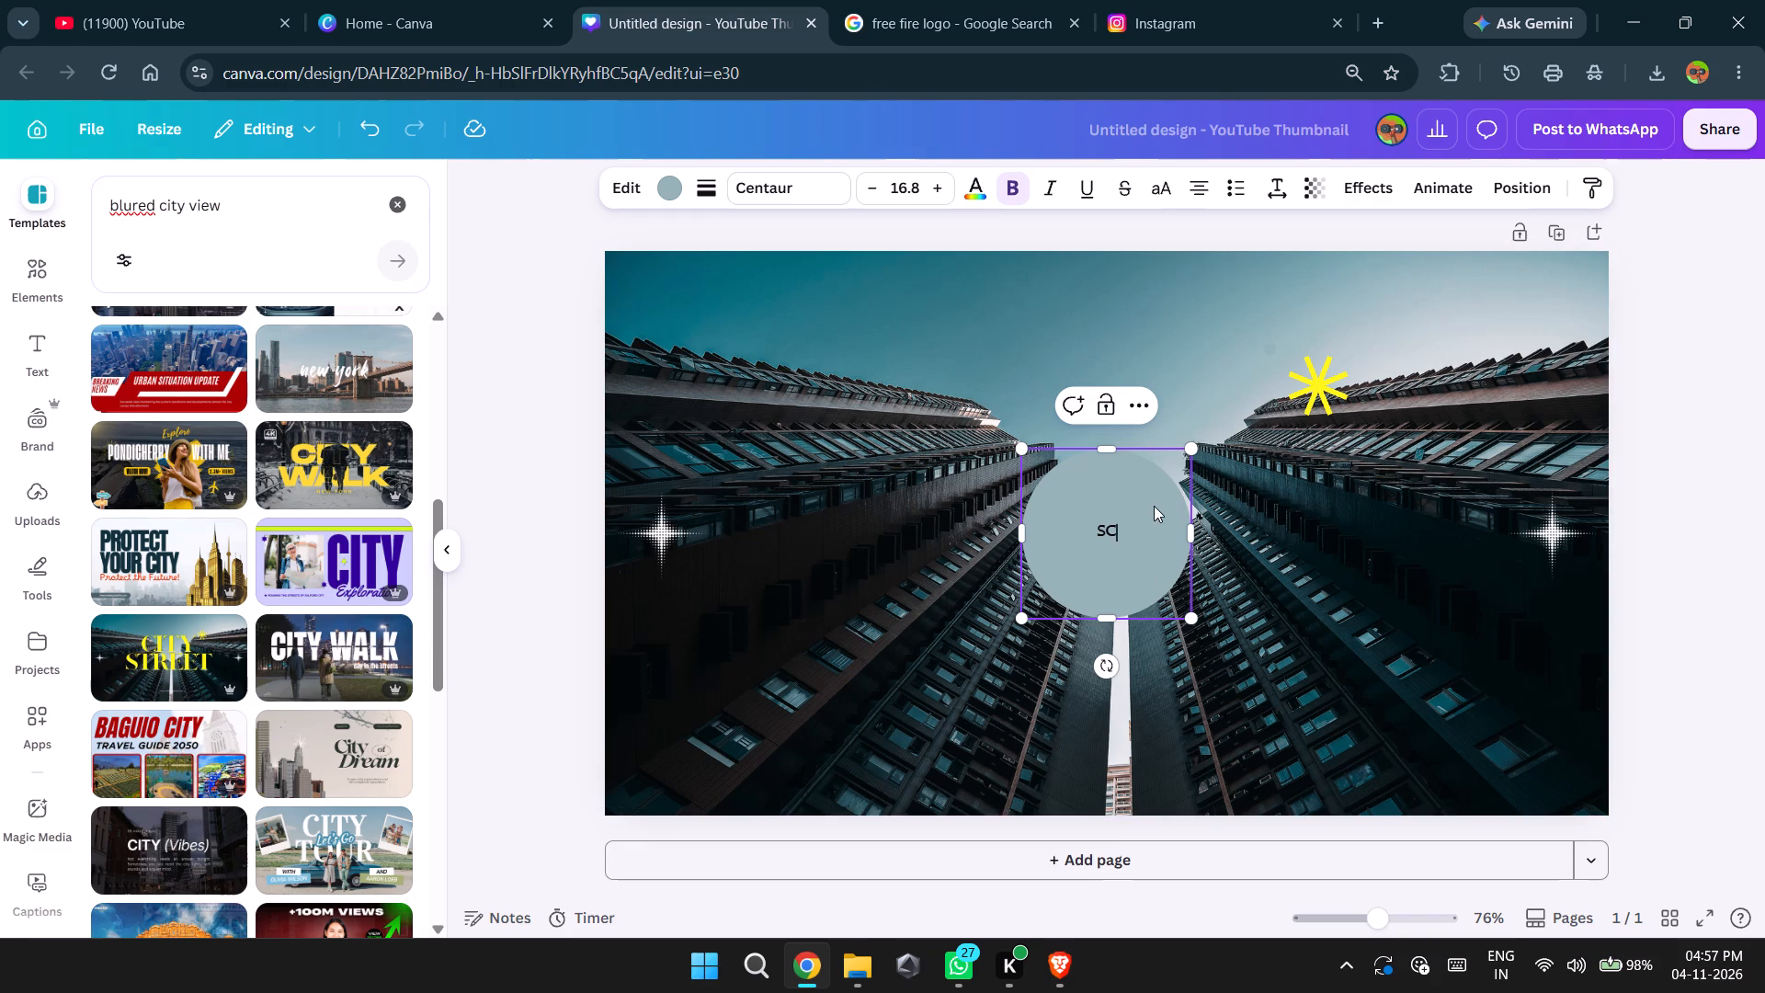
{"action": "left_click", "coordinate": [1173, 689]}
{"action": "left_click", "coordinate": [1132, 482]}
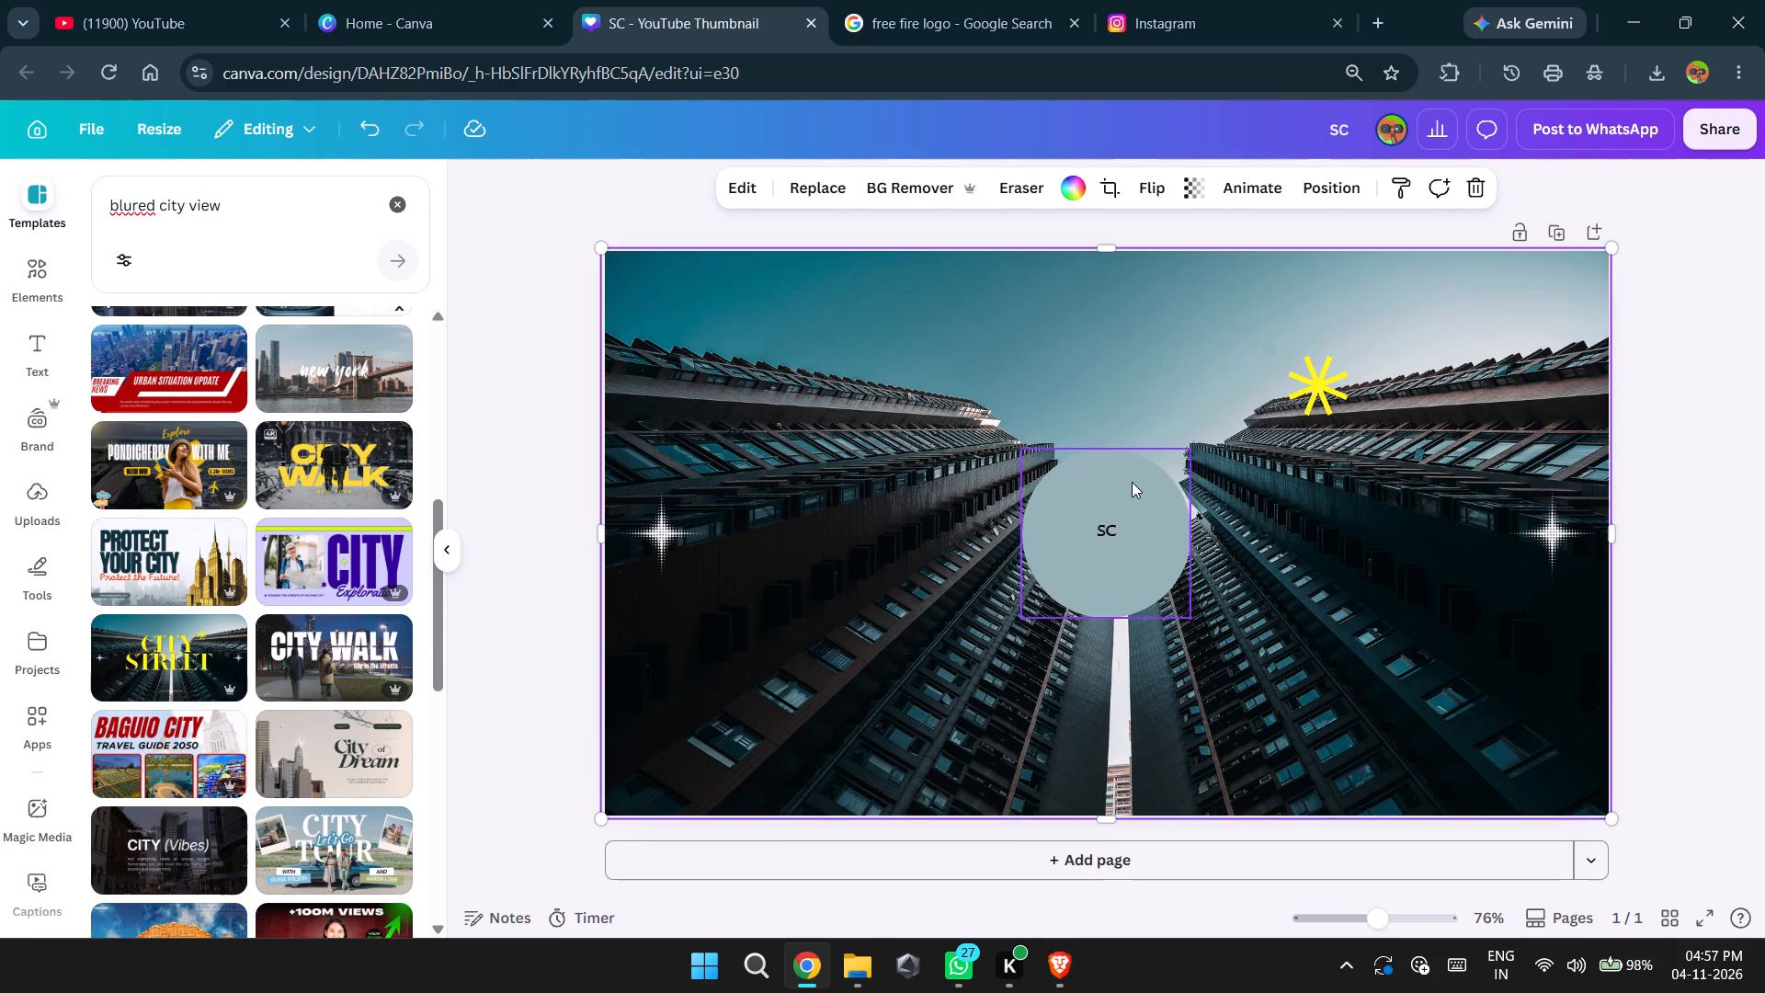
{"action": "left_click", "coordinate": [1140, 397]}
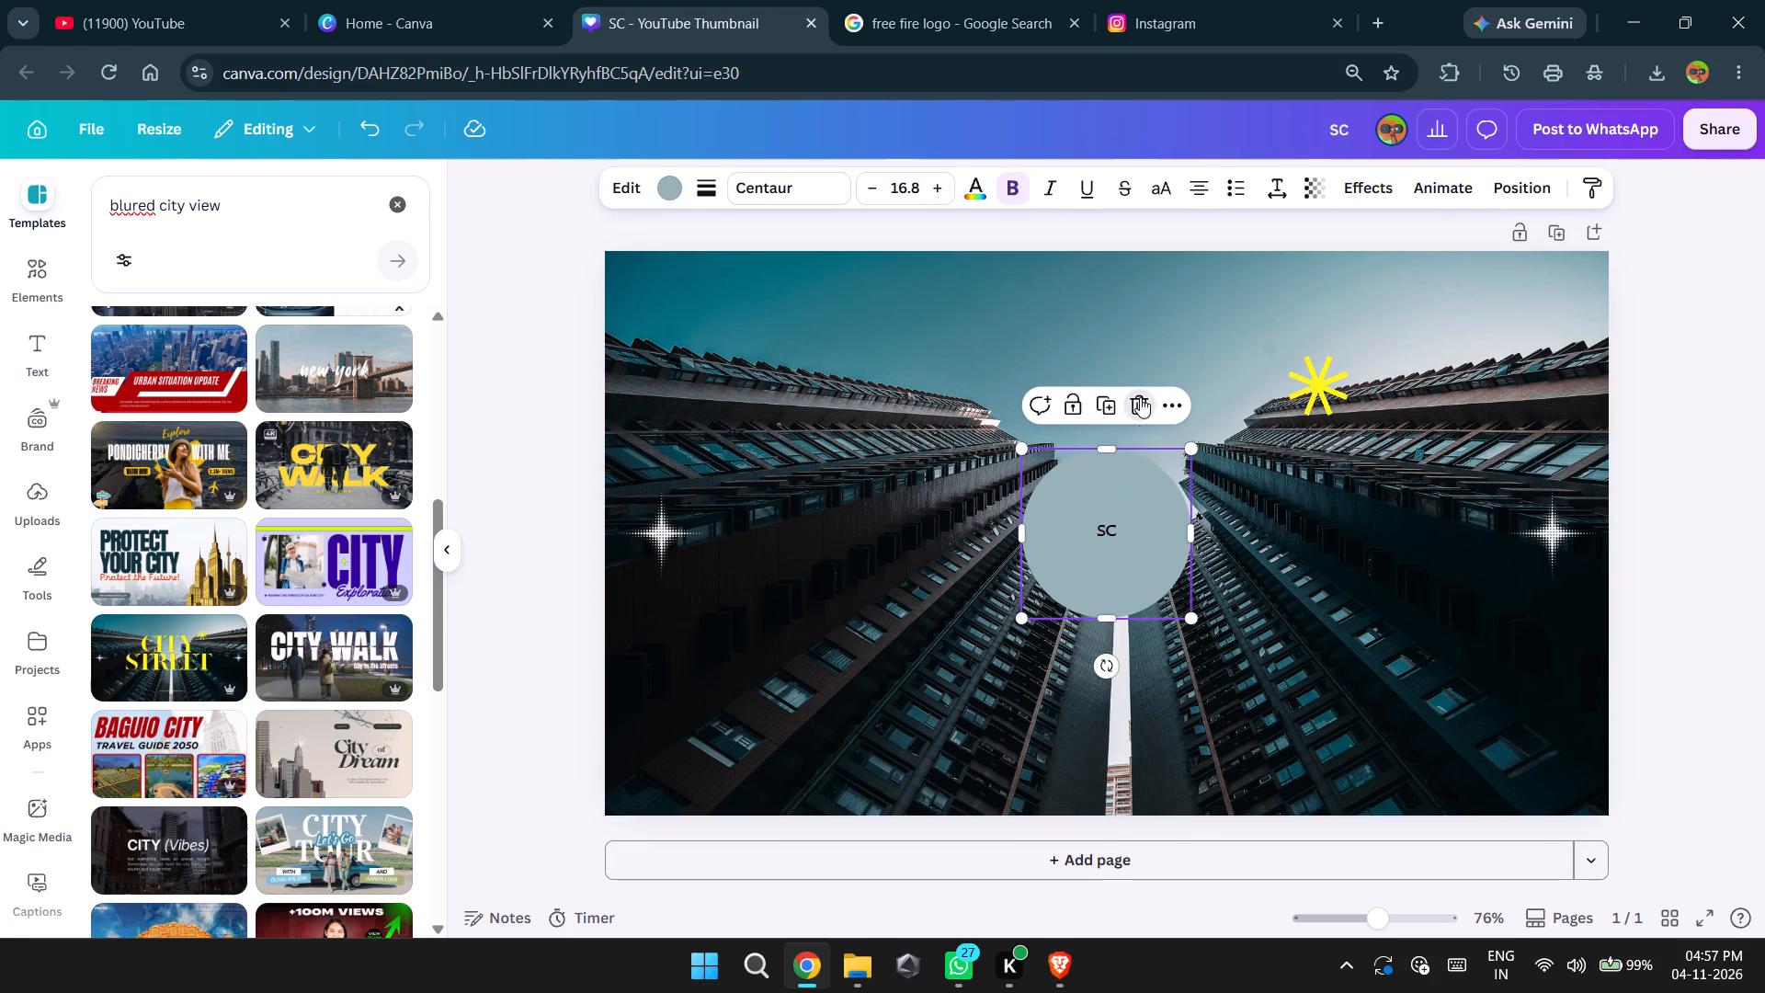
Undo the recent edits back through the deletions of the CITY and STREET titles and the website address text.
{"action": "key", "text": "ctrl+z"}
{"action": "key", "text": "ctrl+z"}
{"action": "key", "text": "ctrl+z"}
{"action": "key", "text": "ctrl+z"}
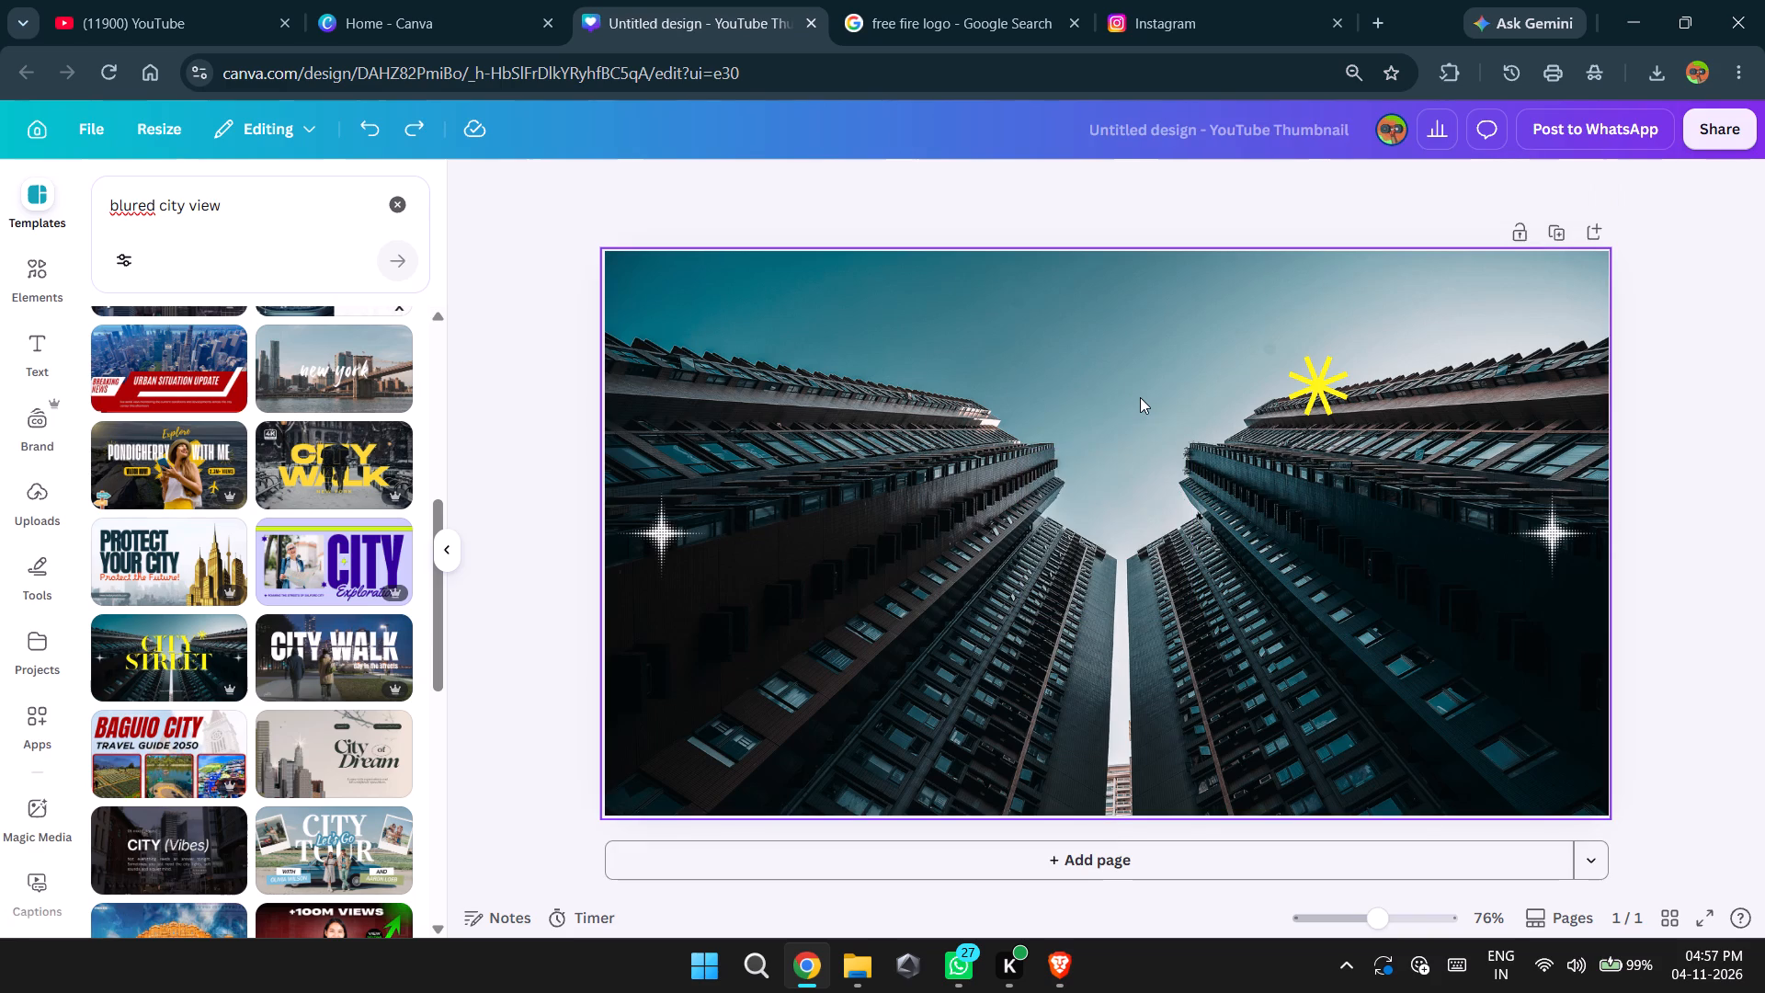
{"action": "key", "text": "ctrl+z"}
{"action": "key", "text": "ctrl+z"}
{"action": "key", "text": "ctrl+z"}
{"action": "key", "text": "ctrl+z"}
{"action": "key", "text": "ctrl+z"}
{"action": "key", "text": "ctrl+z"}
{"action": "key", "text": "ctrl+z"}
{"action": "key", "text": "ctrl+z"}
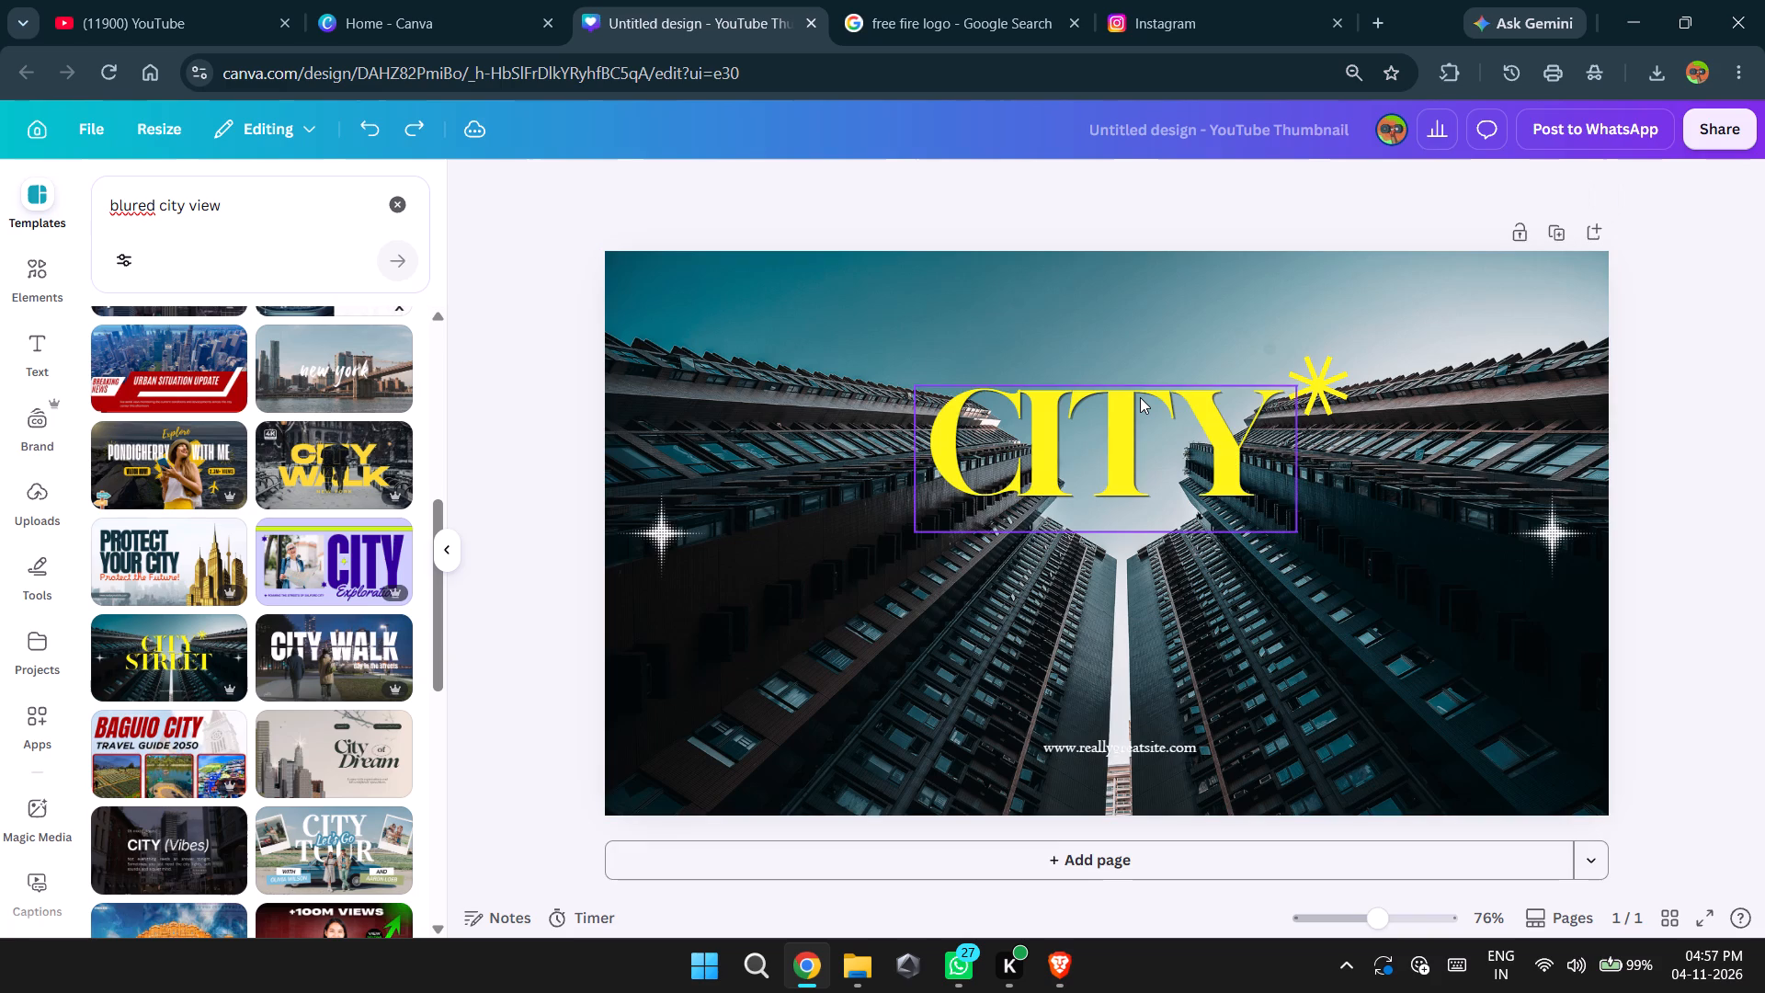
{"action": "key", "text": "ctrl+z"}
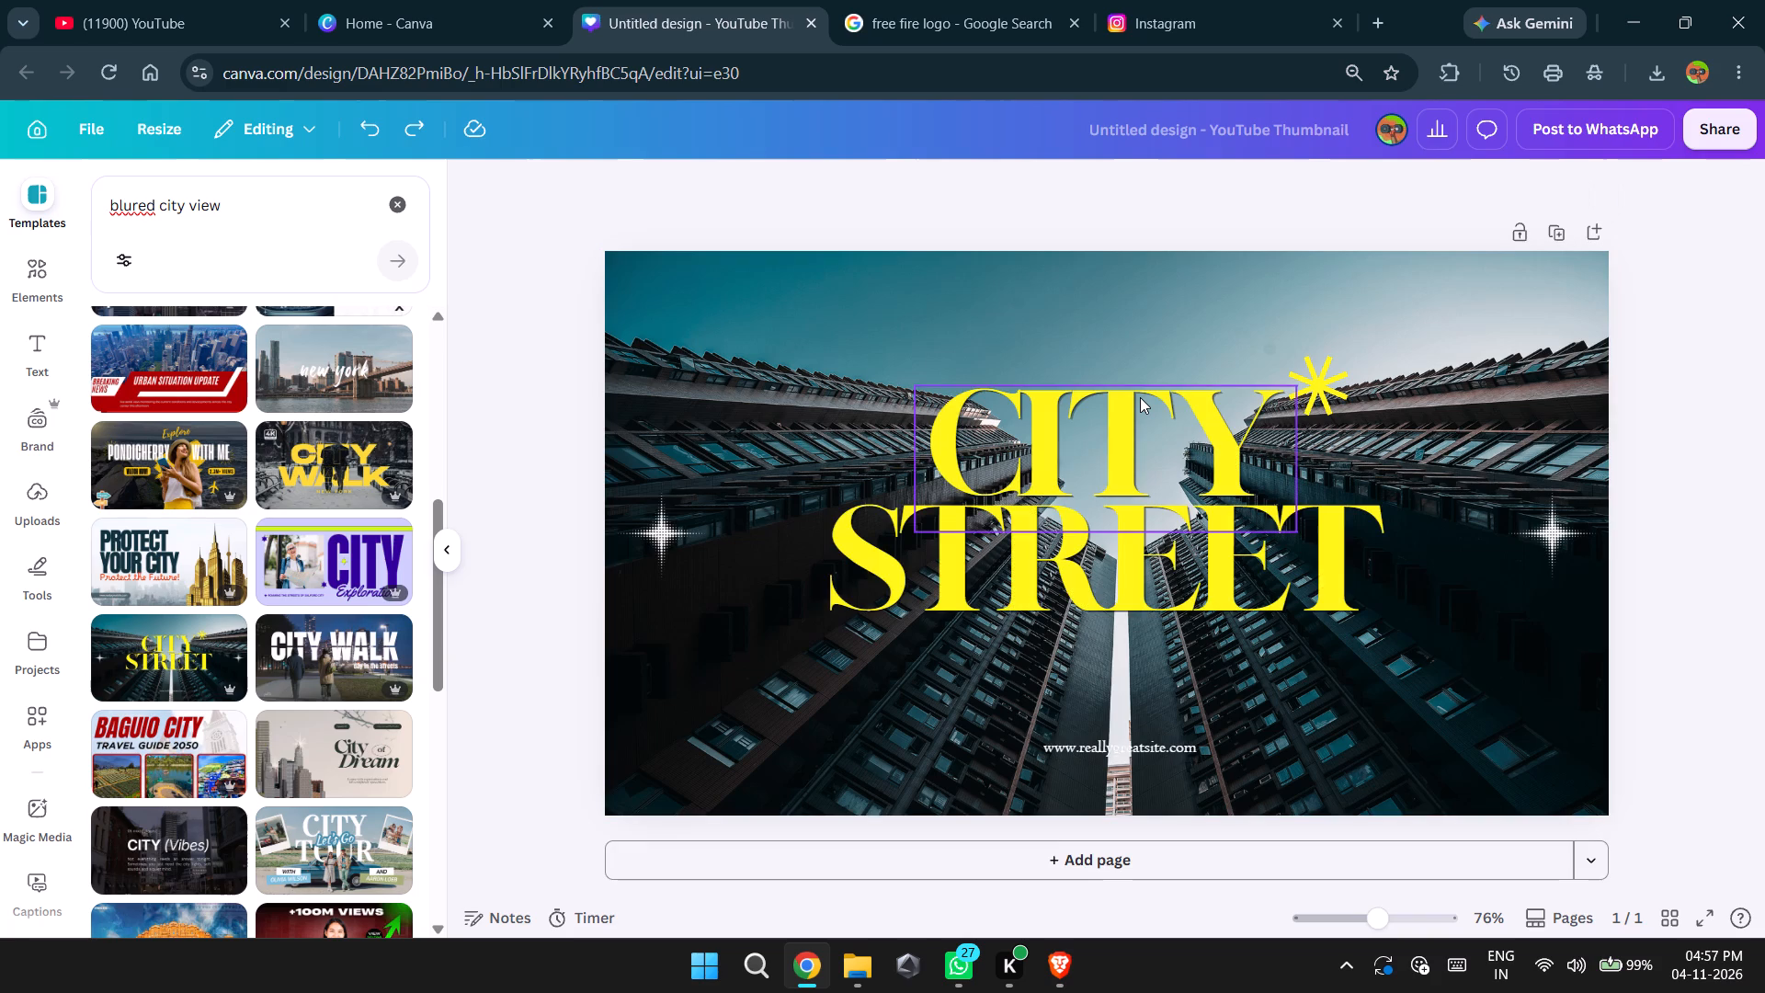
Delete the website address text at the bottom of the thumbnail.
{"action": "left_click", "coordinate": [969, 769]}
{"action": "left_click_drag", "start_coordinate": [1076, 733], "coordinate": [1094, 742]}
{"action": "left_click", "coordinate": [1094, 742]}
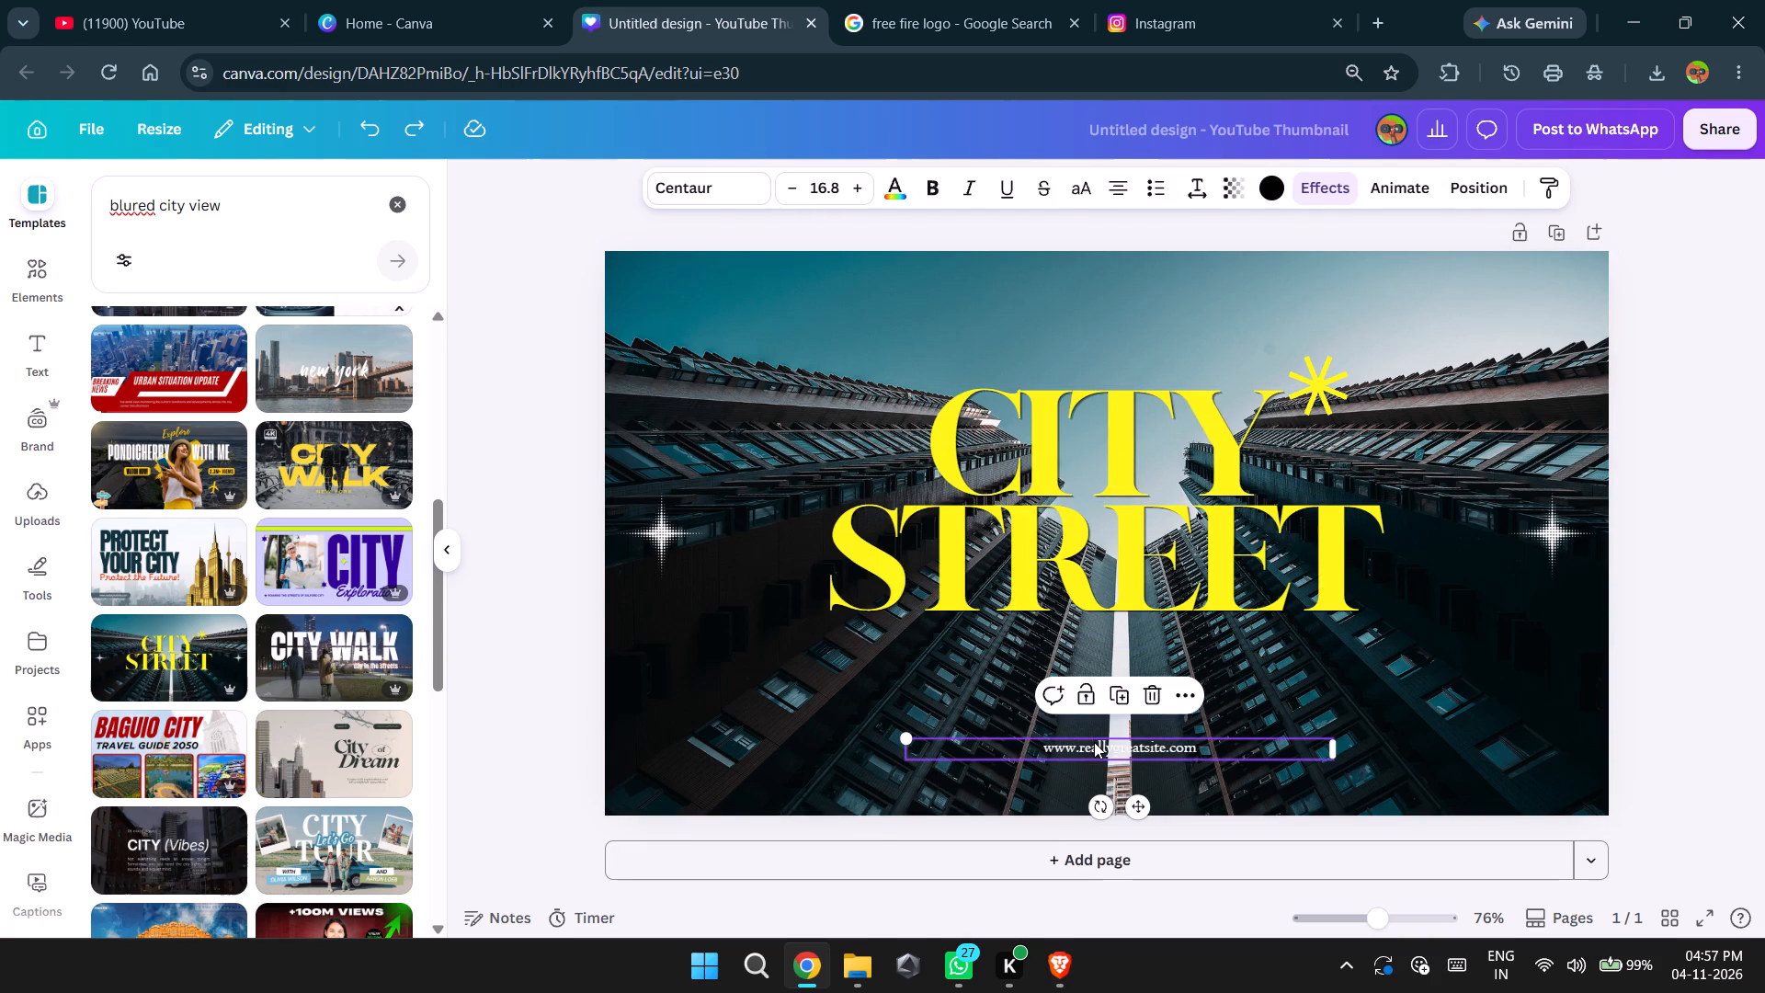
{"action": "left_click", "coordinate": [1216, 785]}
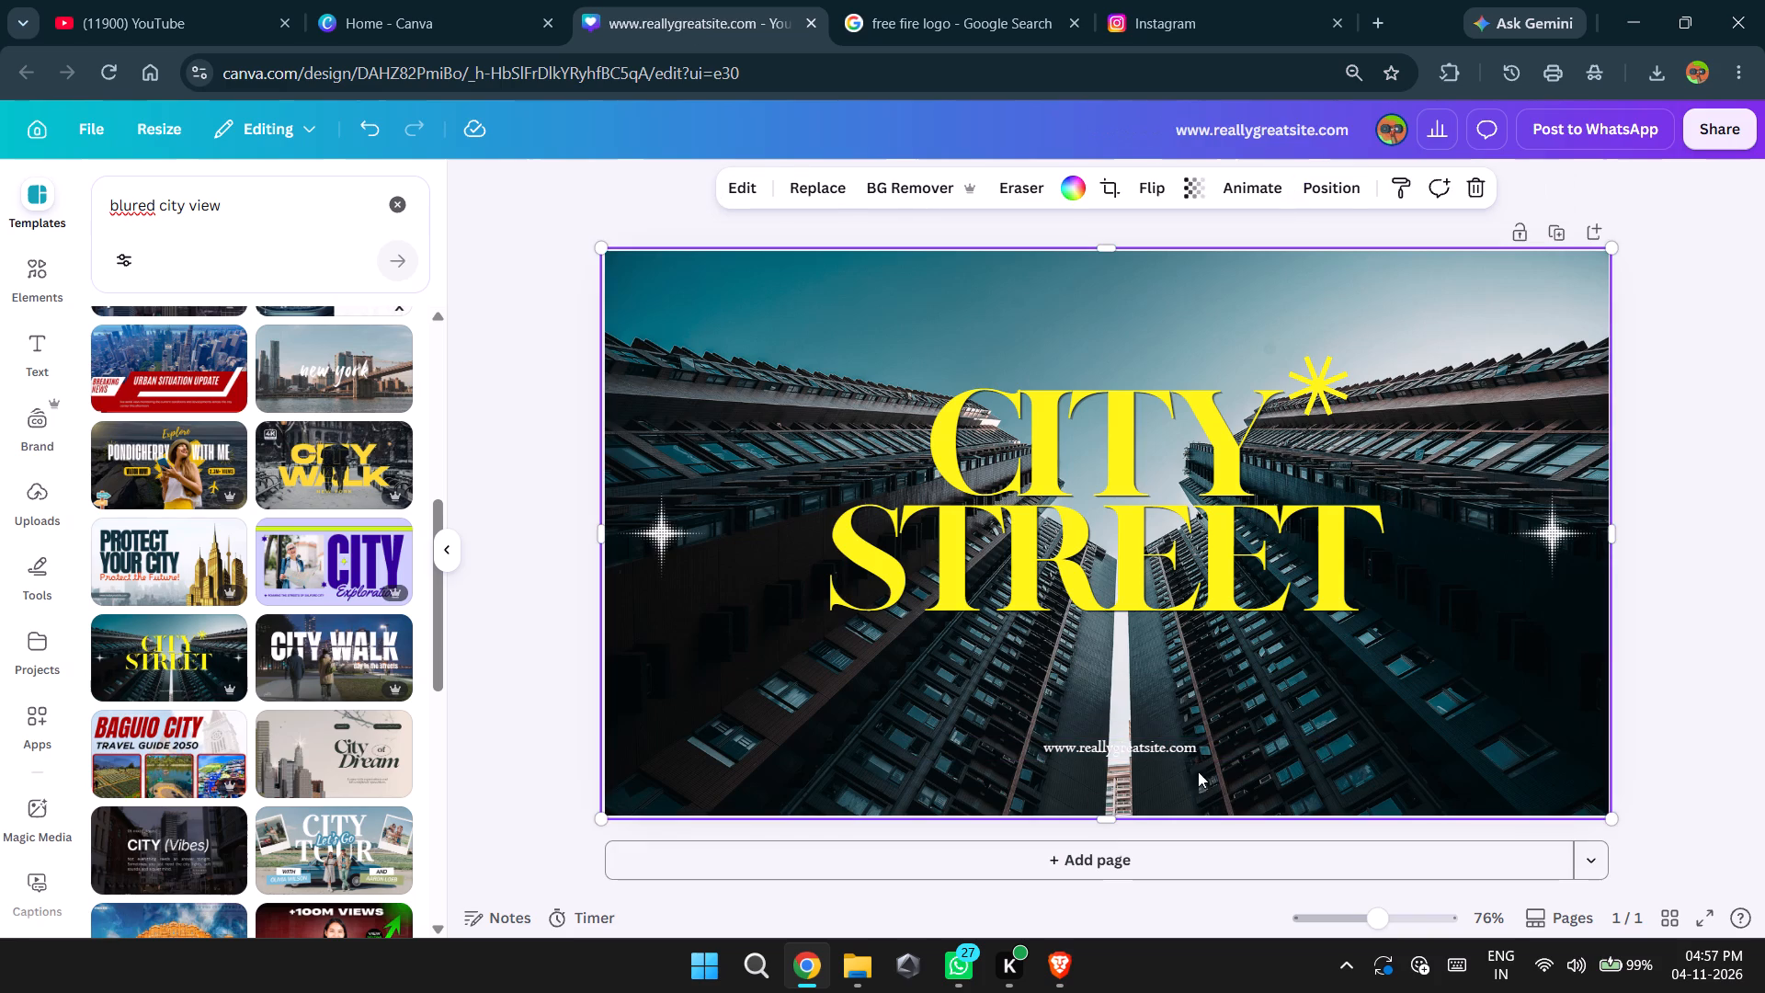
{"action": "left_click", "coordinate": [1169, 746]}
{"action": "left_click", "coordinate": [1153, 691]}
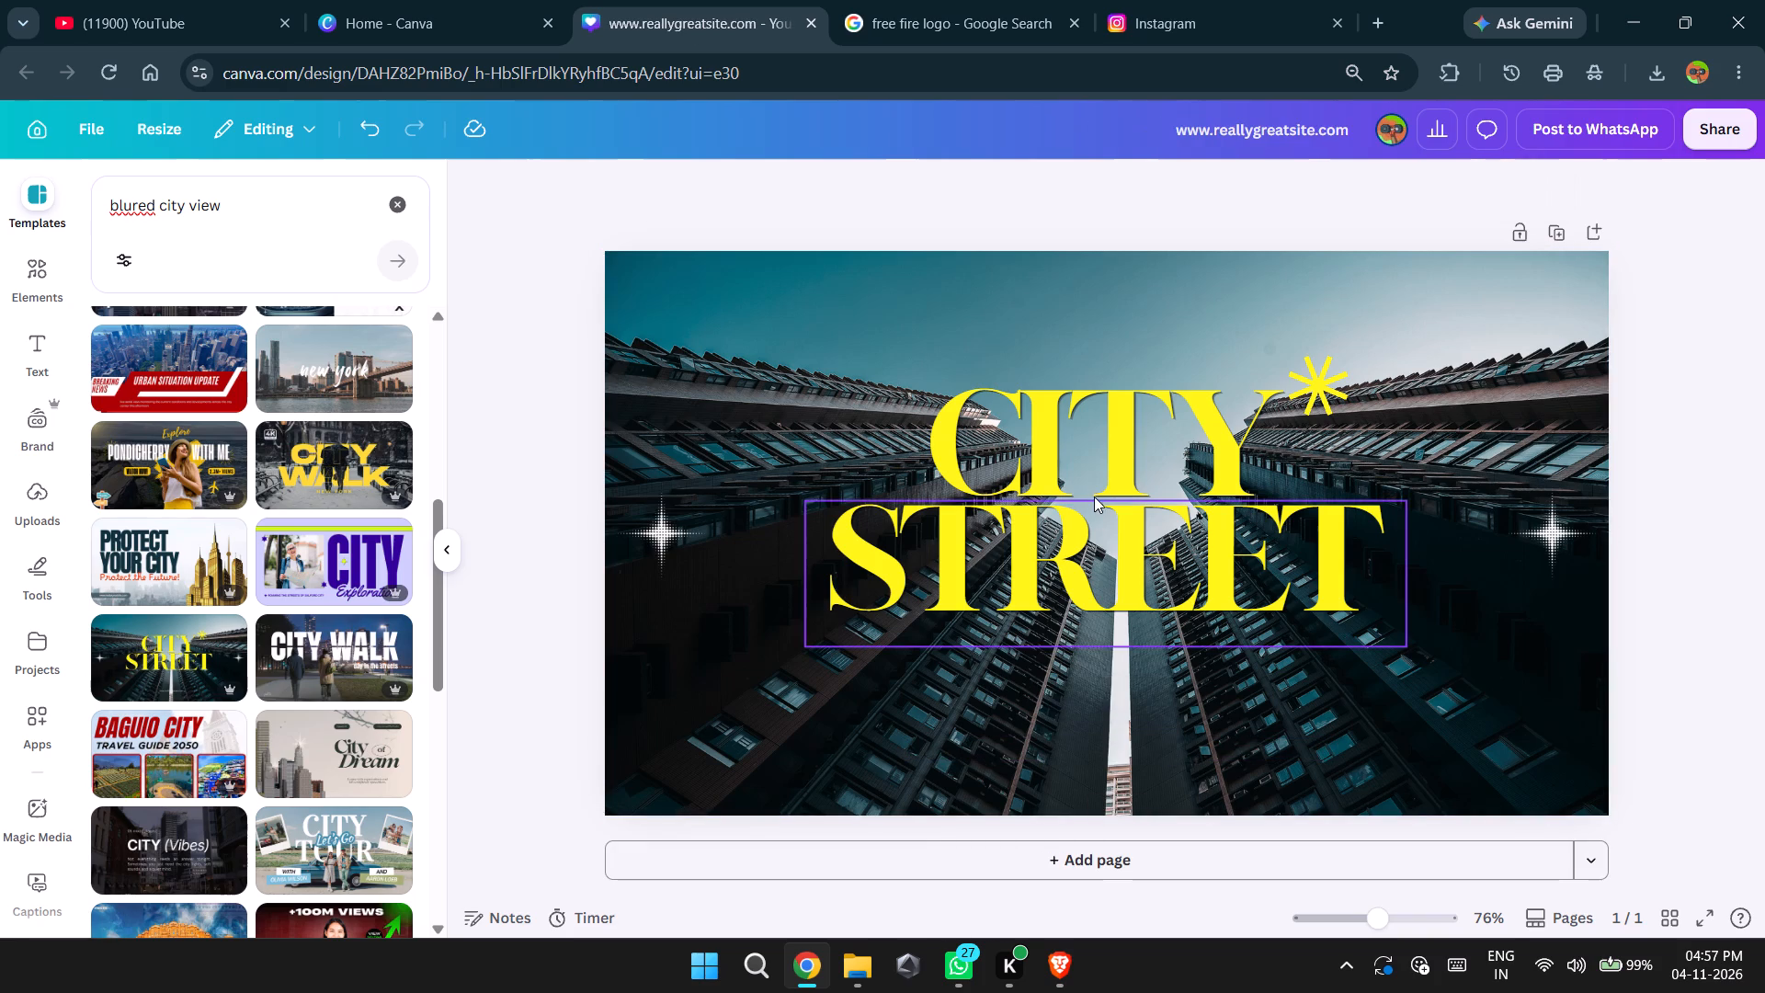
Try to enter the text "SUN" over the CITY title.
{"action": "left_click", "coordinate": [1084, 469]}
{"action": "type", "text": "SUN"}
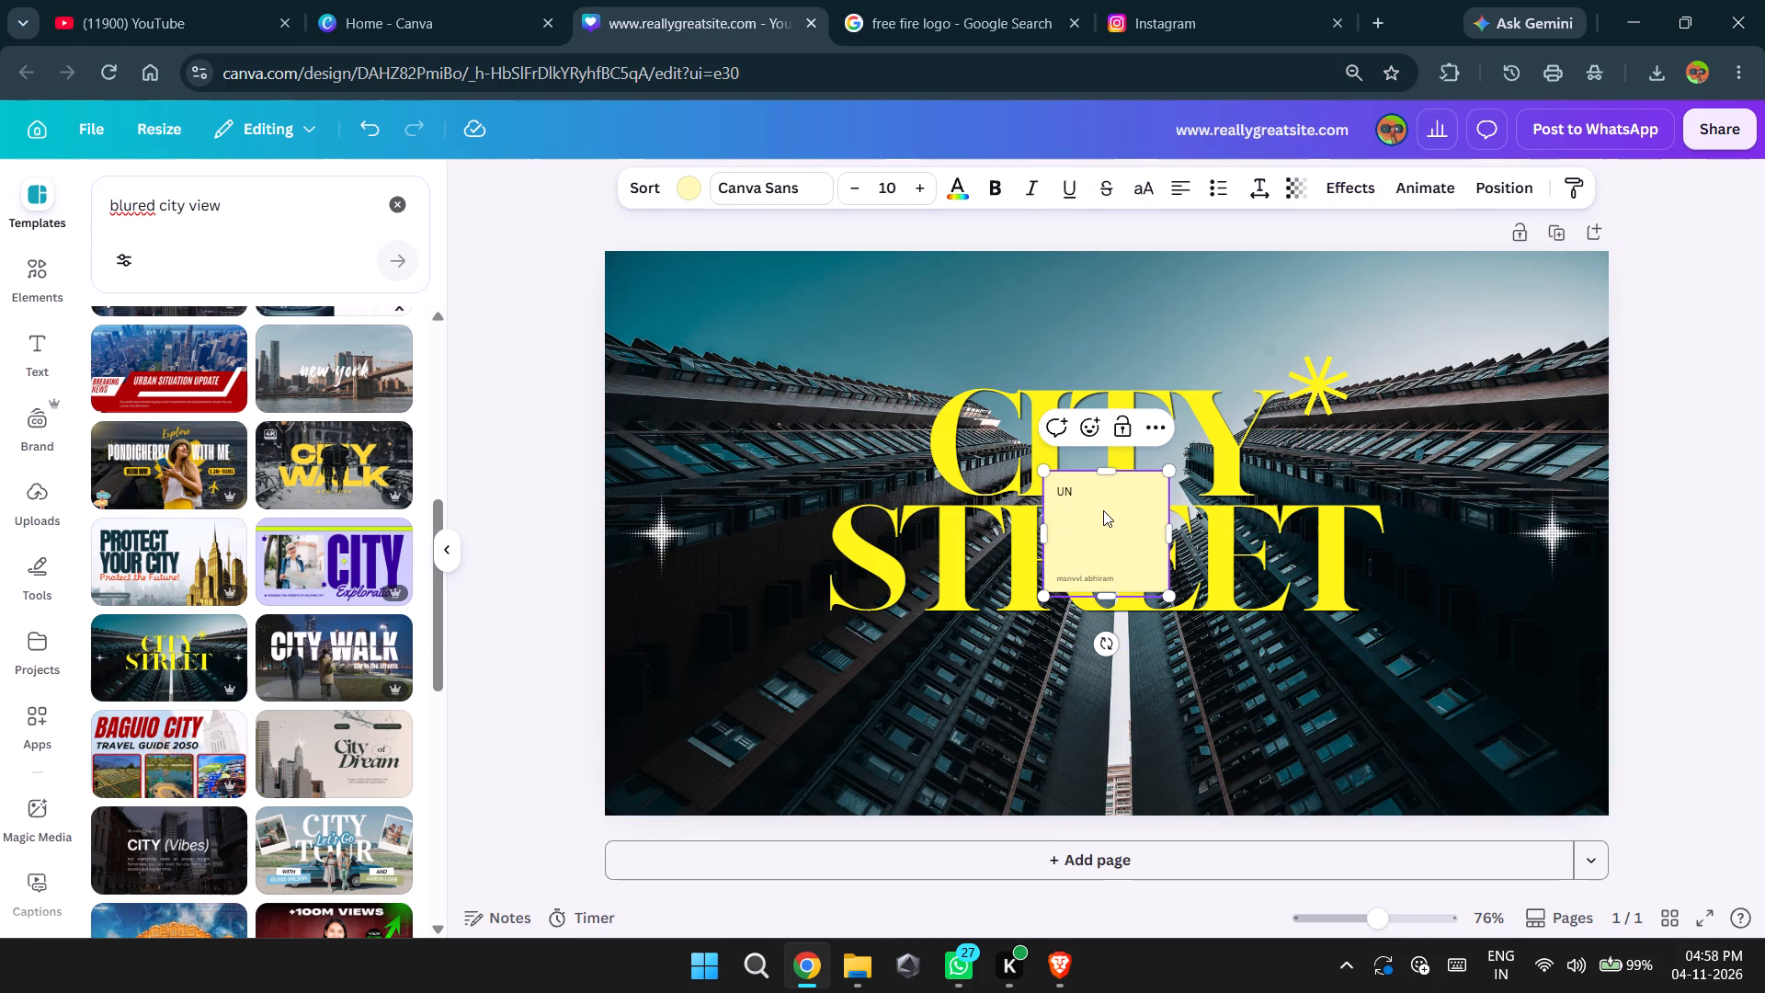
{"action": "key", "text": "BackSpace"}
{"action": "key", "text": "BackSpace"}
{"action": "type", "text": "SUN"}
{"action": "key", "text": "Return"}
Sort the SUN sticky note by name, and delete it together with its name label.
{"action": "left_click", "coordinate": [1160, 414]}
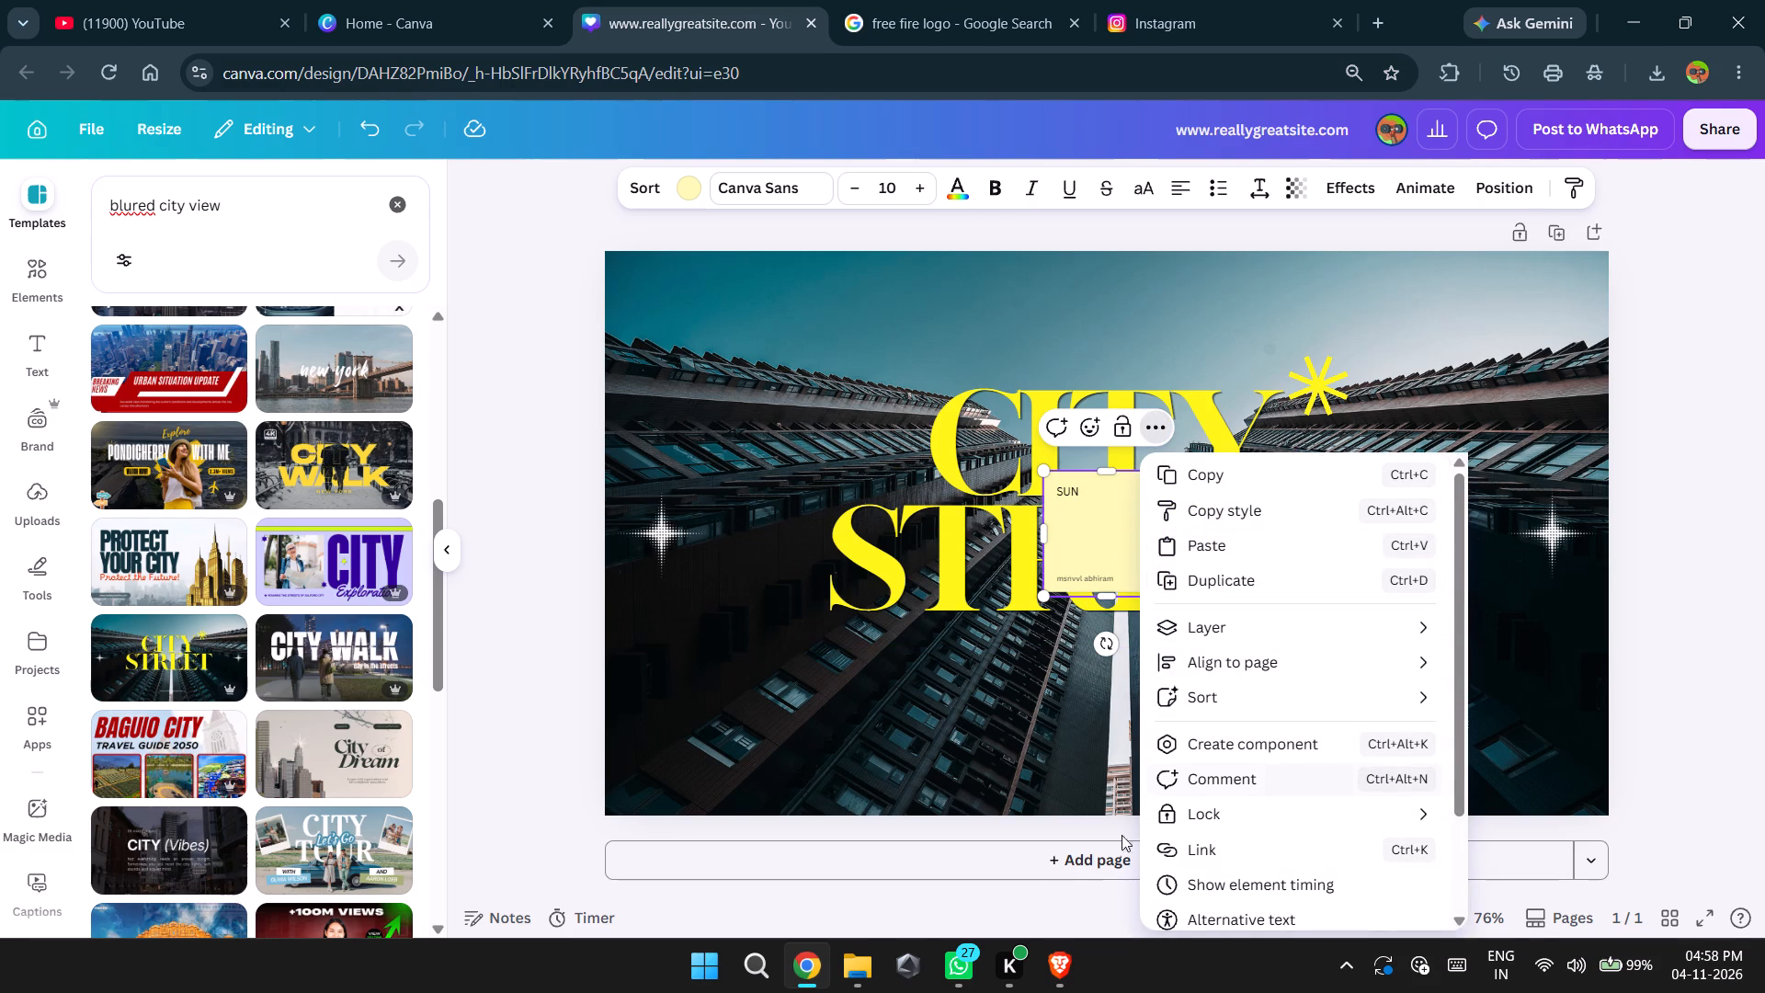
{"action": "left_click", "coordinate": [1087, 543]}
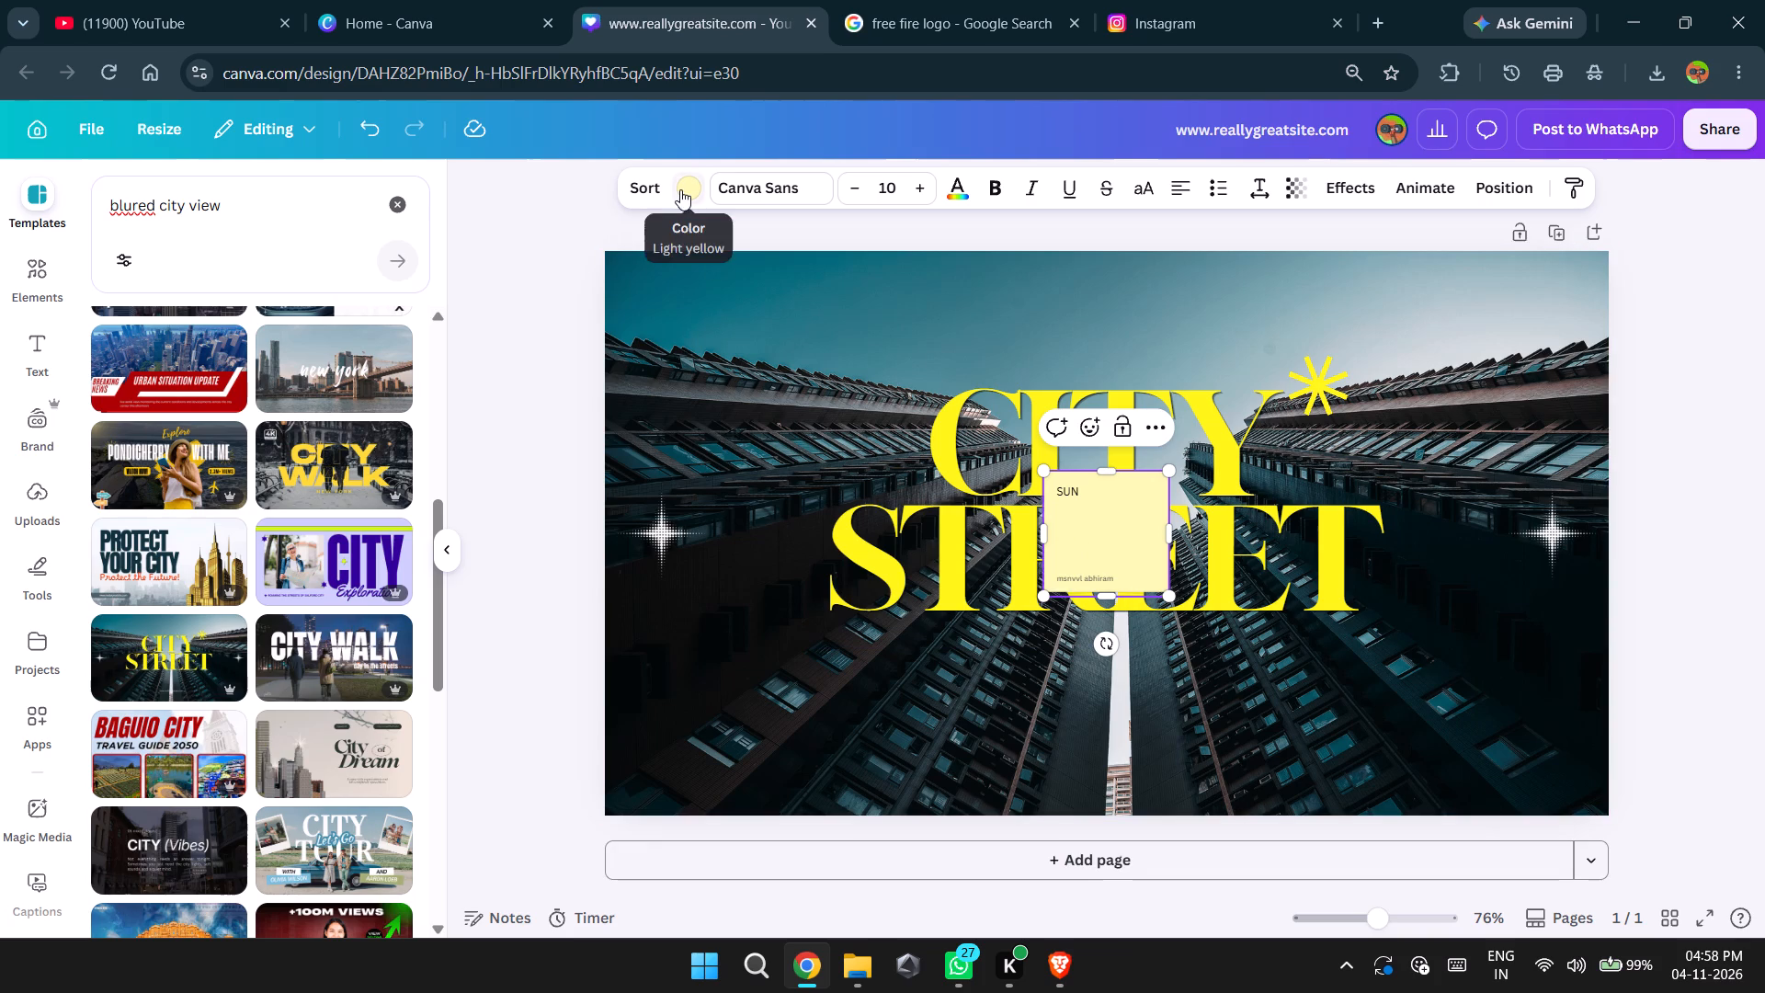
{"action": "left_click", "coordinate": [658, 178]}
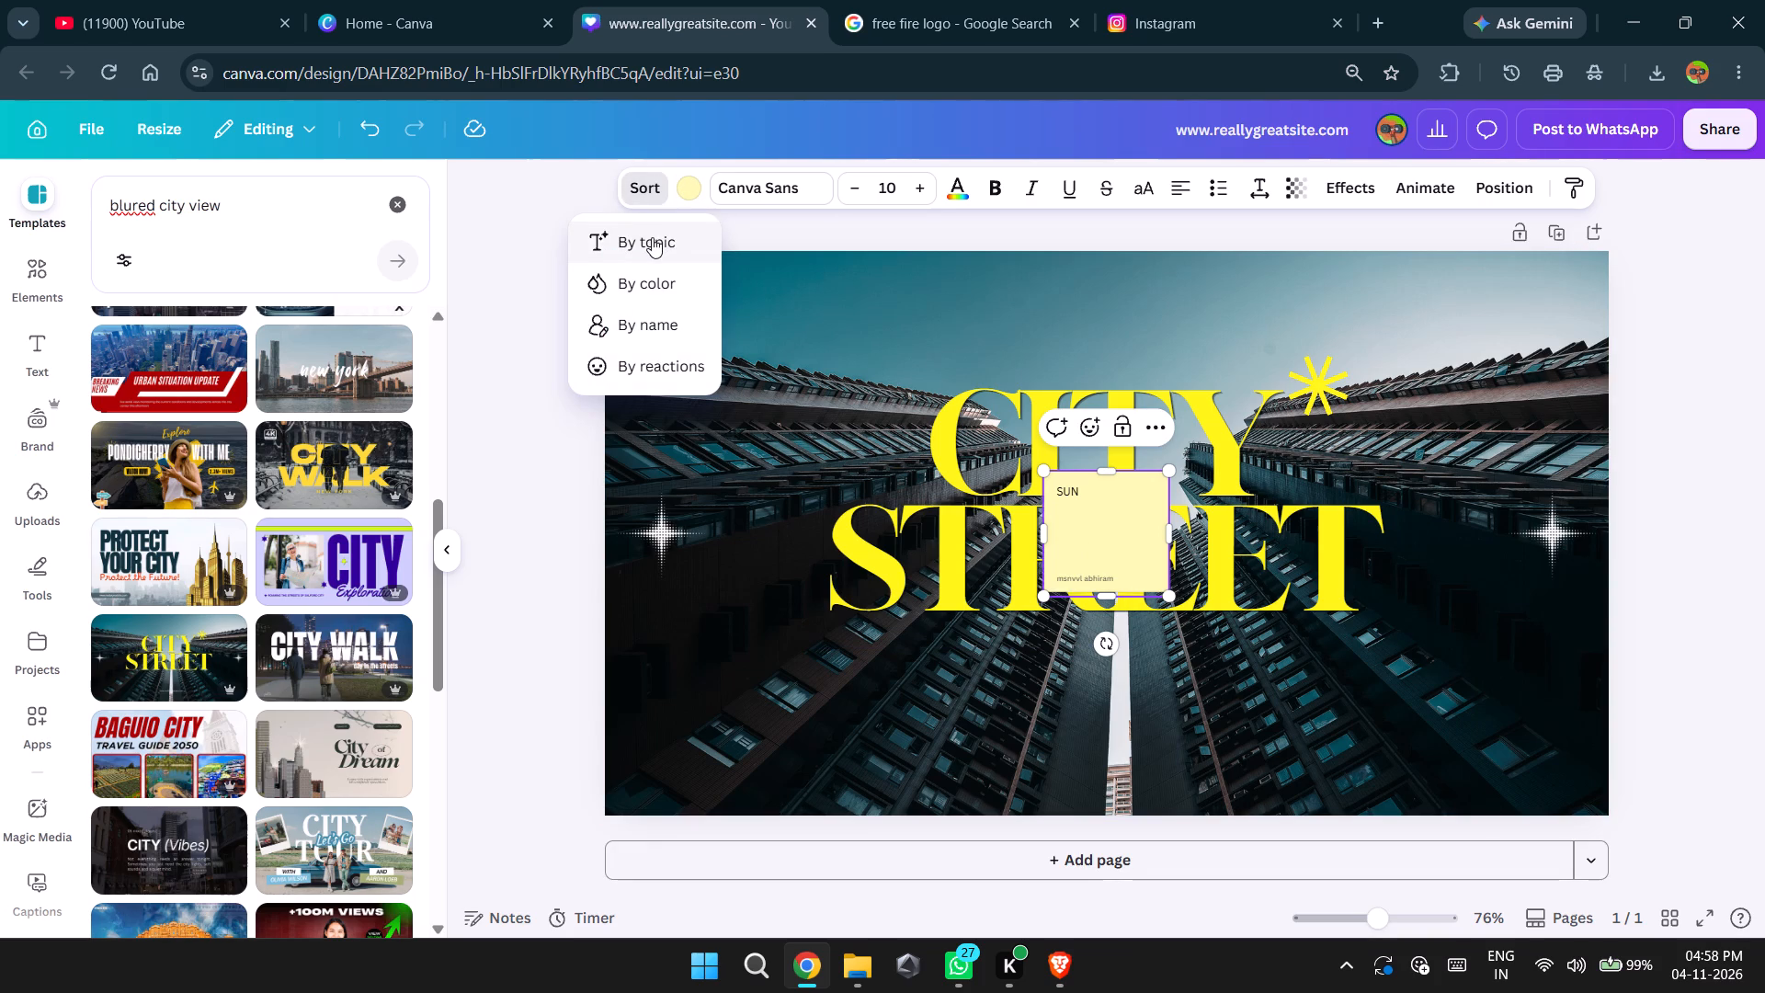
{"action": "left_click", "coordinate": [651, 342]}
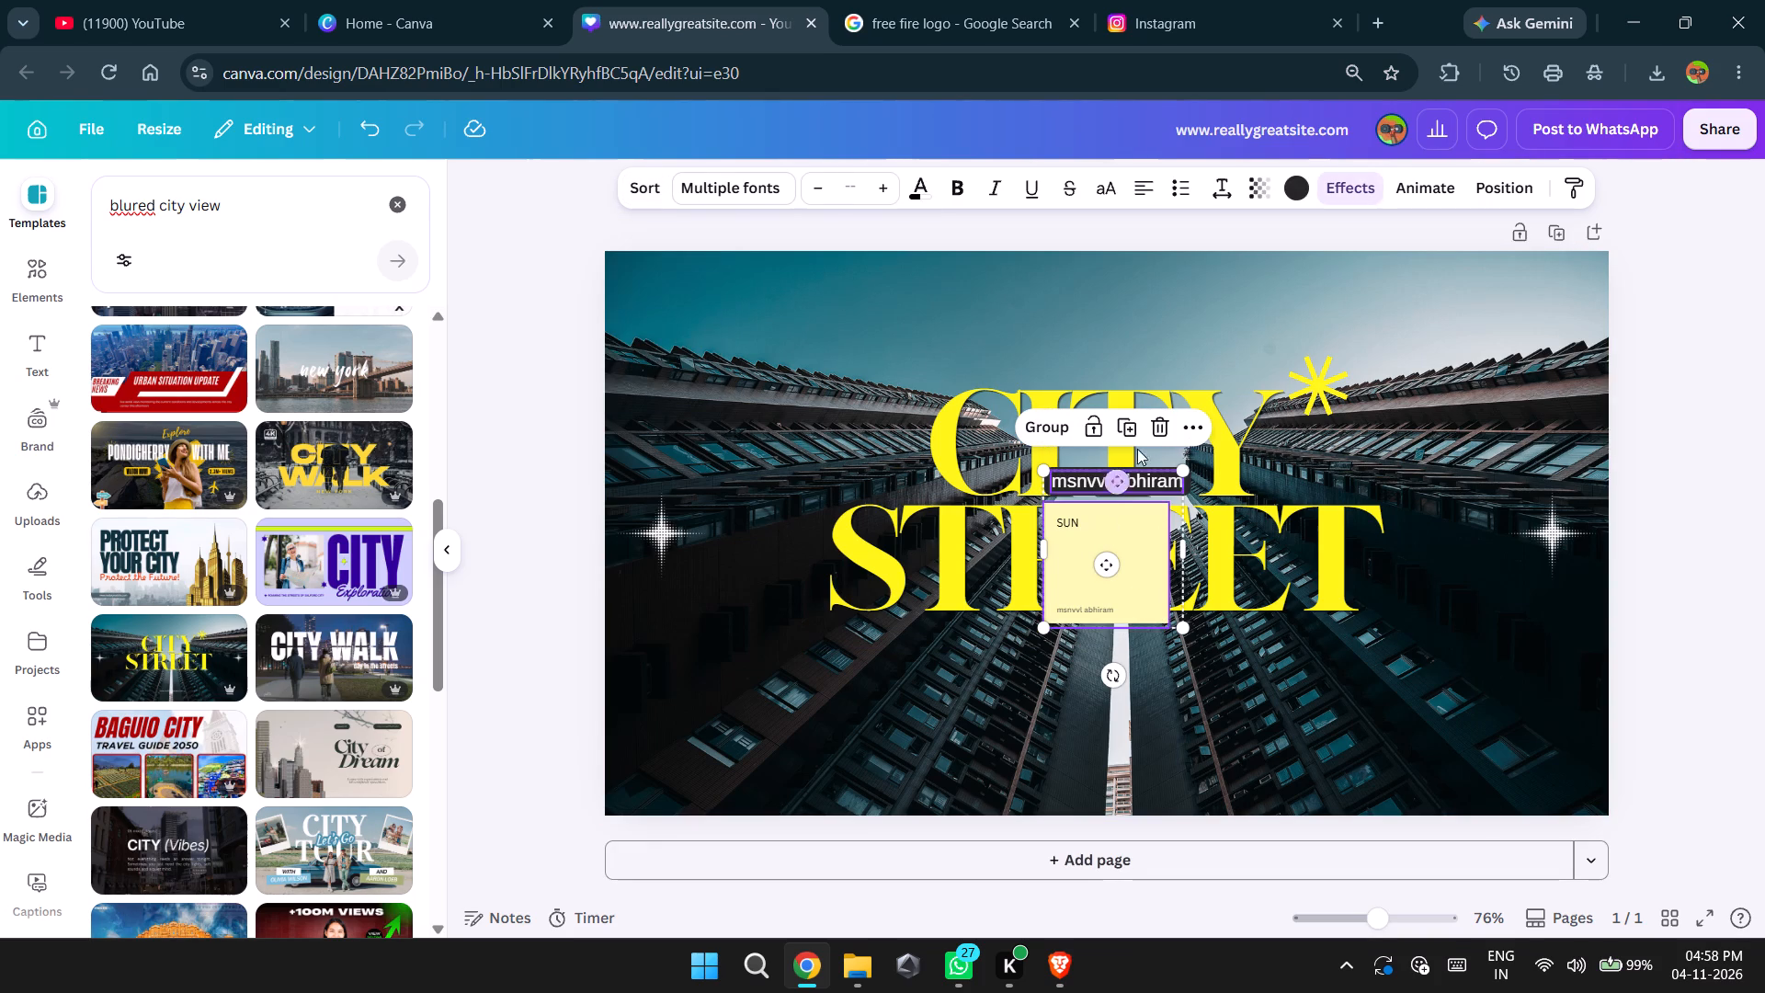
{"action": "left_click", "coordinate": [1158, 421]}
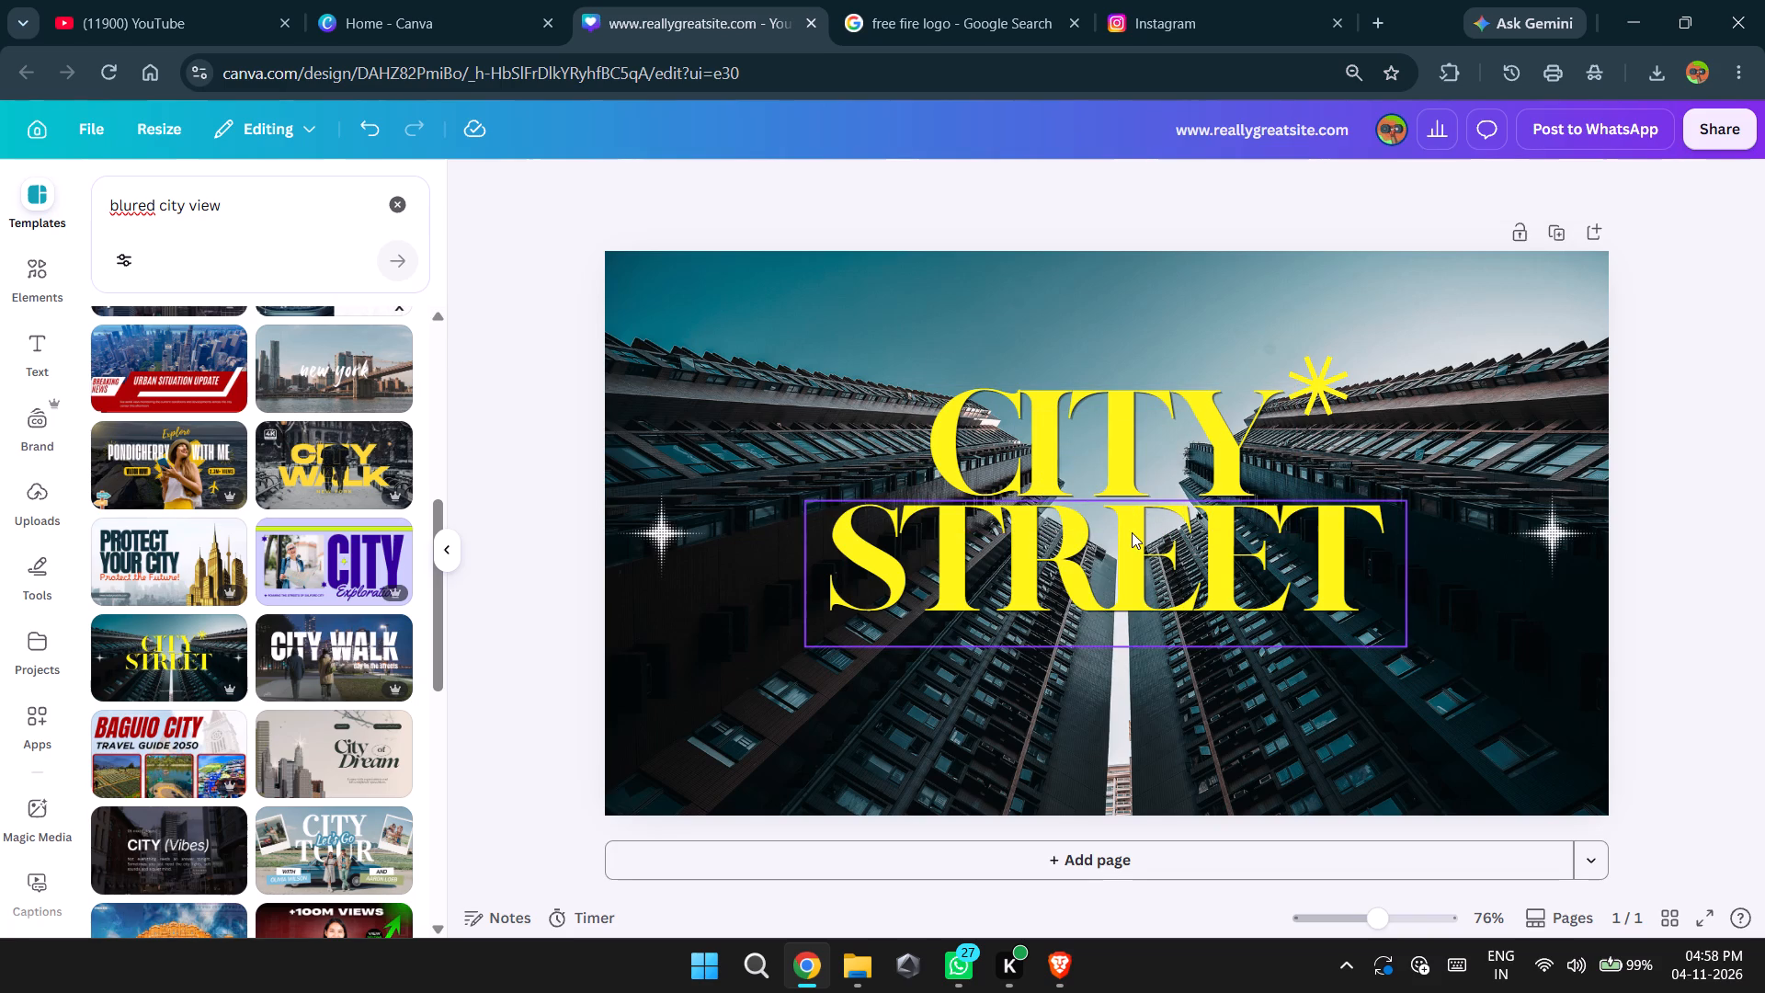
Replace the STREET title text with "FLOWER".
{"action": "left_click", "coordinate": [1132, 532]}
{"action": "left_click", "coordinate": [1345, 570]}
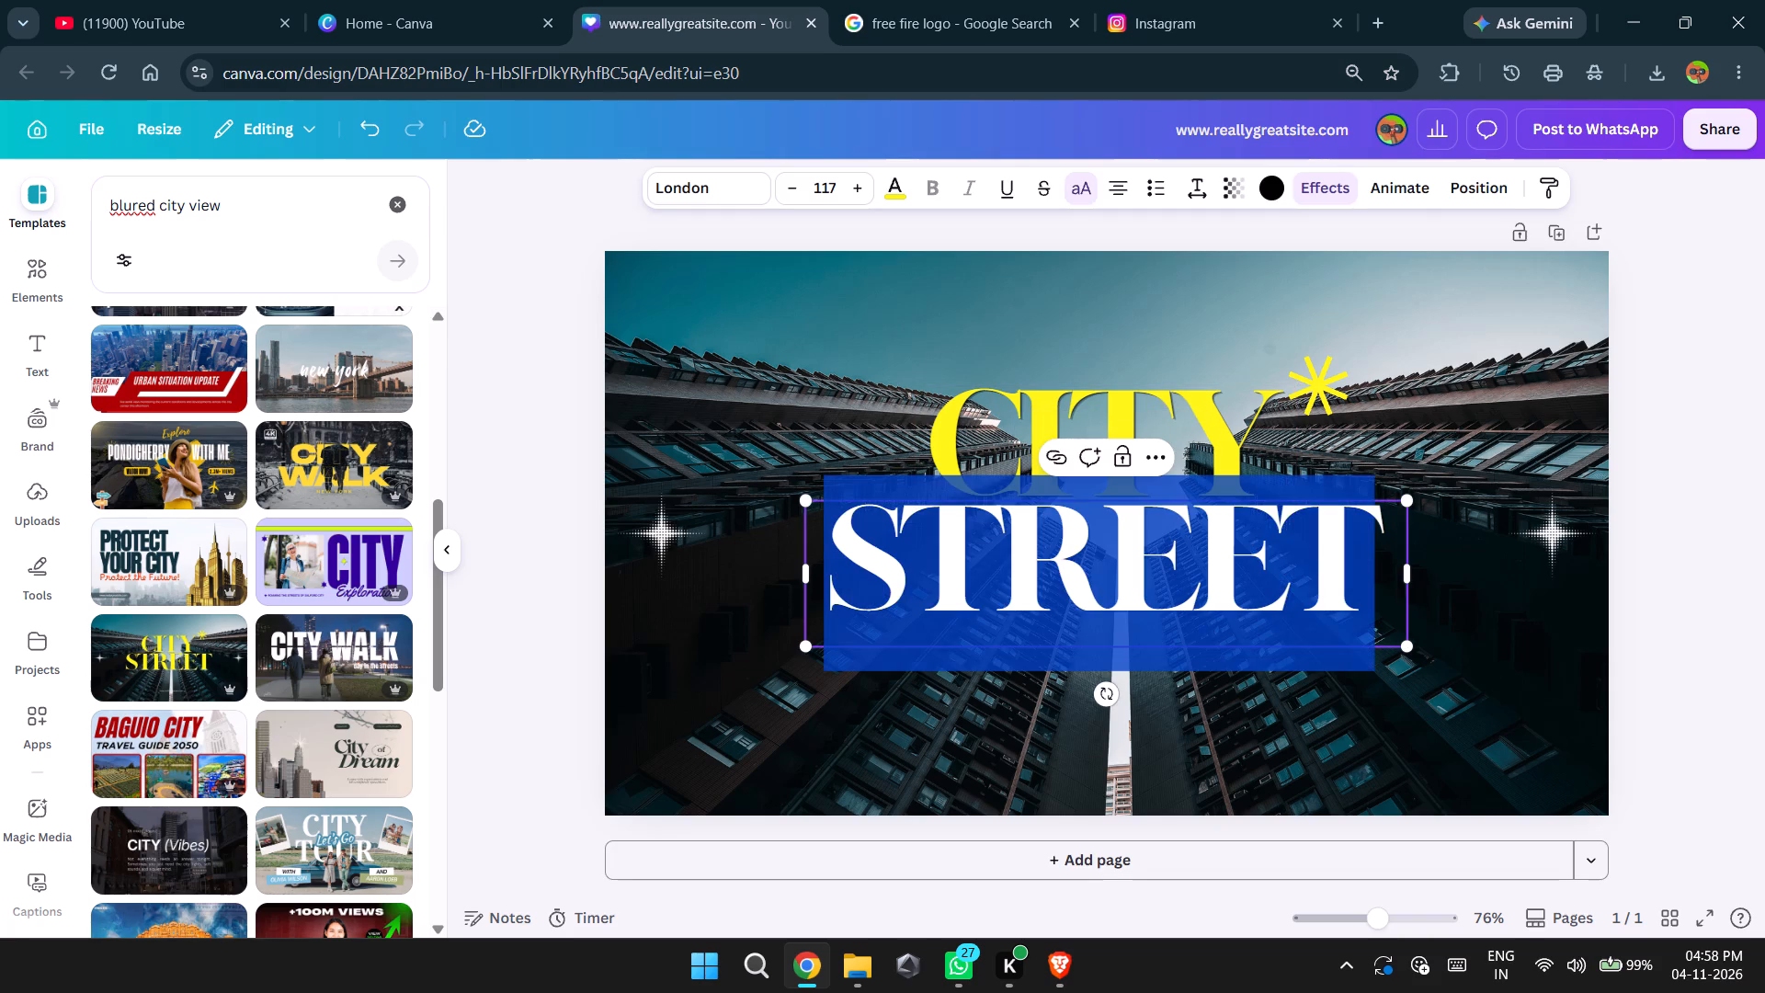
{"action": "key", "text": "BackSpace"}
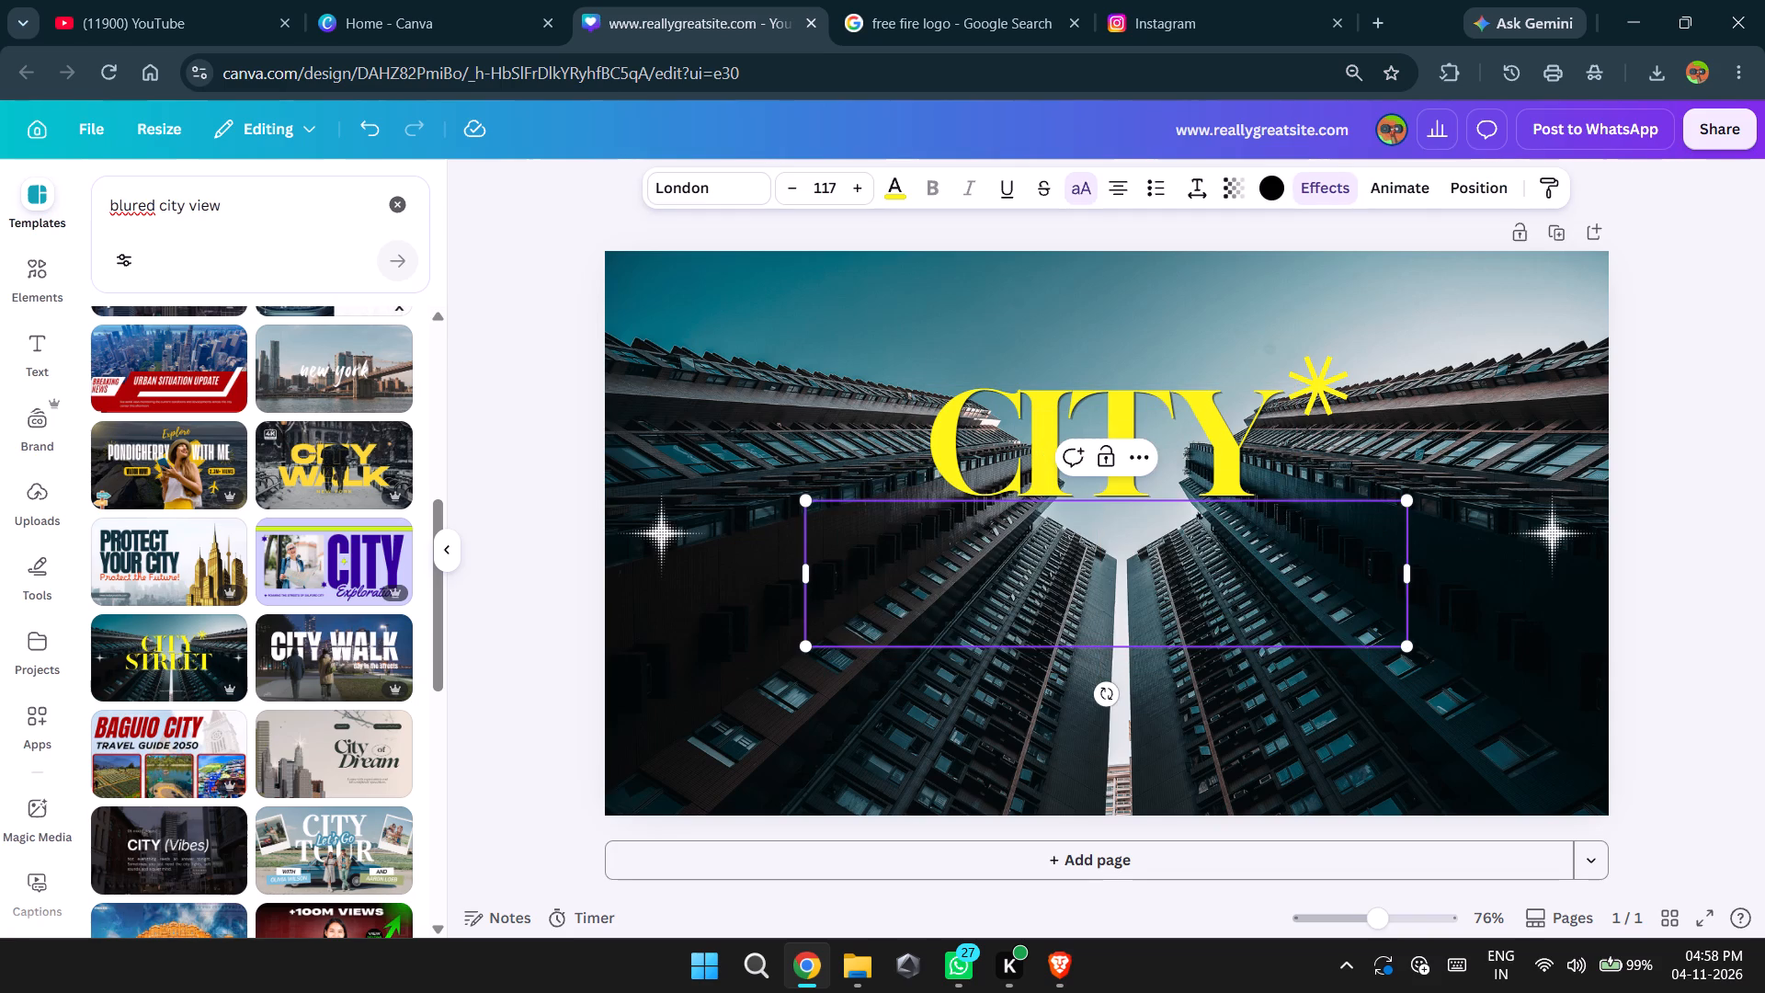
{"action": "key", "text": "d"}
{"action": "key", "text": "BackSpace"}
{"action": "type", "text": "FLOWER"}
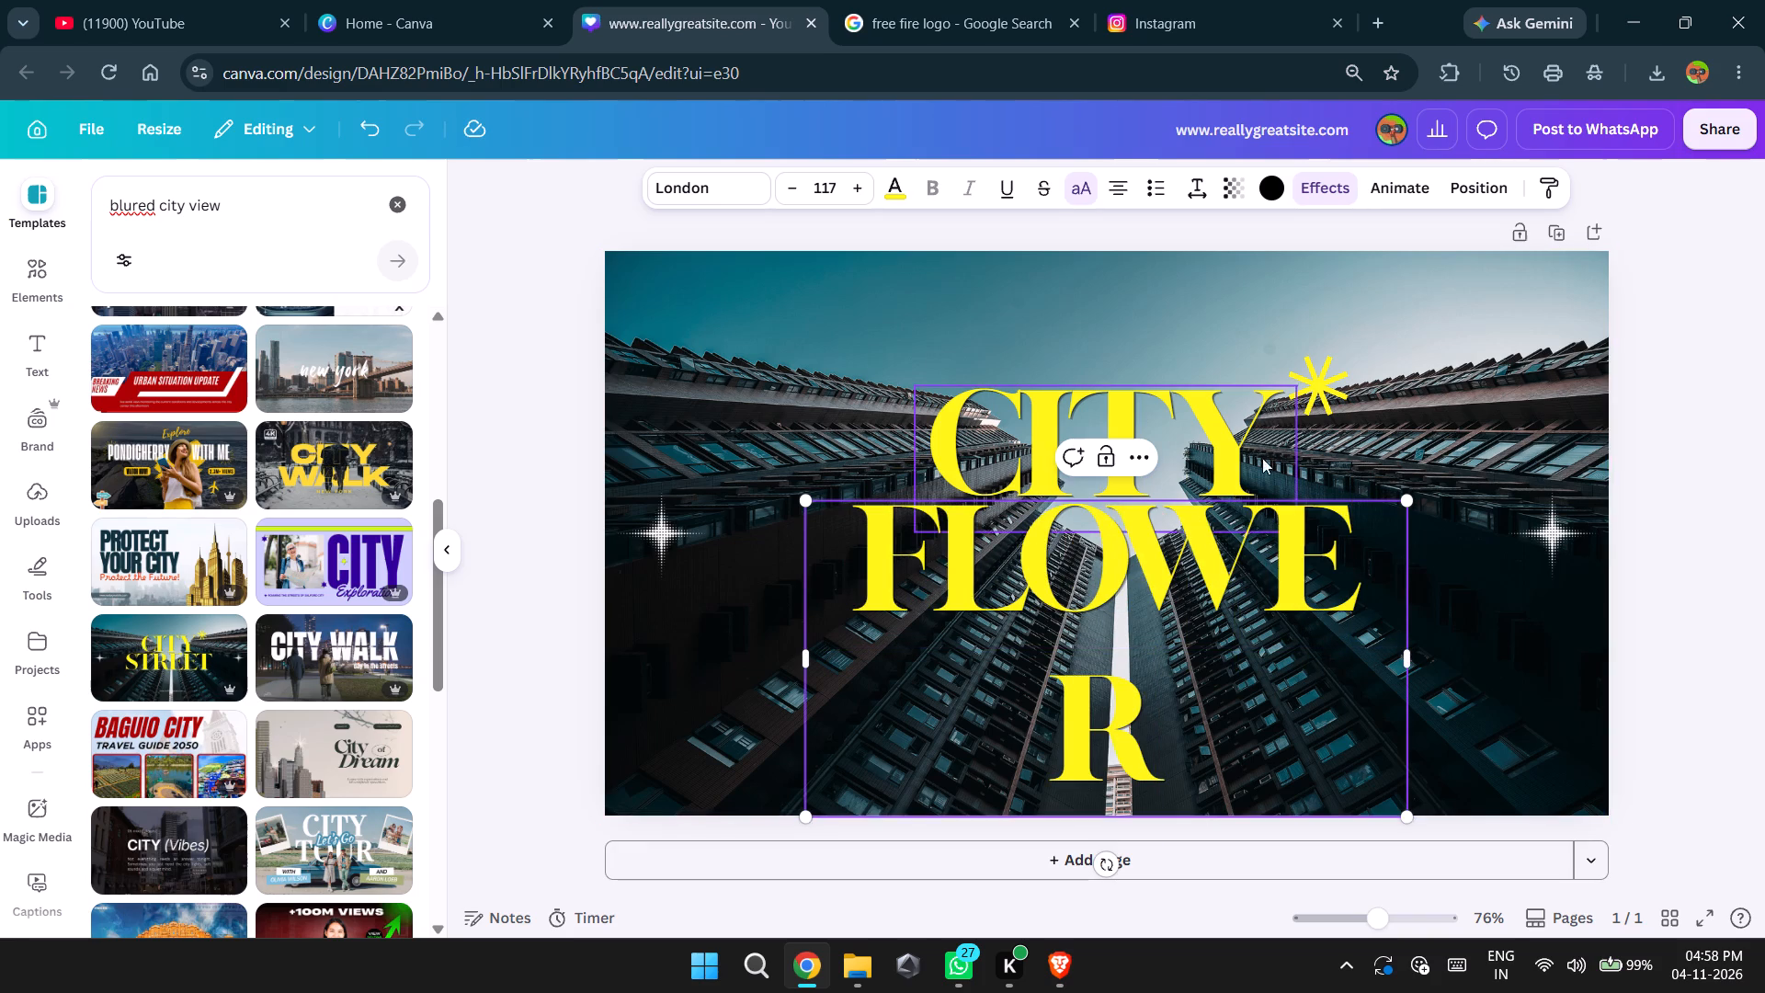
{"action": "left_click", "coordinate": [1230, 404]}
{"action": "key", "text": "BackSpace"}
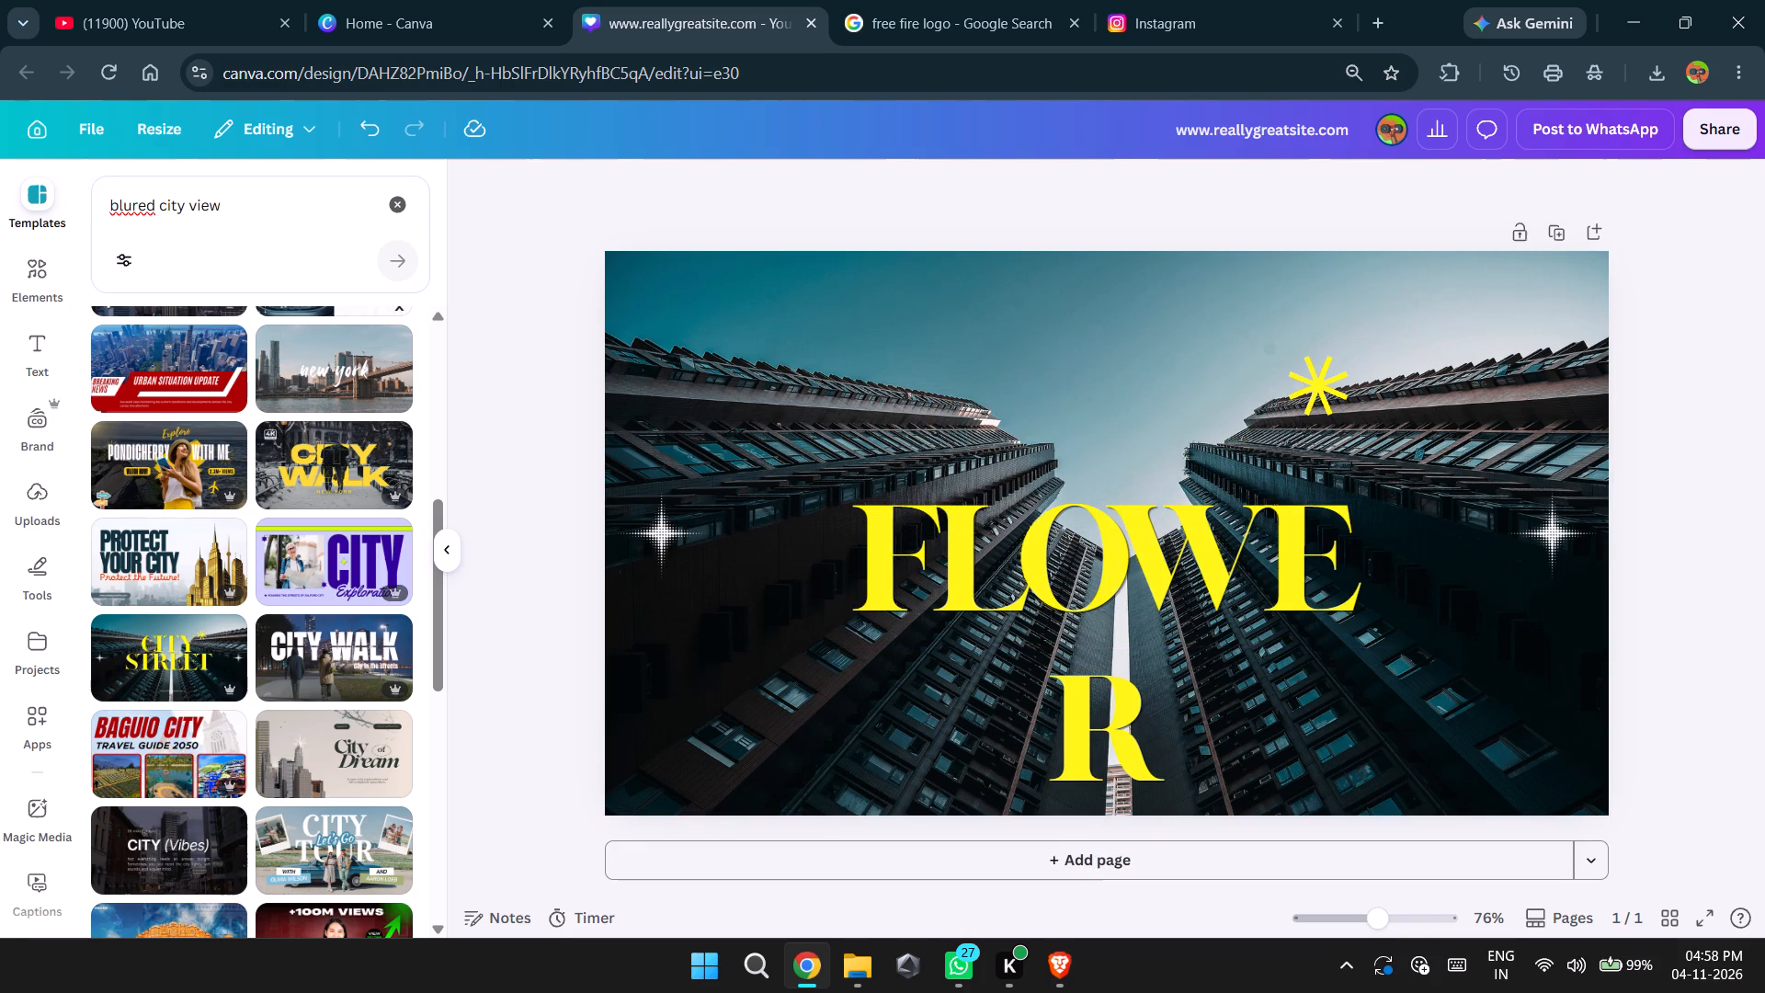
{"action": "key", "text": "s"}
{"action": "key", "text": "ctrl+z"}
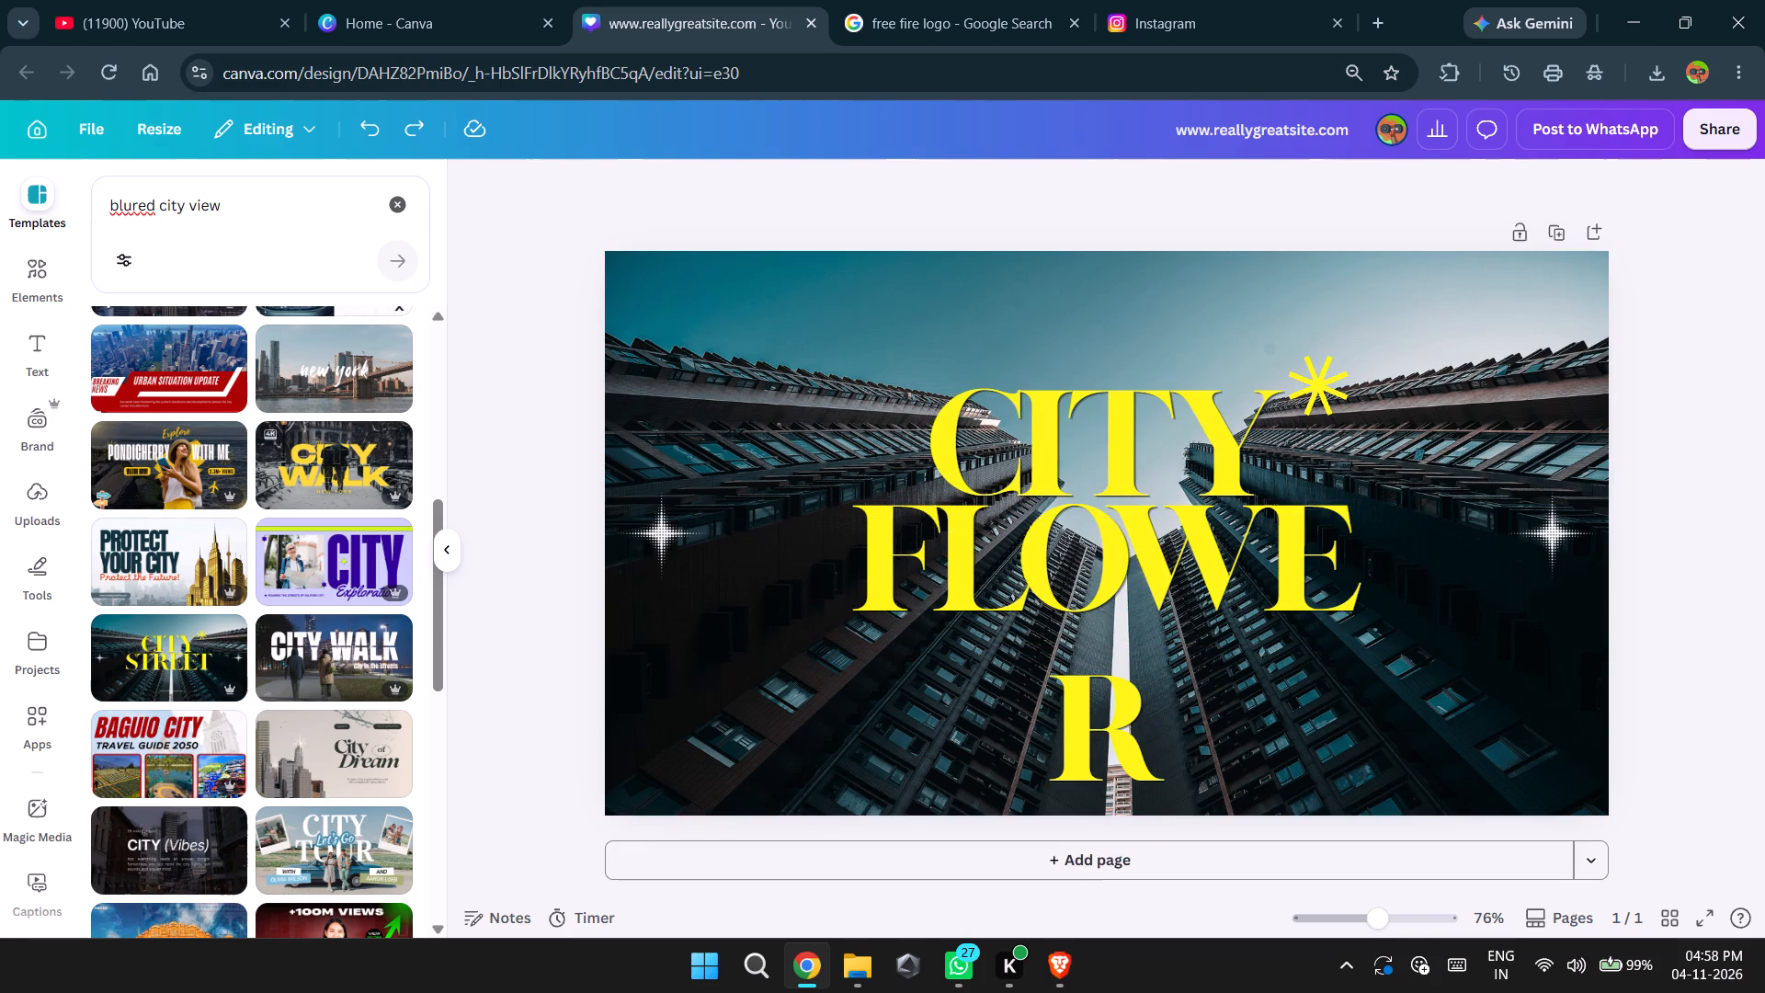
Replace the CITY title text with "SUN".
{"action": "left_click", "coordinate": [1279, 433]}
{"action": "left_click", "coordinate": [1252, 435]}
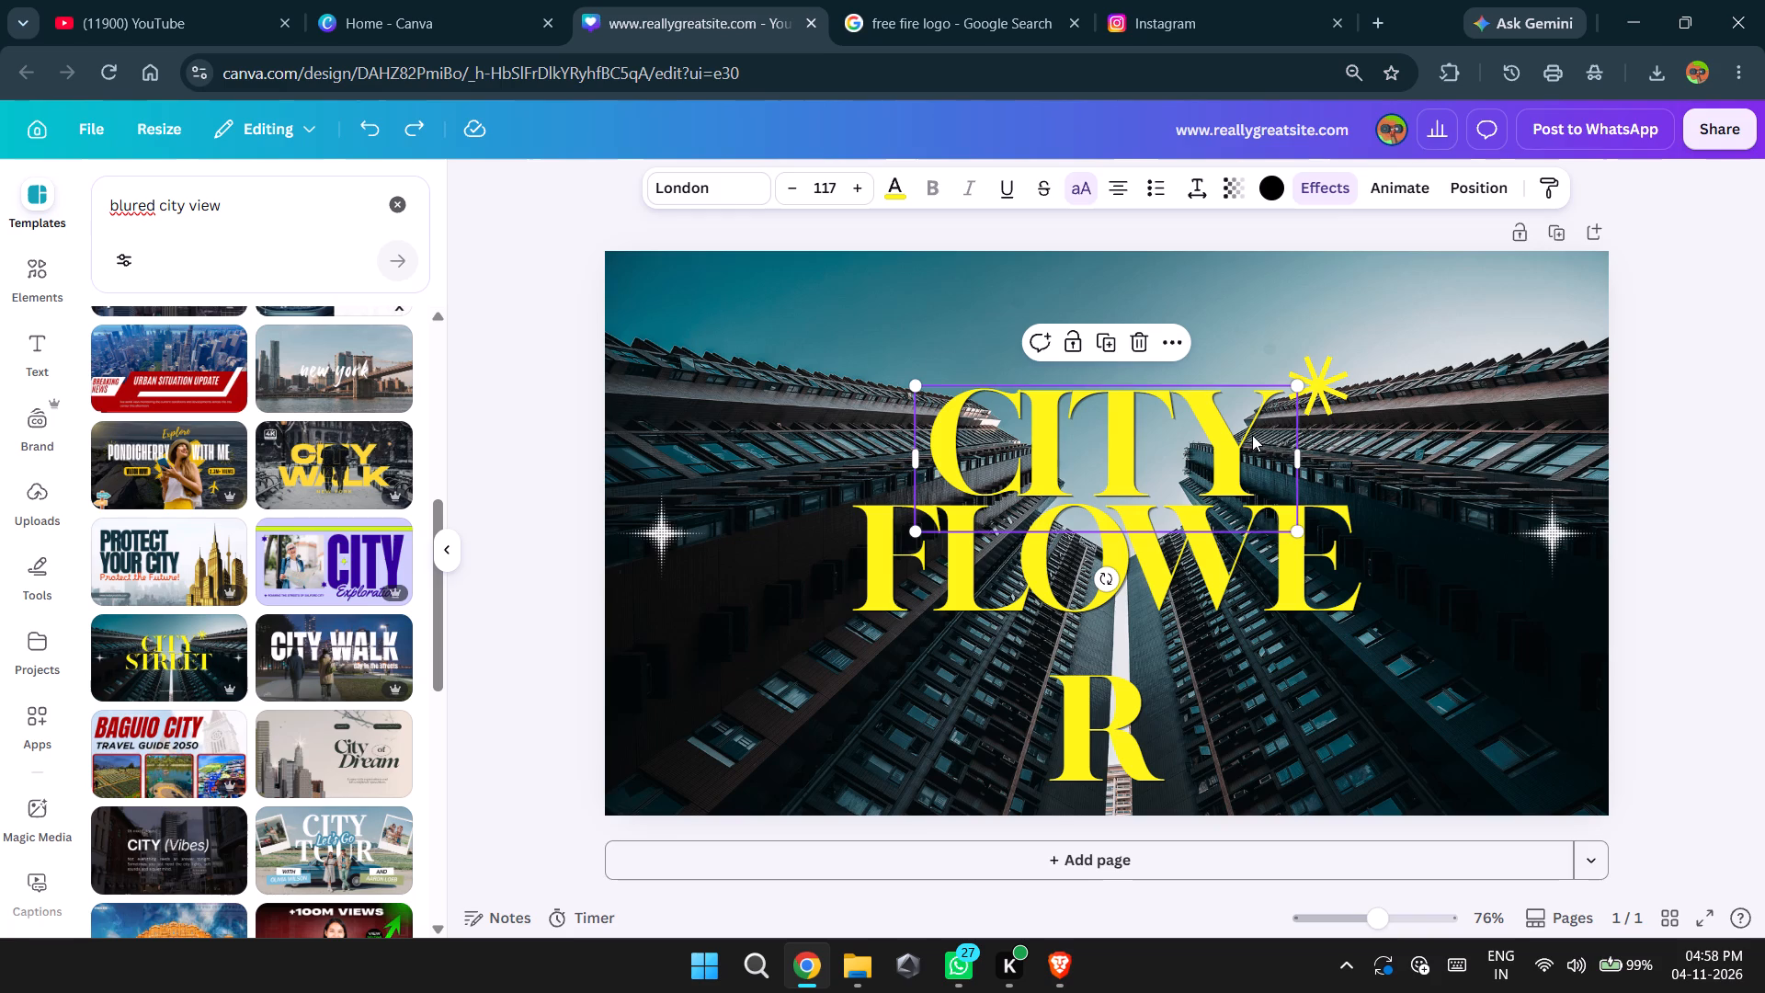
{"action": "key", "text": "BackSpace"}
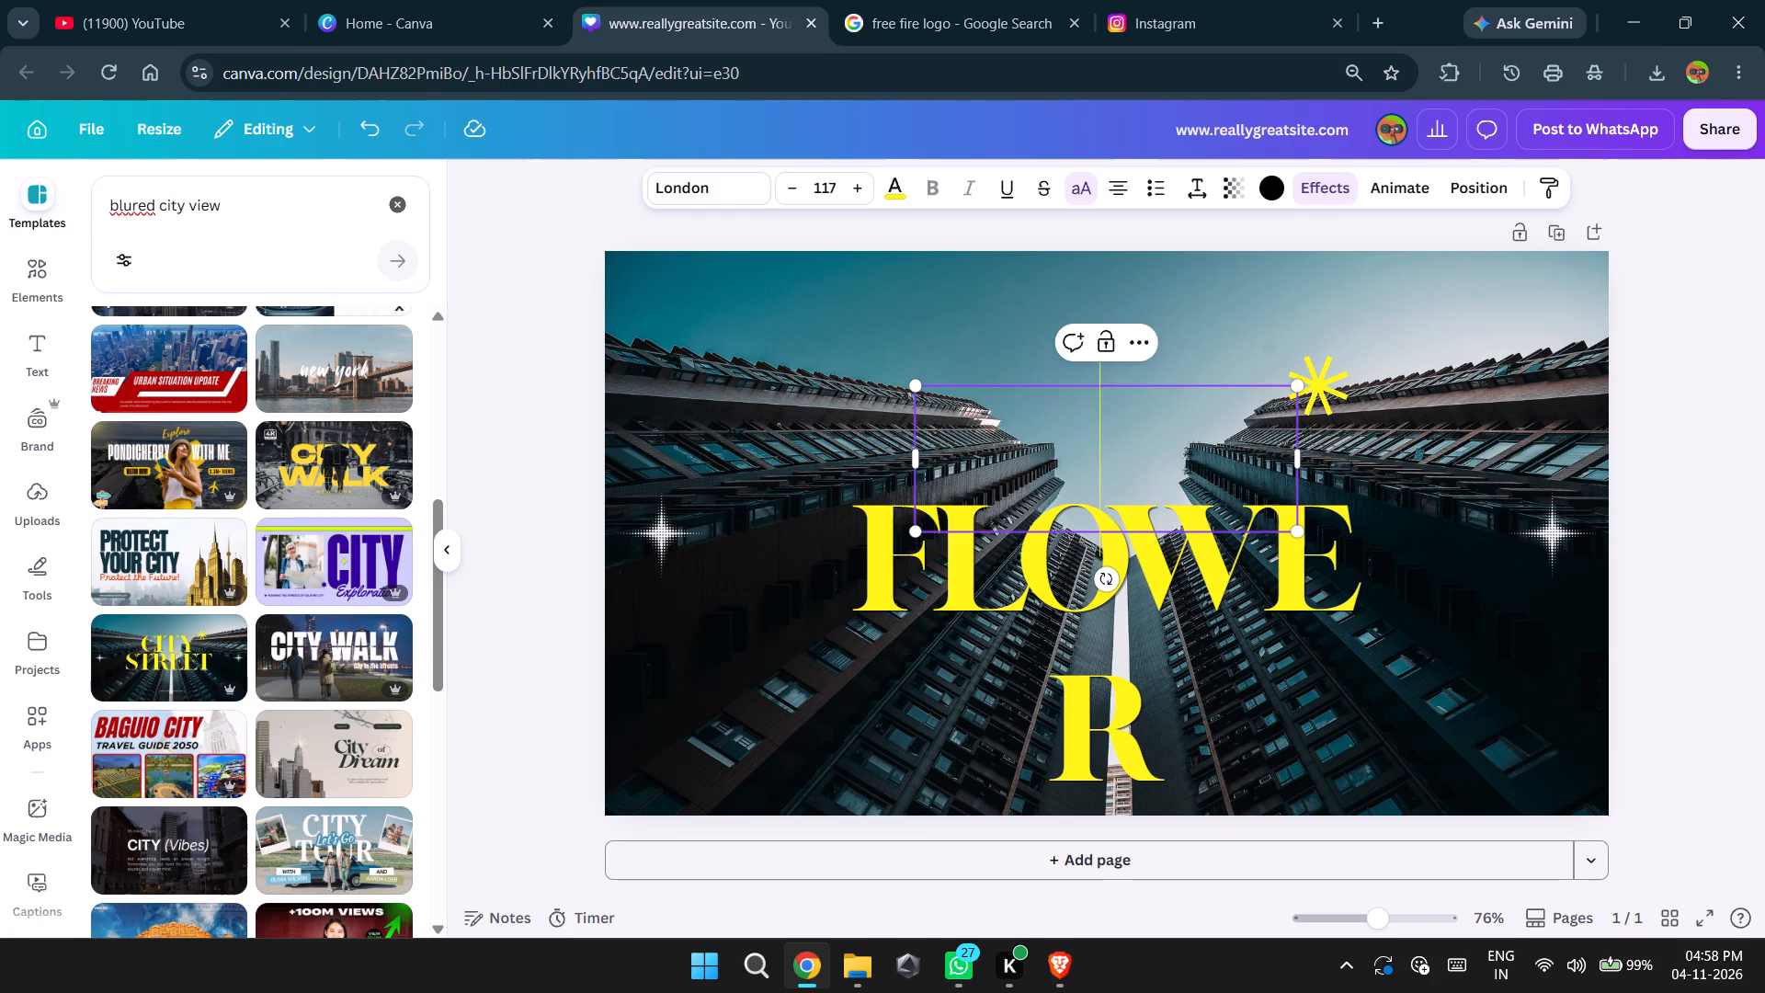
{"action": "type", "text": "SUN"}
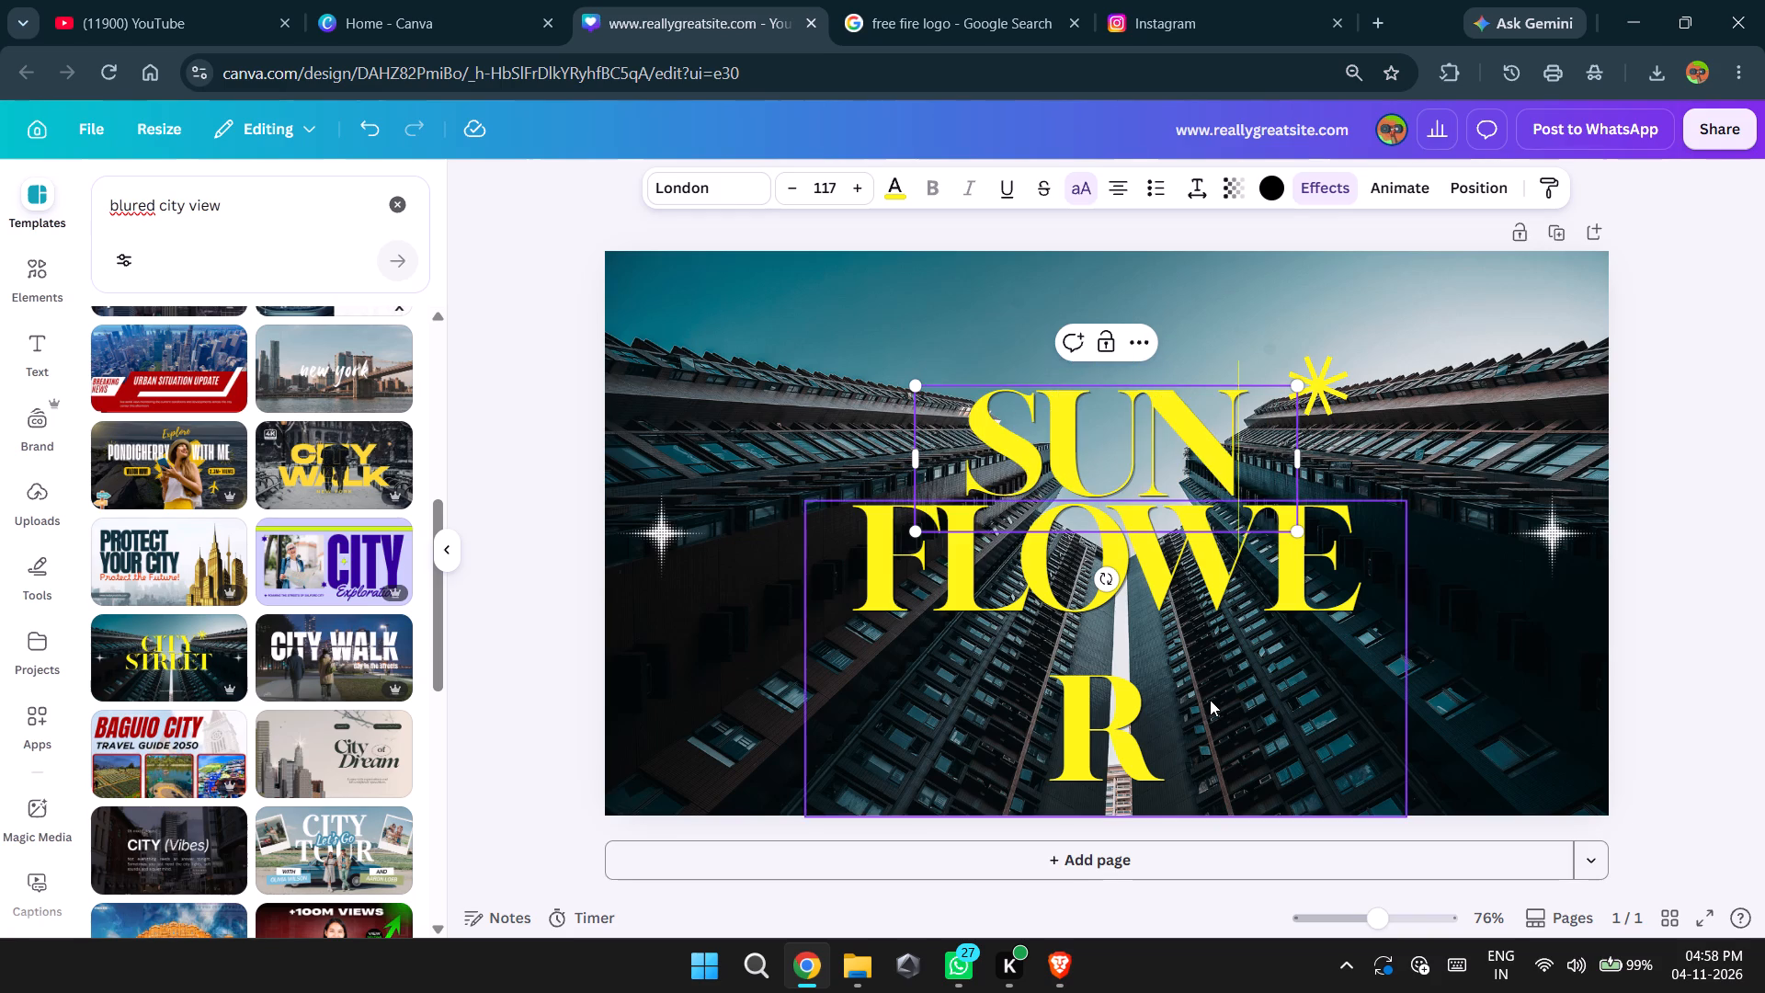
Widen the FLOWER text box so the whole word fits on one line.
{"action": "left_click", "coordinate": [1210, 700]}
{"action": "left_click_drag", "start_coordinate": [1406, 502], "coordinate": [1420, 501]}
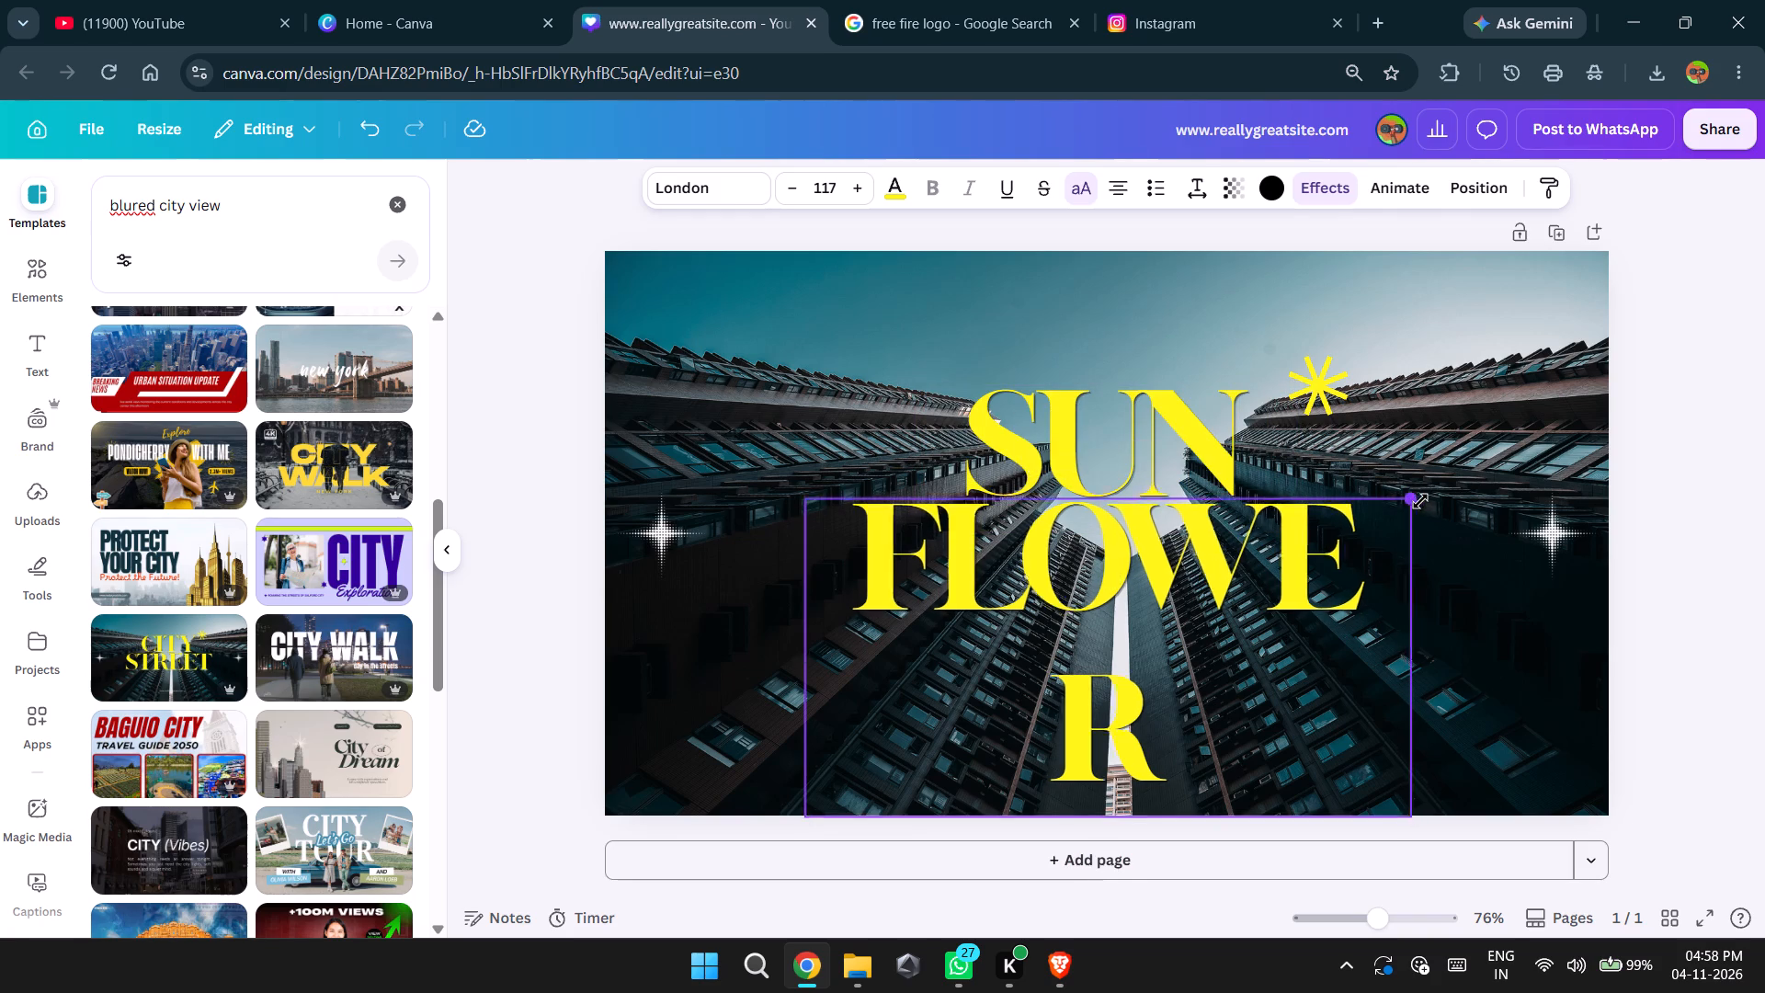
{"action": "left_click_drag", "start_coordinate": [1420, 501], "coordinate": [1415, 512]}
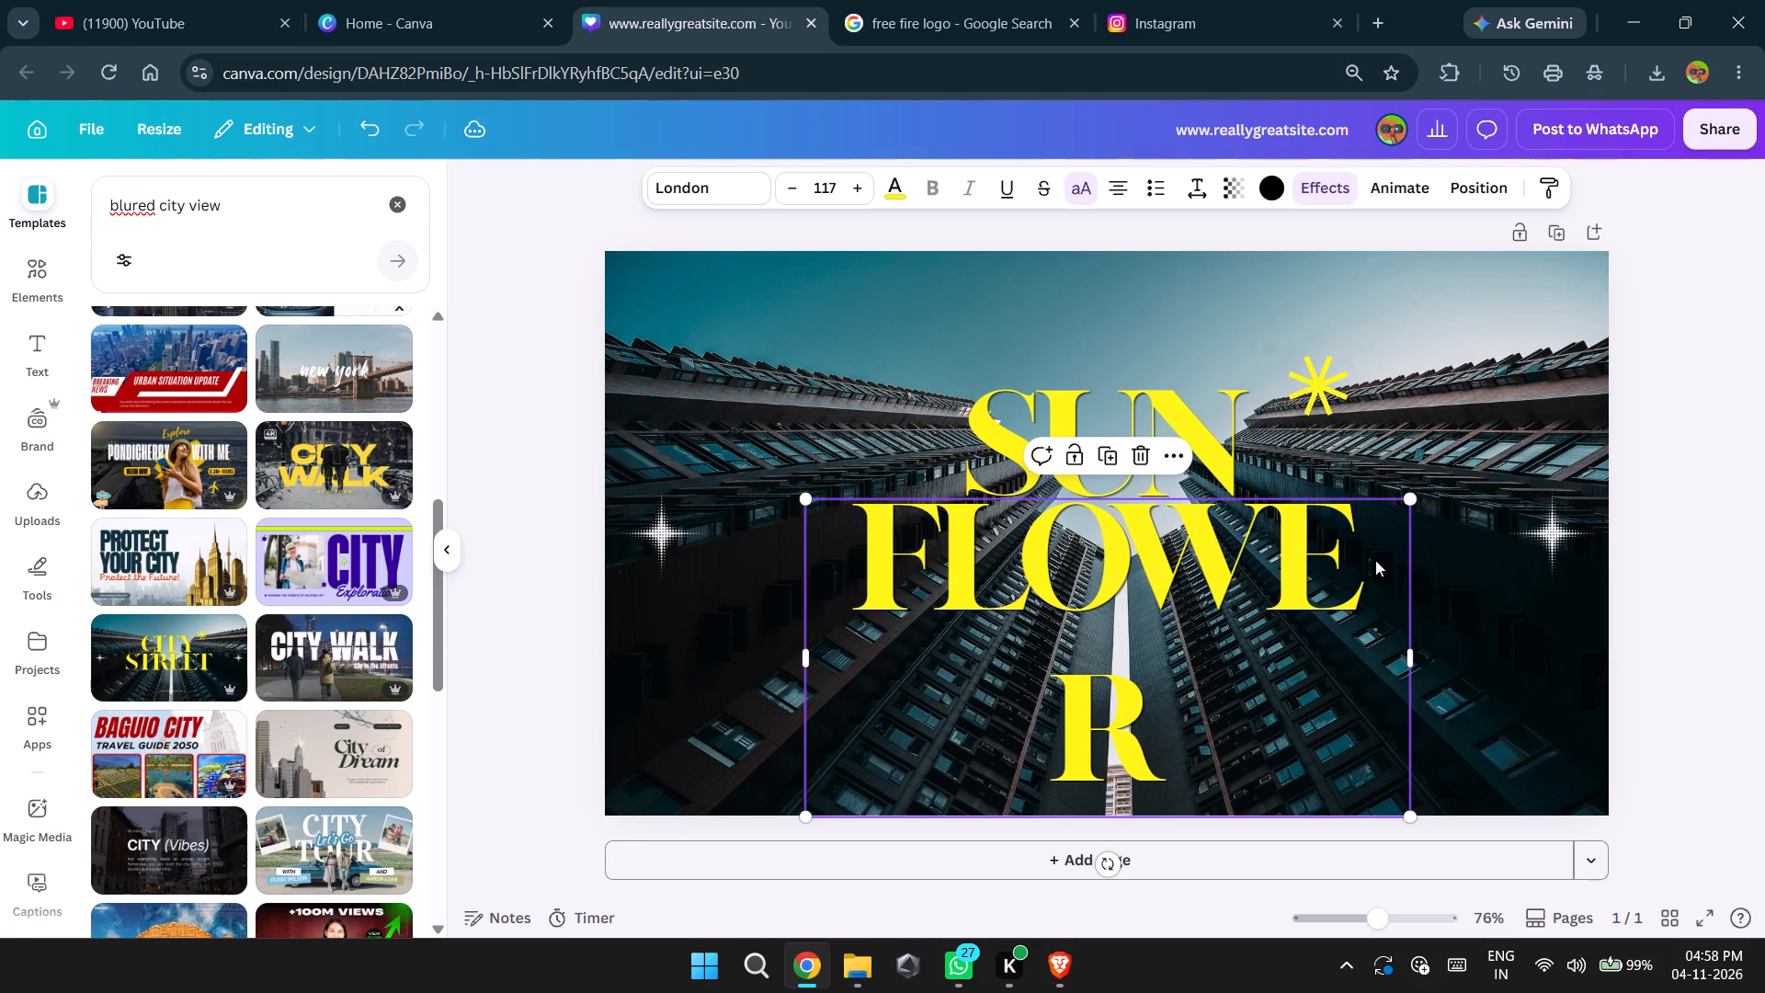
{"action": "left_click", "coordinate": [1375, 560]}
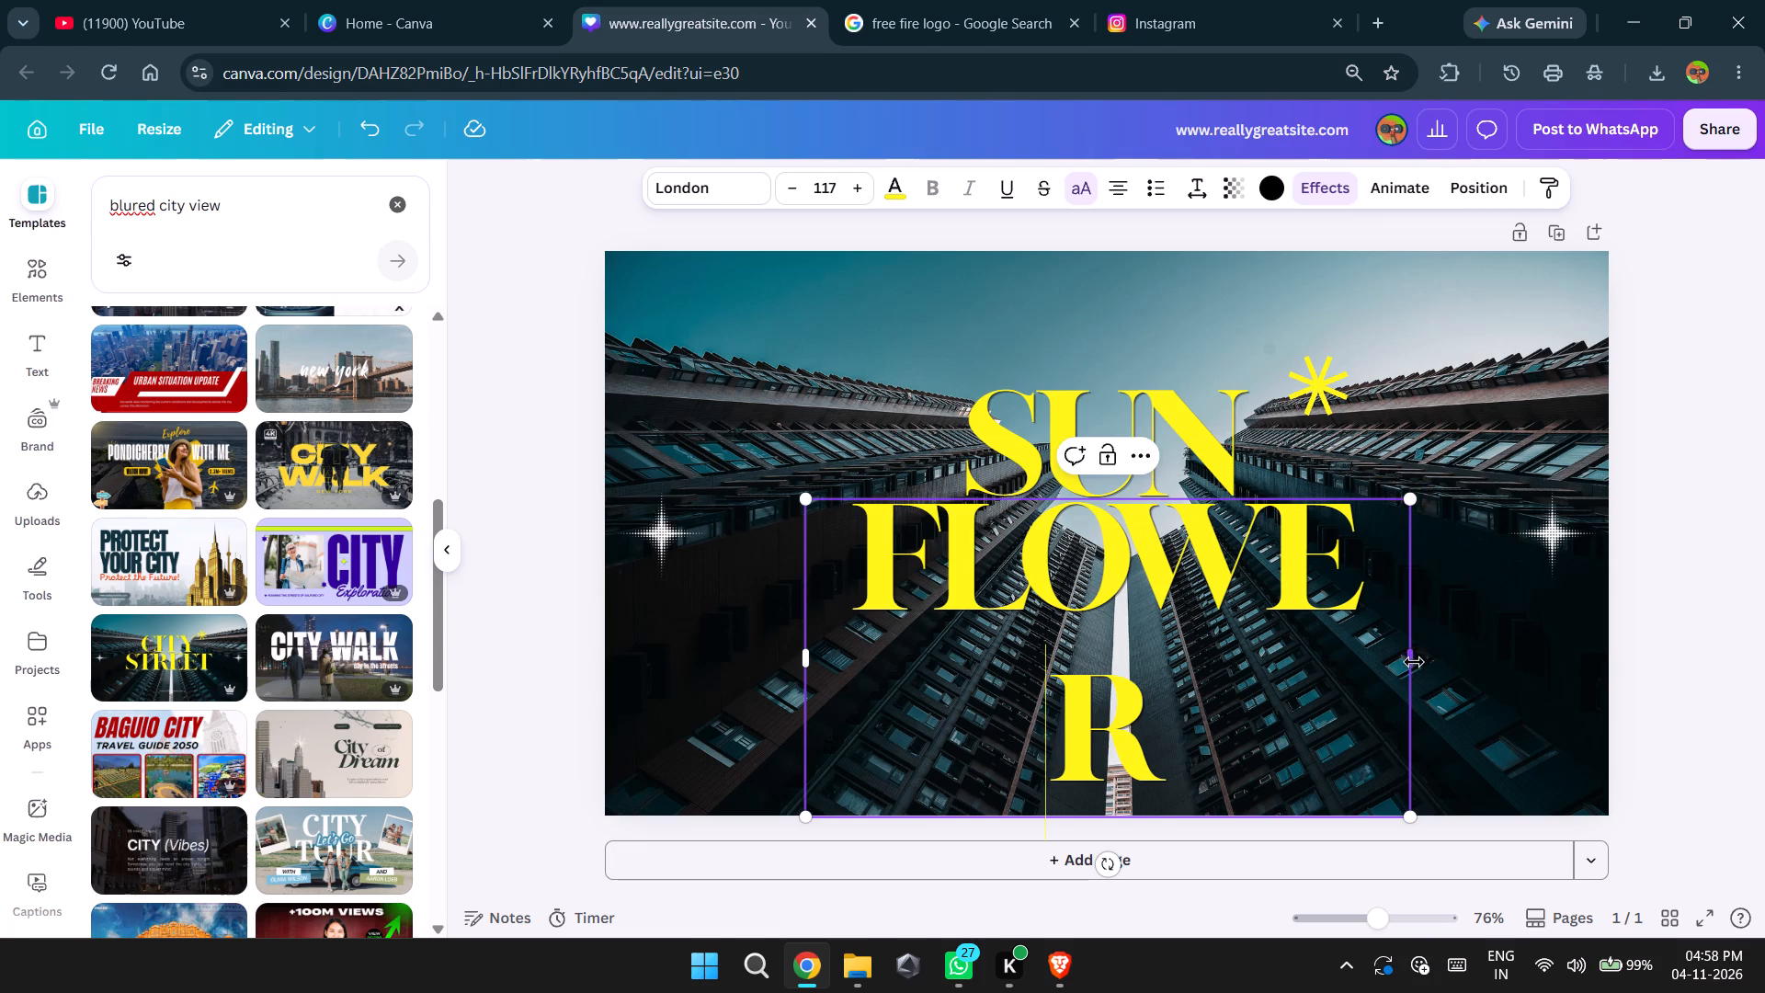
{"action": "left_click_drag", "start_coordinate": [1412, 662], "coordinate": [1450, 658]}
{"action": "left_click", "coordinate": [1451, 656]}
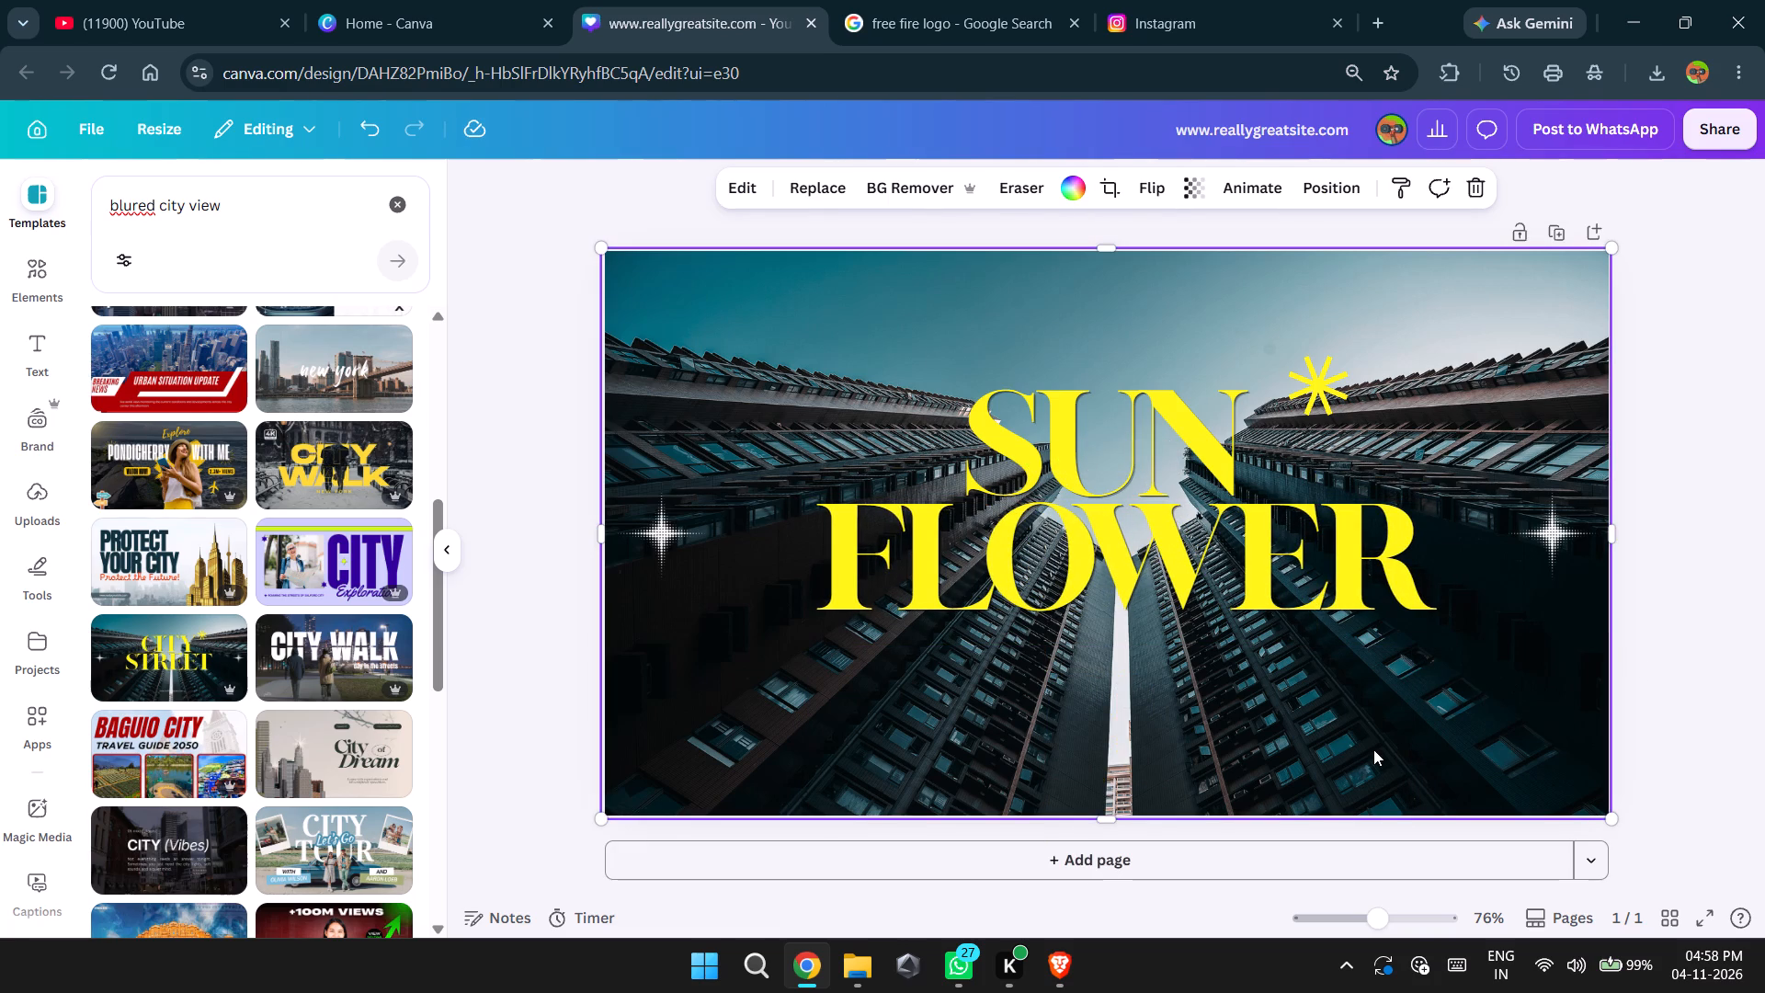
Save the SUN FLOWER thumbnail design and deselect its background image.
{"action": "scroll", "coordinate": [1373, 749], "scroll_direction": "down", "scroll_amount": 2}
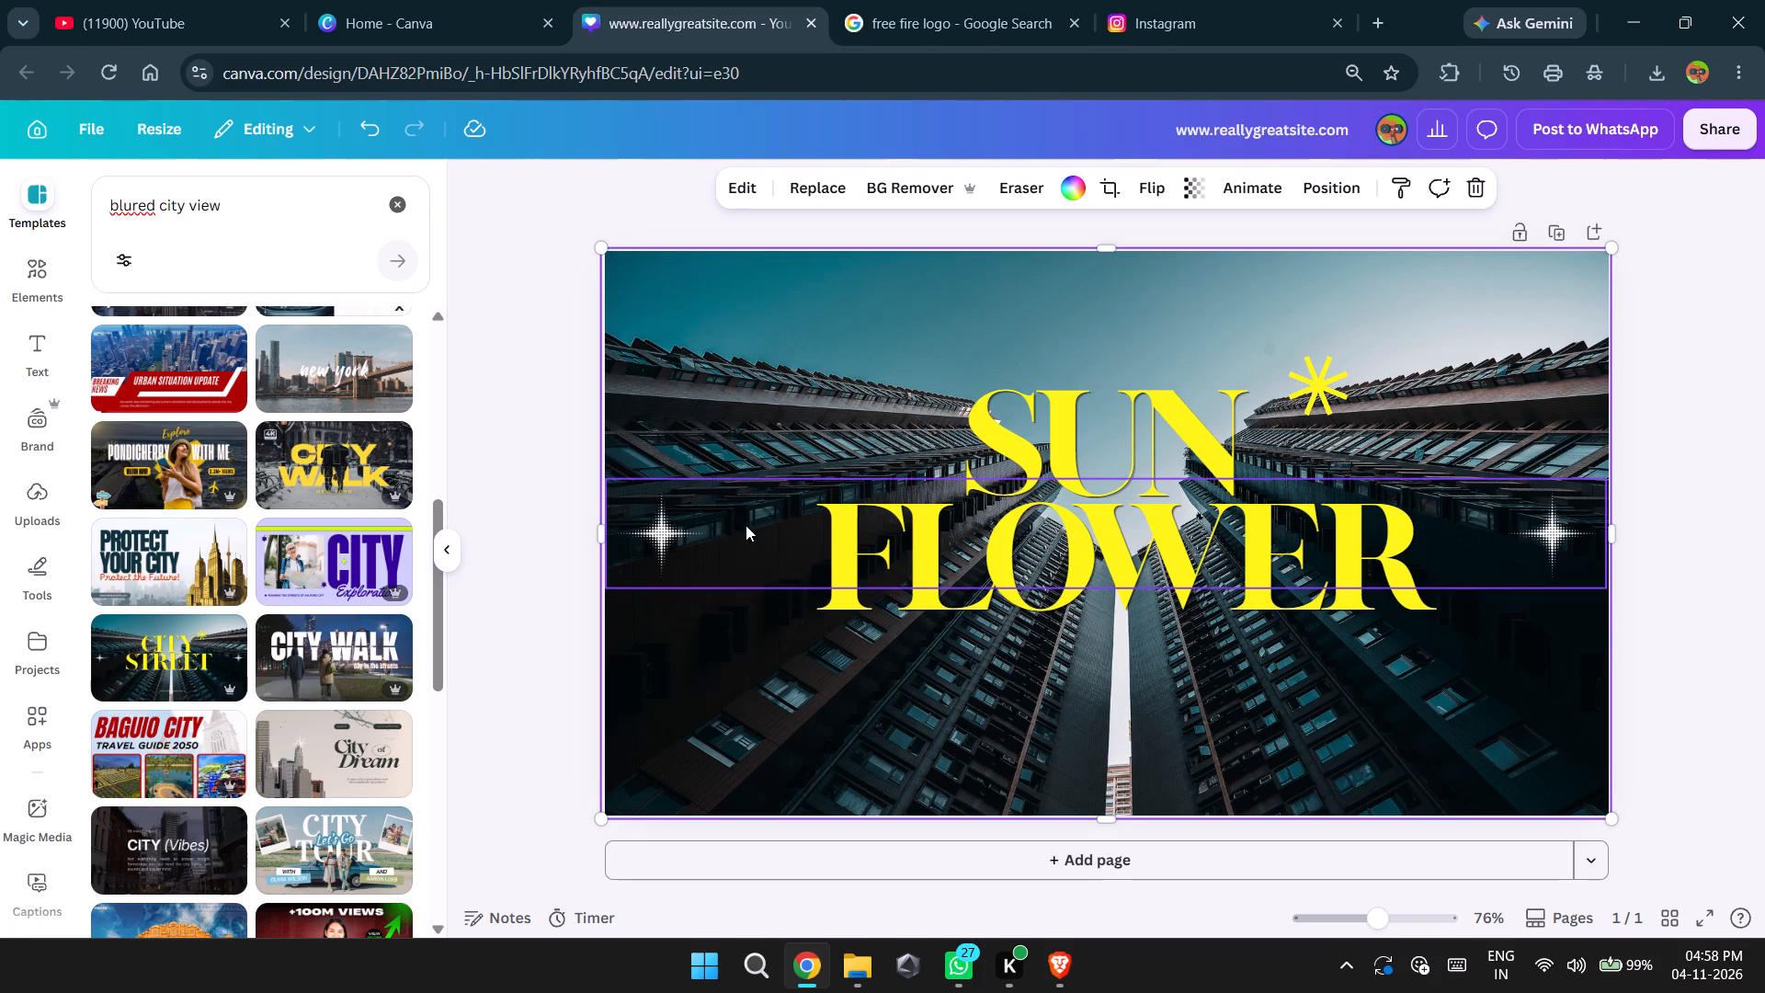
{"action": "key", "text": "ctrl+s"}
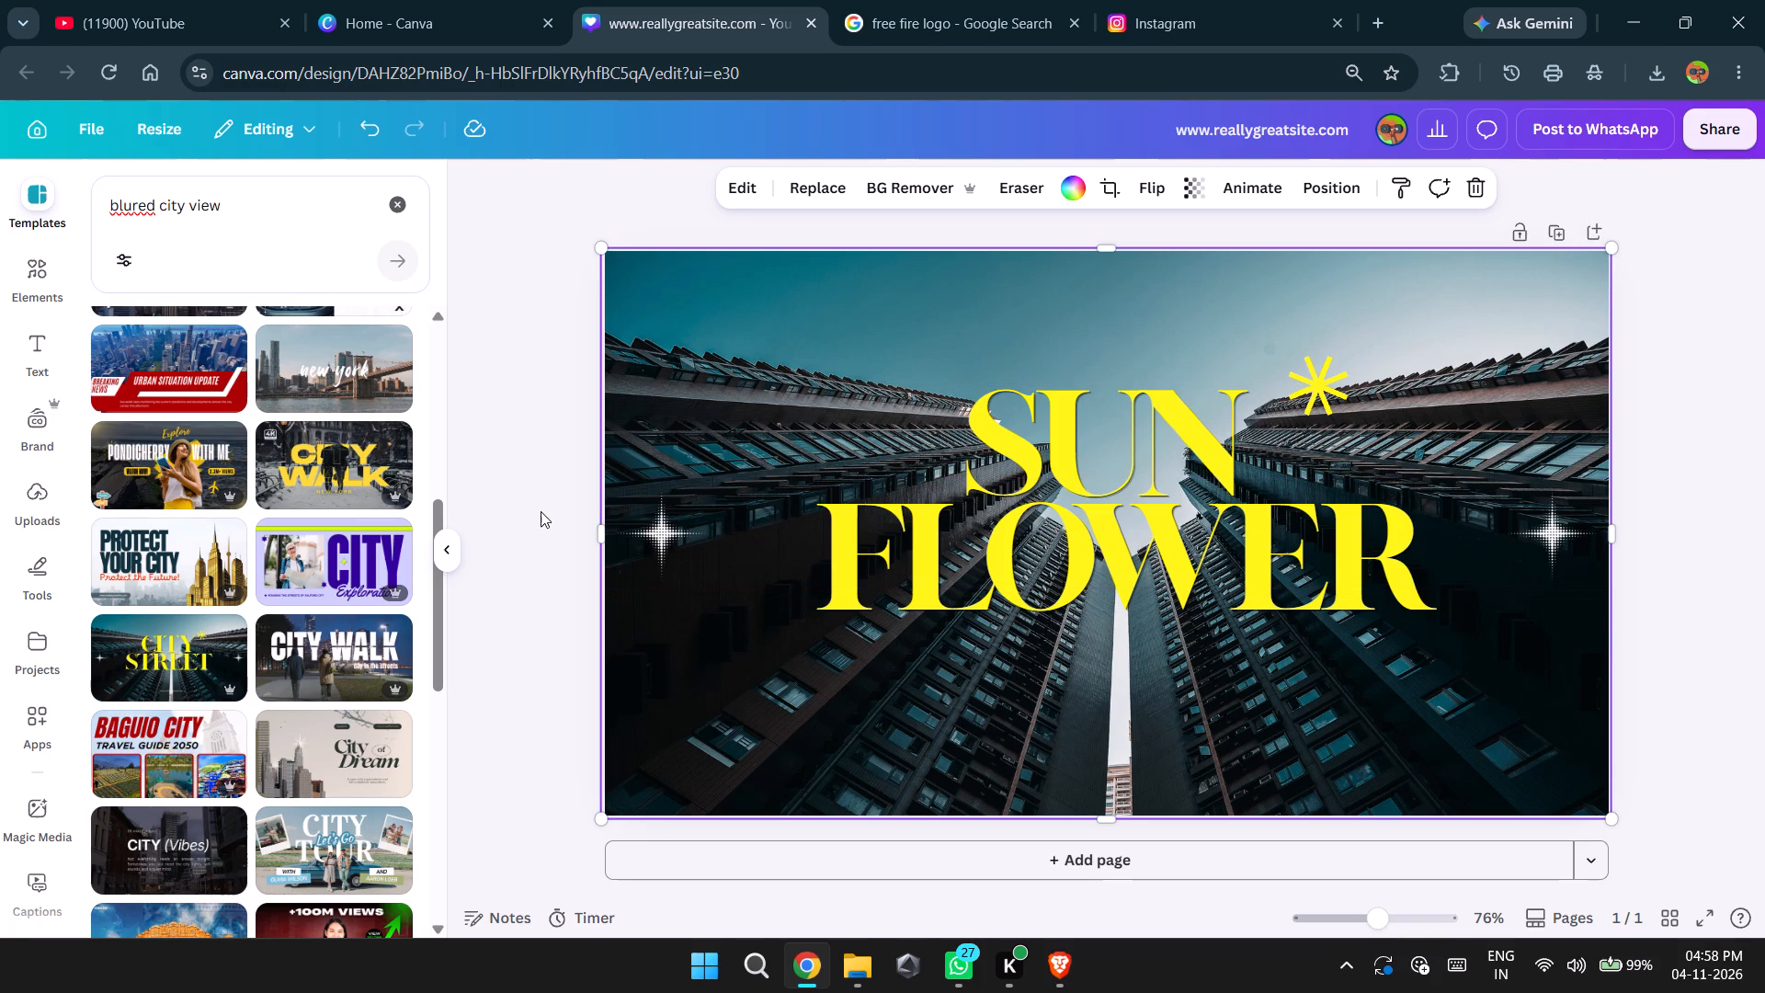
{"action": "left_click", "coordinate": [541, 511]}
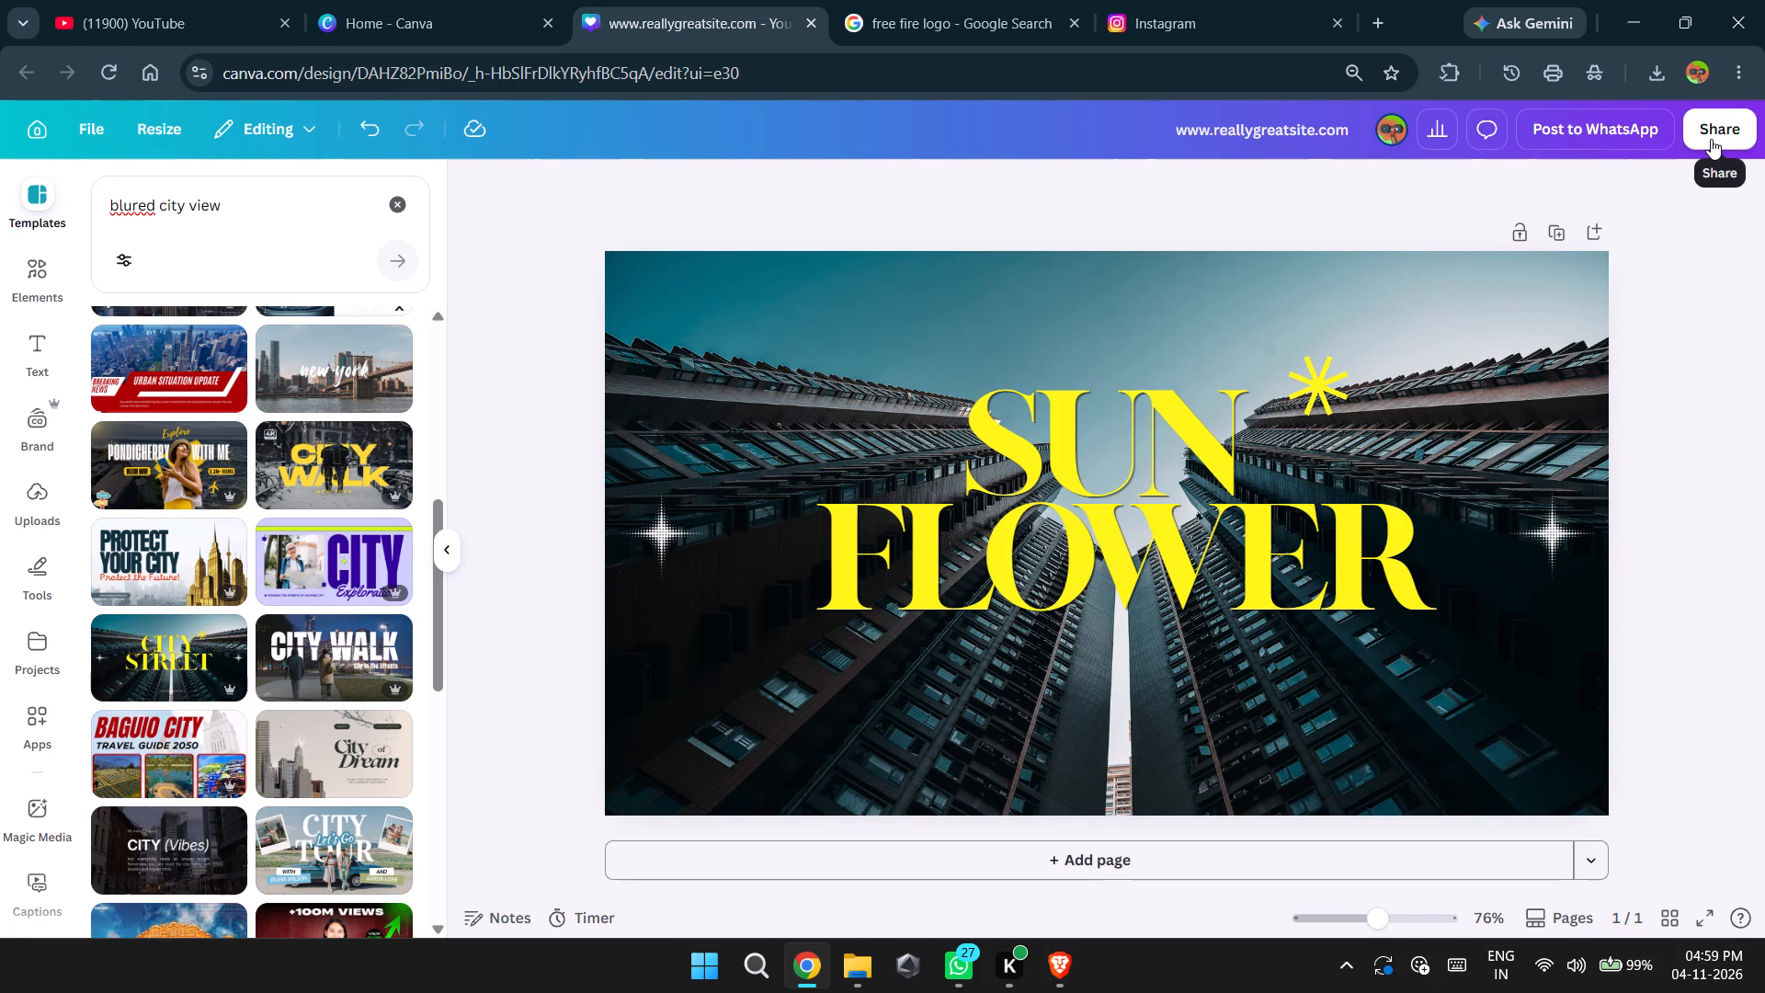
Create a new project folder named "SONGS".
{"action": "left_click", "coordinate": [24, 664]}
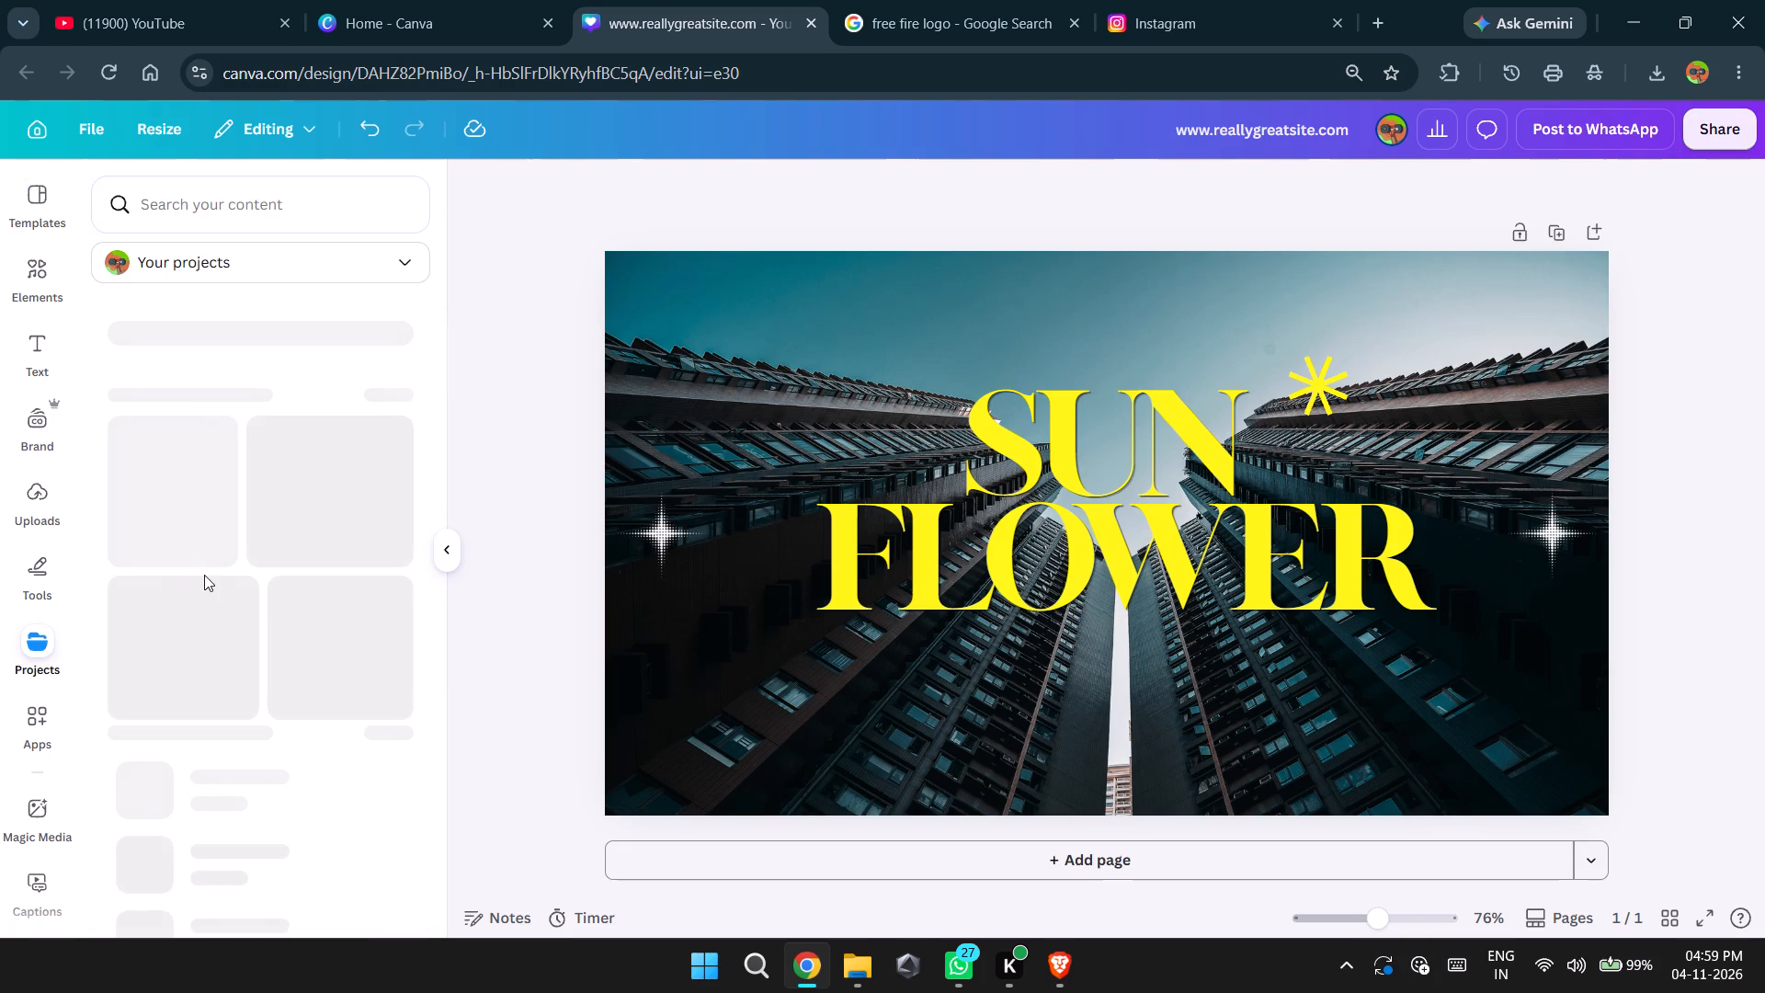
{"action": "left_click", "coordinate": [222, 275]}
{"action": "left_click", "coordinate": [222, 275]}
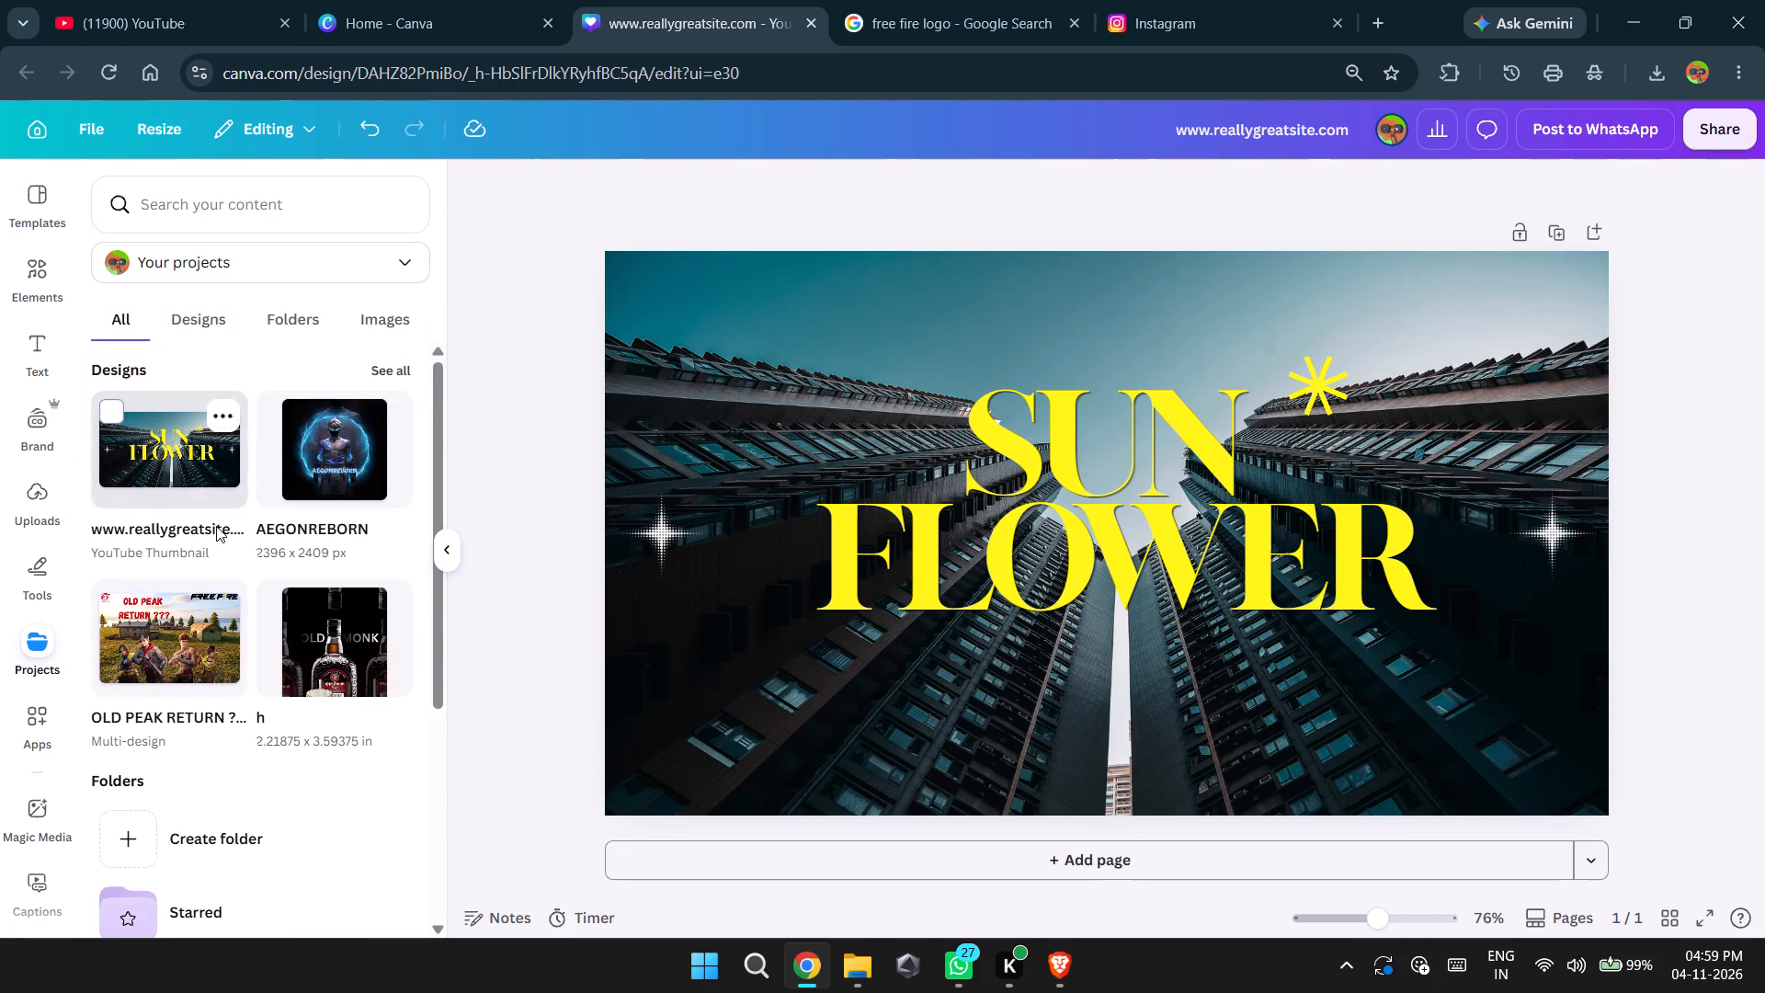
{"action": "scroll", "coordinate": [216, 526], "scroll_direction": "down", "scroll_amount": 2}
{"action": "left_click", "coordinate": [212, 489]}
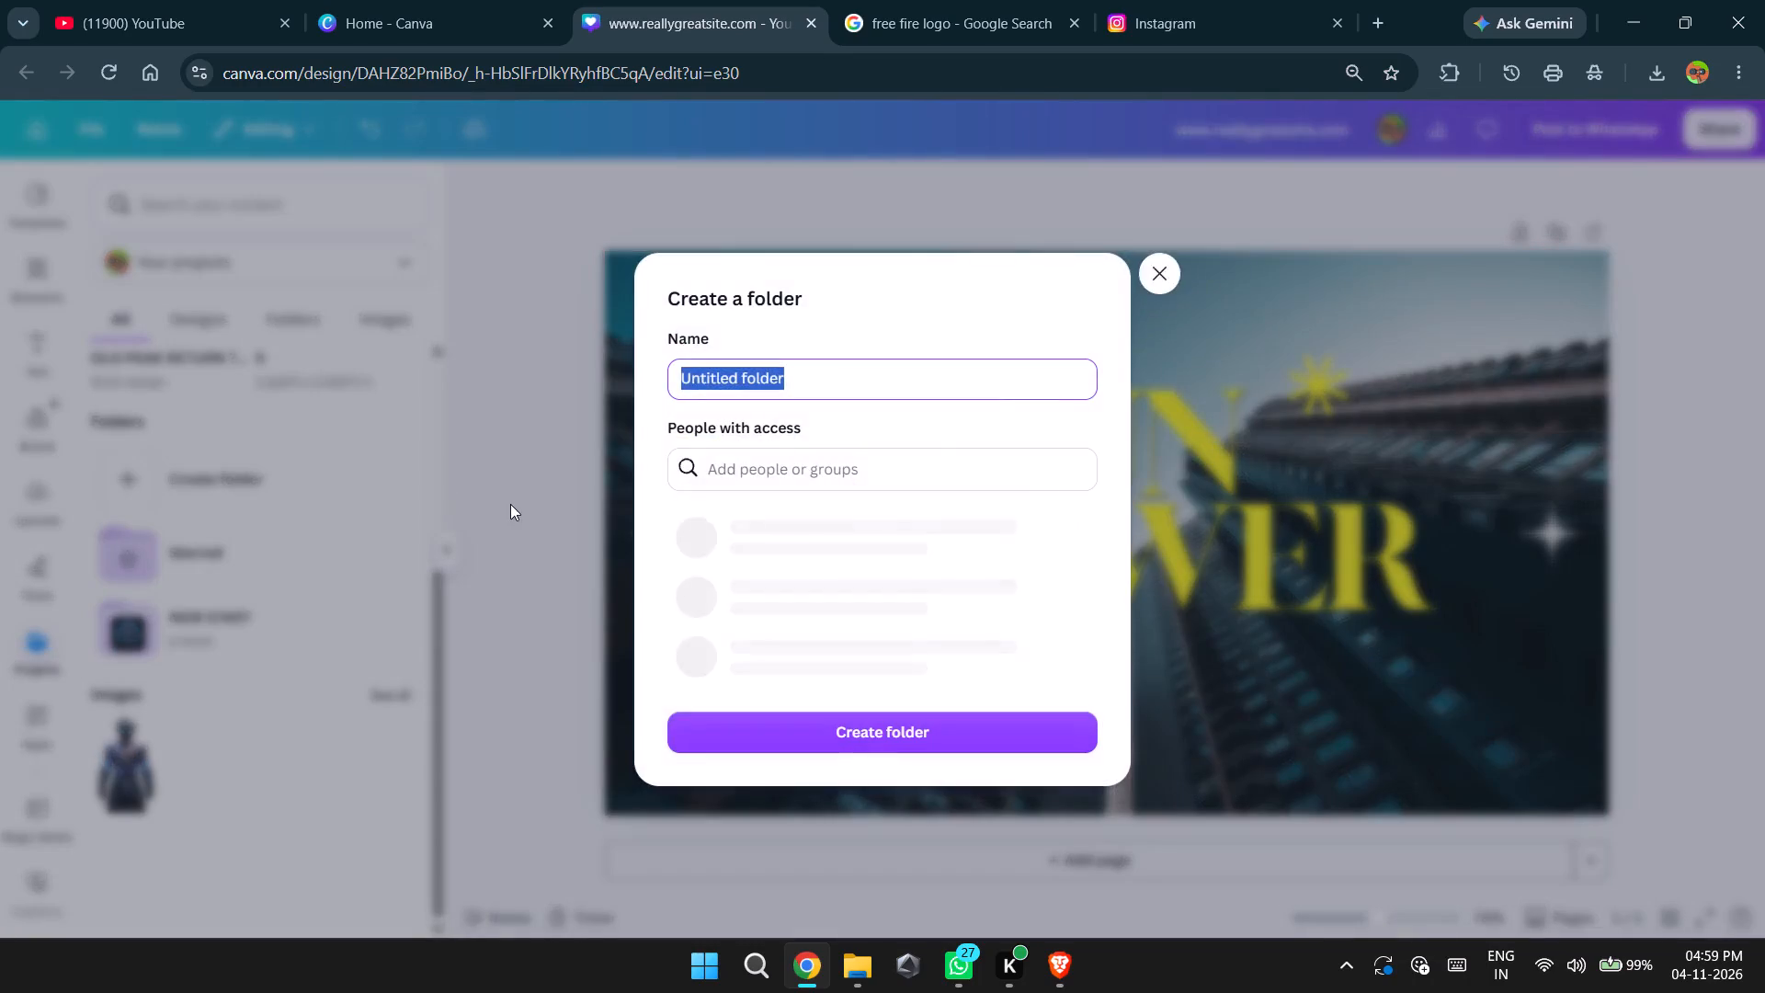
{"action": "key", "text": "BackSpace"}
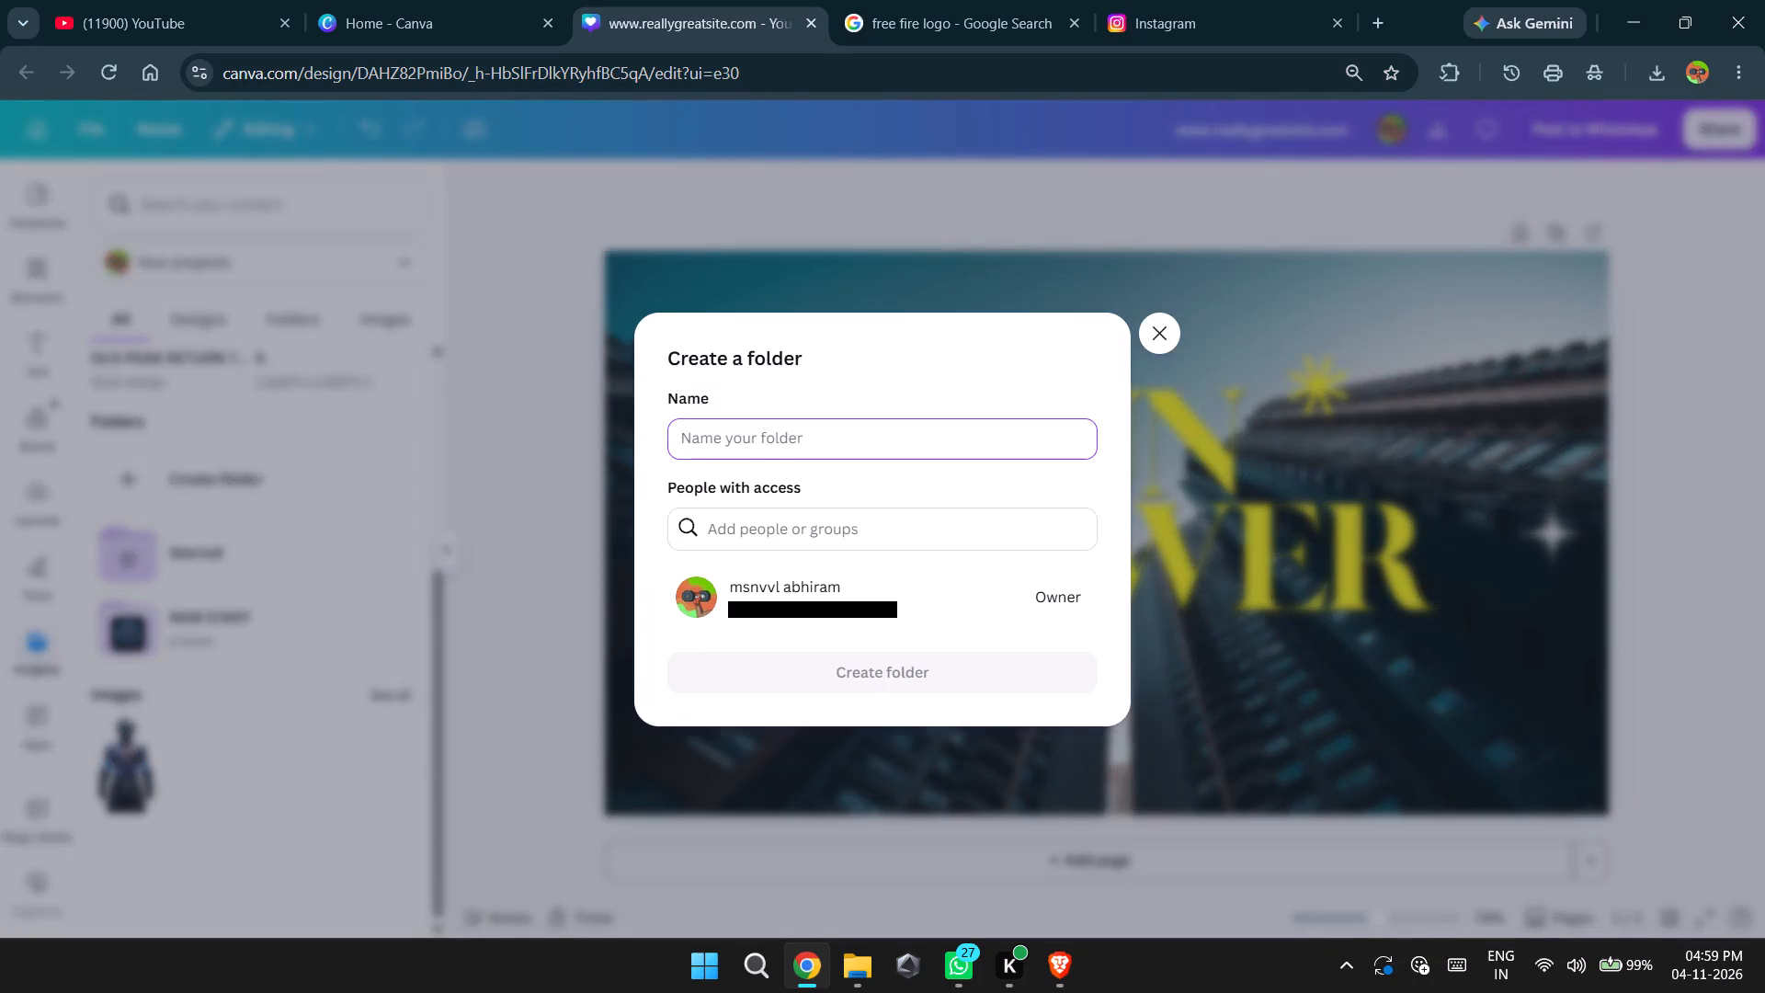
{"action": "type", "text": "SONGS"}
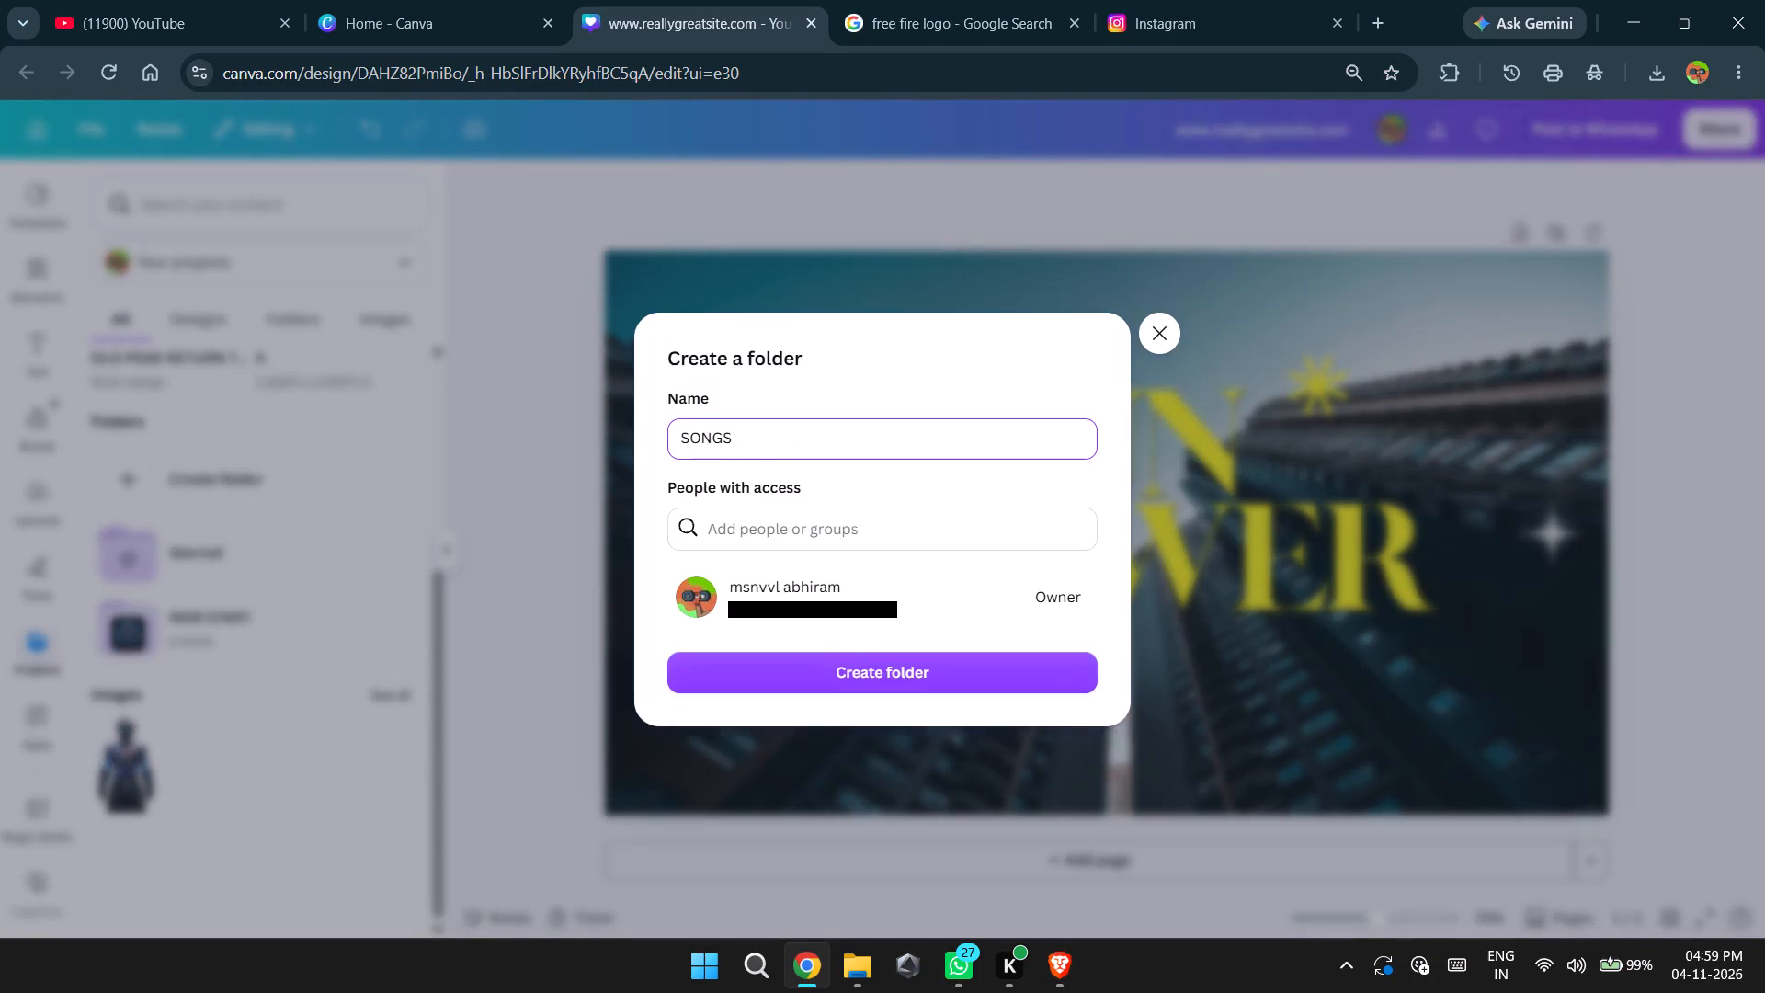
{"action": "left_click", "coordinate": [806, 679]}
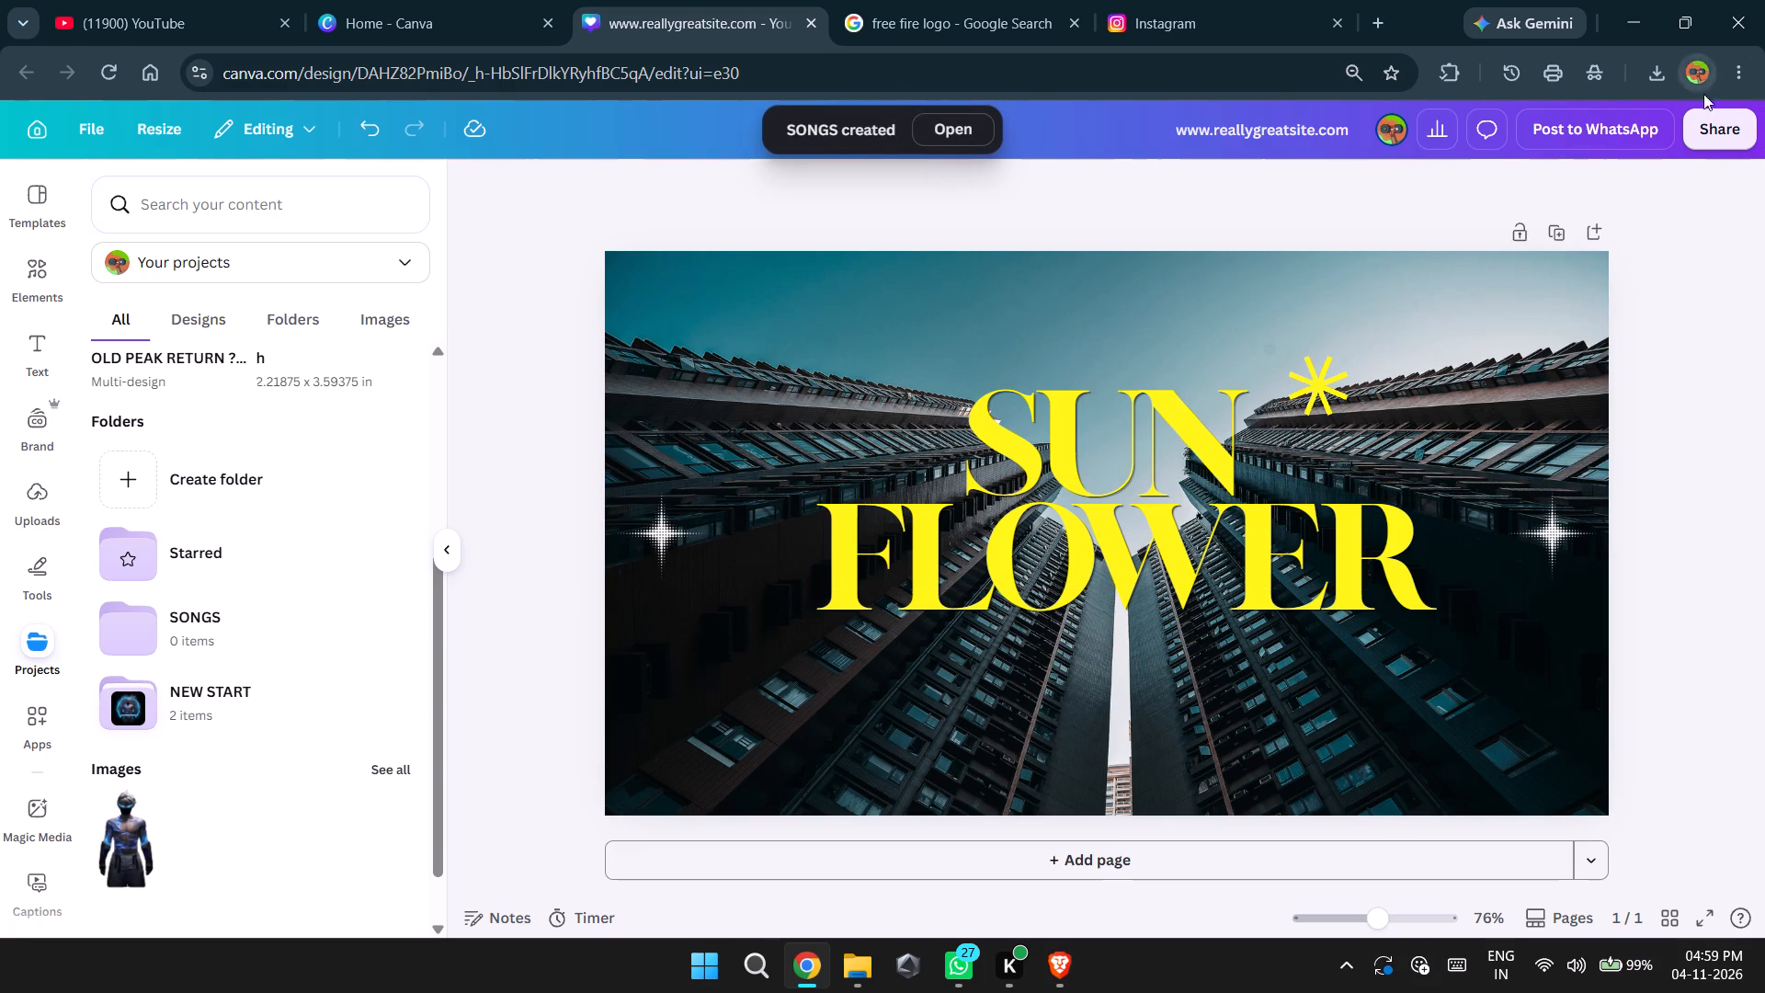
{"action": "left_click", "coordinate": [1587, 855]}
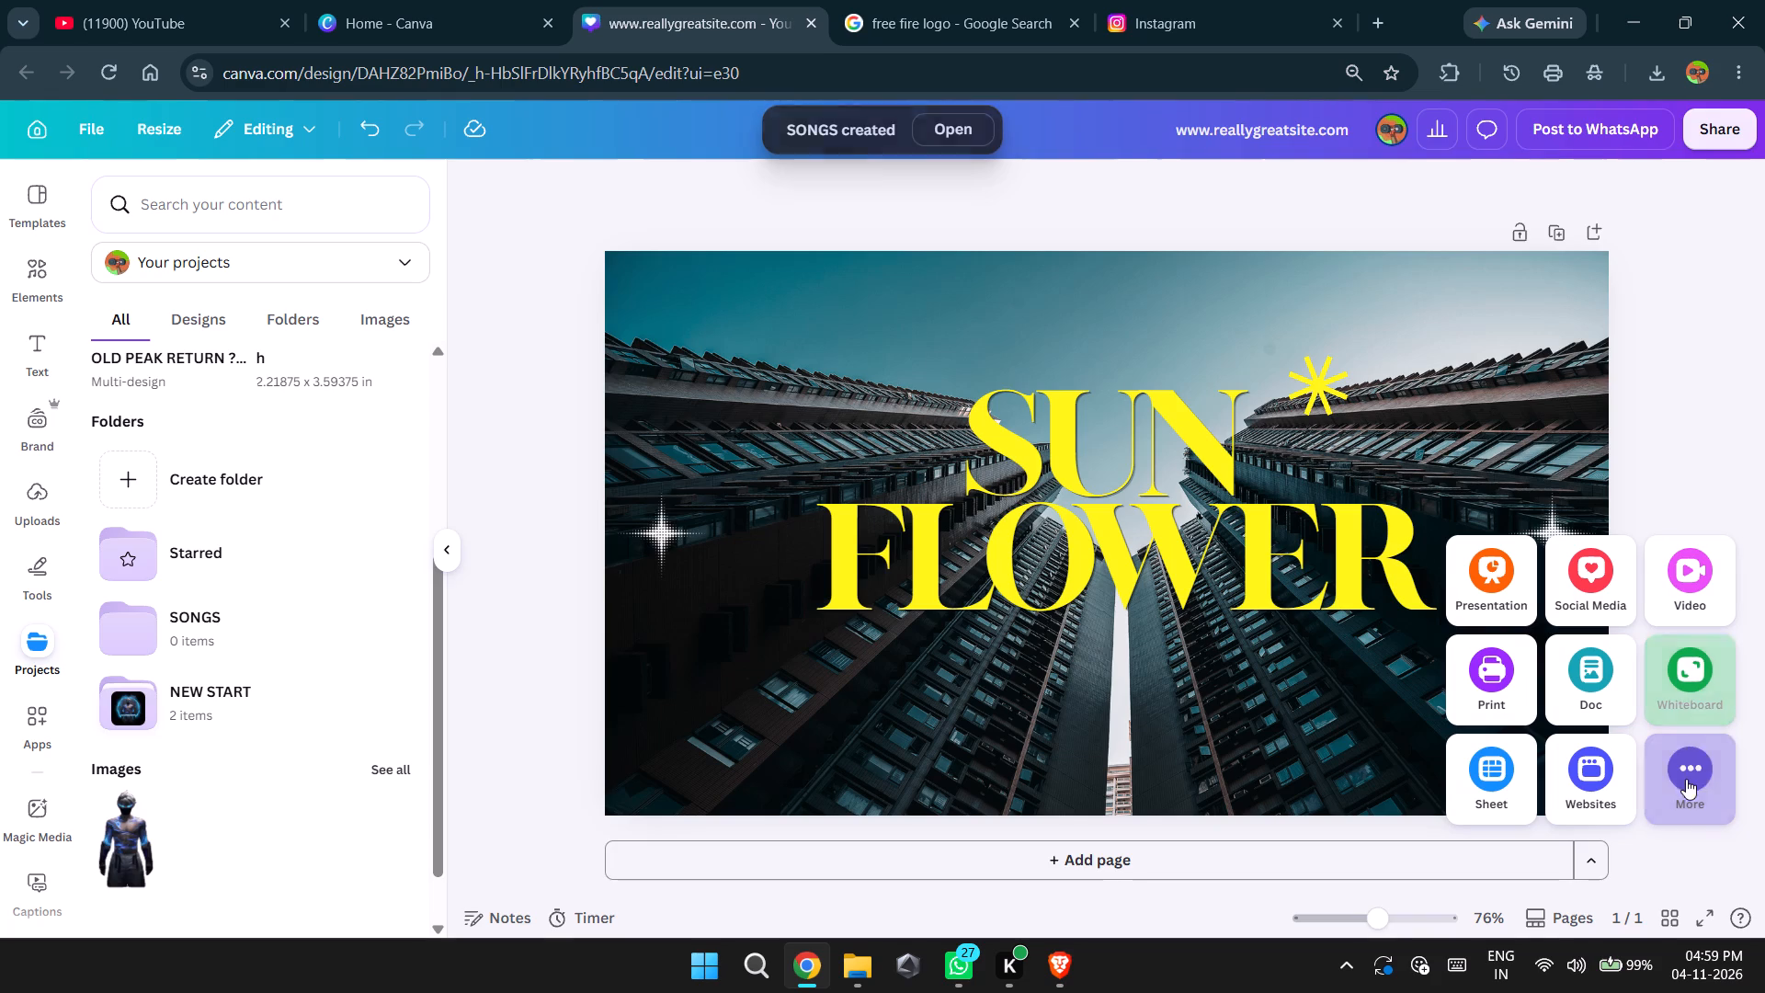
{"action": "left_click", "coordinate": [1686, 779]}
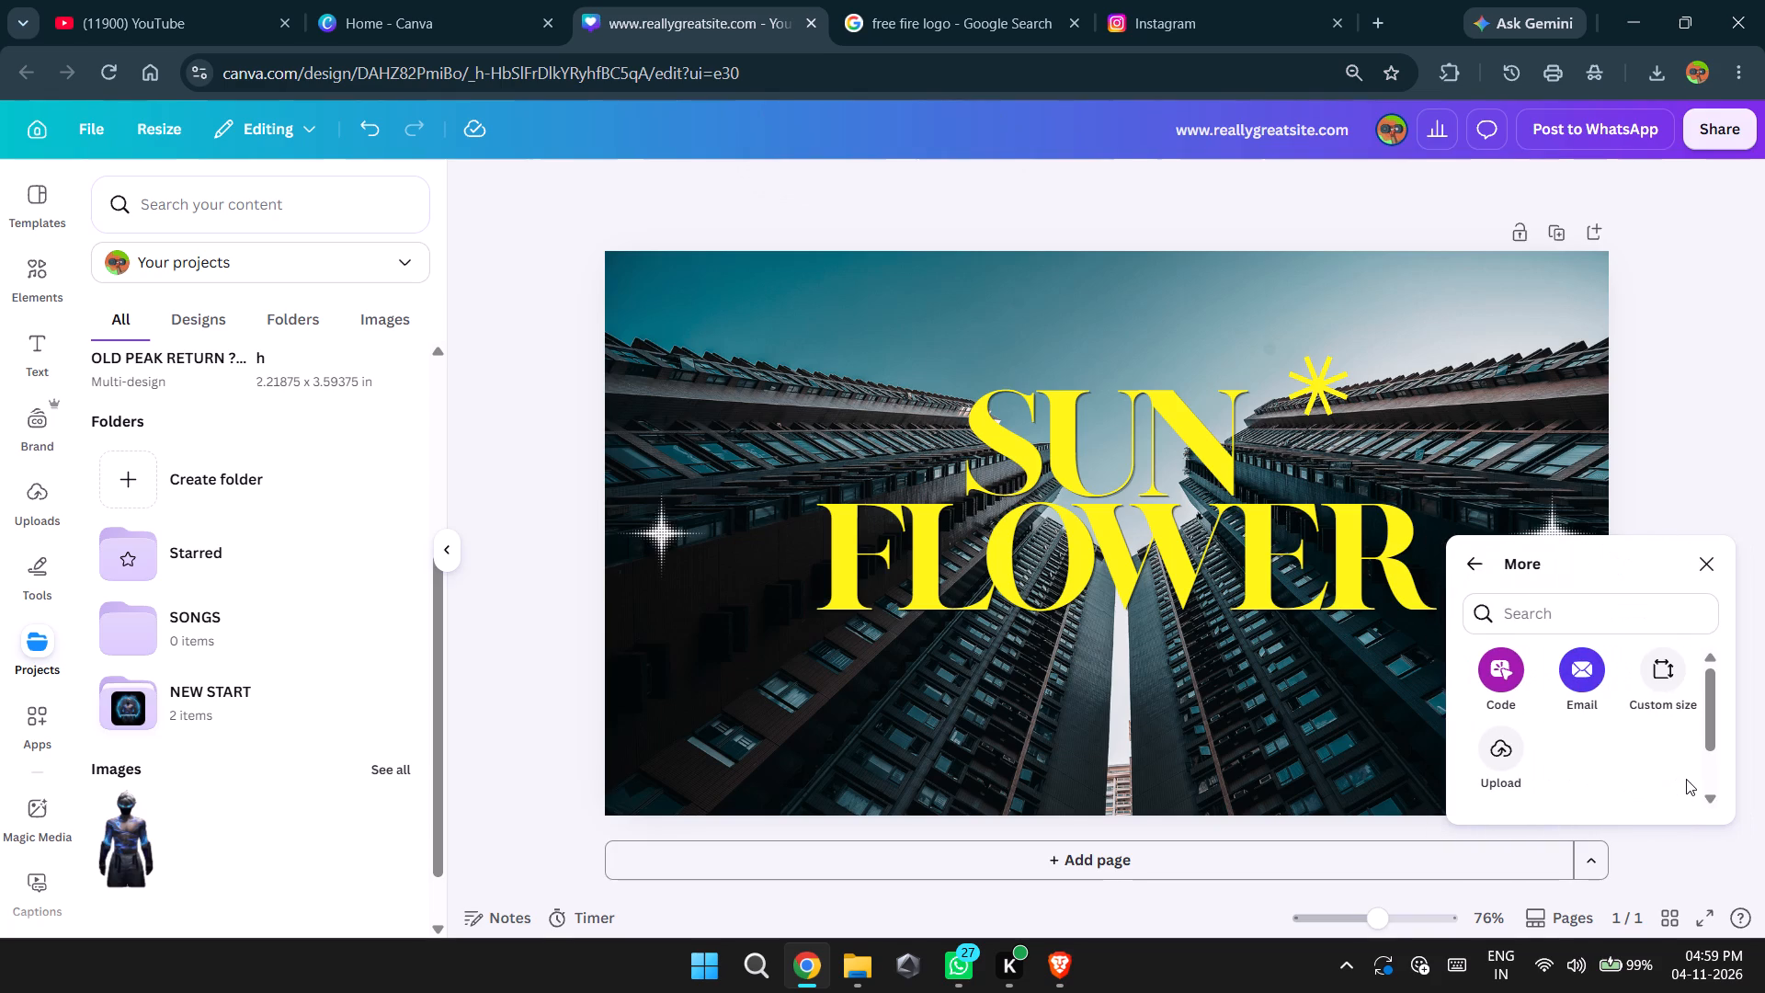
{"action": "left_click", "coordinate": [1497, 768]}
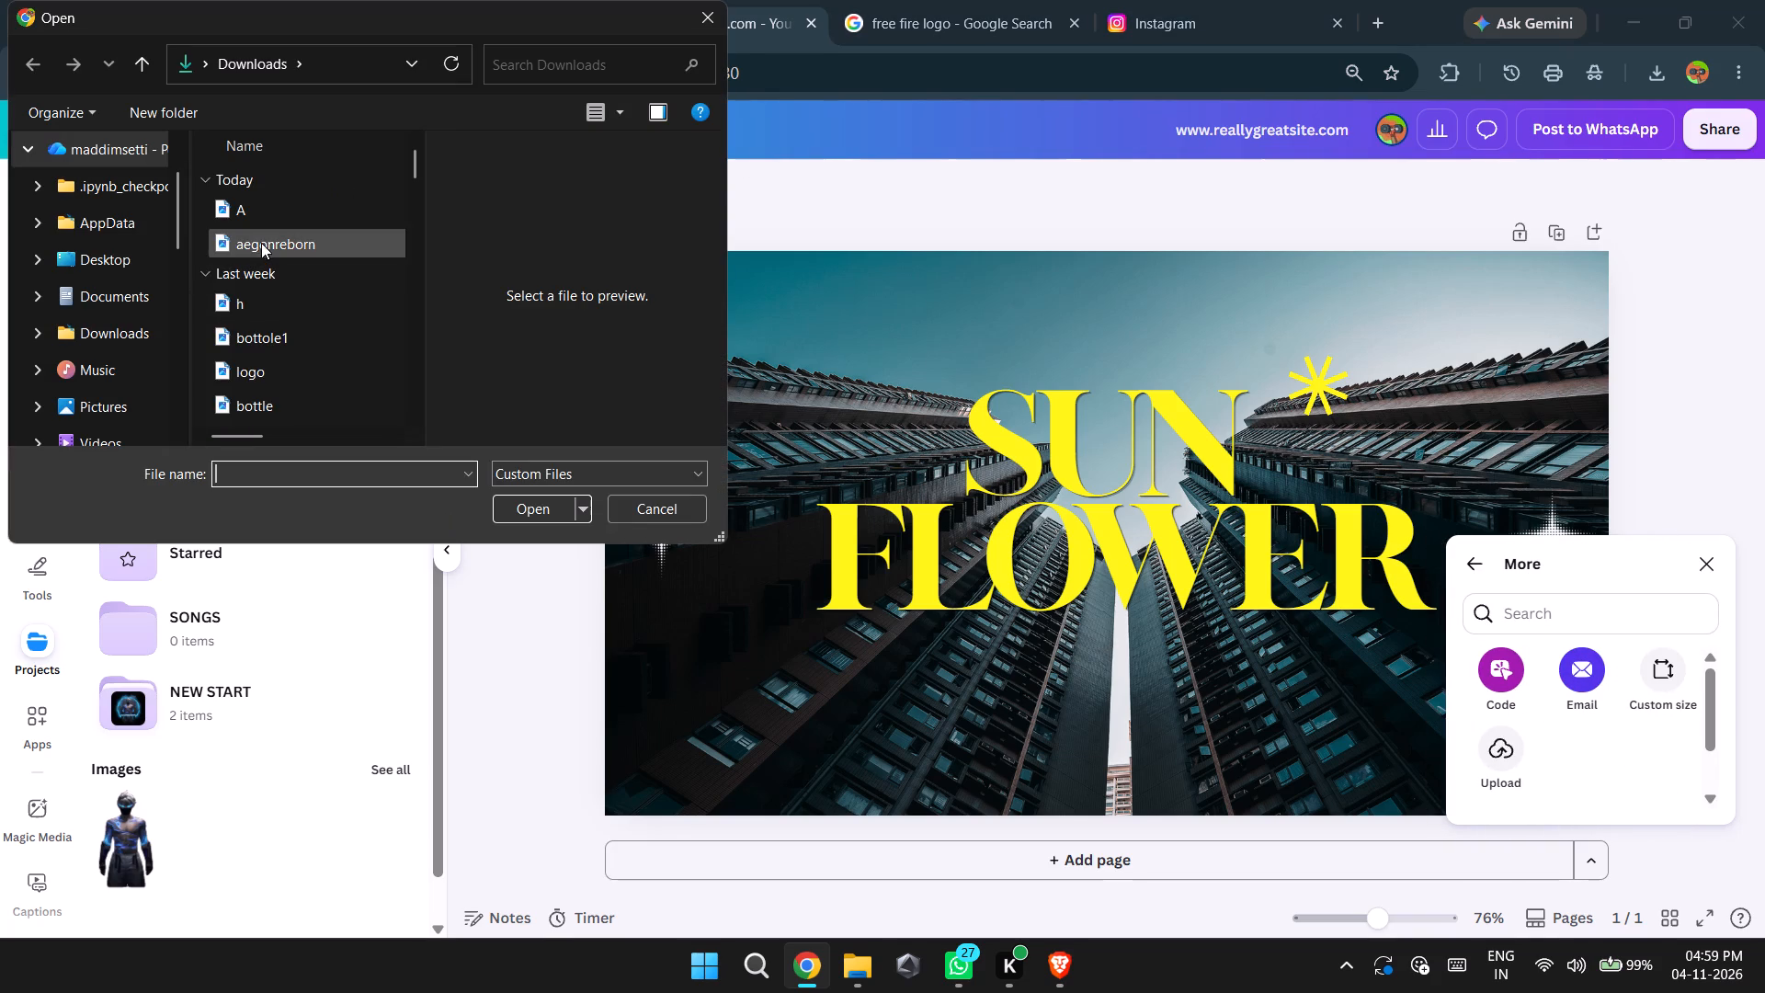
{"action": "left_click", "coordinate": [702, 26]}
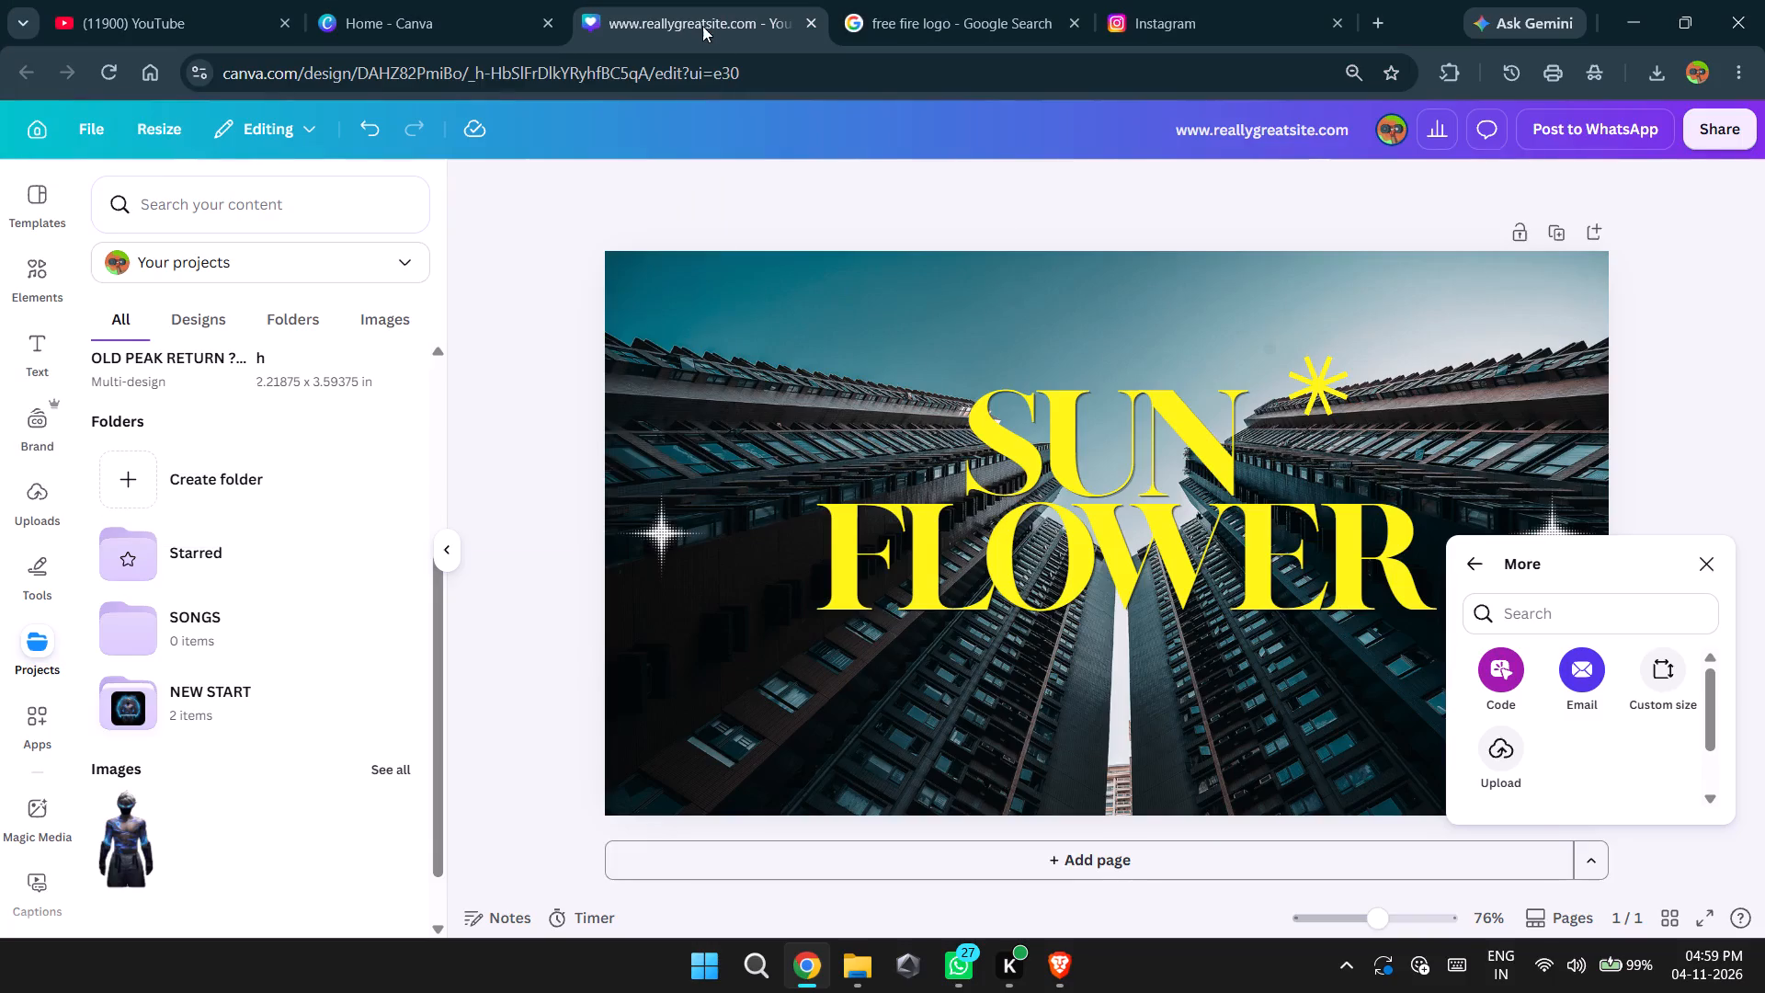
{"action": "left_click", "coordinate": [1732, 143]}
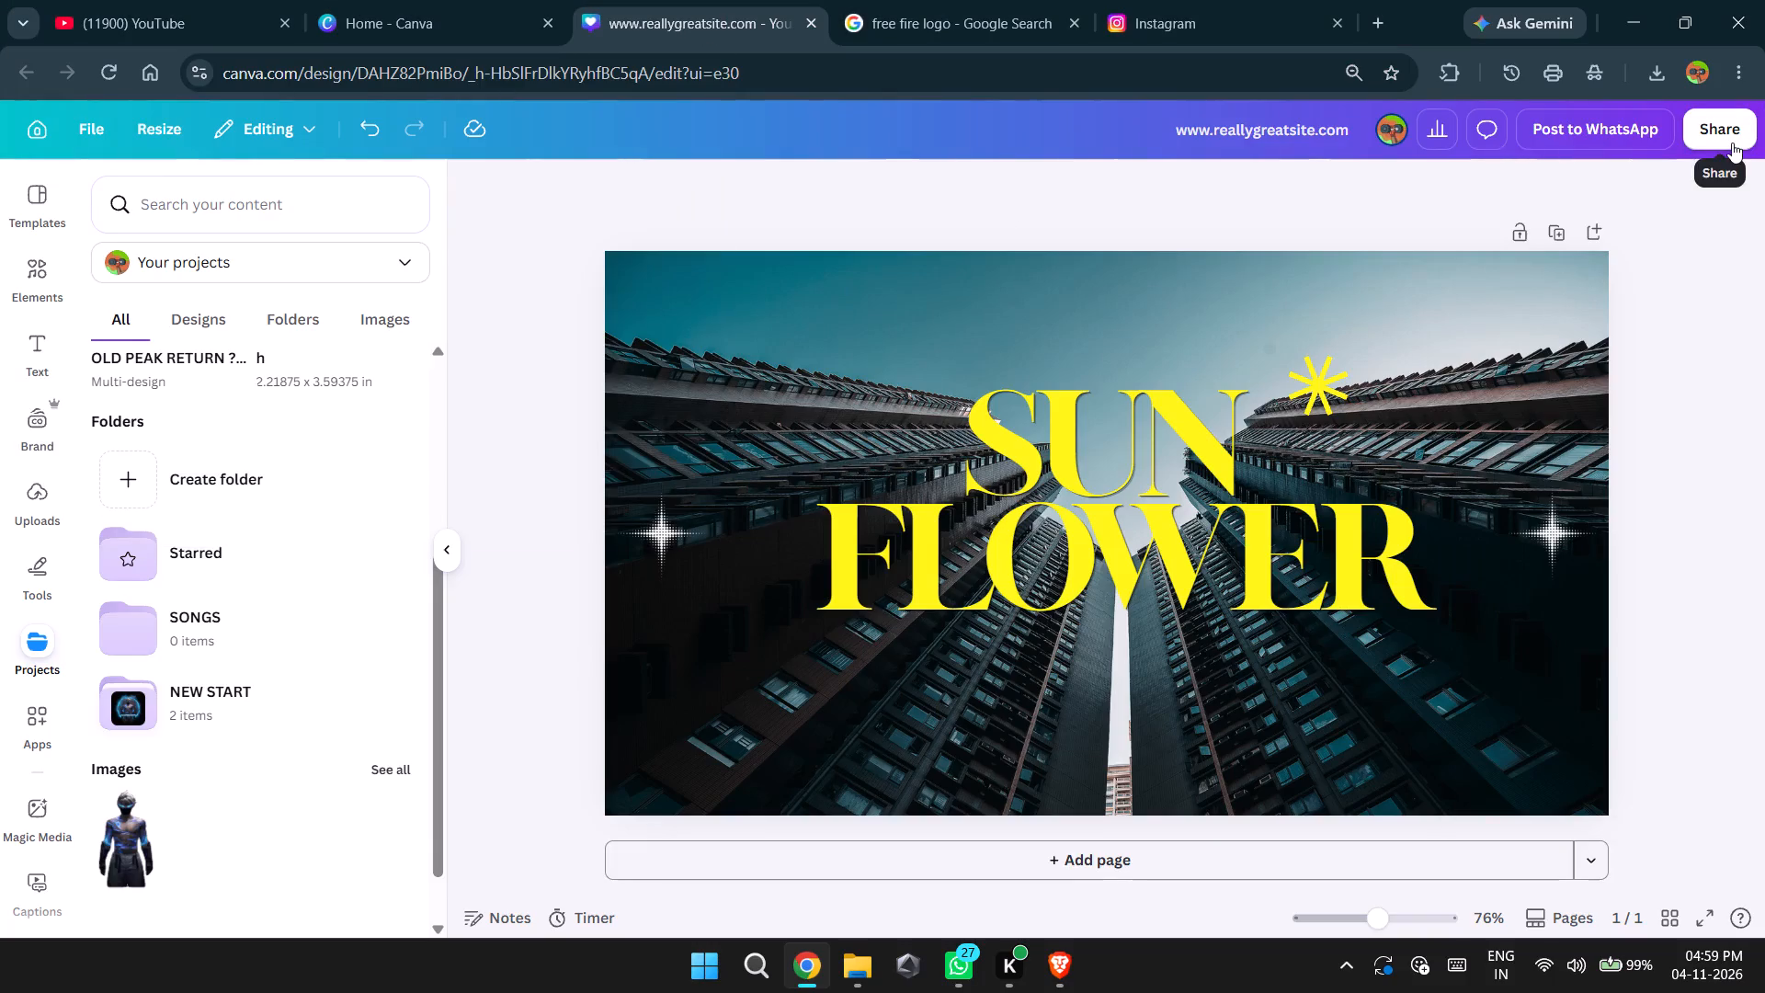
Move the current thumbnail design from Your Projects into the SONGS folder and dismiss the notification.
{"action": "left_click", "coordinate": [1732, 143]}
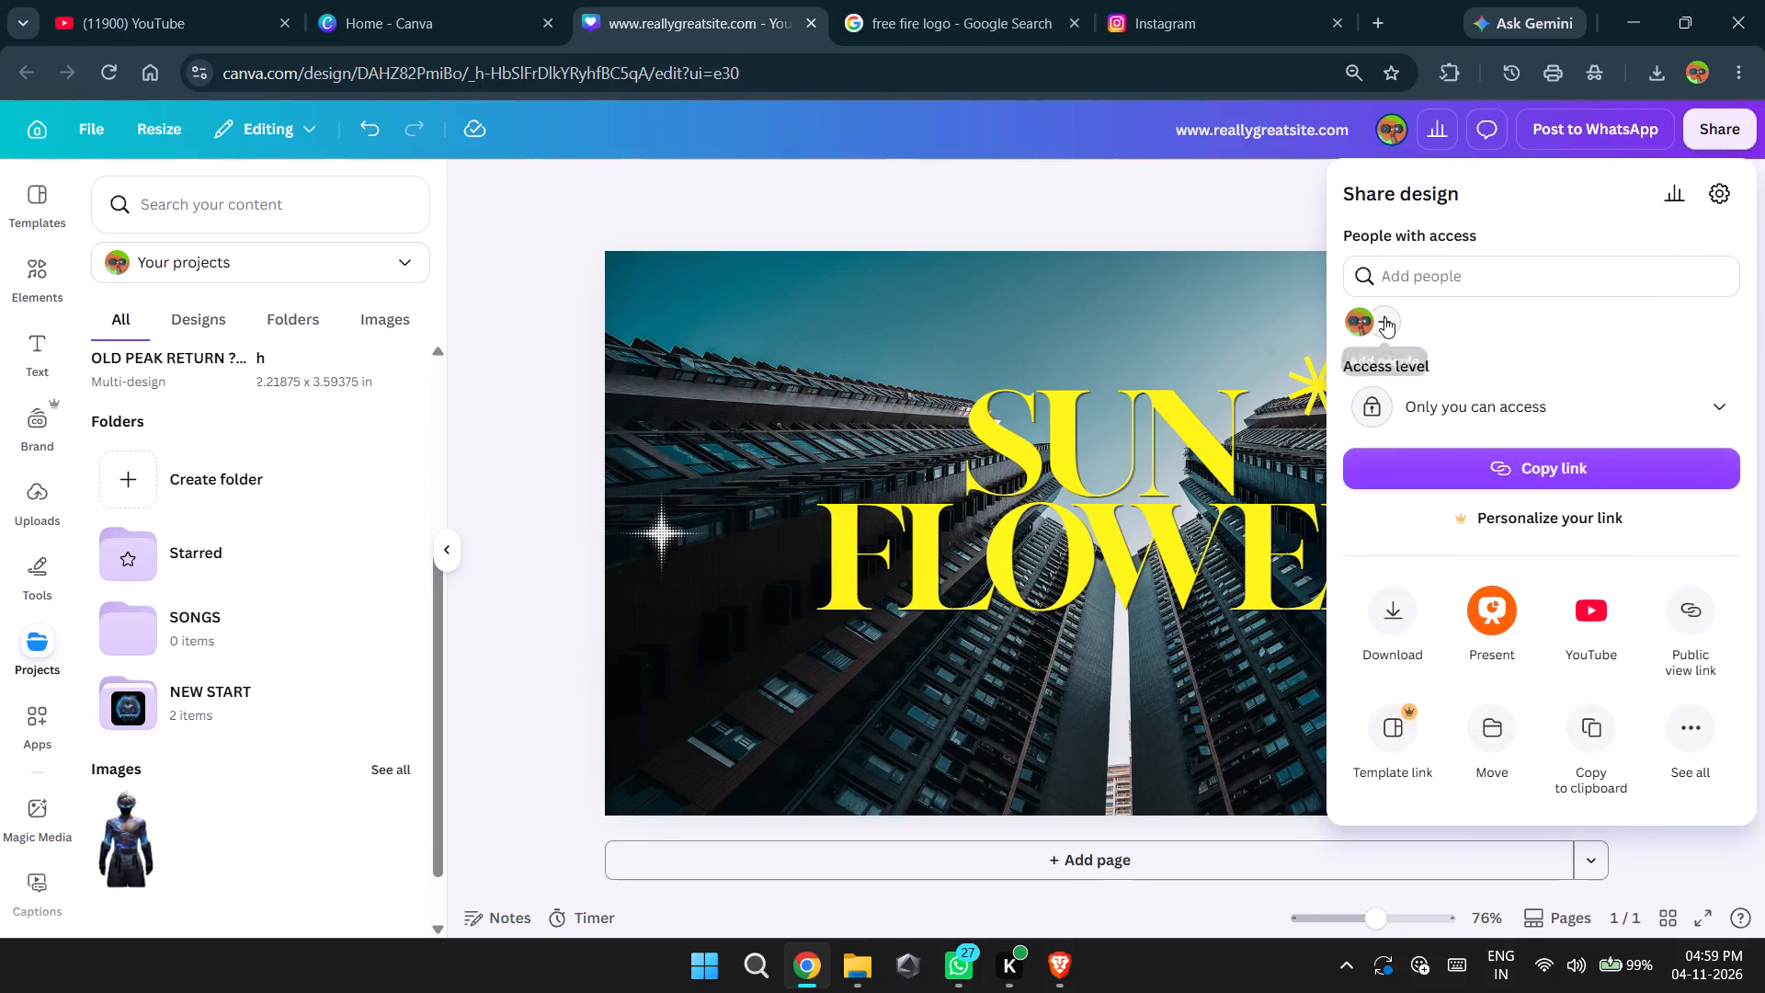
{"action": "left_click", "coordinate": [1384, 317]}
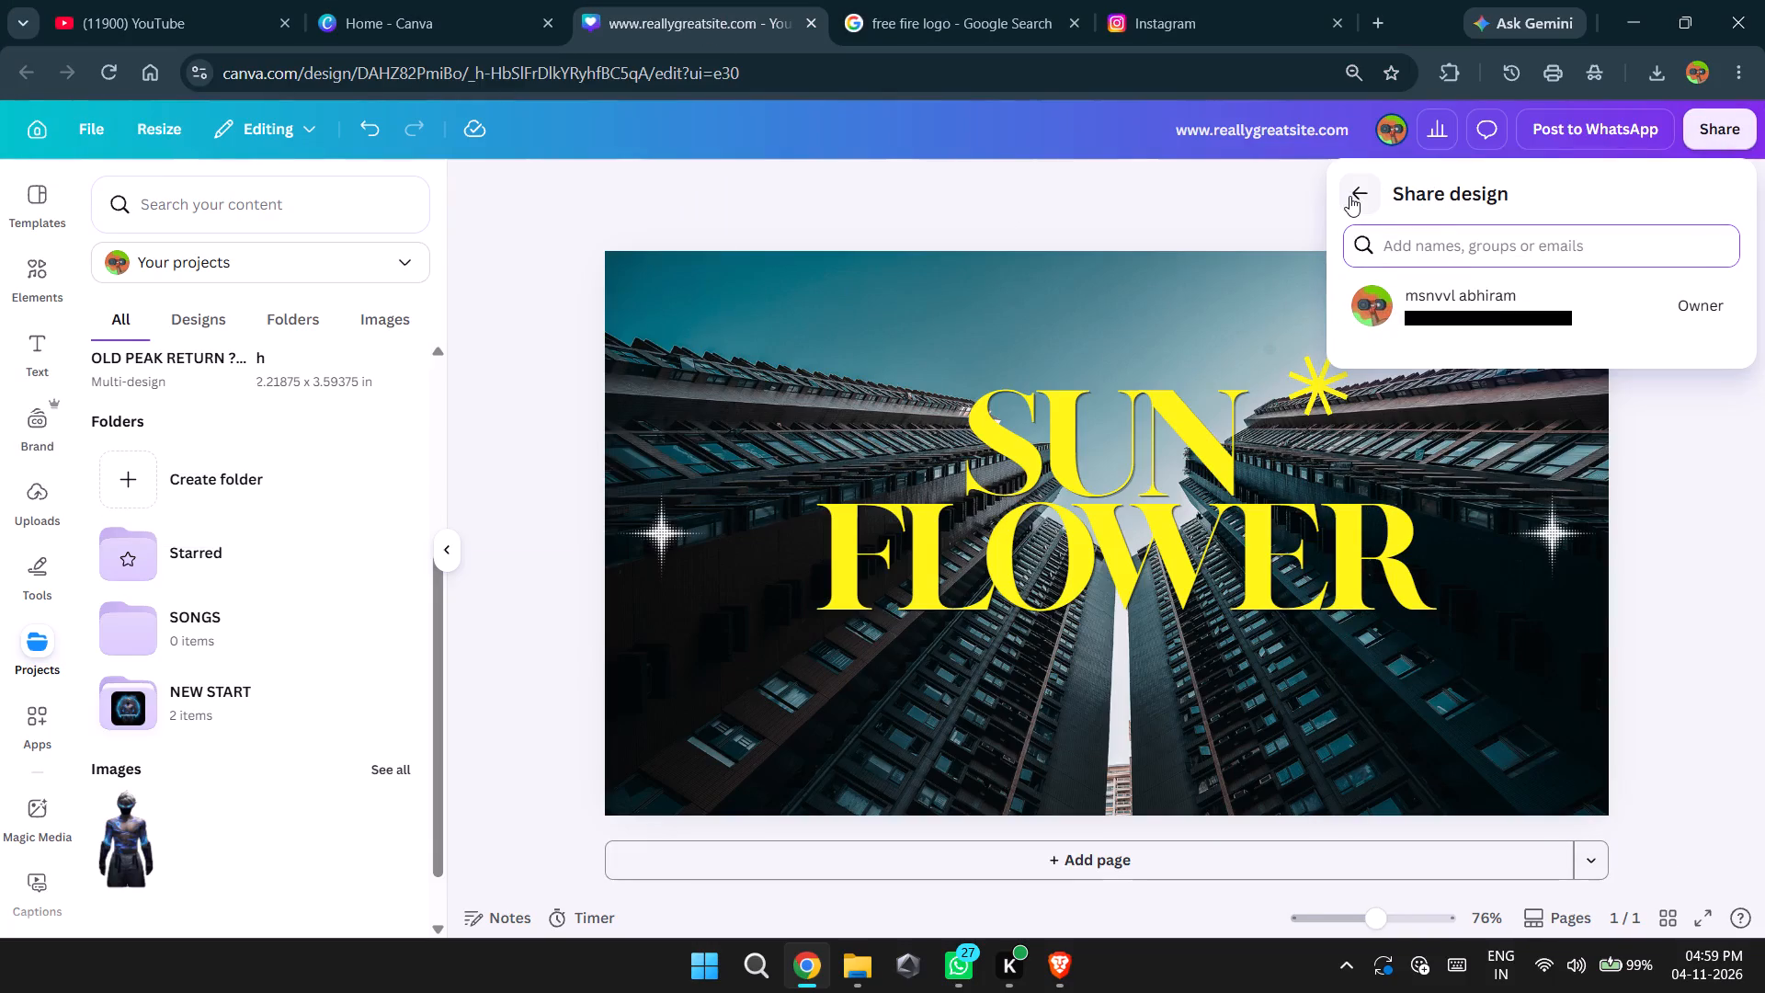
{"action": "left_click", "coordinate": [1349, 196]}
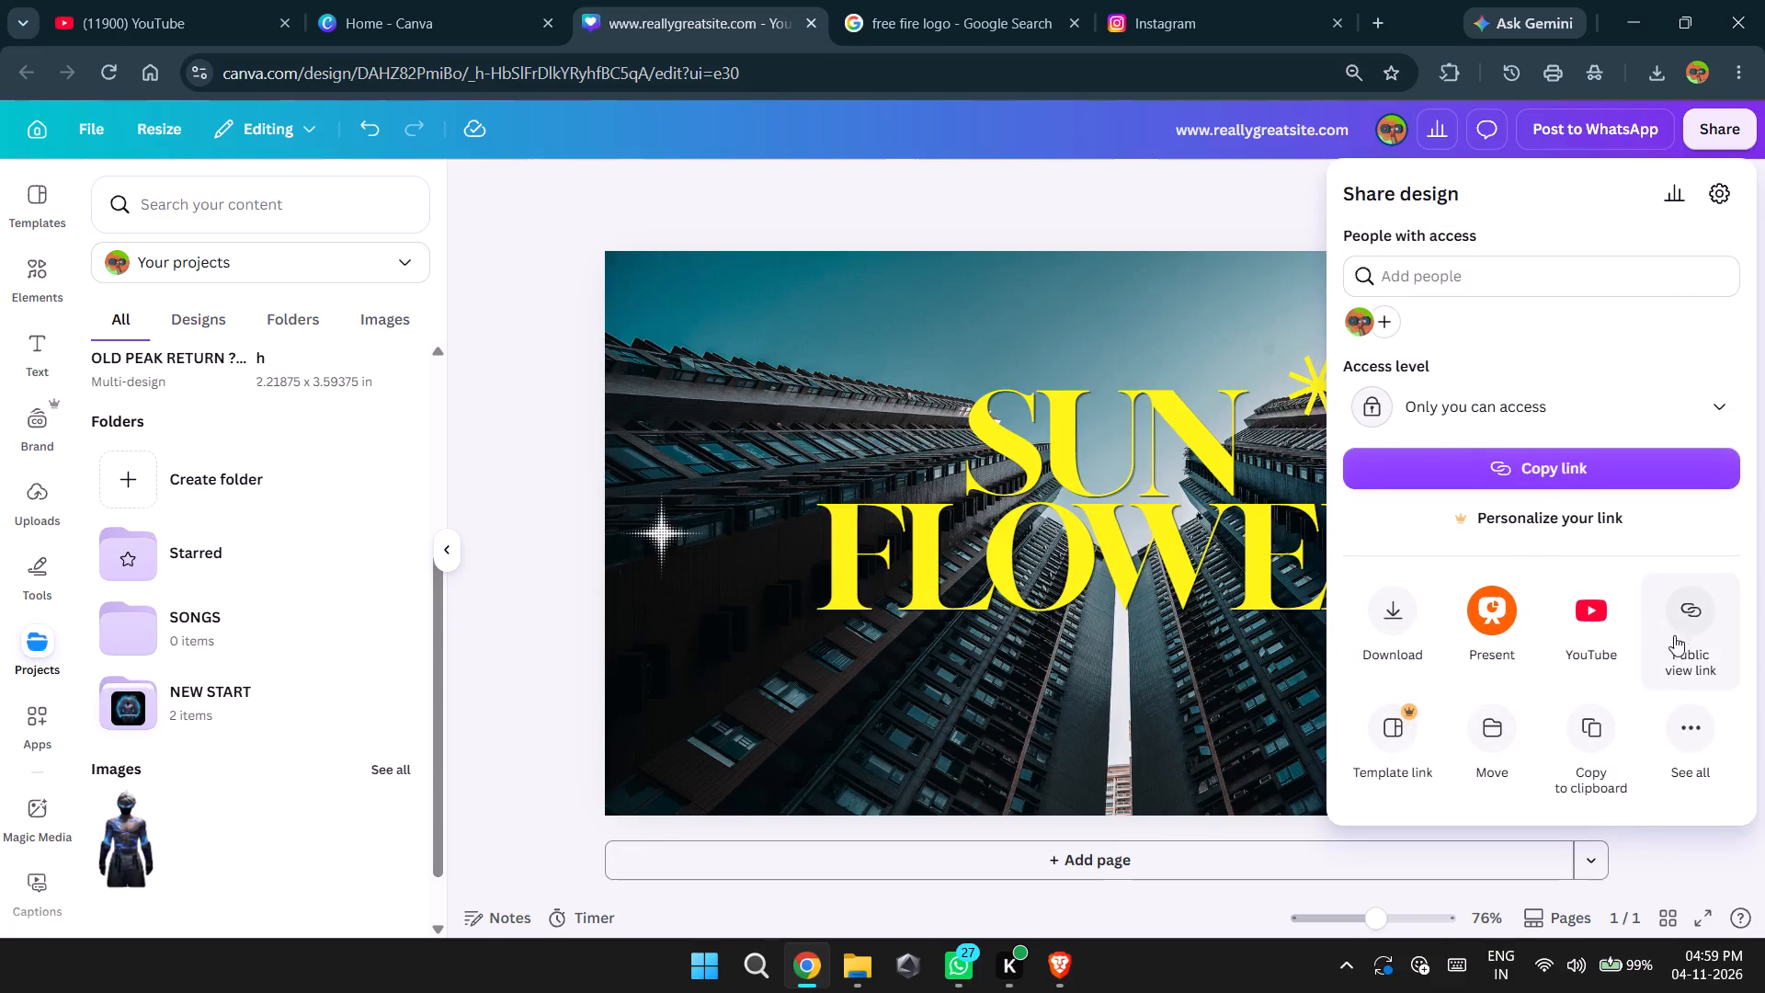
{"action": "left_click", "coordinate": [1501, 730]}
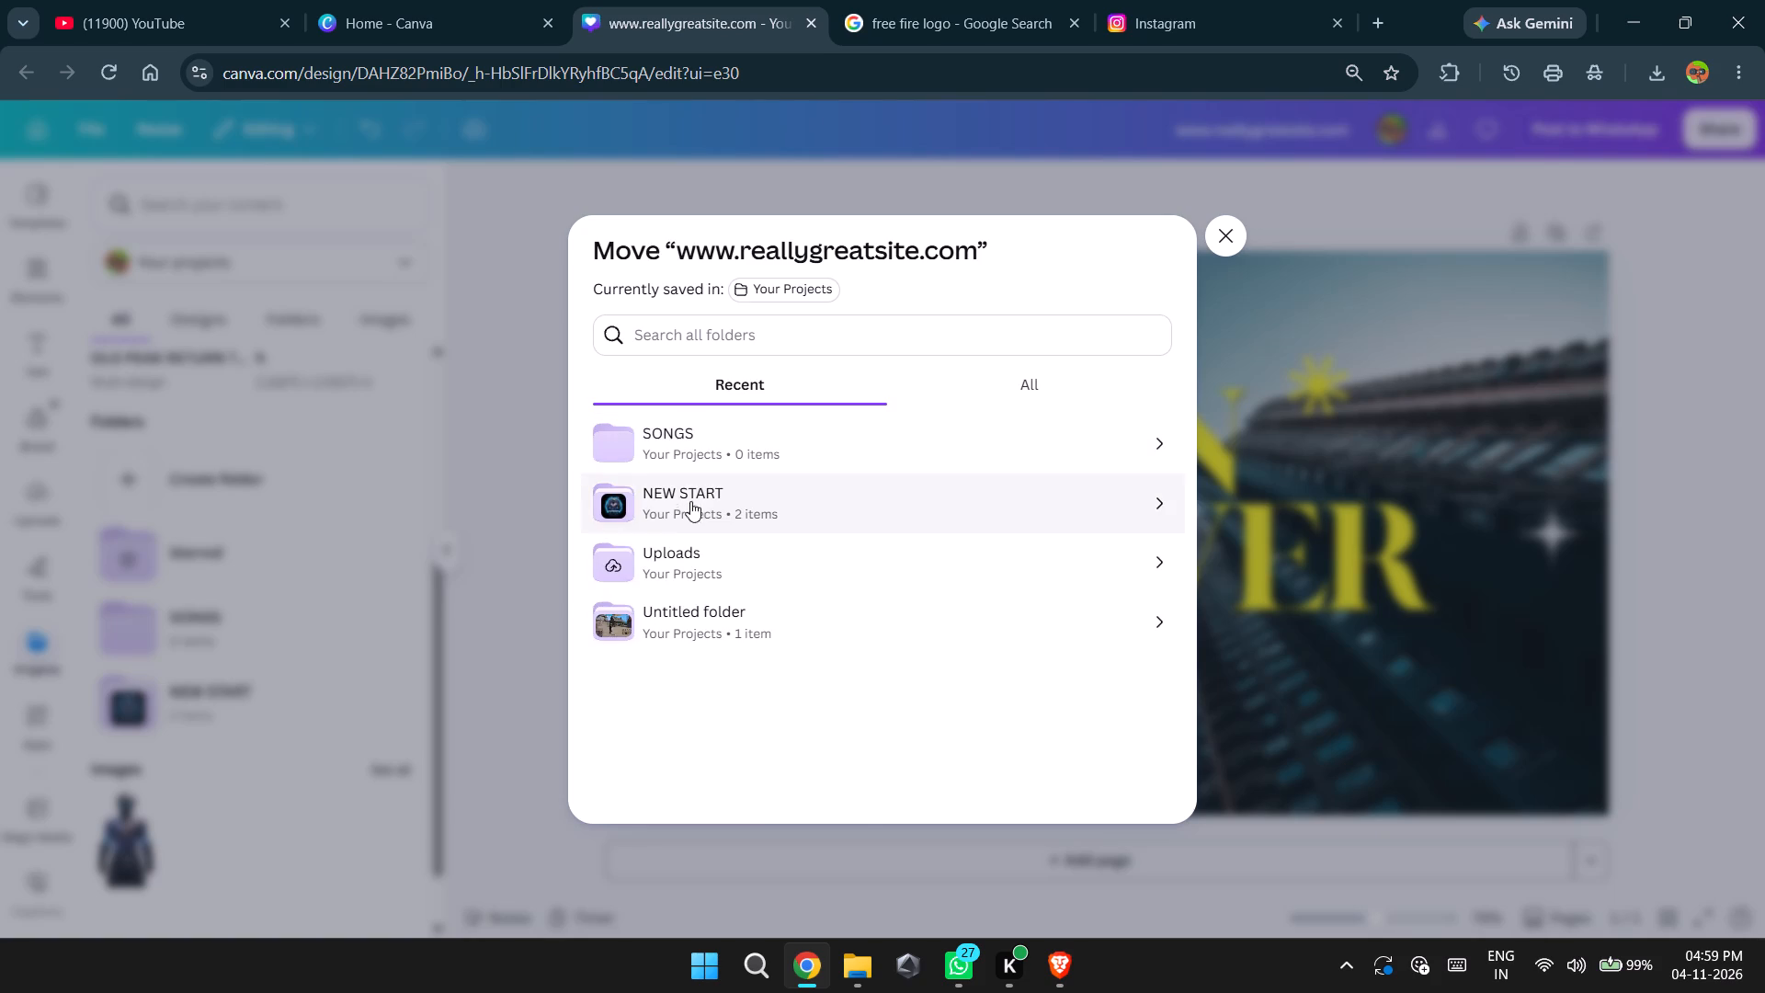
{"action": "left_click", "coordinate": [688, 519]}
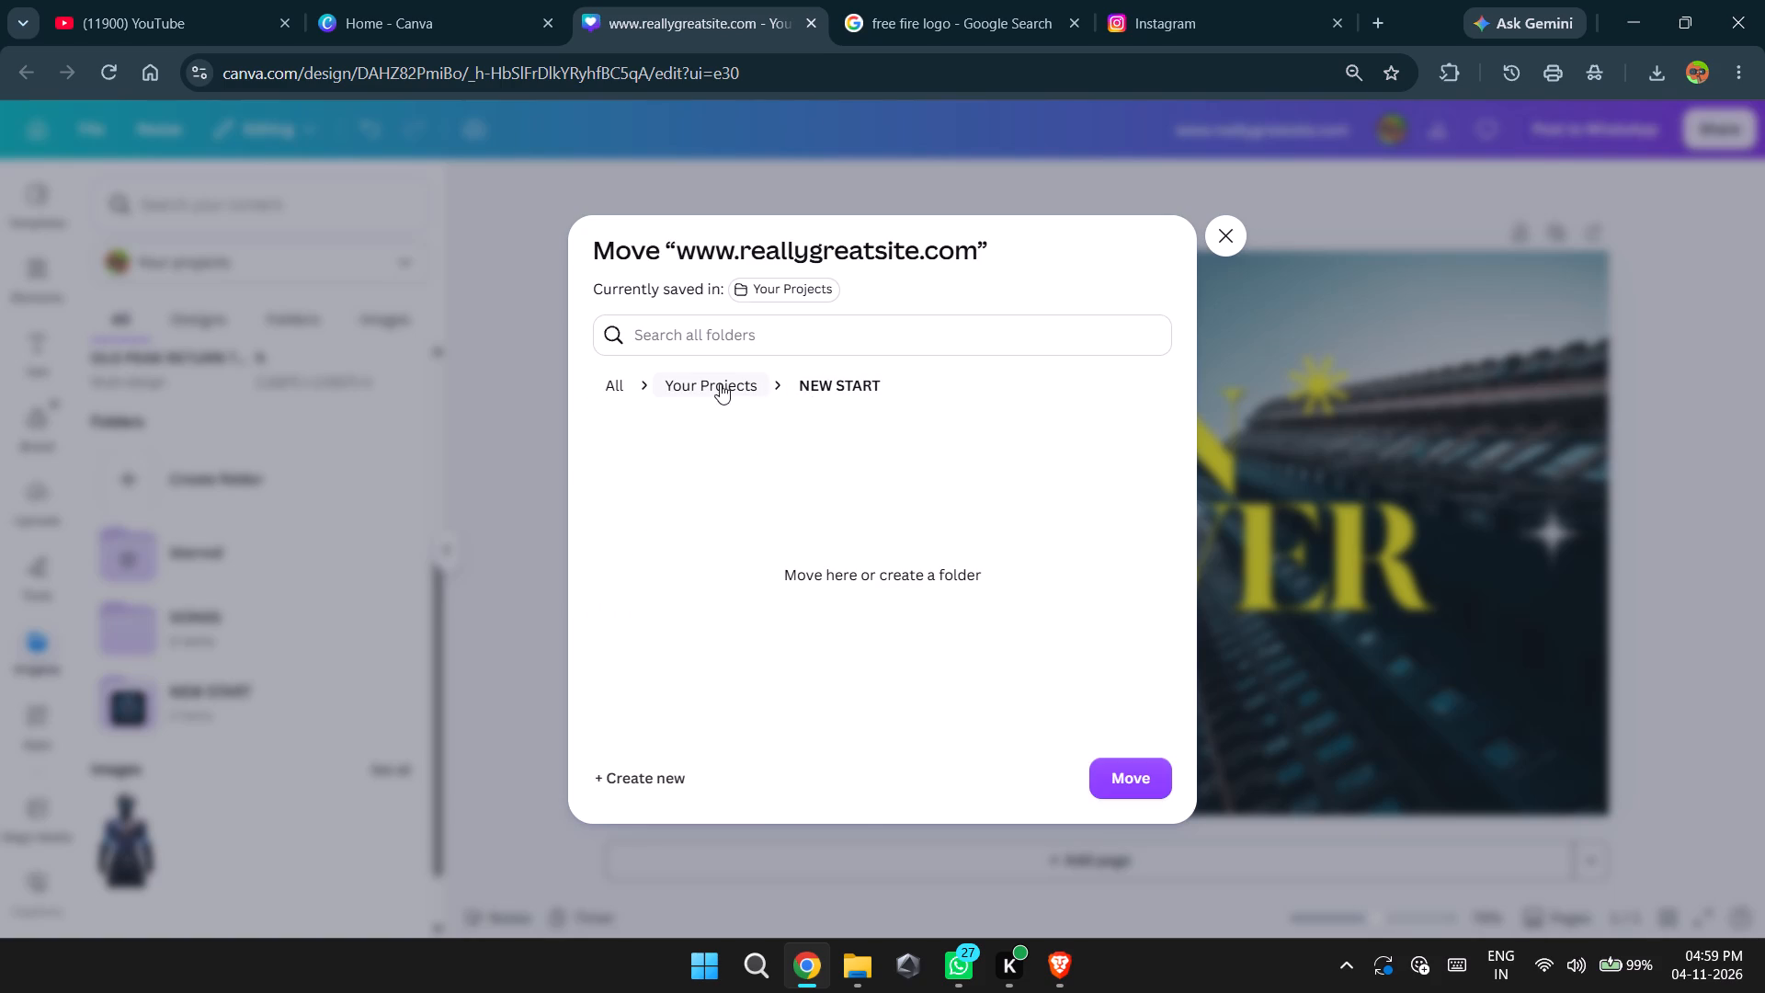
{"action": "left_click", "coordinate": [616, 389]}
{"action": "left_click", "coordinate": [710, 449]}
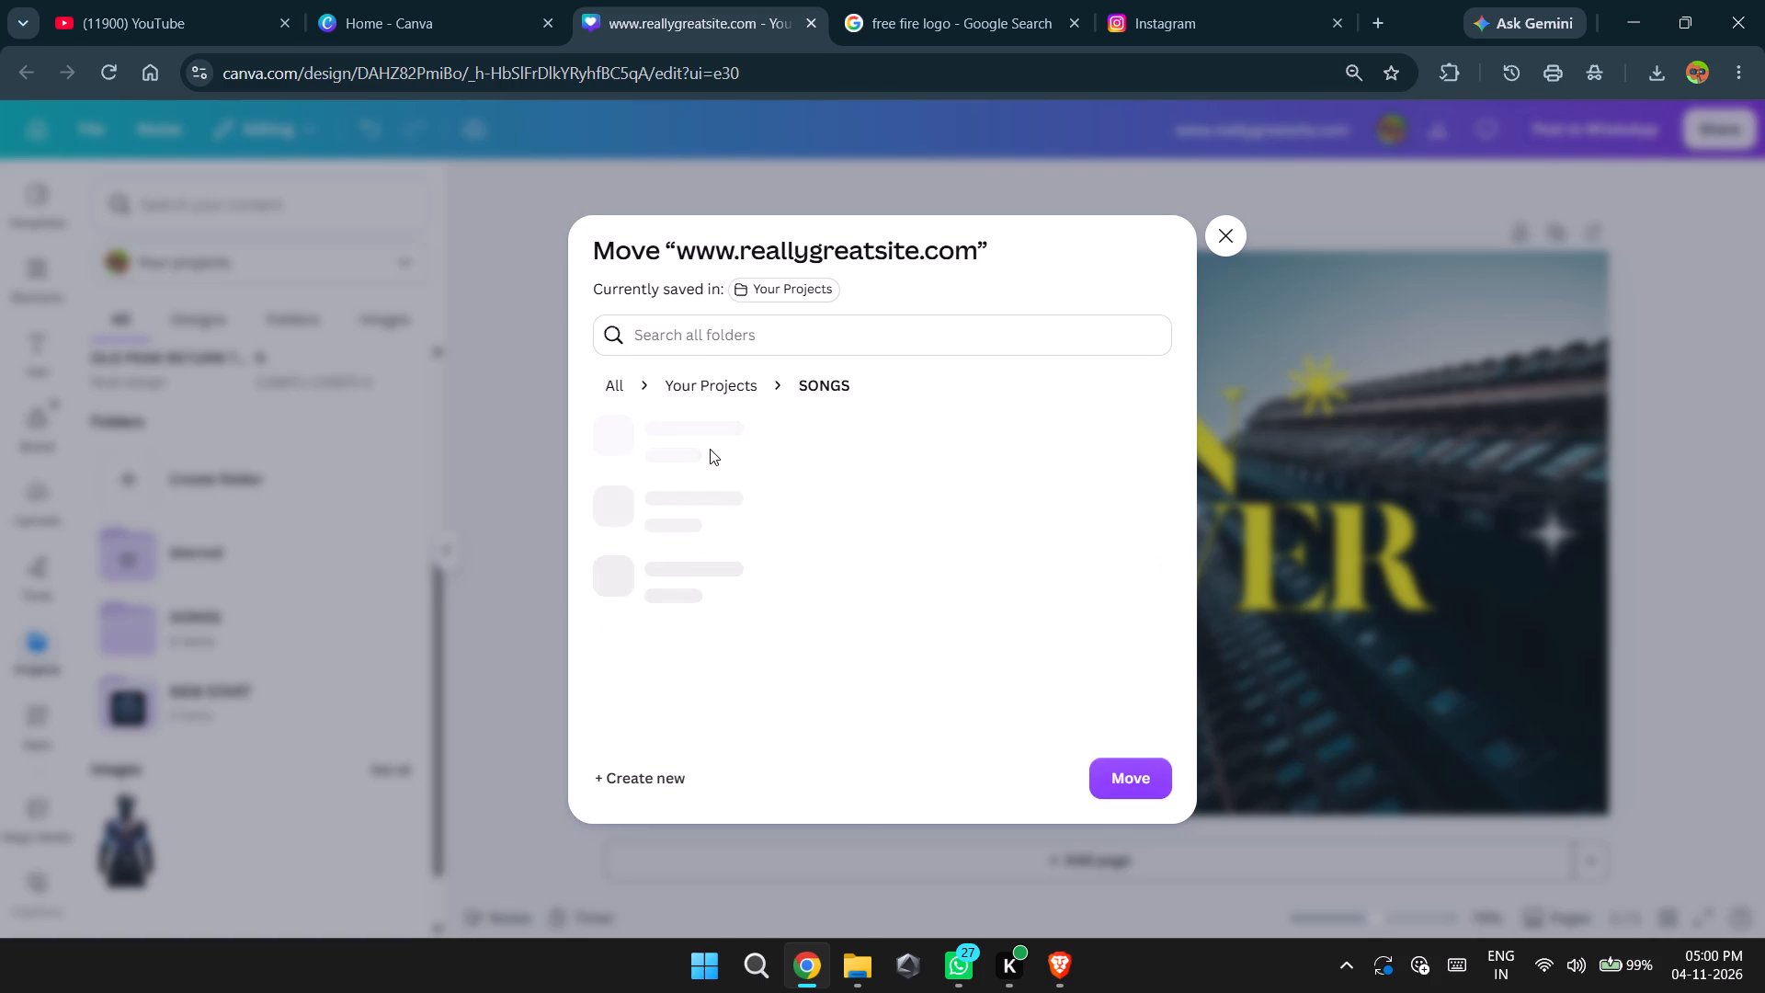
{"action": "left_click", "coordinate": [1122, 777]}
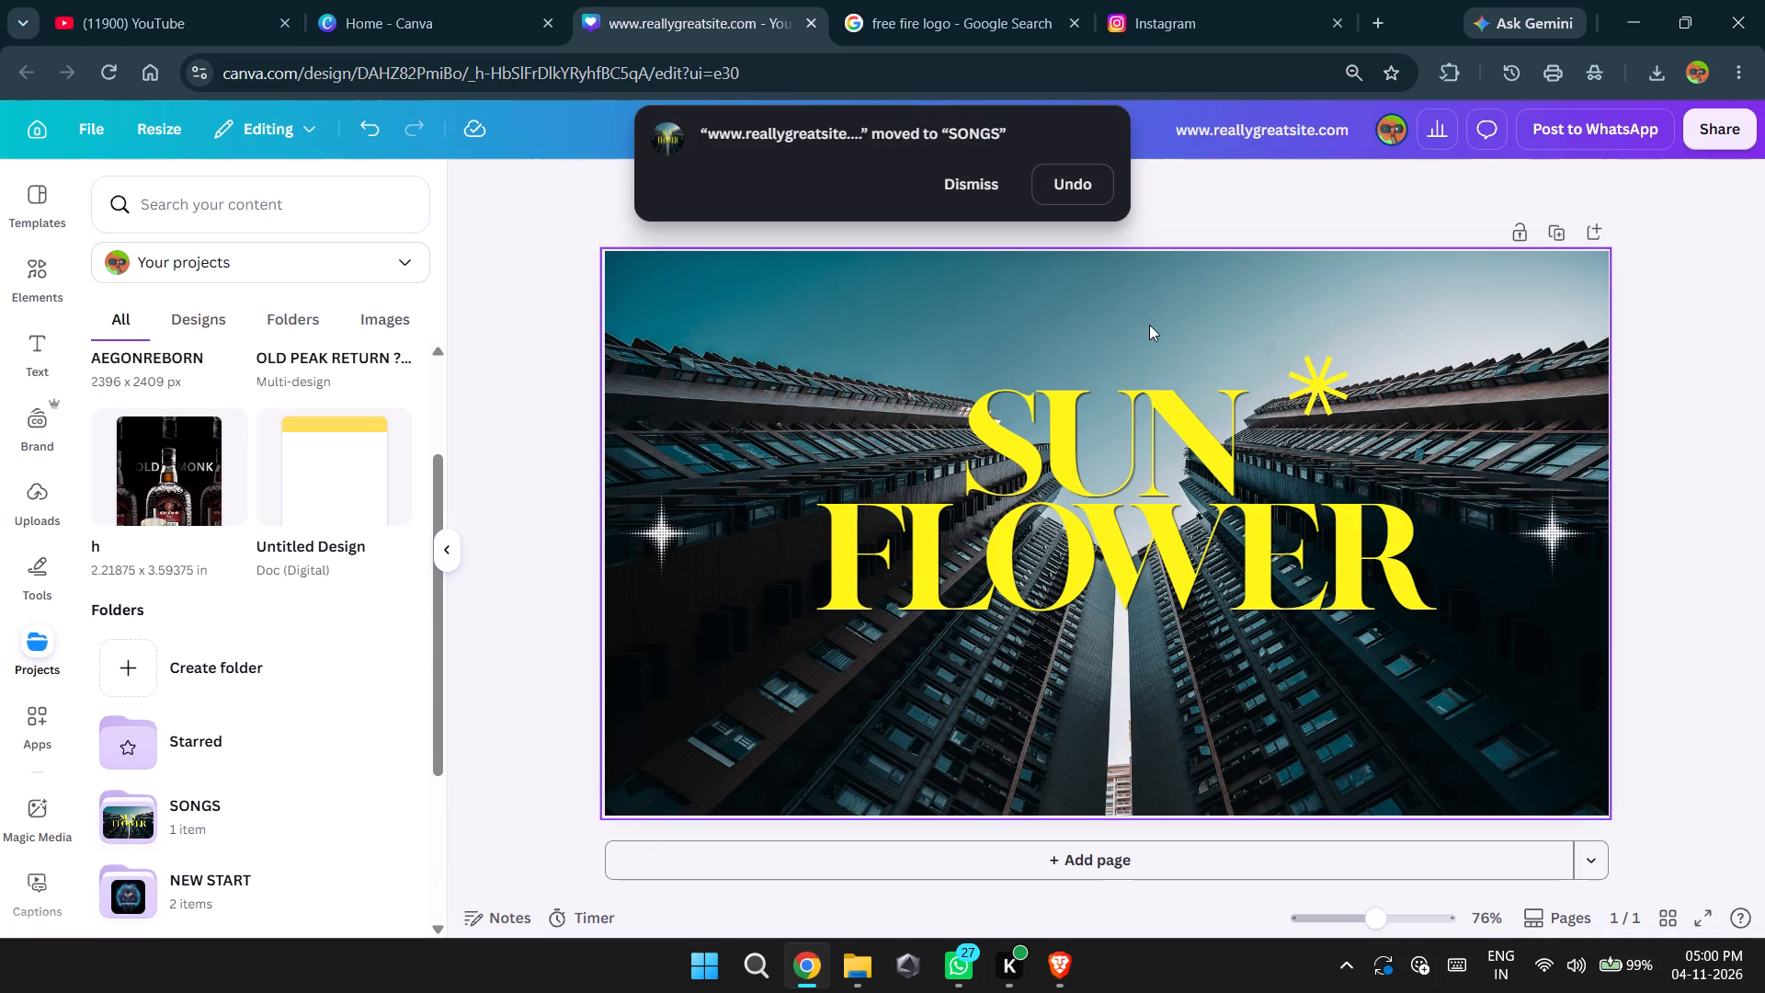
{"action": "left_click", "coordinate": [982, 181]}
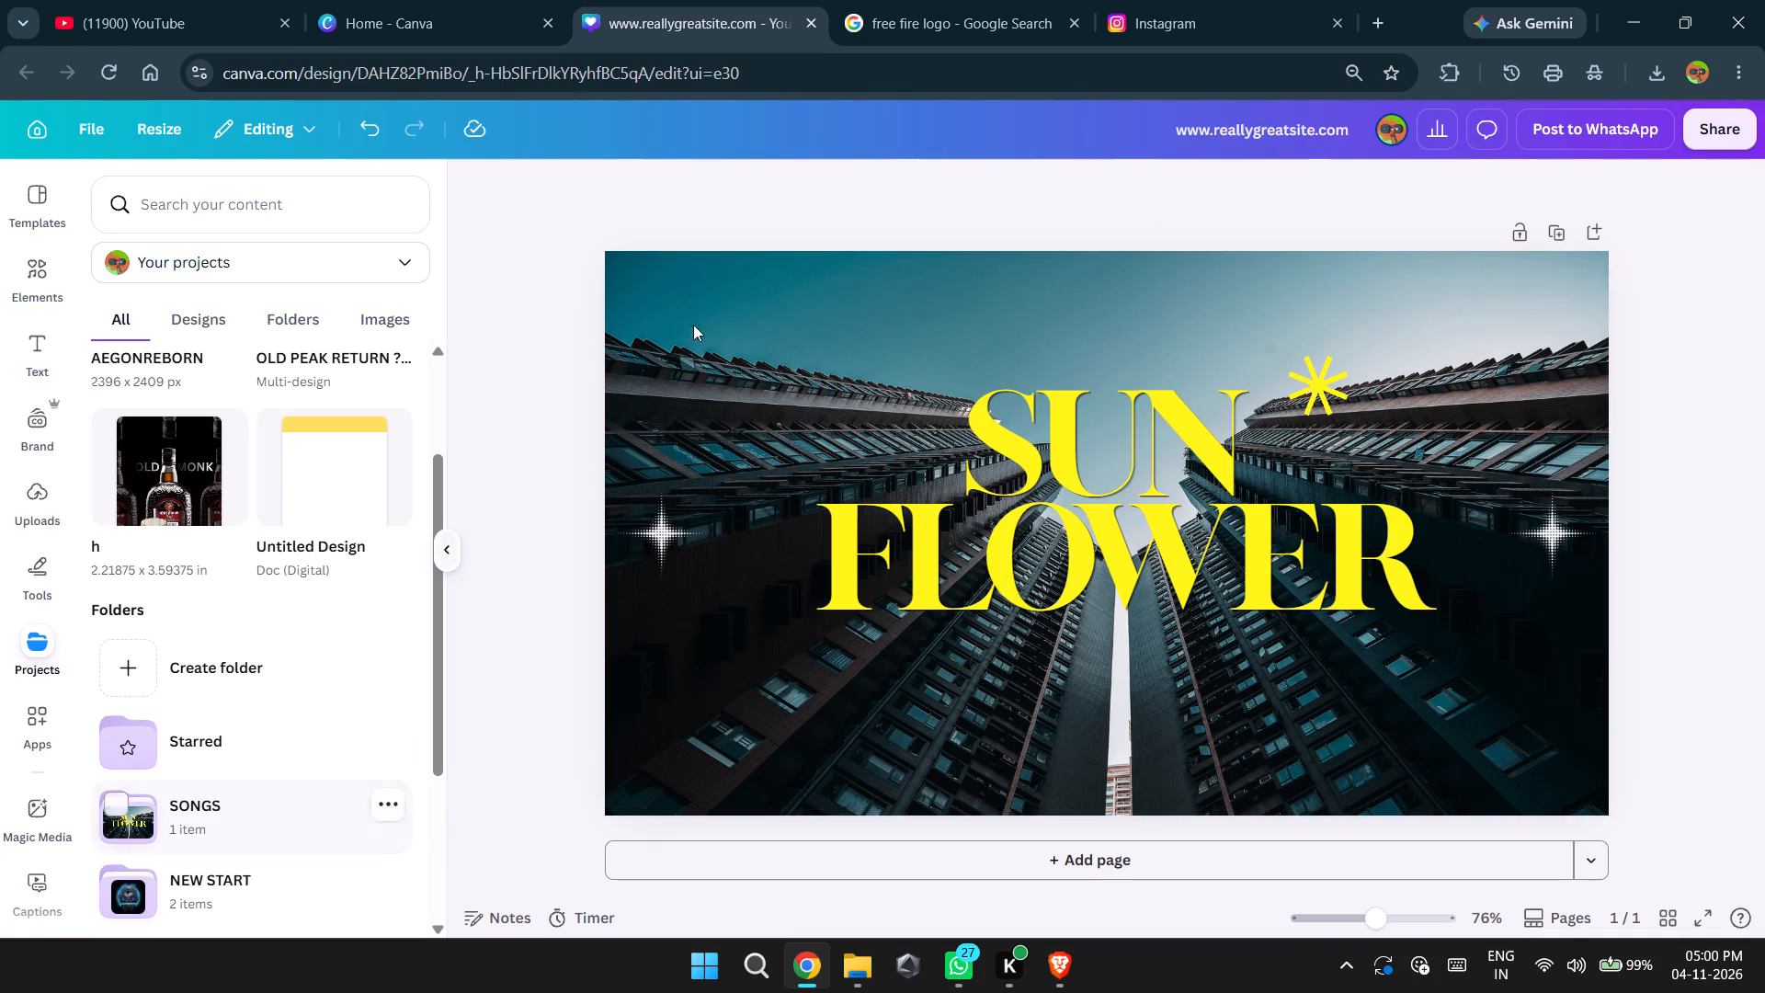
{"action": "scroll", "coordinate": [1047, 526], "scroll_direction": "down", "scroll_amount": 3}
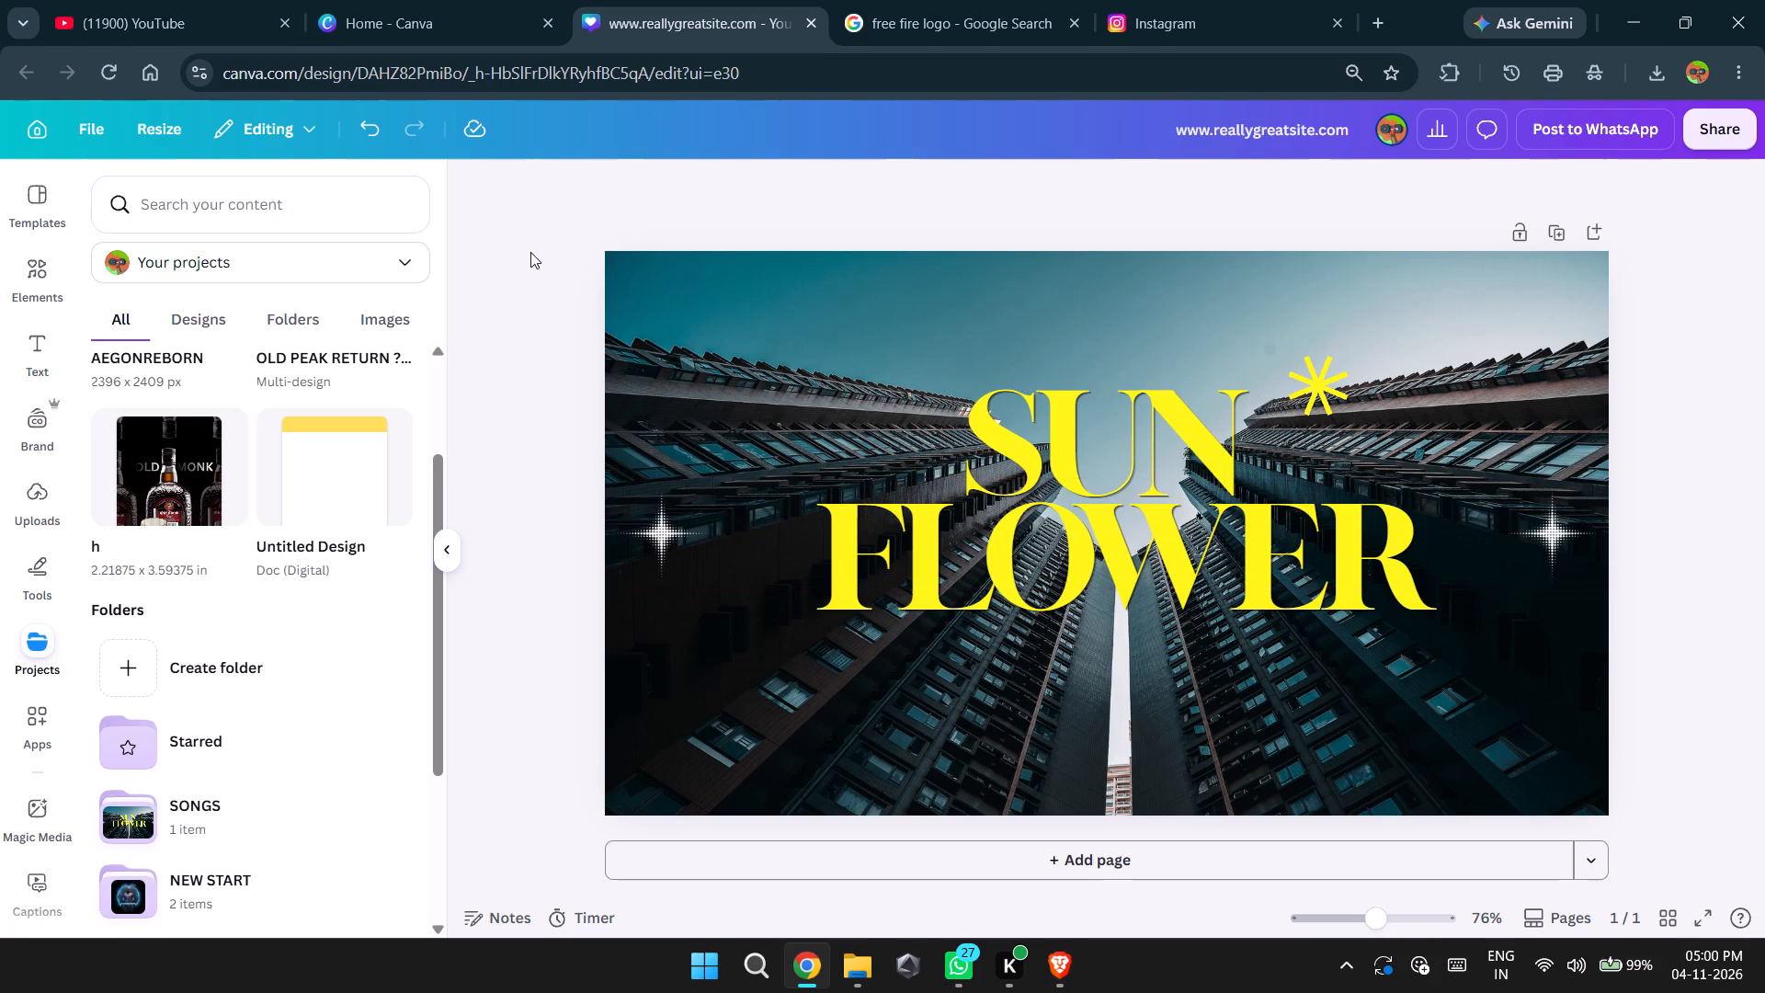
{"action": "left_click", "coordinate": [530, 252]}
Switch to Brave, adjust the playing YouTube video's volume, and return to the Canva design in Chrome.
{"action": "left_click", "coordinate": [1056, 978]}
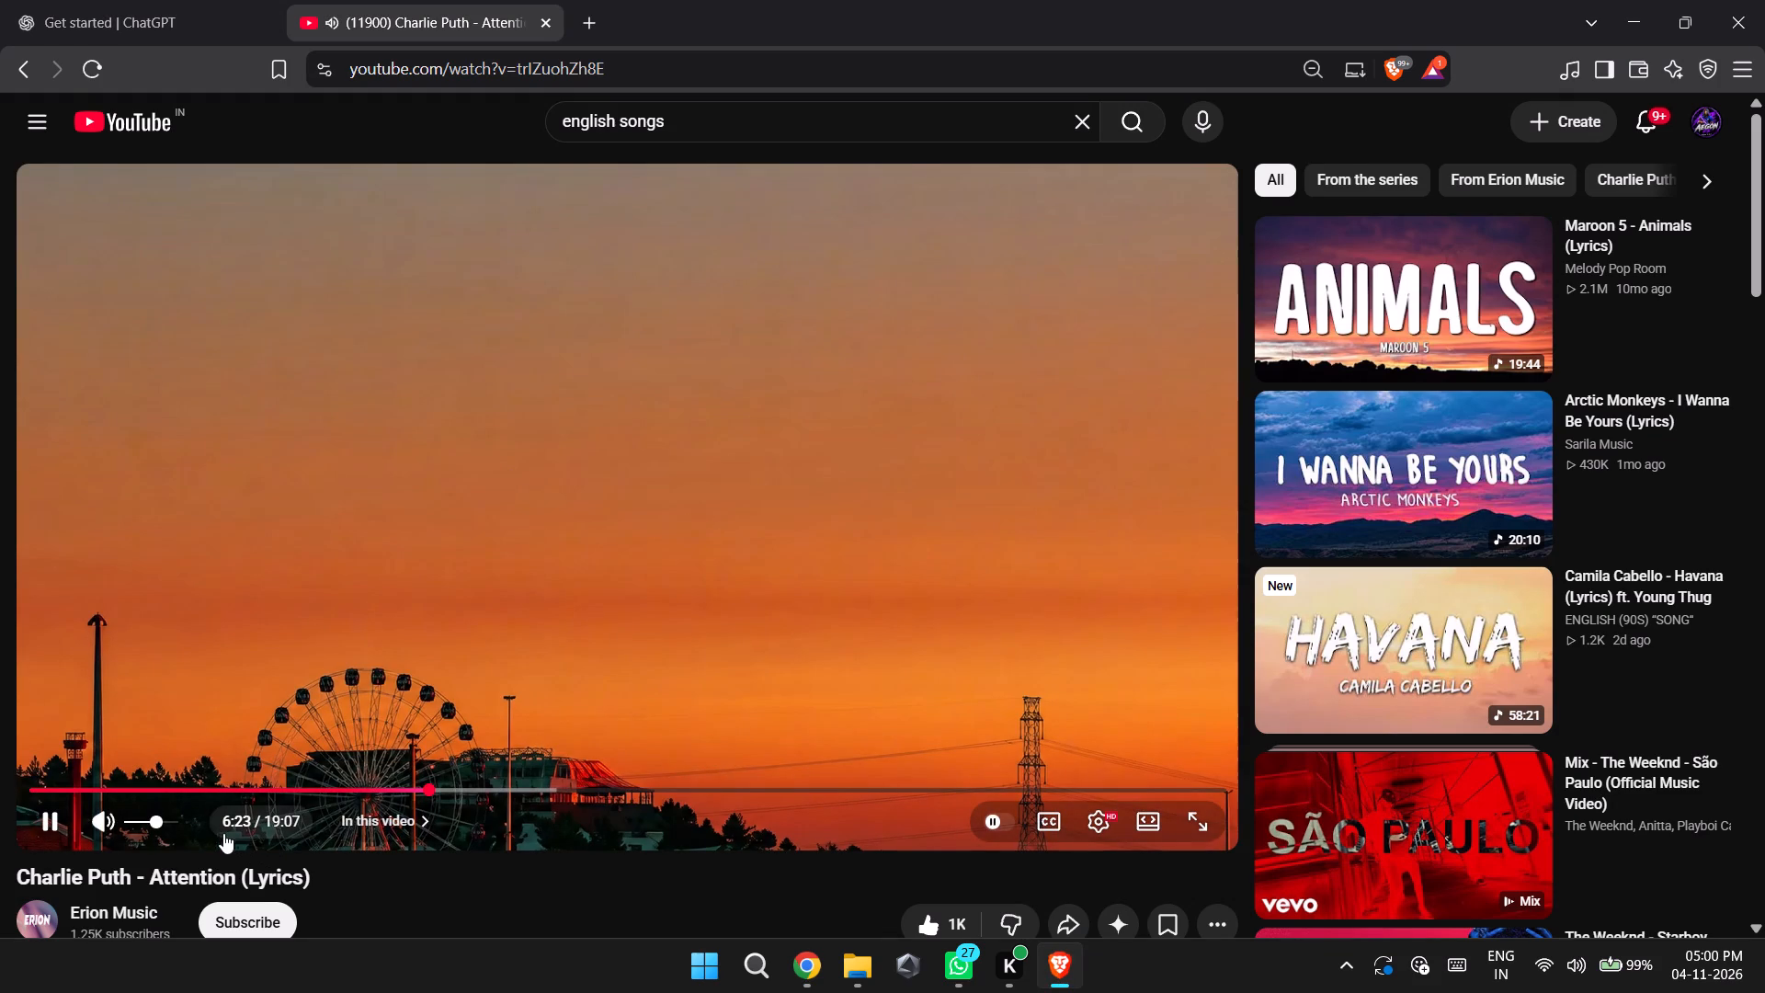
{"action": "left_click", "coordinate": [144, 831]}
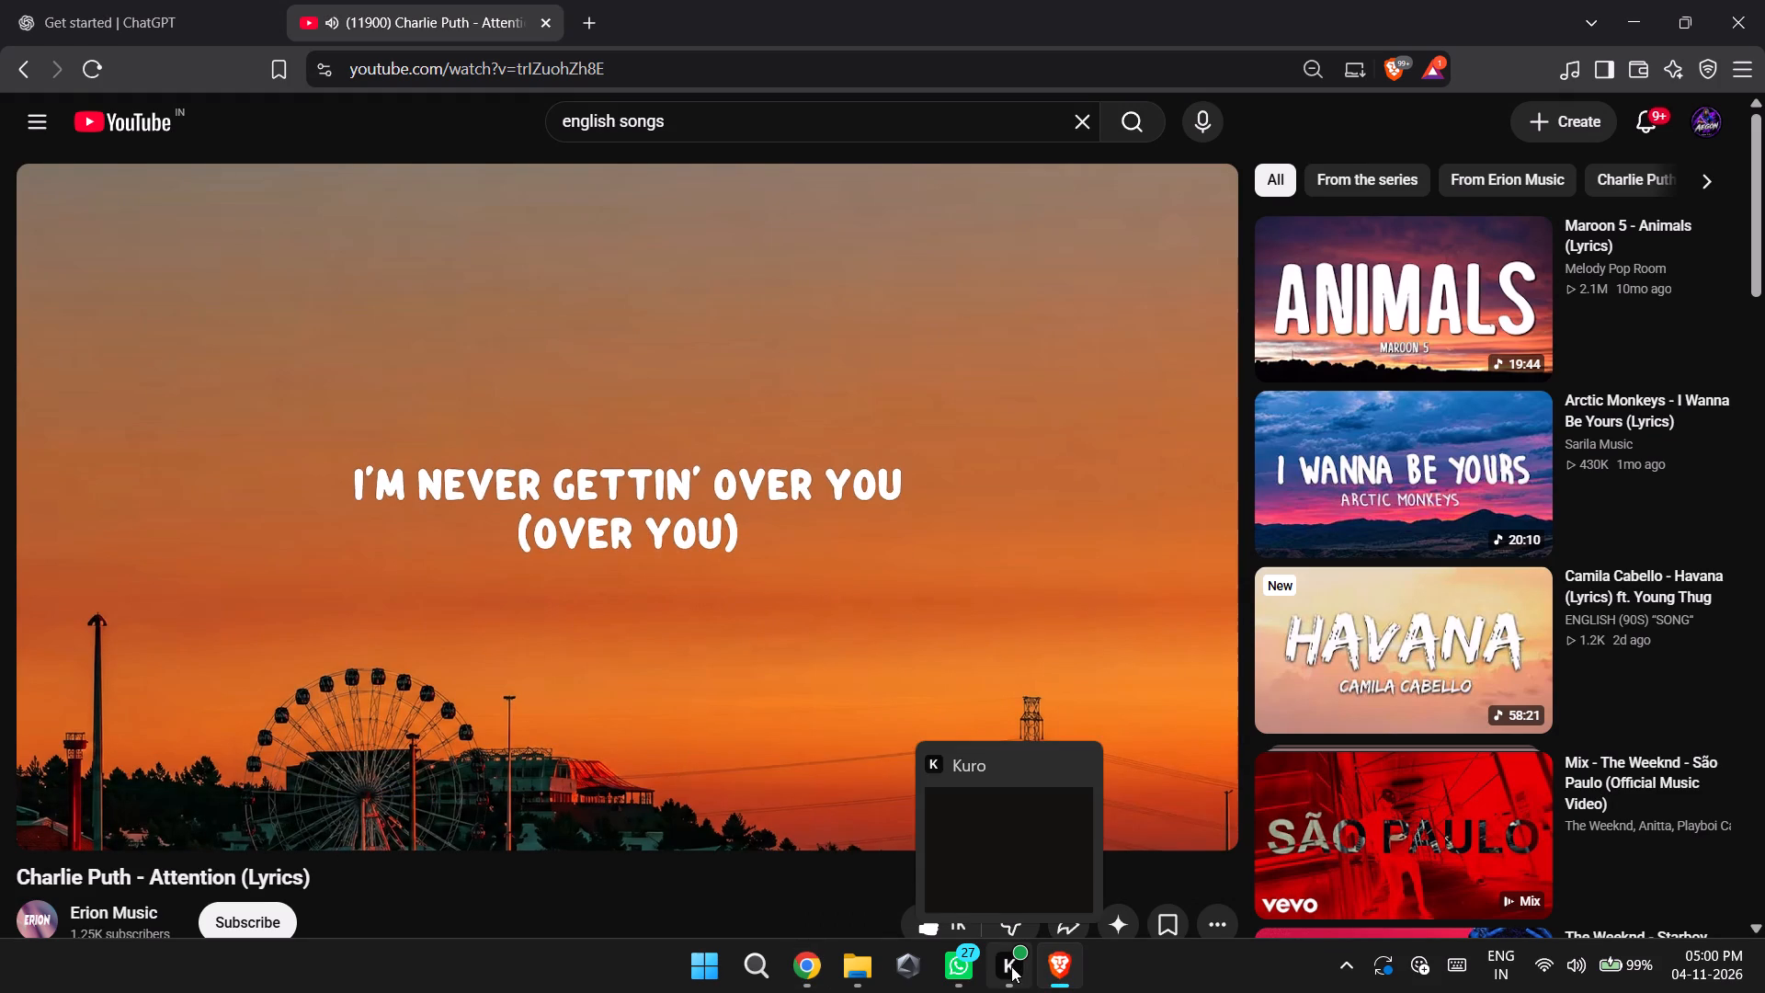
{"action": "left_click", "coordinate": [802, 963]}
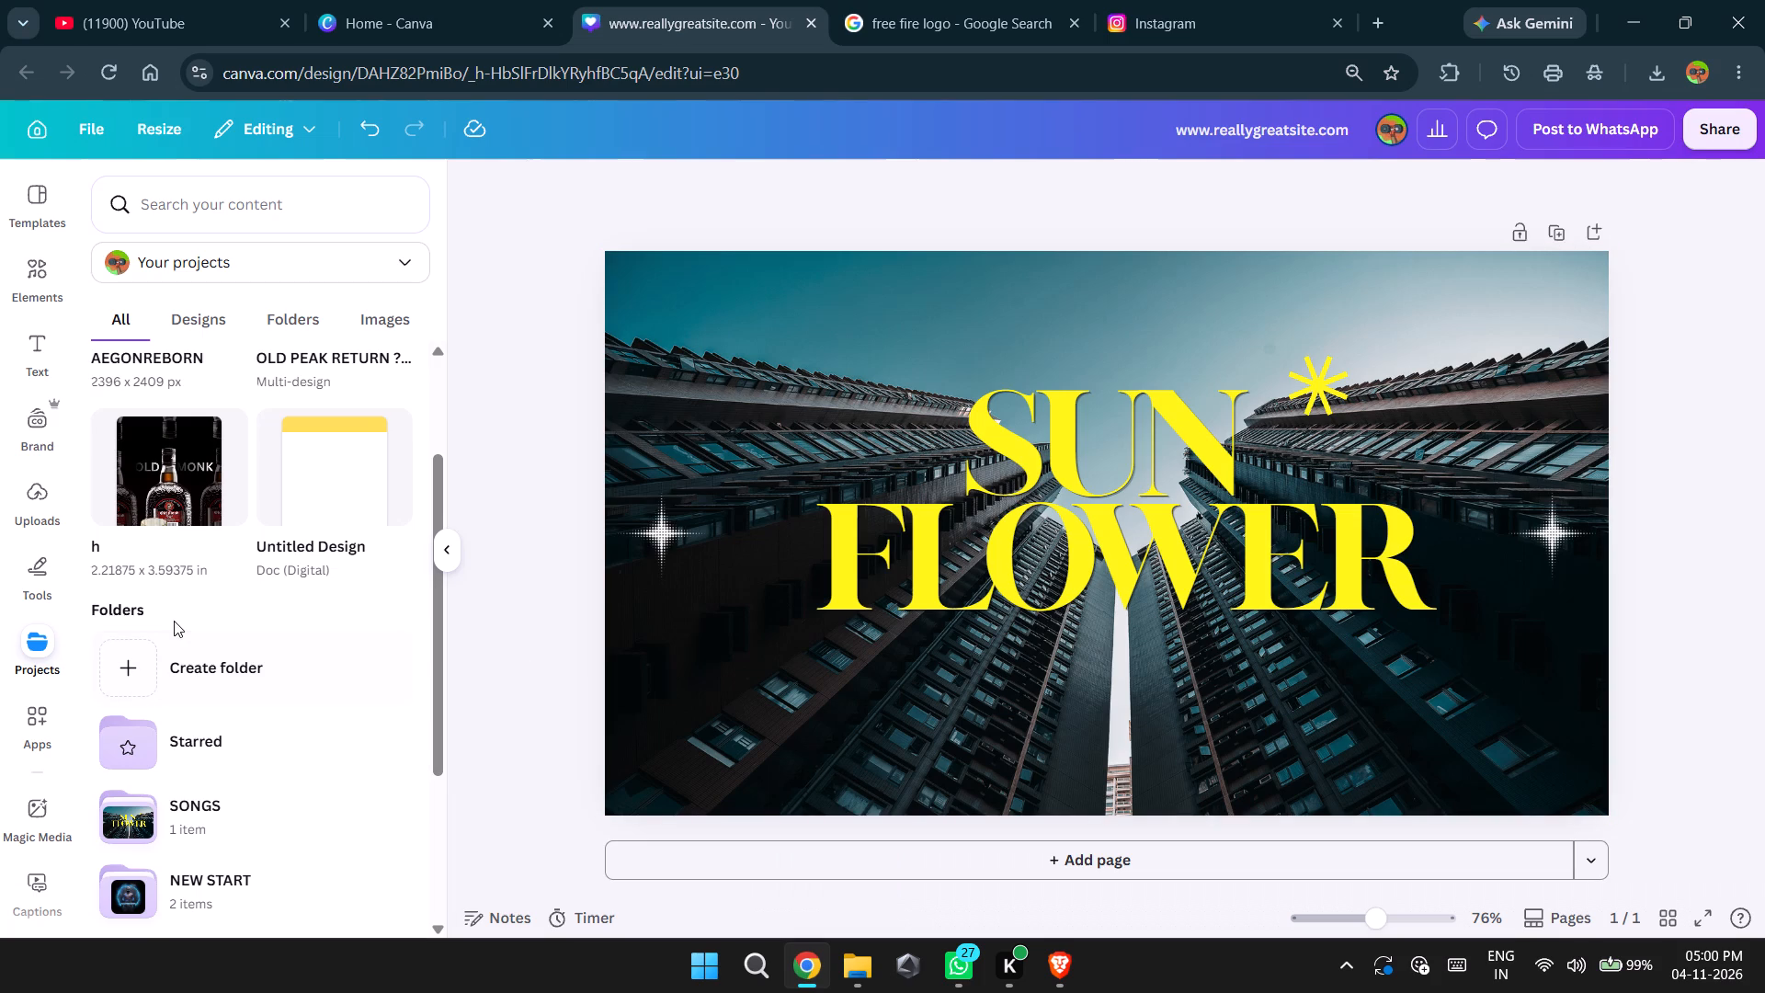
Add a blank second page to the thumbnail design.
{"action": "scroll", "coordinate": [498, 607], "scroll_direction": "down", "scroll_amount": 2}
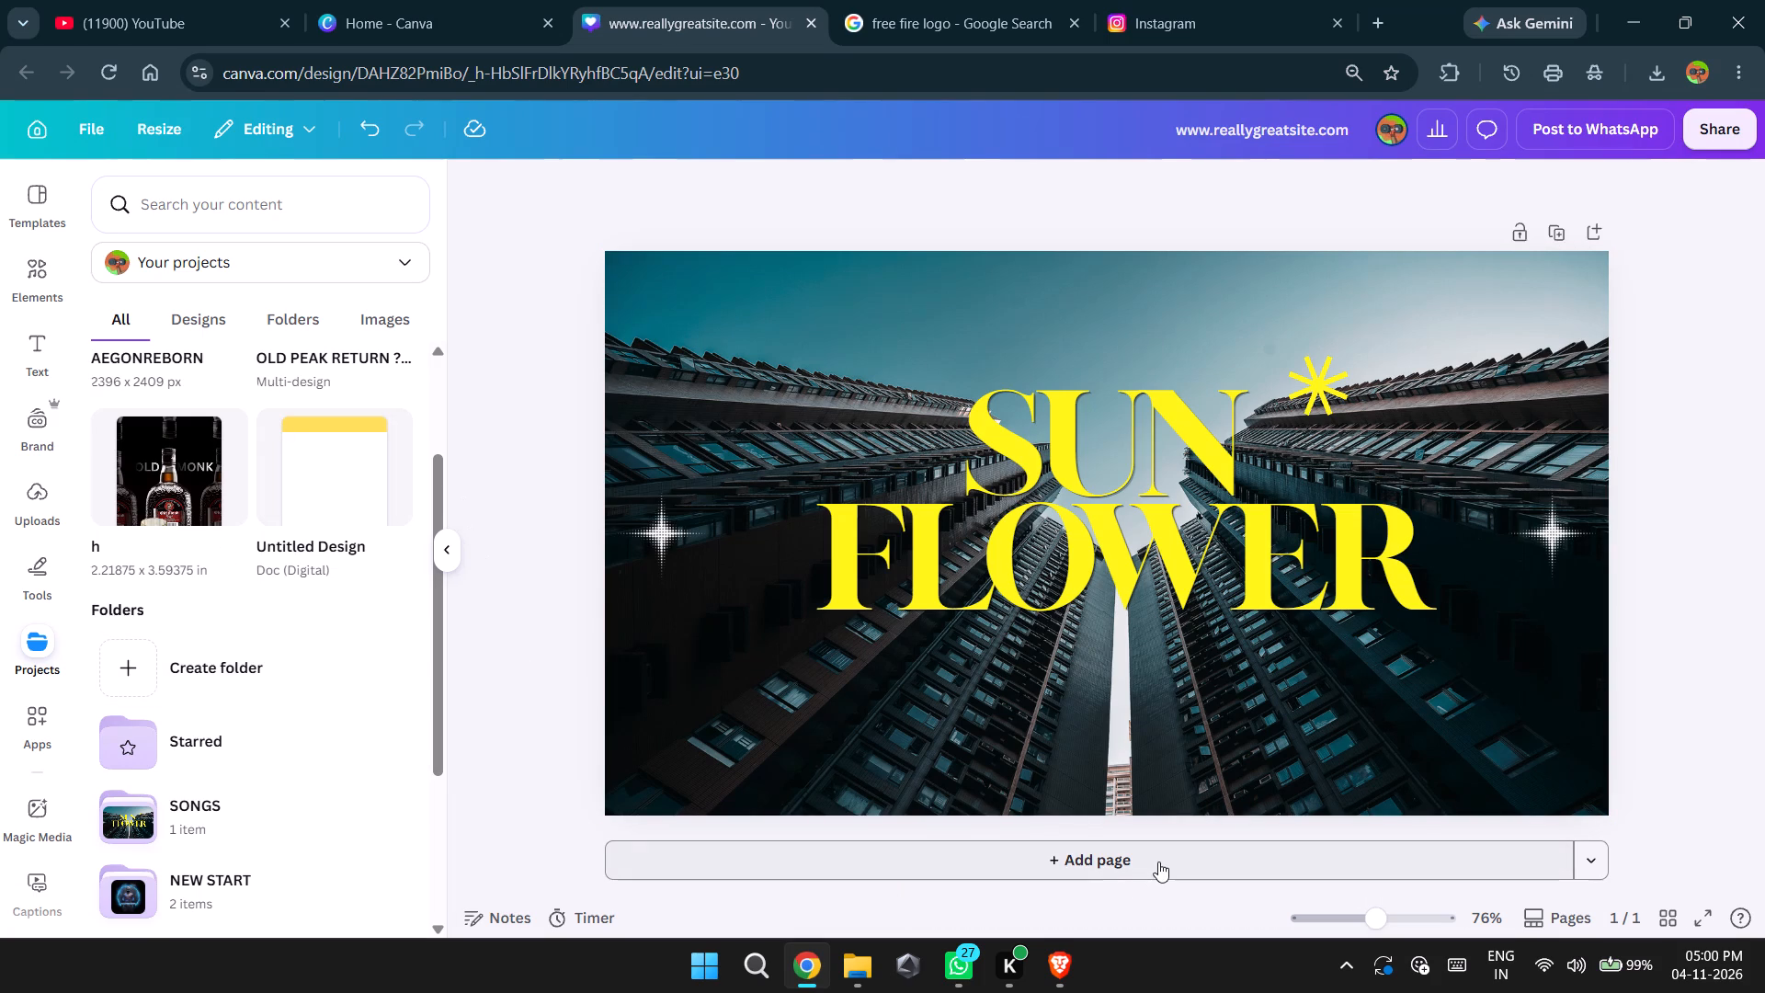
{"action": "left_click", "coordinate": [1158, 862]}
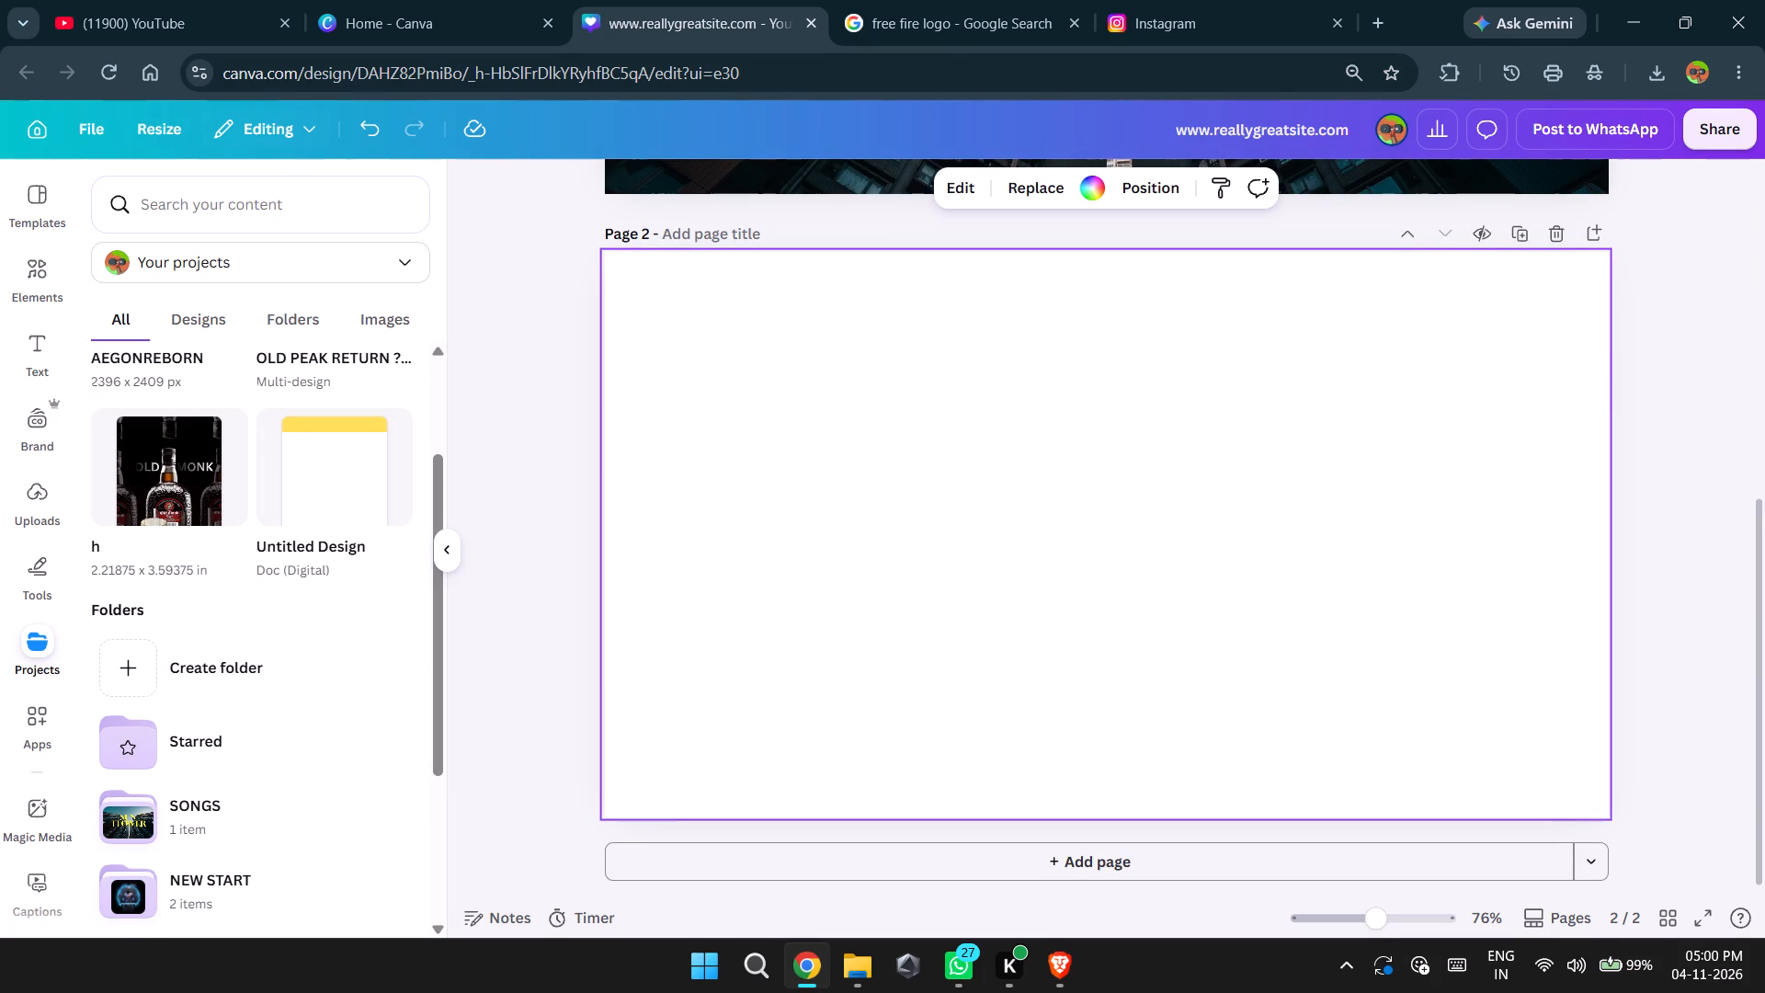
Browse the template results for "blured city view" and apply the Amber Fort template to page 2.
{"action": "left_click", "coordinate": [11, 190]}
{"action": "left_click", "coordinate": [185, 192]}
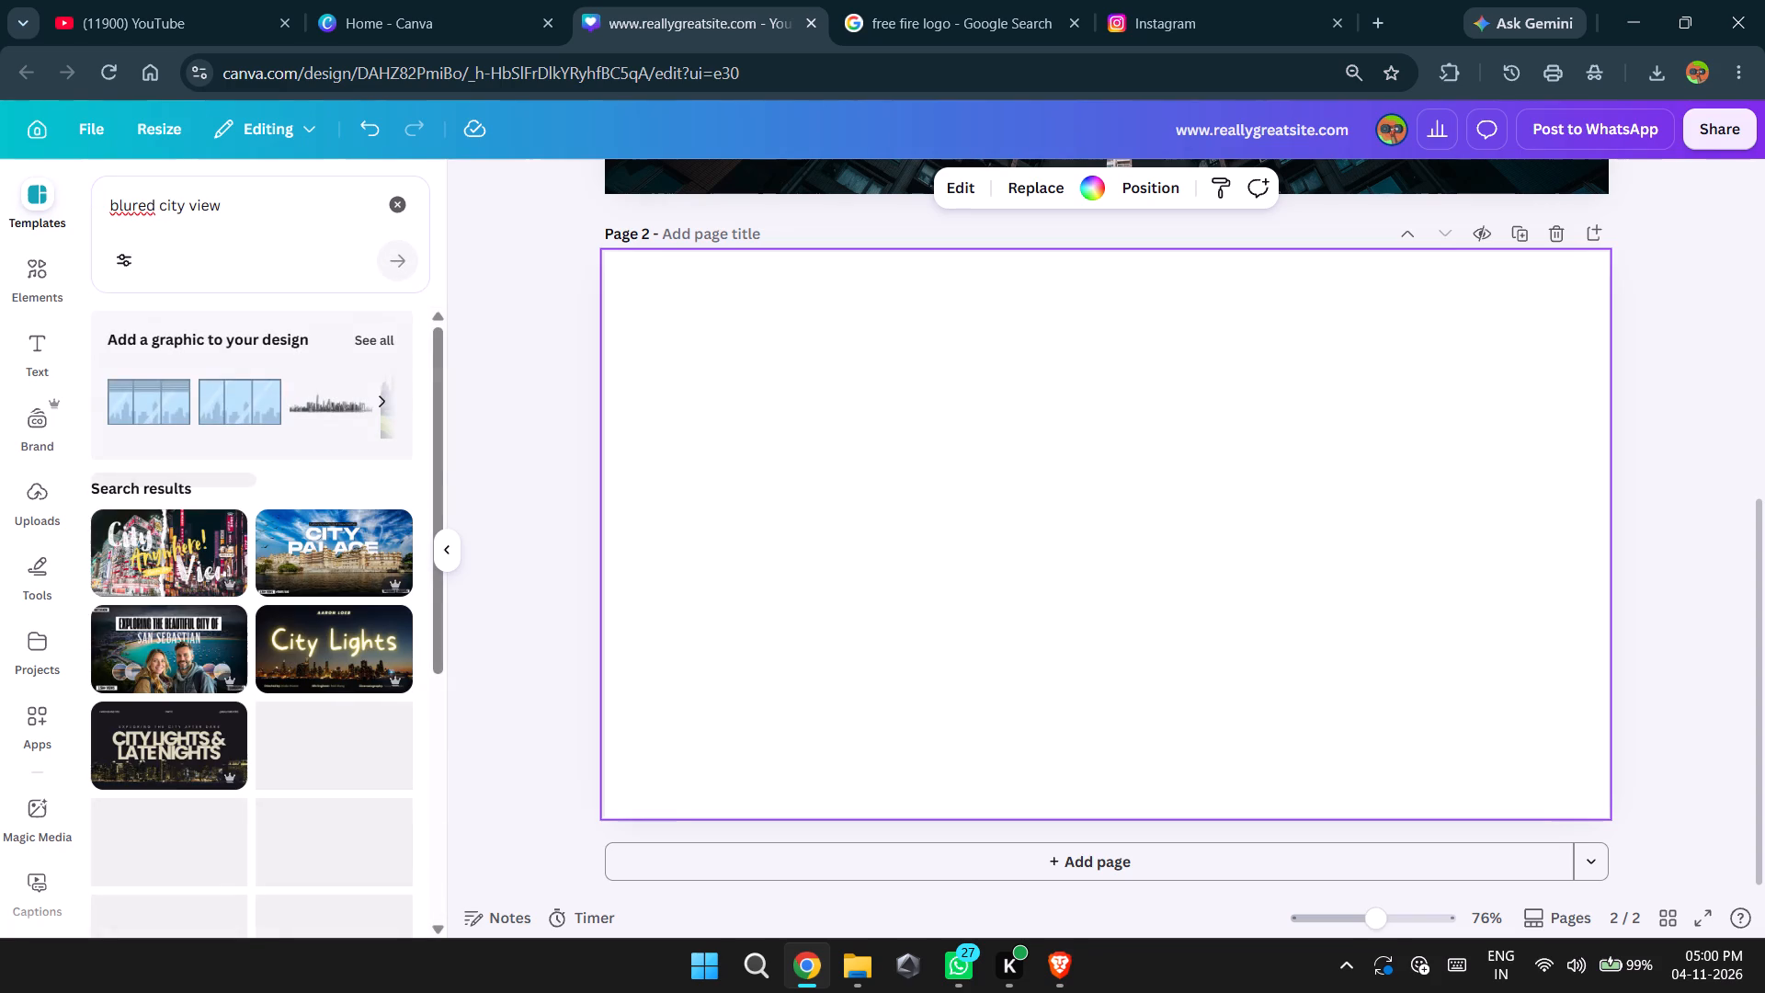
{"action": "left_click", "coordinate": [289, 187]}
{"action": "left_click", "coordinate": [289, 214]}
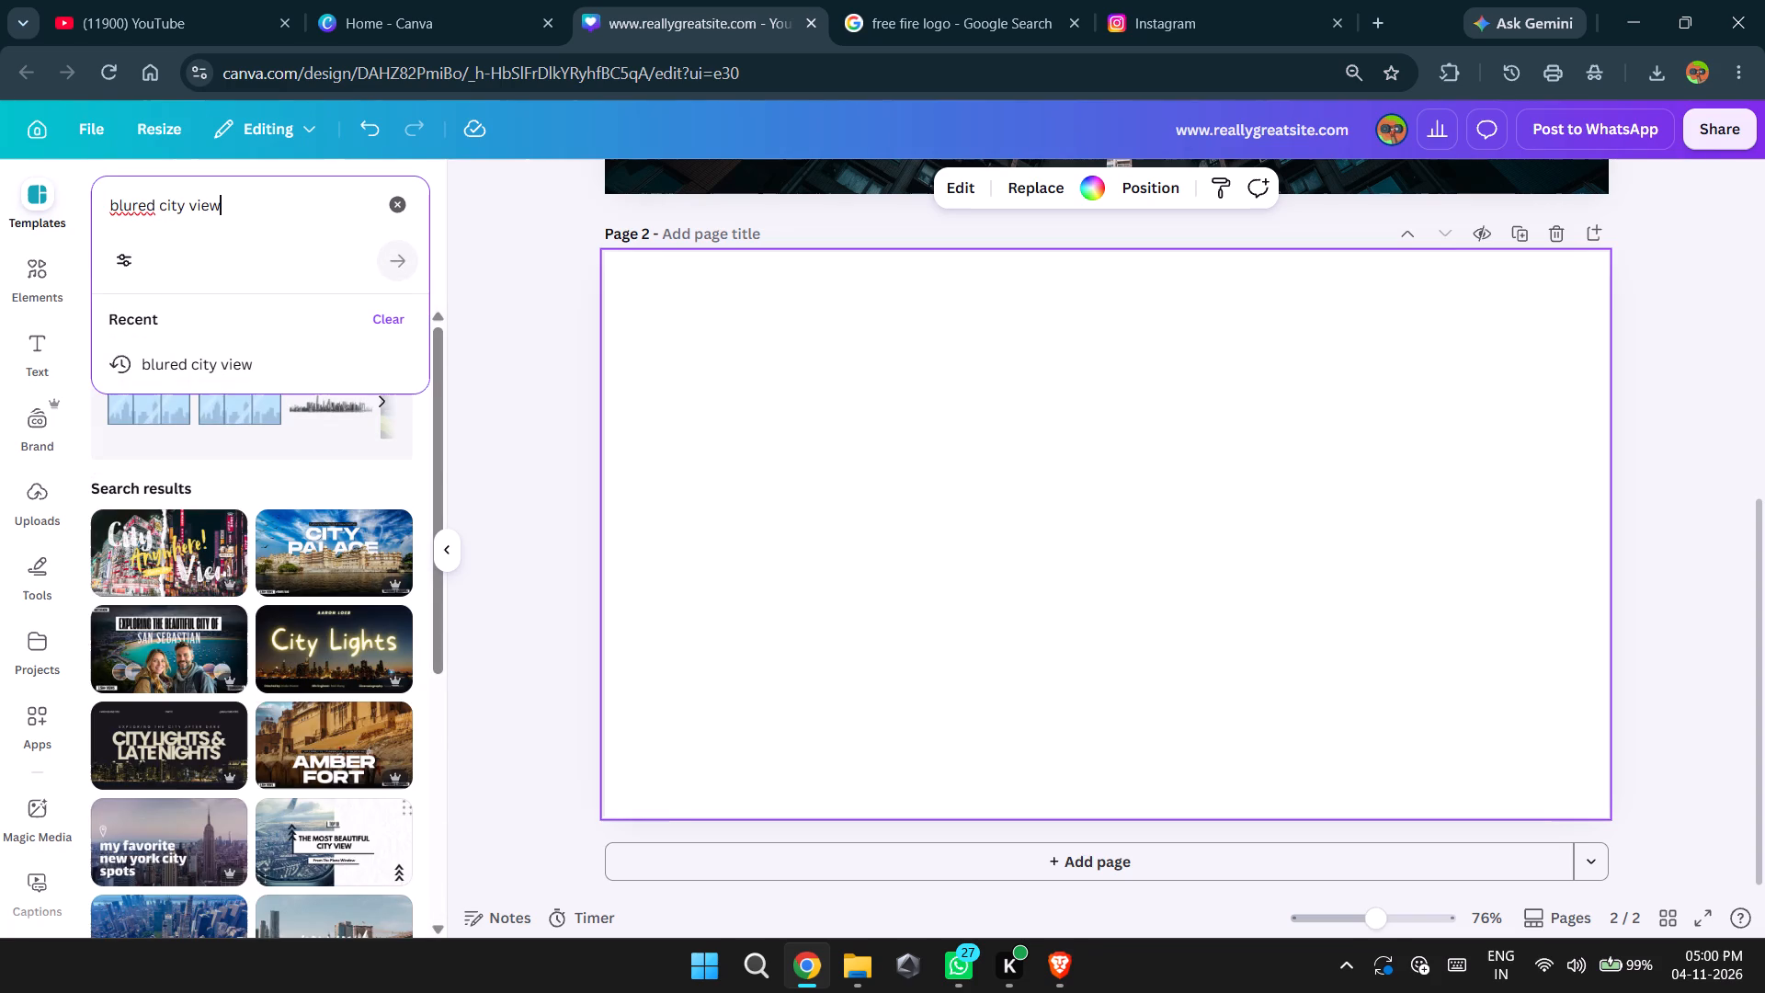
{"action": "key", "text": "Return"}
{"action": "left_click", "coordinate": [500, 482]}
{"action": "scroll", "coordinate": [371, 574], "scroll_direction": "down", "scroll_amount": 1}
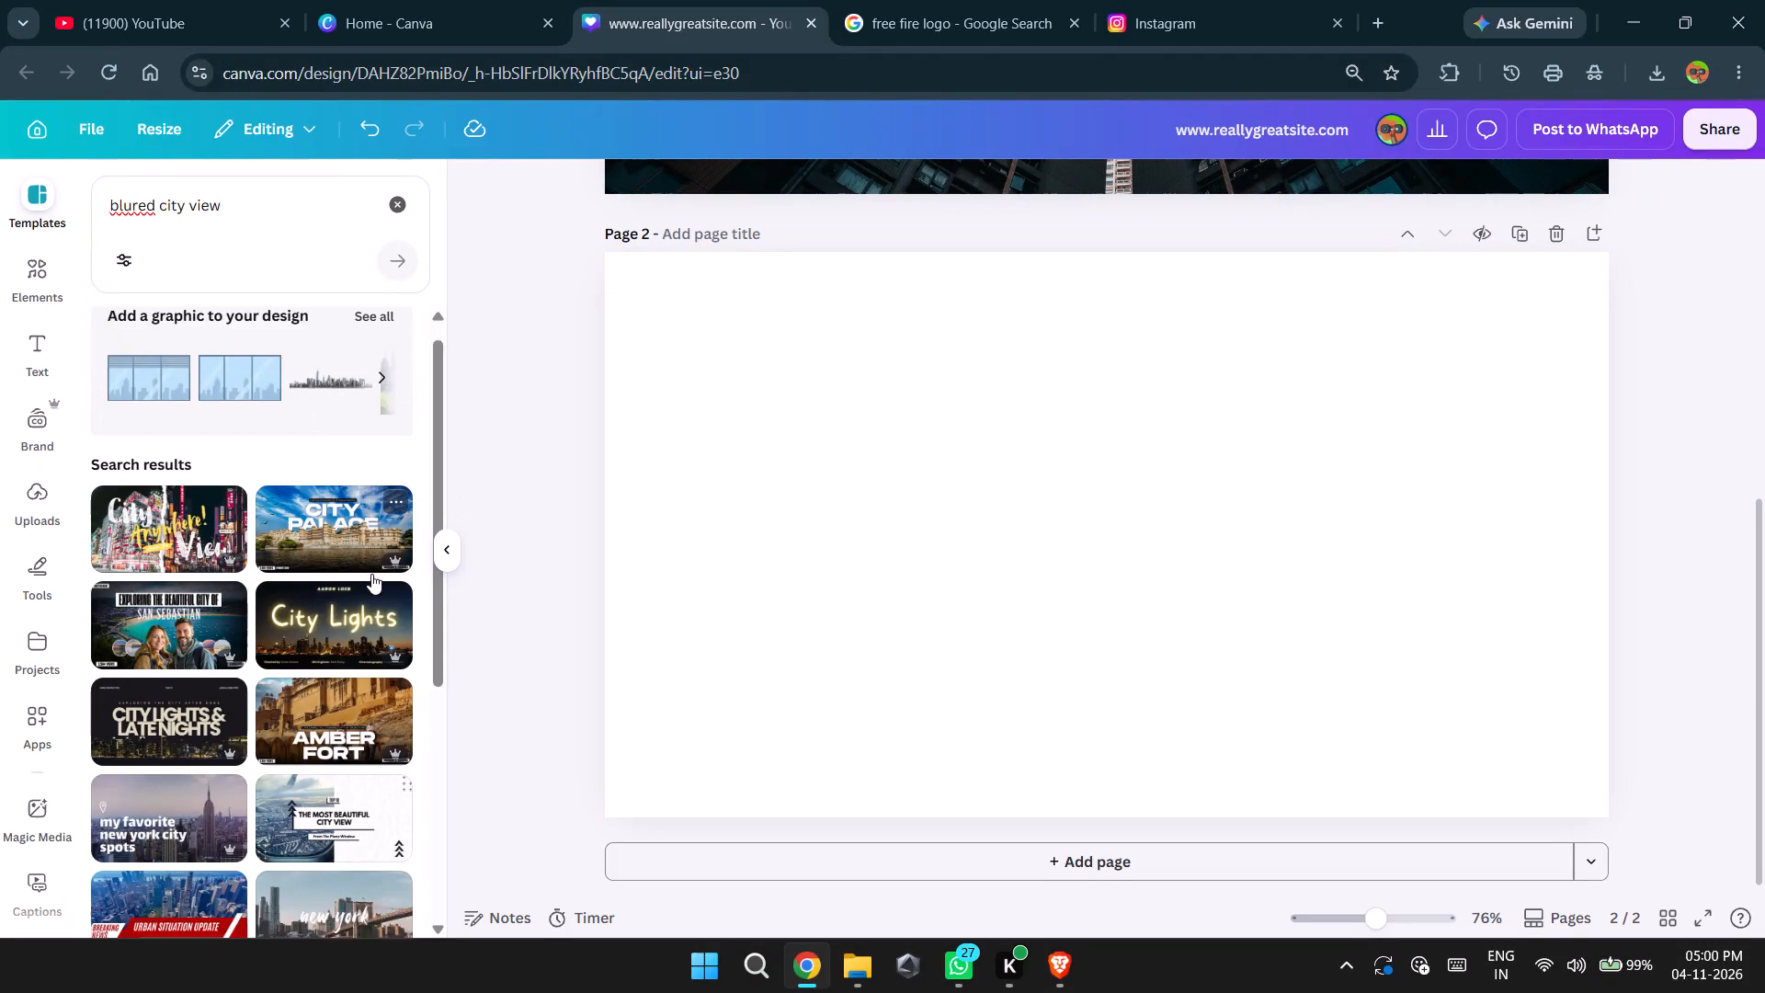
{"action": "scroll", "coordinate": [371, 574], "scroll_direction": "down", "scroll_amount": 5}
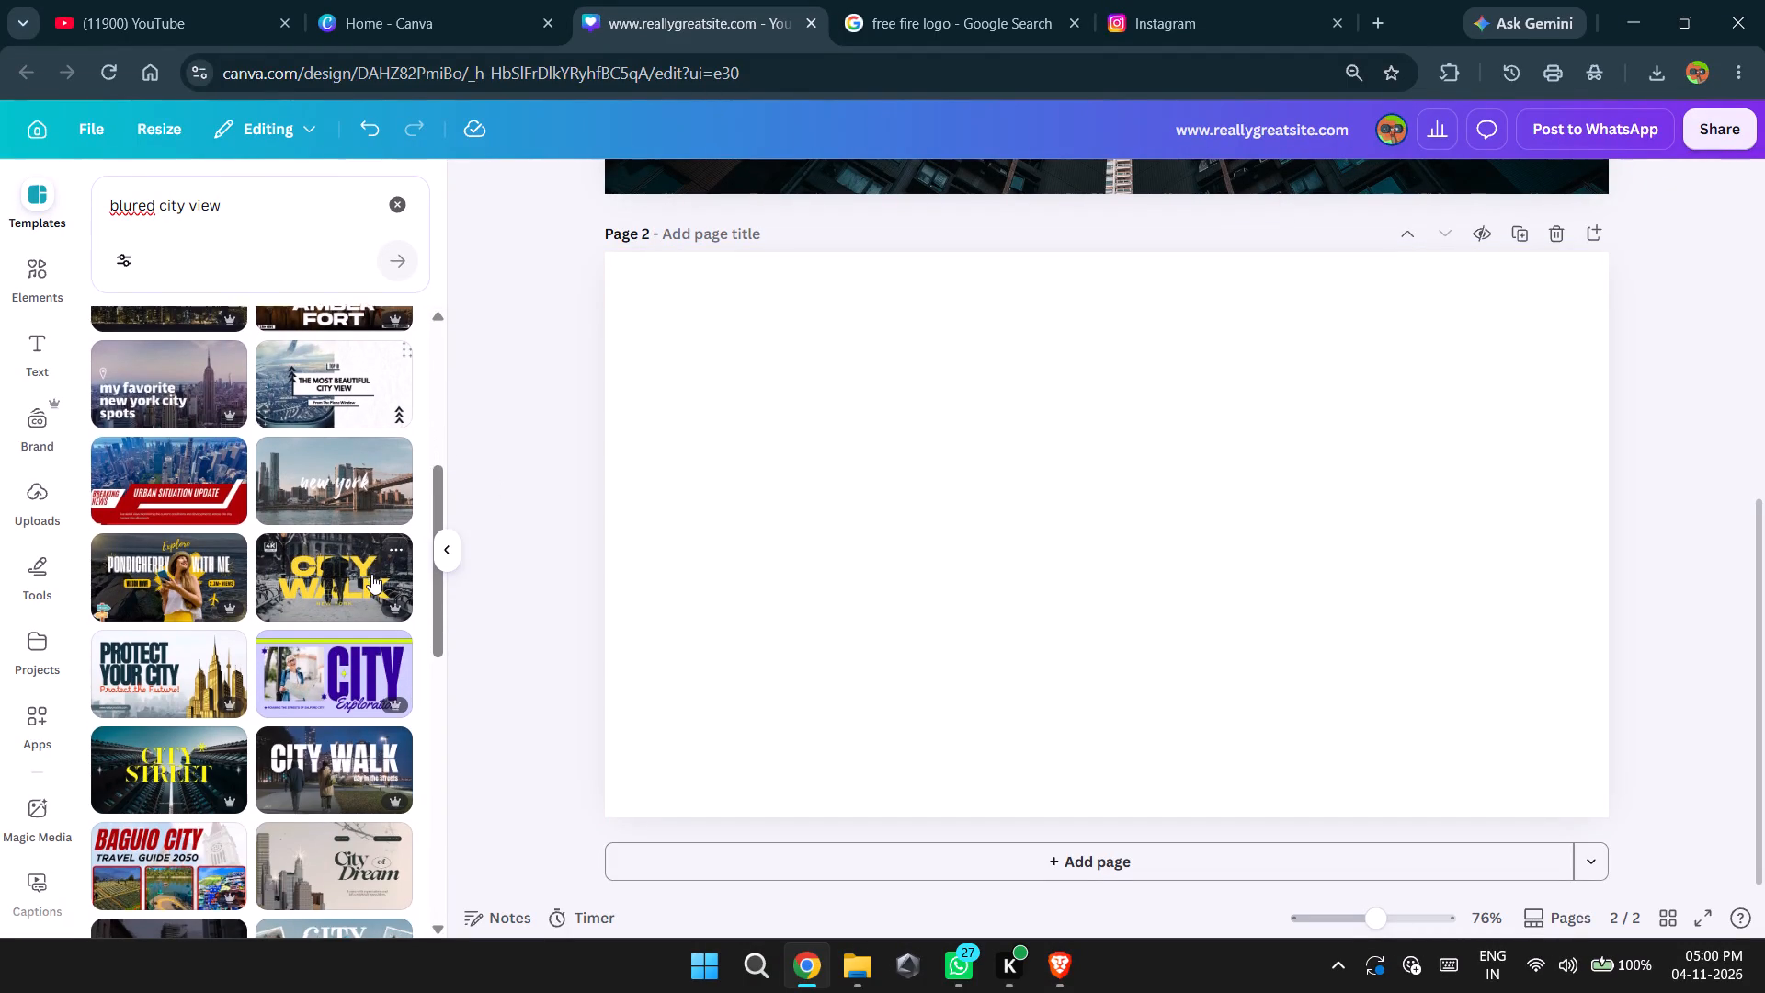
{"action": "scroll", "coordinate": [371, 574], "scroll_direction": "down", "scroll_amount": 3}
{"action": "scroll", "coordinate": [371, 574], "scroll_direction": "up", "scroll_amount": 3}
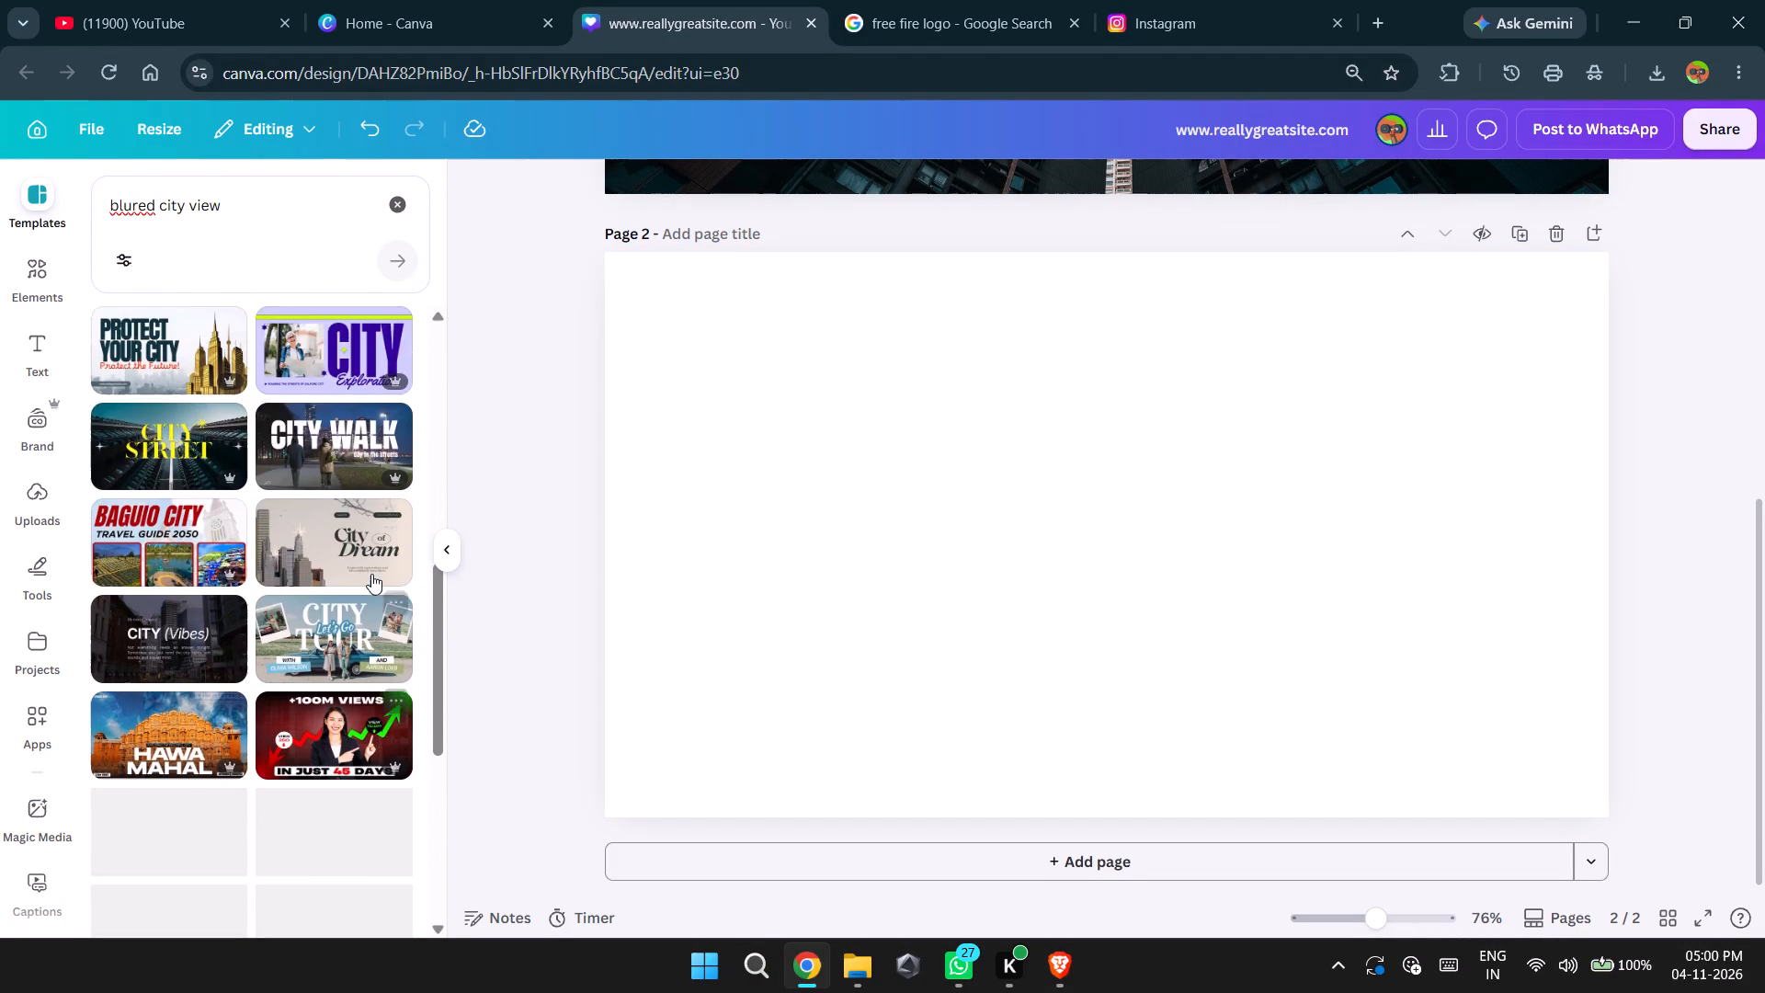
{"action": "scroll", "coordinate": [371, 574], "scroll_direction": "up", "scroll_amount": 2}
{"action": "scroll", "coordinate": [371, 574], "scroll_direction": "right", "scroll_amount": 1}
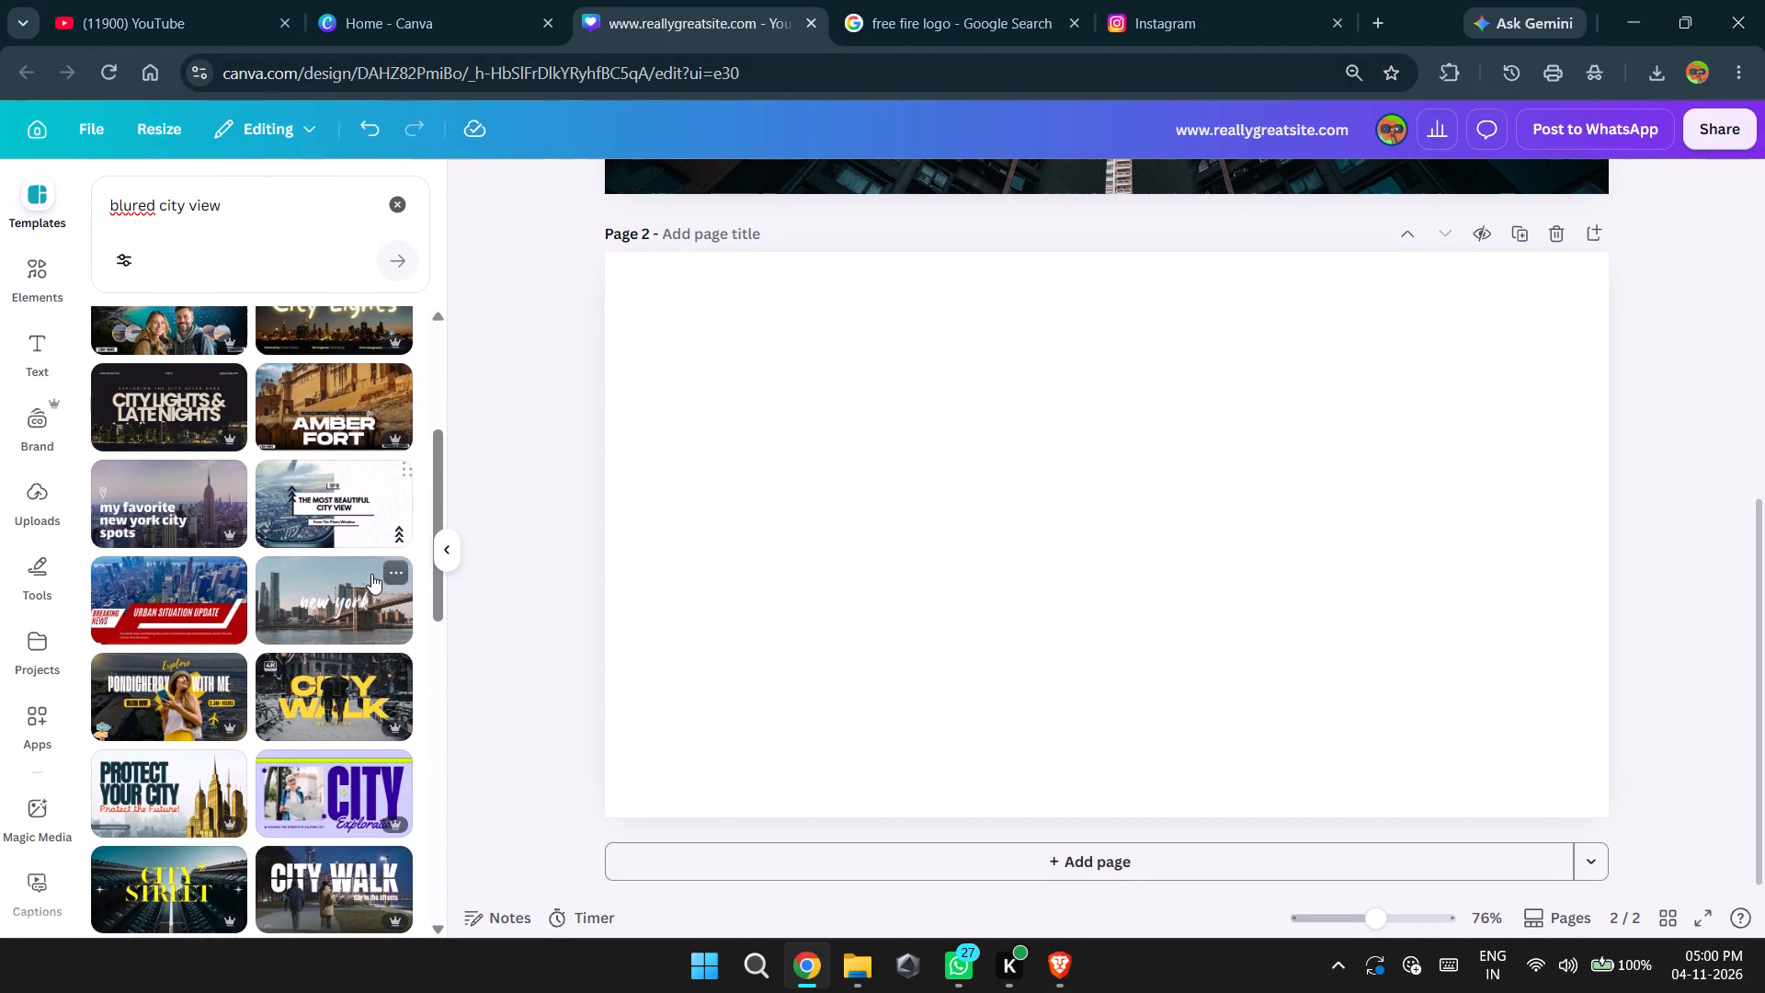
{"action": "scroll", "coordinate": [371, 574], "scroll_direction": "right", "scroll_amount": 1}
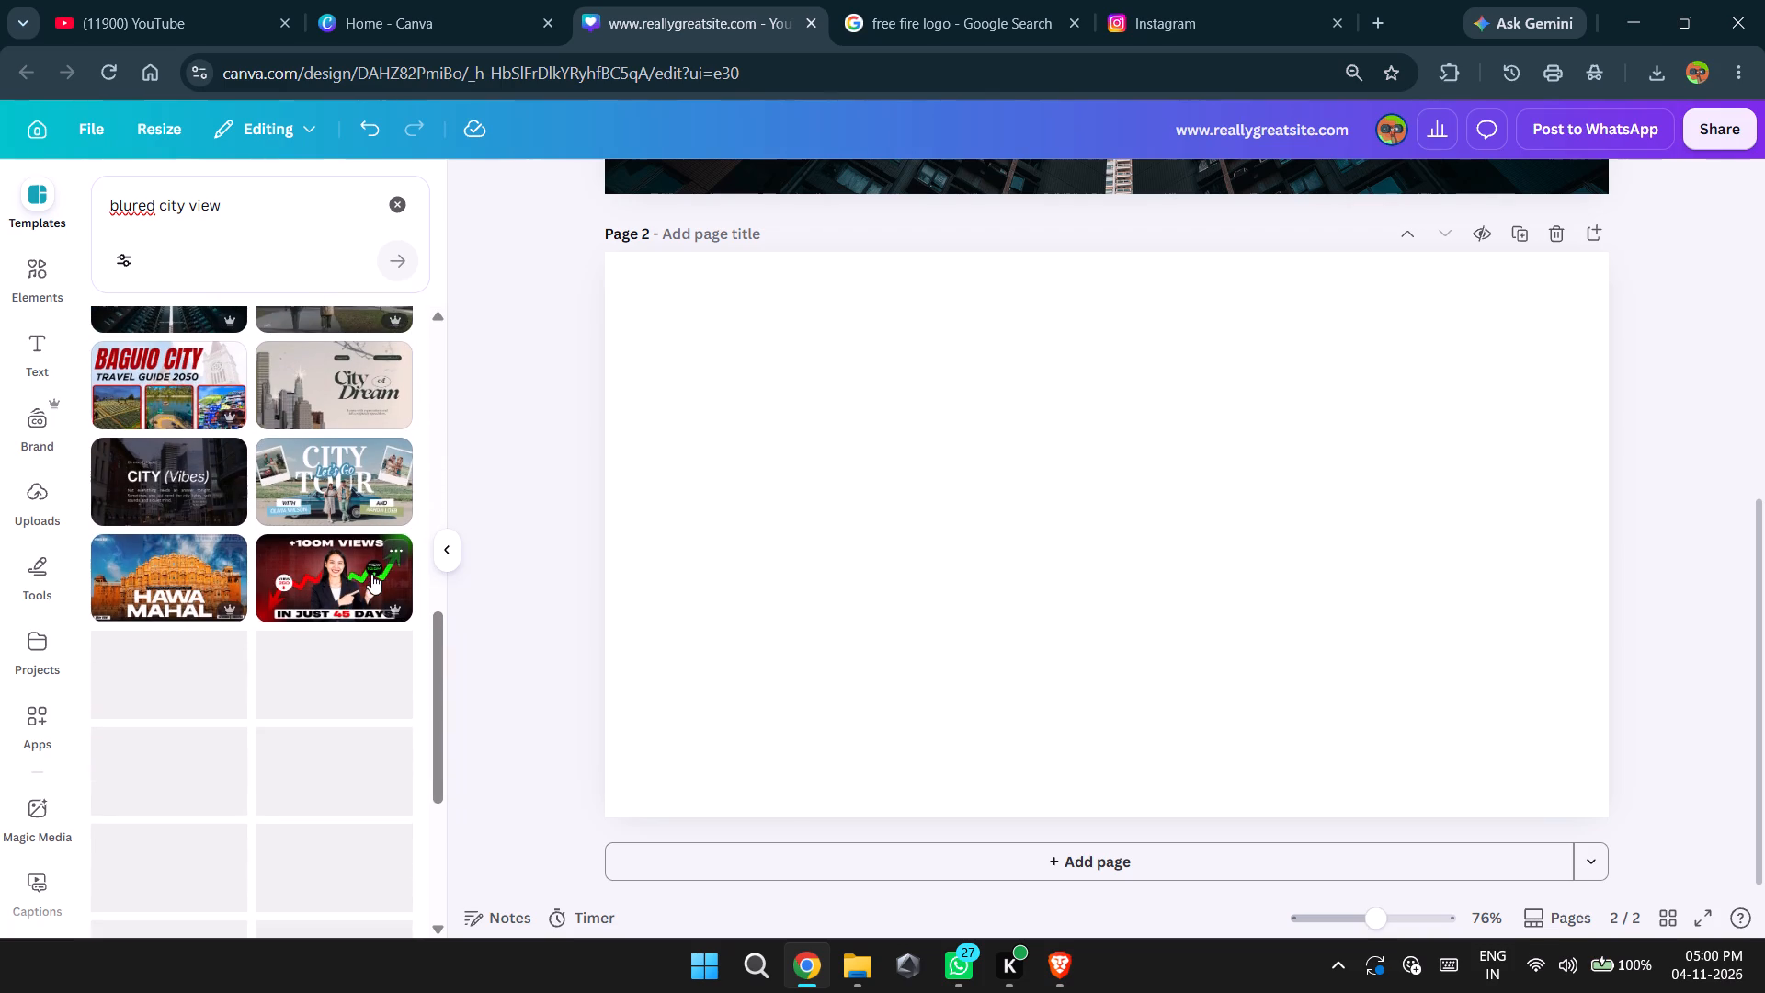
{"action": "scroll", "coordinate": [371, 574], "scroll_direction": "up", "scroll_amount": 1}
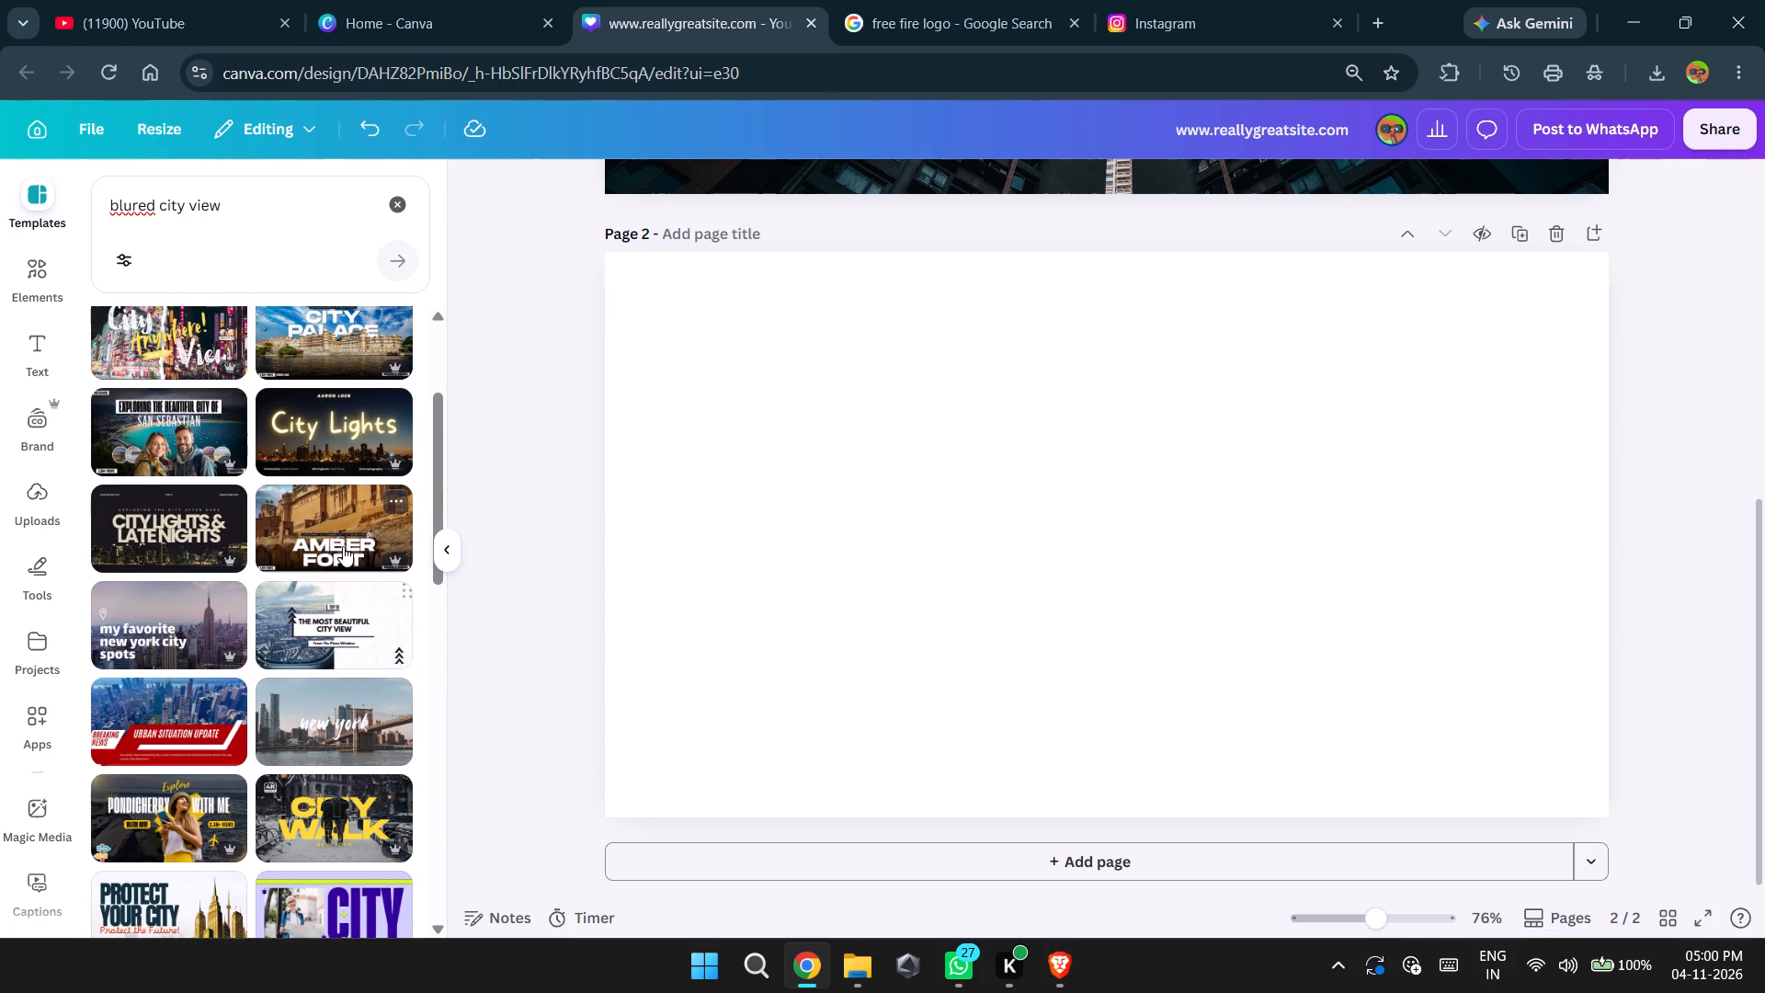
{"action": "left_click", "coordinate": [343, 546]}
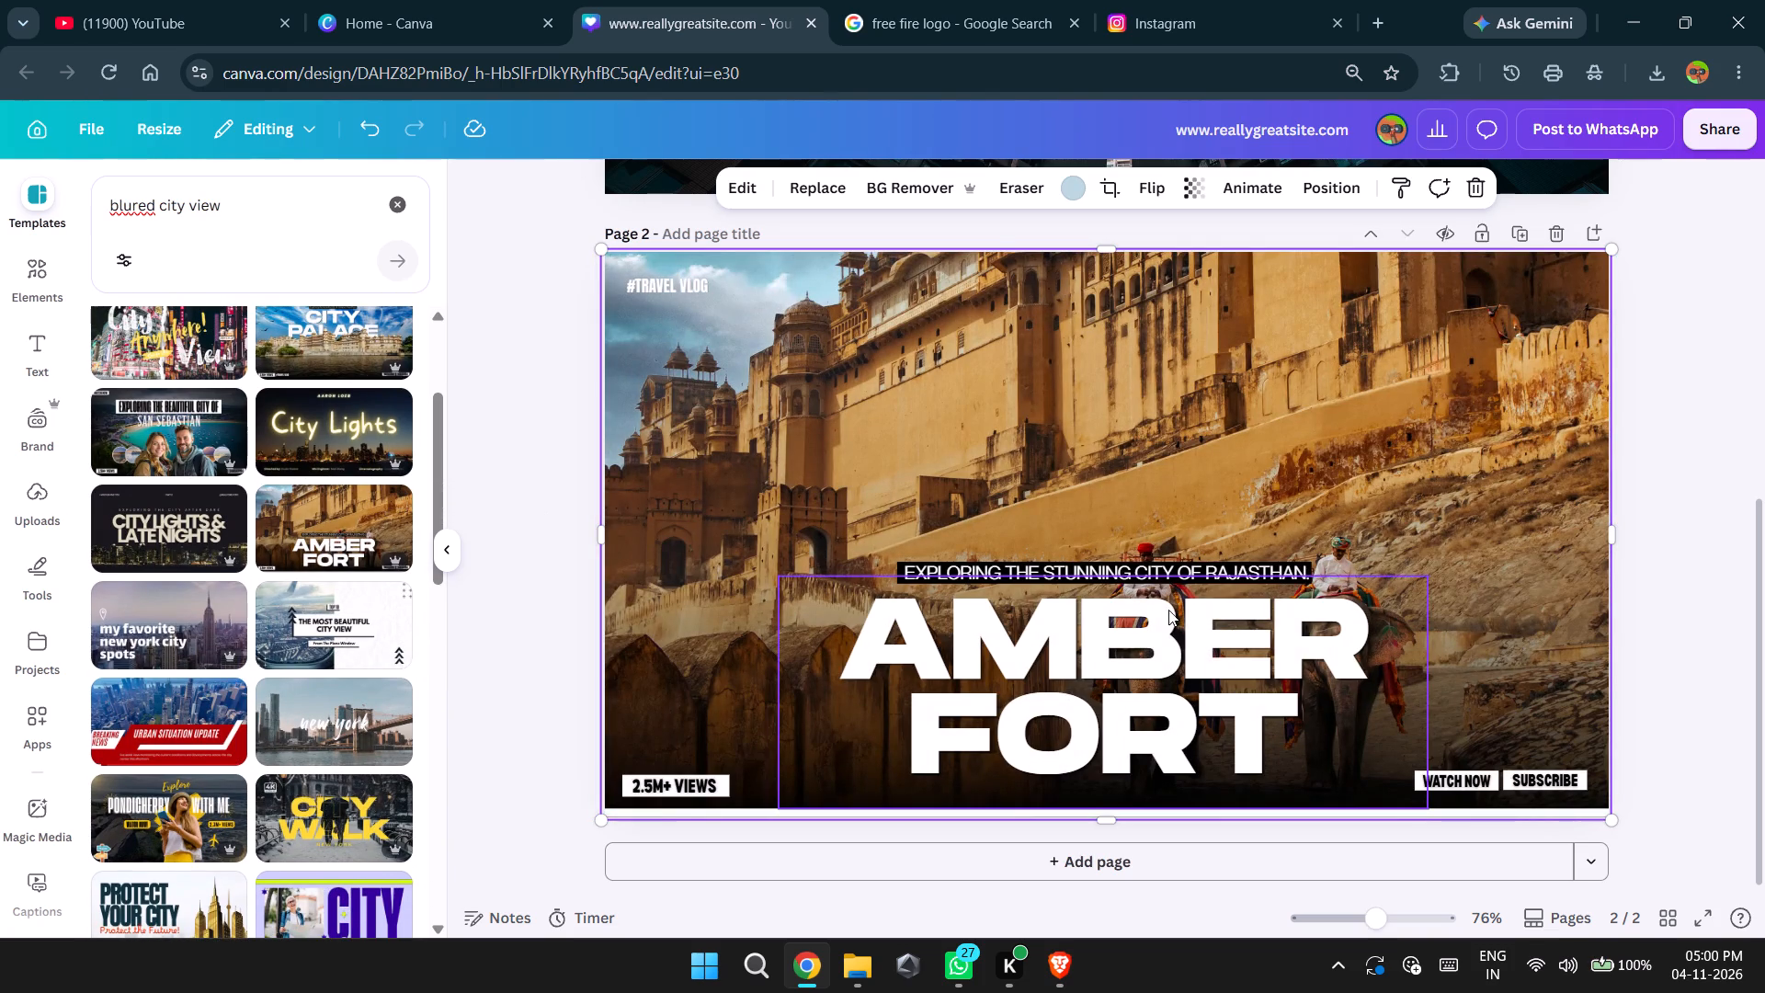
Delete the Rajasthan subtitle text, the 2.5M+ VIEWS badge, and the WATCH NOW and SUBSCRIBE labels from page 2.
{"action": "left_click", "coordinate": [1156, 565]}
{"action": "left_click", "coordinate": [1141, 517]}
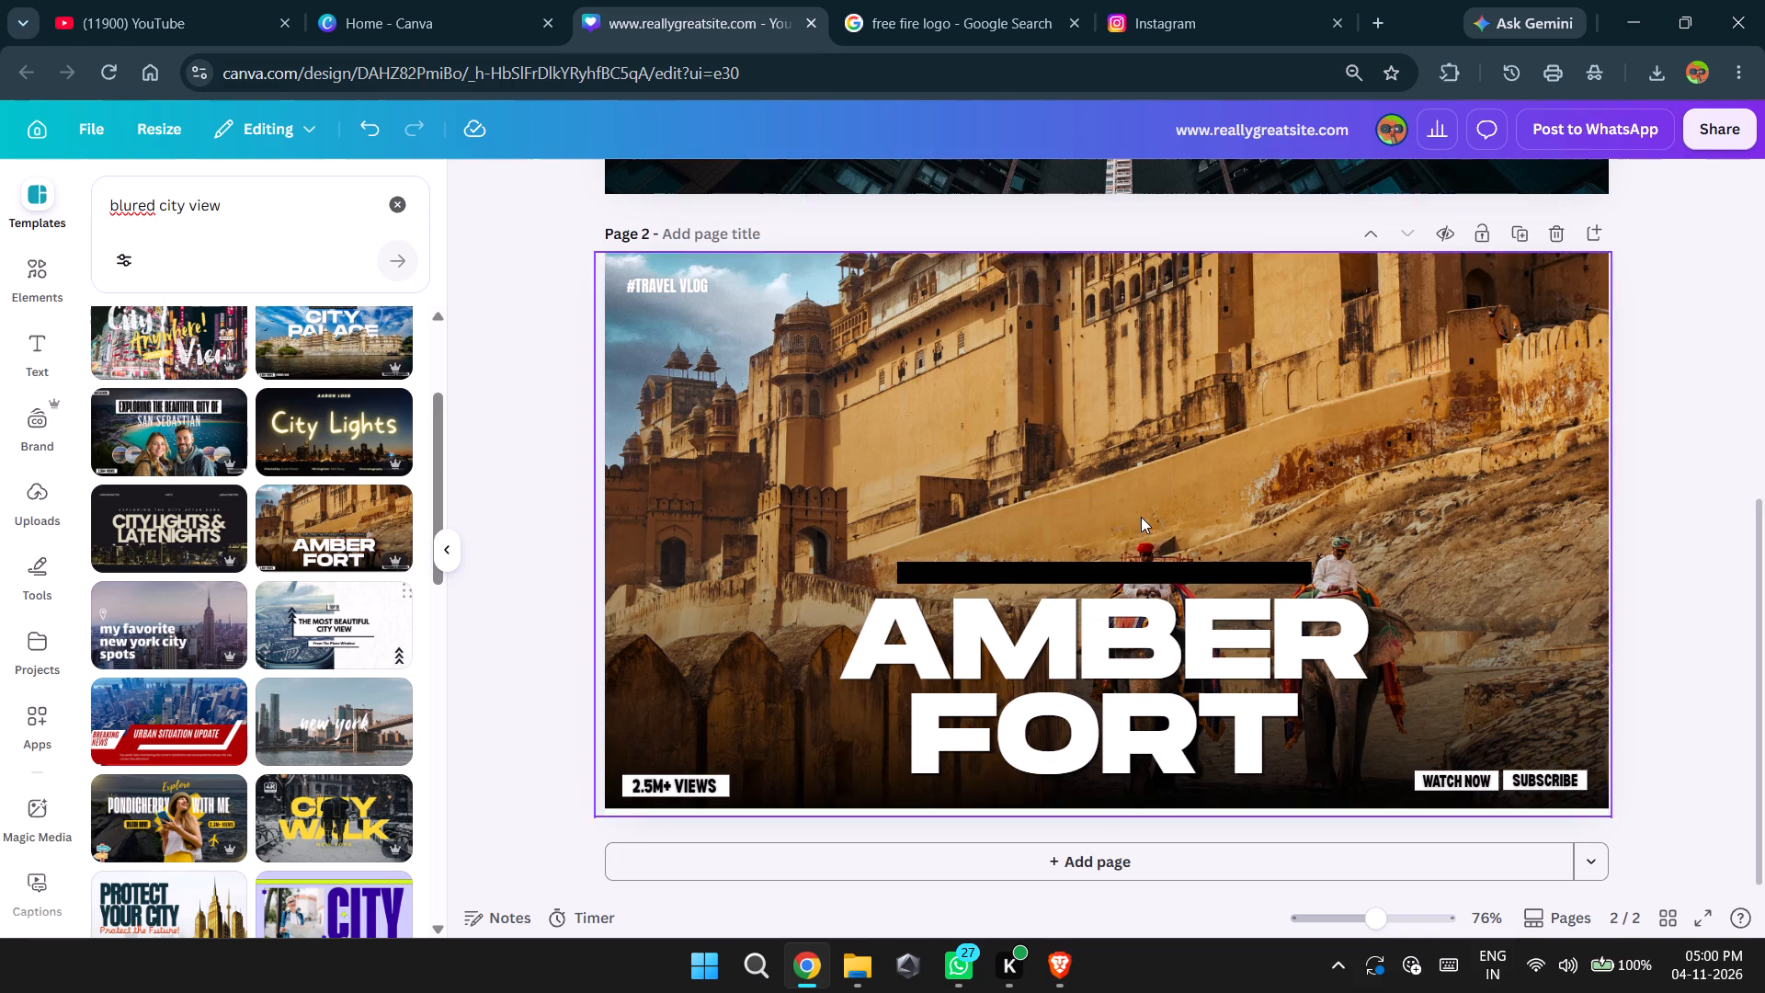
{"action": "left_click", "coordinate": [695, 787]}
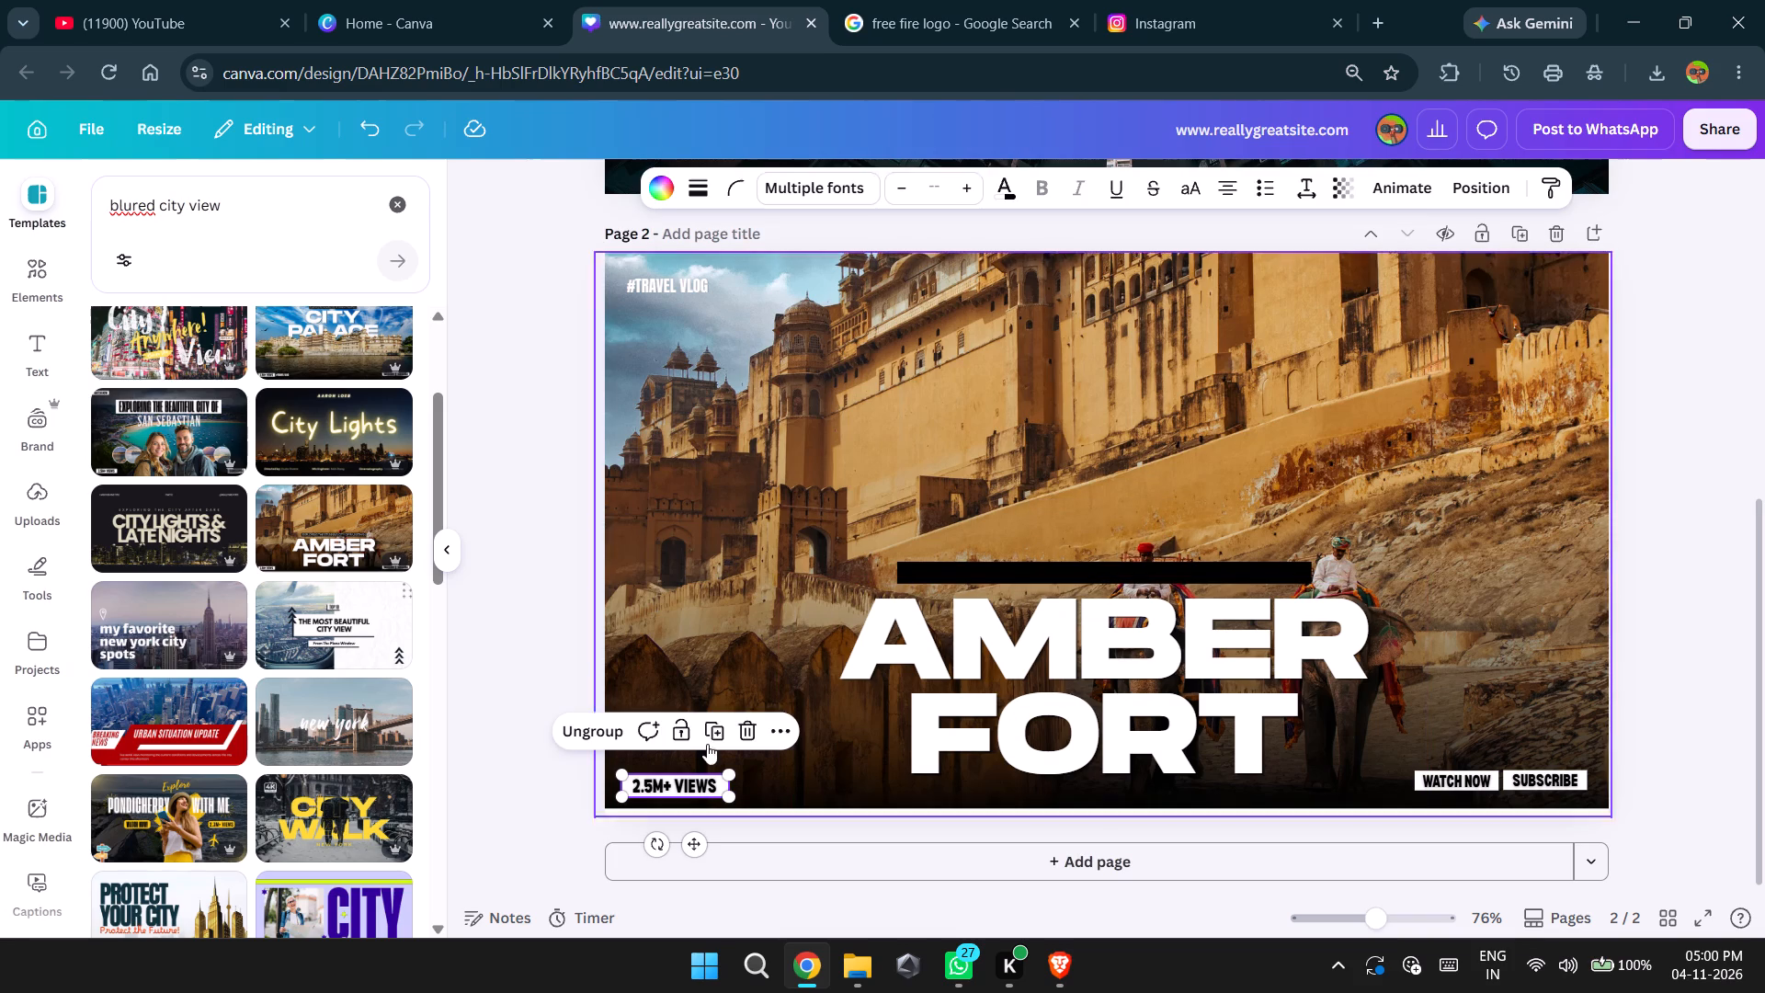
{"action": "left_click", "coordinate": [742, 736]}
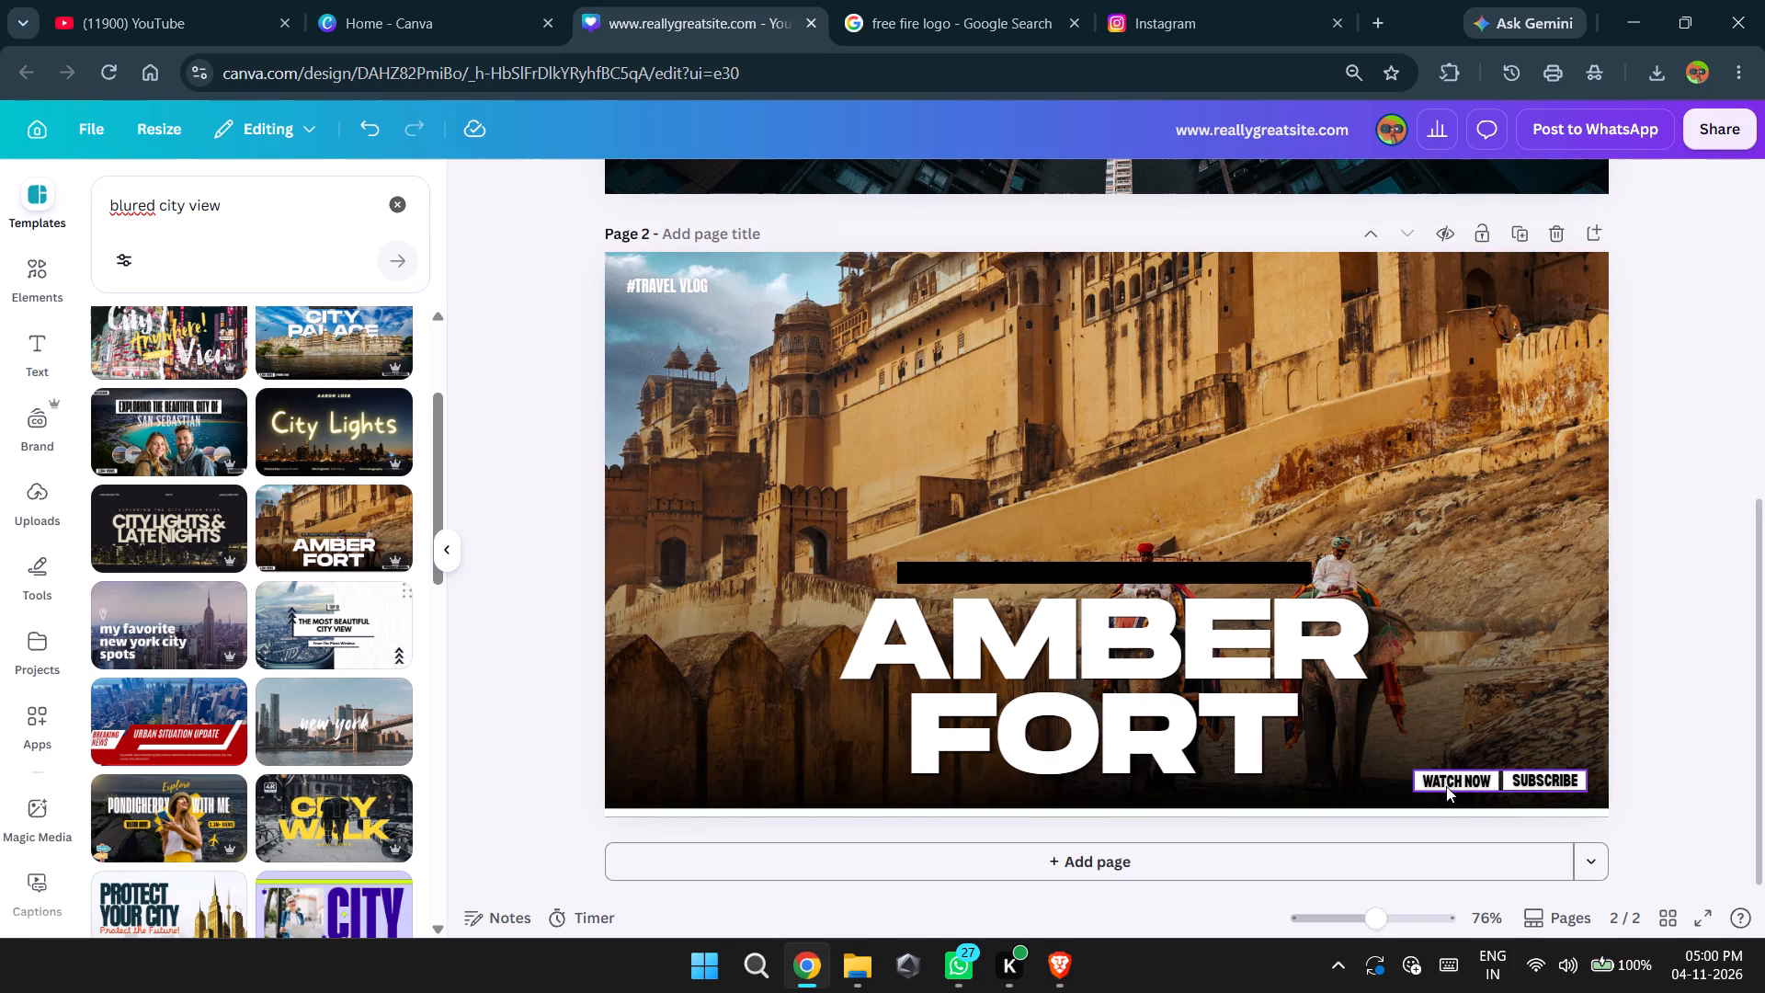
{"action": "left_click", "coordinate": [1443, 769]}
{"action": "left_click", "coordinate": [1562, 734]}
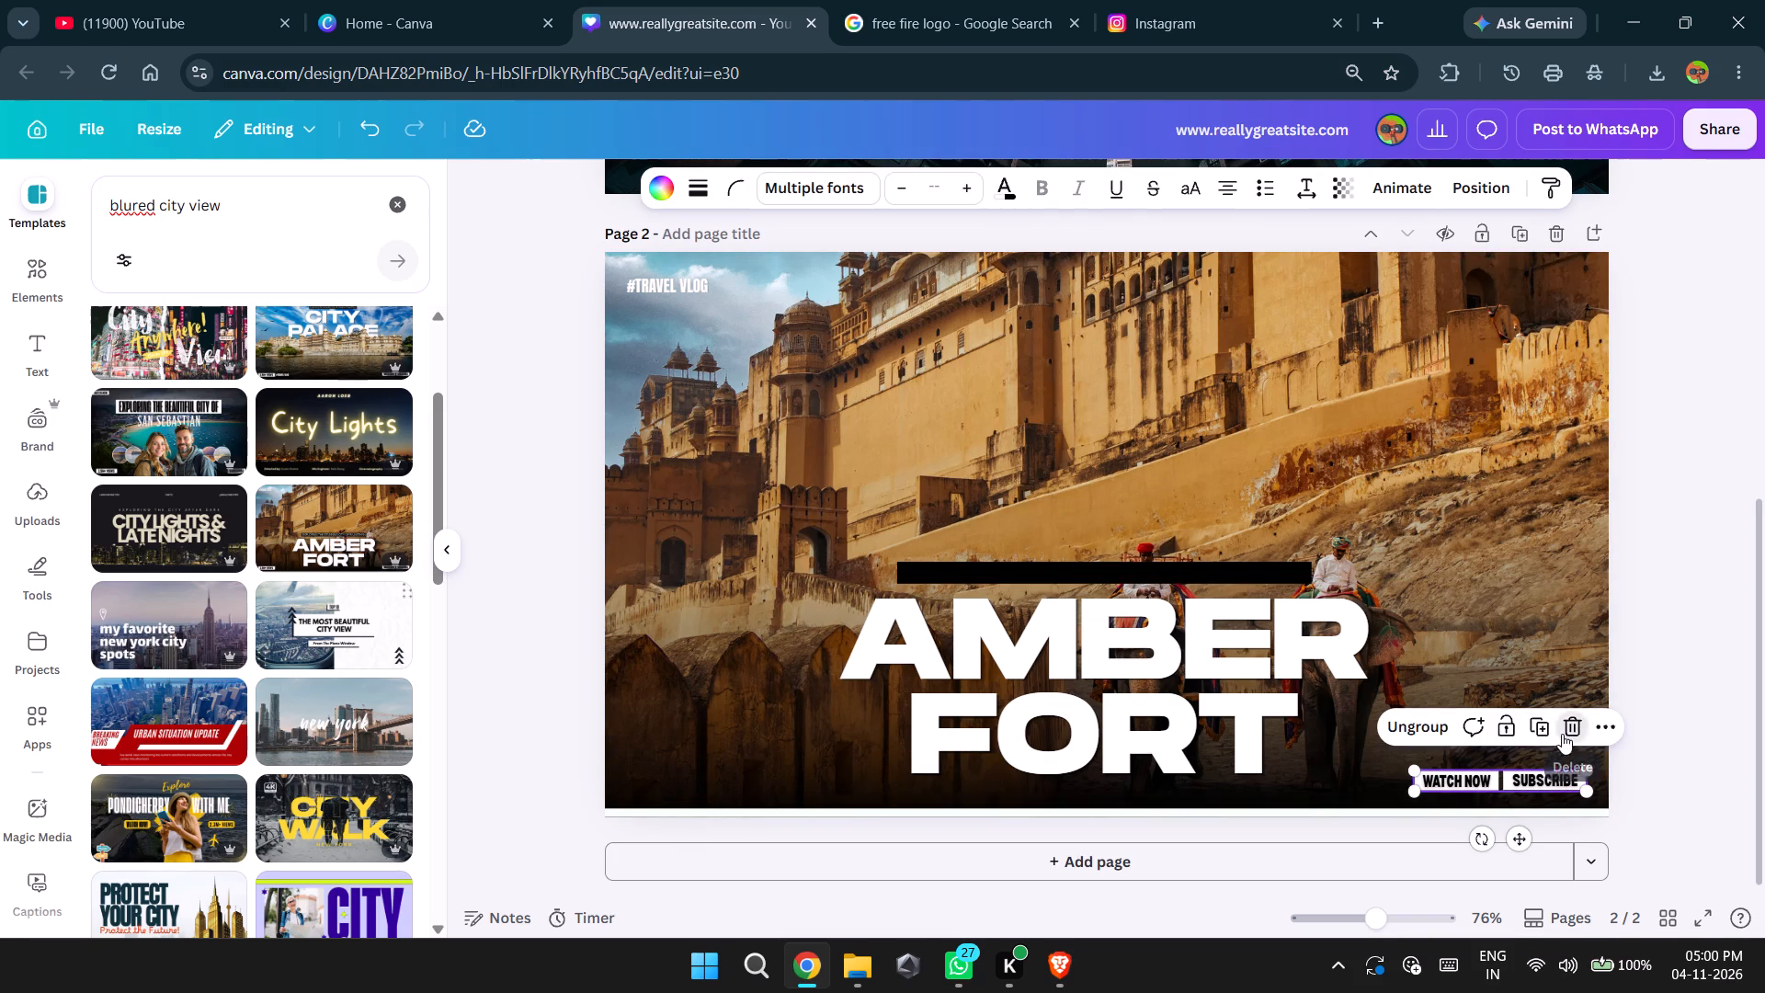
Replace the AMBER FORT title text on page 2 with "DESI KALAKAR".
{"action": "left_click", "coordinate": [1253, 749]}
{"action": "left_click", "coordinate": [1277, 754]}
{"action": "double_click", "coordinate": [1277, 754]}
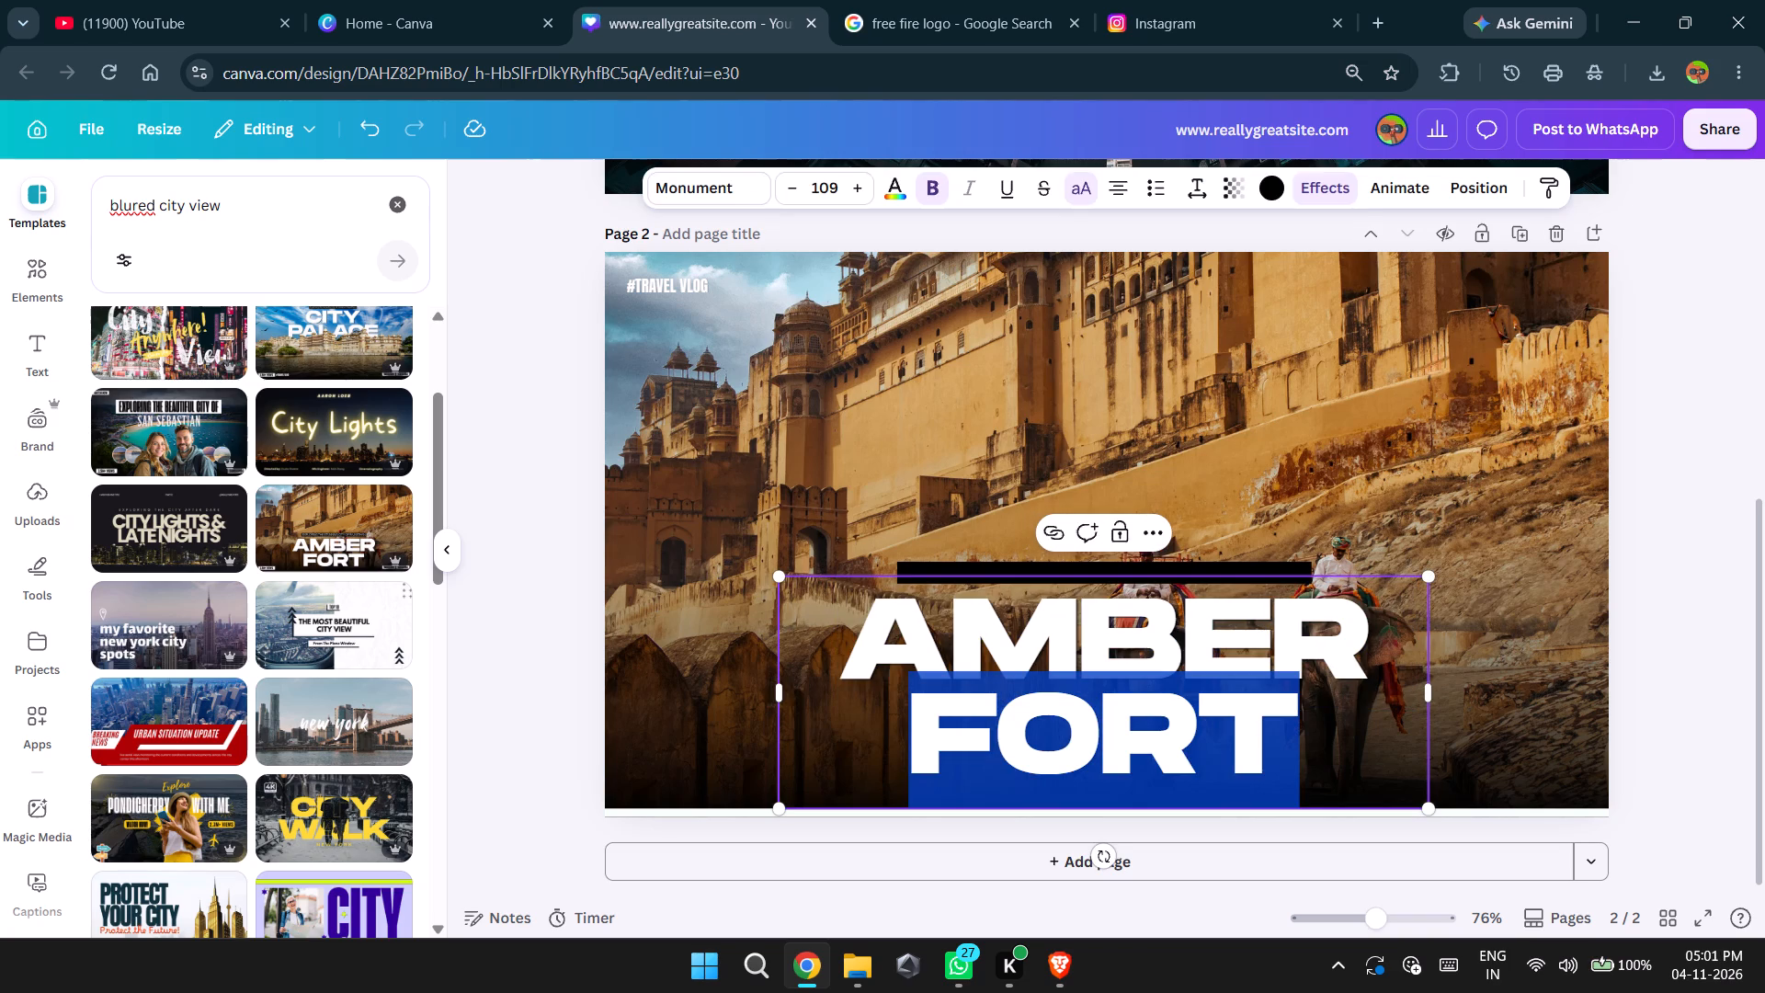
{"action": "key", "text": "BackSpace"}
{"action": "key", "text": "BackSpace"}
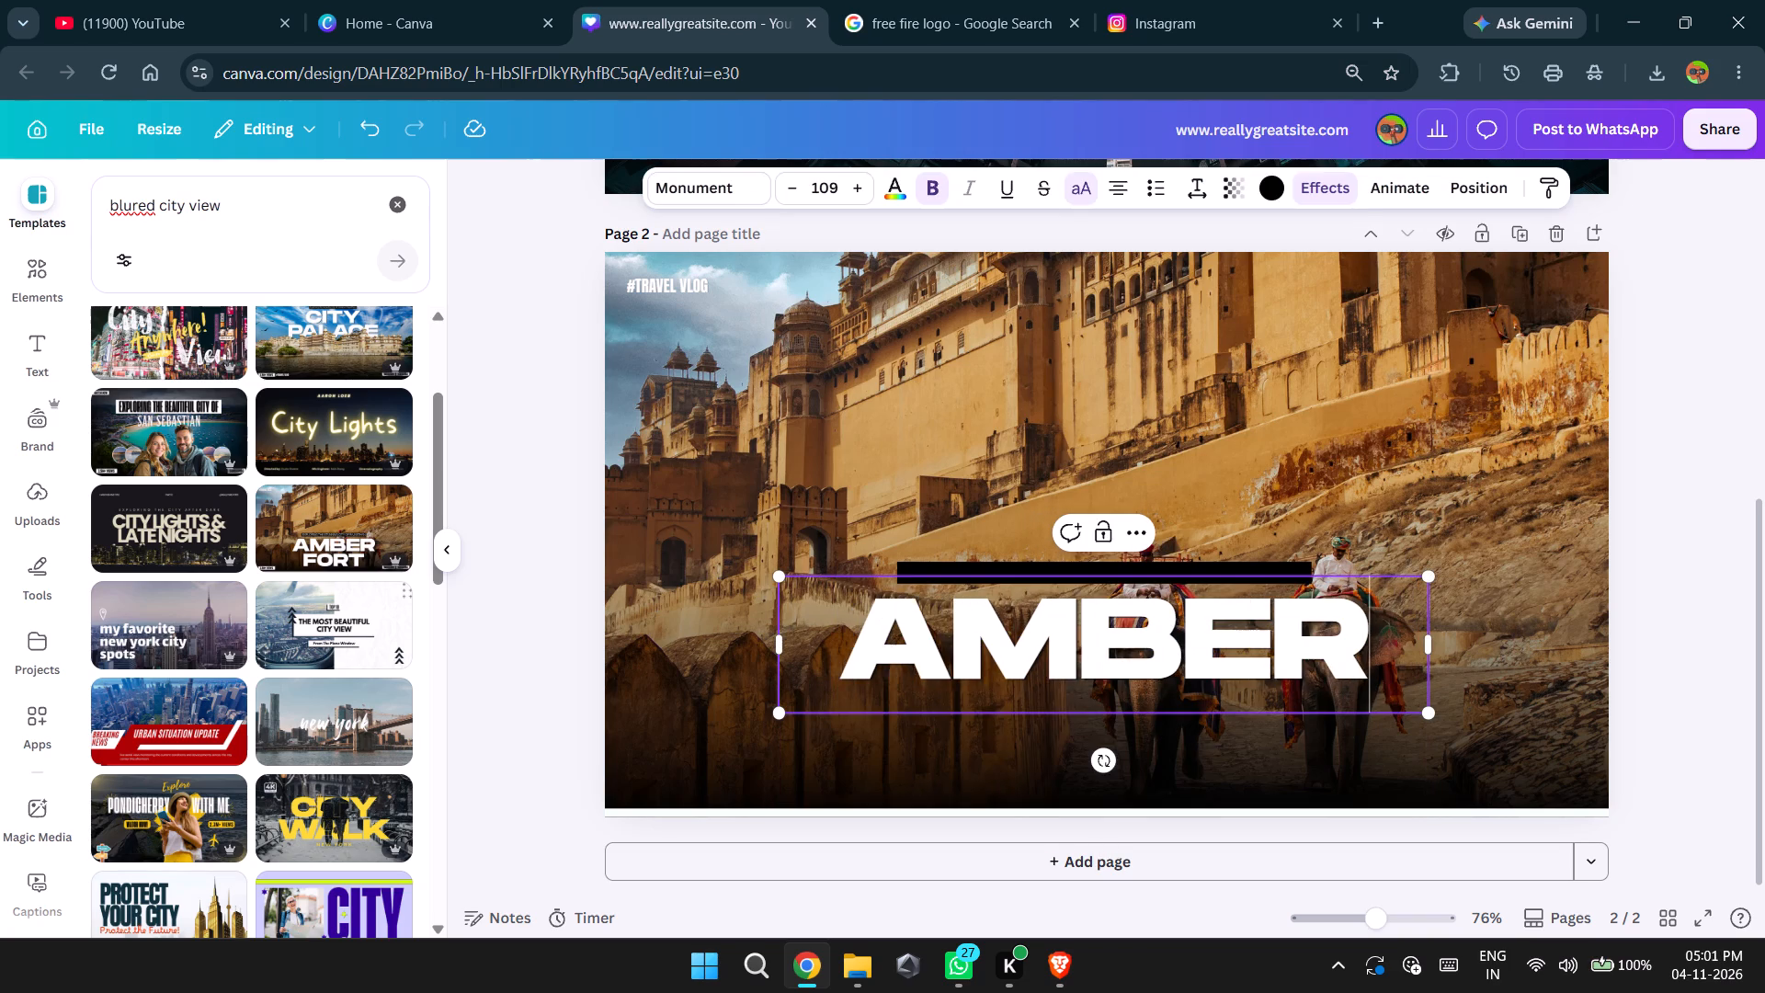
{"action": "key", "text": "BackSpace"}
{"action": "key", "text": "BackSpace"}
{"action": "key", "text": "BackSpace"}
{"action": "key", "text": "BackSpace"}
{"action": "key", "text": "BackSpace"}
{"action": "type", "text": "DESI KALAKAR"}
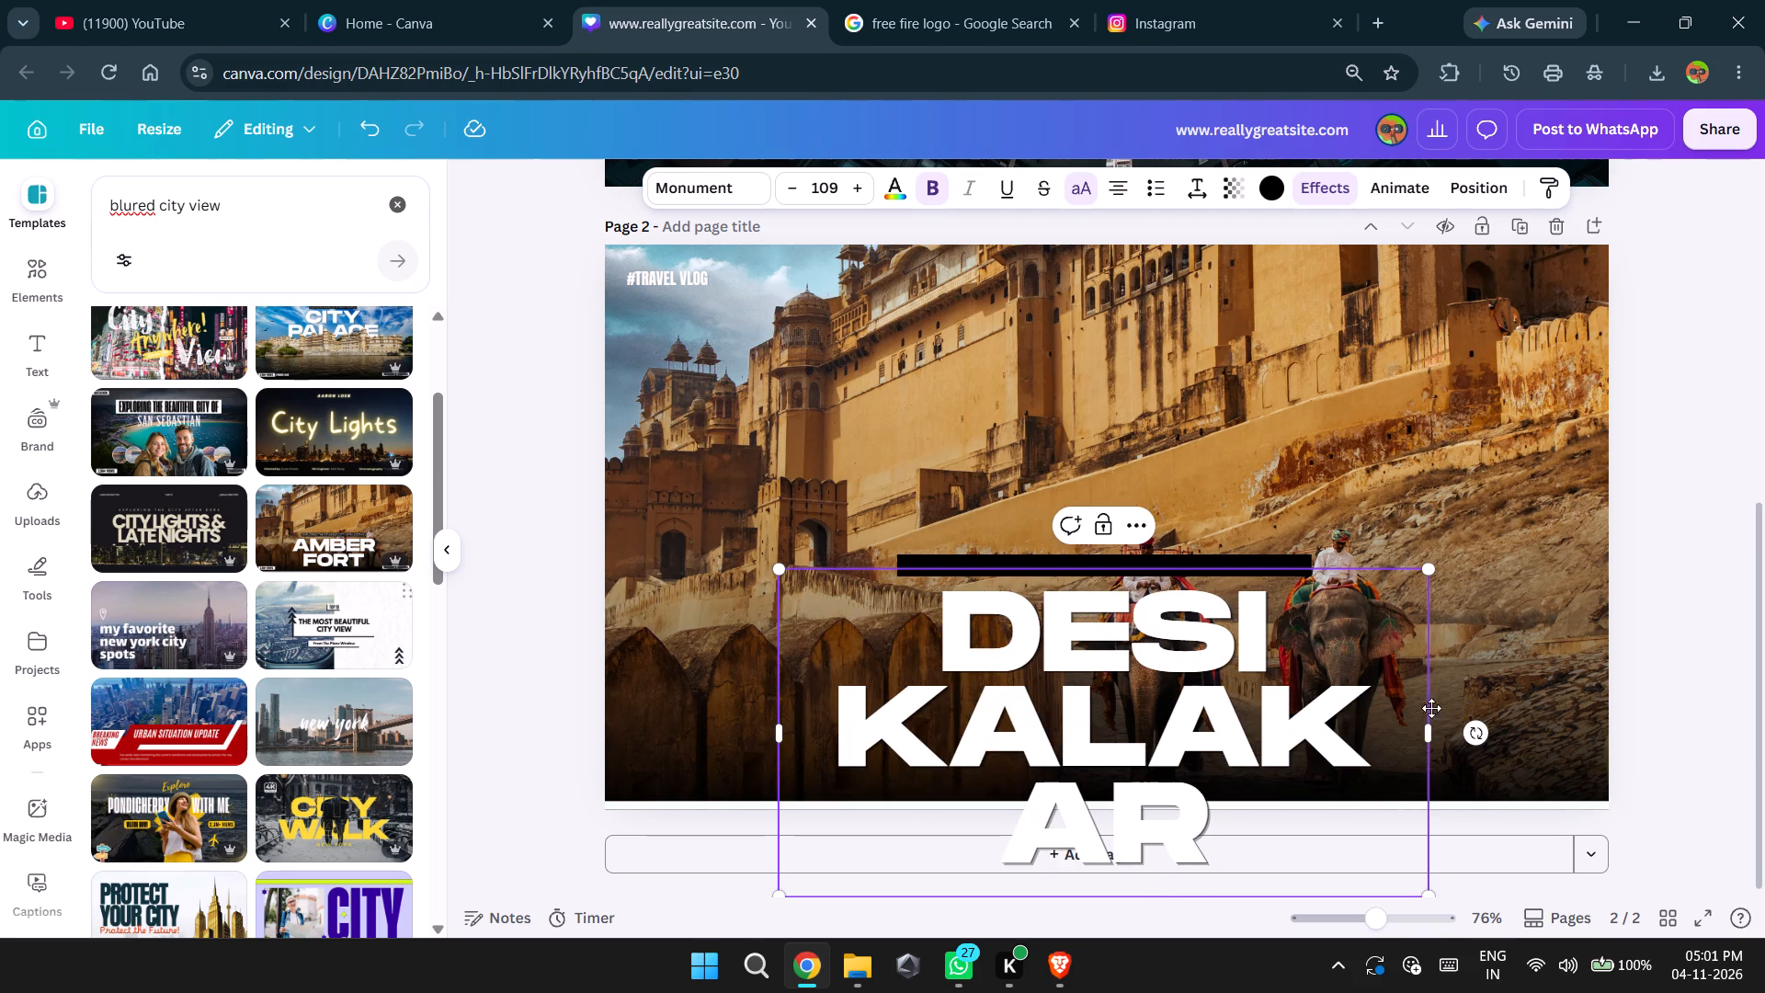
Widen the DESI KALAKAR text box until KALAKAR fits on a single line.
{"action": "left_click_drag", "start_coordinate": [1429, 735], "coordinate": [1525, 706]}
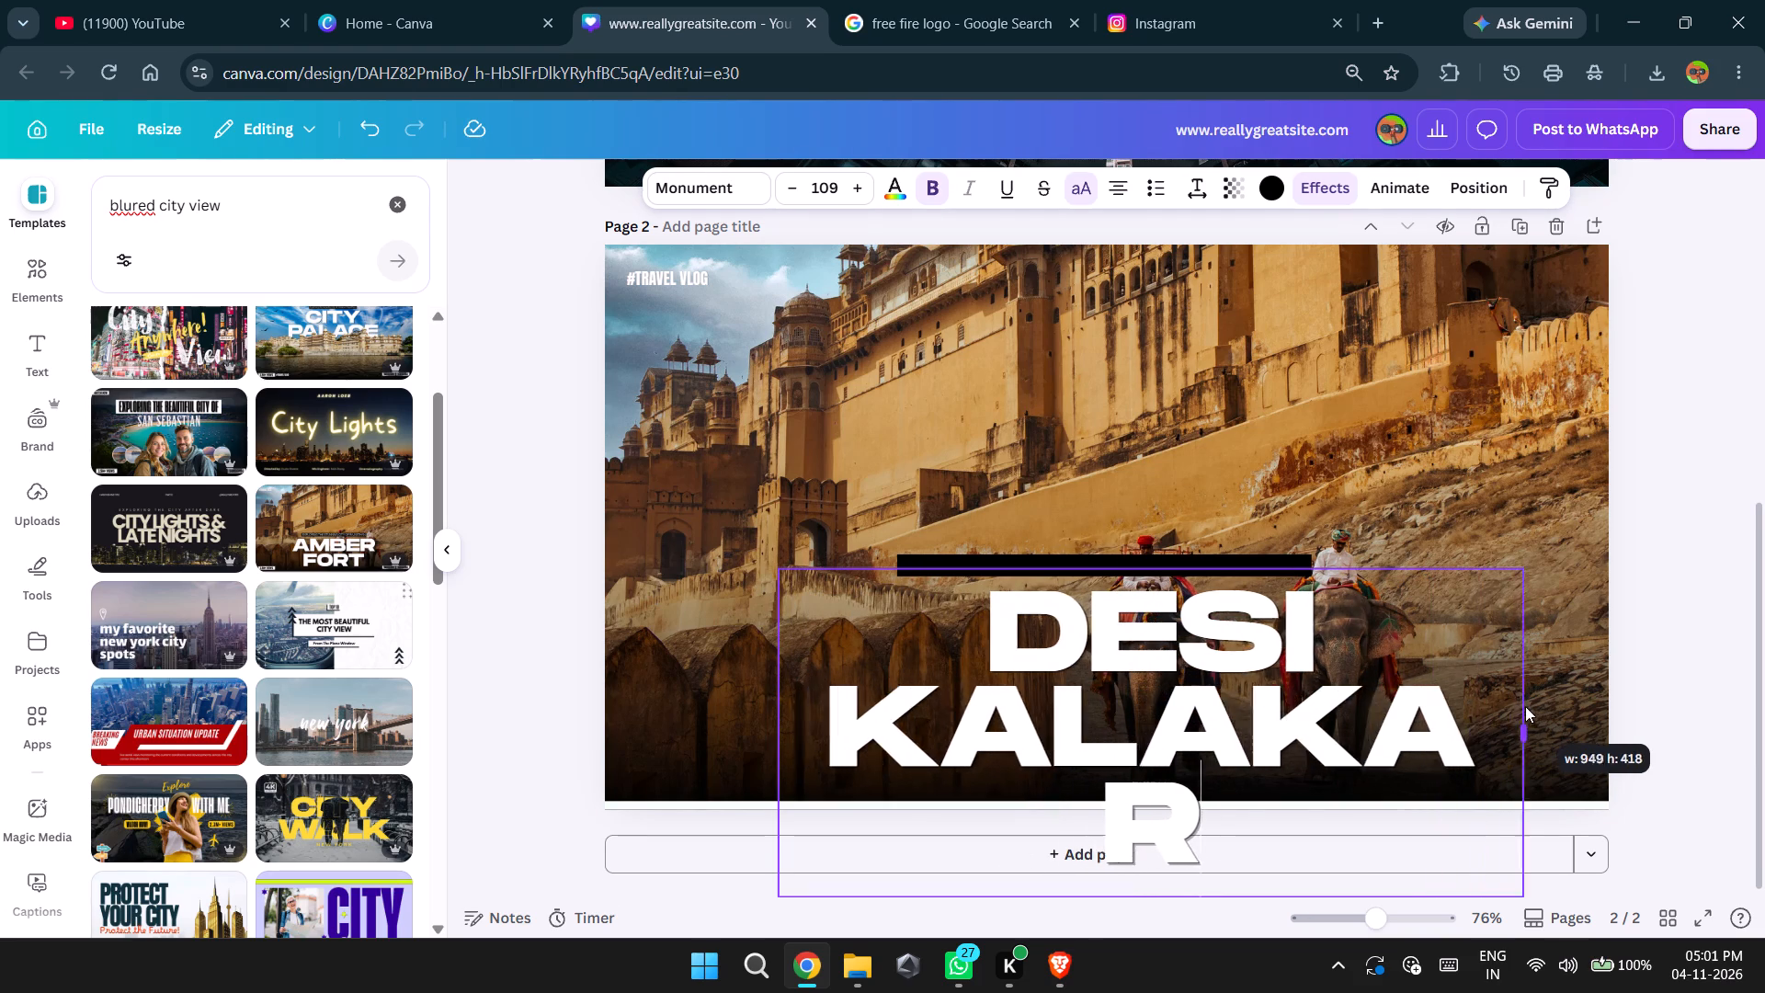
{"action": "left_click_drag", "start_coordinate": [1525, 706], "coordinate": [1520, 687]}
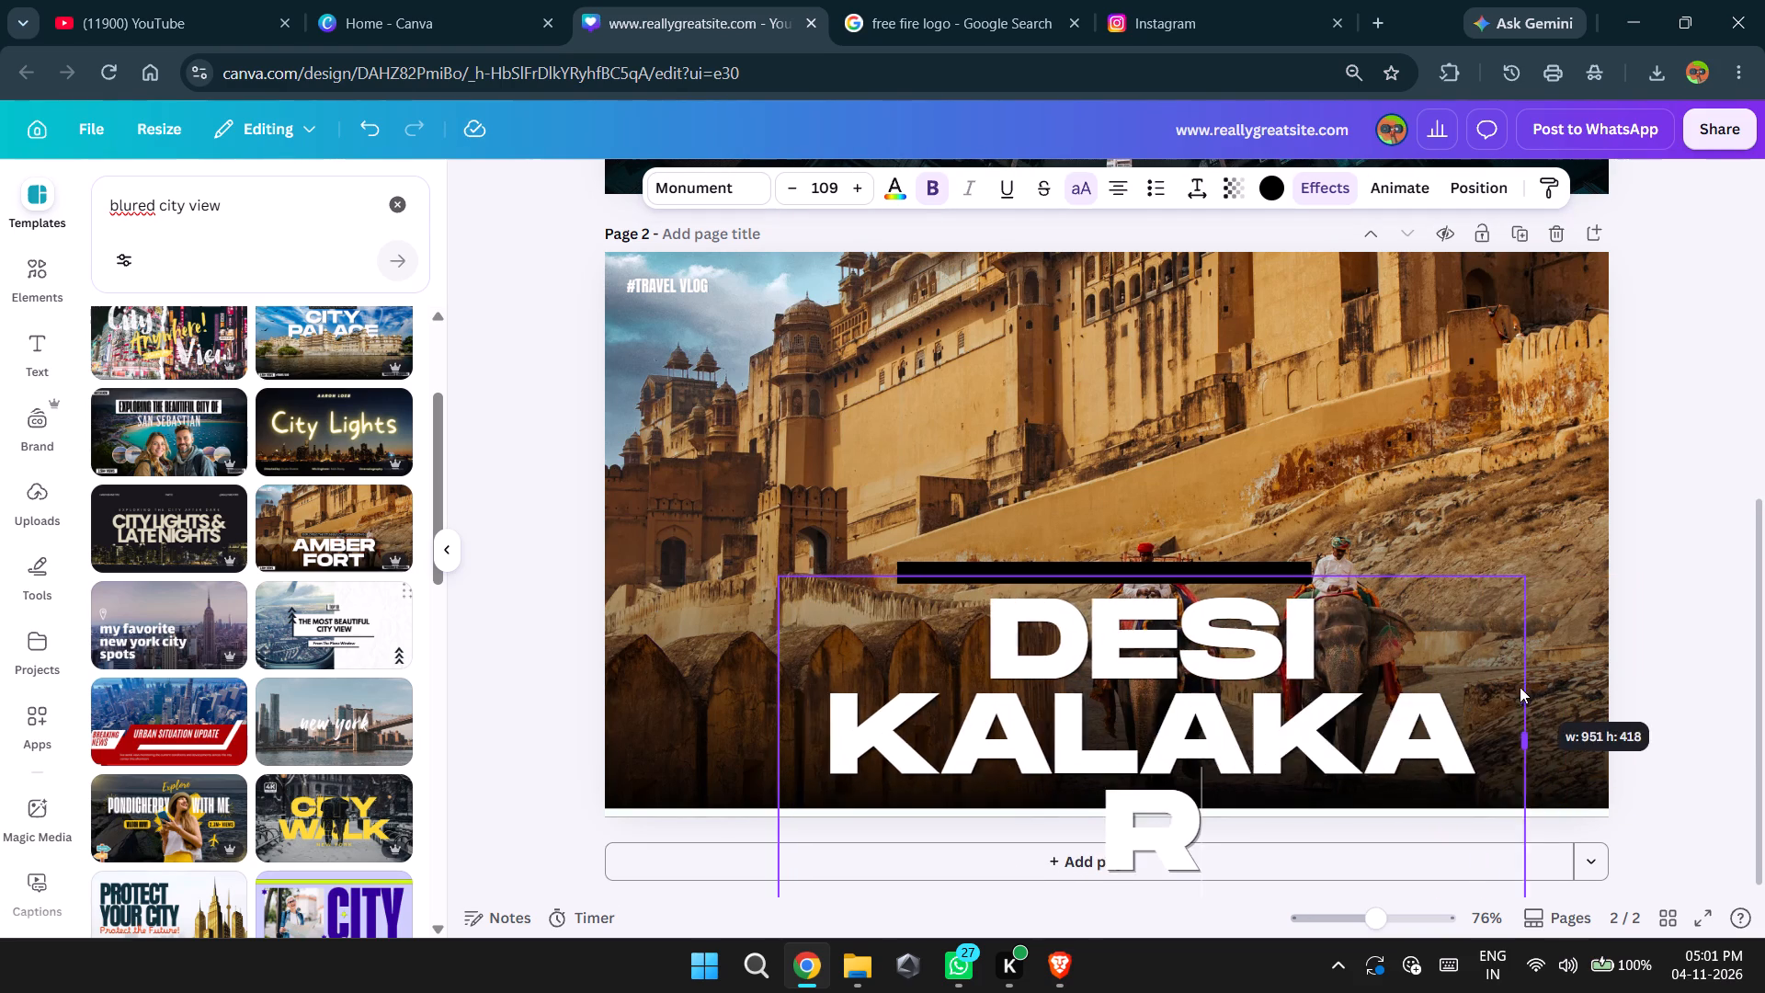
{"action": "left_click_drag", "start_coordinate": [1520, 687], "coordinate": [1541, 679]}
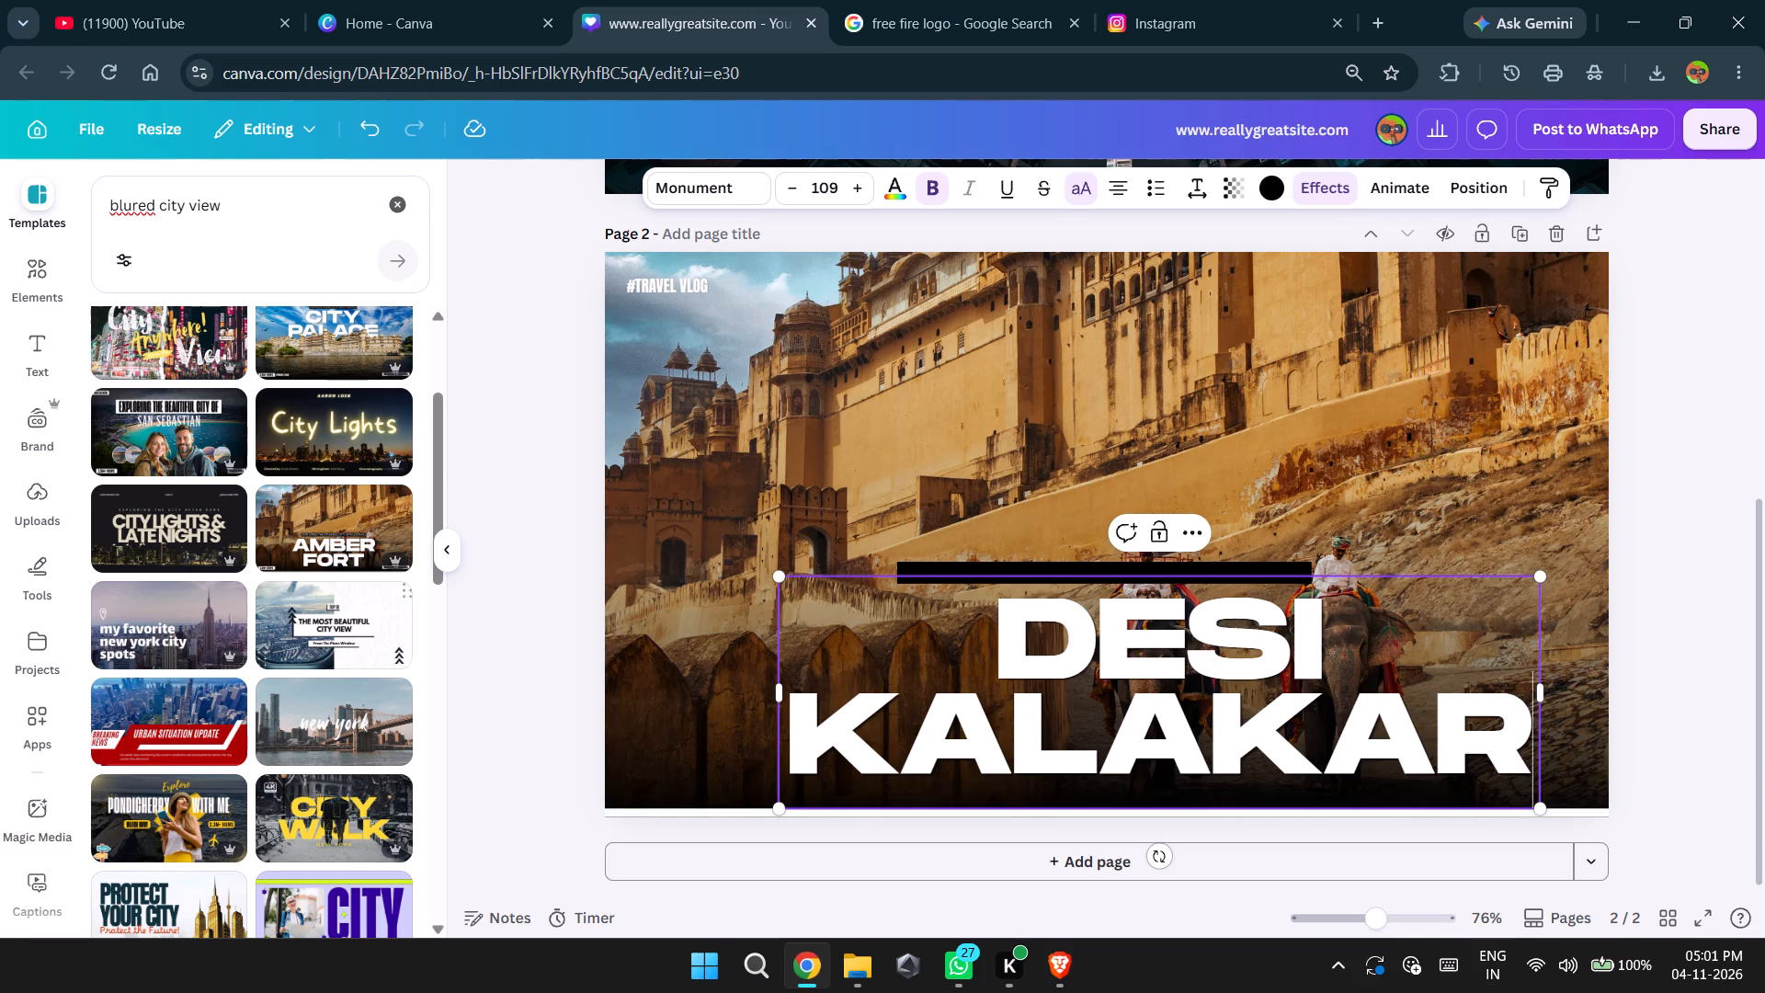
Delete the black bar above the DESI KALAKAR title.
{"action": "left_click", "coordinate": [1205, 581]}
{"action": "left_click", "coordinate": [1205, 579]}
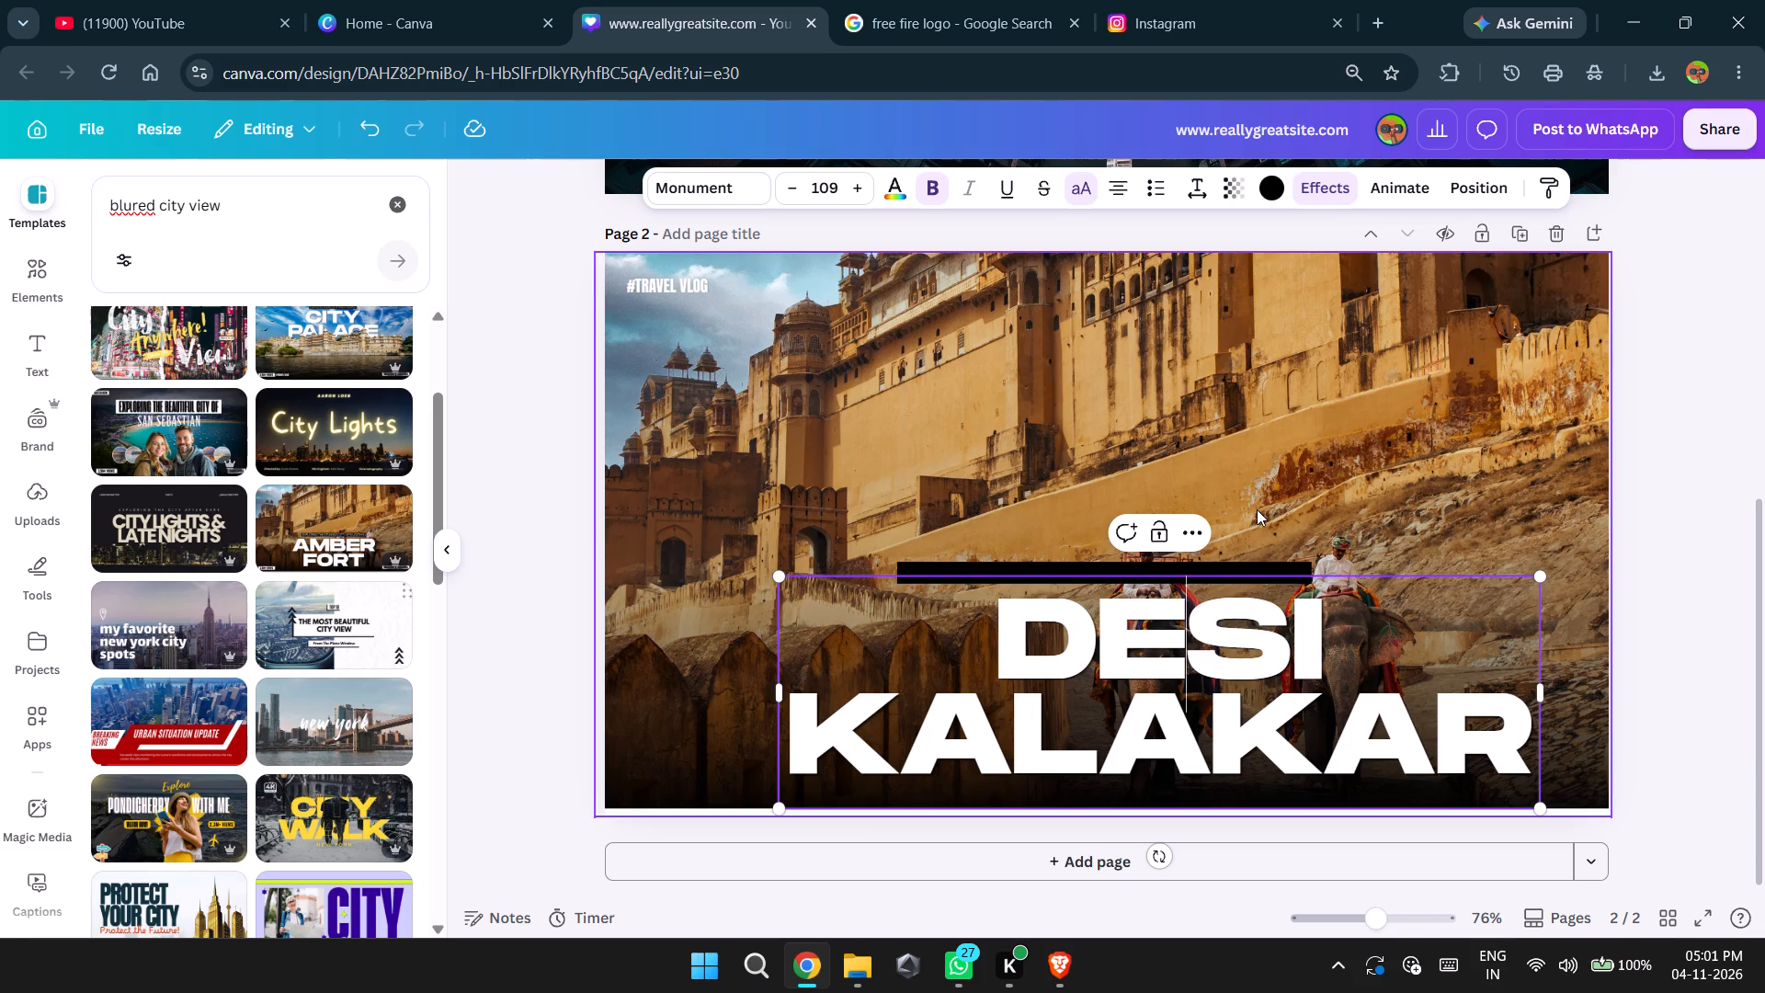
{"action": "left_click", "coordinate": [1257, 509]}
{"action": "left_click", "coordinate": [1238, 572]}
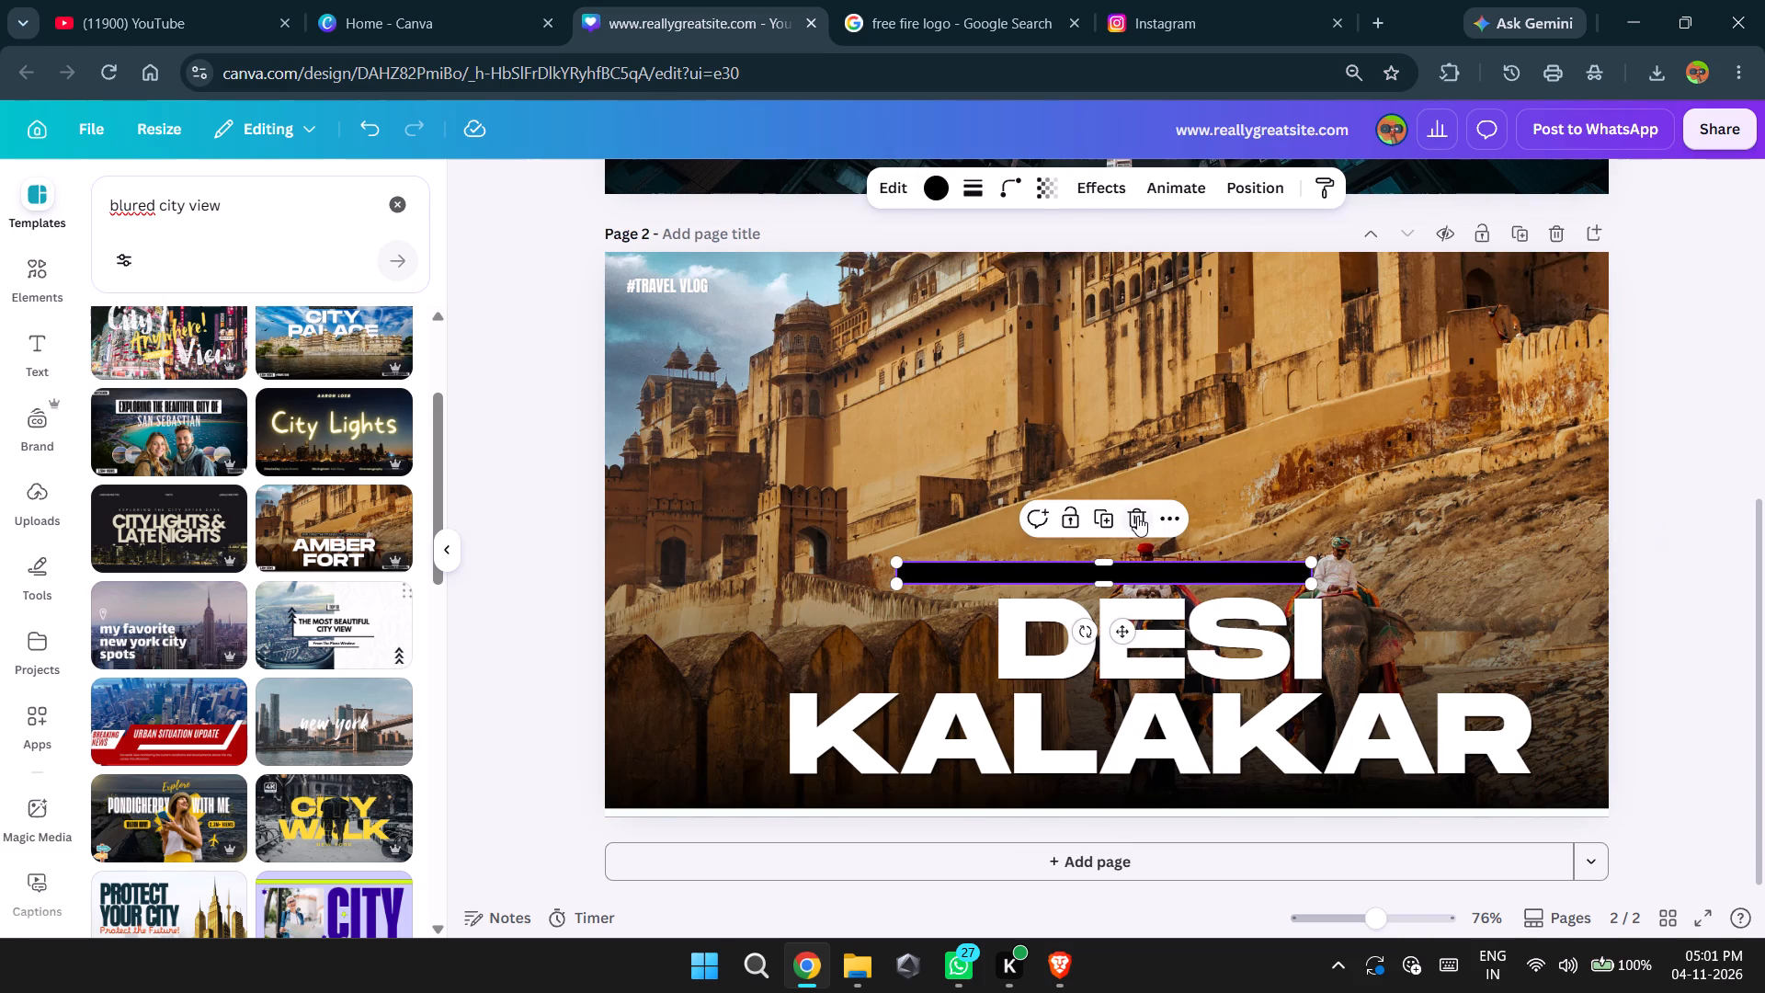
{"action": "left_click", "coordinate": [1135, 516]}
Shift the DESI KALAKAR title to roughly the page's horizontal centre and align it to the page's vertical middle.
{"action": "left_click", "coordinate": [1146, 617]}
{"action": "left_click_drag", "start_coordinate": [1146, 617], "coordinate": [1124, 616]}
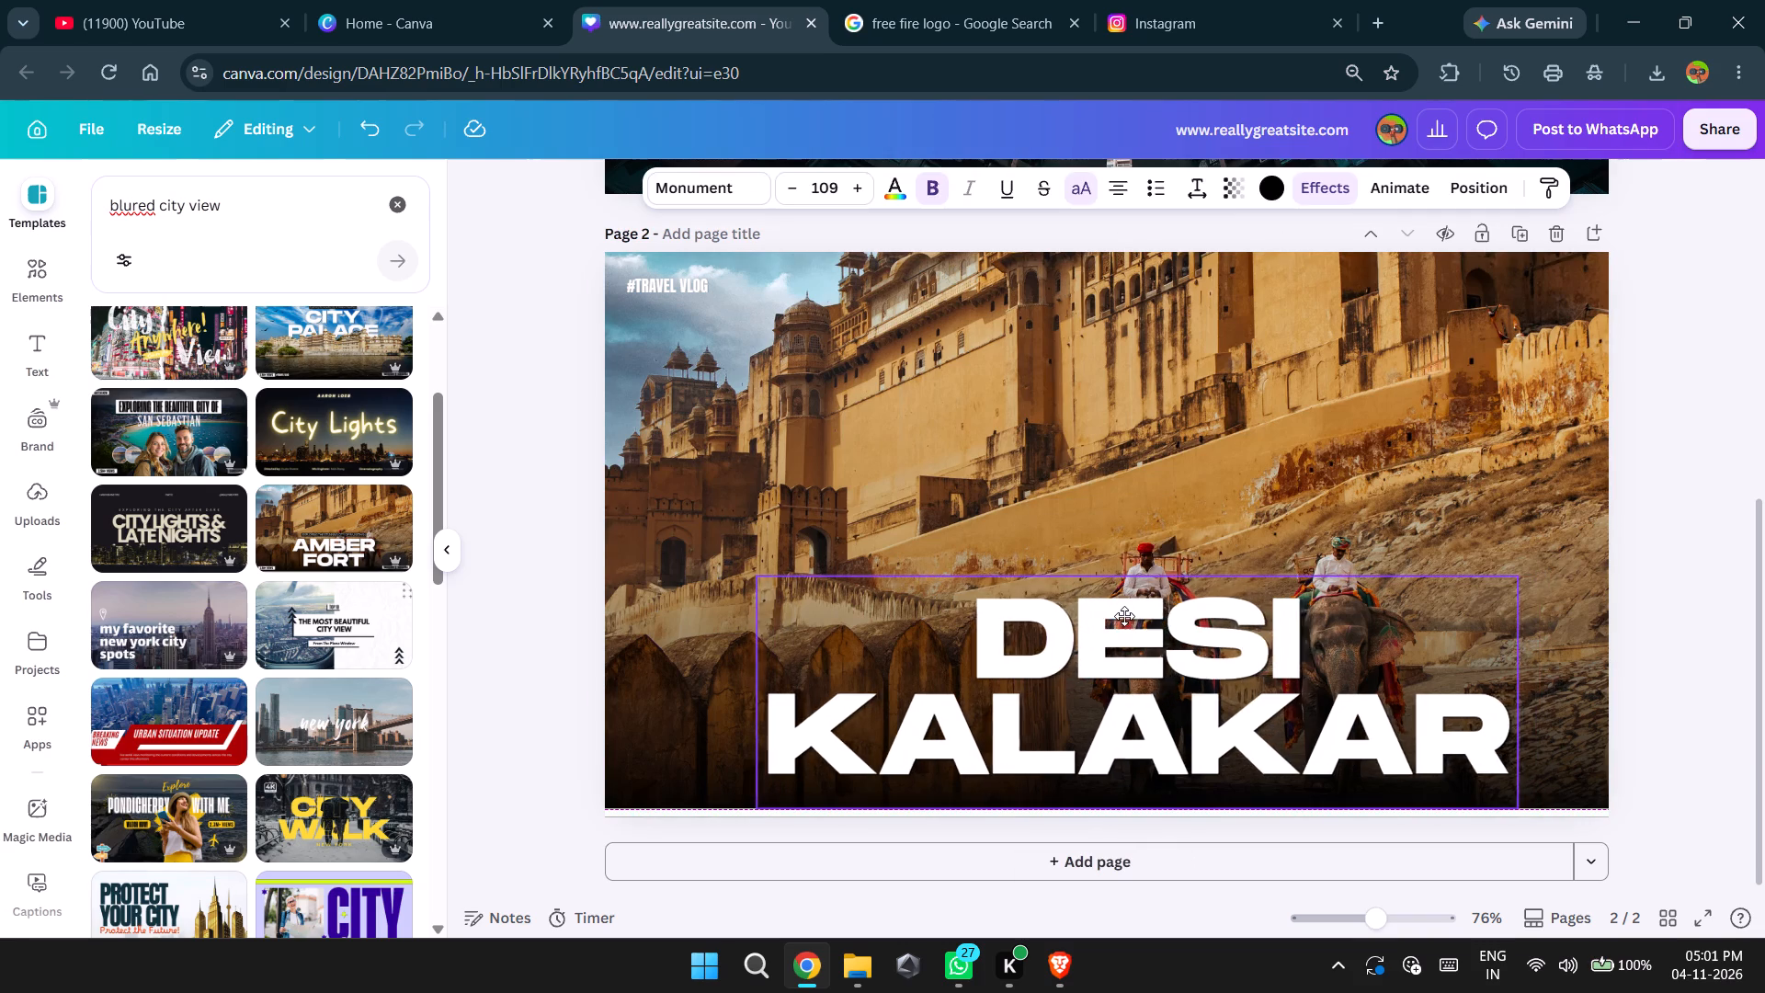
{"action": "left_click_drag", "start_coordinate": [1124, 616], "coordinate": [1100, 613]}
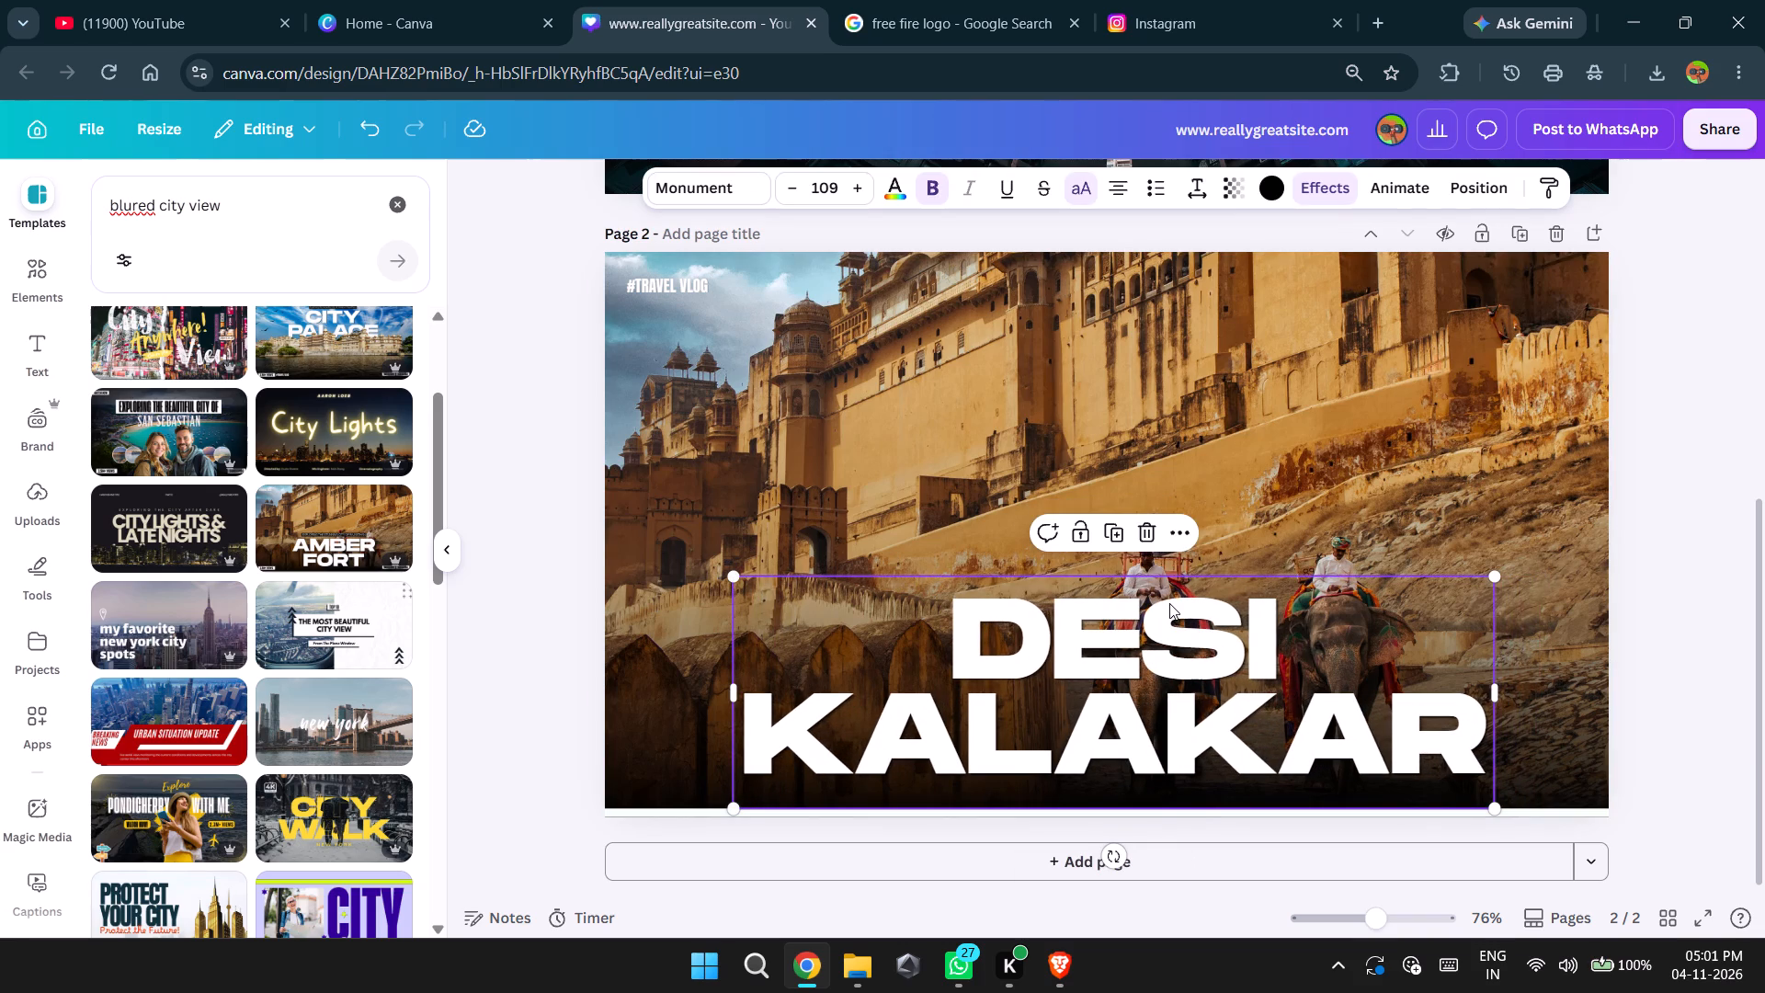
{"action": "right_click", "coordinate": [1169, 603]}
{"action": "left_click", "coordinate": [1229, 597]}
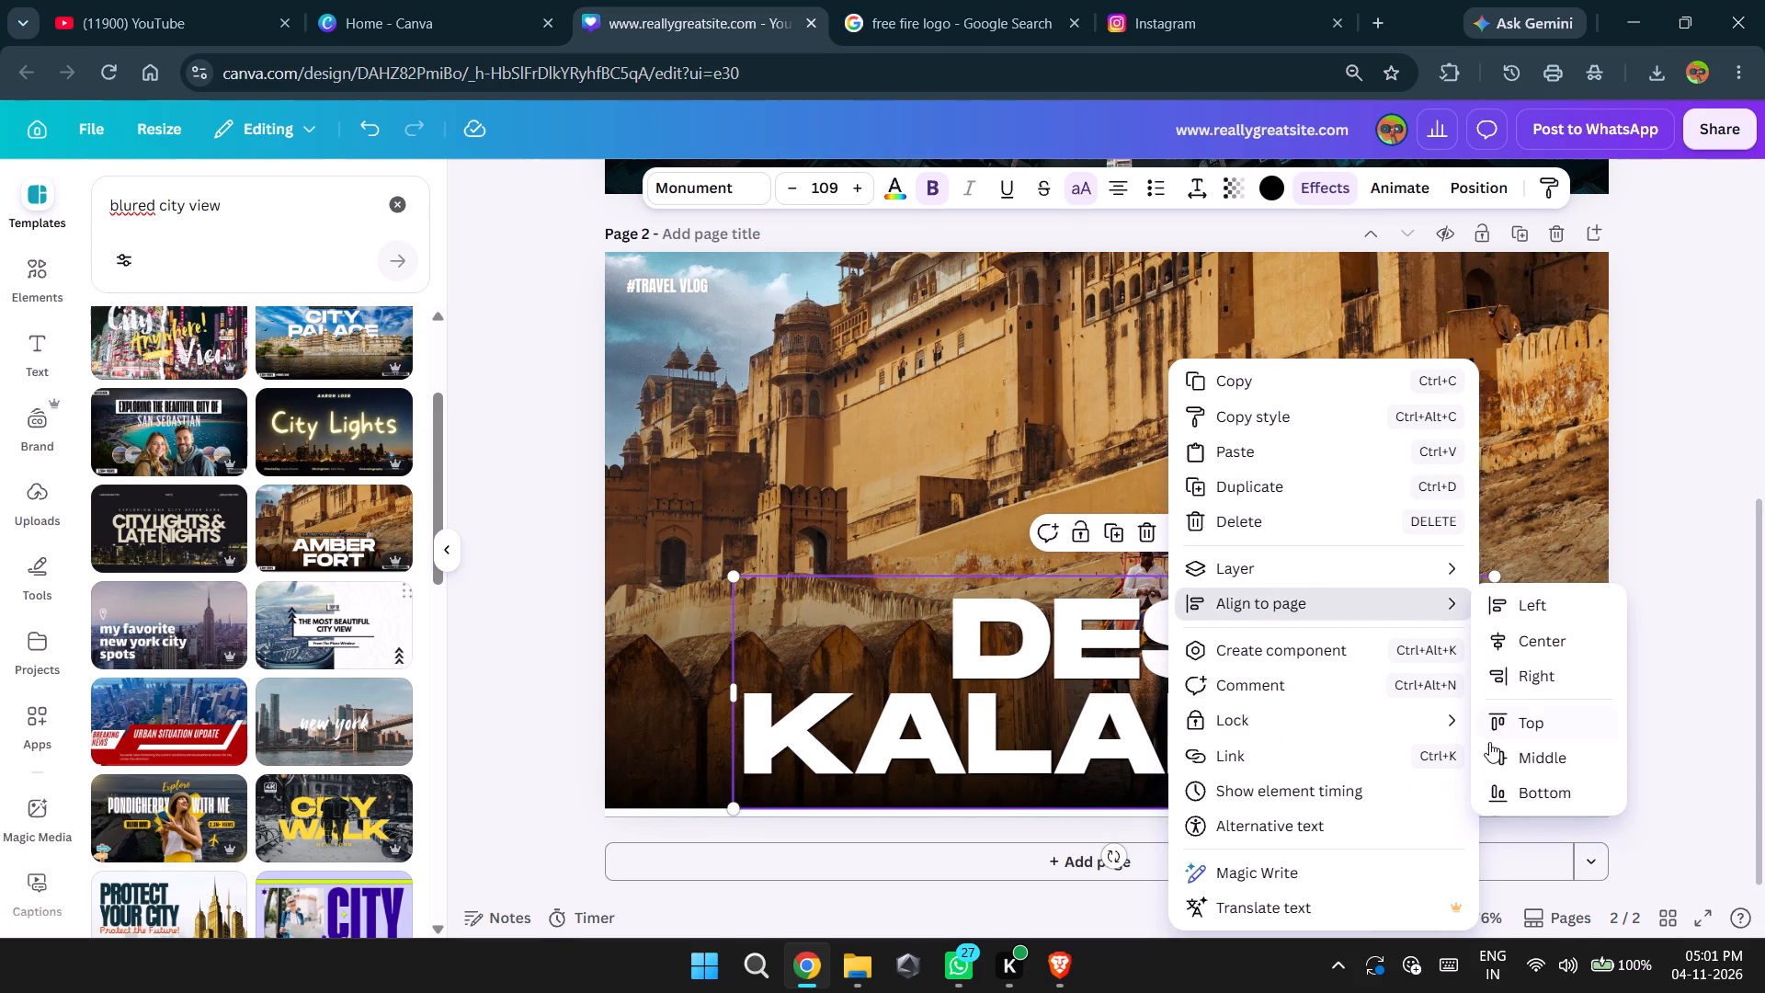
{"action": "left_click", "coordinate": [1497, 743]}
{"action": "left_click", "coordinate": [1691, 651]}
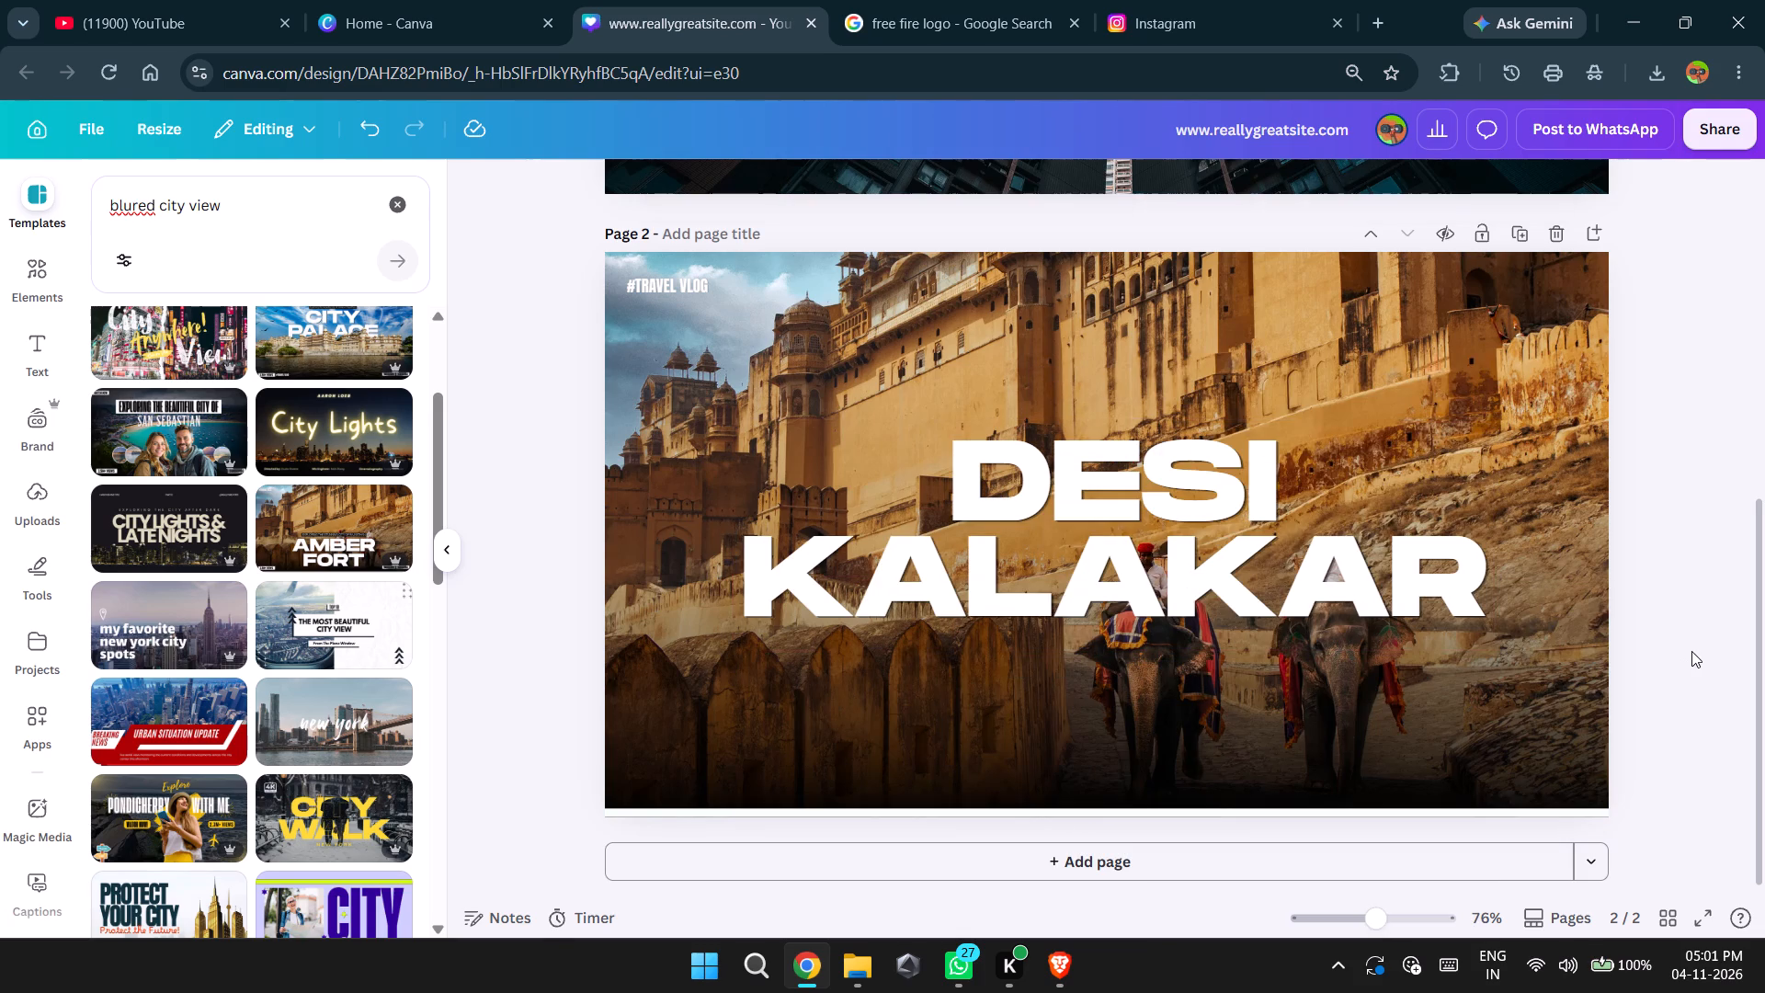
Replace the #TRAVEL VLOG hashtag in the page's upper corner with "#DESIVIBES".
{"action": "scroll", "coordinate": [1683, 607], "scroll_direction": "up", "scroll_amount": 2}
{"action": "scroll", "coordinate": [1683, 607], "scroll_direction": "down", "scroll_amount": 2}
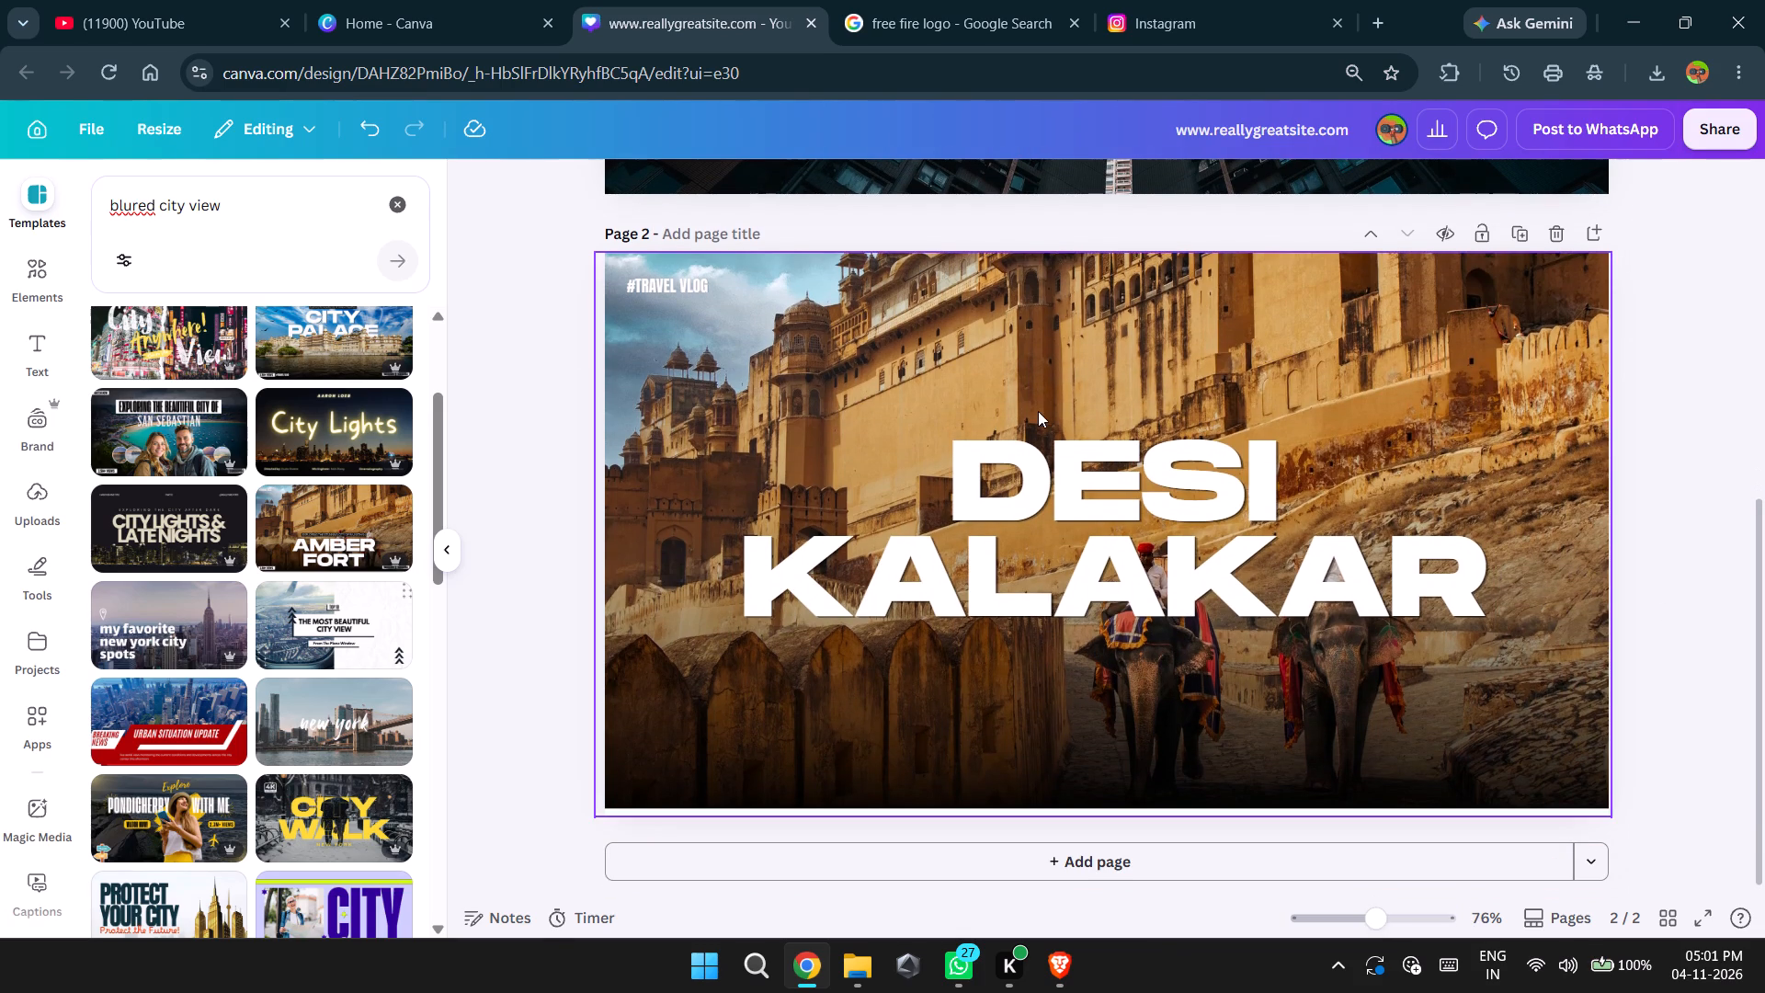
{"action": "left_click", "coordinate": [690, 281]}
{"action": "double_click", "coordinate": [699, 282]}
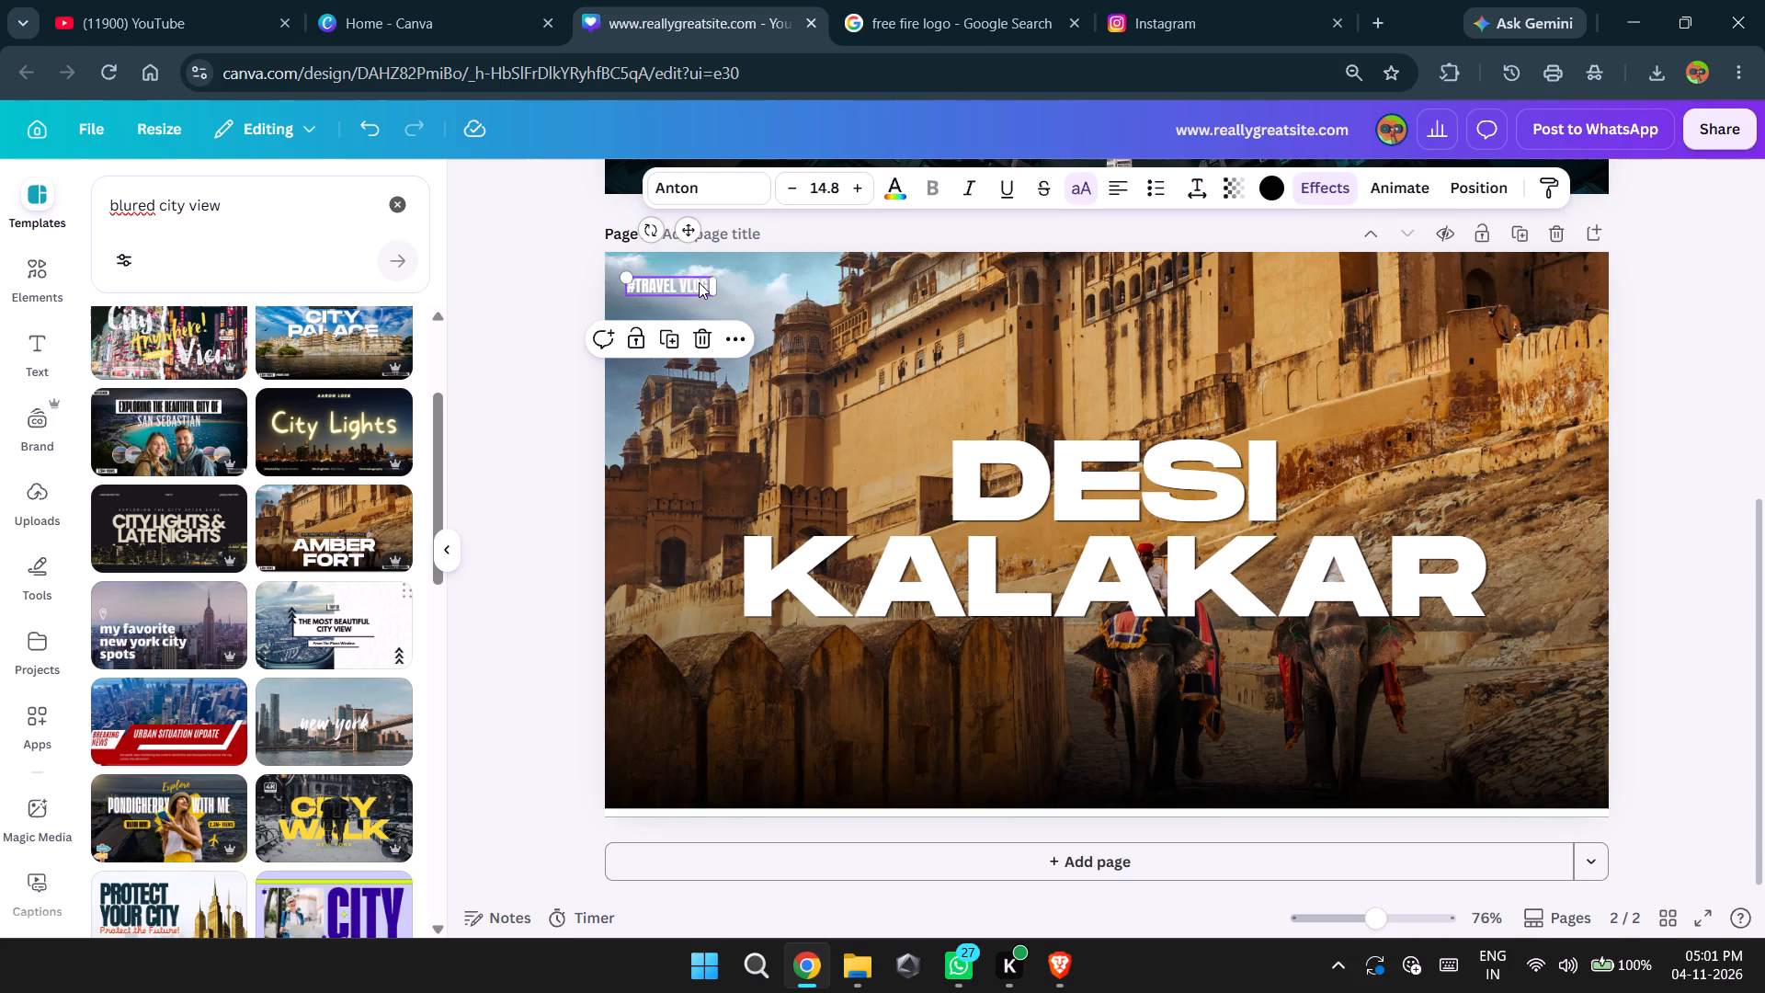
{"action": "key", "text": "BackSpace"}
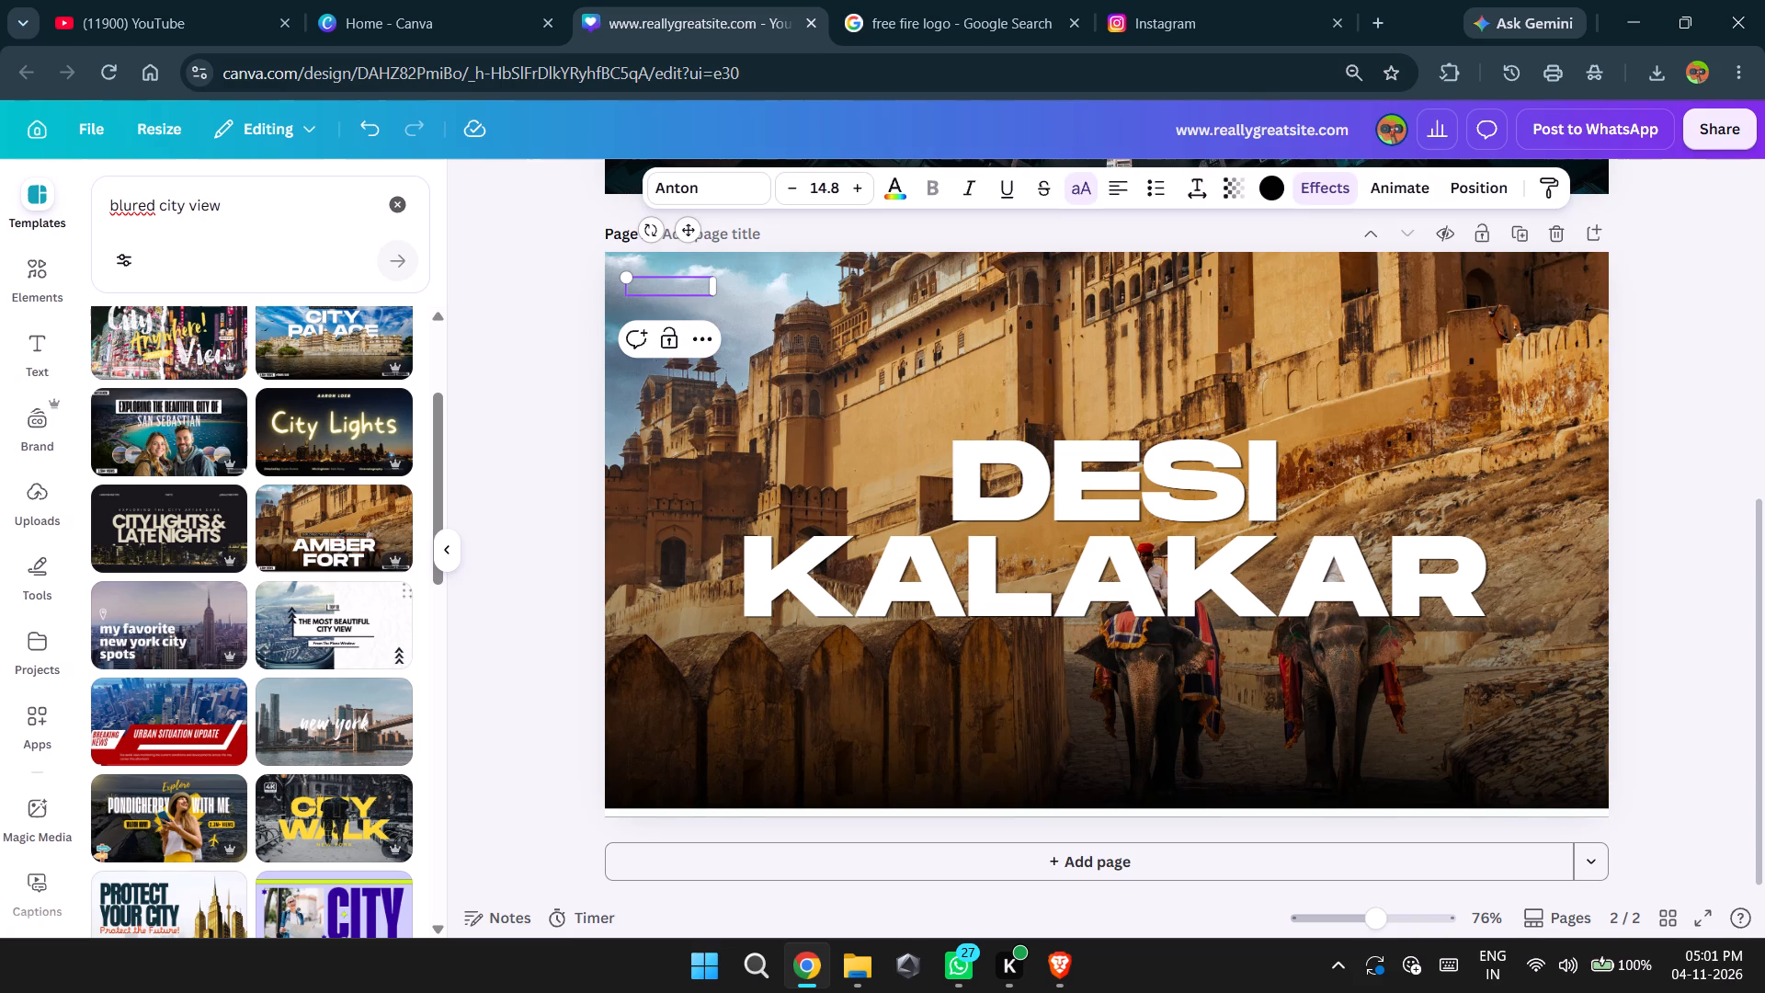
{"action": "key", "text": "shift+numbersign"}
{"action": "type", "text": "DESIVIBE"}
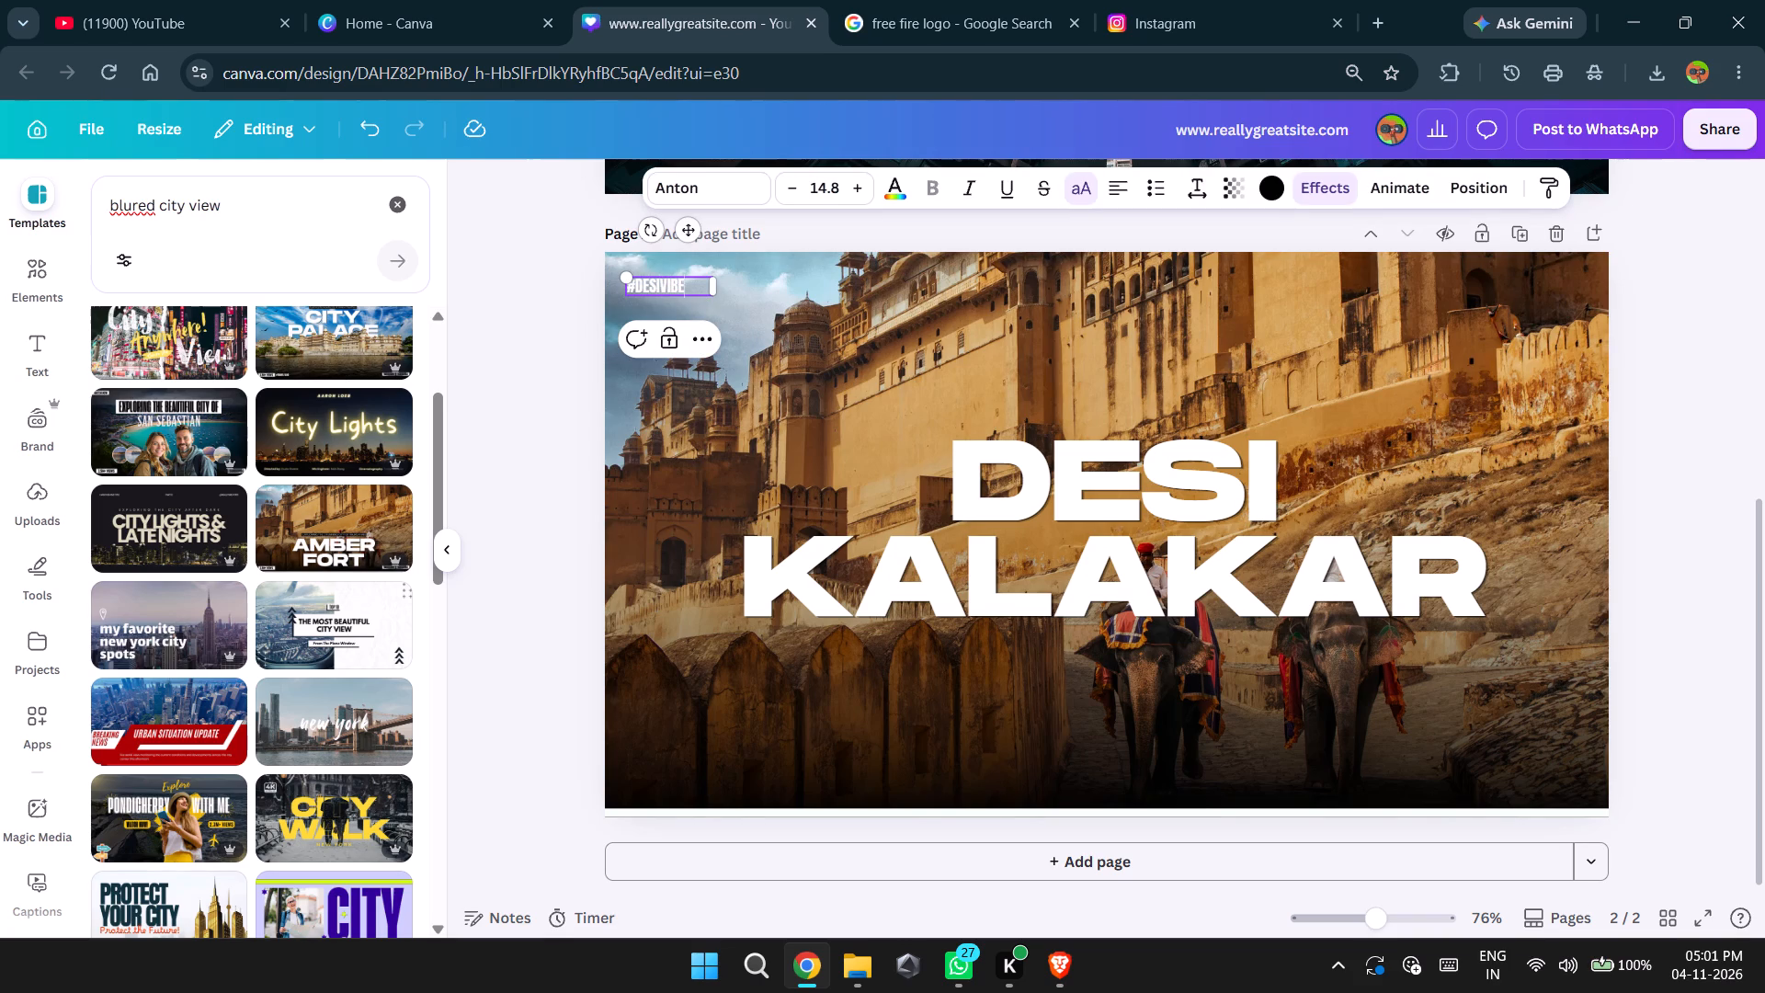
{"action": "key", "text": "s"}
{"action": "left_click", "coordinate": [526, 351]}
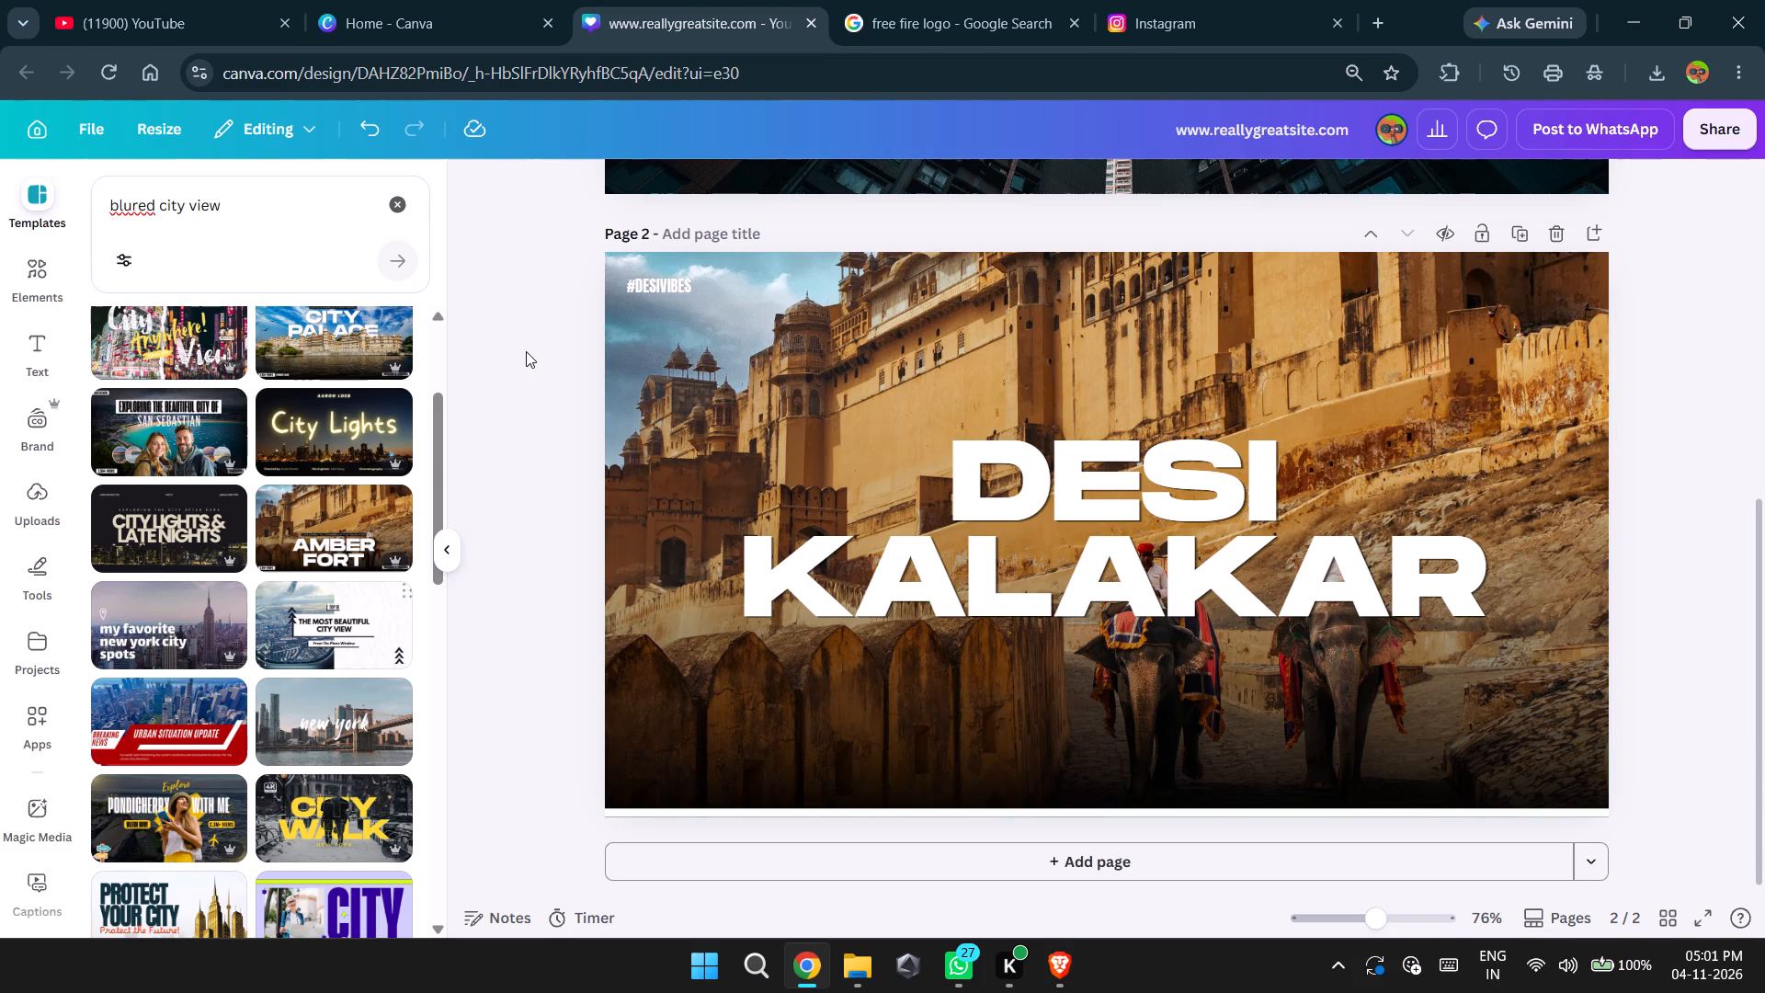
Look through more city template results and review the SUN FLOWER and DESI KALAKAR pages.
{"action": "scroll", "coordinate": [526, 351], "scroll_direction": "down", "scroll_amount": 1}
{"action": "scroll", "coordinate": [293, 534], "scroll_direction": "down", "scroll_amount": 2}
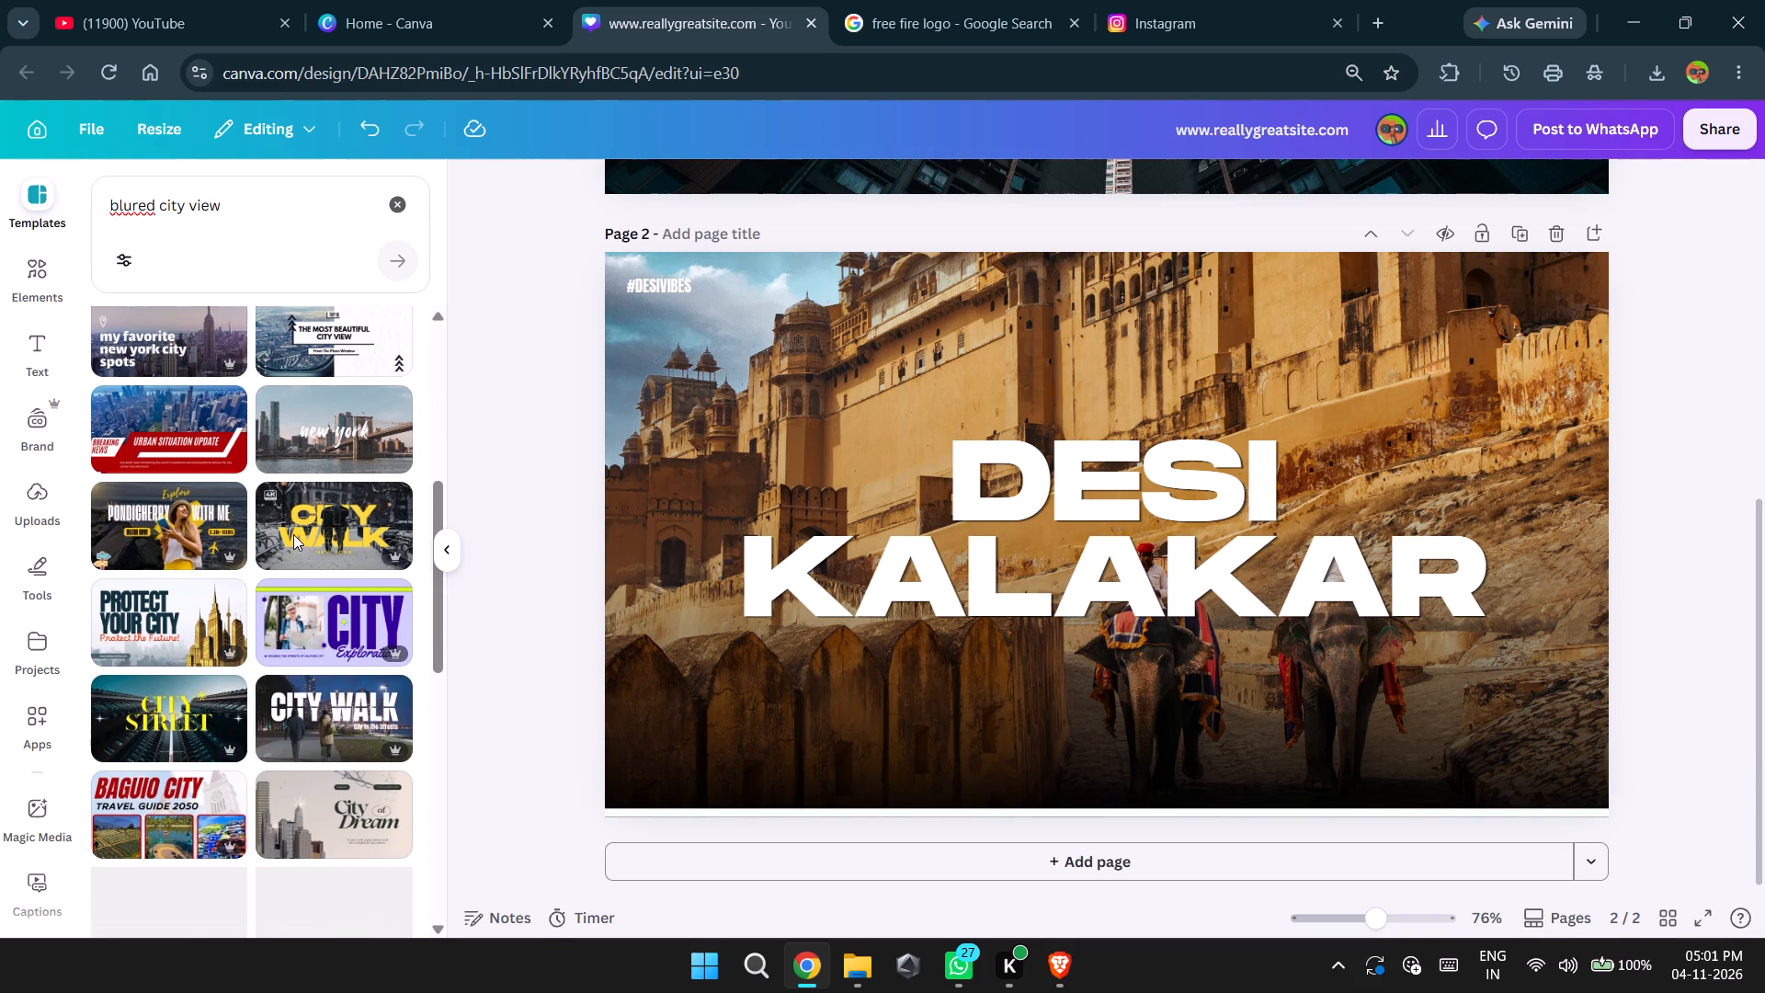
{"action": "scroll", "coordinate": [293, 534], "scroll_direction": "down", "scroll_amount": 3}
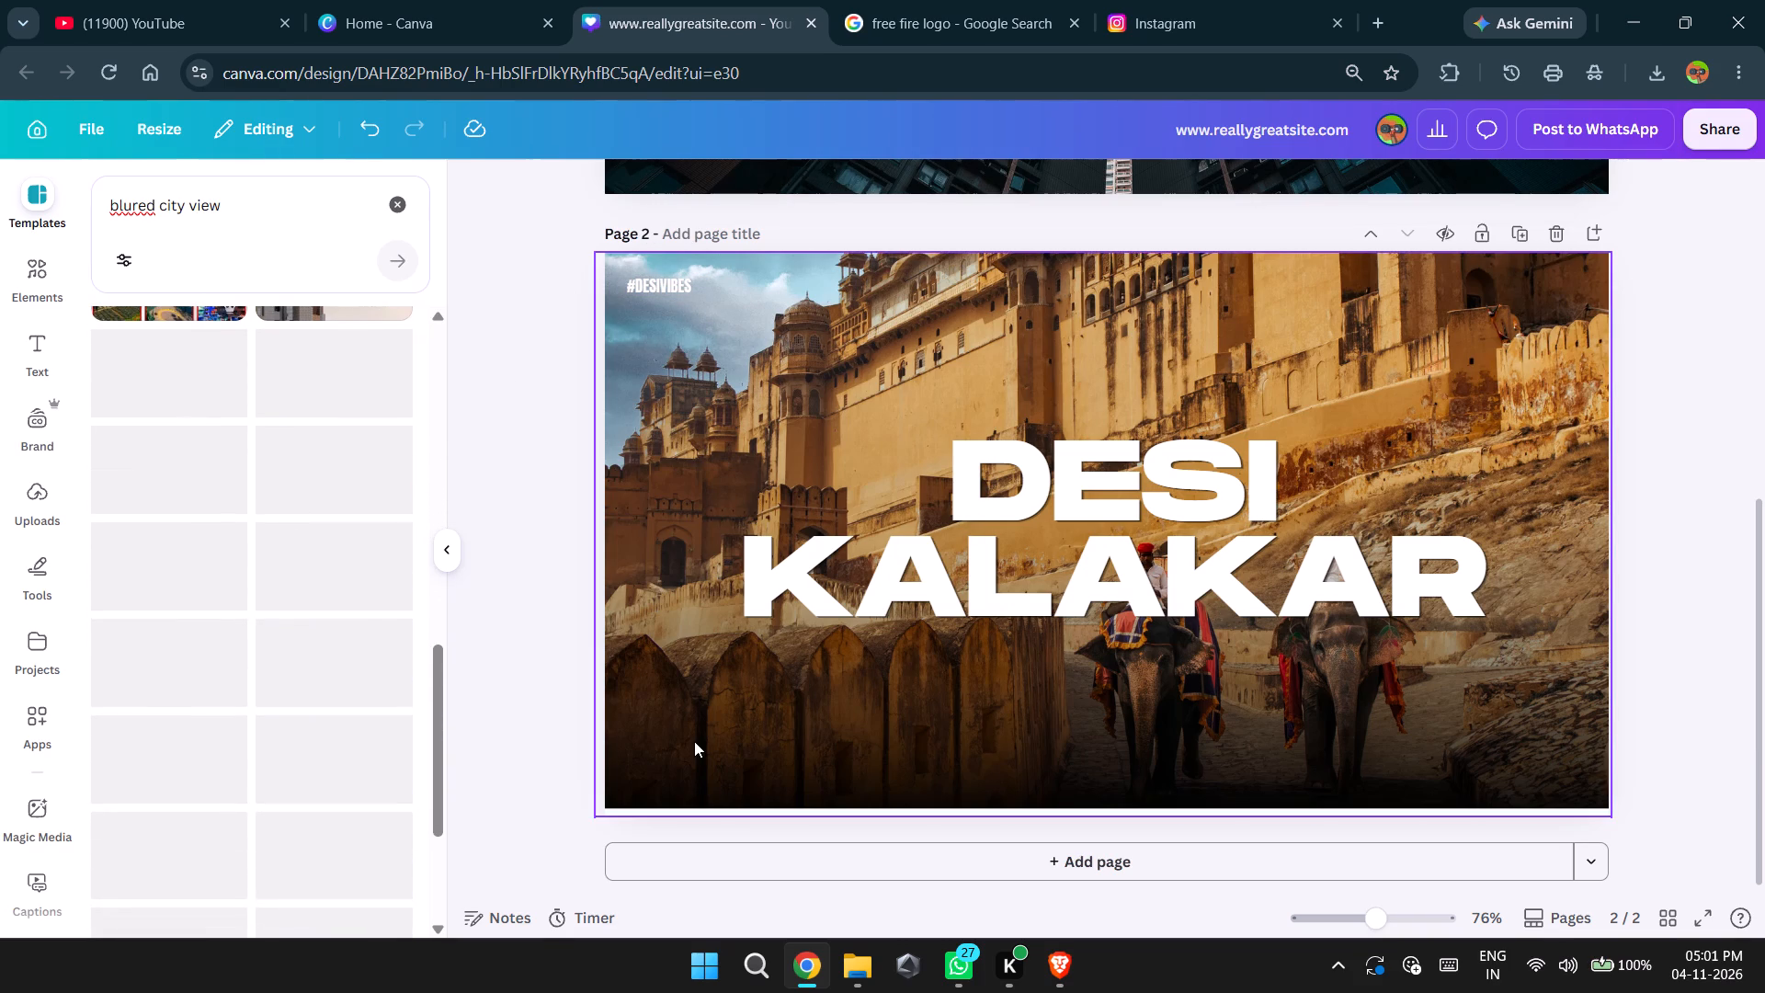
{"action": "scroll", "coordinate": [863, 790], "scroll_direction": "up", "scroll_amount": 4}
{"action": "scroll", "coordinate": [863, 790], "scroll_direction": "down", "scroll_amount": 3}
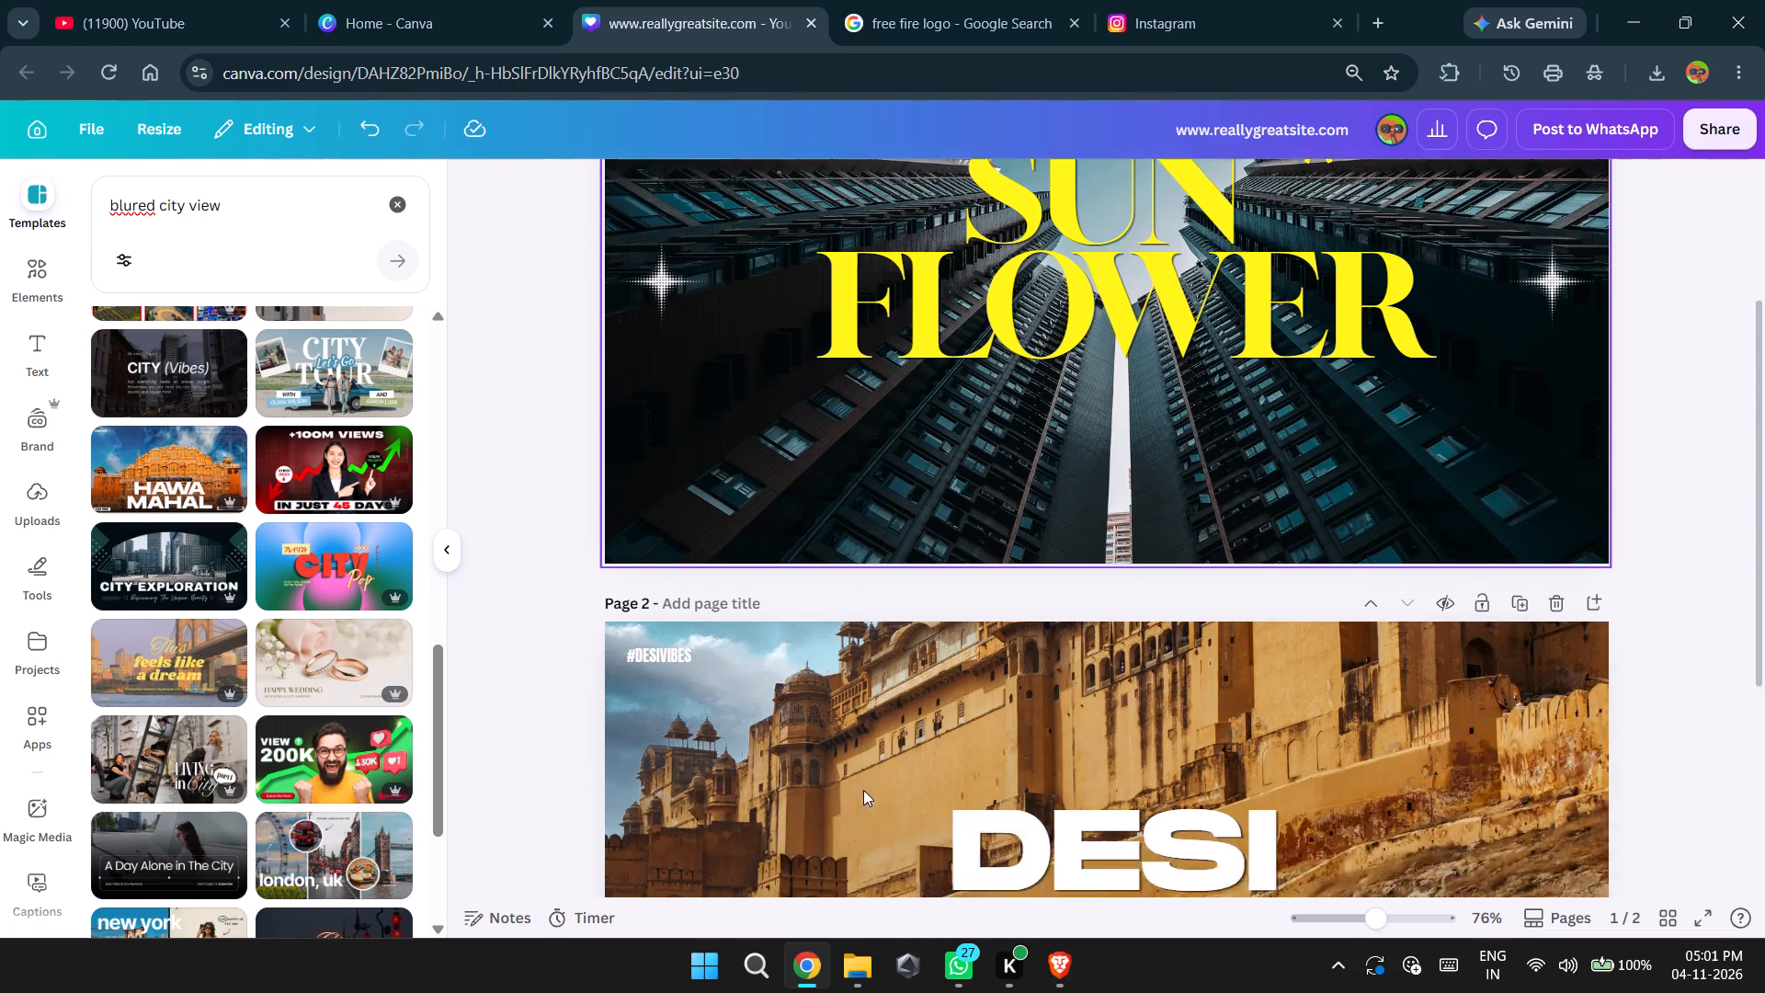
Review the finished SUN FLOWER and DESI KALAKAR pages, comparing their titles and backgrounds.
{"action": "scroll", "coordinate": [863, 790], "scroll_direction": "up", "scroll_amount": 4}
{"action": "scroll", "coordinate": [863, 790], "scroll_direction": "down", "scroll_amount": 2}
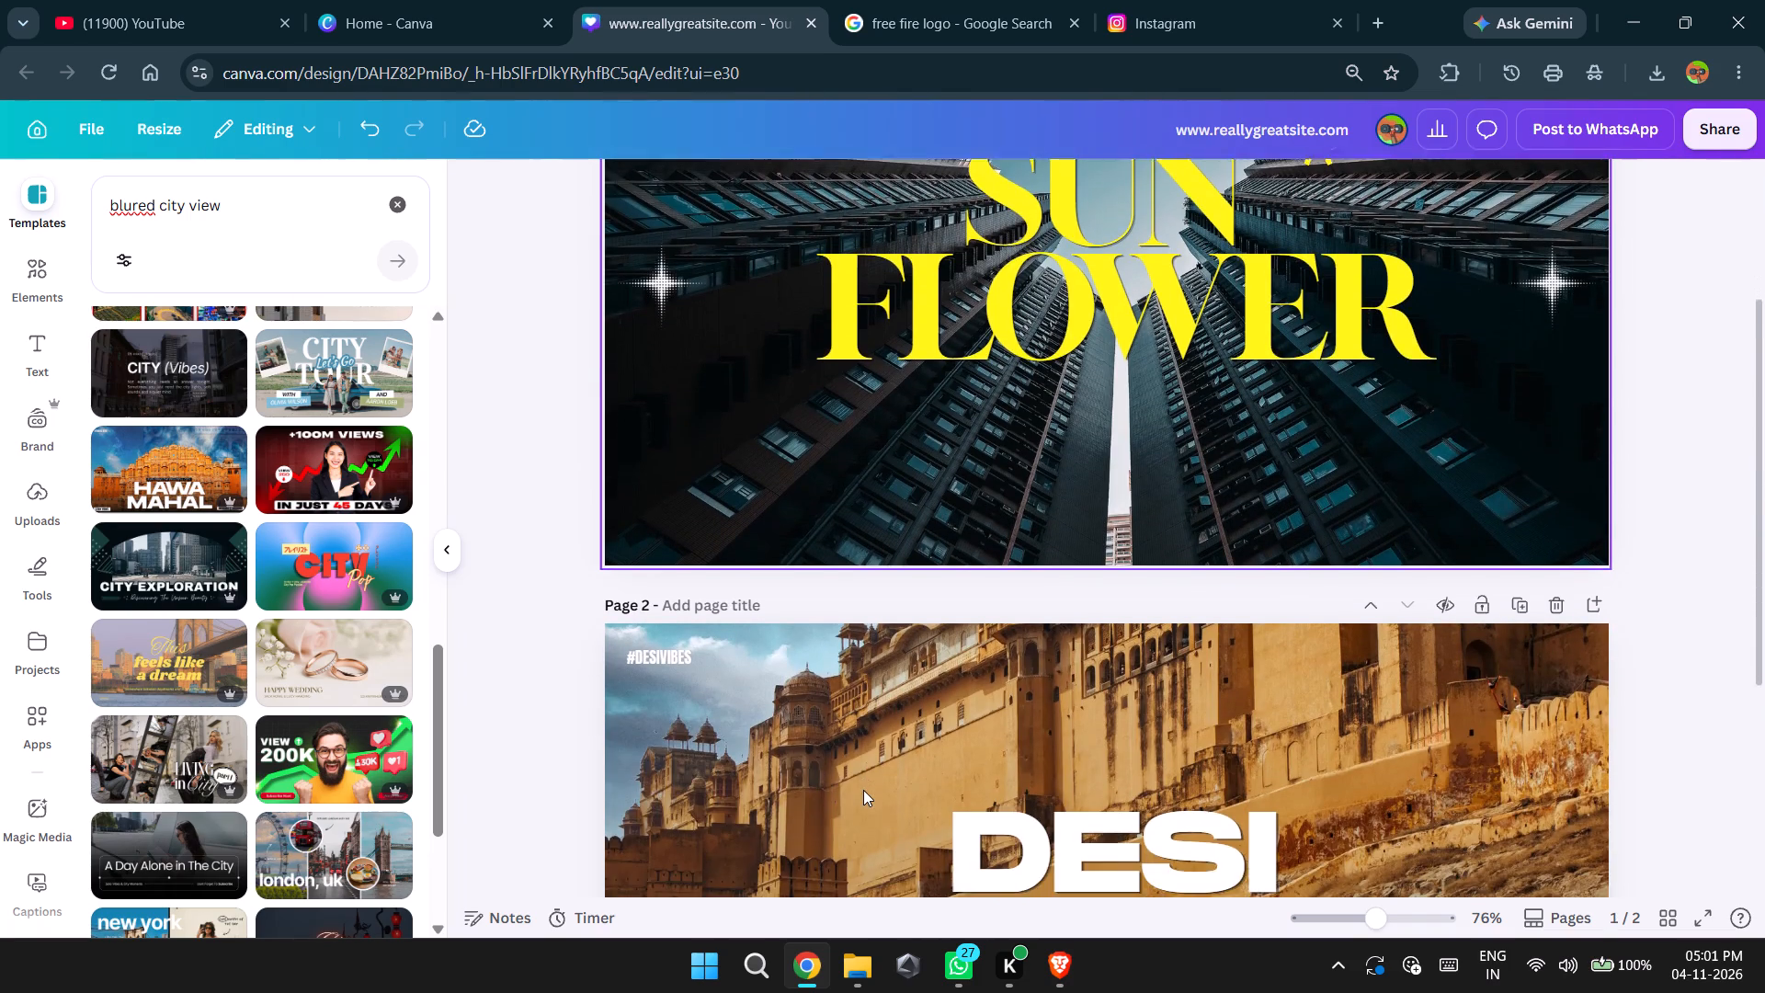
{"action": "scroll", "coordinate": [863, 790], "scroll_direction": "down", "scroll_amount": 2}
{"action": "scroll", "coordinate": [863, 790], "scroll_direction": "right", "scroll_amount": 1}
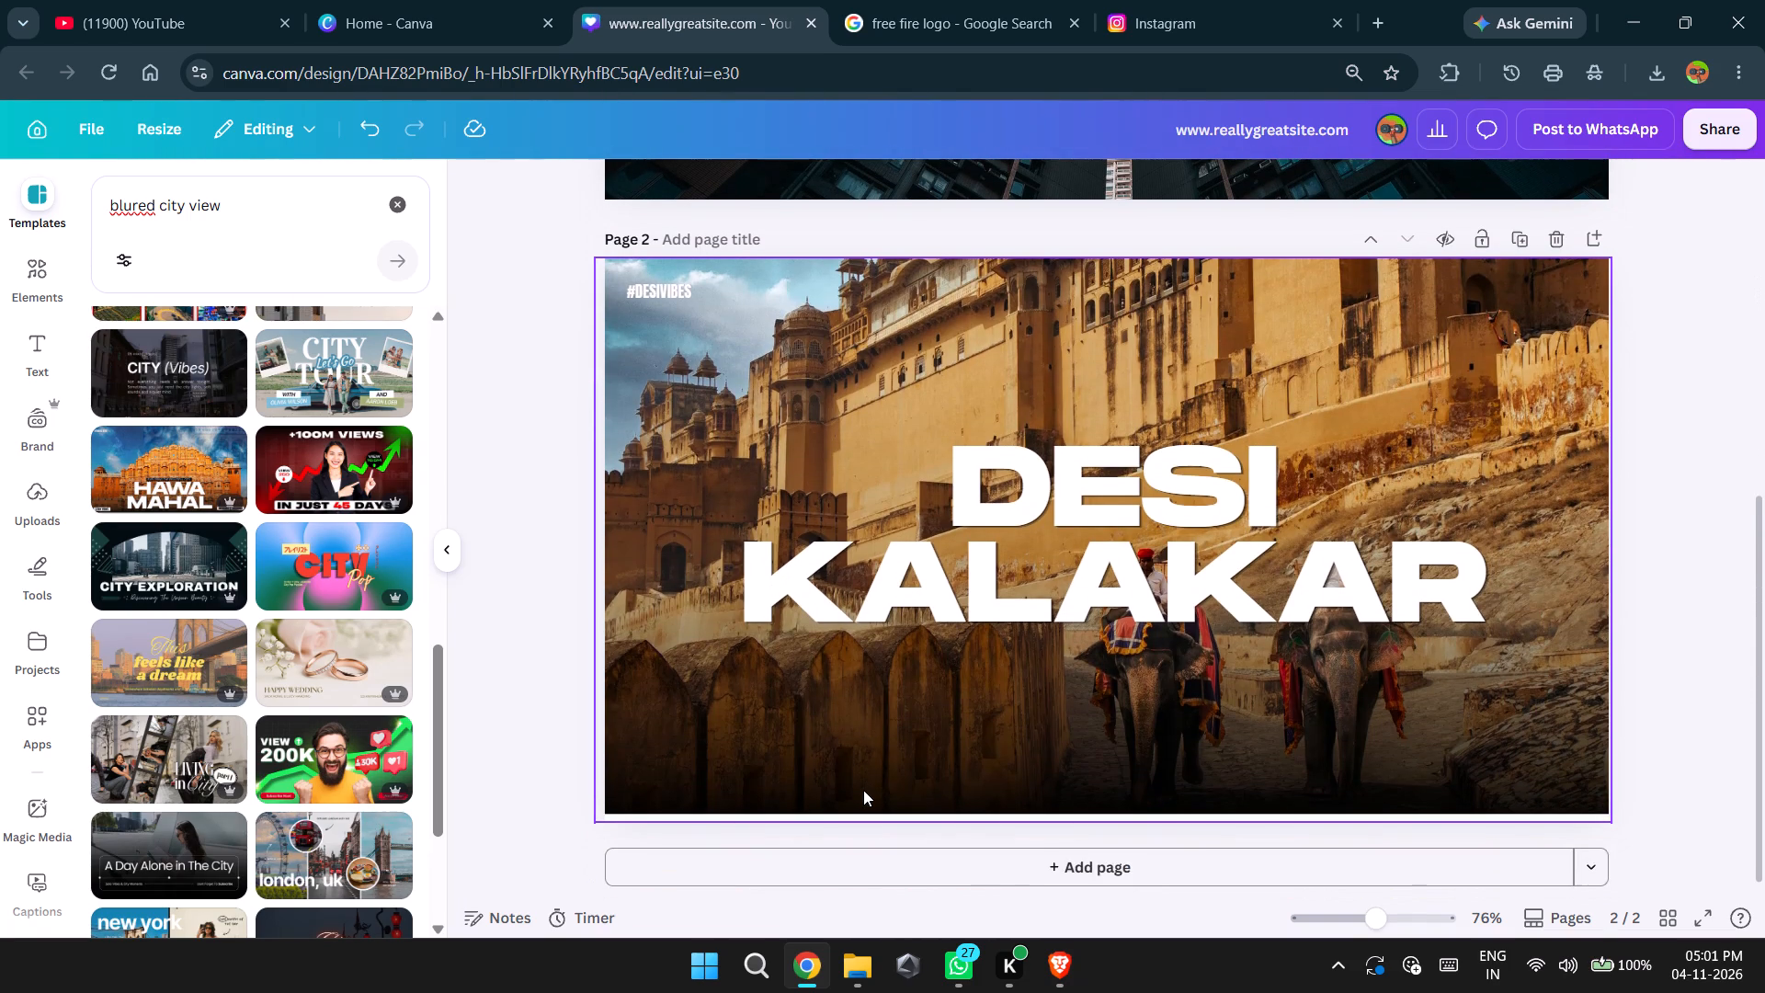
{"action": "scroll", "coordinate": [863, 790], "scroll_direction": "up", "scroll_amount": 1}
{"action": "scroll", "coordinate": [863, 790], "scroll_direction": "down", "scroll_amount": 1}
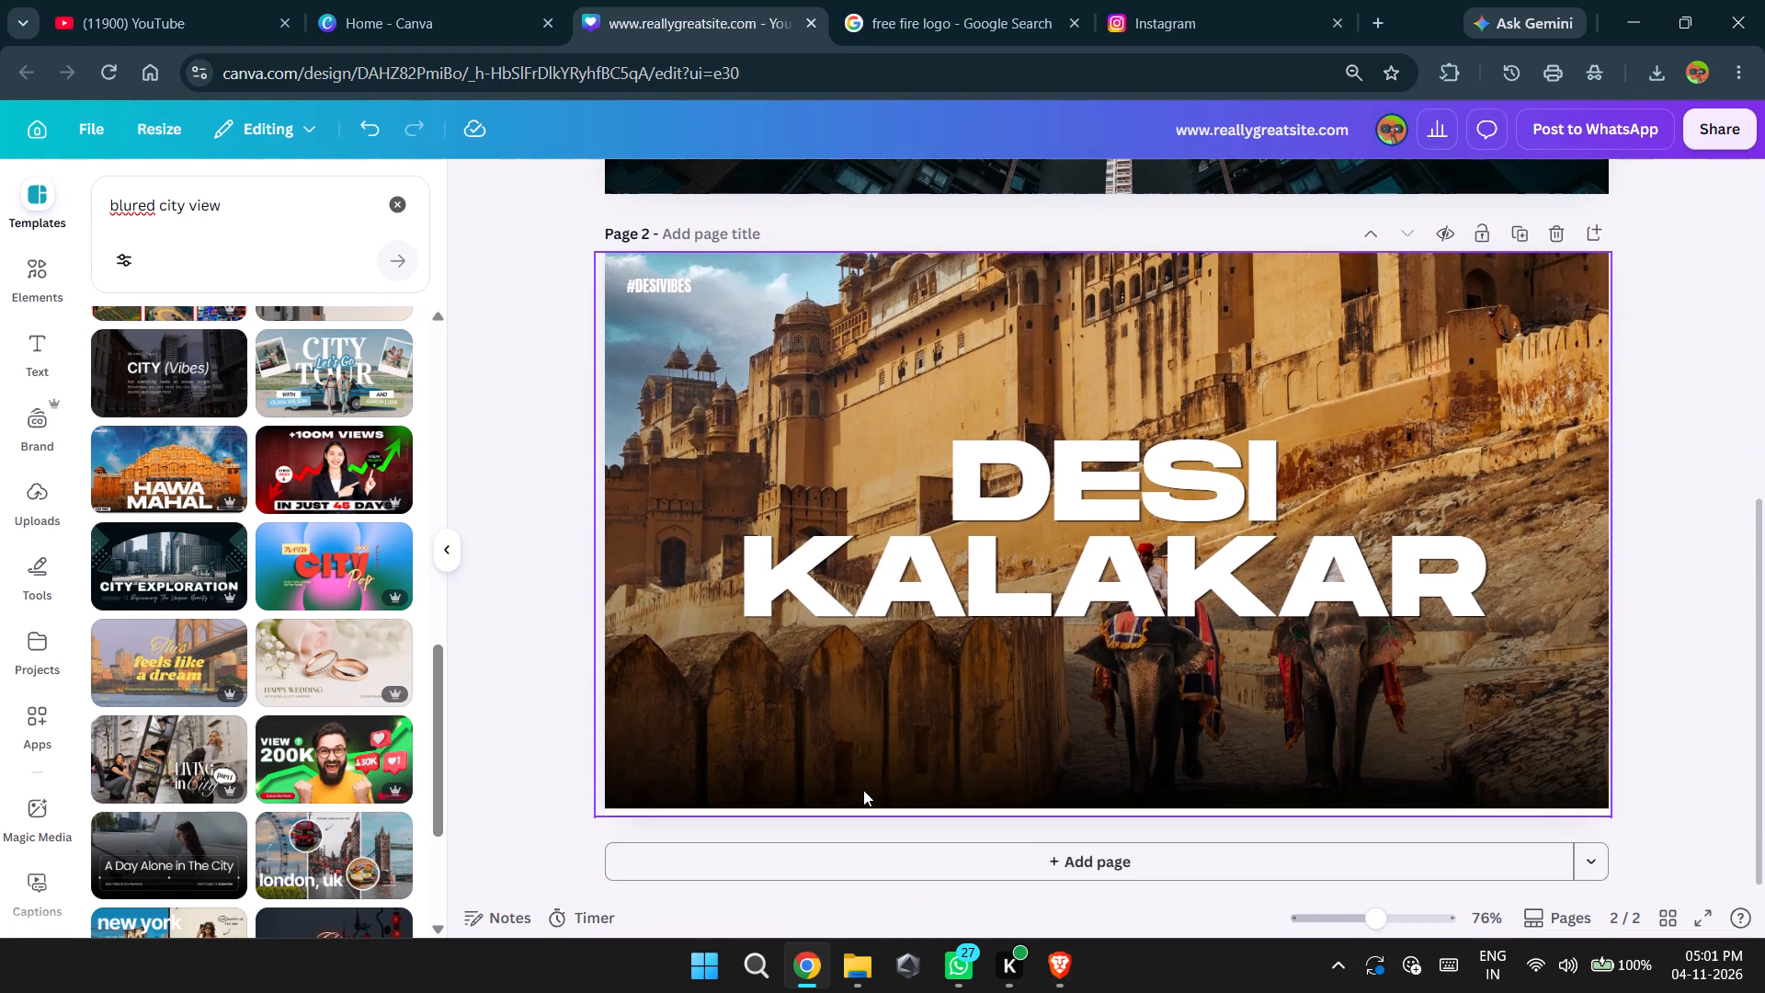
{"action": "scroll", "coordinate": [863, 790], "scroll_direction": "up", "scroll_amount": 4}
{"action": "scroll", "coordinate": [863, 790], "scroll_direction": "down", "scroll_amount": 3}
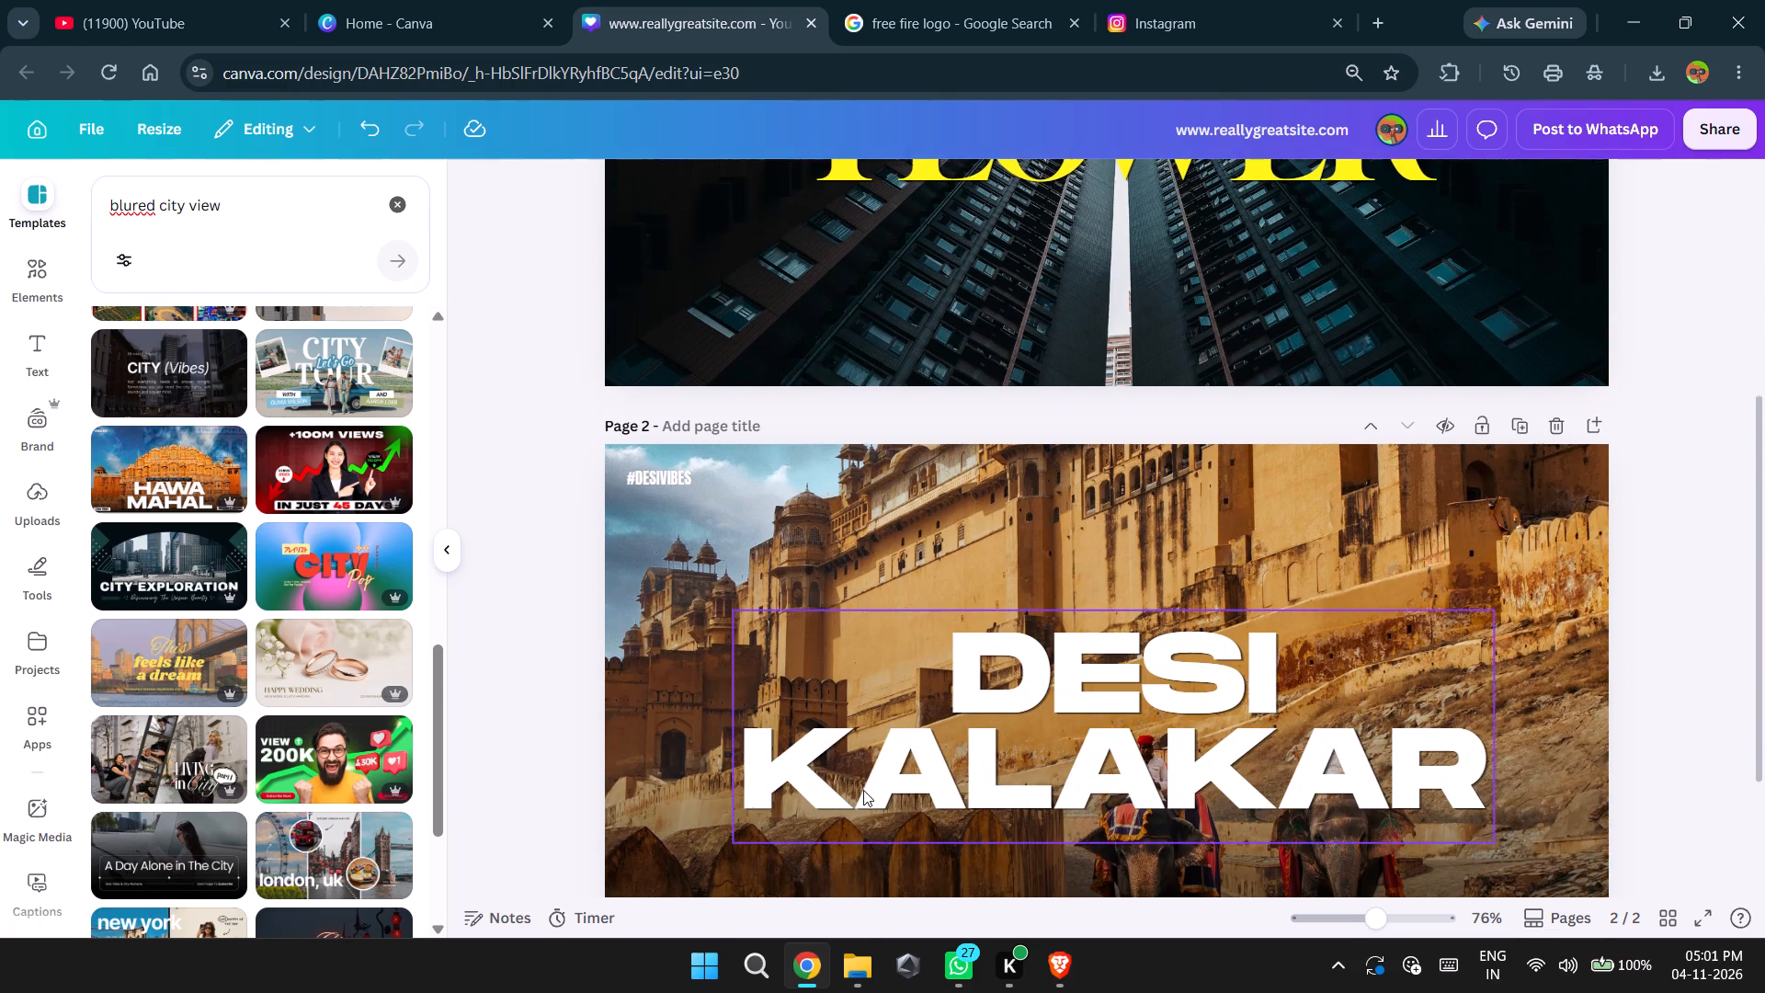
{"action": "scroll", "coordinate": [863, 790], "scroll_direction": "down", "scroll_amount": 1}
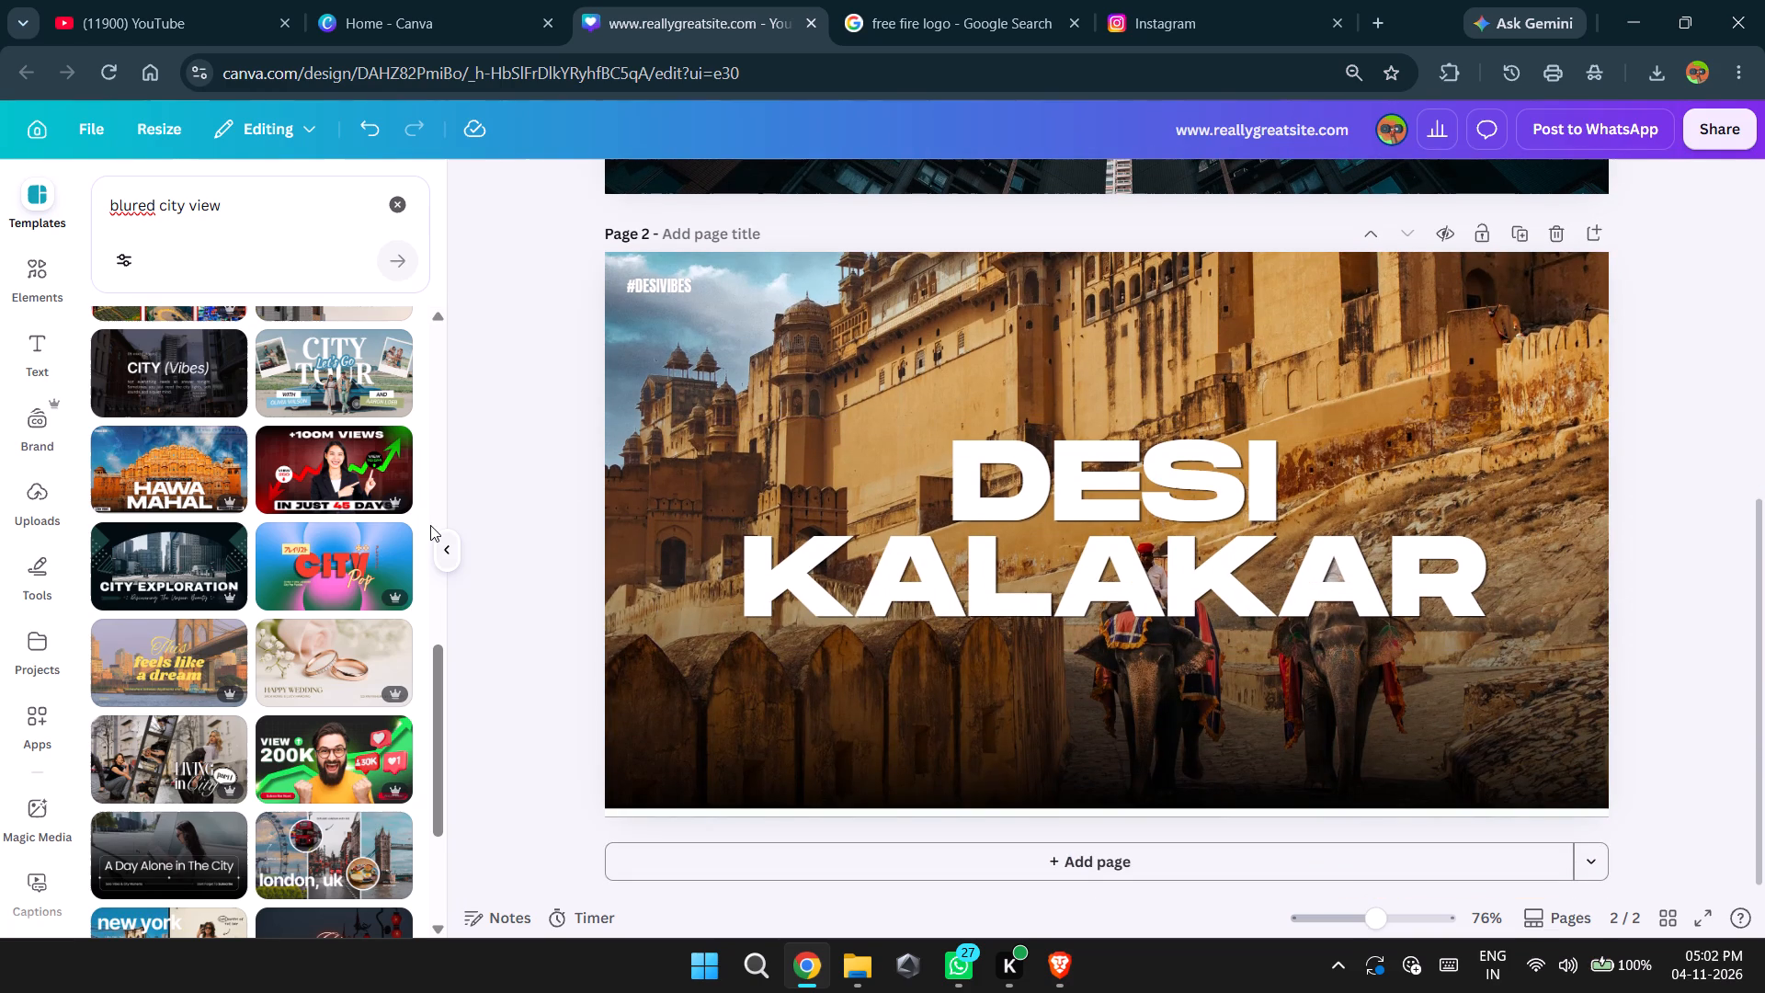
Add a third page and apply the "City of Dream" template from the blurred city view results to it.
{"action": "scroll", "coordinate": [298, 646], "scroll_direction": "down", "scroll_amount": 3}
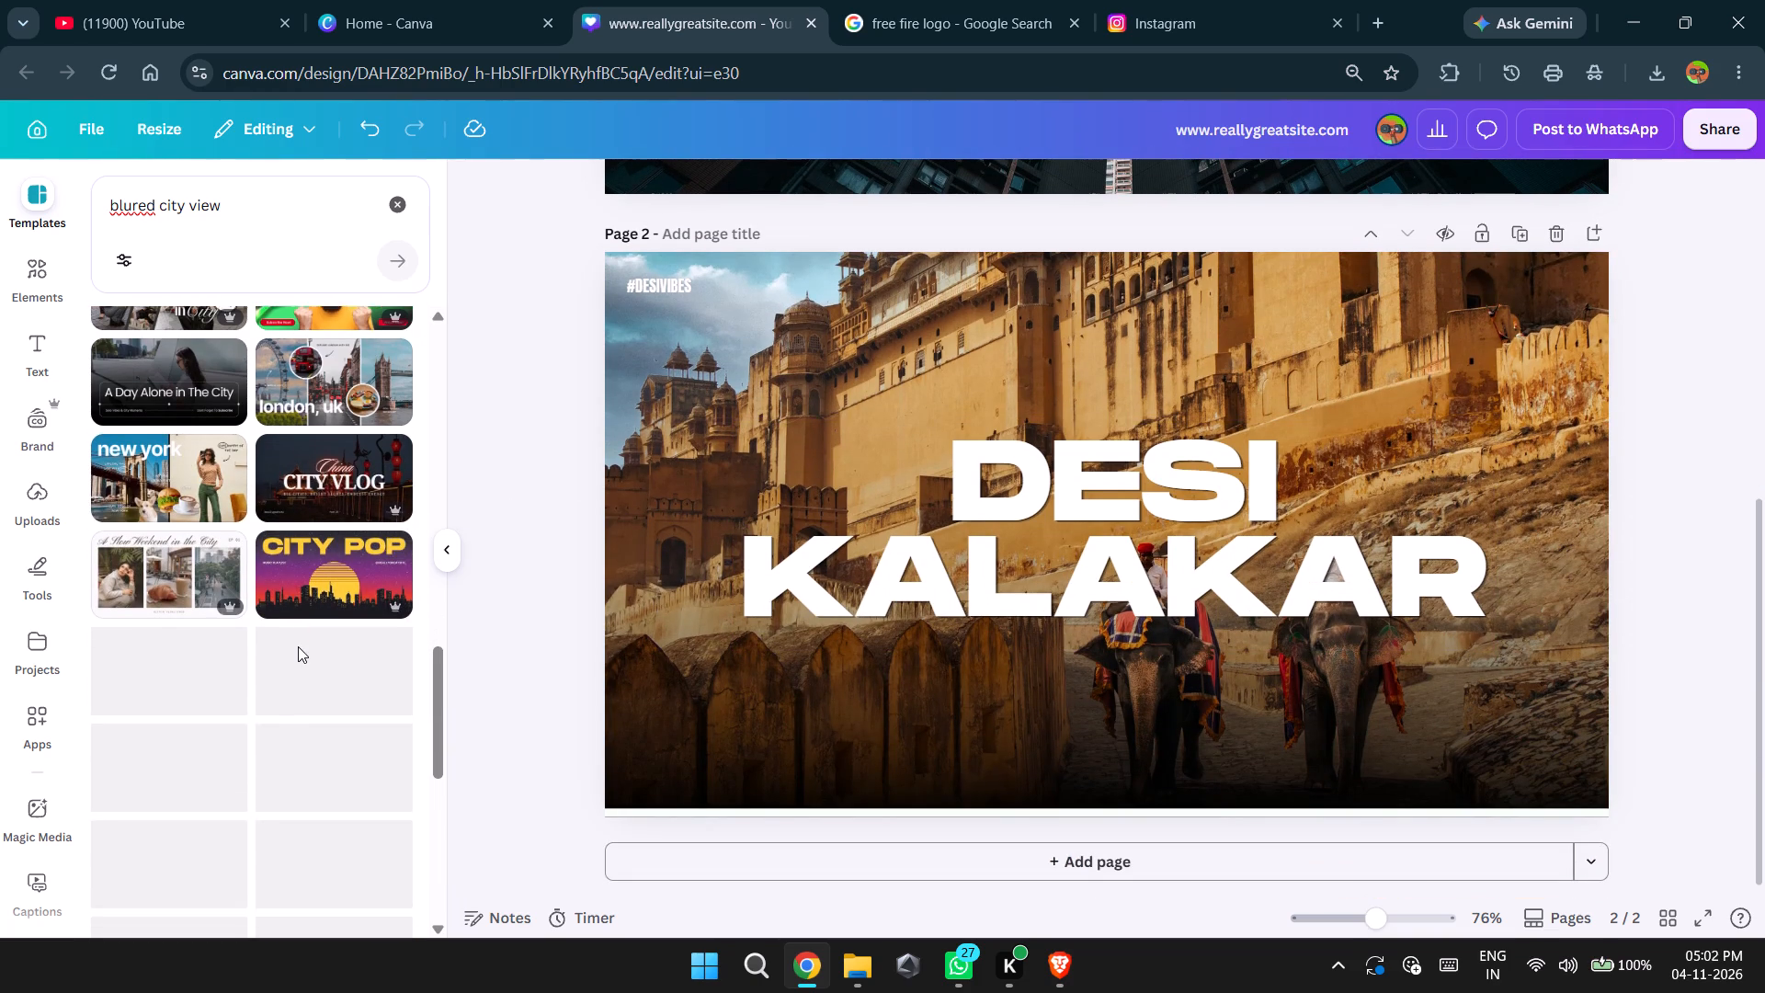
{"action": "scroll", "coordinate": [298, 646], "scroll_direction": "up", "scroll_amount": 4}
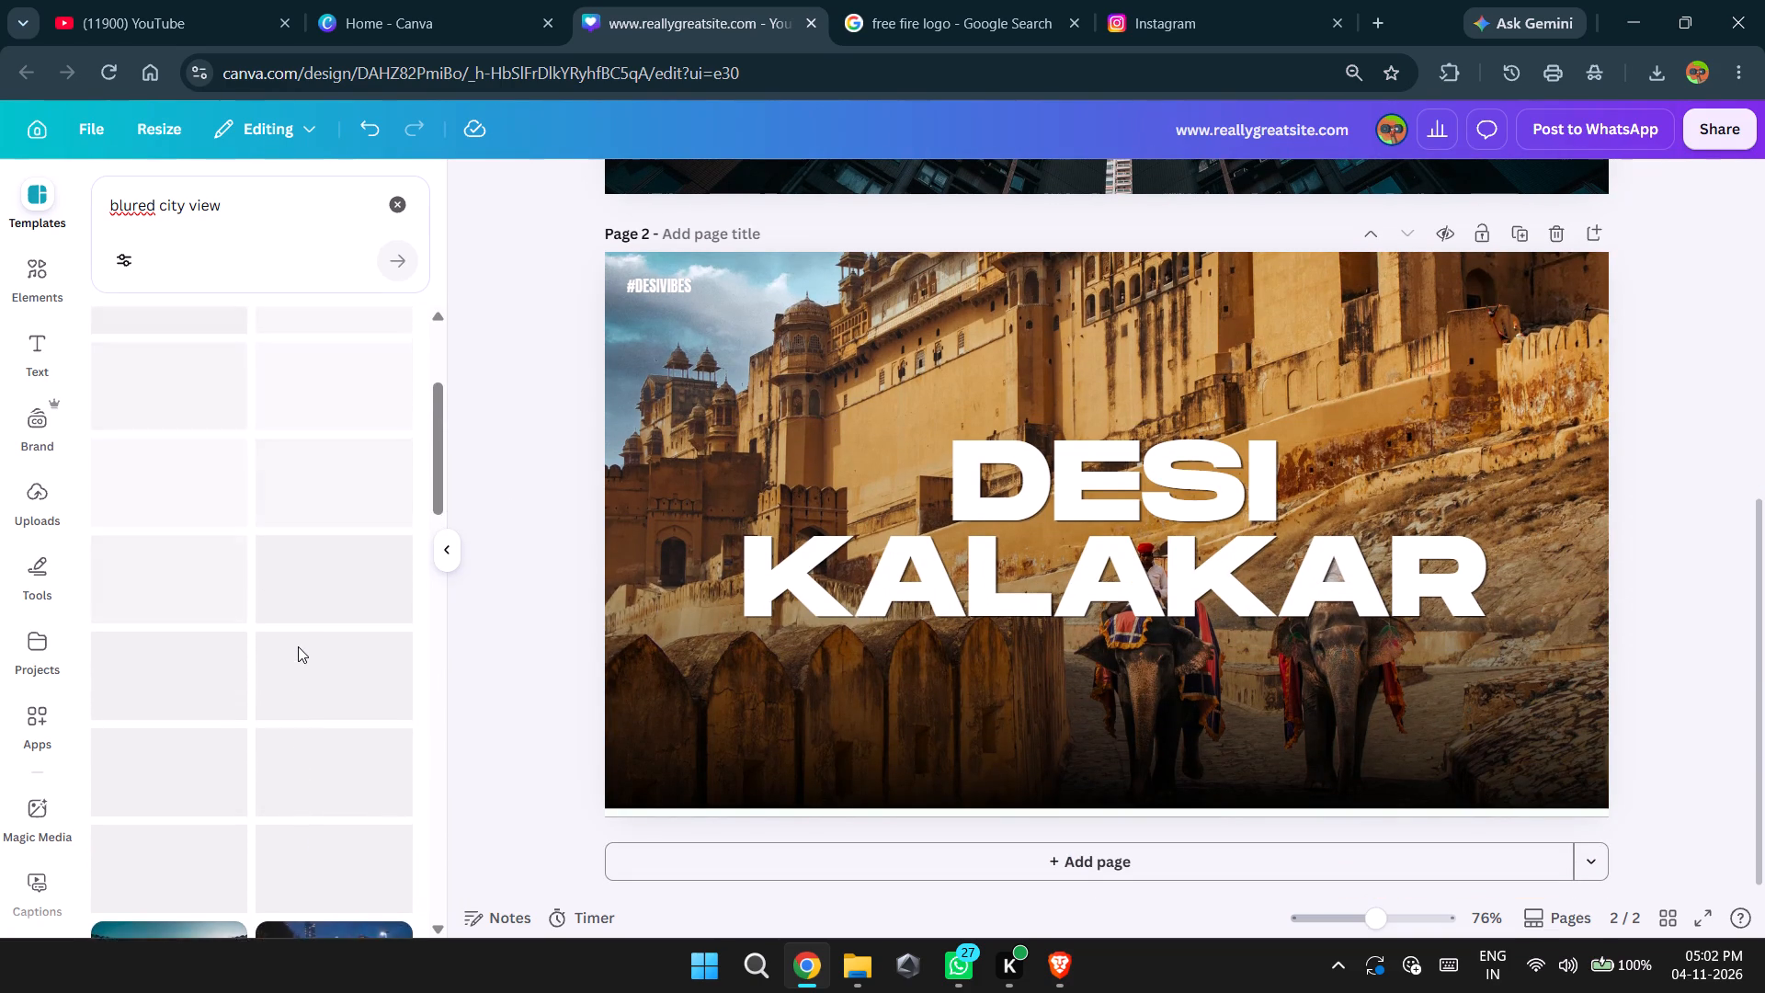
{"action": "scroll", "coordinate": [298, 646], "scroll_direction": "up", "scroll_amount": 3}
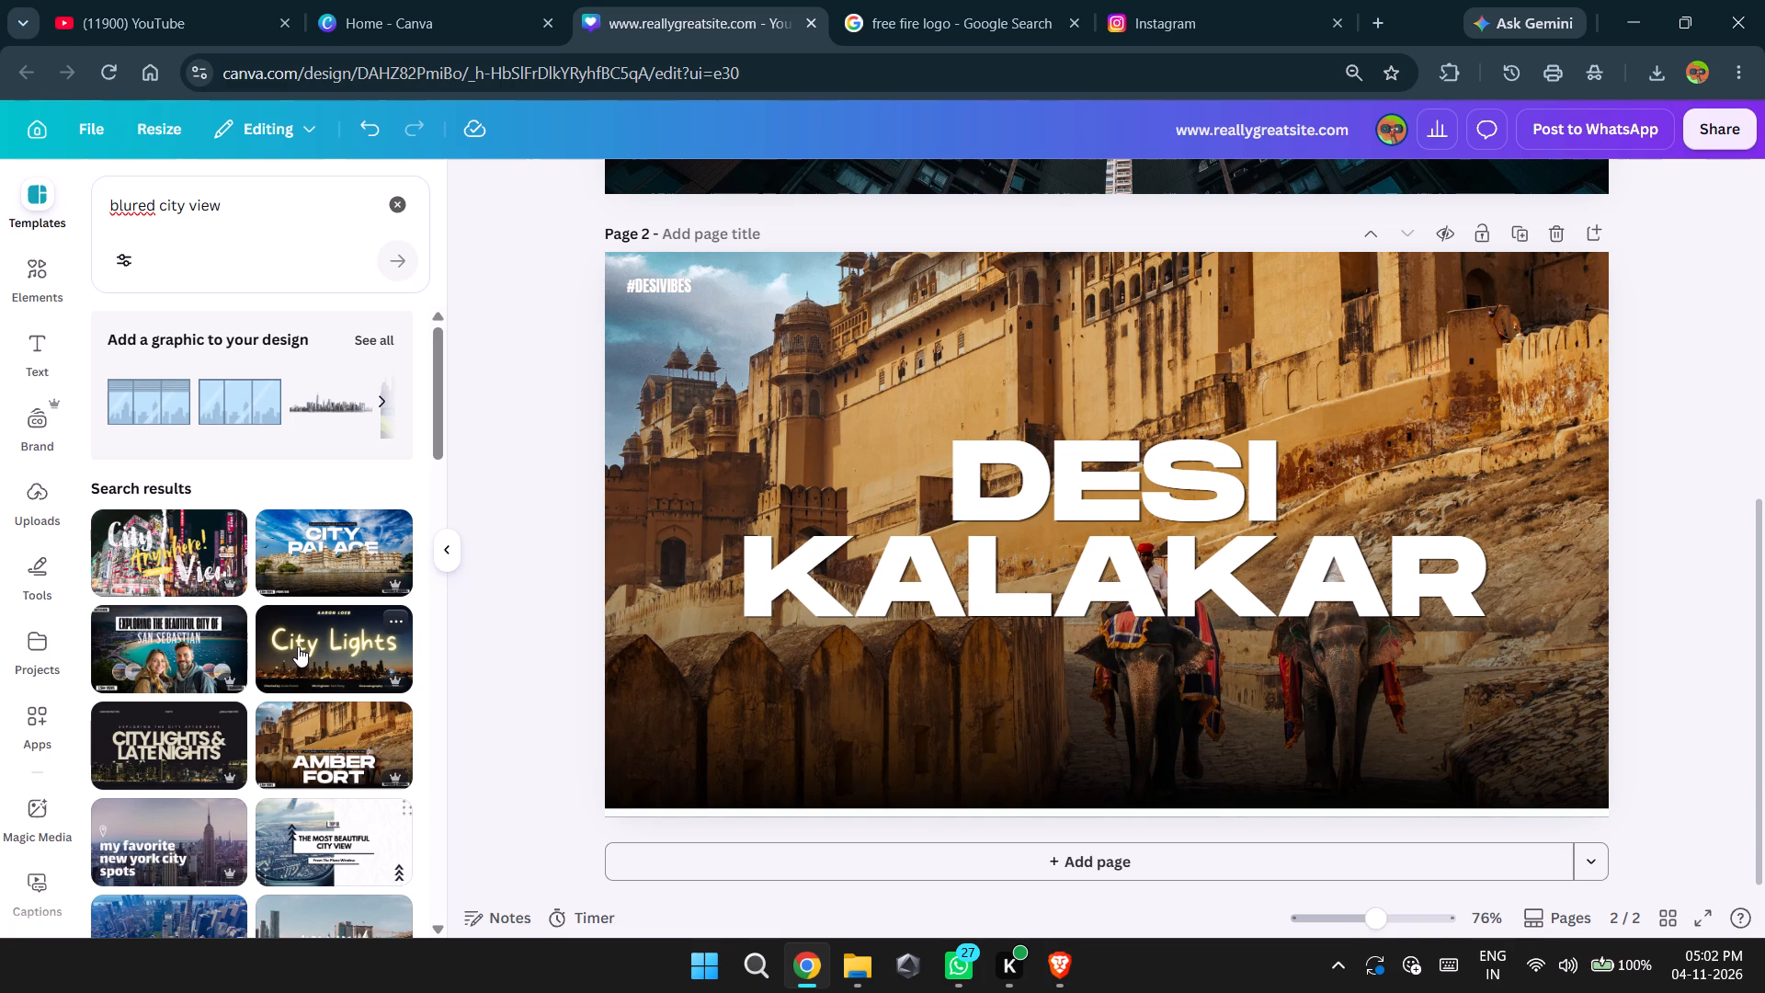
{"action": "scroll", "coordinate": [298, 646], "scroll_direction": "down", "scroll_amount": 3}
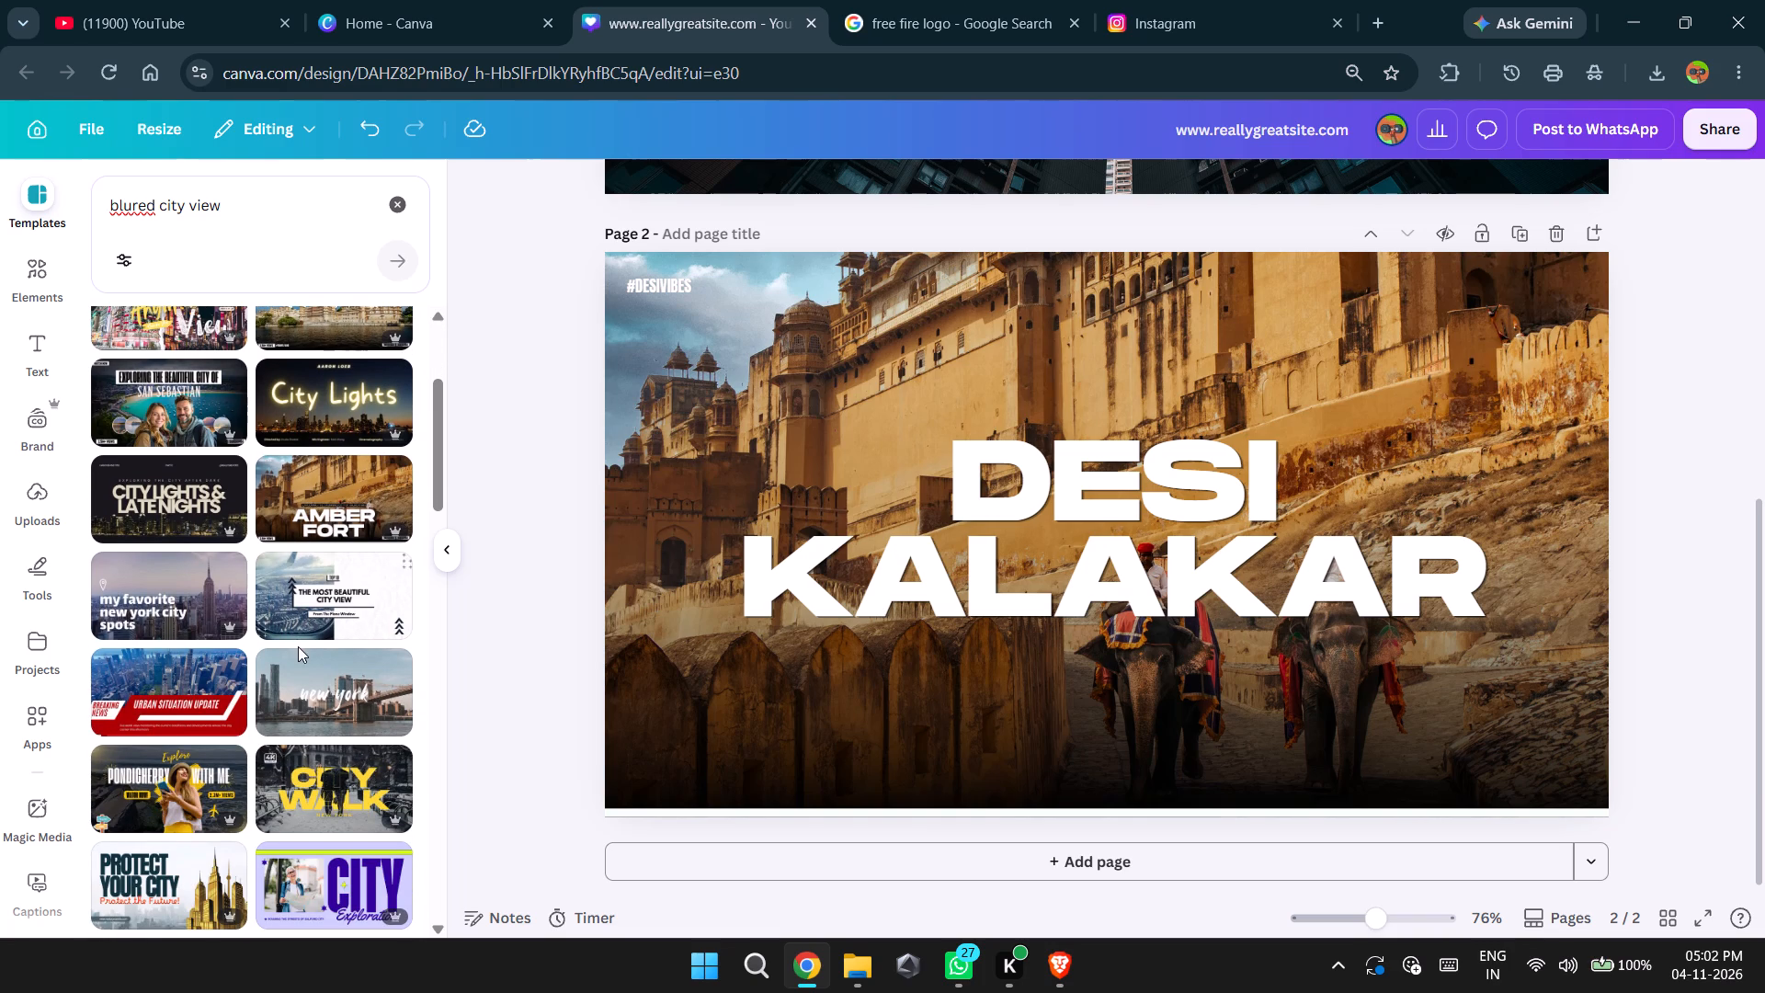
{"action": "scroll", "coordinate": [330, 765], "scroll_direction": "down", "scroll_amount": 3}
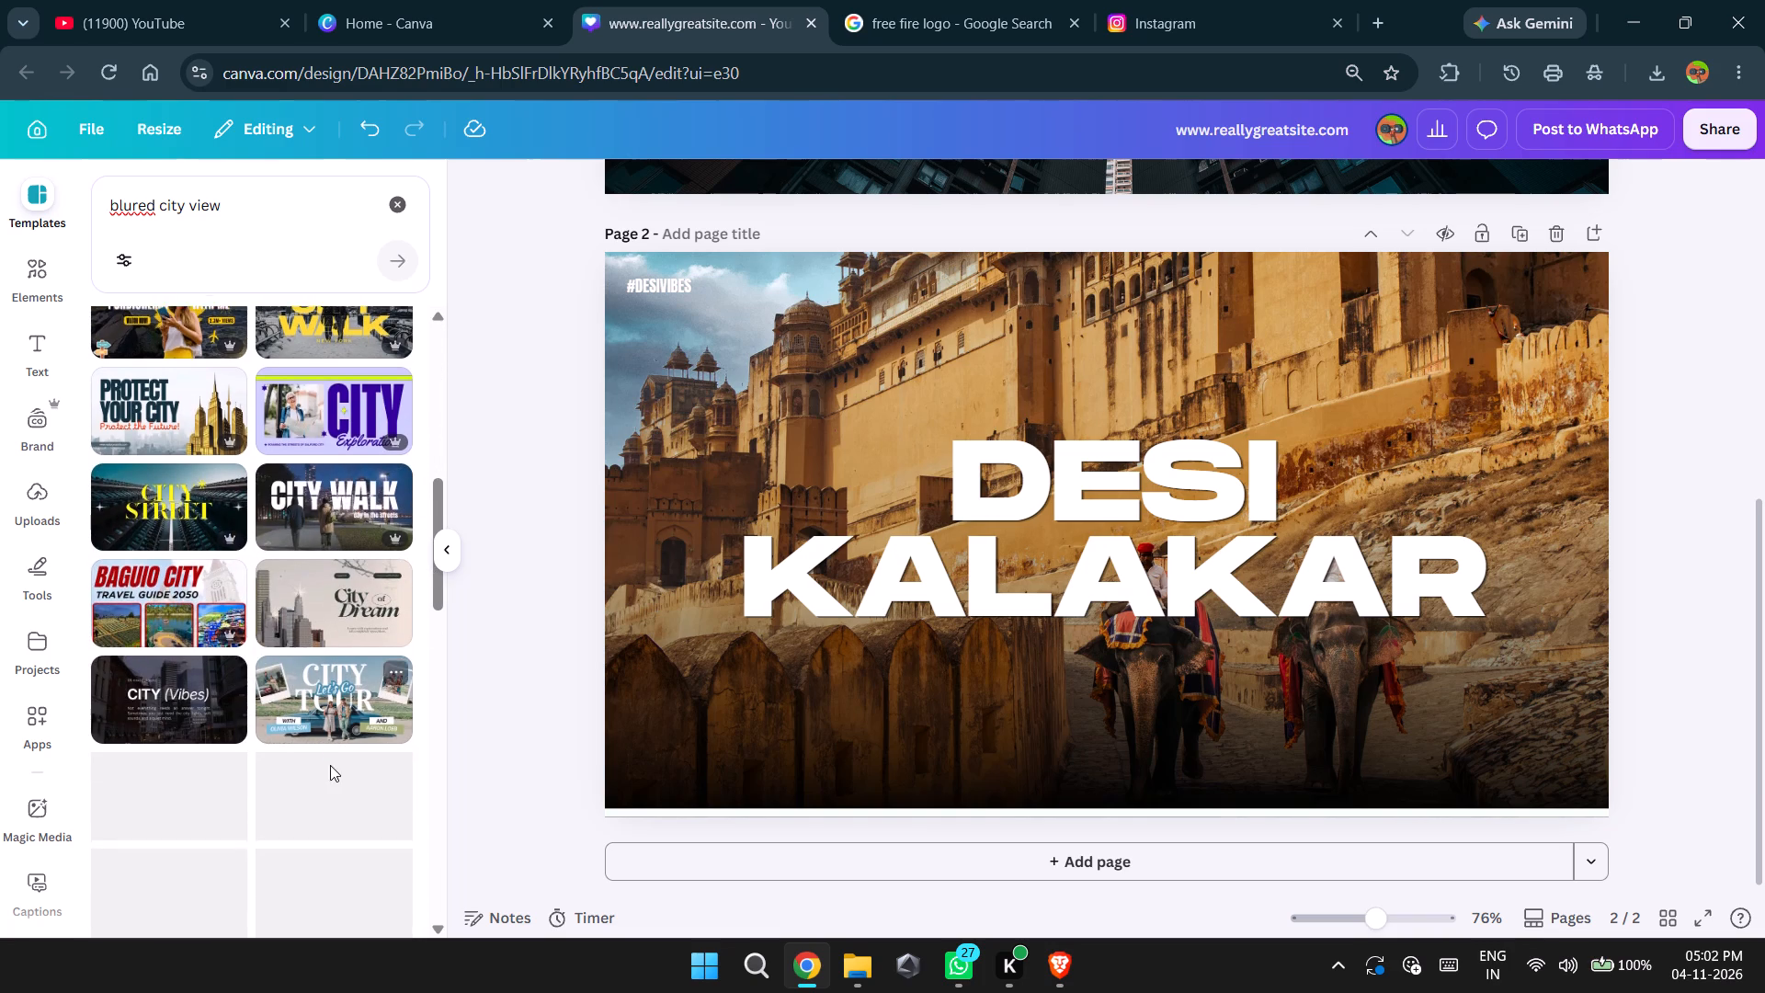
{"action": "left_click", "coordinate": [694, 858]}
{"action": "scroll", "coordinate": [376, 673], "scroll_direction": "down", "scroll_amount": 1}
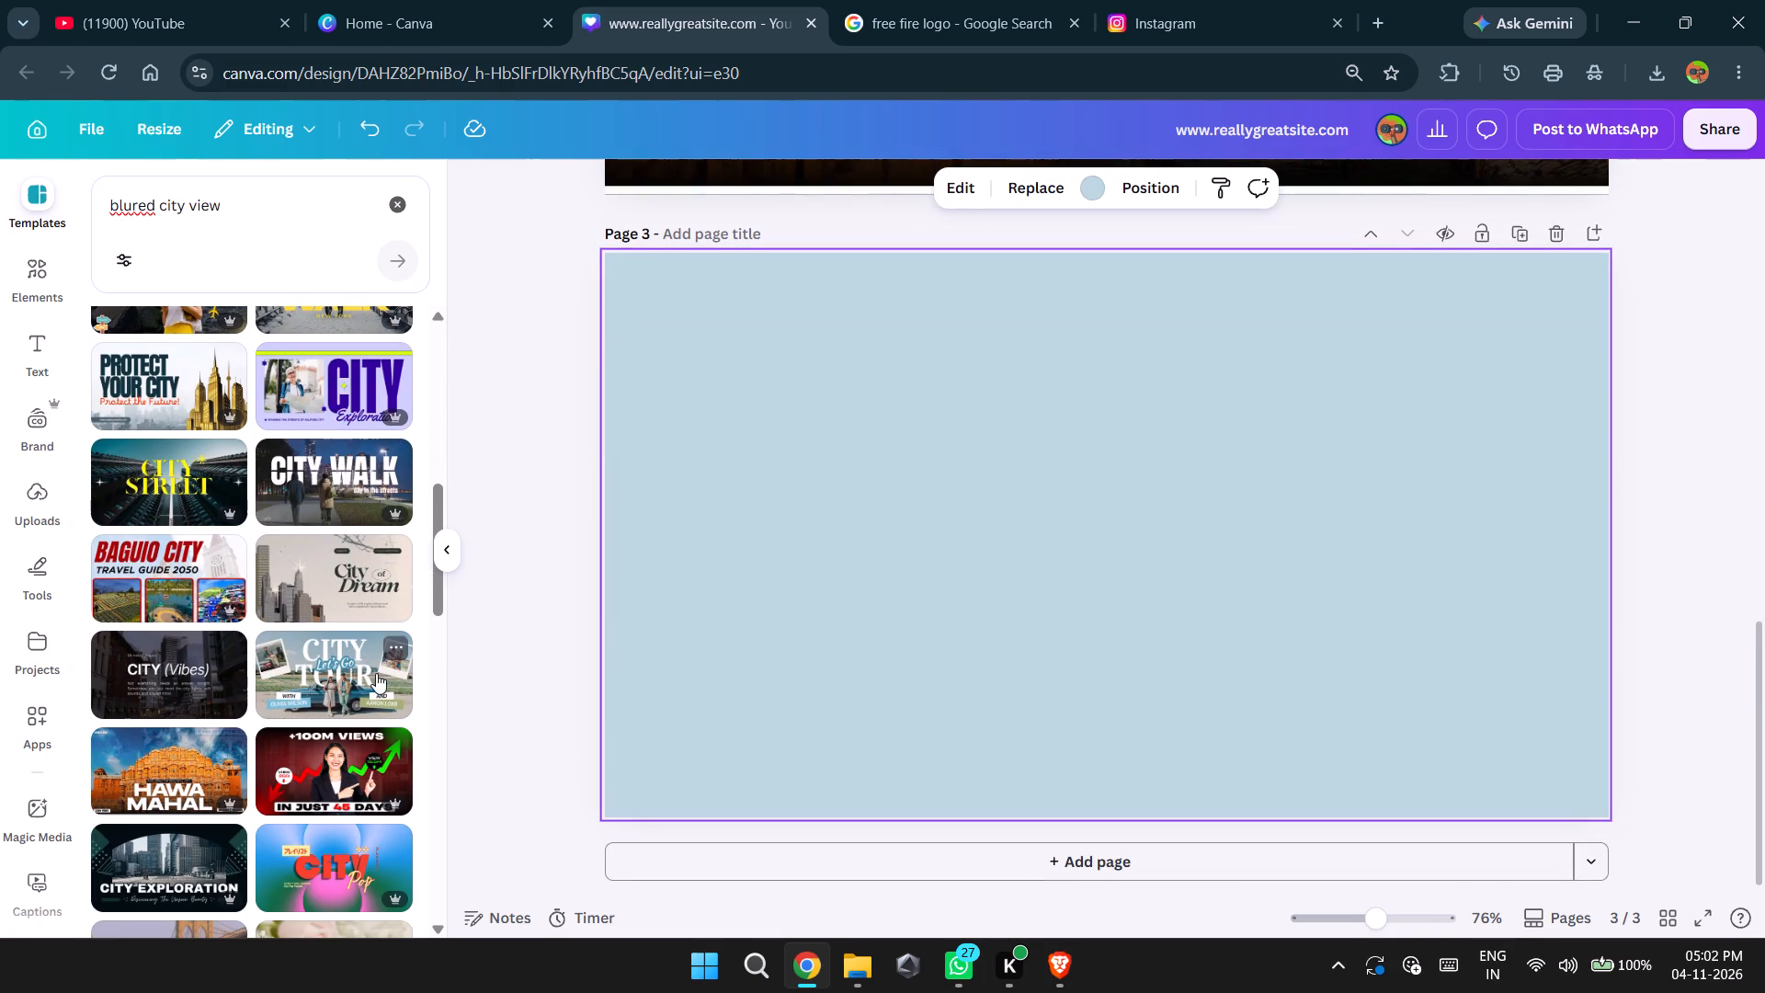
{"action": "scroll", "coordinate": [376, 673], "scroll_direction": "down", "scroll_amount": 1}
{"action": "scroll", "coordinate": [376, 673], "scroll_direction": "up", "scroll_amount": 1}
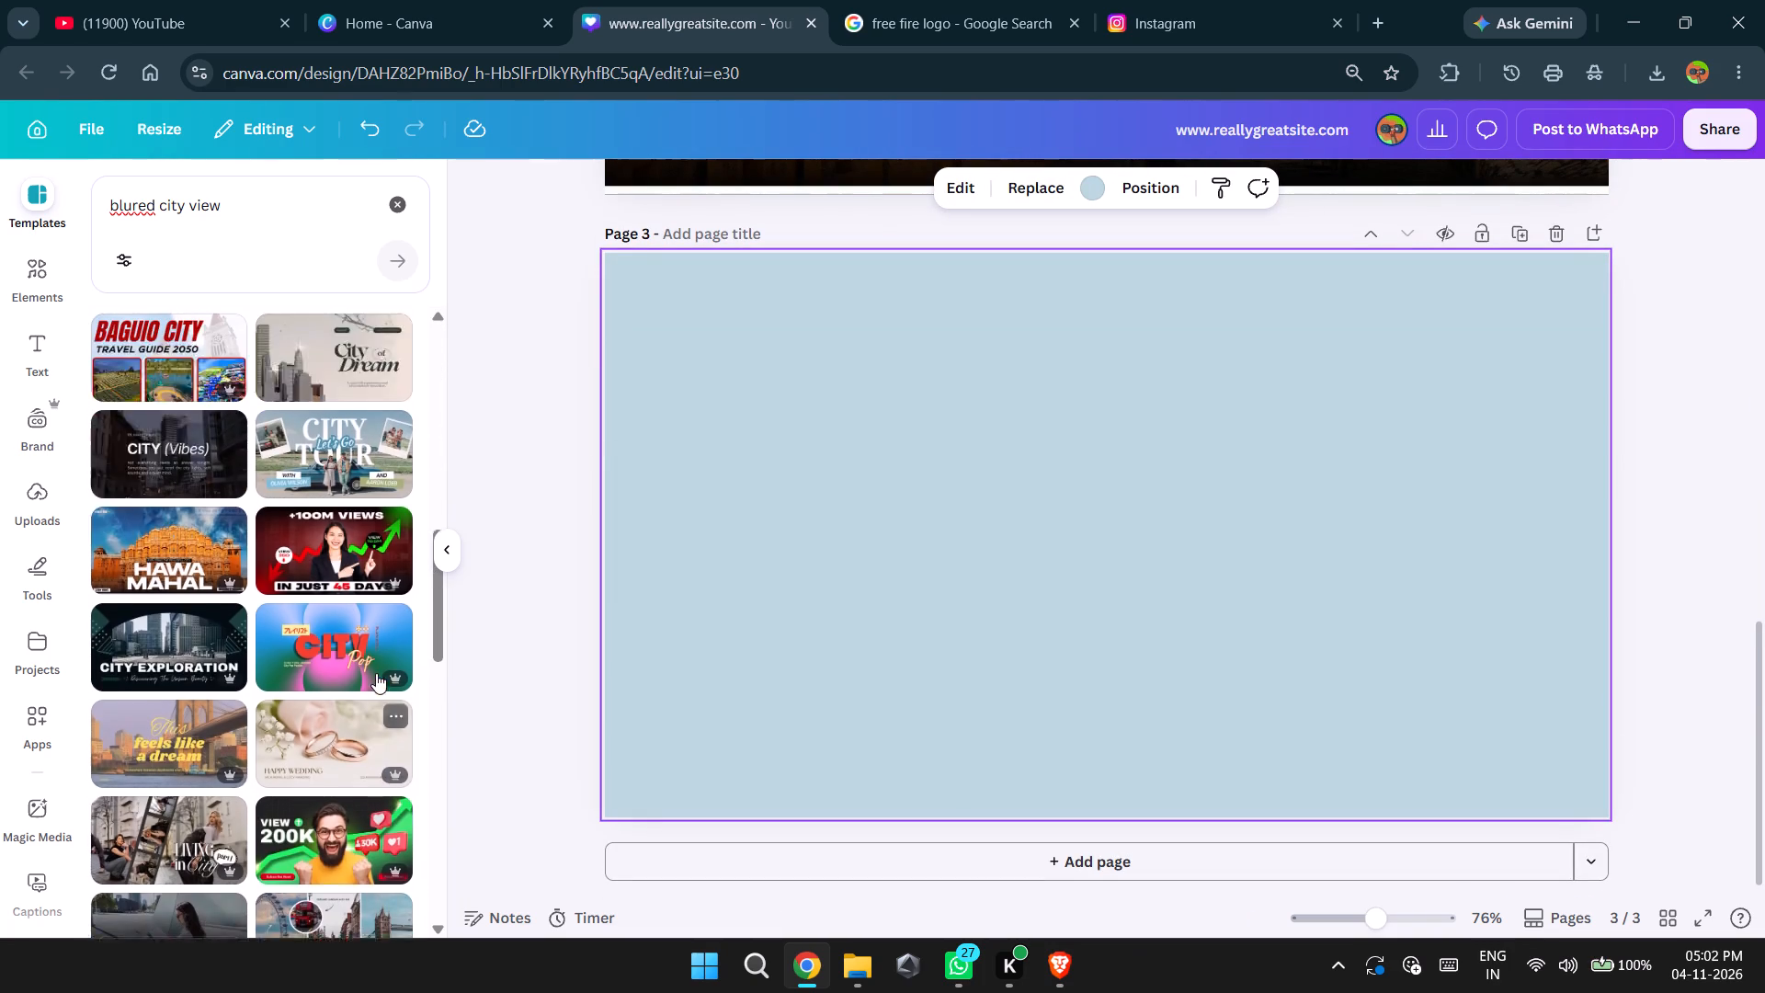
{"action": "scroll", "coordinate": [376, 673], "scroll_direction": "up", "scroll_amount": 1}
{"action": "left_click", "coordinate": [325, 546]}
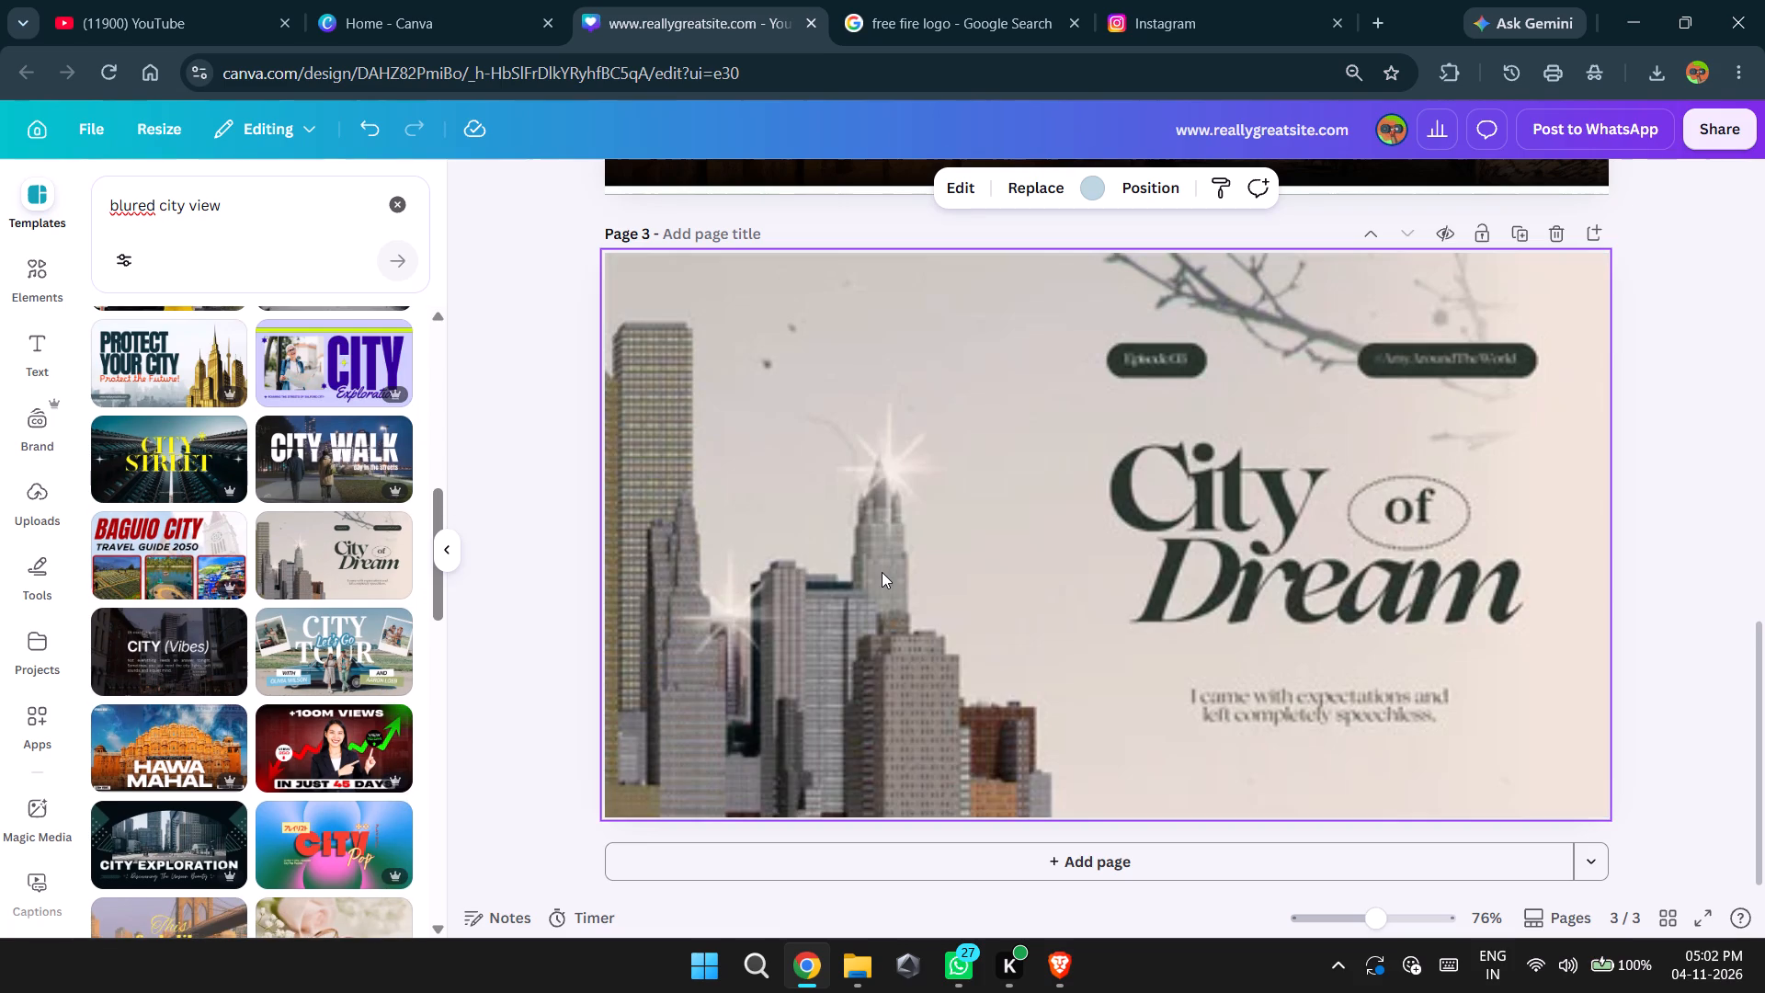
Delete the "Episode" and #AmyAroundTheWorld texts from the two dark pill shapes above the City of Dream title.
{"action": "left_click", "coordinate": [1185, 359]}
{"action": "left_click", "coordinate": [1185, 313]}
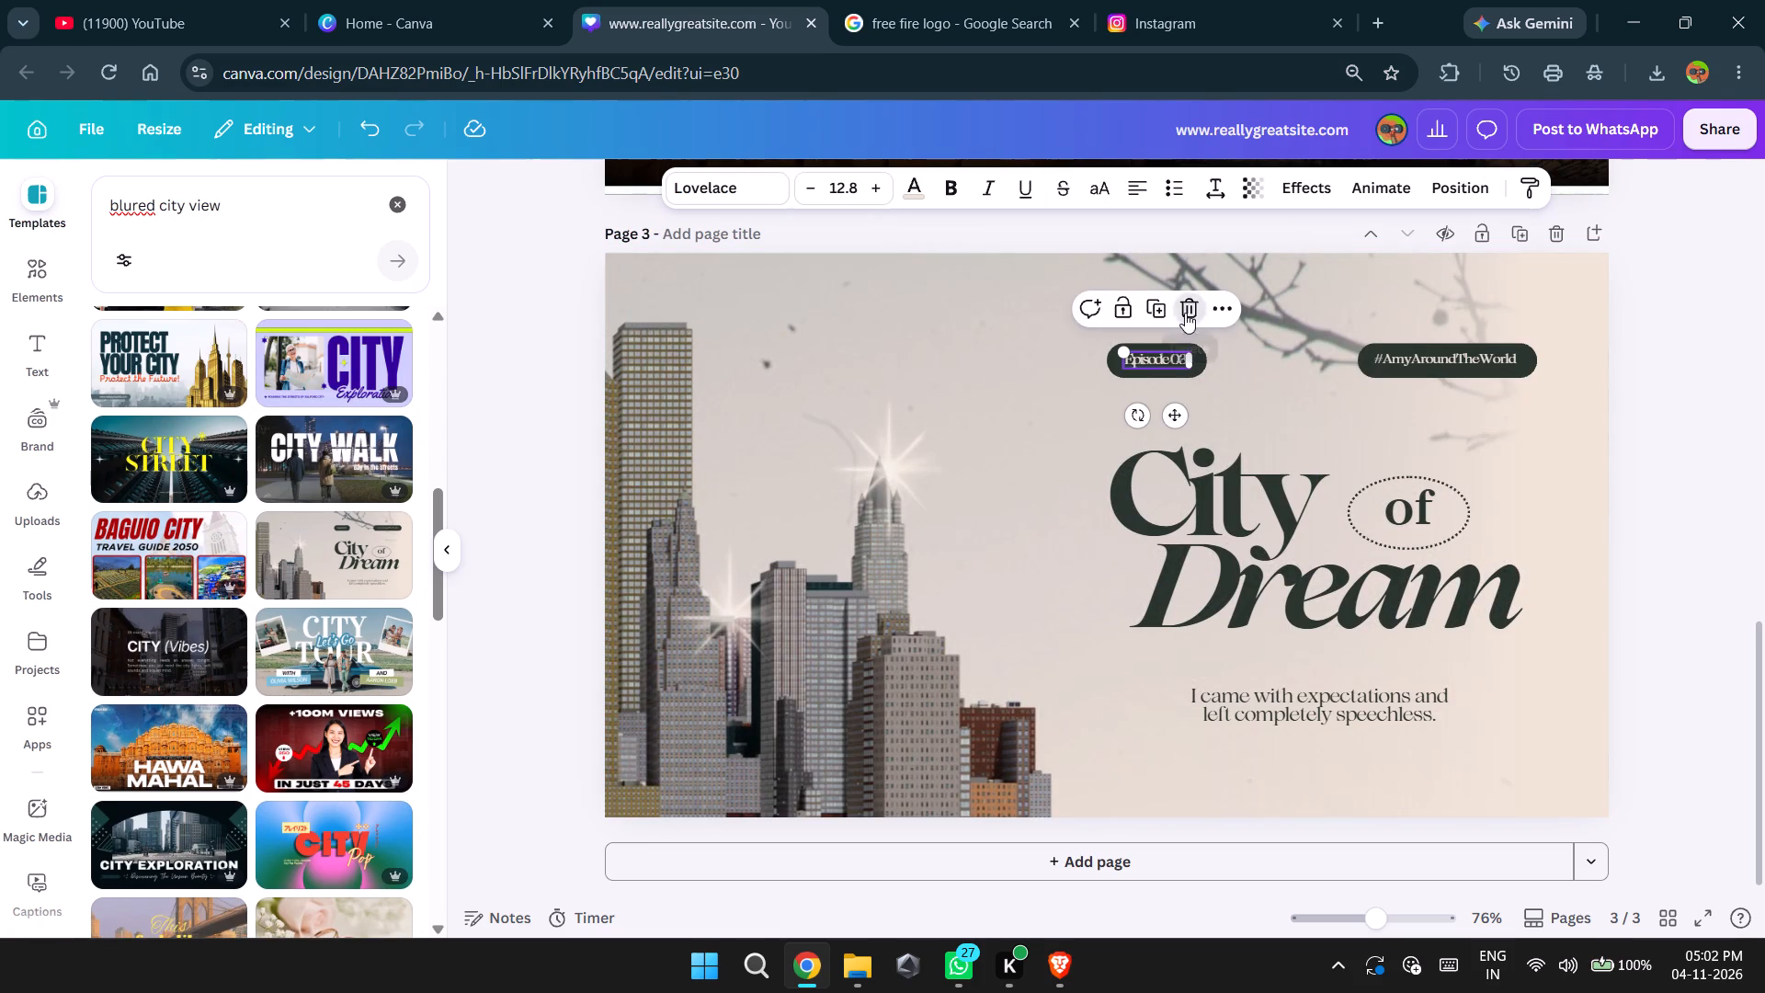
{"action": "left_click", "coordinate": [1416, 359]}
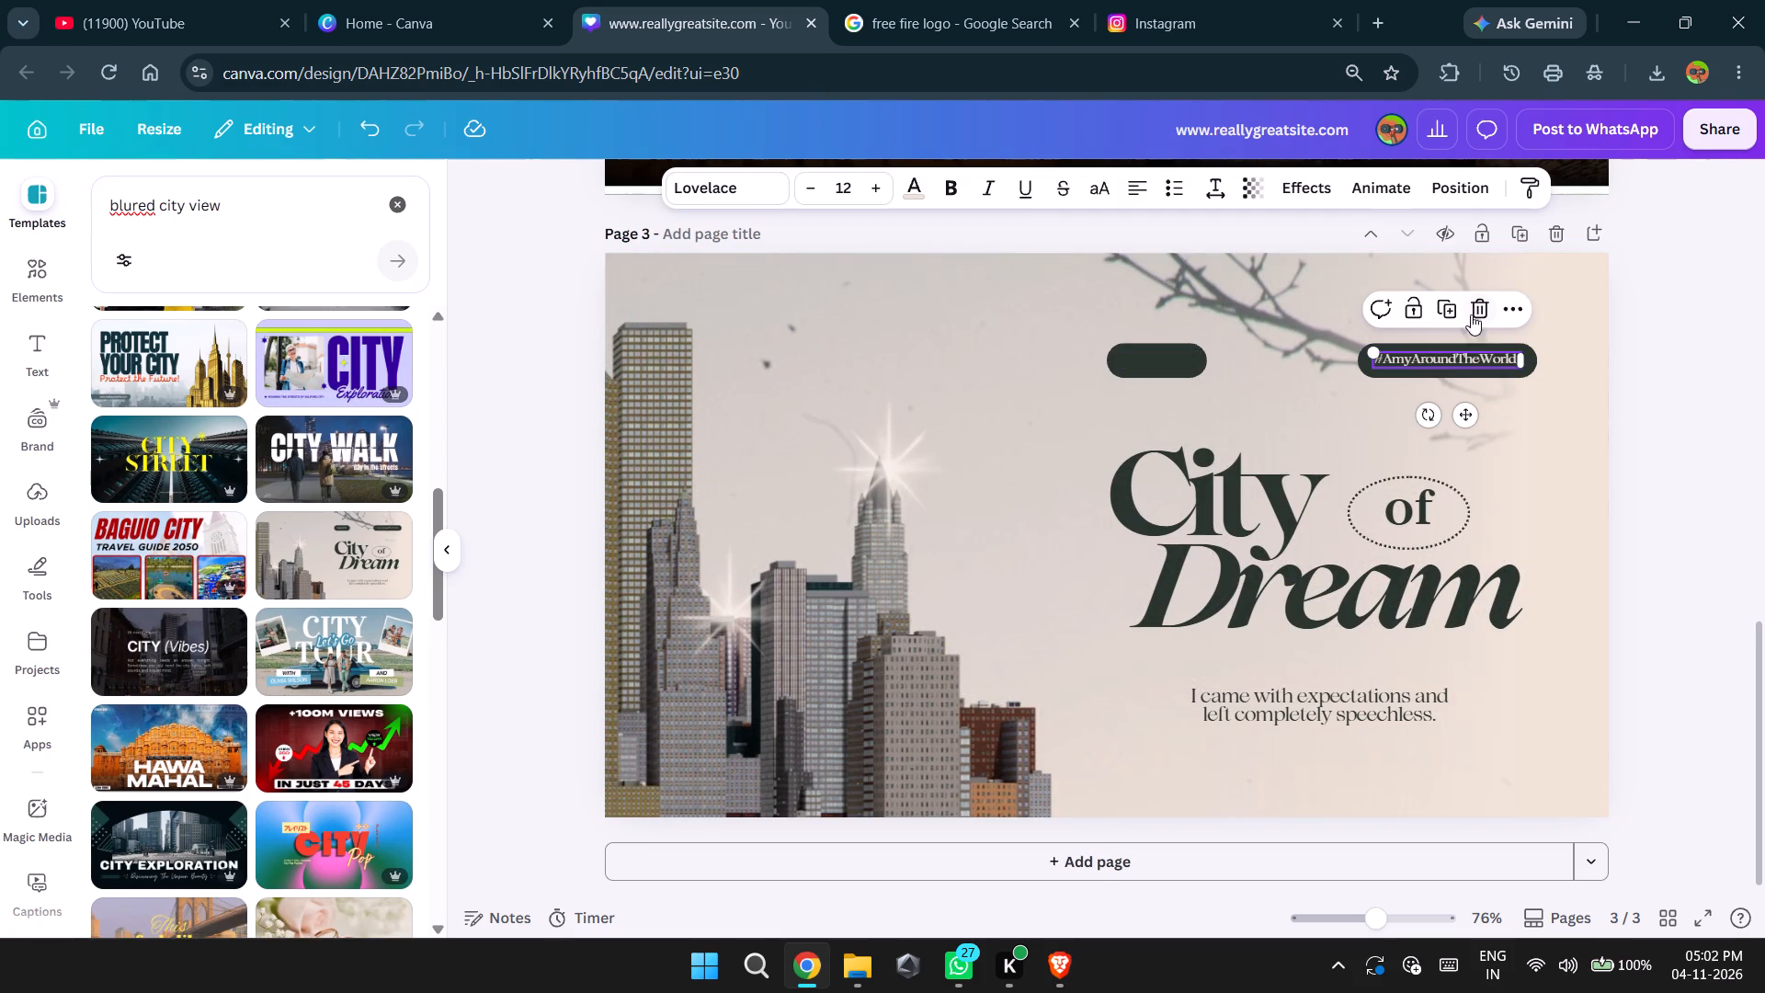
{"action": "left_click", "coordinate": [1471, 313]}
{"action": "left_click", "coordinate": [1332, 534]}
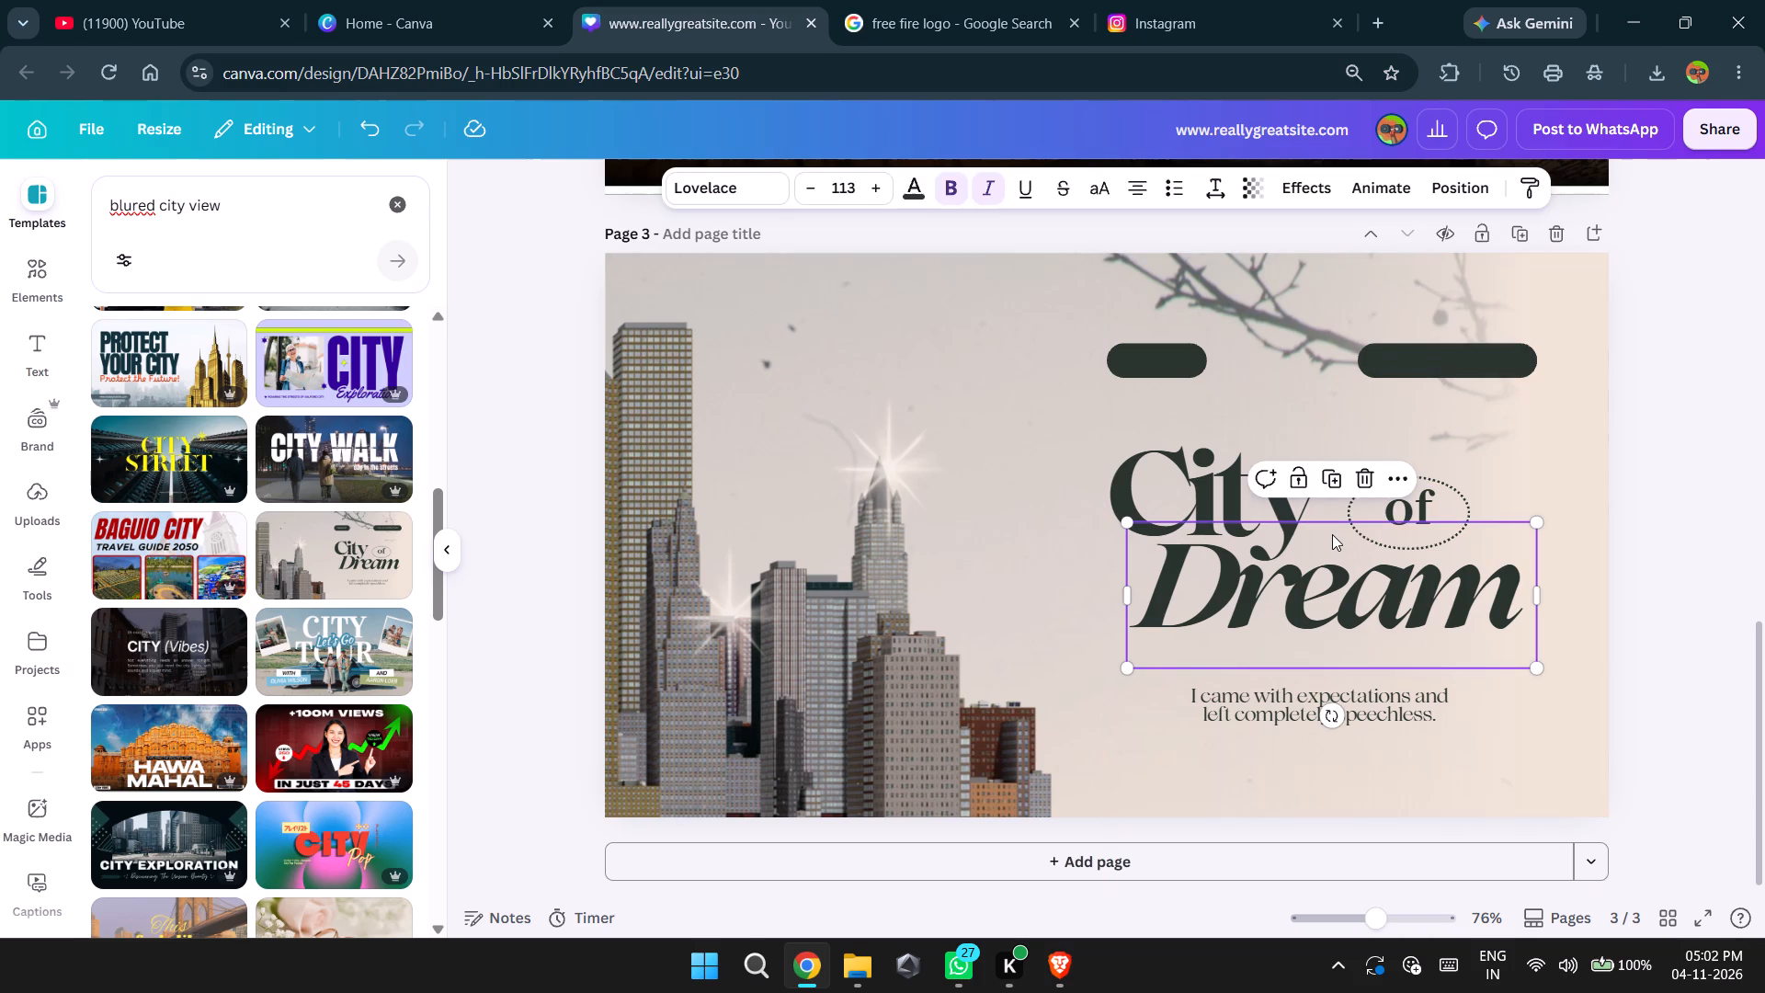
{"action": "left_click", "coordinate": [967, 421]}
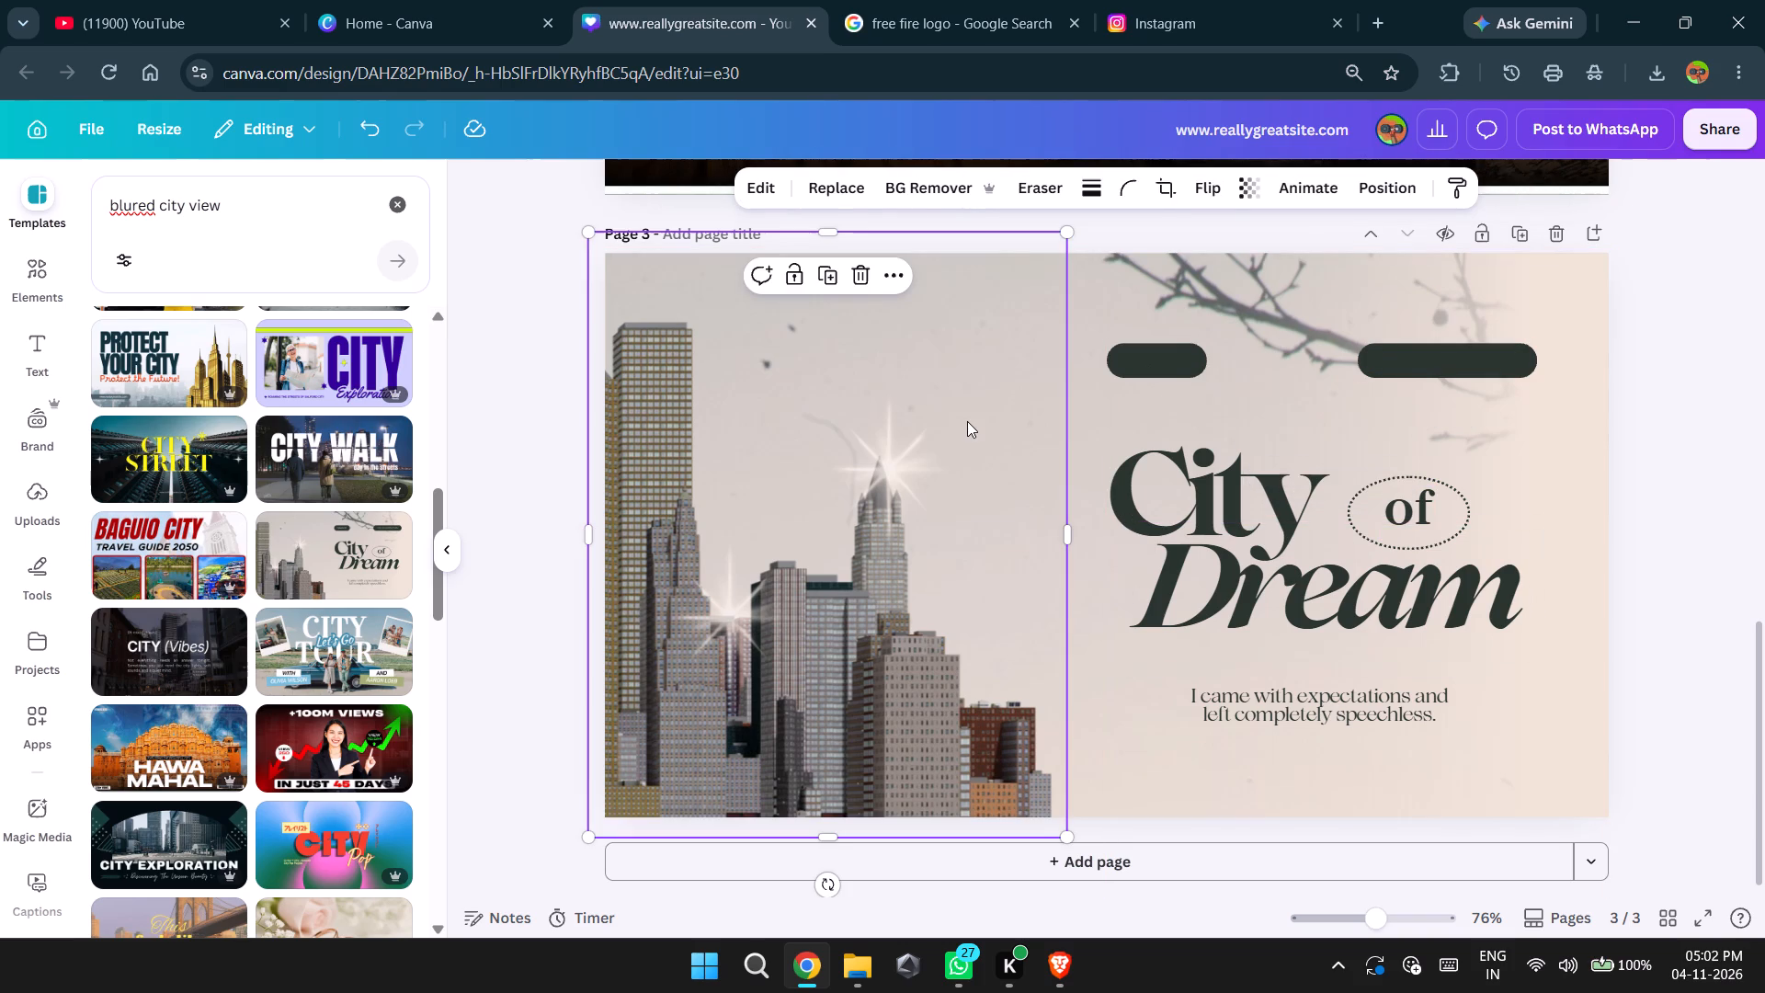
{"action": "left_click", "coordinate": [1702, 462]}
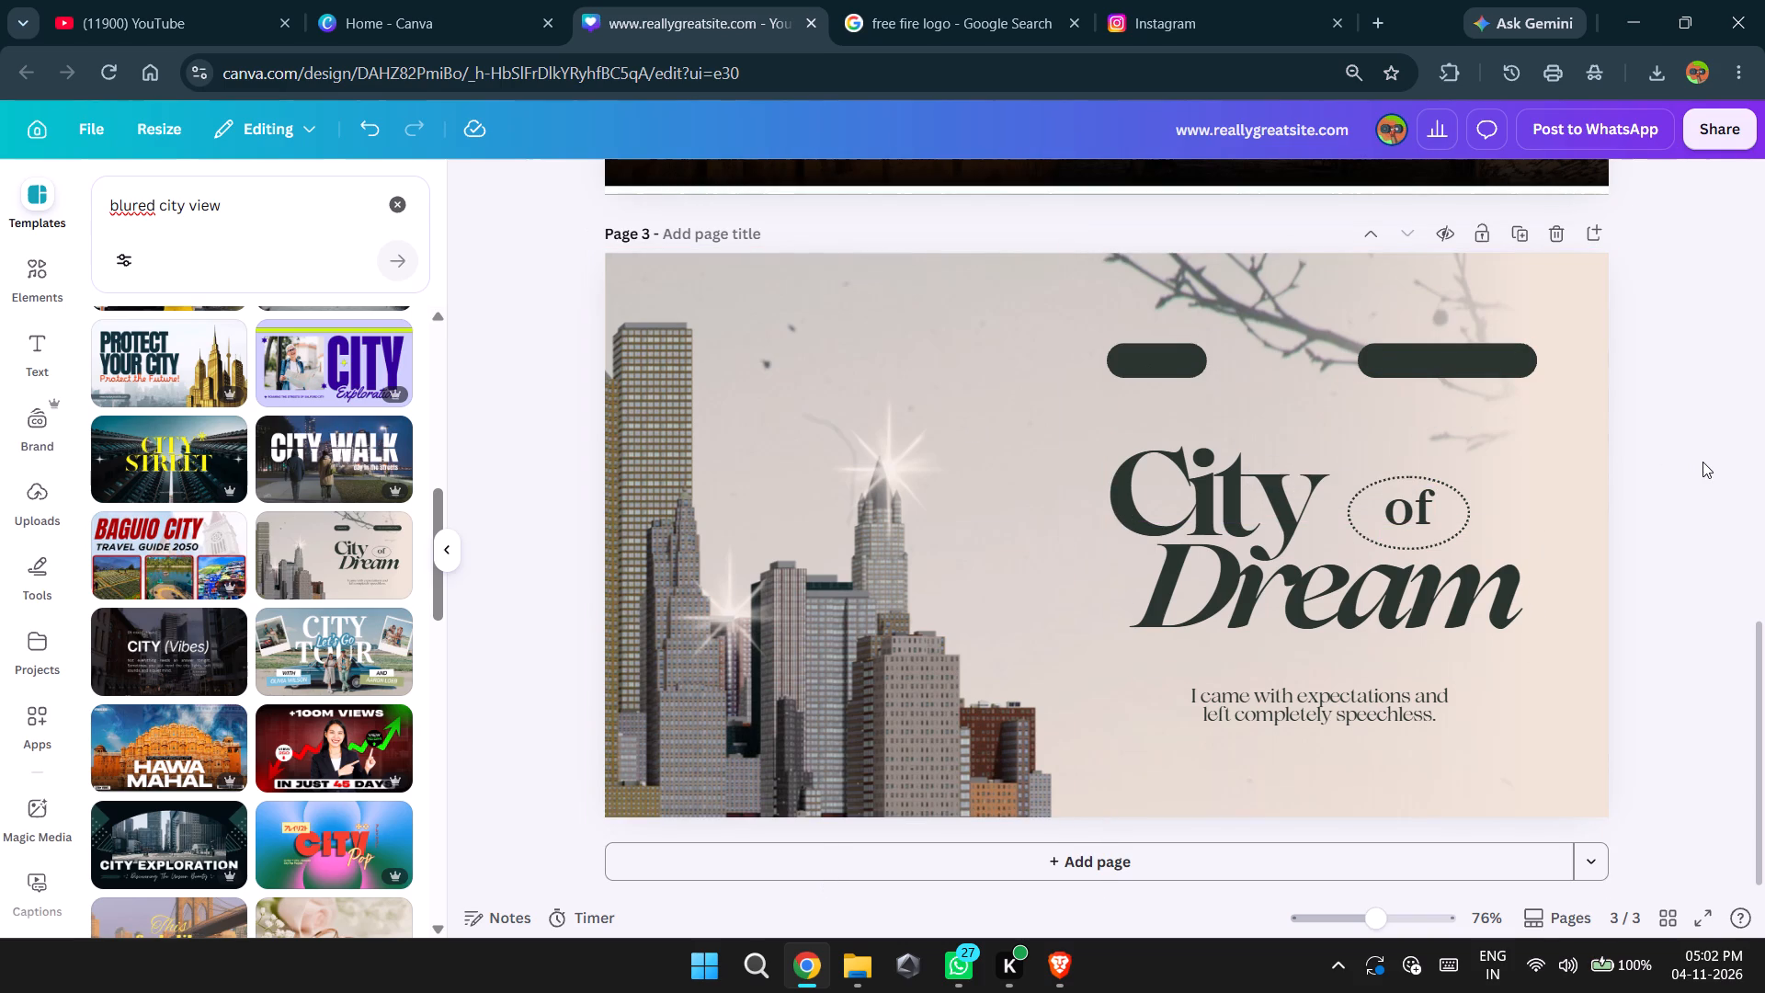
Delete the tagline "I came with expectations and left completely speechless." below the City of Dream title.
{"action": "left_click", "coordinate": [1355, 697]}
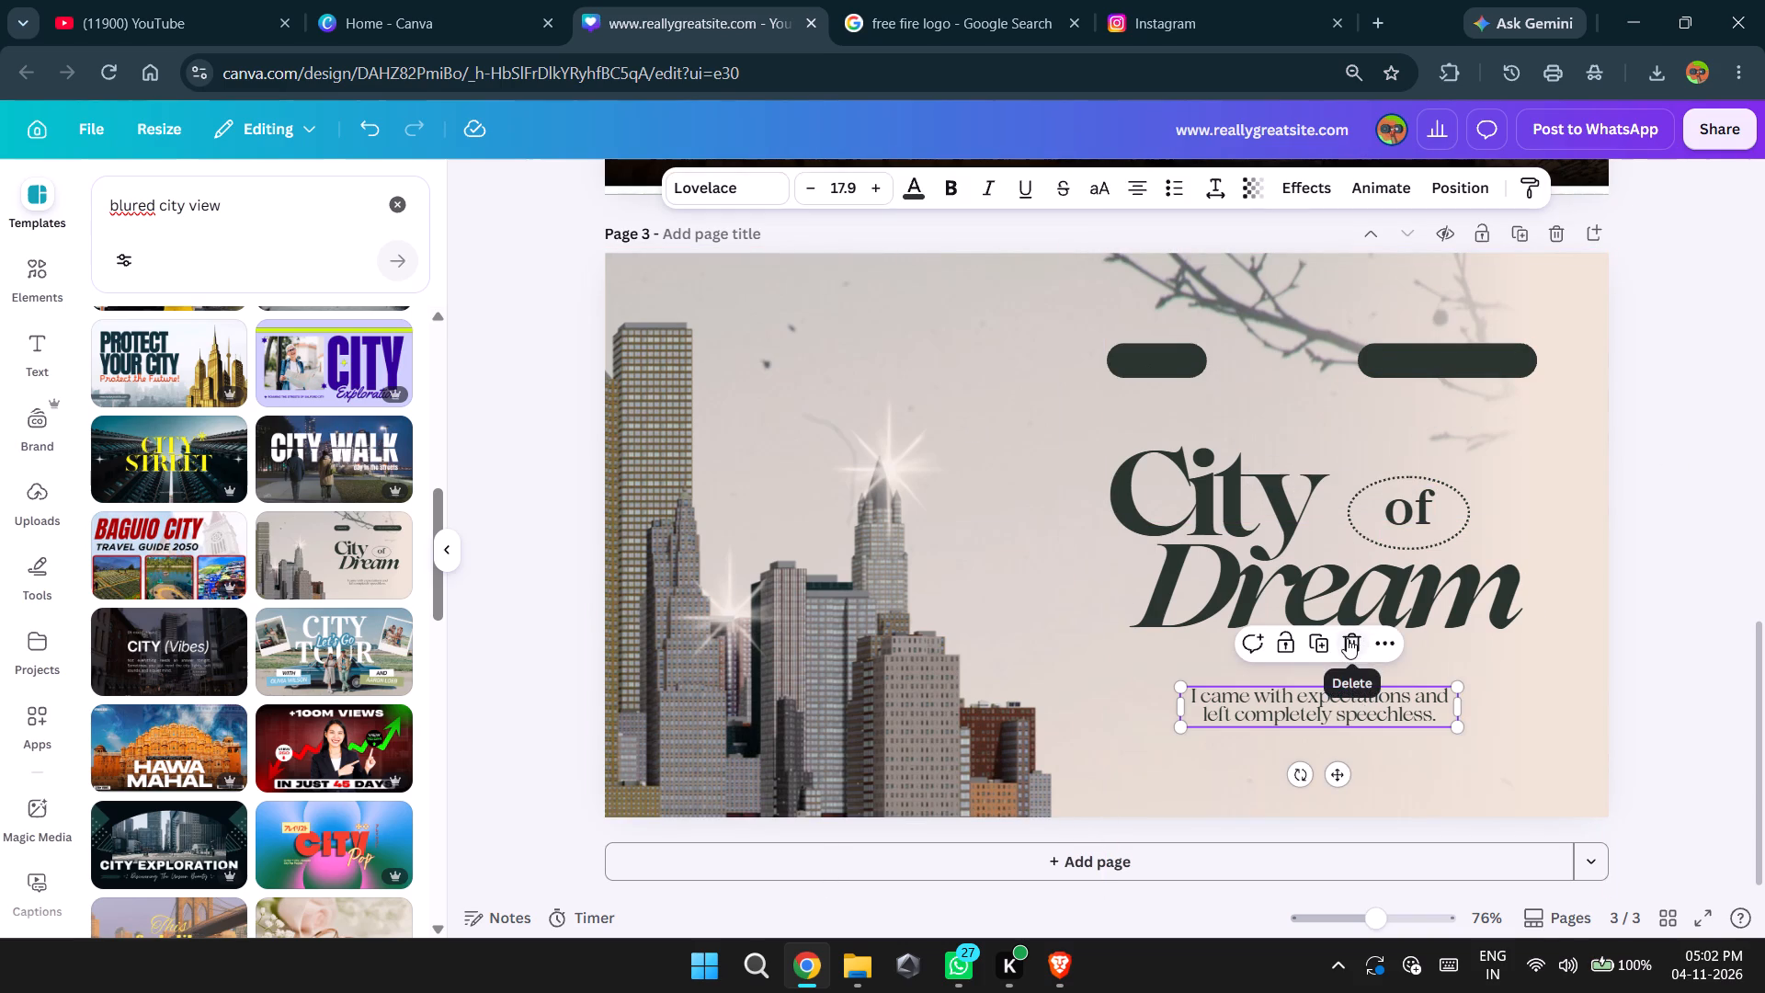
{"action": "left_click", "coordinate": [1347, 638]}
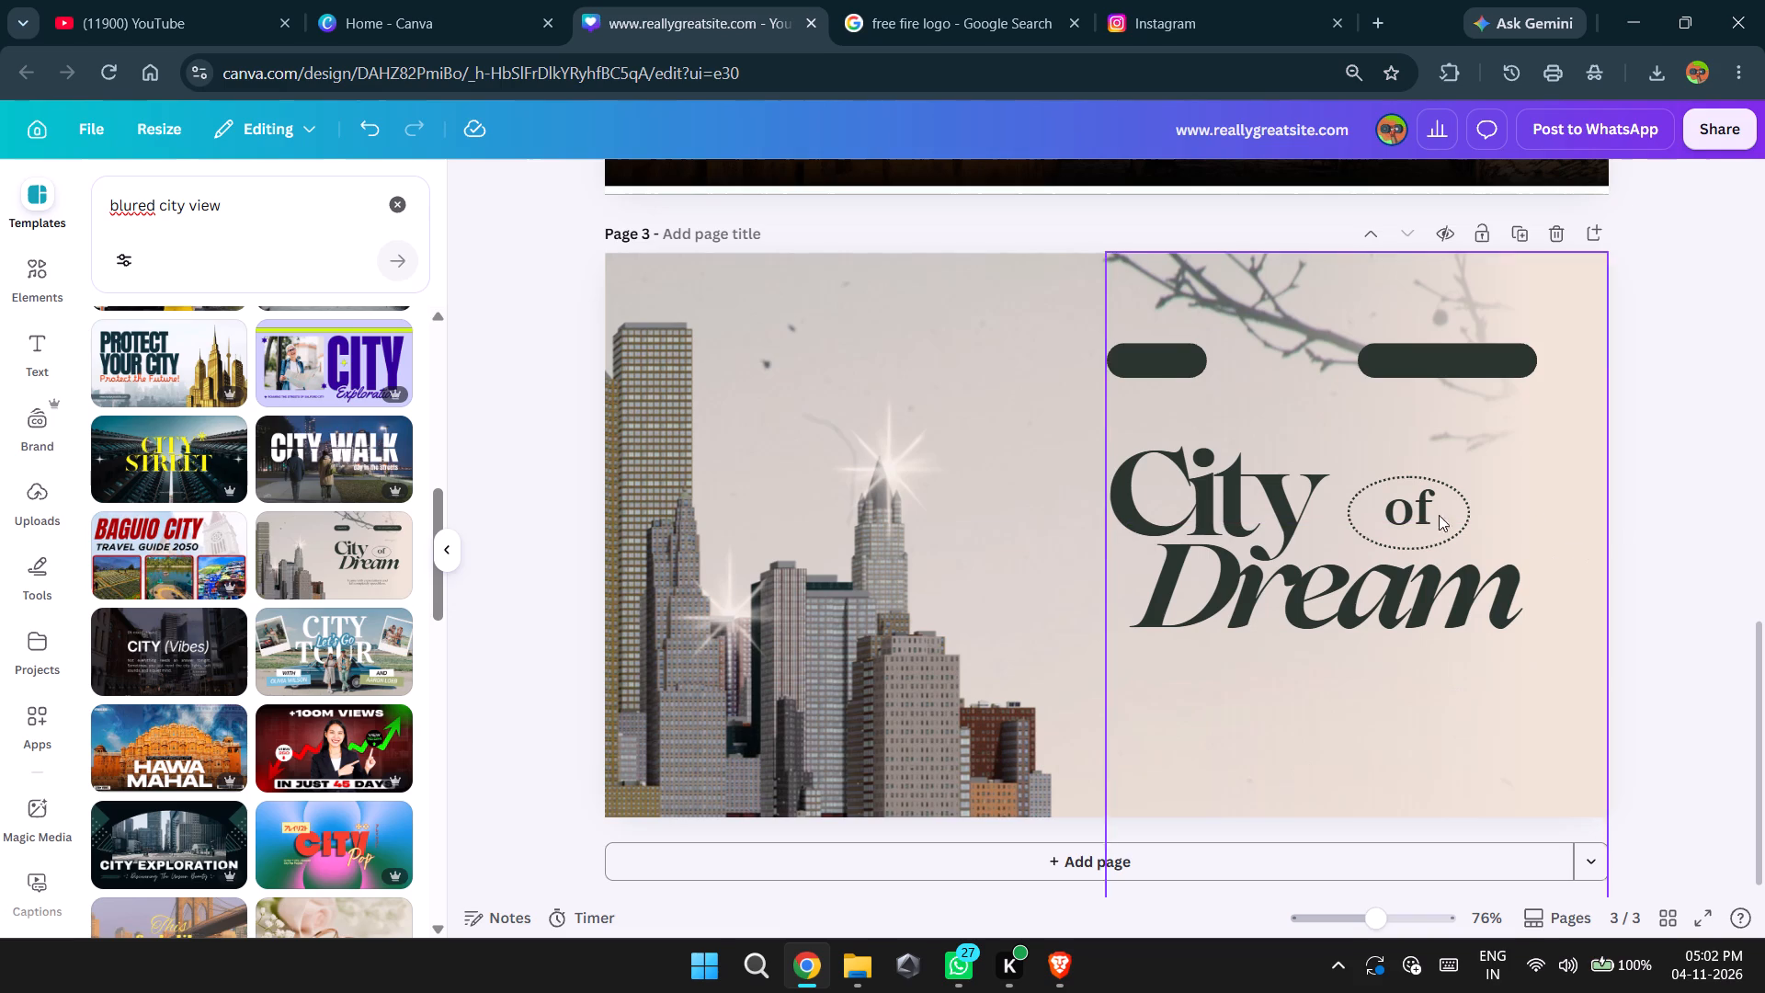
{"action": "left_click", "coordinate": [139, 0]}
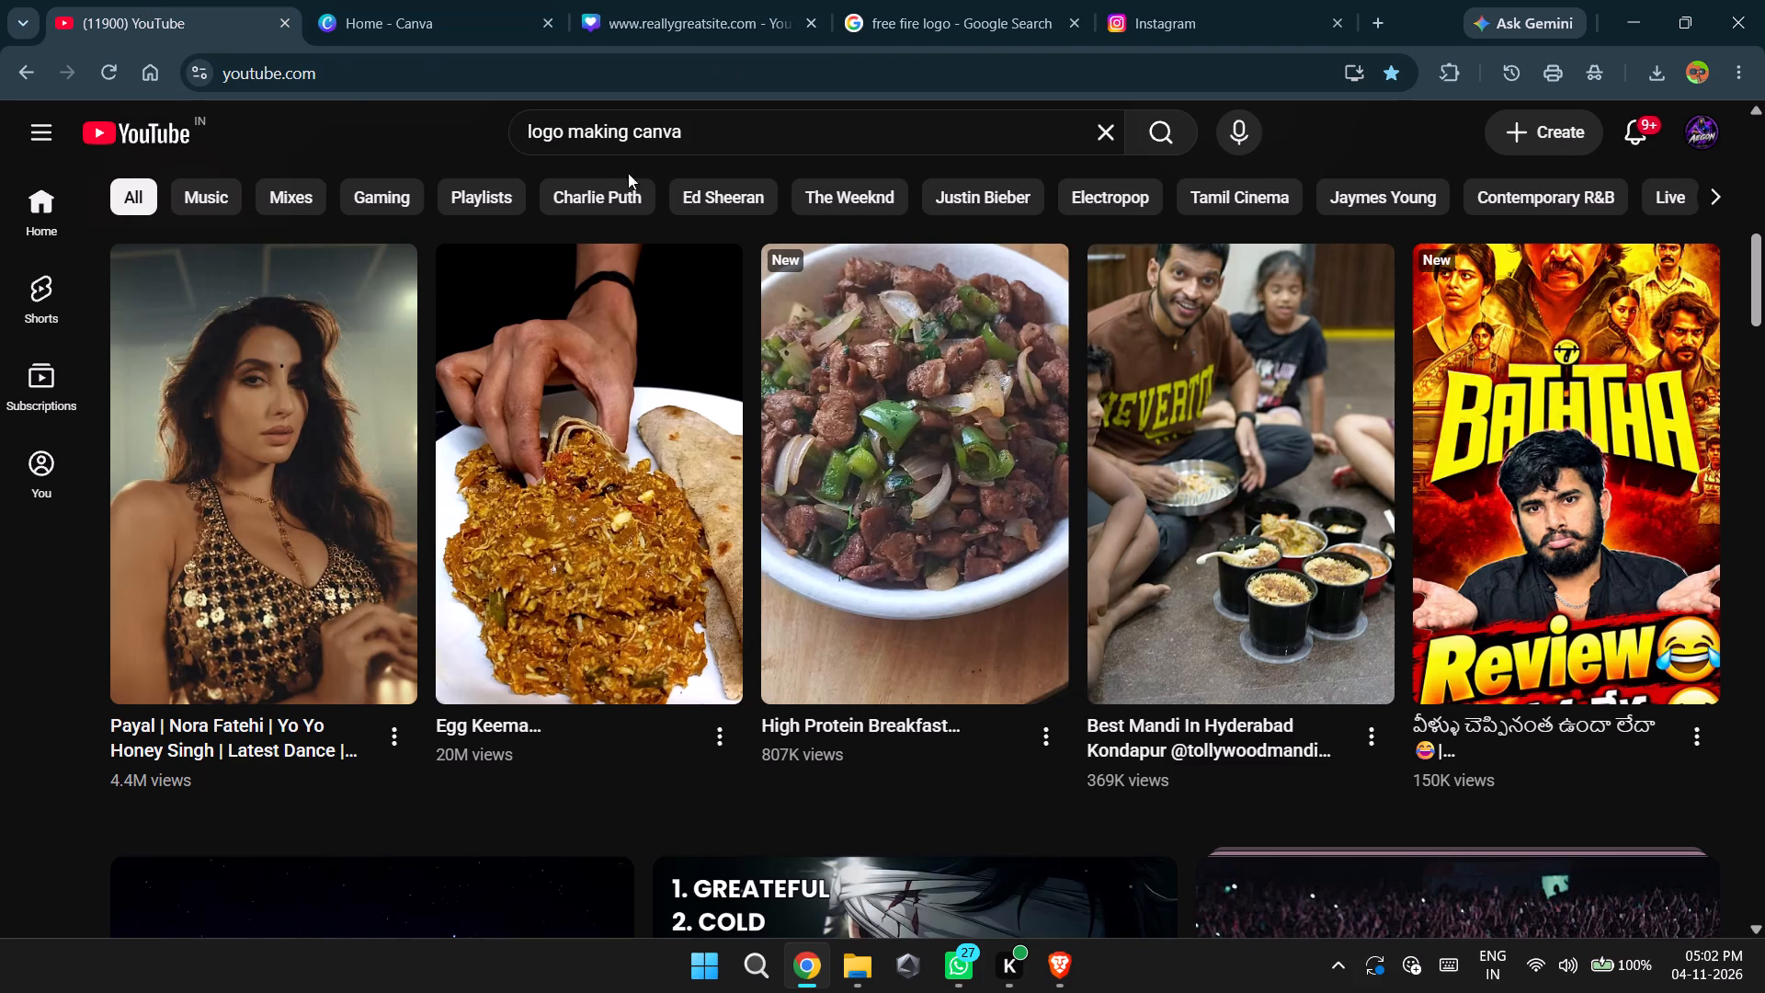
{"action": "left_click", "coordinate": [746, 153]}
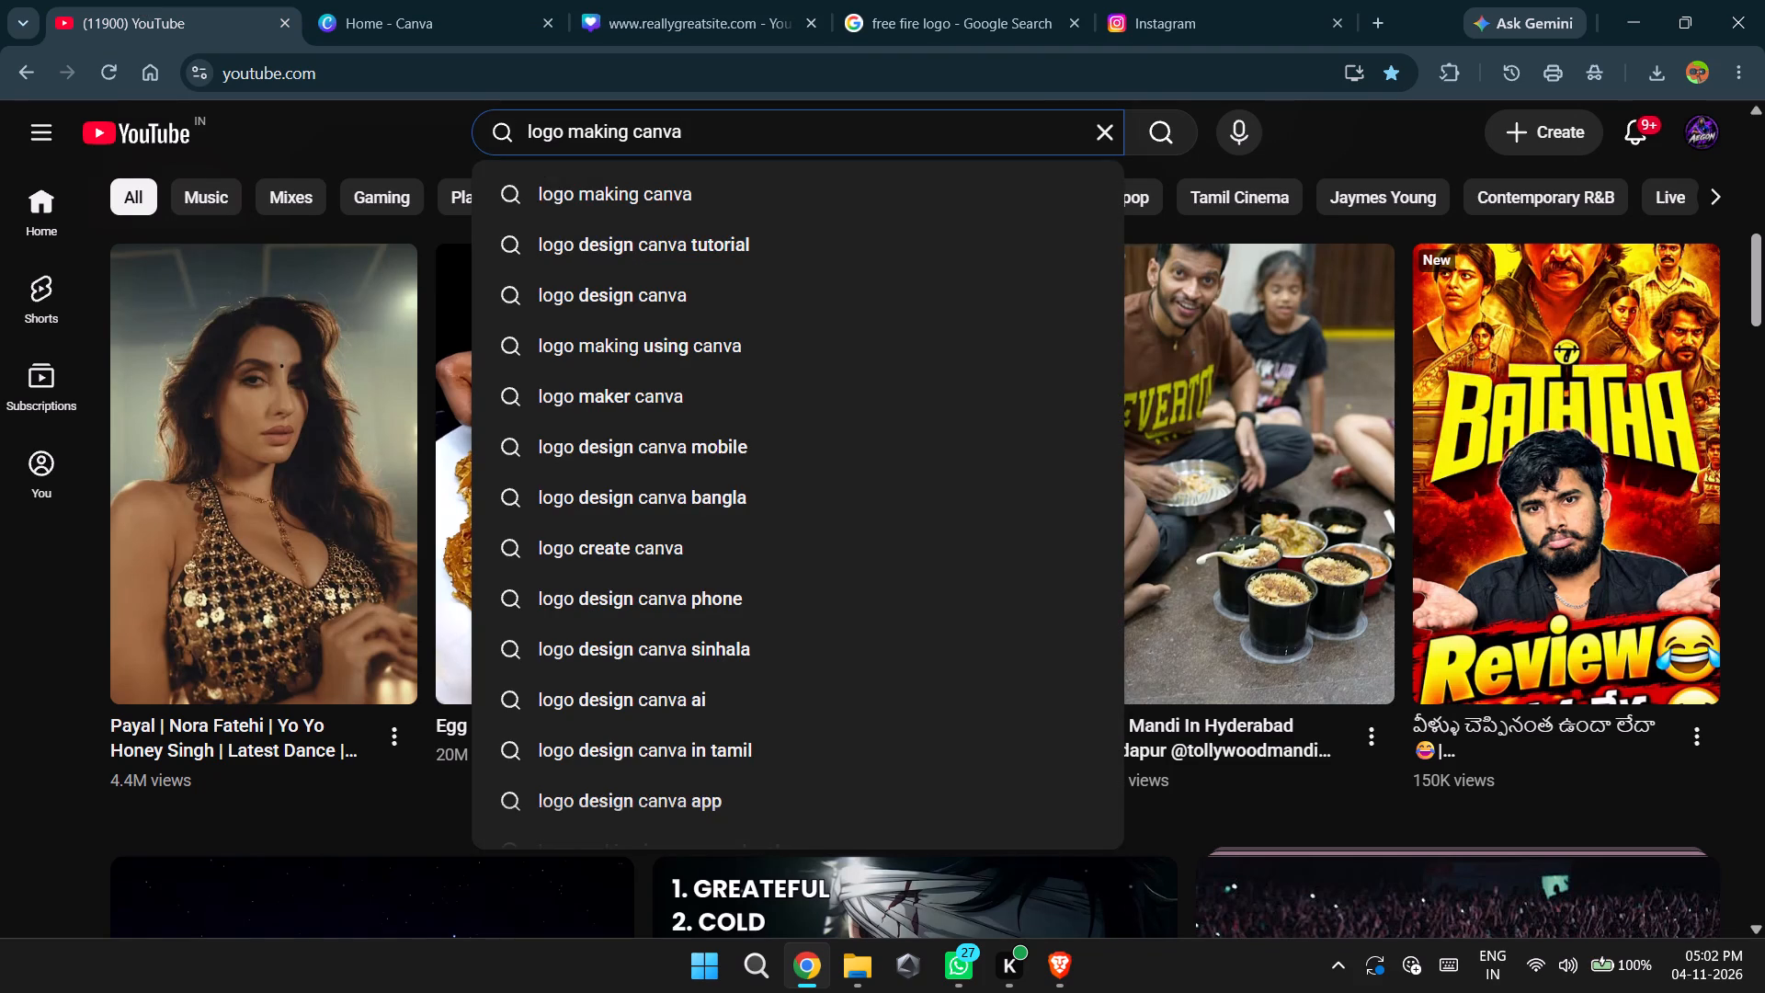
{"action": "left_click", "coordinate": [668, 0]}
Search the template library for "SPIDER MAN" and look through the templates.
{"action": "left_click", "coordinate": [390, 202]}
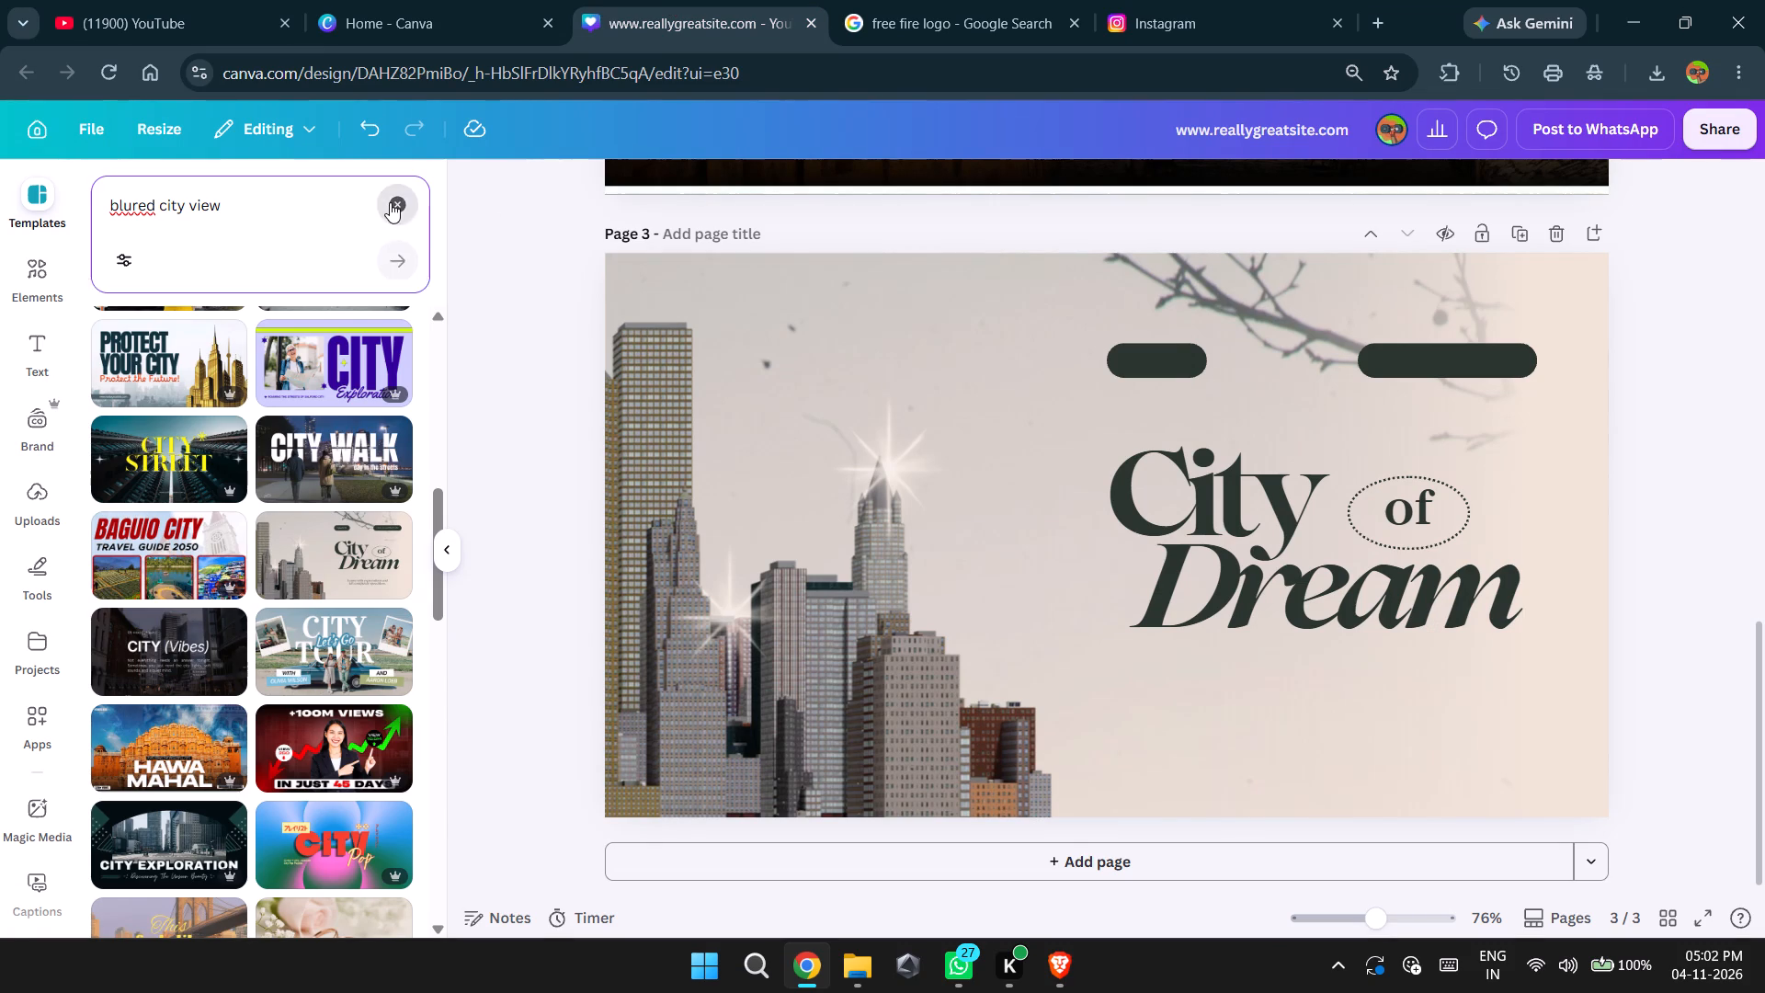
{"action": "type", "text": "SPU"}
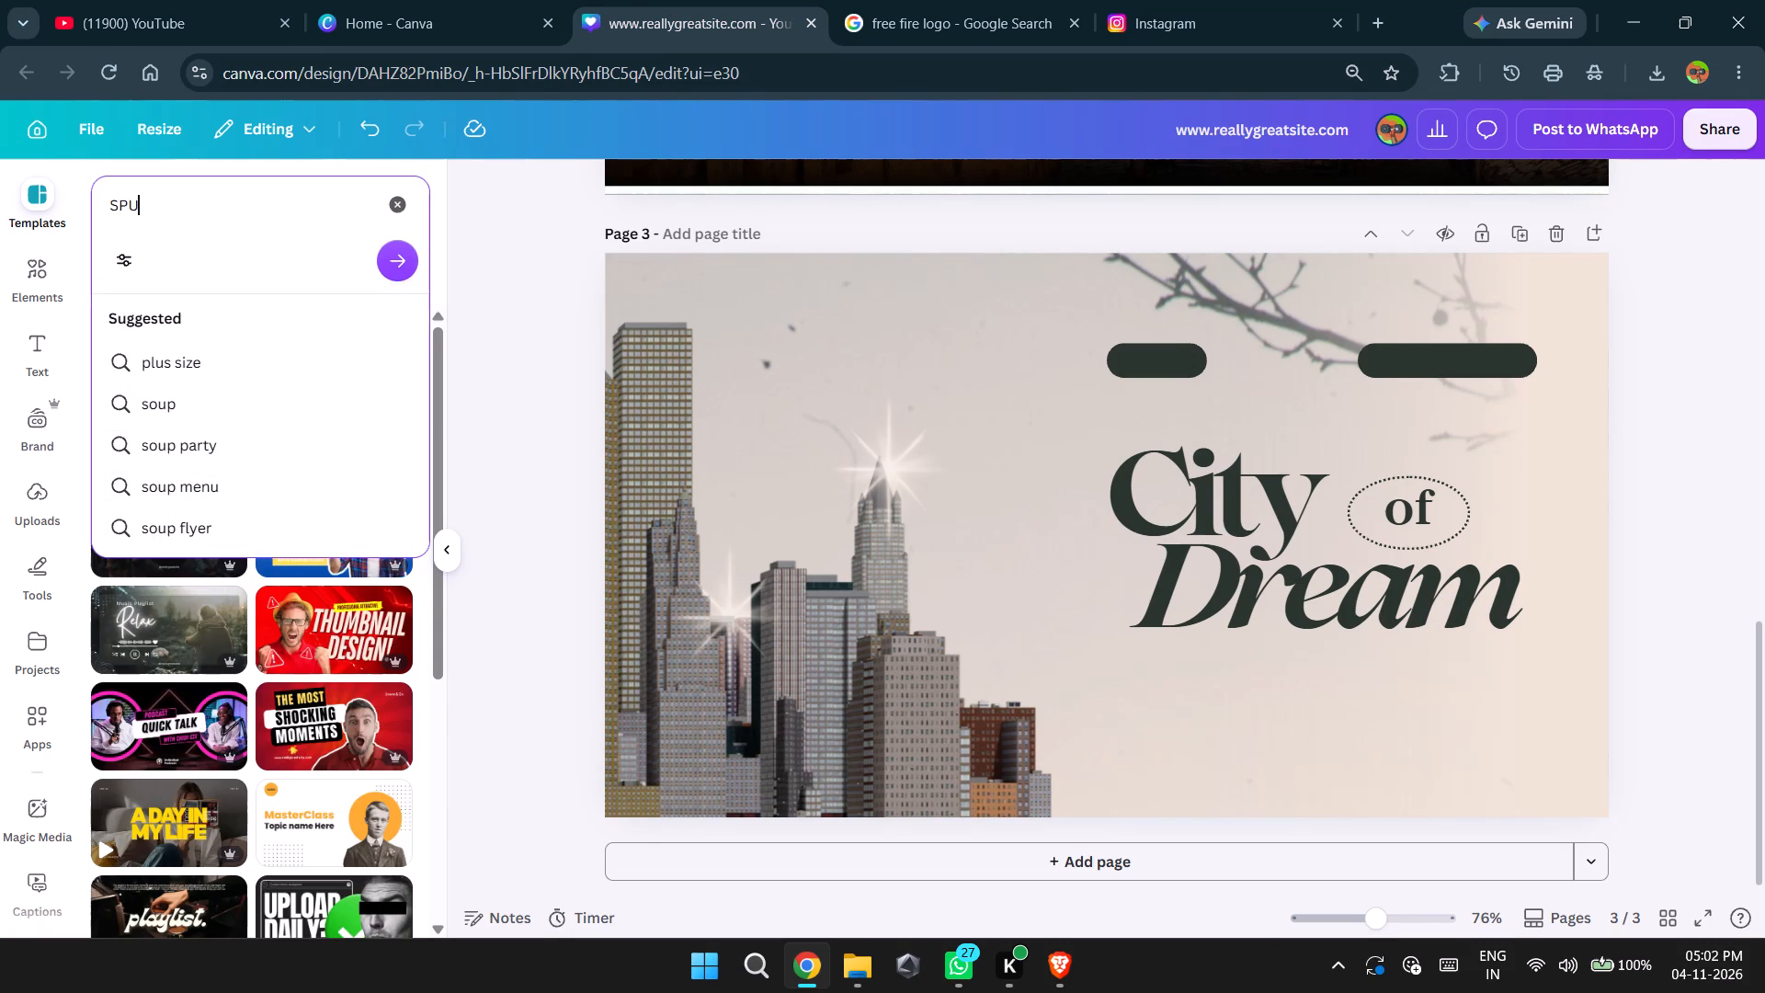
{"action": "key", "text": "BackSpace"}
{"action": "type", "text": "IDER MAN"}
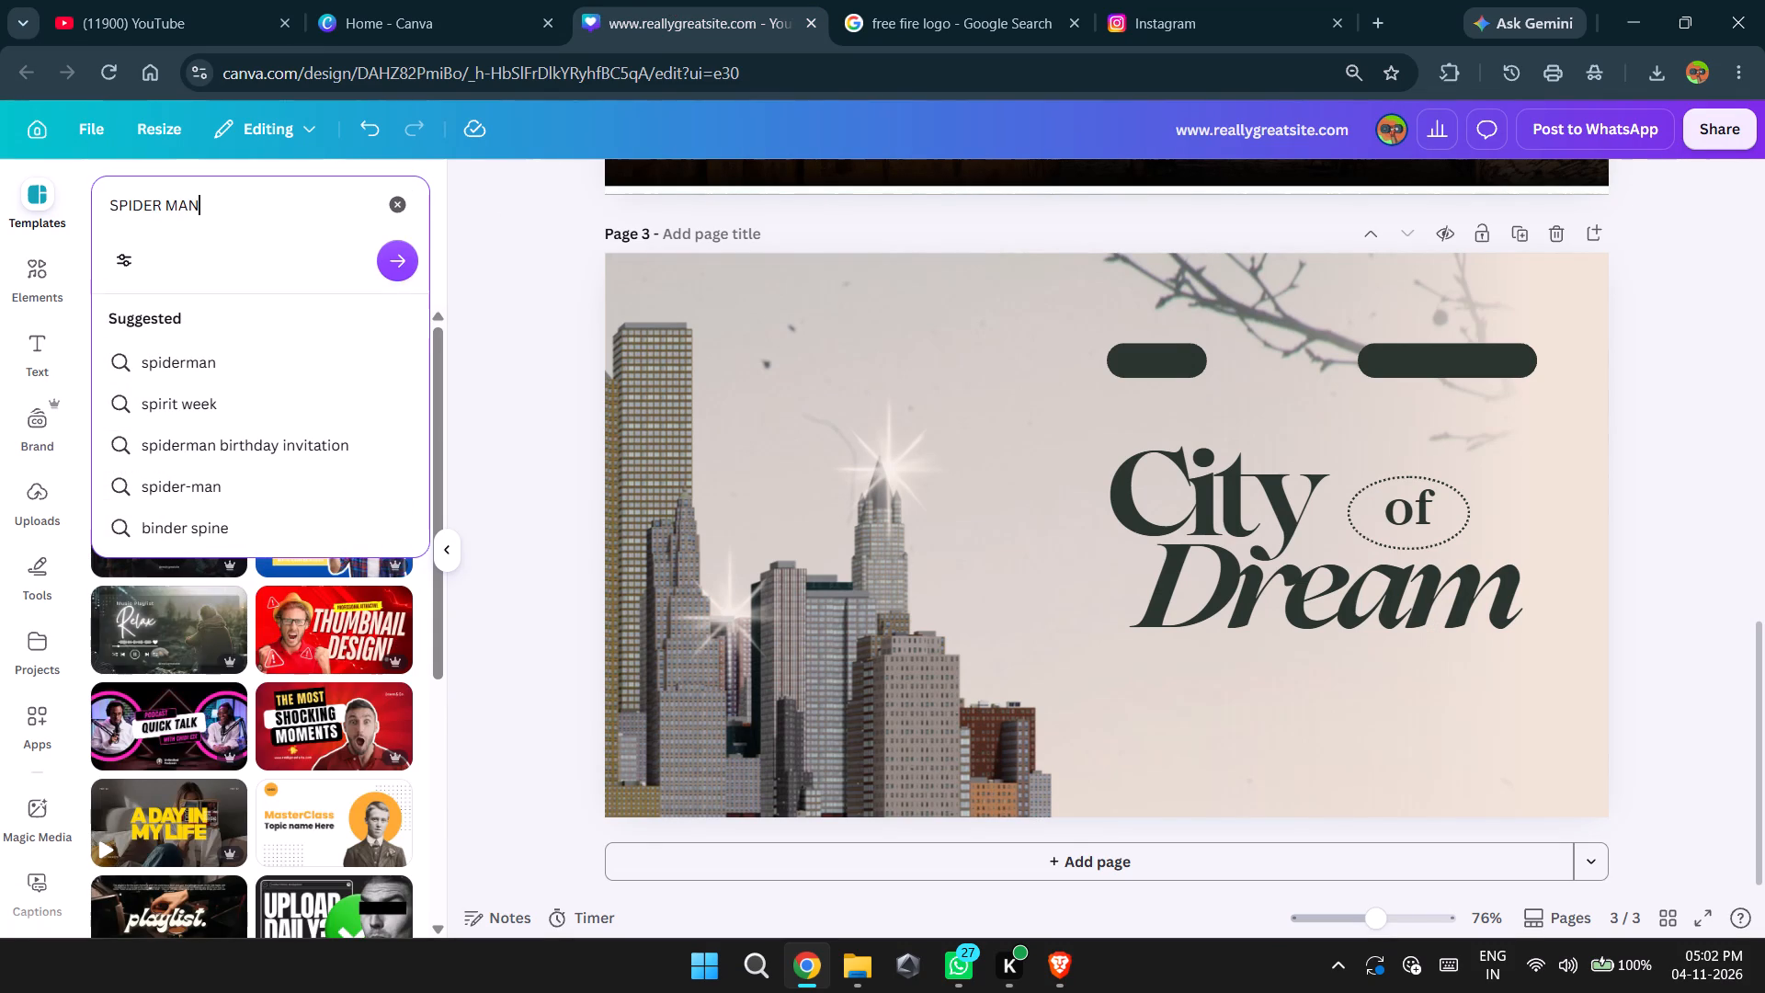
{"action": "key", "text": "Return"}
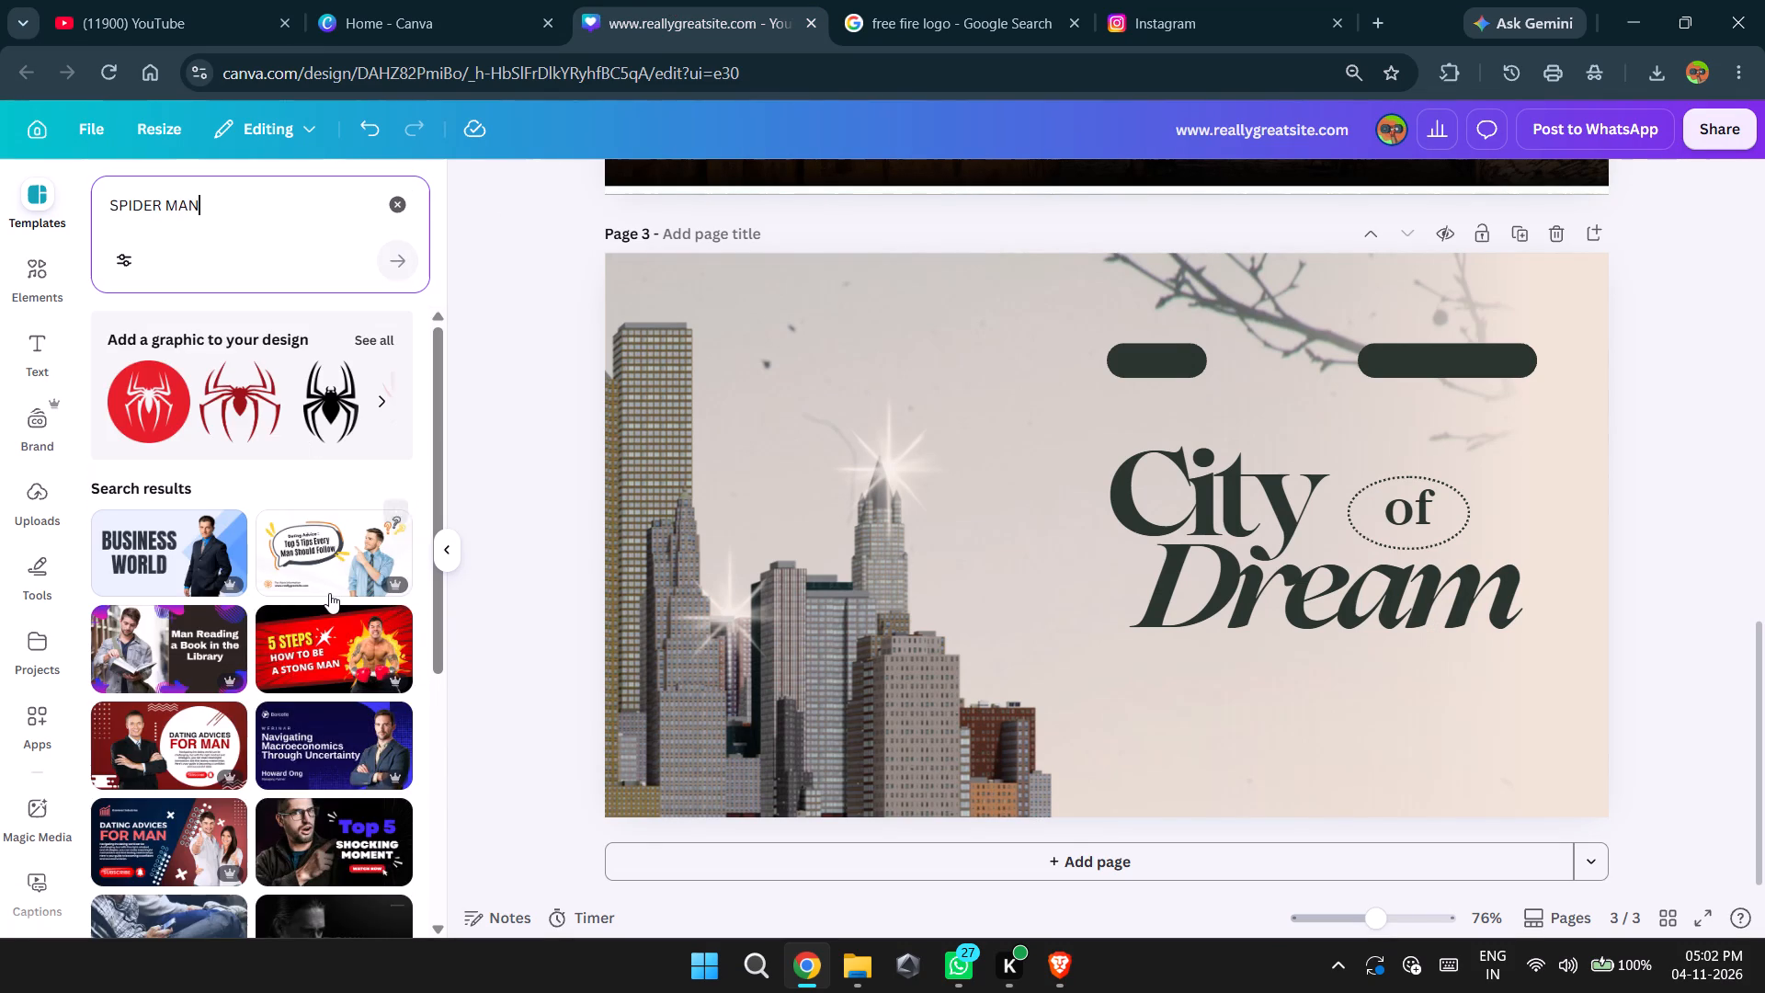
{"action": "scroll", "coordinate": [329, 593], "scroll_direction": "down", "scroll_amount": 1}
{"action": "scroll", "coordinate": [336, 429], "scroll_direction": "up", "scroll_amount": 1}
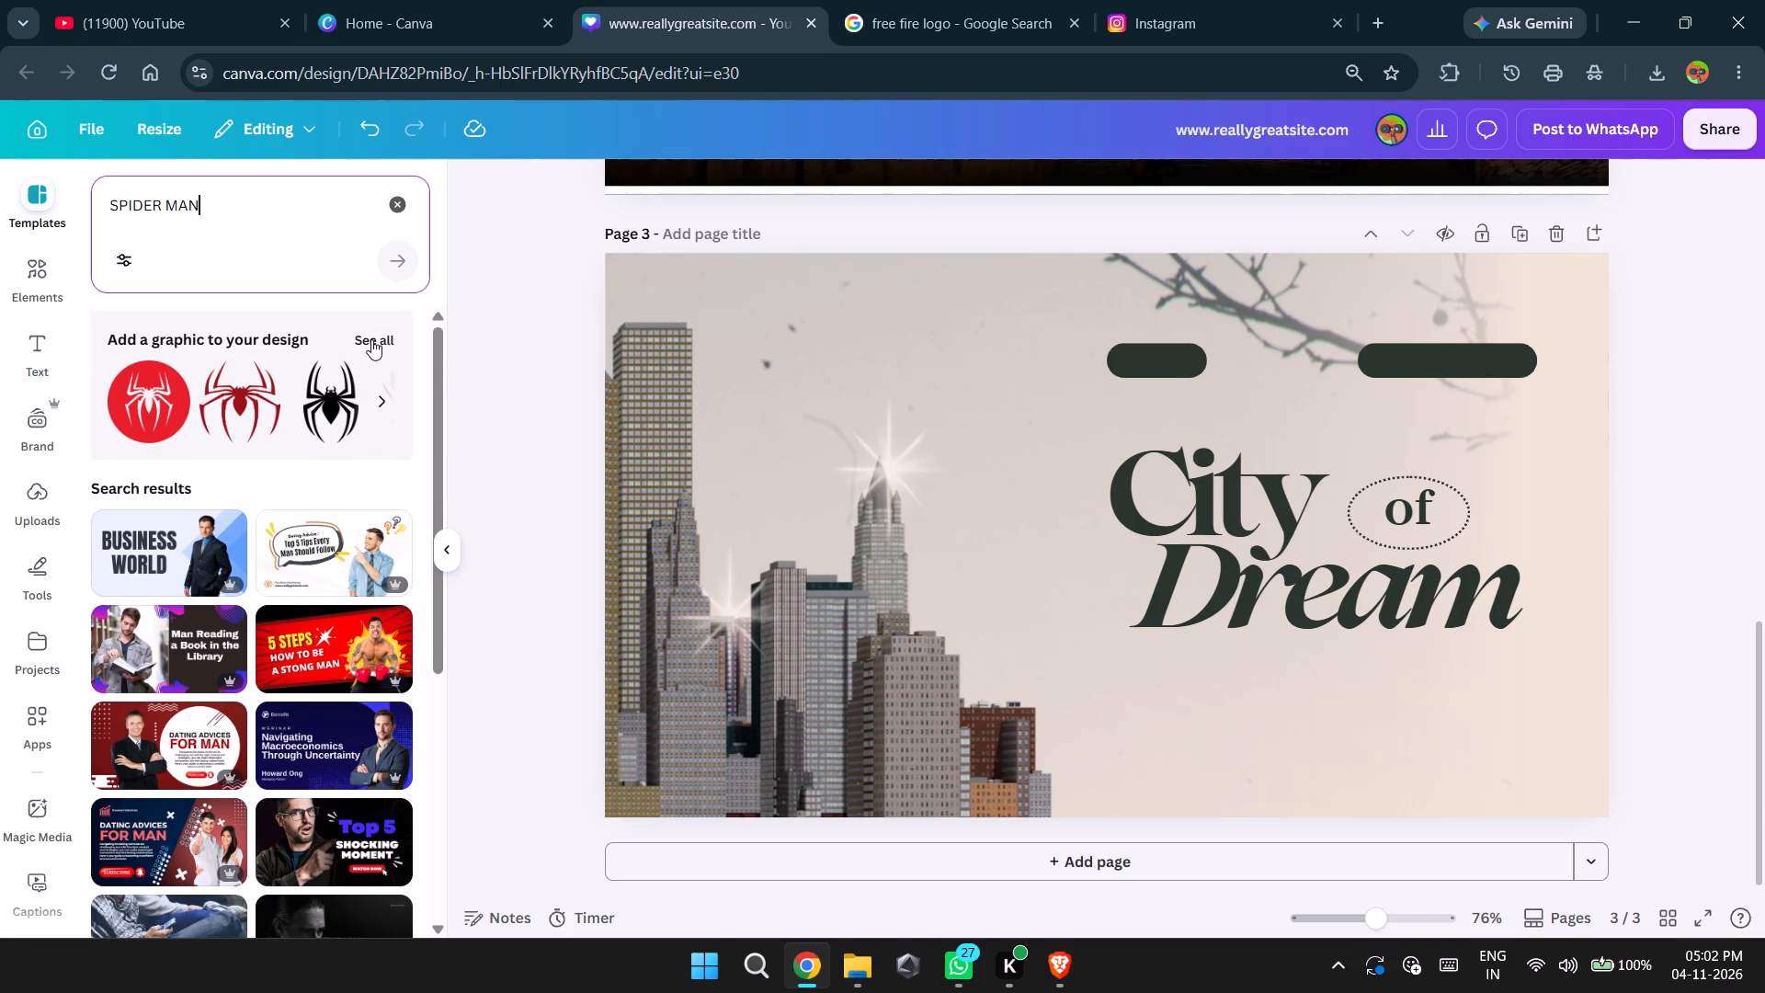
Open the full set of SPIDER MAN graphics in the element library and browse them for a suitable figure.
{"action": "left_click", "coordinate": [371, 339]}
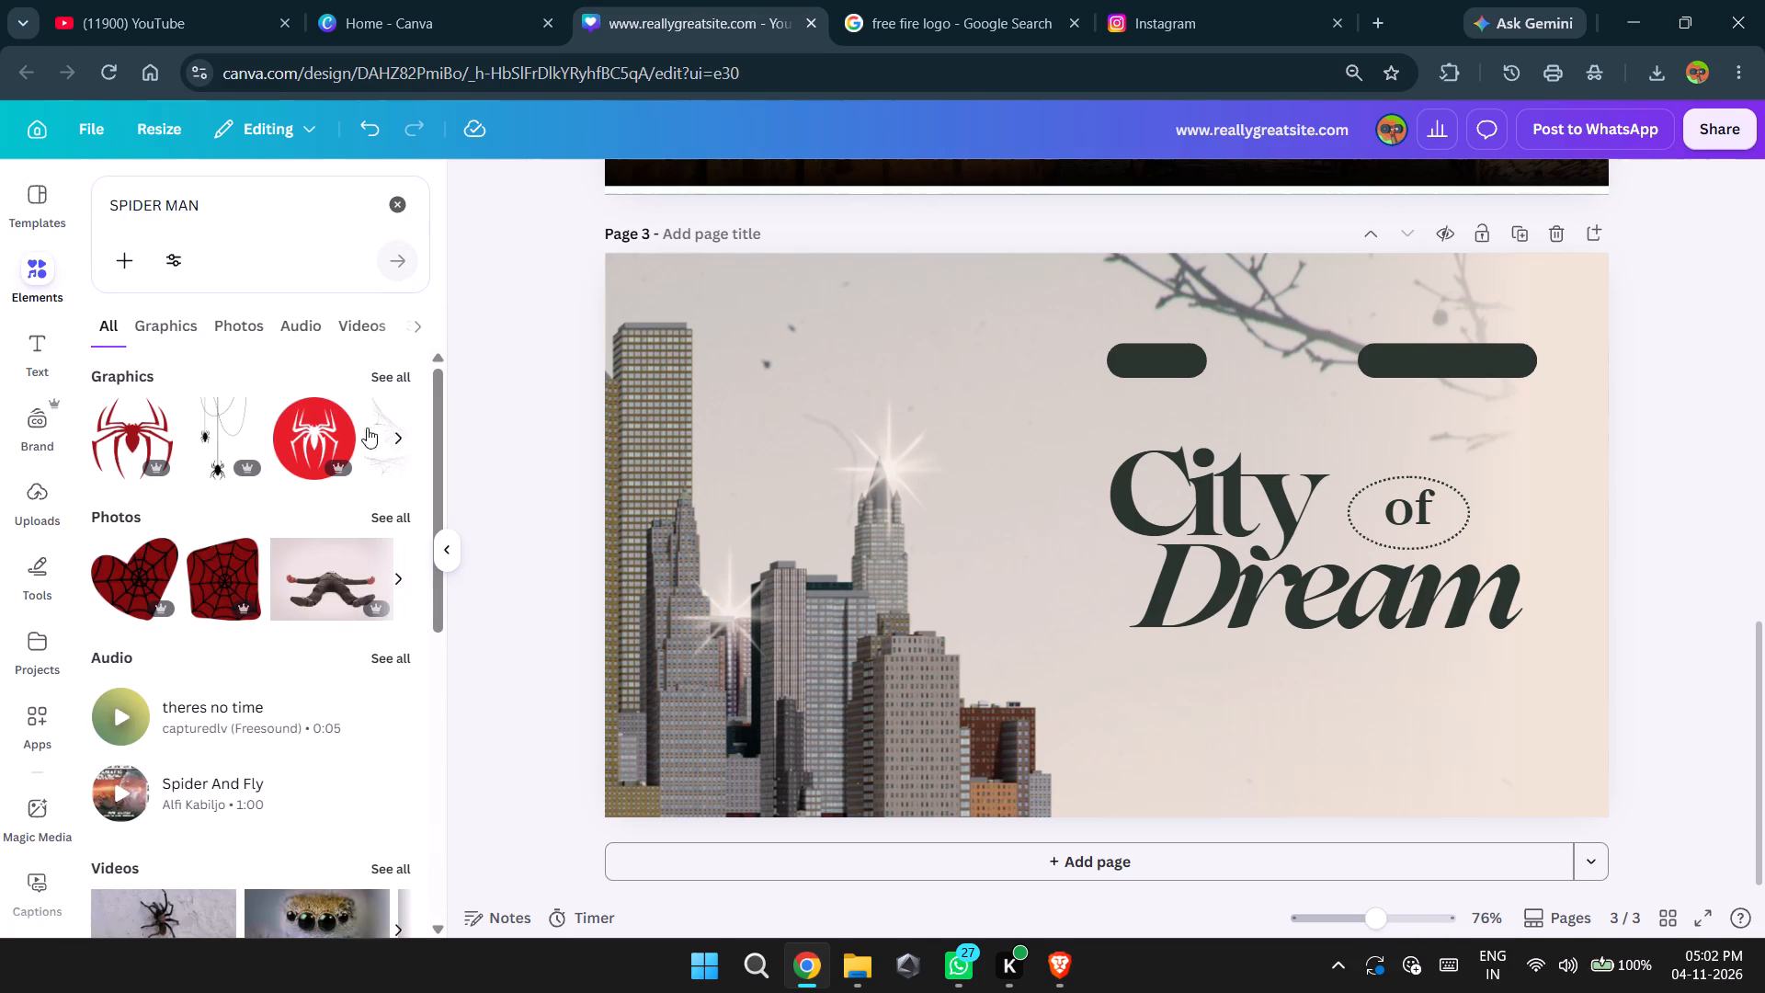
{"action": "left_click", "coordinate": [385, 376]}
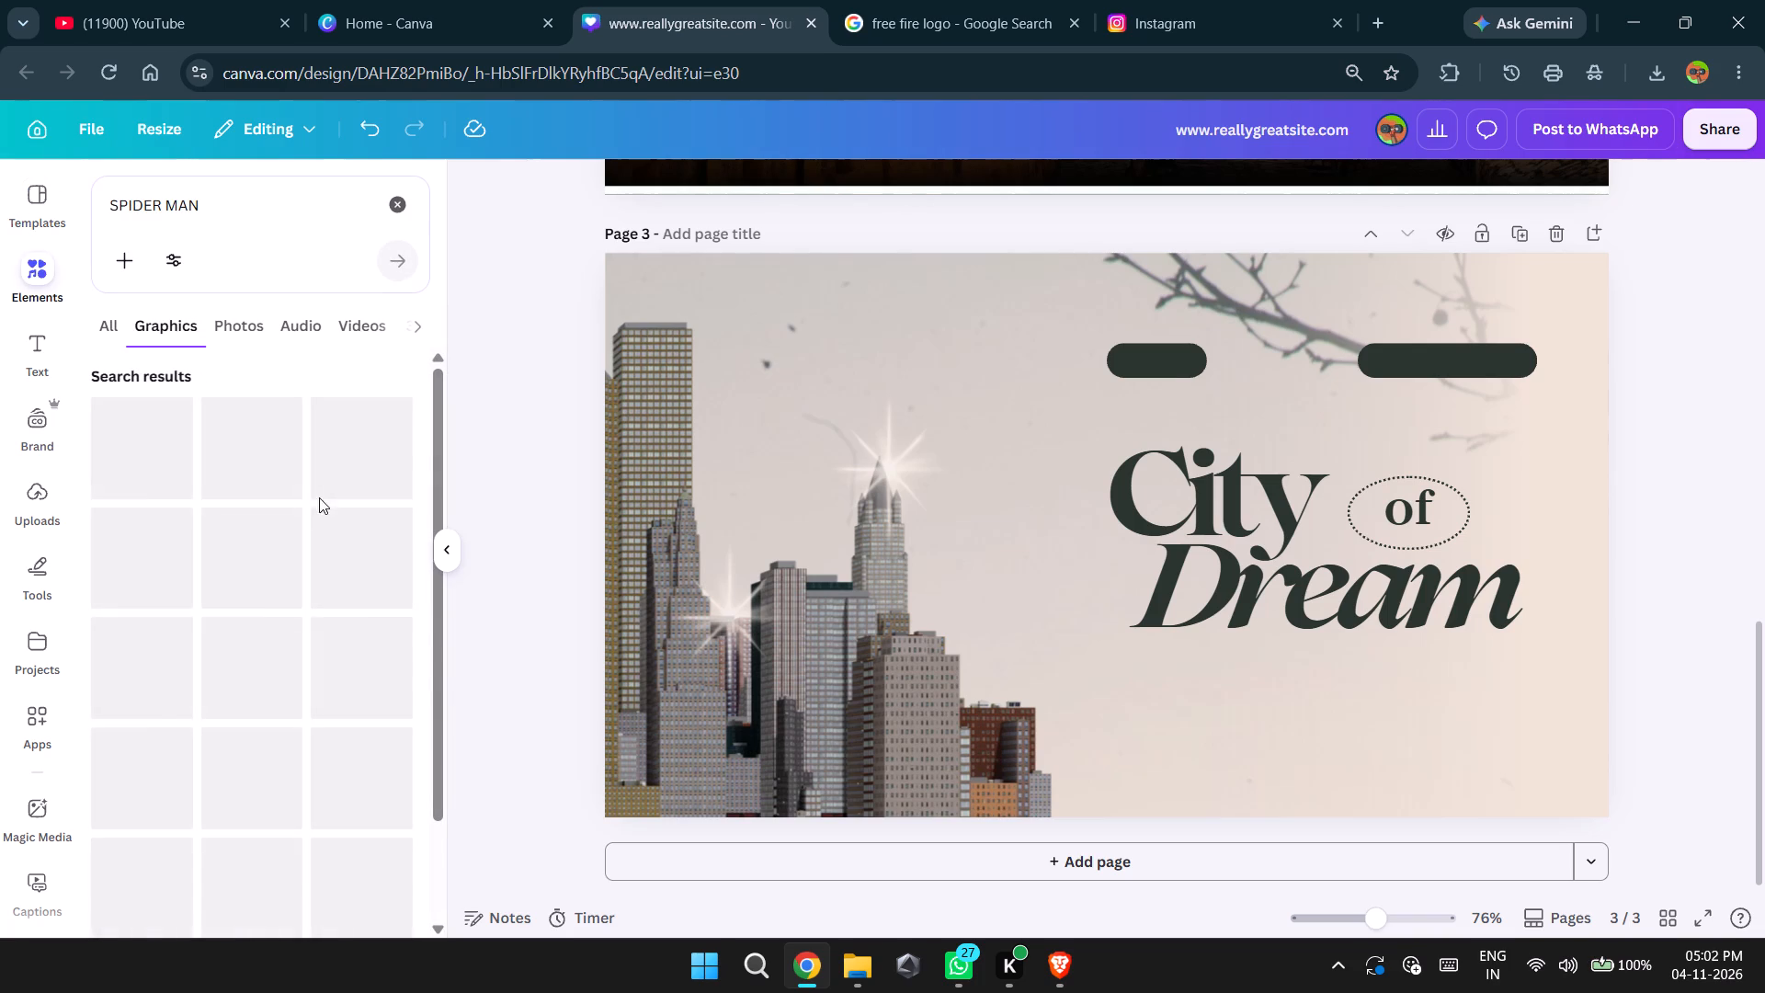
{"action": "scroll", "coordinate": [304, 689], "scroll_direction": "down", "scroll_amount": 2}
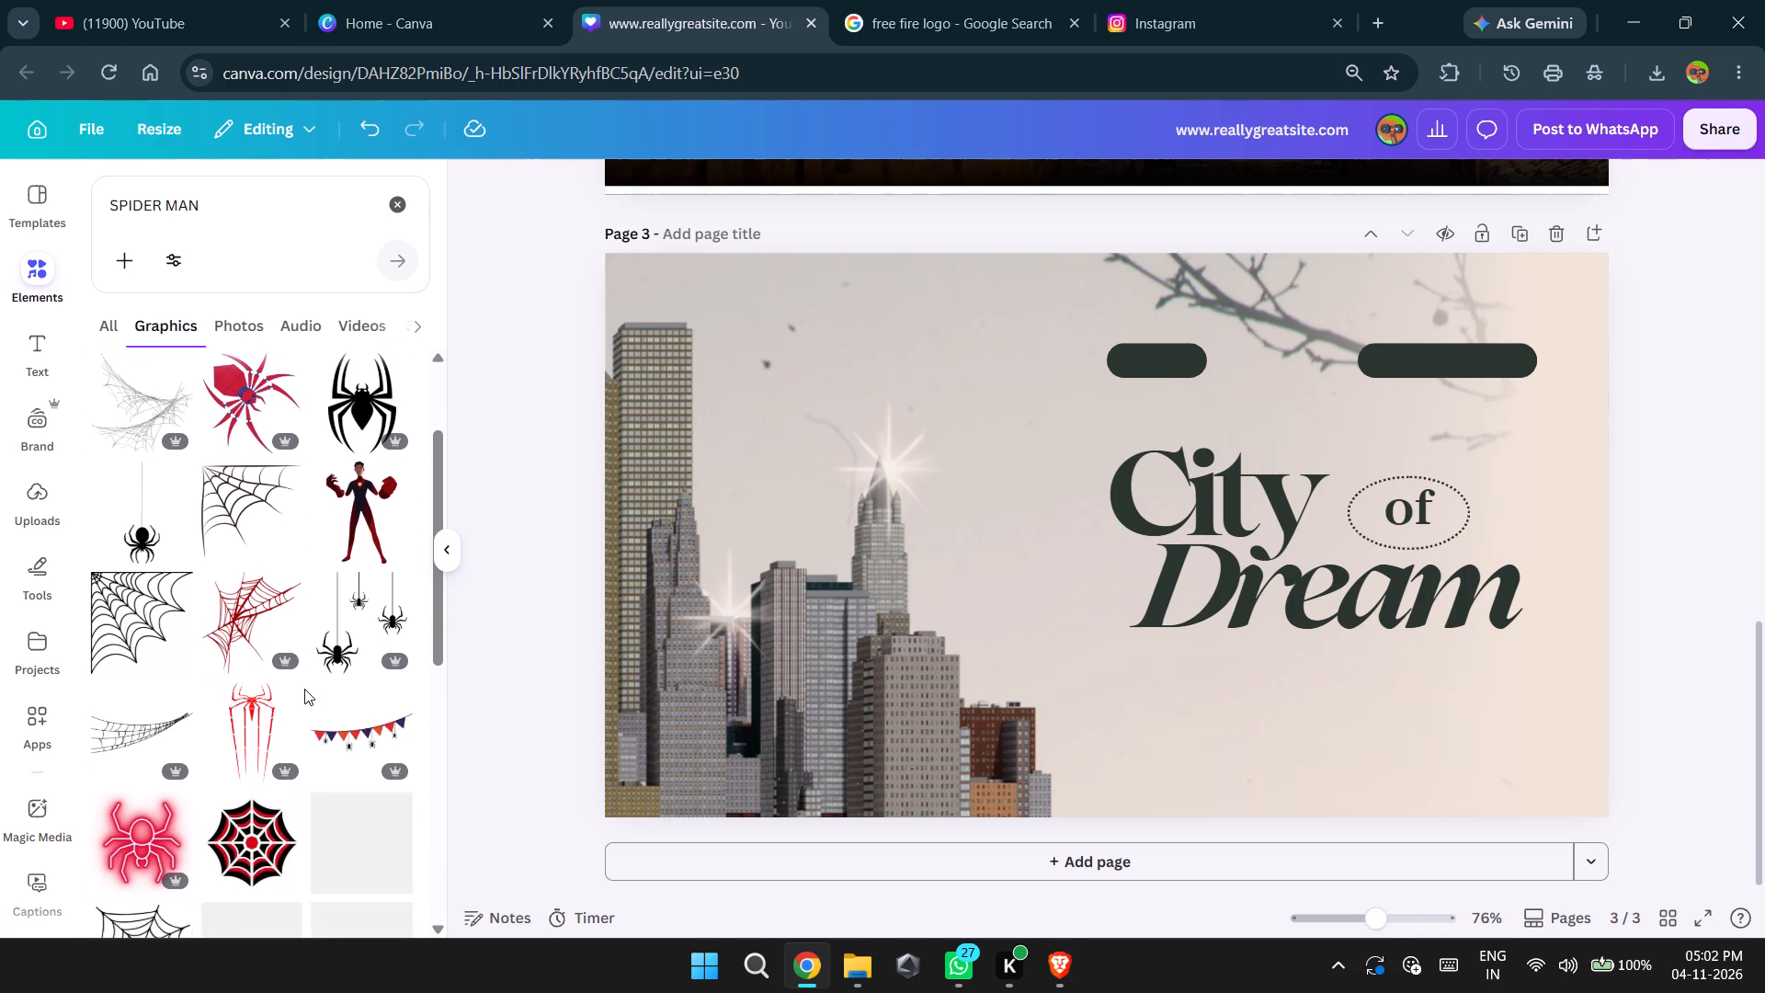
{"action": "scroll", "coordinate": [304, 689], "scroll_direction": "down", "scroll_amount": 5}
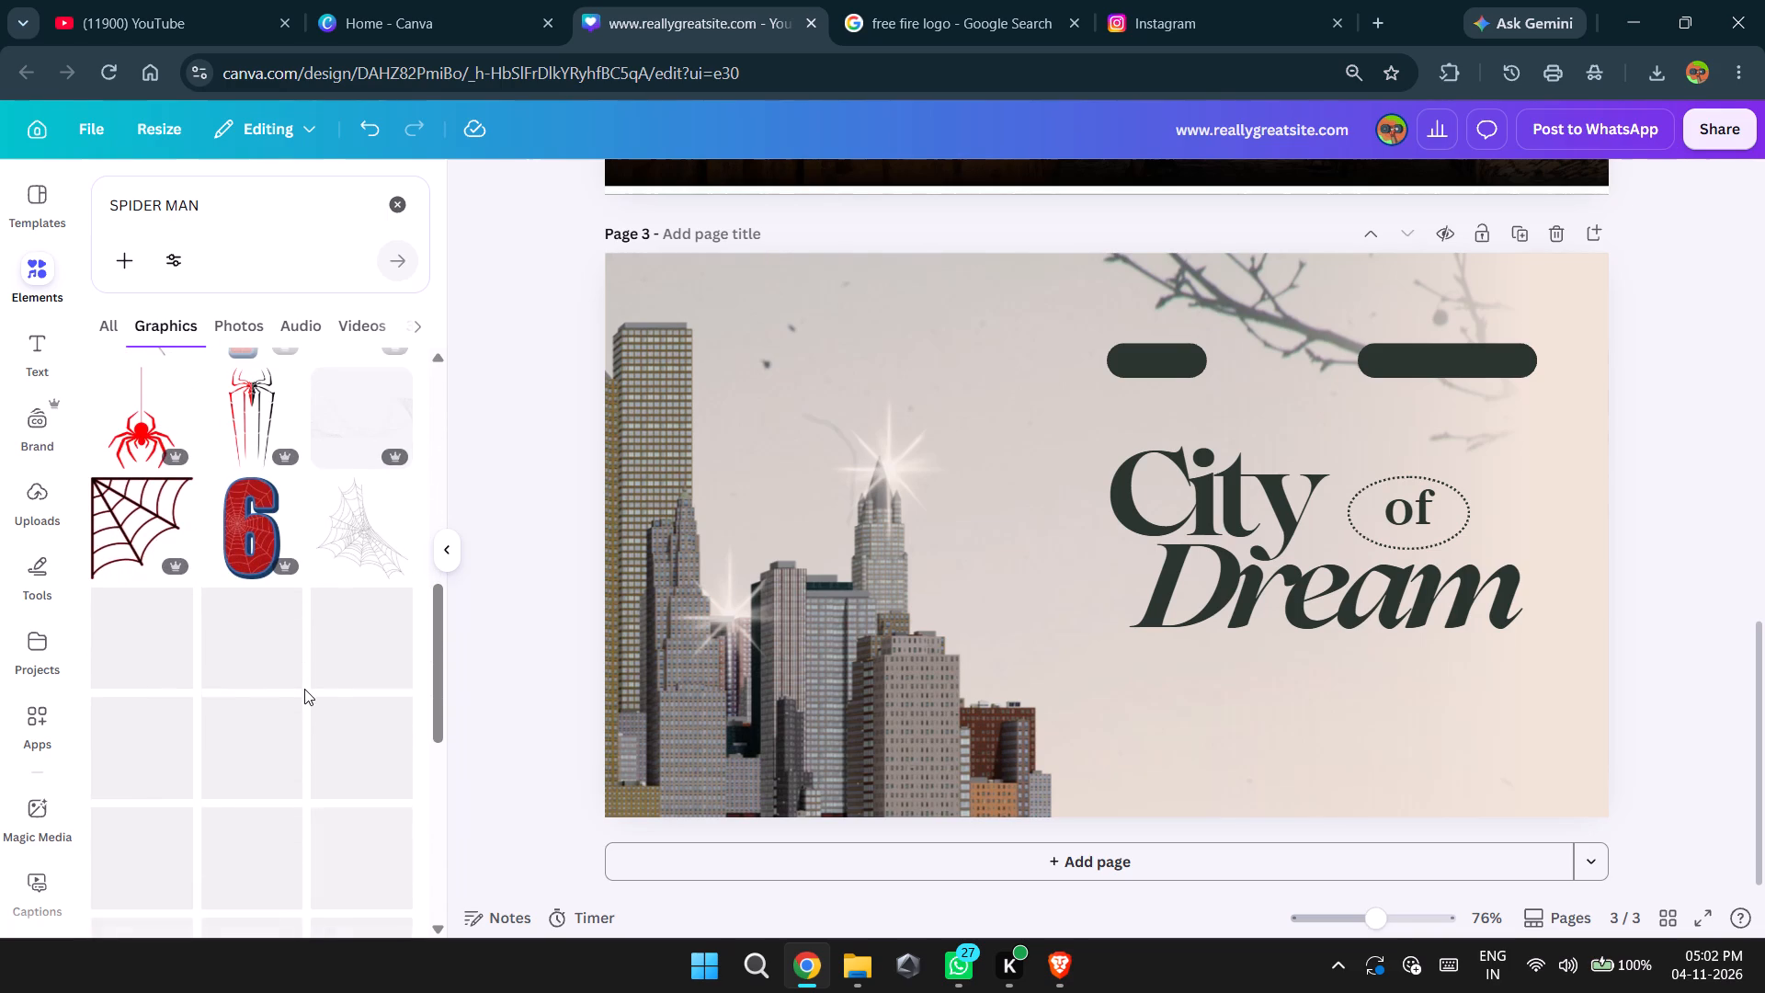
Look further through the SPIDER MAN graphics in the element library for a suitable figure.
{"action": "scroll", "coordinate": [304, 689], "scroll_direction": "down", "scroll_amount": 2}
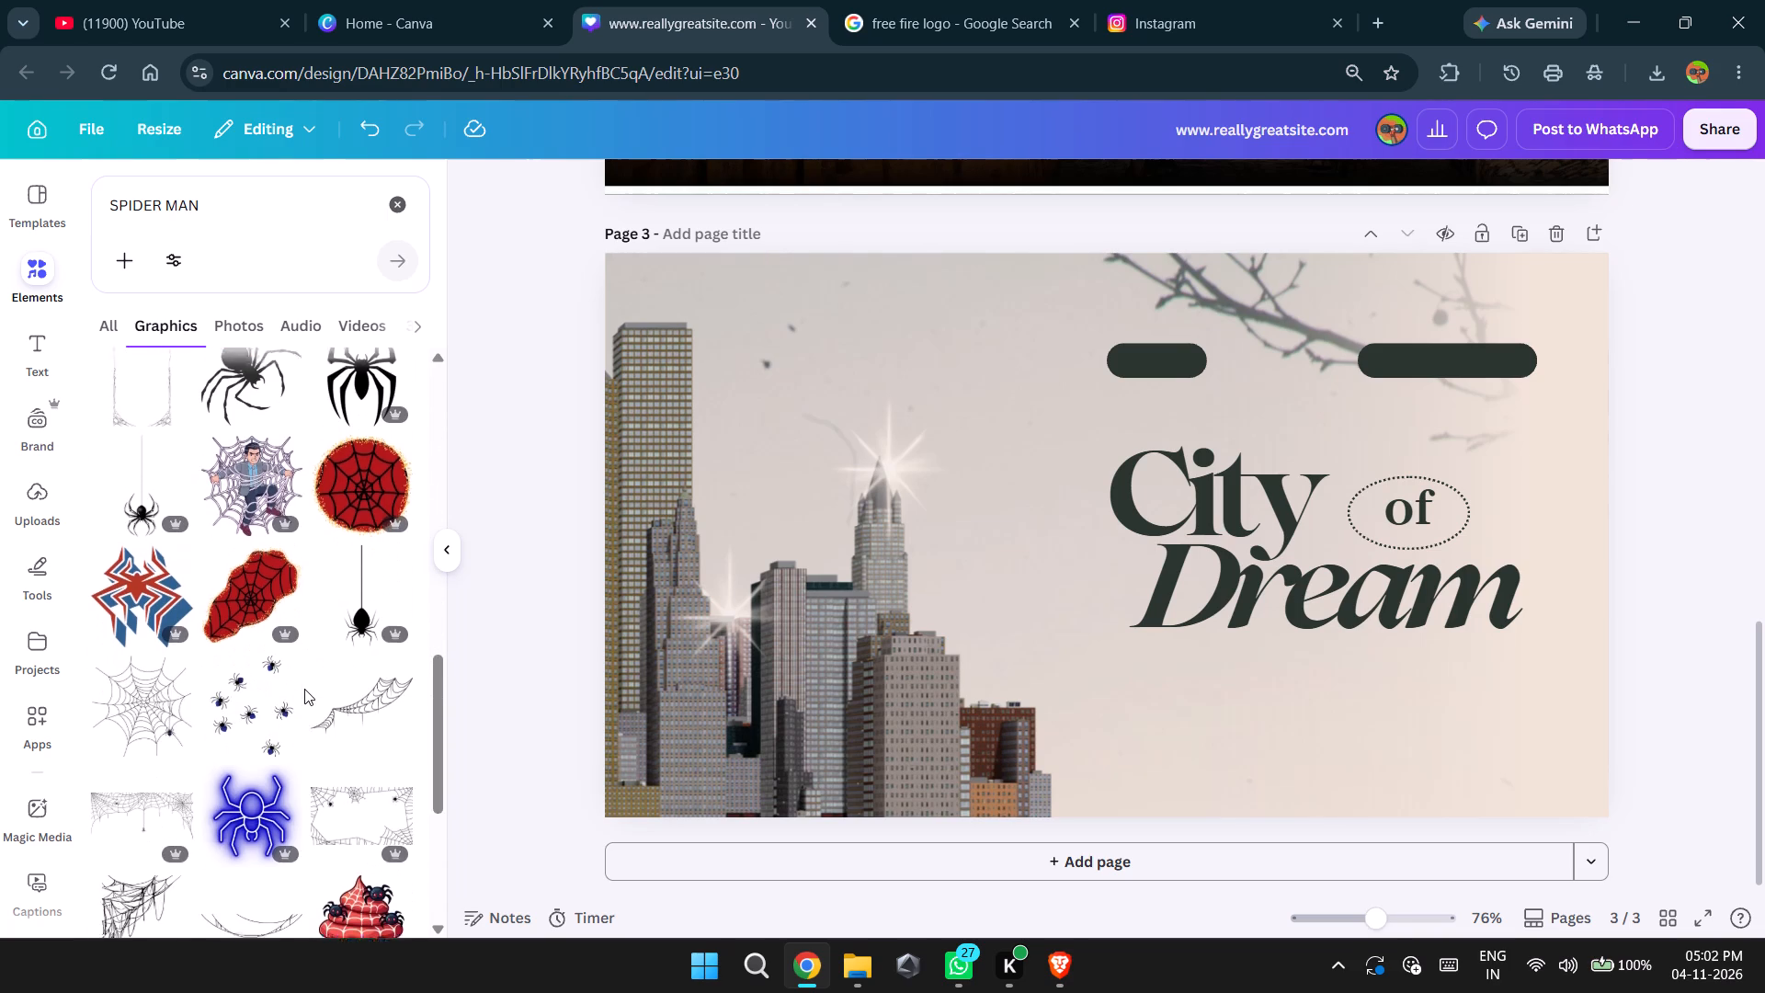
{"action": "scroll", "coordinate": [304, 689], "scroll_direction": "down", "scroll_amount": 3}
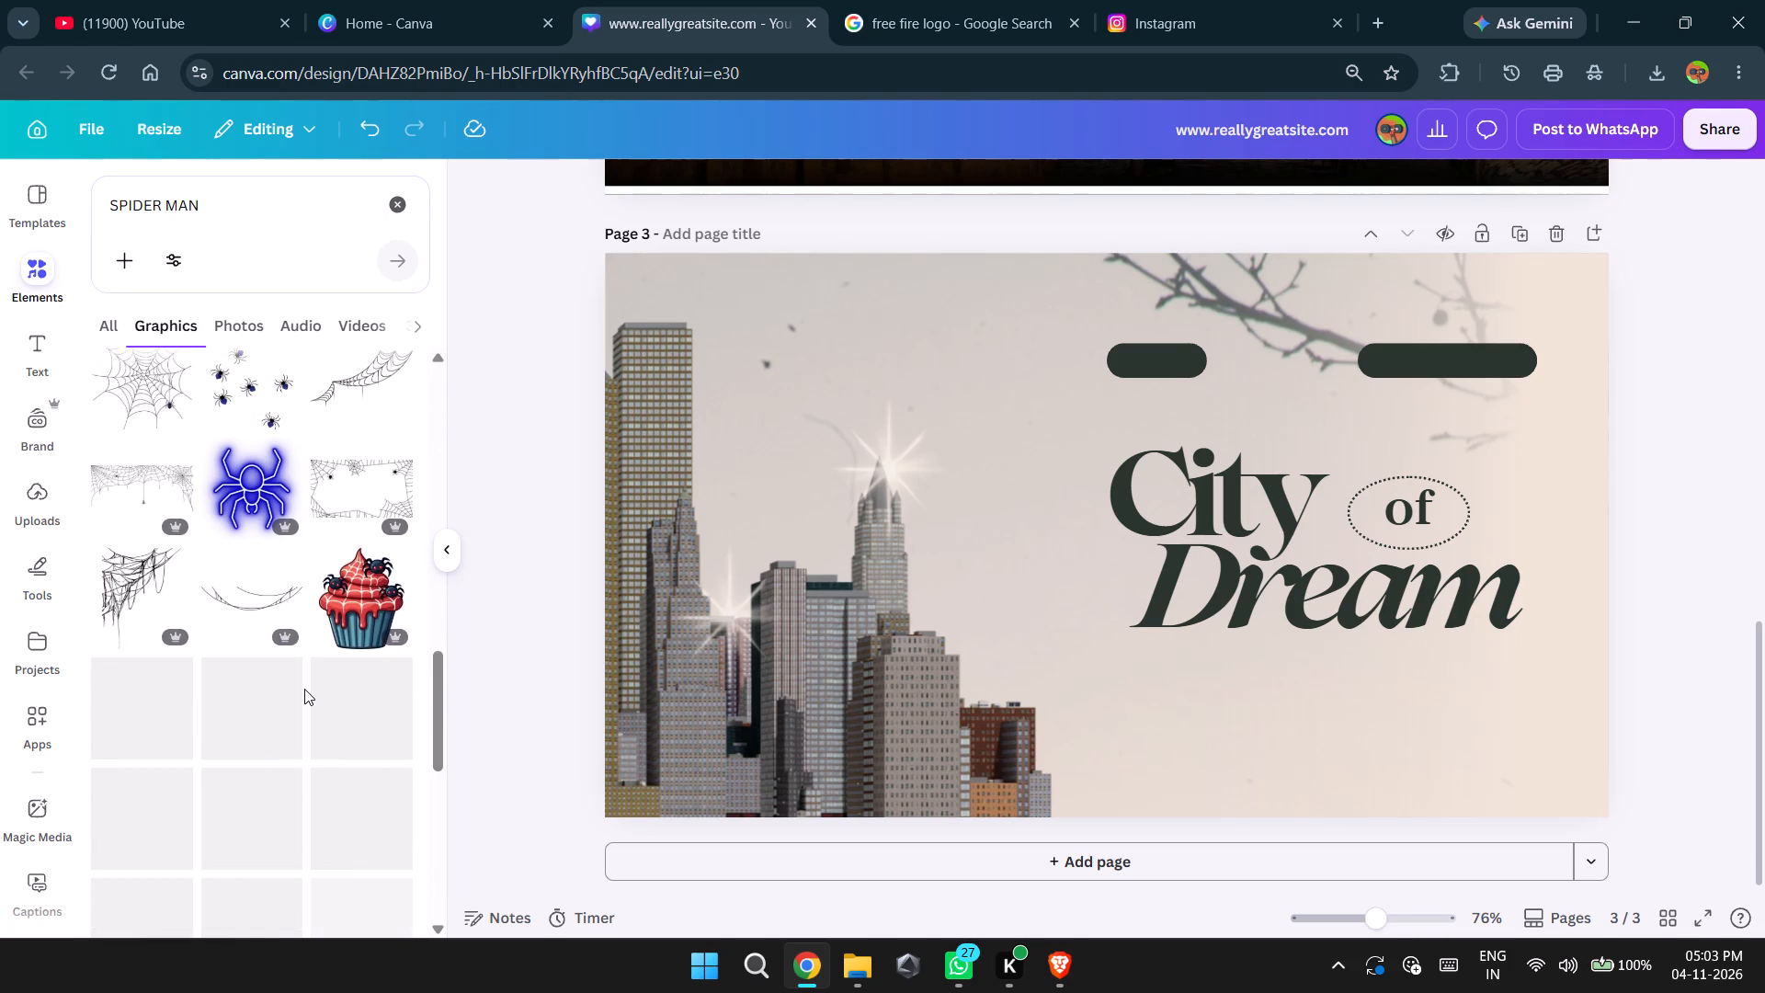
{"action": "scroll", "coordinate": [304, 689], "scroll_direction": "down", "scroll_amount": 3}
{"action": "scroll", "coordinate": [304, 689], "scroll_direction": "up", "scroll_amount": 1}
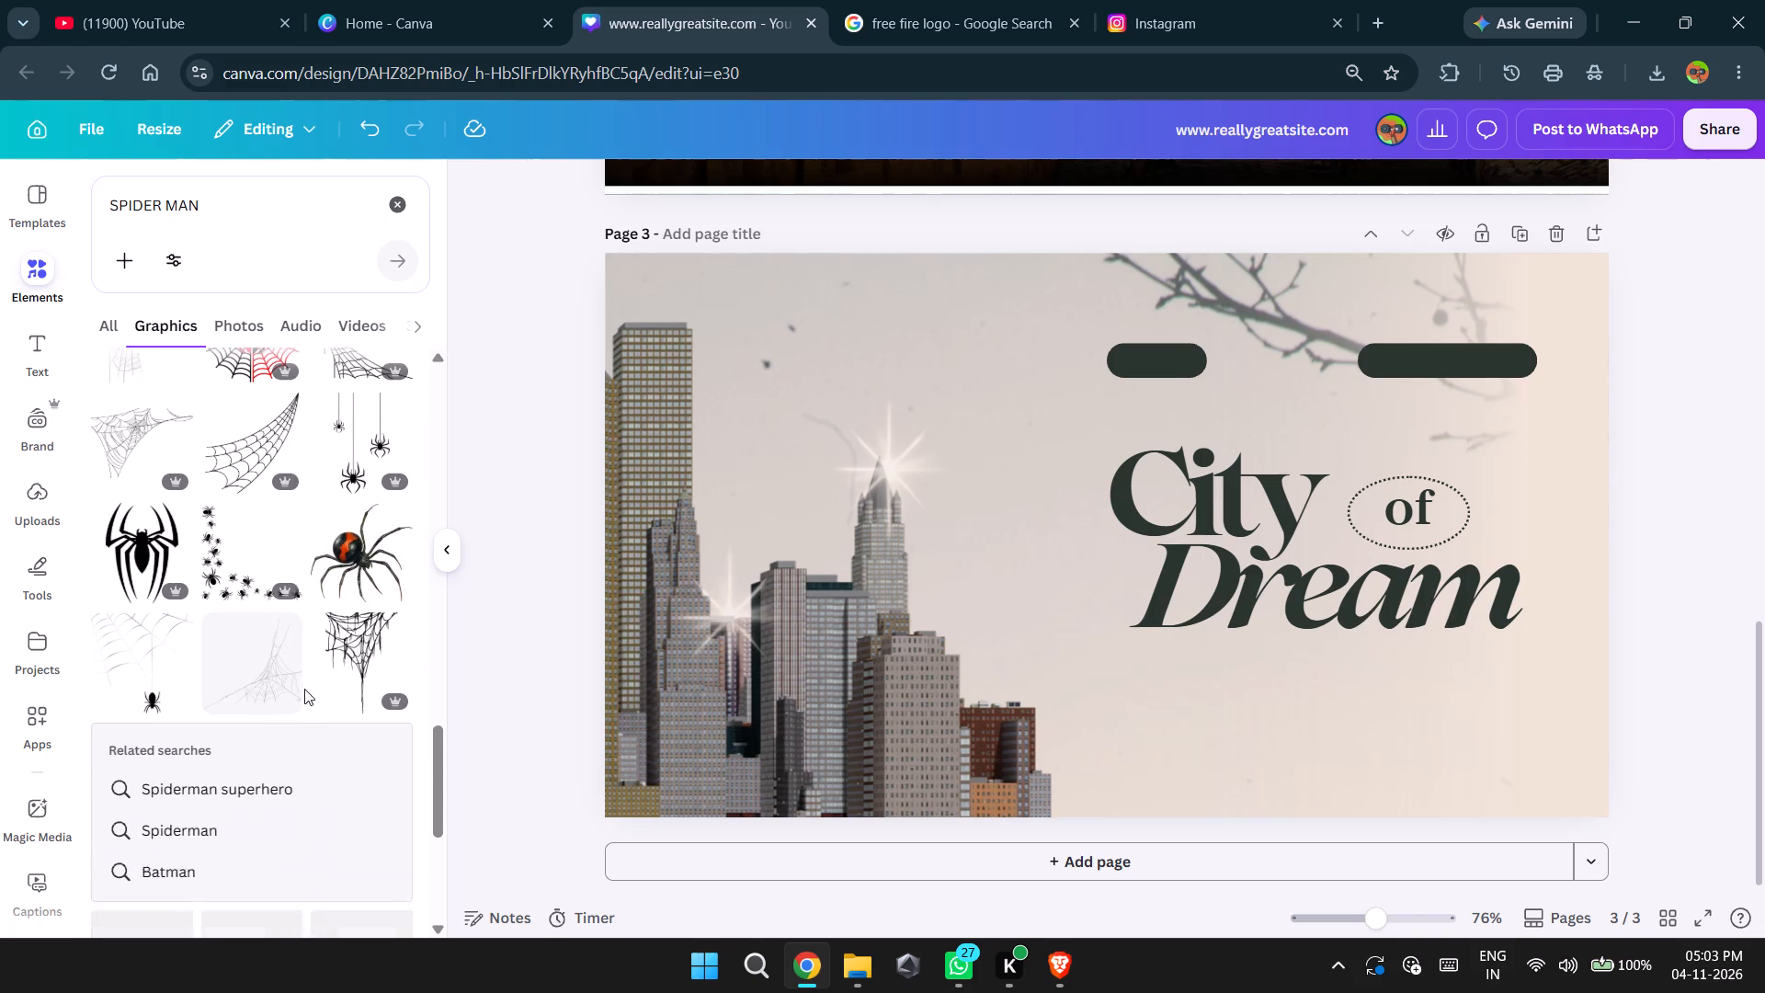
{"action": "scroll", "coordinate": [304, 689], "scroll_direction": "up", "scroll_amount": 1}
Open a new browser tab and close the free fire logo search and Instagram tabs.
{"action": "left_click", "coordinate": [178, 0]}
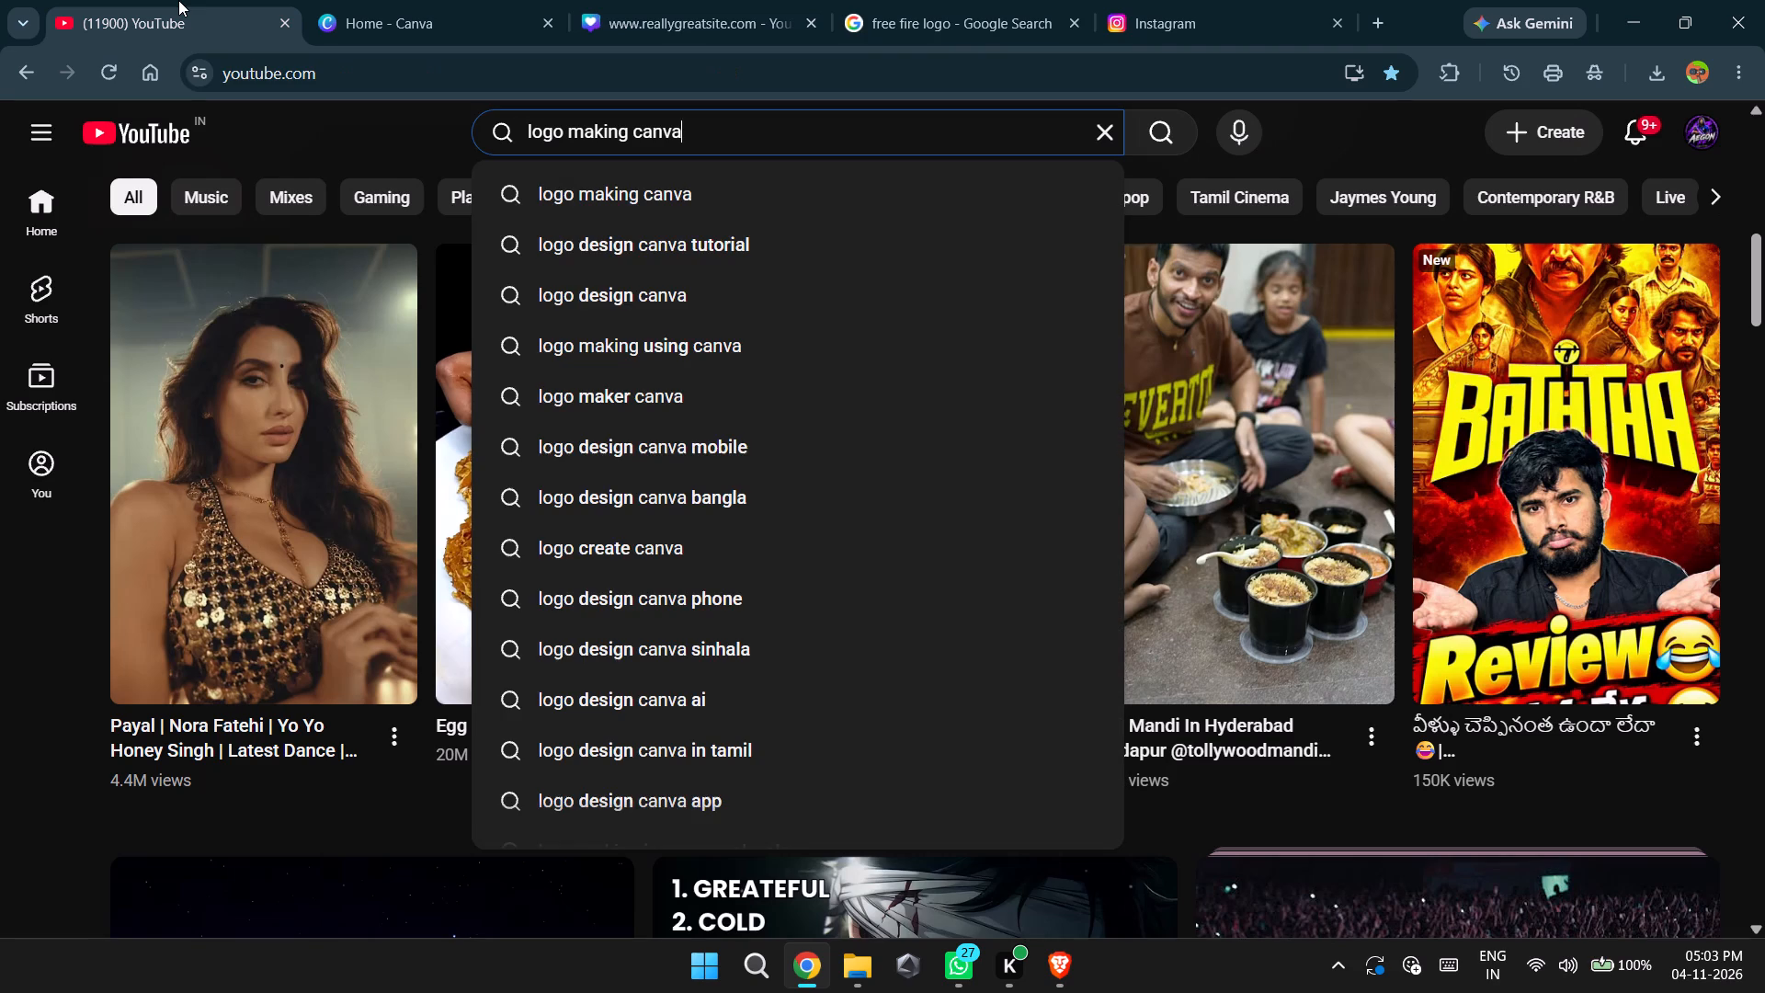
{"action": "left_click", "coordinate": [1368, 31]}
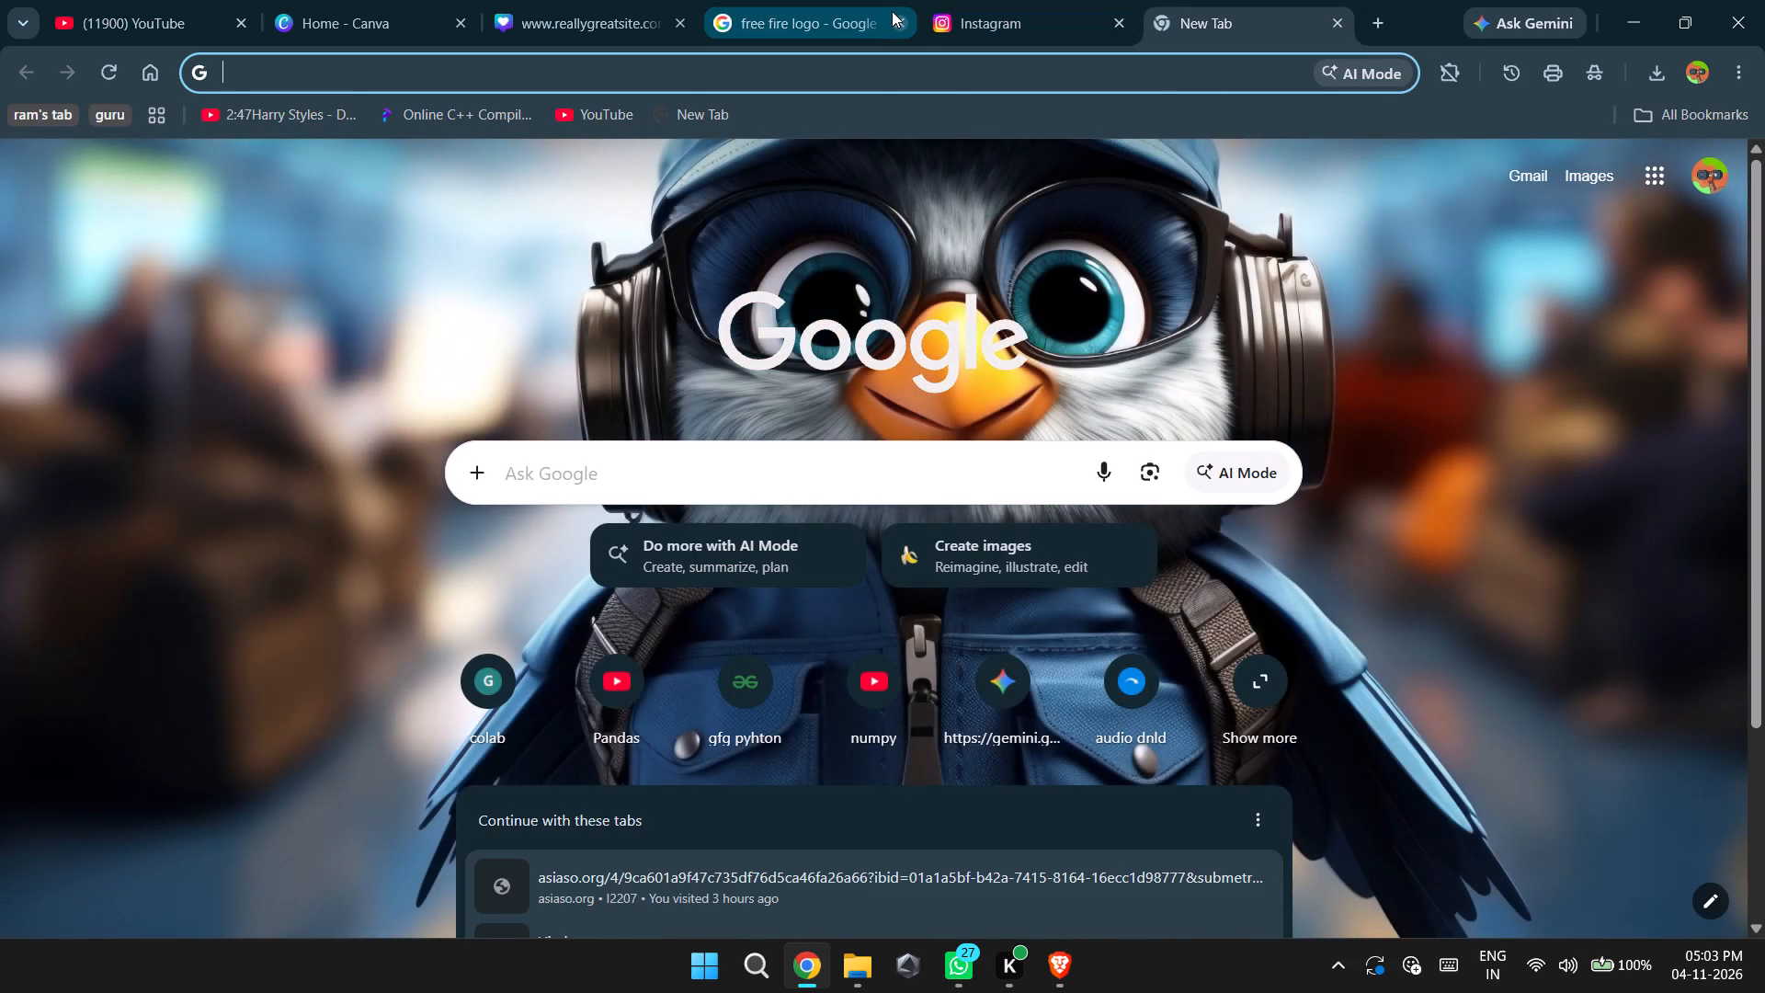
{"action": "left_click", "coordinate": [892, 11]}
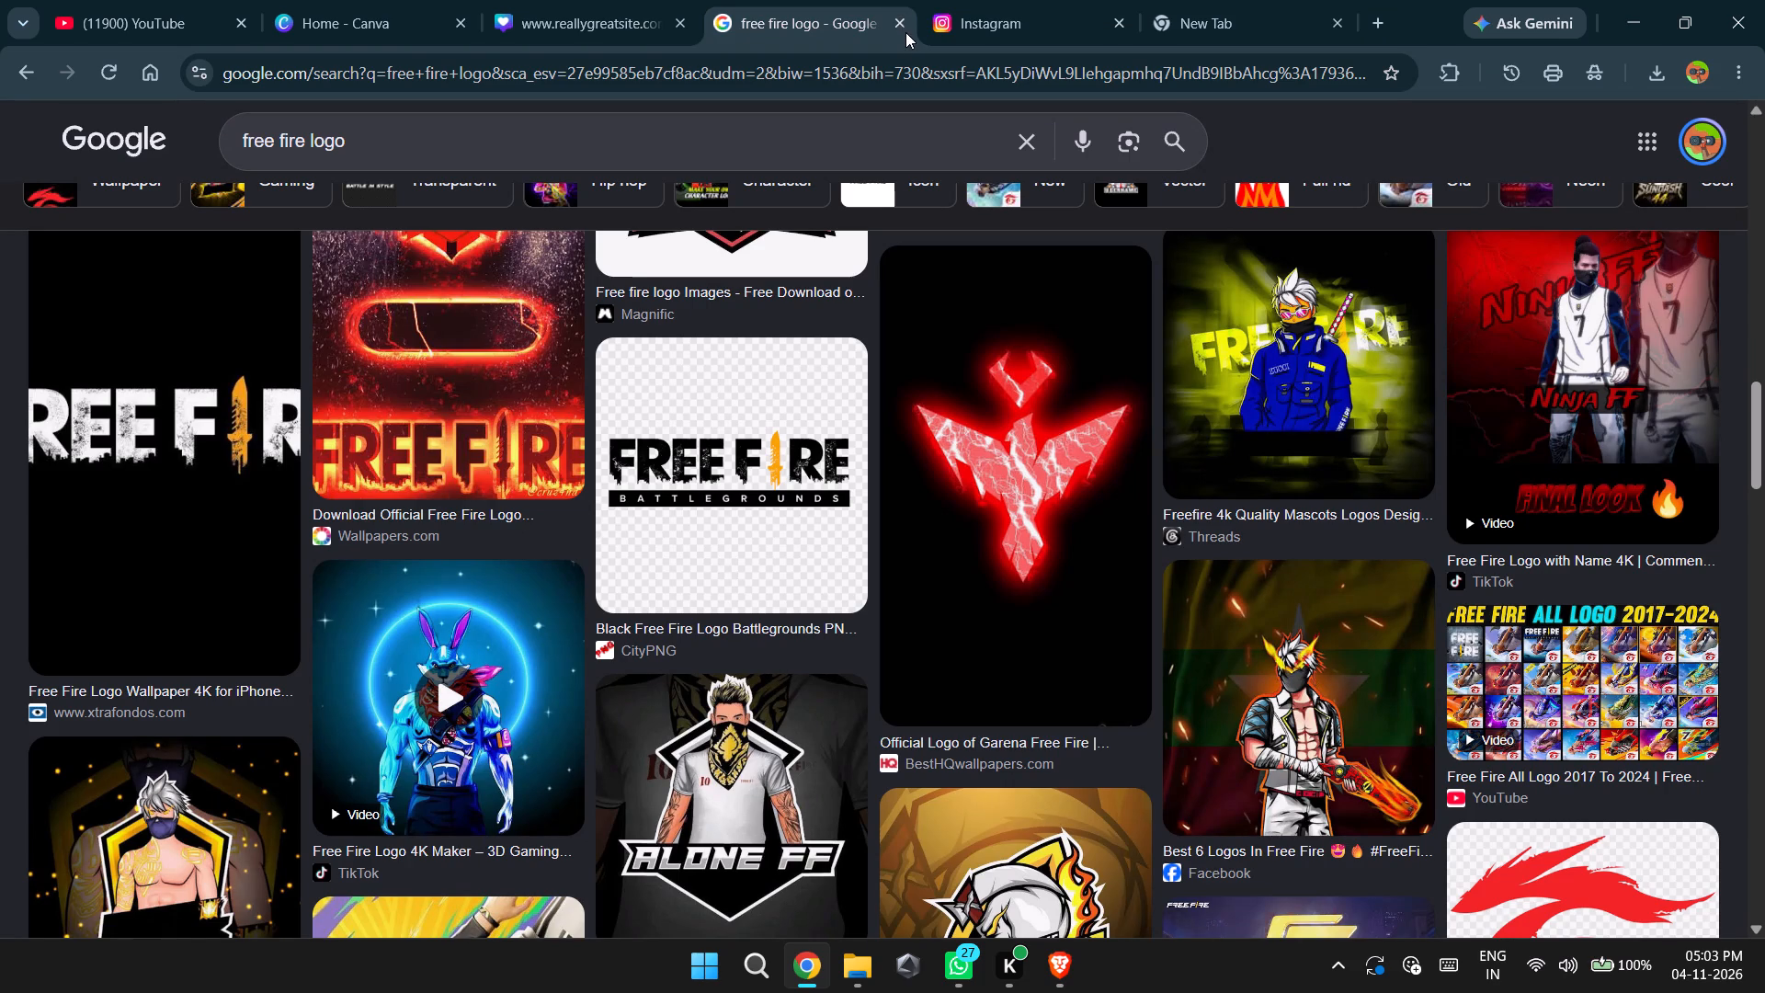
{"action": "left_click", "coordinate": [905, 31]}
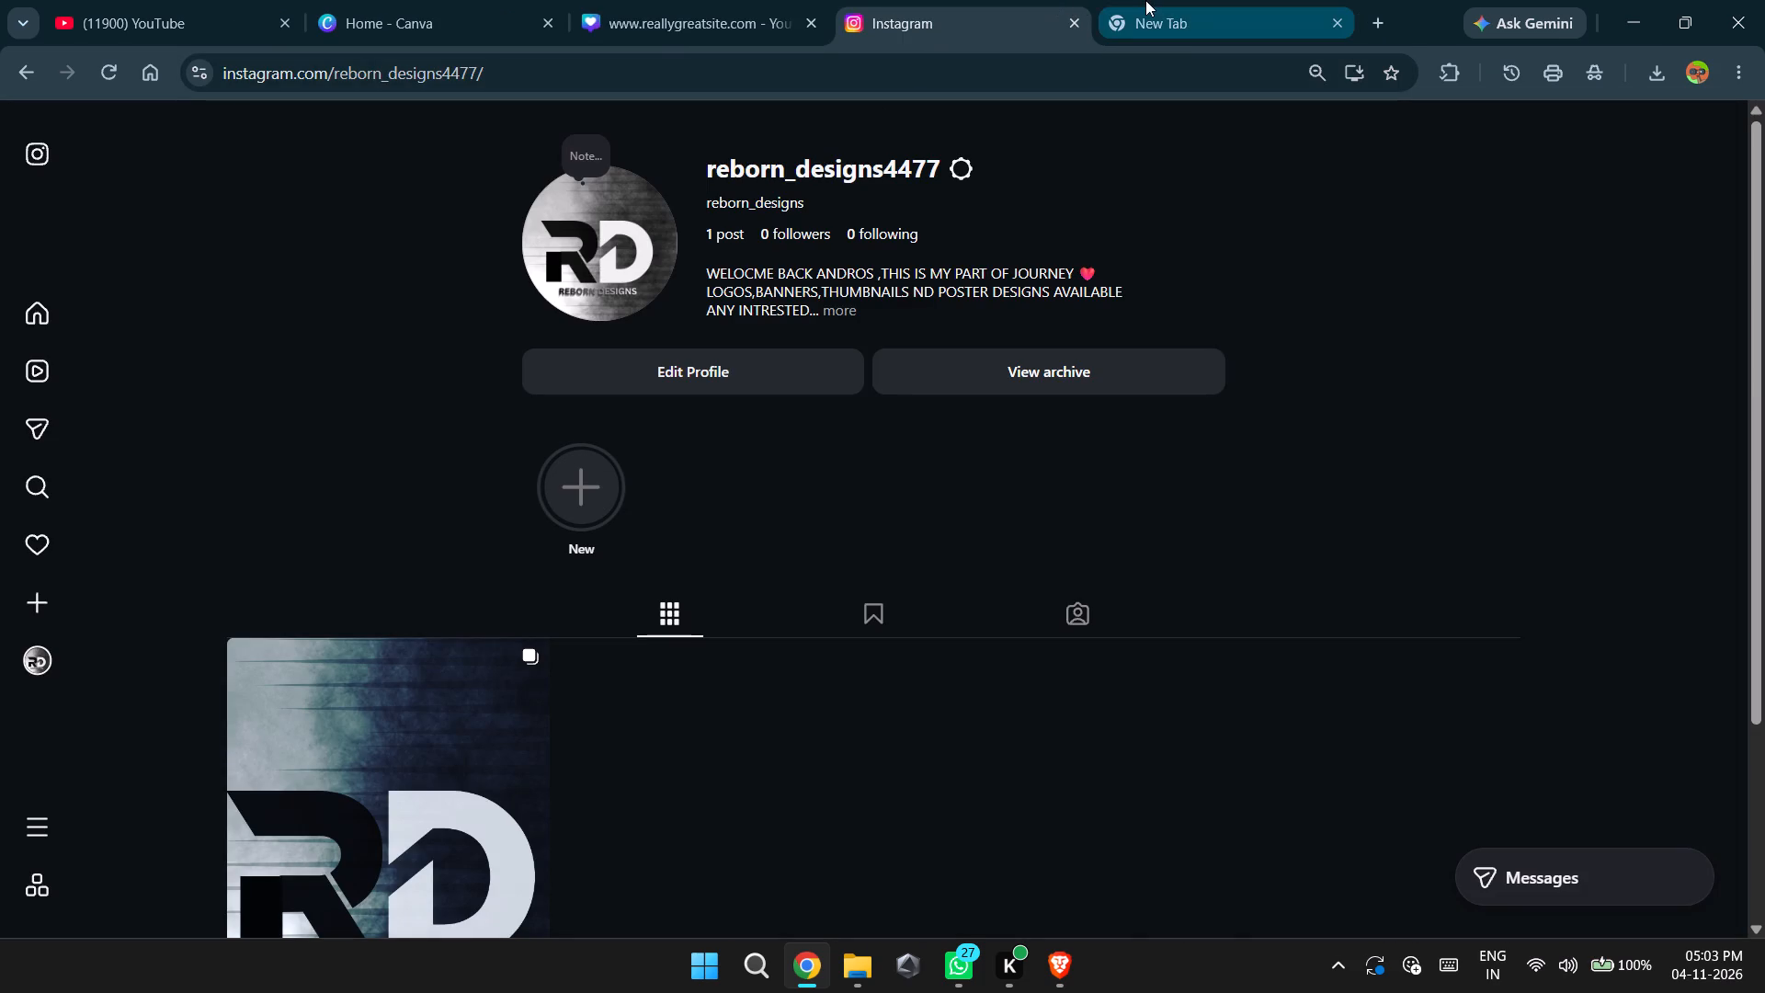
{"action": "left_click", "coordinate": [51, 334]}
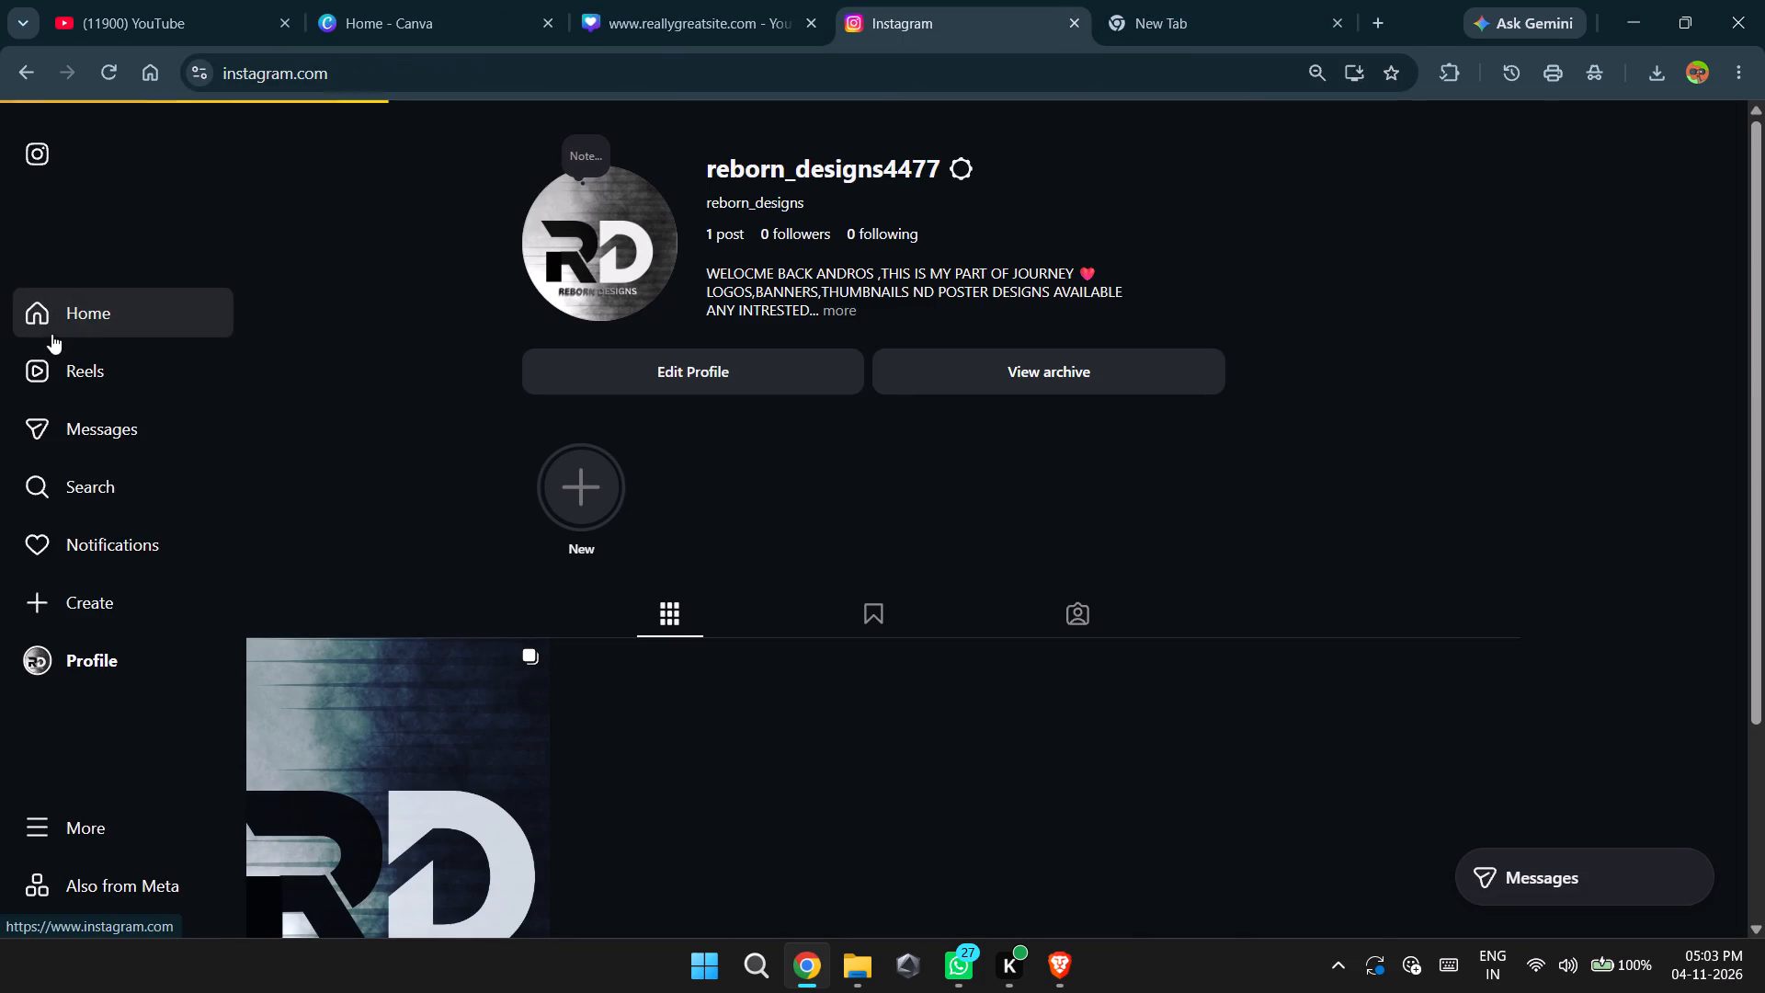
{"action": "left_click", "coordinate": [1071, 24]}
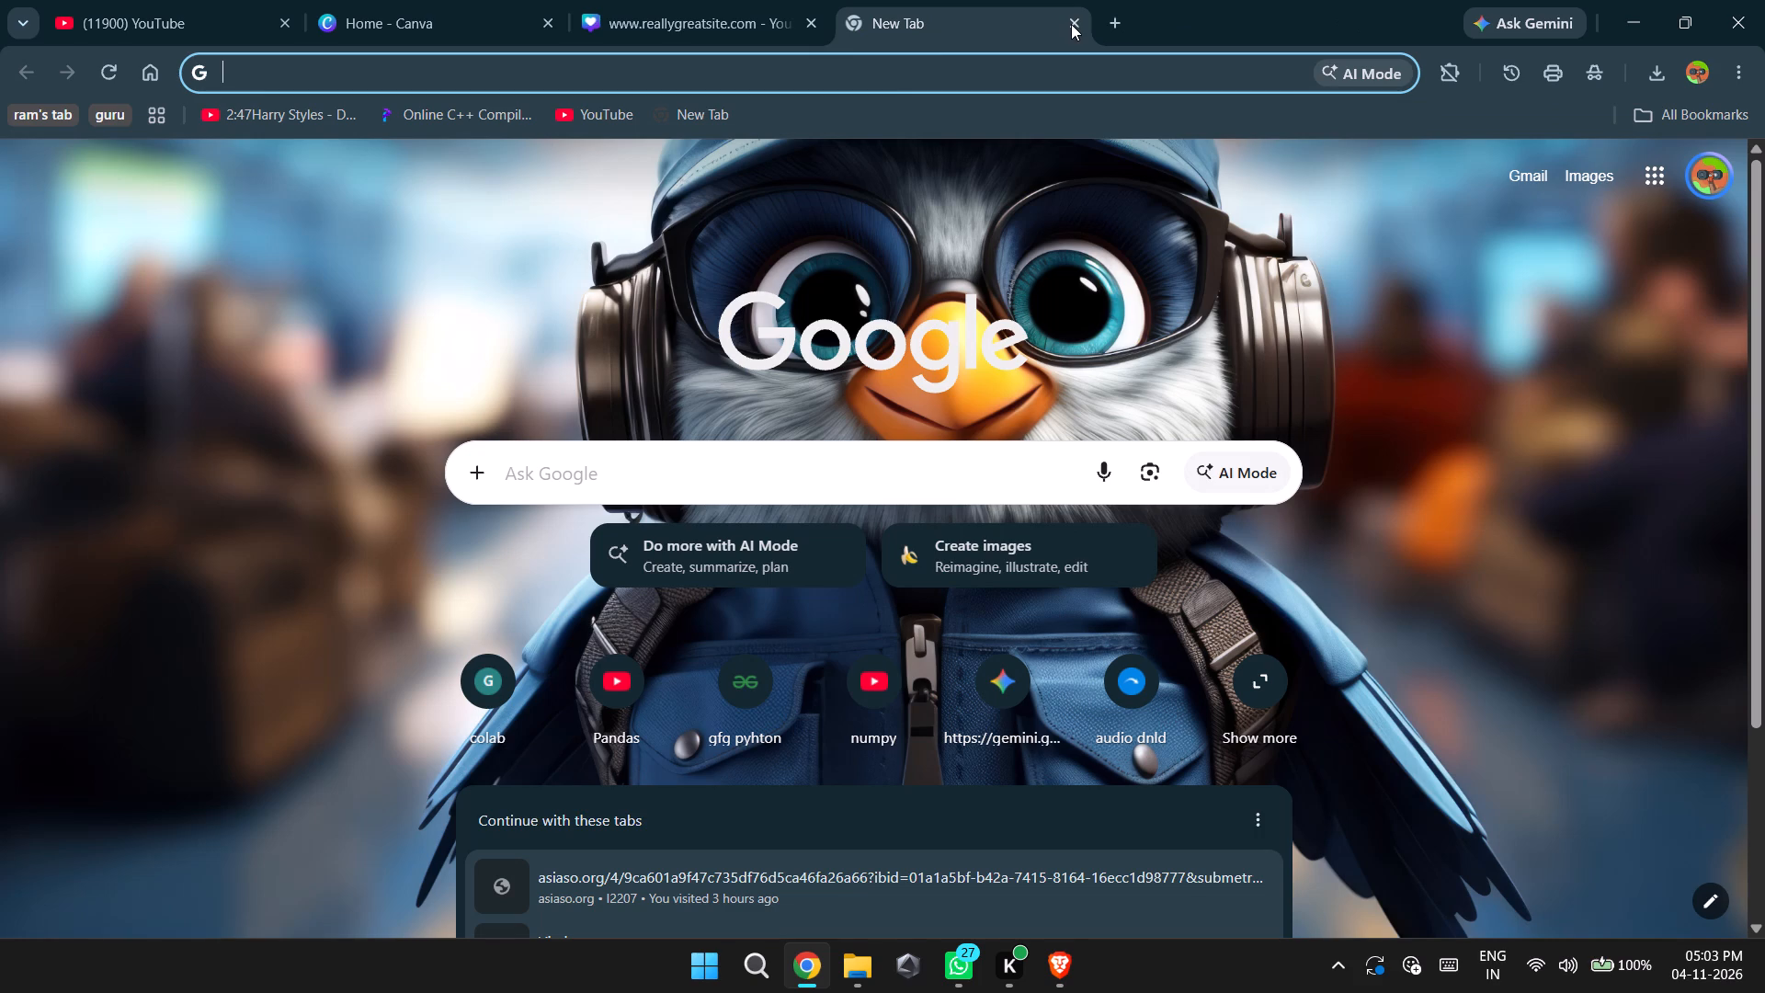
Search Google for "SPIDER MAN IN BLACK" and show the image results.
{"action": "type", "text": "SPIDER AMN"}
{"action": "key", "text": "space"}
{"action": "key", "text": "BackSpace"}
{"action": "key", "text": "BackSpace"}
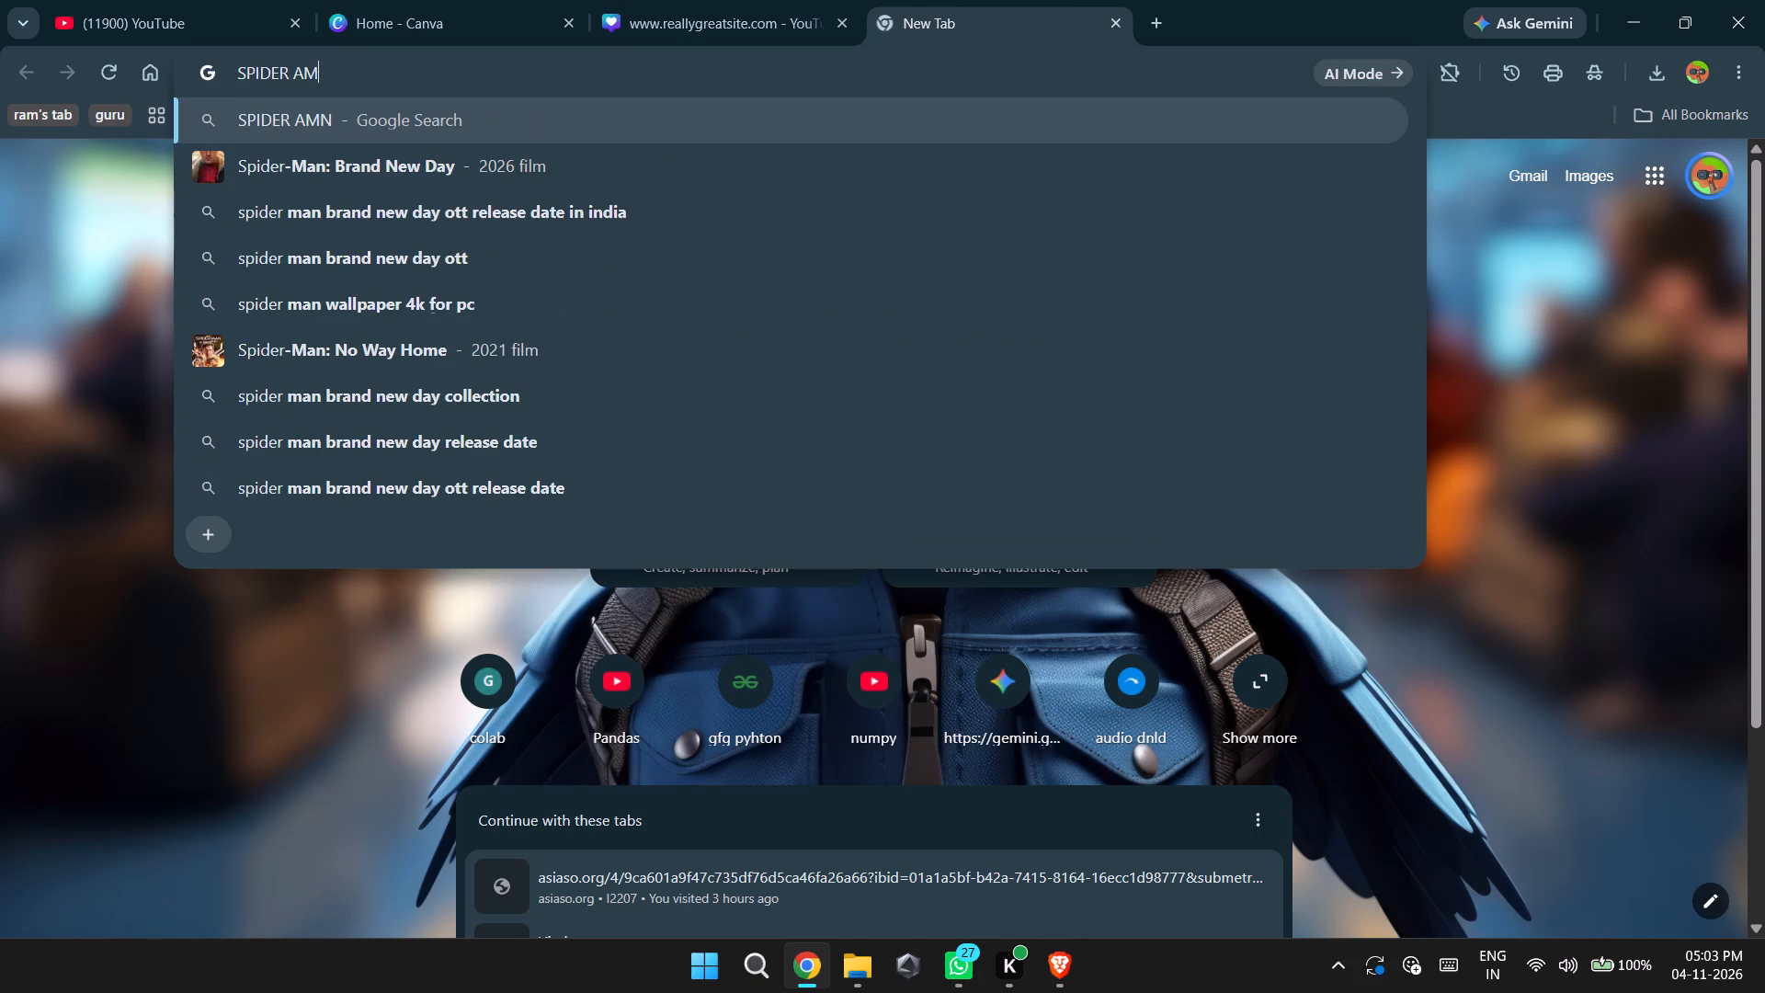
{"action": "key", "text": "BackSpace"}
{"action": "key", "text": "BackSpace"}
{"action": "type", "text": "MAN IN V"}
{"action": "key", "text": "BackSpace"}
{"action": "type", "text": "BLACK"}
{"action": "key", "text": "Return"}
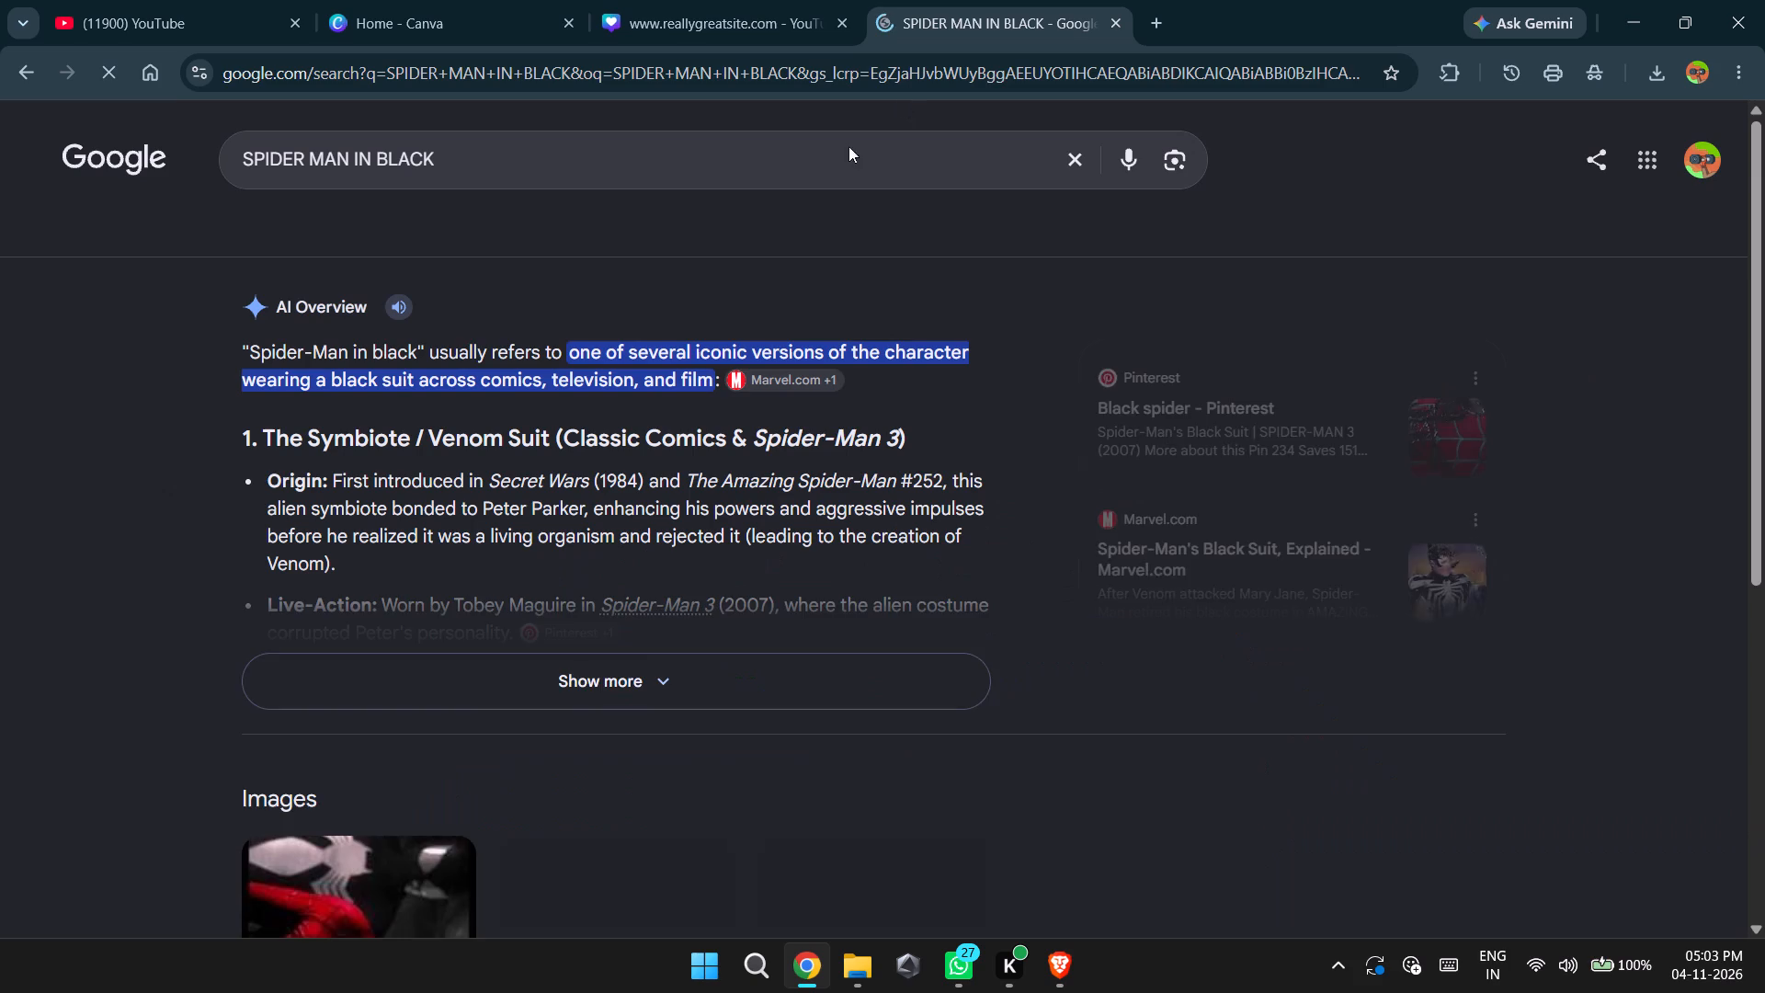
{"action": "left_click", "coordinate": [405, 232]}
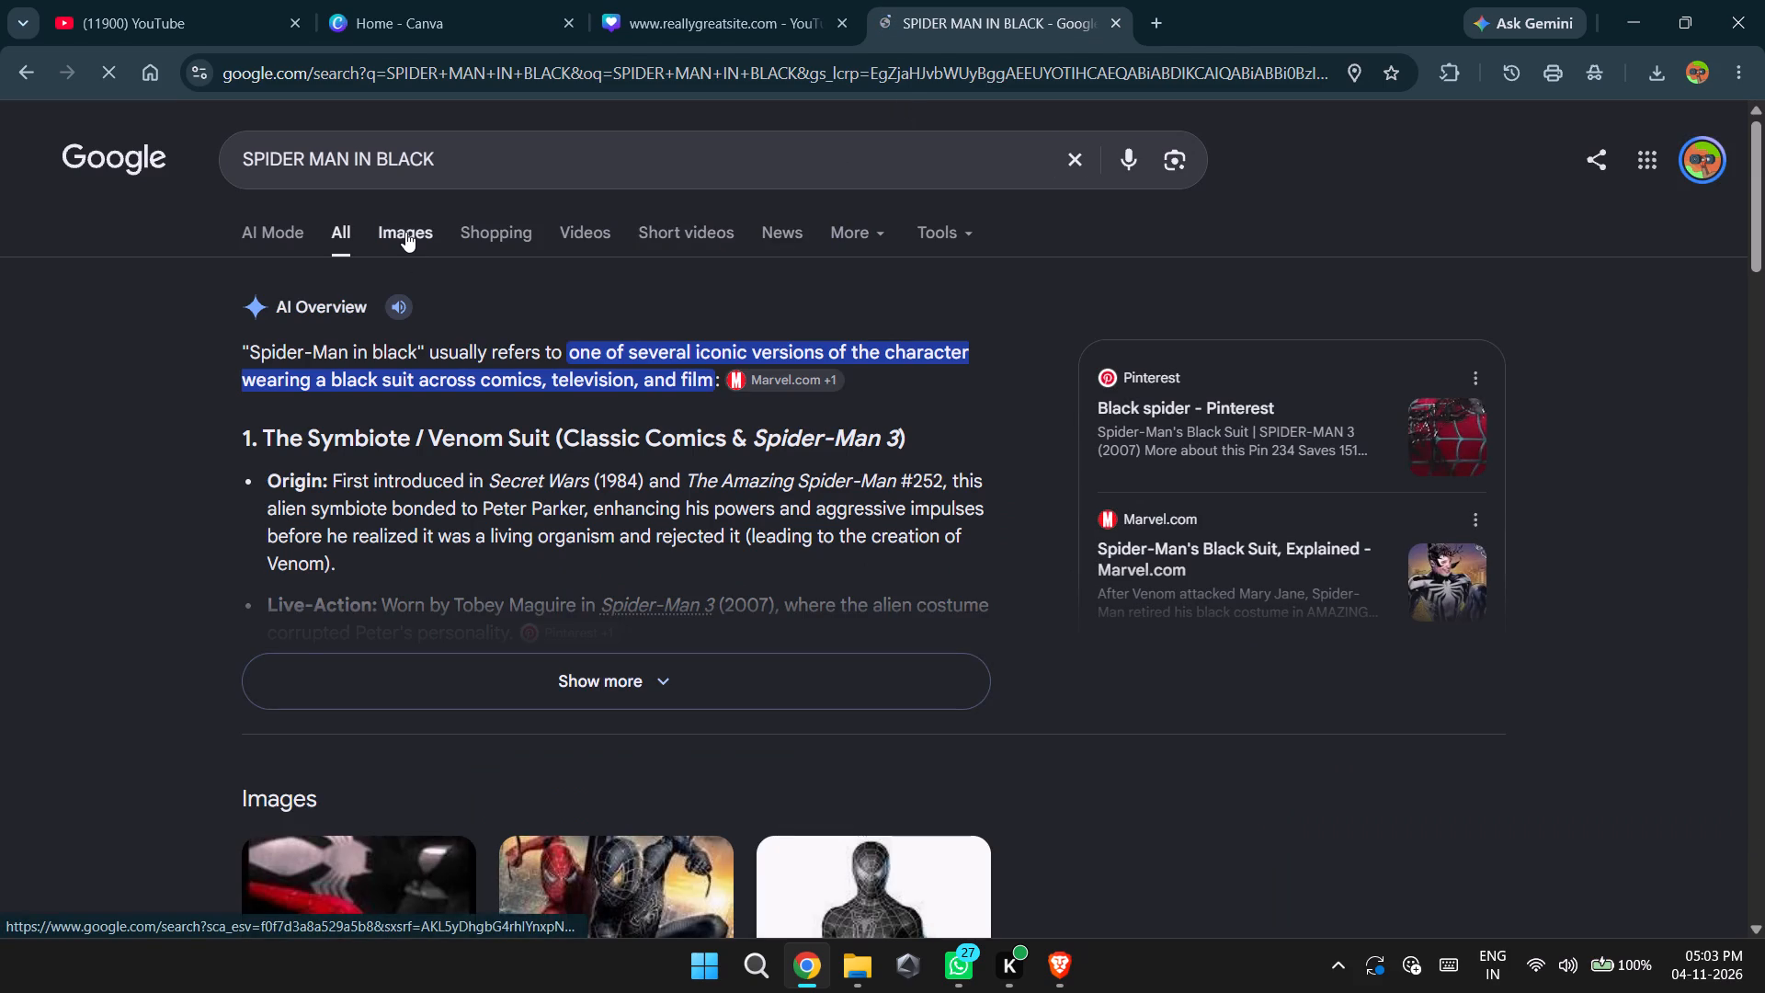
Find the black-and-white comic artwork of Spider-Man's black costume from Rolling Stone among the image results and copy the image.
{"action": "scroll", "coordinate": [549, 481], "scroll_direction": "down", "scroll_amount": 1}
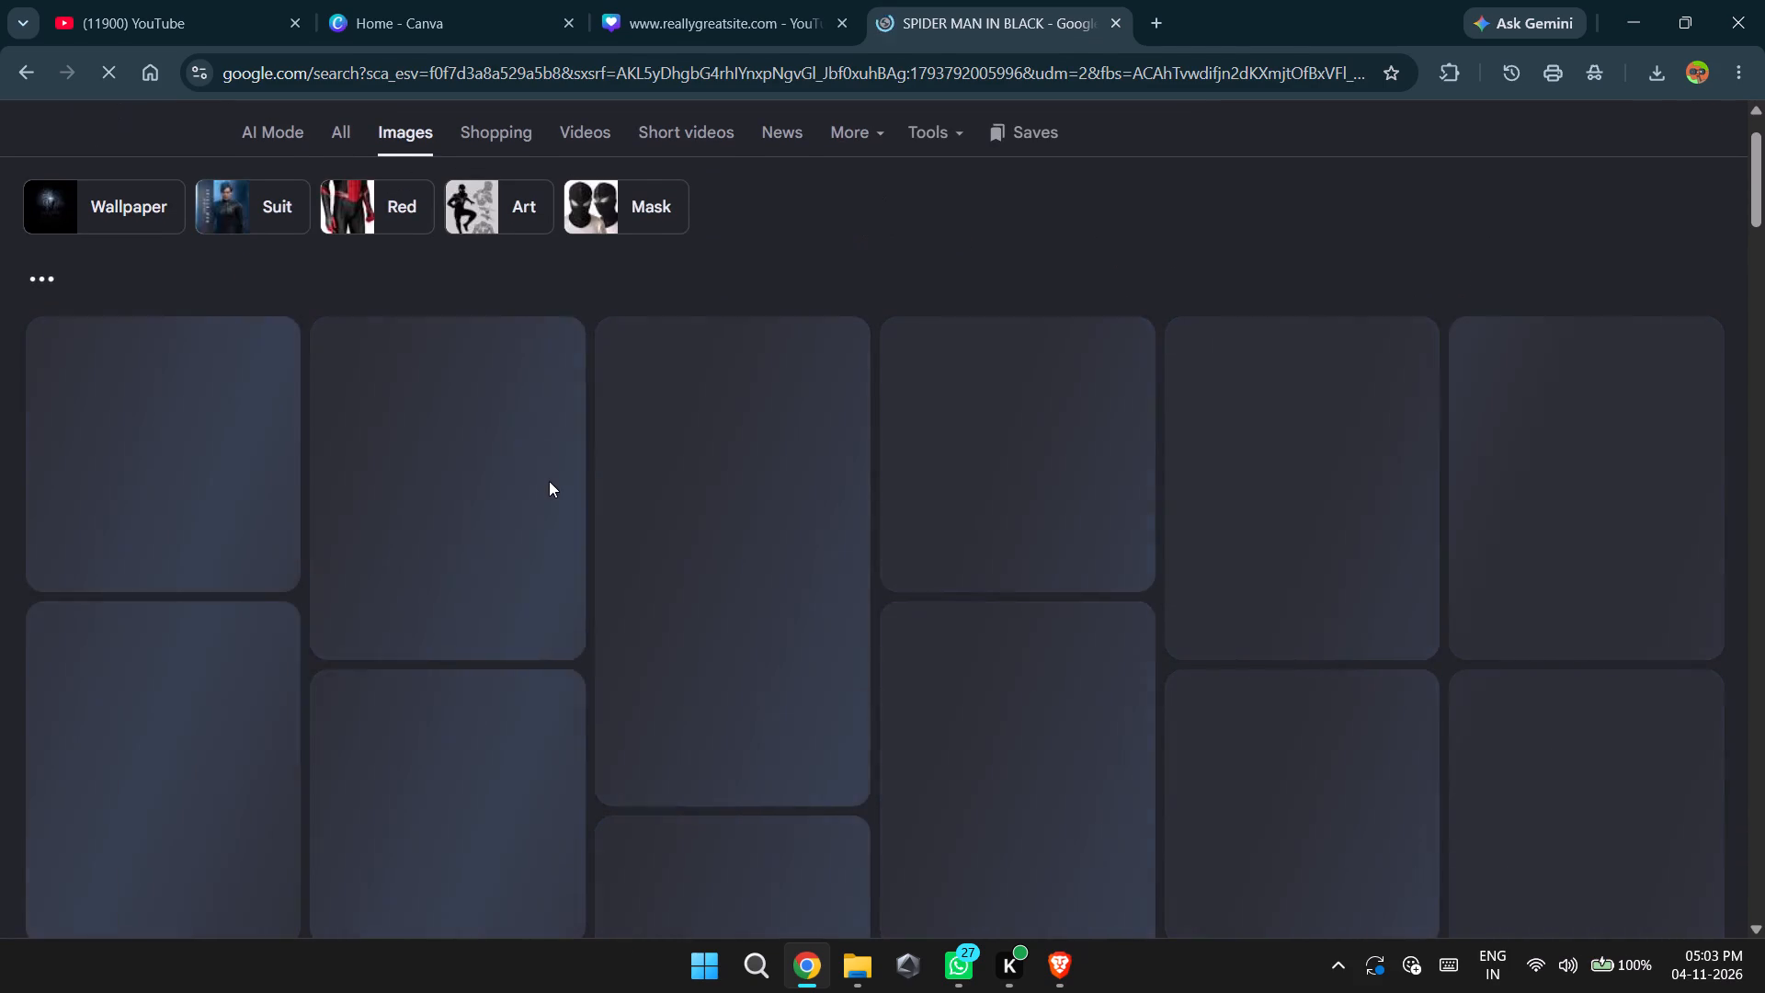
{"action": "scroll", "coordinate": [549, 481], "scroll_direction": "down", "scroll_amount": 1}
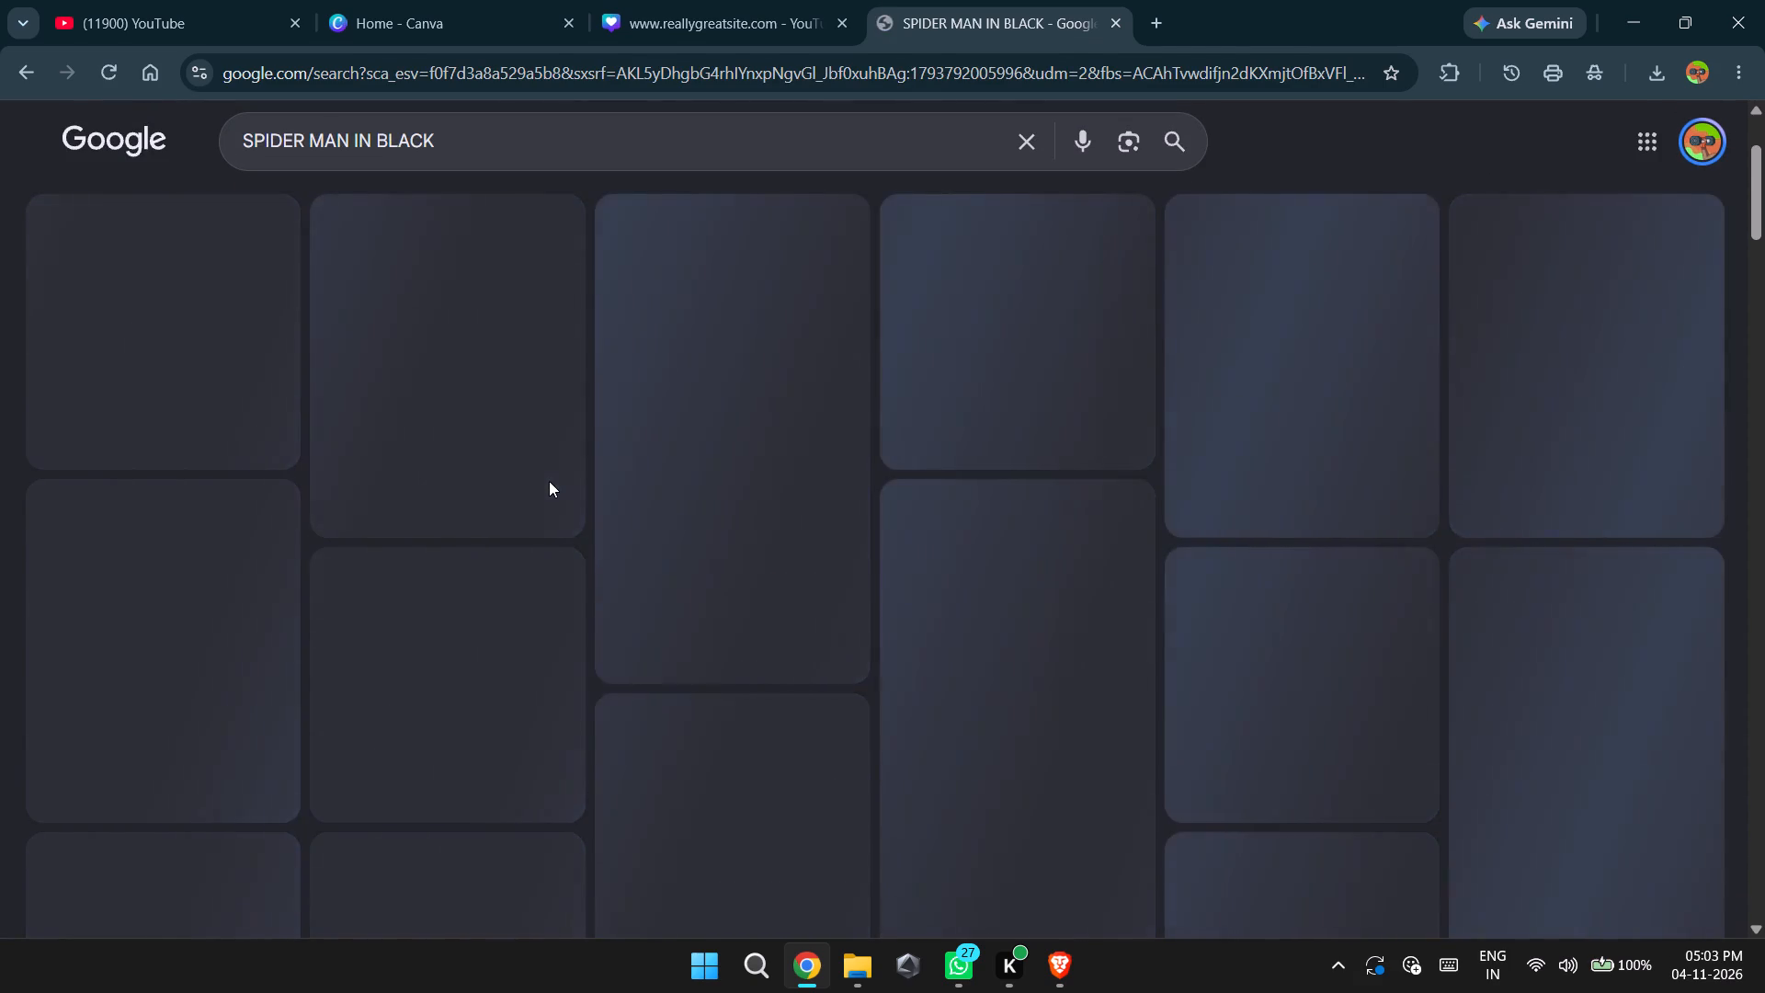
{"action": "scroll", "coordinate": [549, 481], "scroll_direction": "up", "scroll_amount": 1}
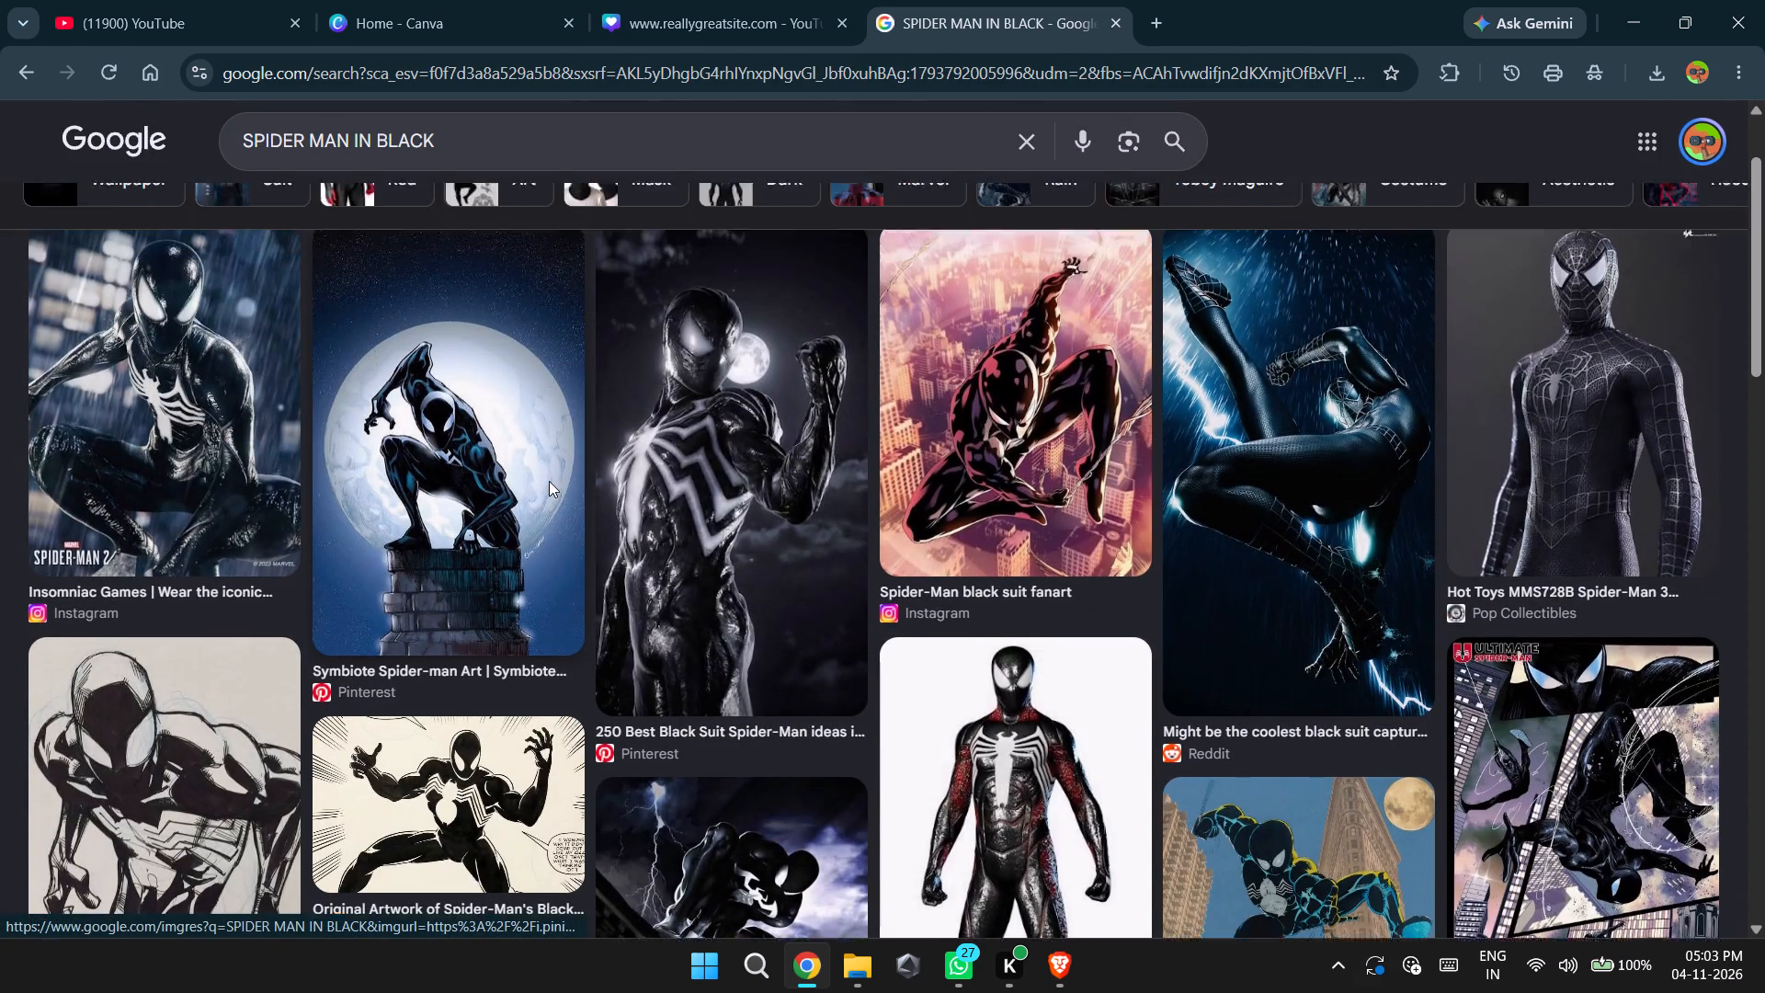
{"action": "scroll", "coordinate": [549, 481], "scroll_direction": "up", "scroll_amount": 1}
{"action": "scroll", "coordinate": [549, 481], "scroll_direction": "down", "scroll_amount": 2}
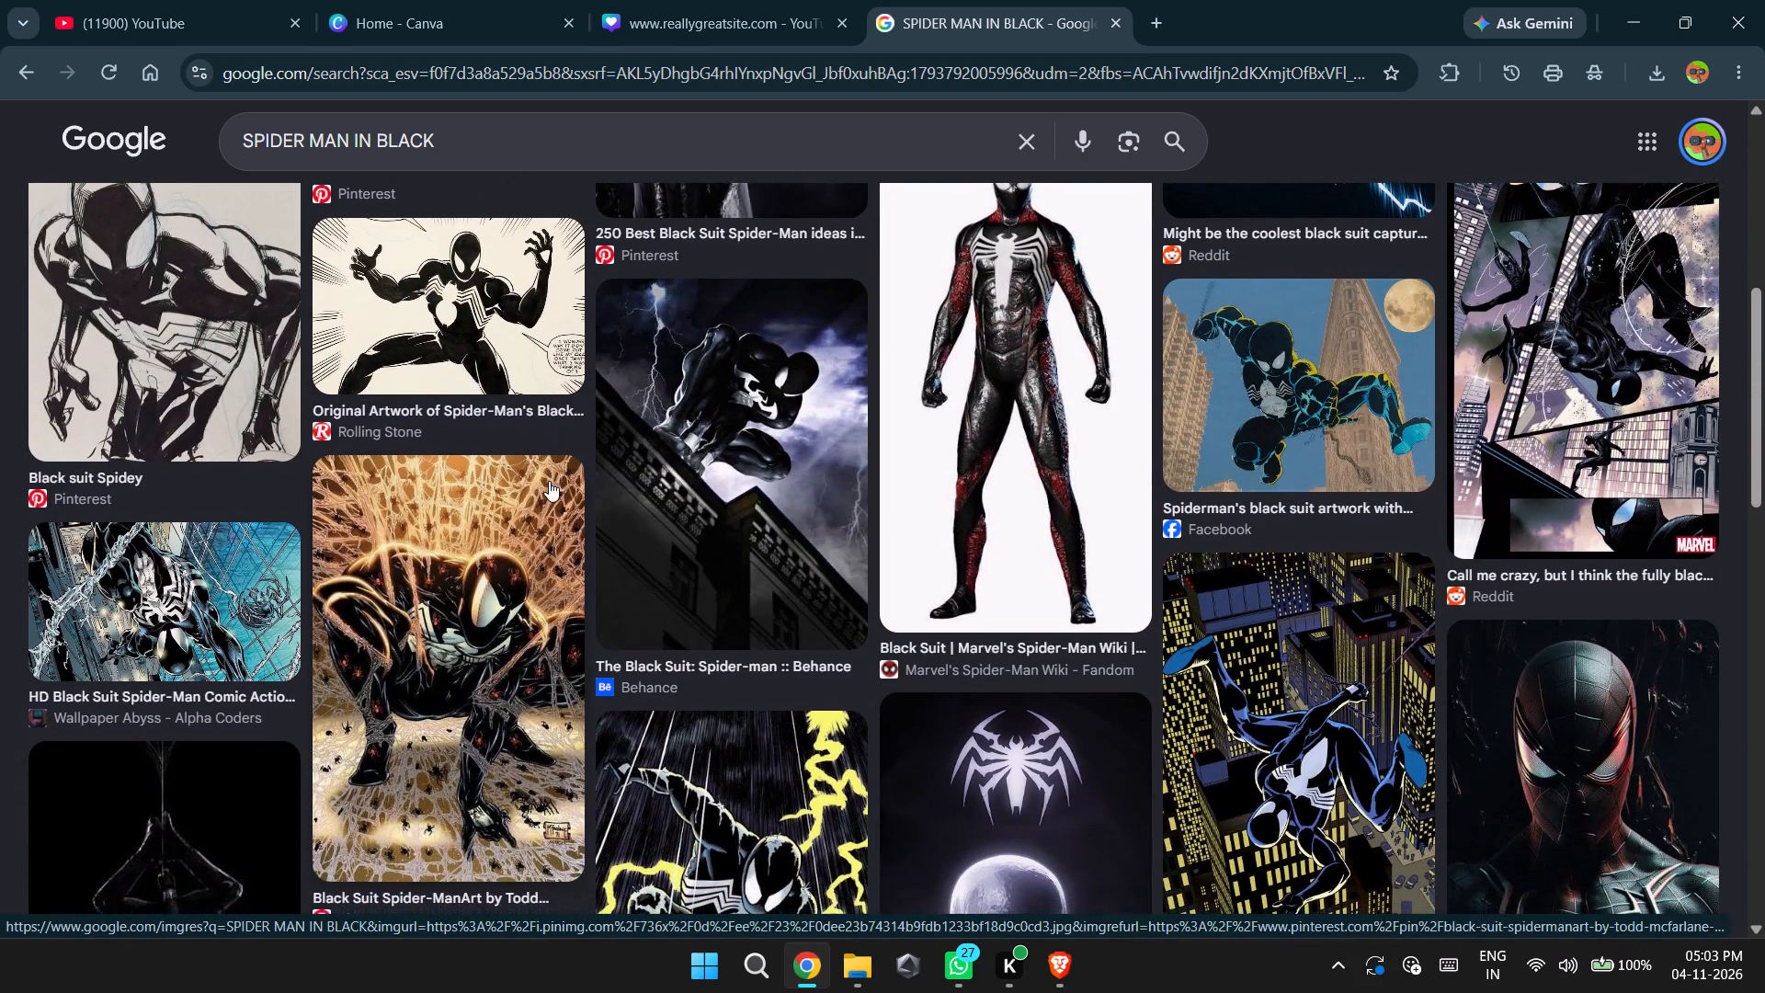
{"action": "right_click", "coordinate": [457, 299]}
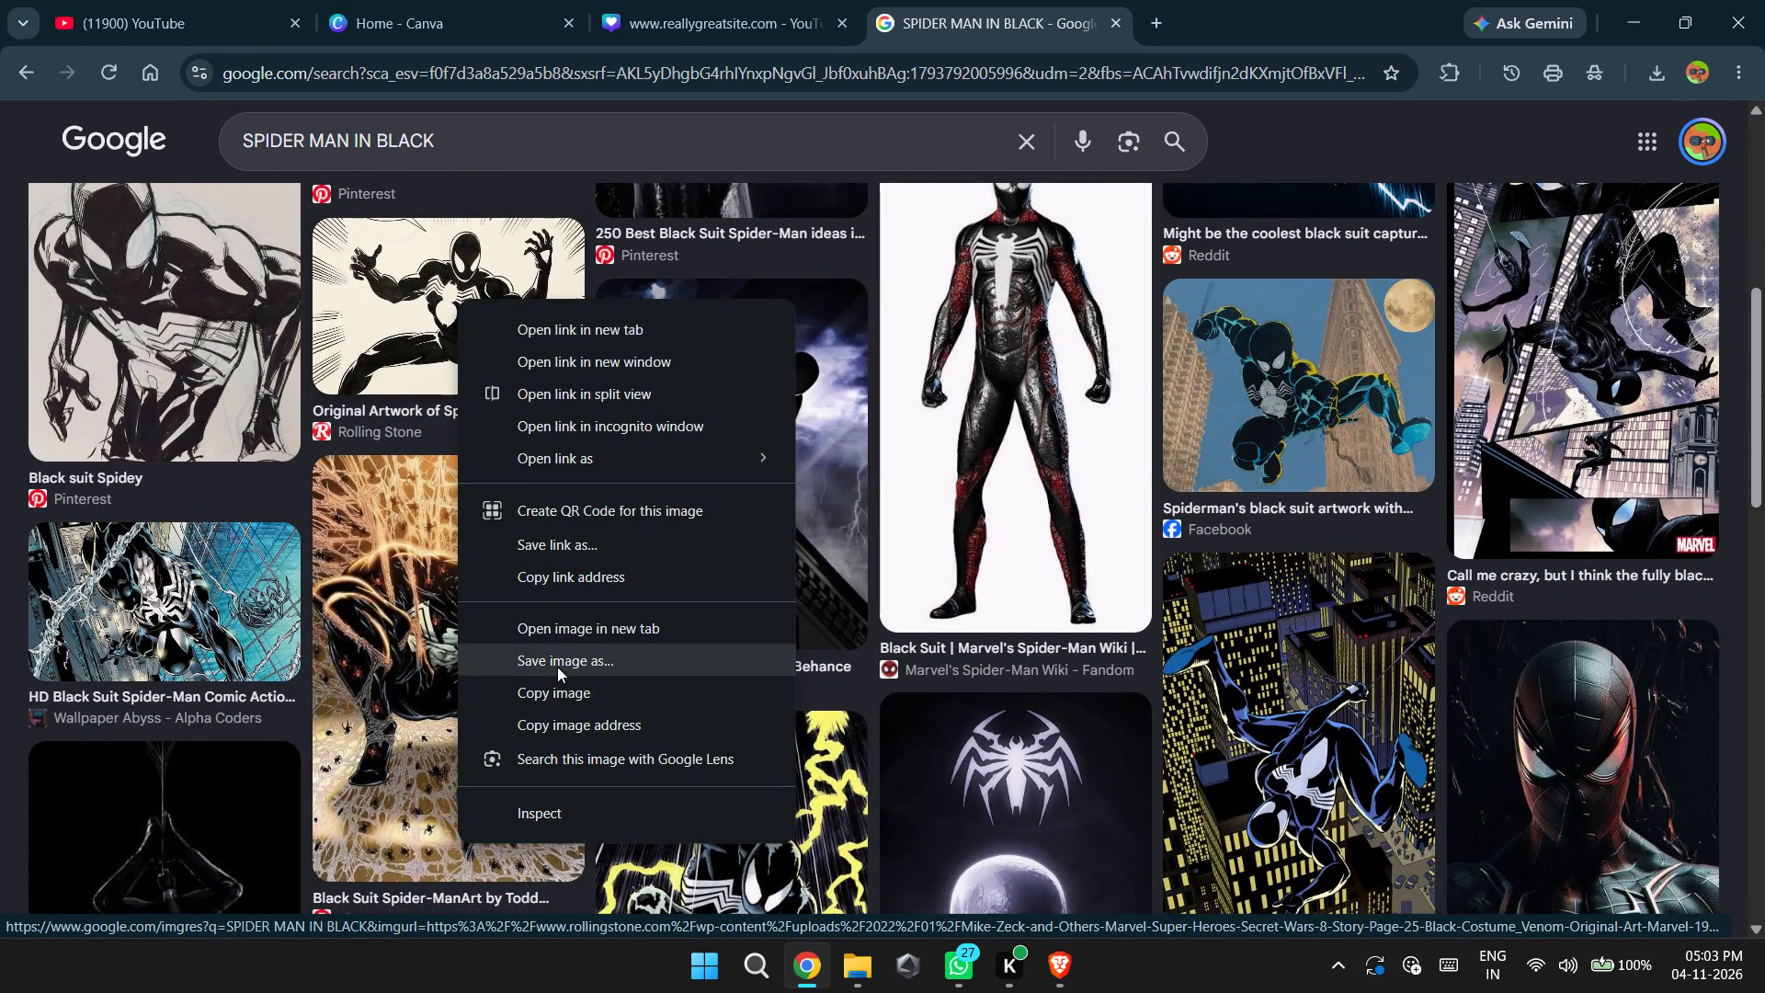
{"action": "left_click", "coordinate": [564, 690]}
Switch back to the Canva design and paste the copied black-suit Spider-Man artwork onto page 3, over the city skyline.
{"action": "left_click", "coordinate": [689, 0]}
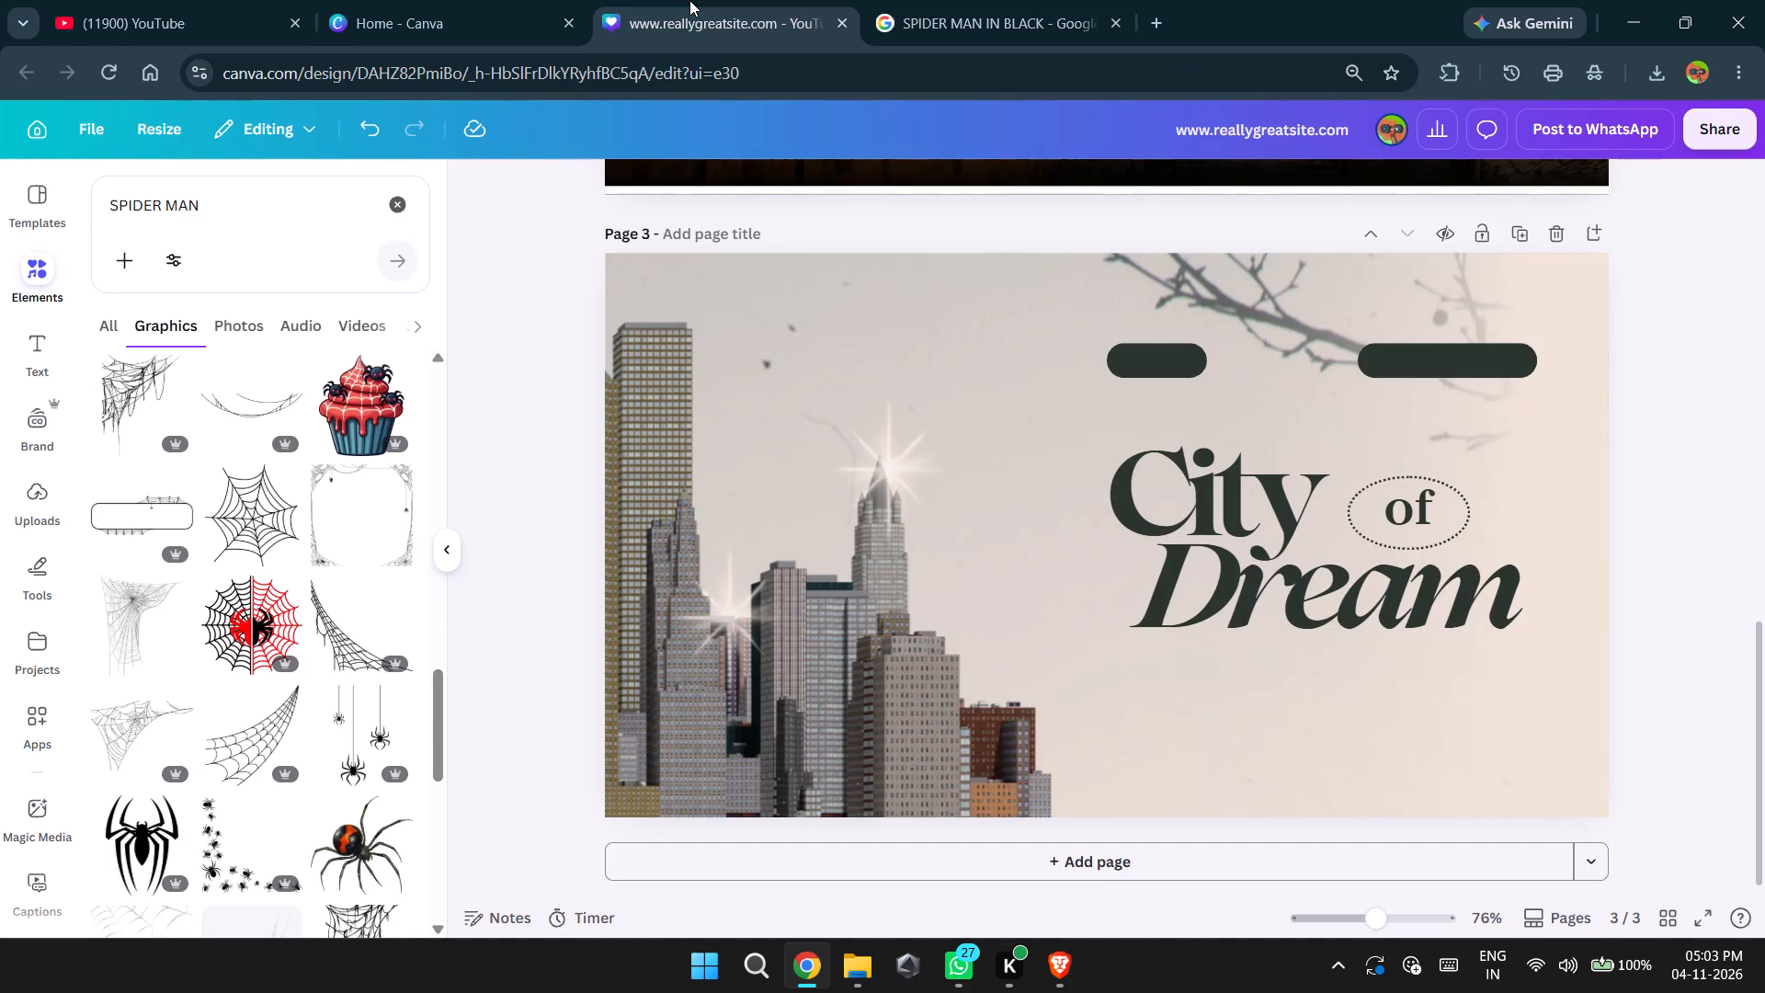
{"action": "right_click", "coordinate": [990, 365]}
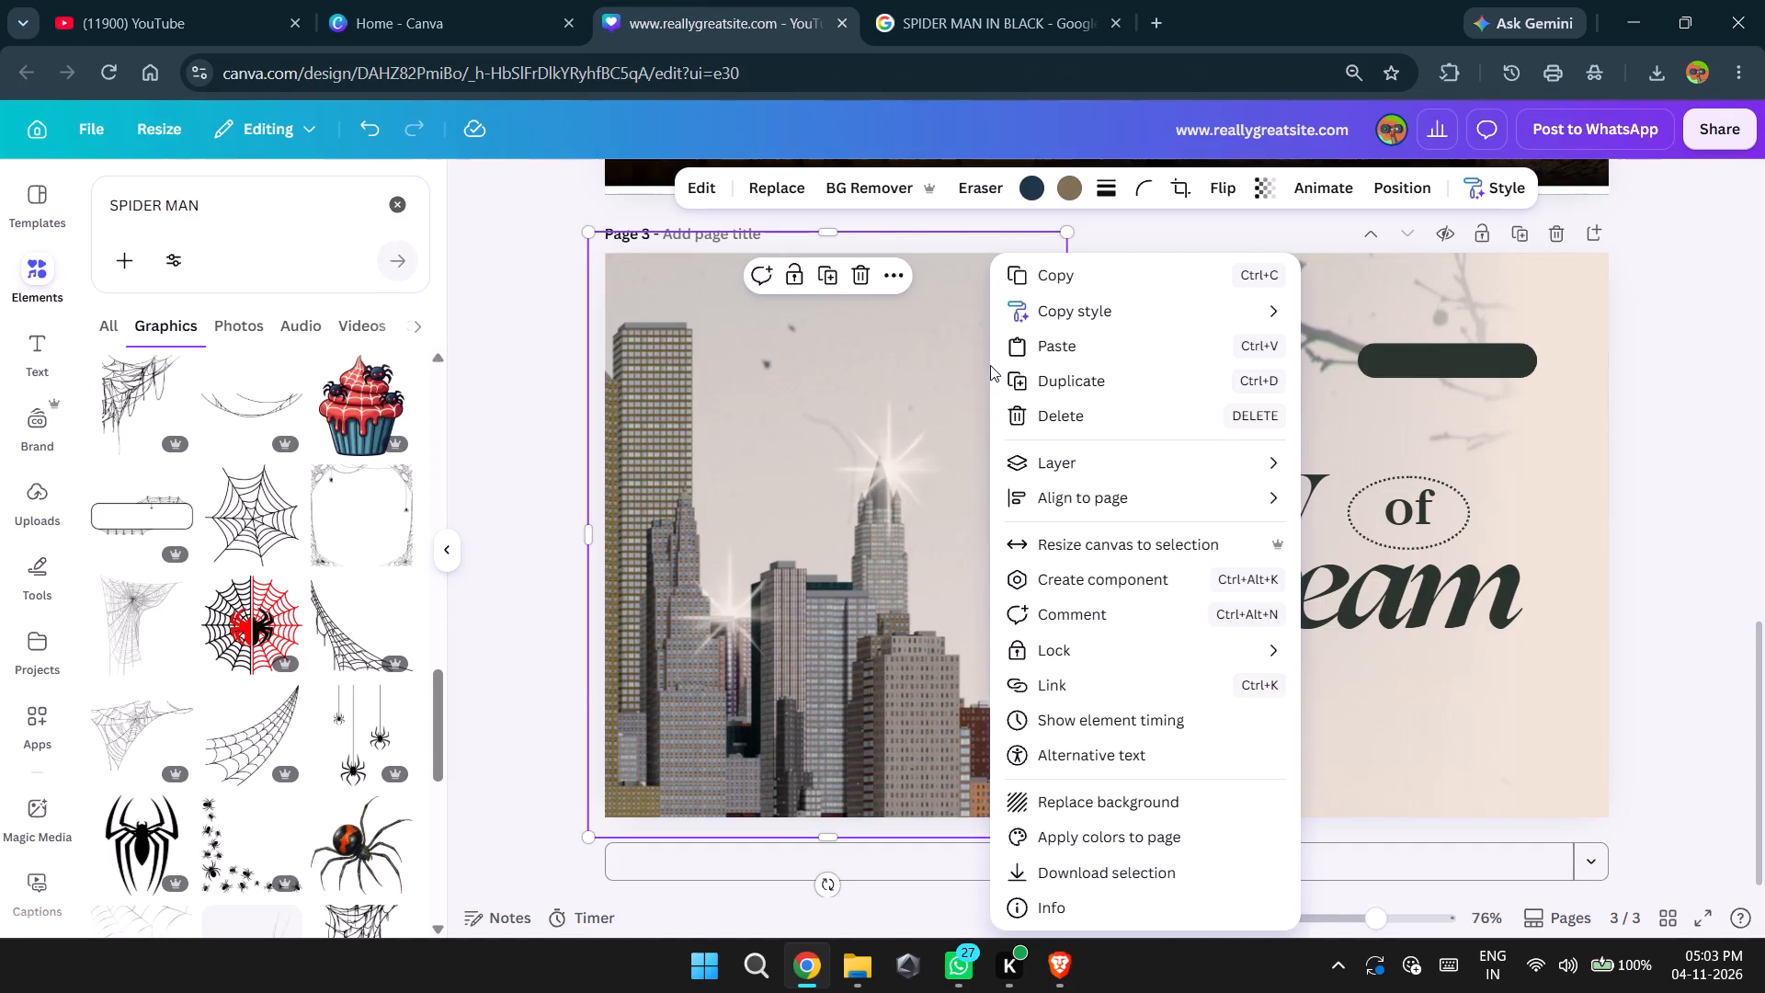
{"action": "left_click", "coordinate": [1078, 341]}
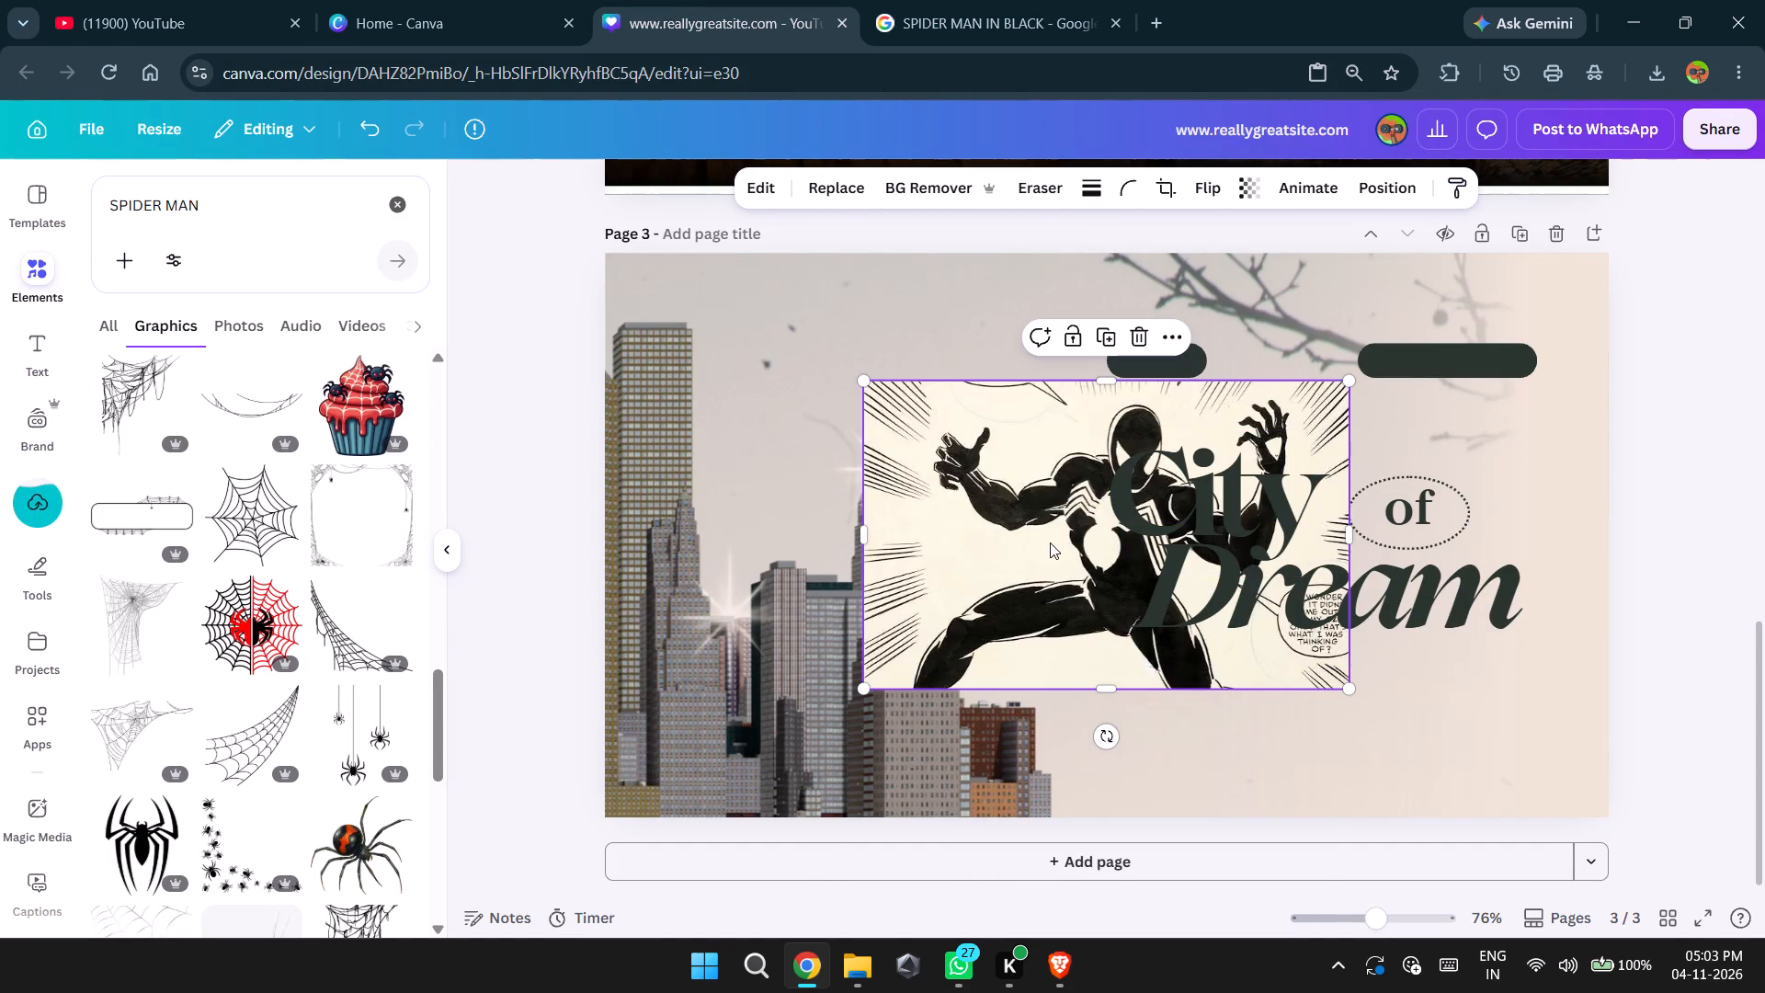
{"action": "left_click_drag", "start_coordinate": [1044, 544], "coordinate": [848, 450]}
{"action": "left_click", "coordinate": [848, 450]}
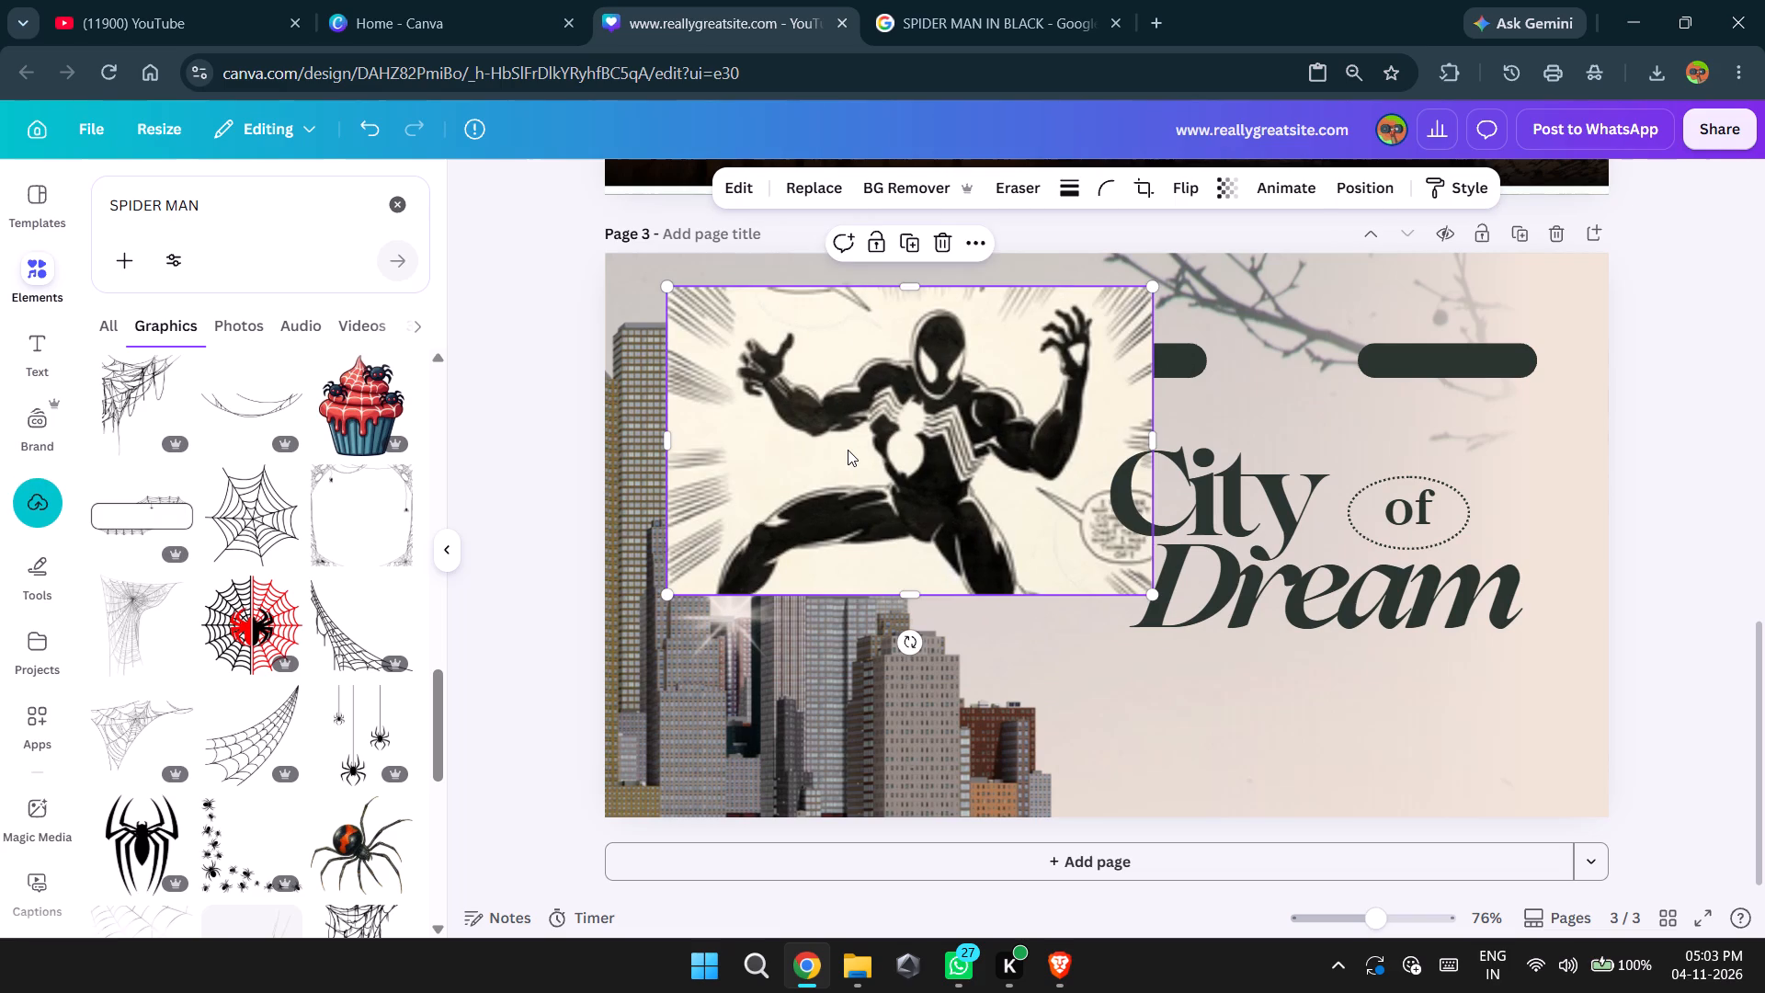
Remove the background from the pasted Spider-Man artwork.
{"action": "left_click", "coordinate": [854, 359]}
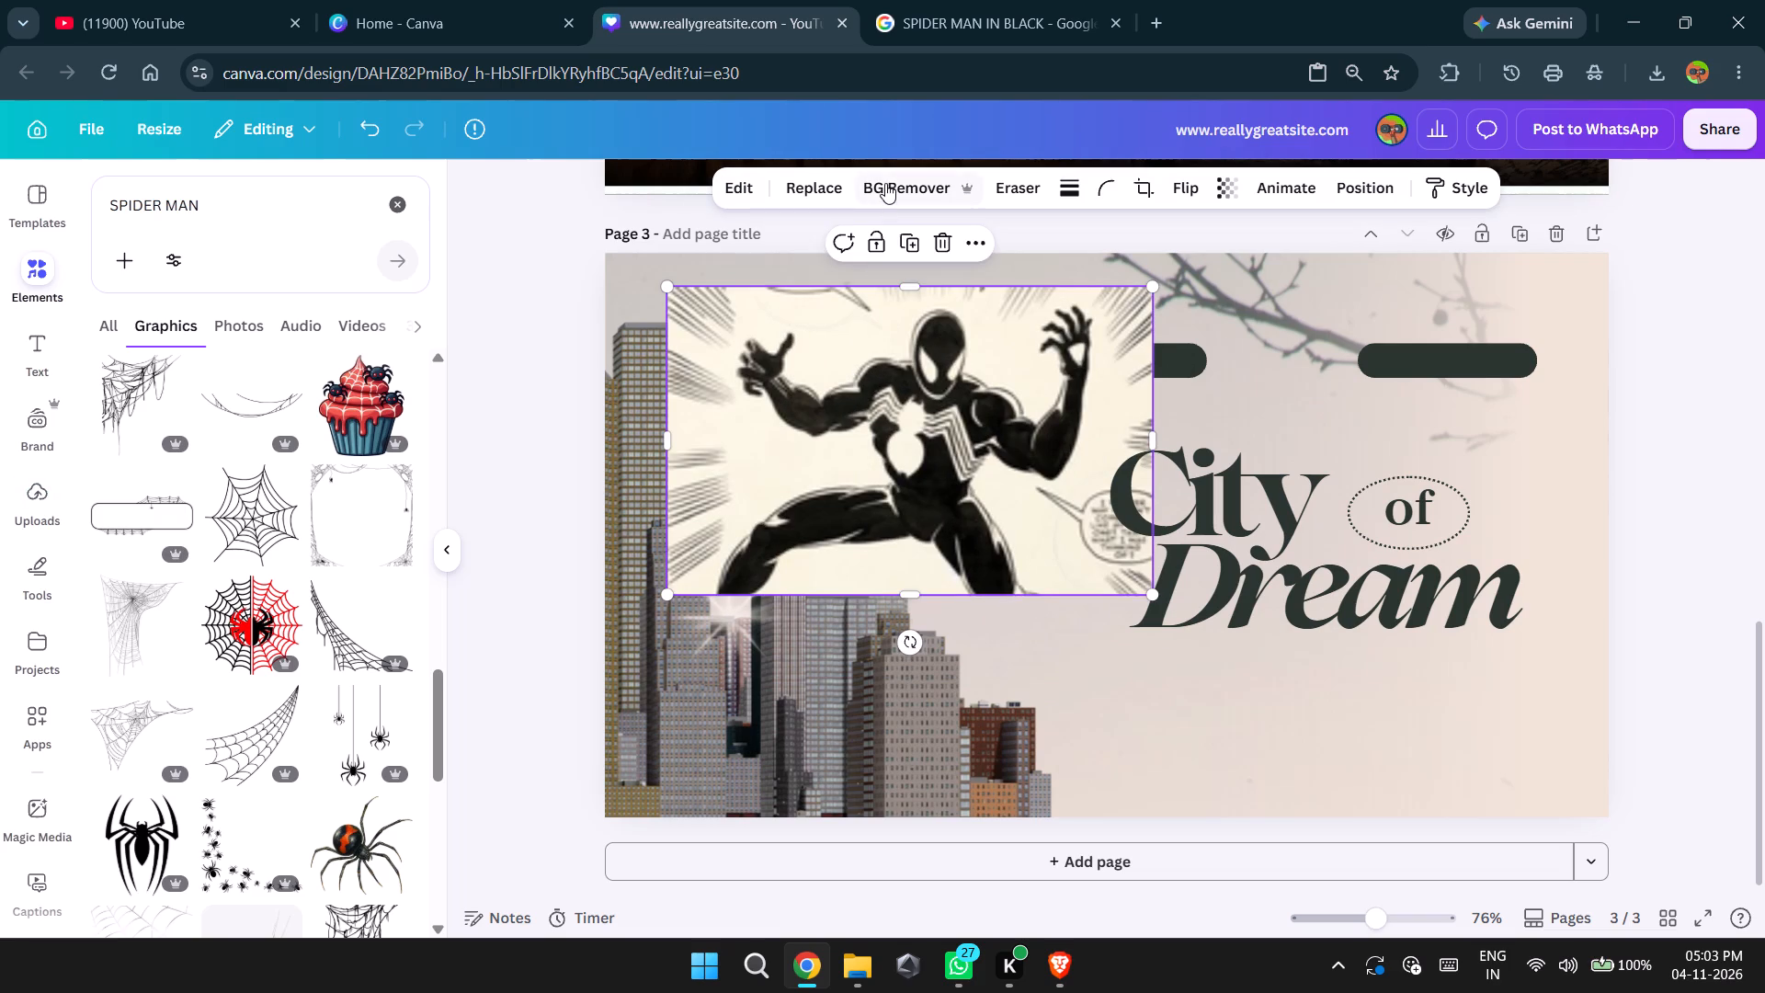
{"action": "left_click", "coordinate": [885, 183]}
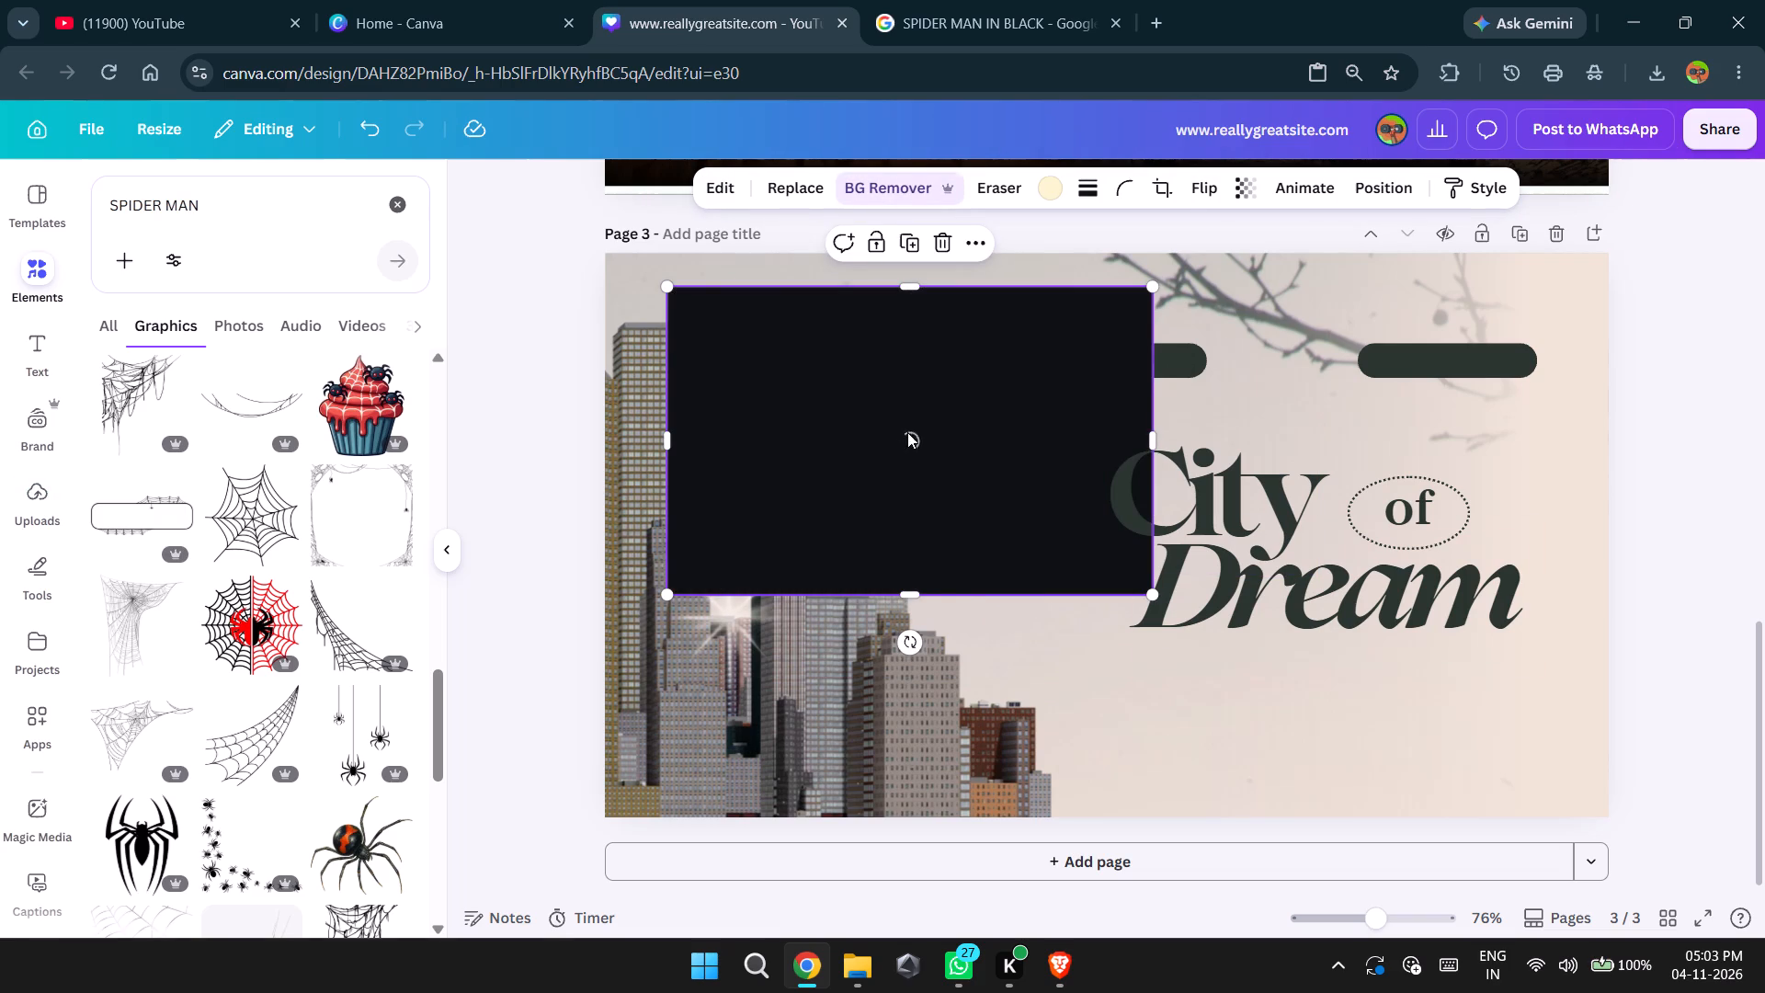
Position the Spider-Man artwork in the upper-left corner of page 3, above the skyline and beside the City of Dream title.
{"action": "left_click_drag", "start_coordinate": [944, 448], "coordinate": [962, 546]}
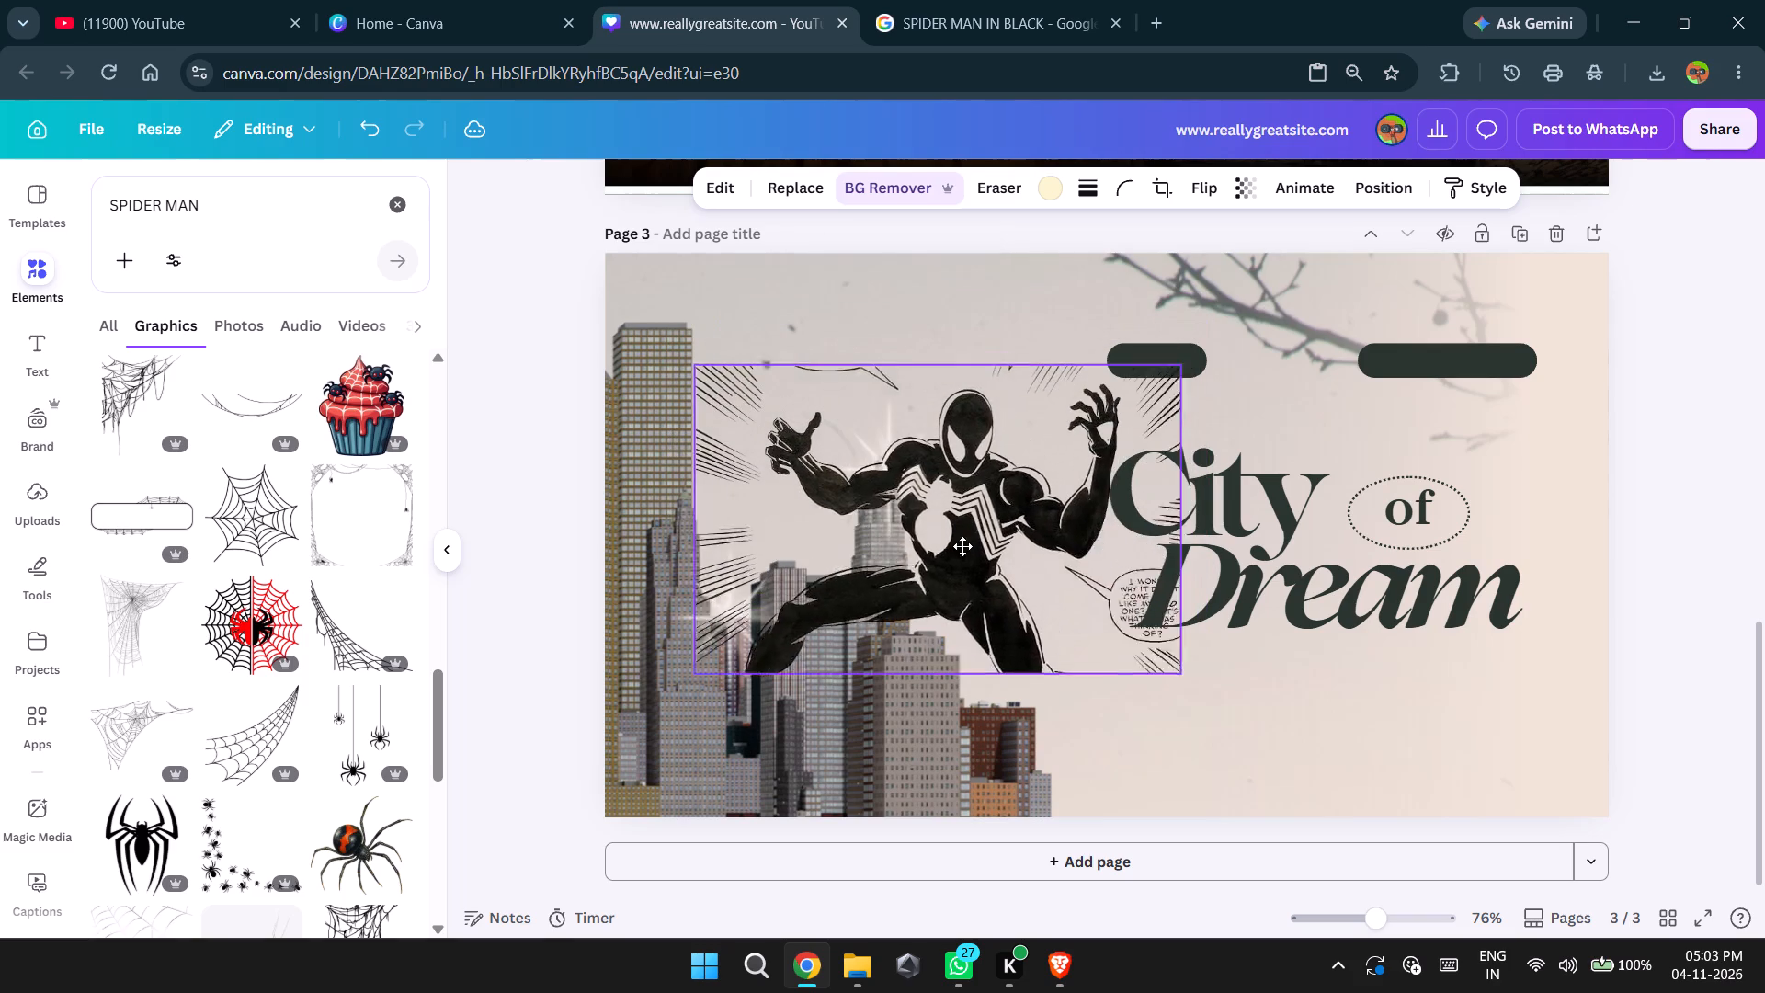
{"action": "left_click_drag", "start_coordinate": [962, 546], "coordinate": [897, 686]}
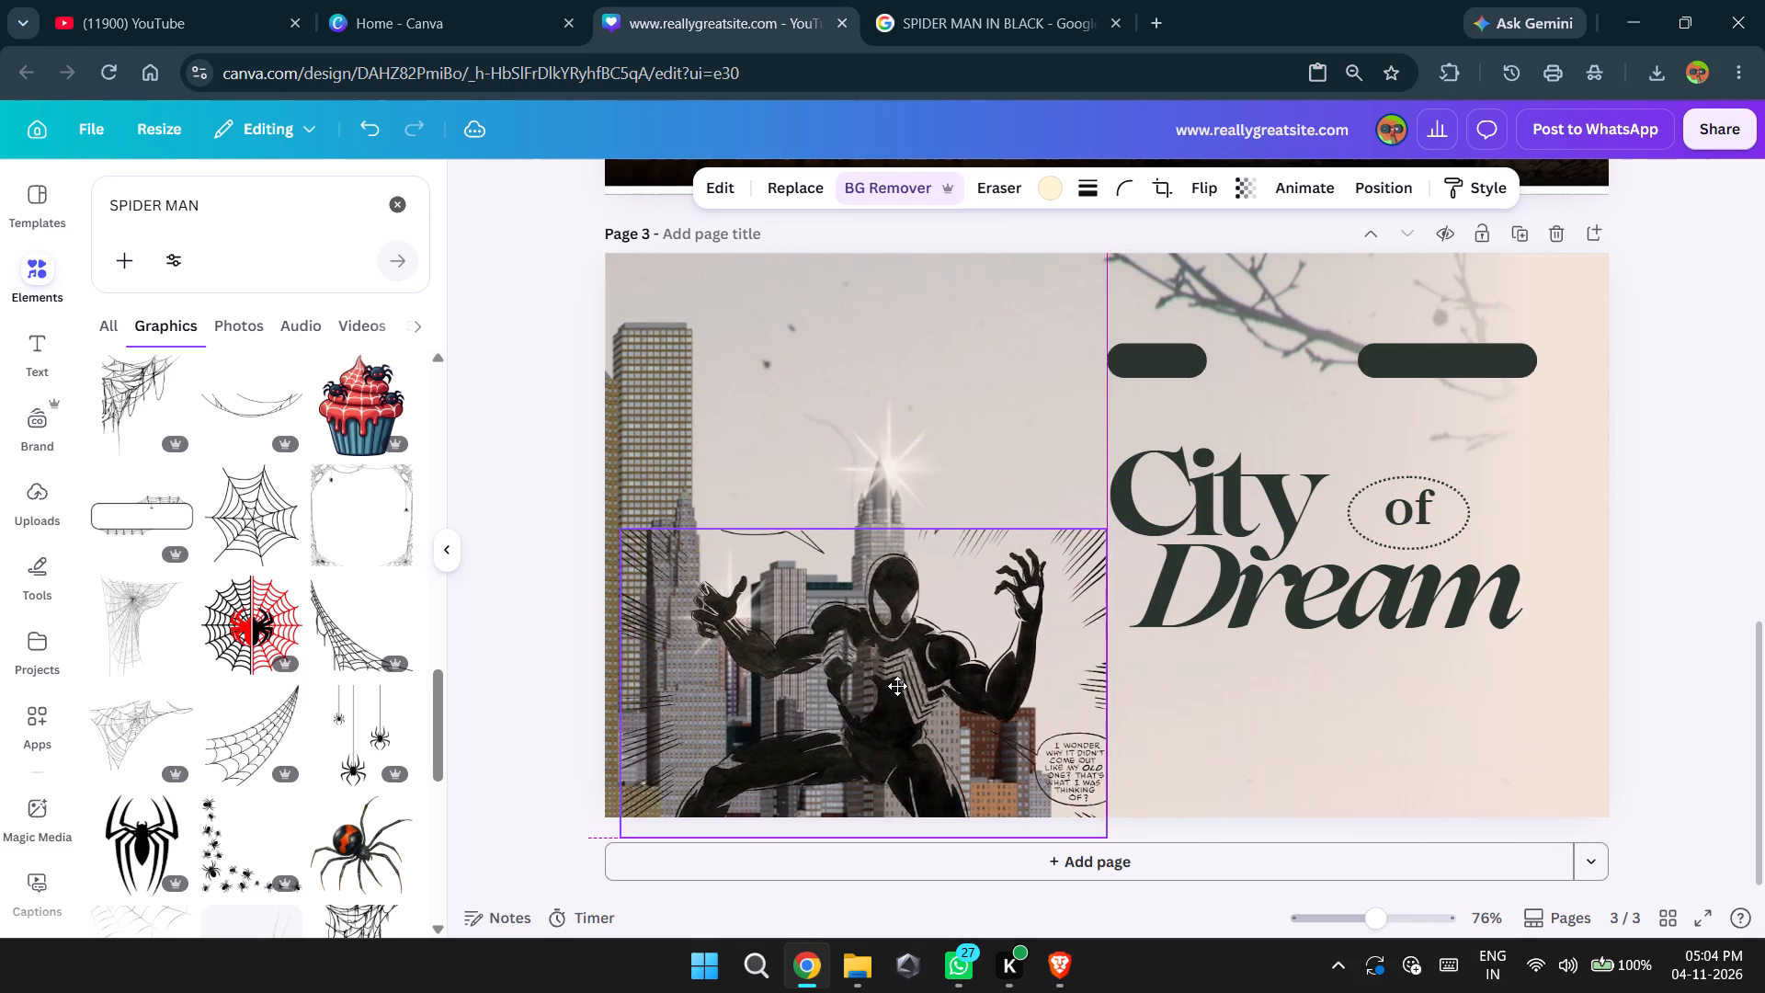
{"action": "left_click_drag", "start_coordinate": [897, 686], "coordinate": [872, 376]}
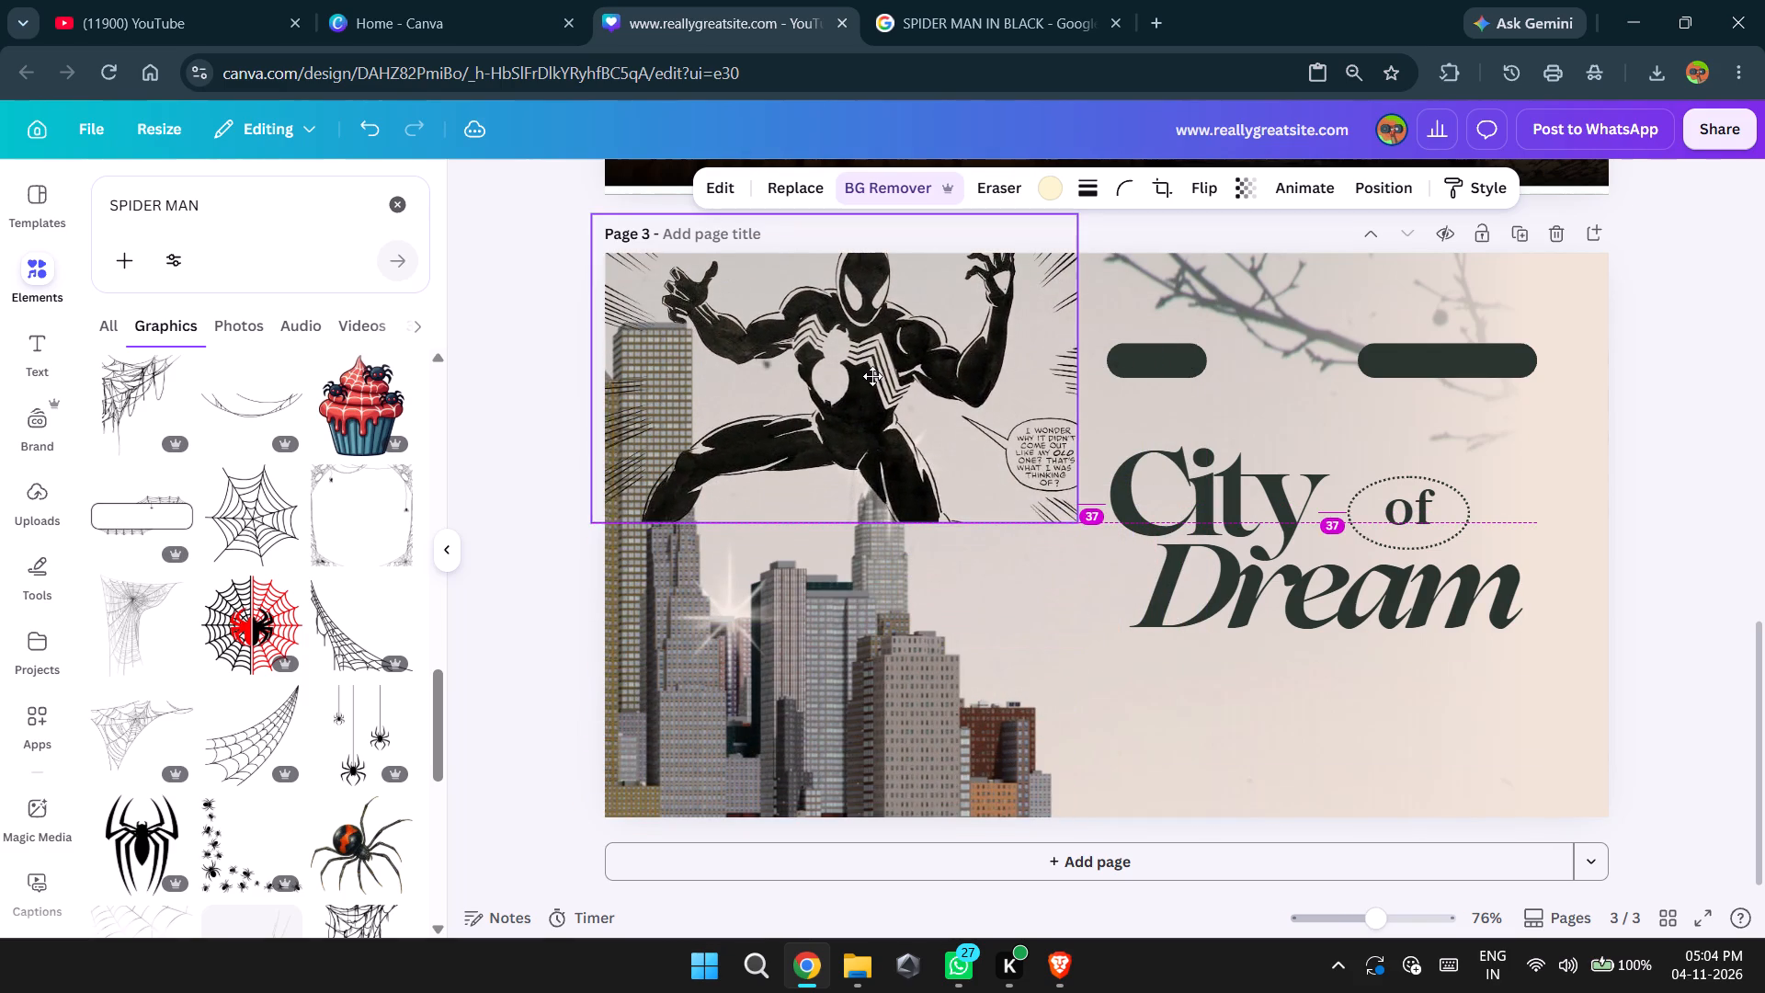
{"action": "left_click_drag", "start_coordinate": [872, 376], "coordinate": [891, 378]}
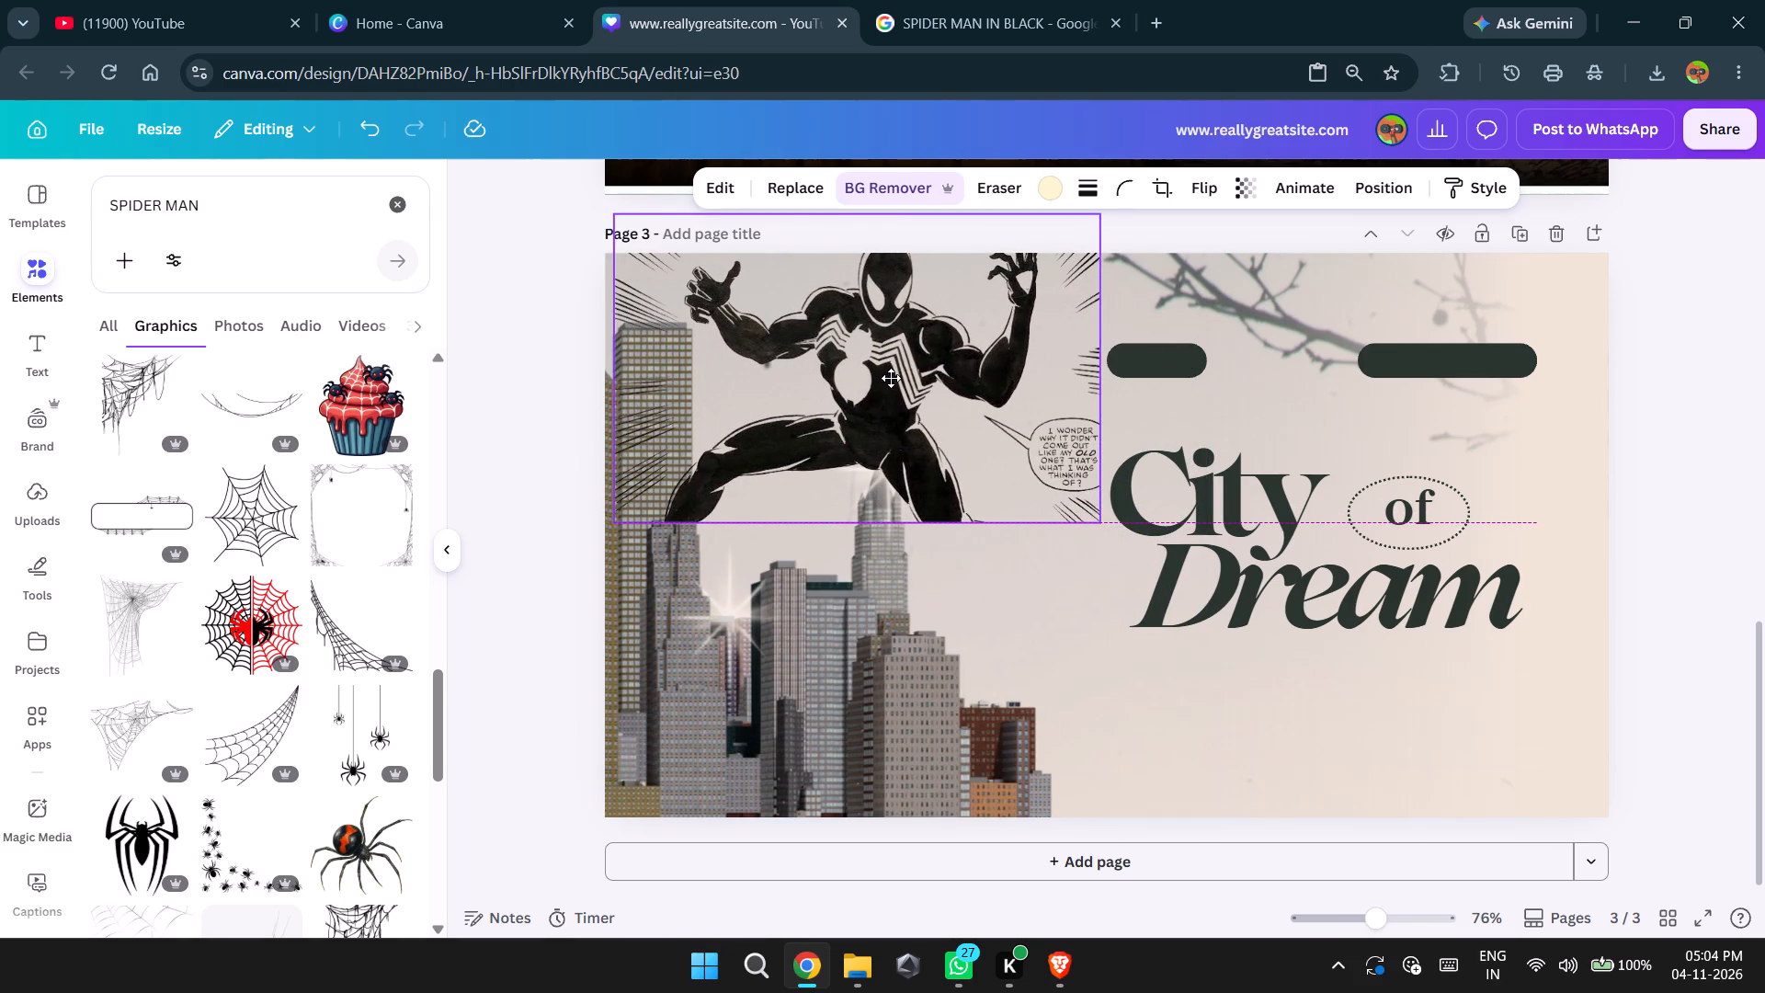
{"action": "left_click_drag", "start_coordinate": [891, 378], "coordinate": [915, 364]}
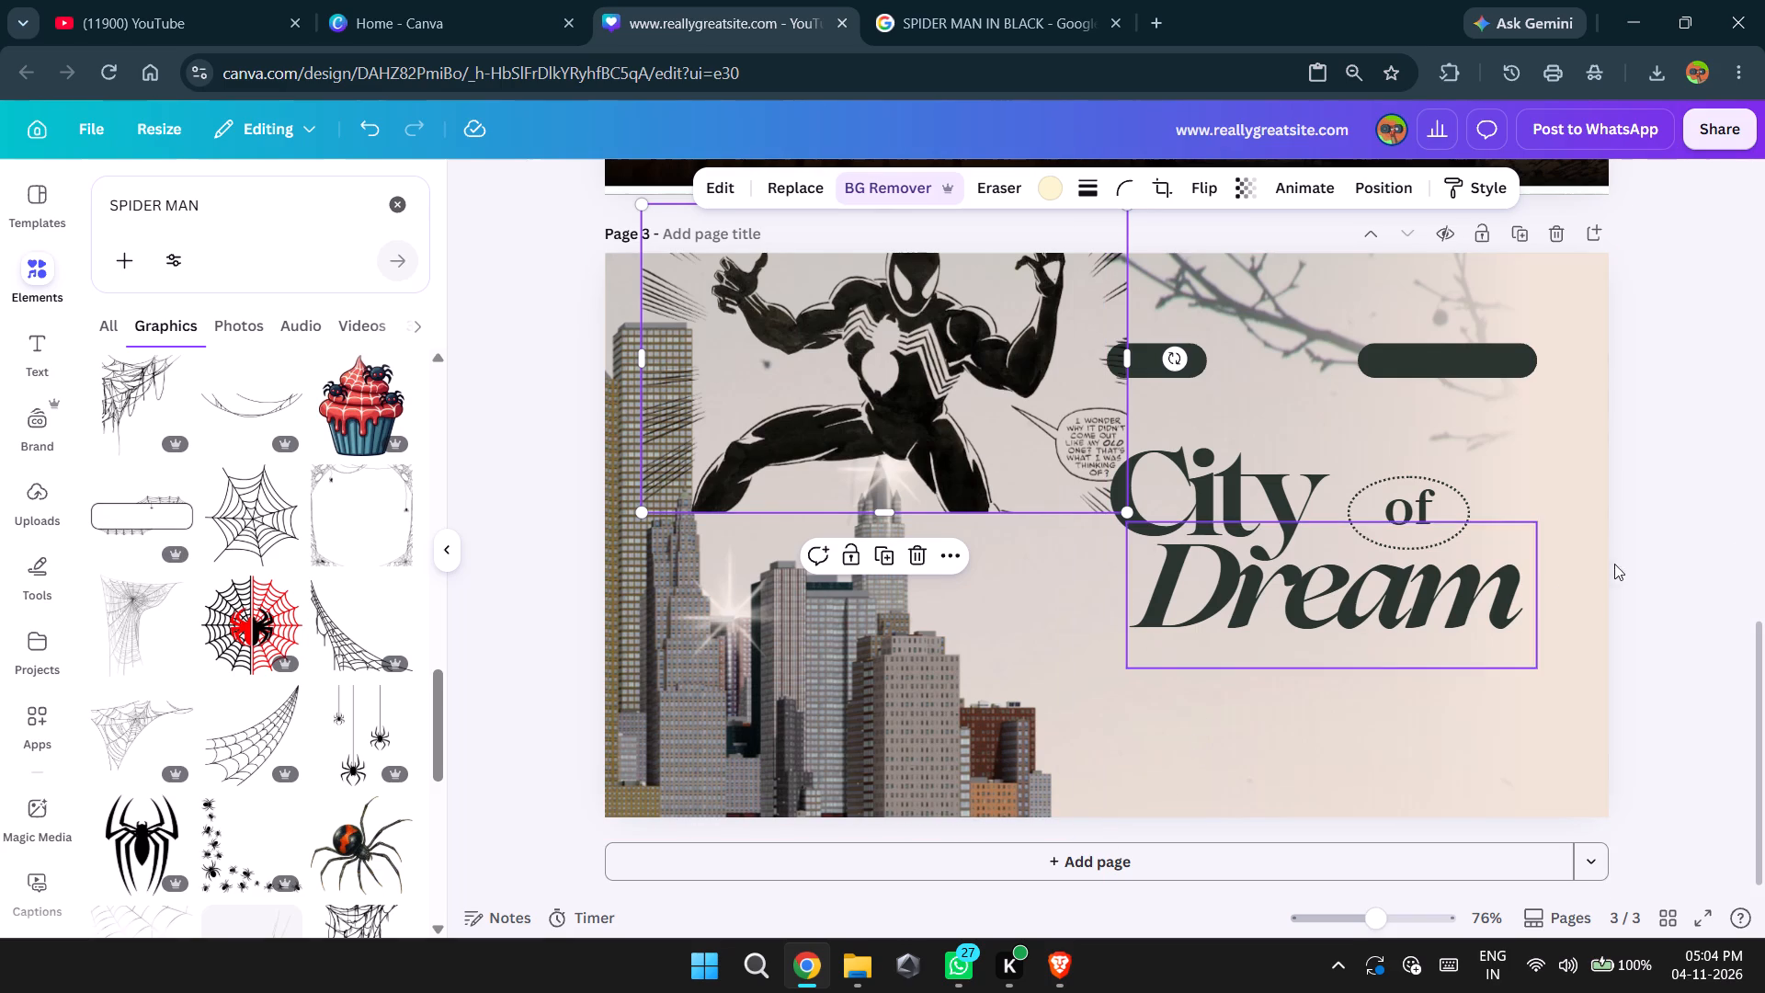
{"action": "left_click", "coordinate": [1722, 528]}
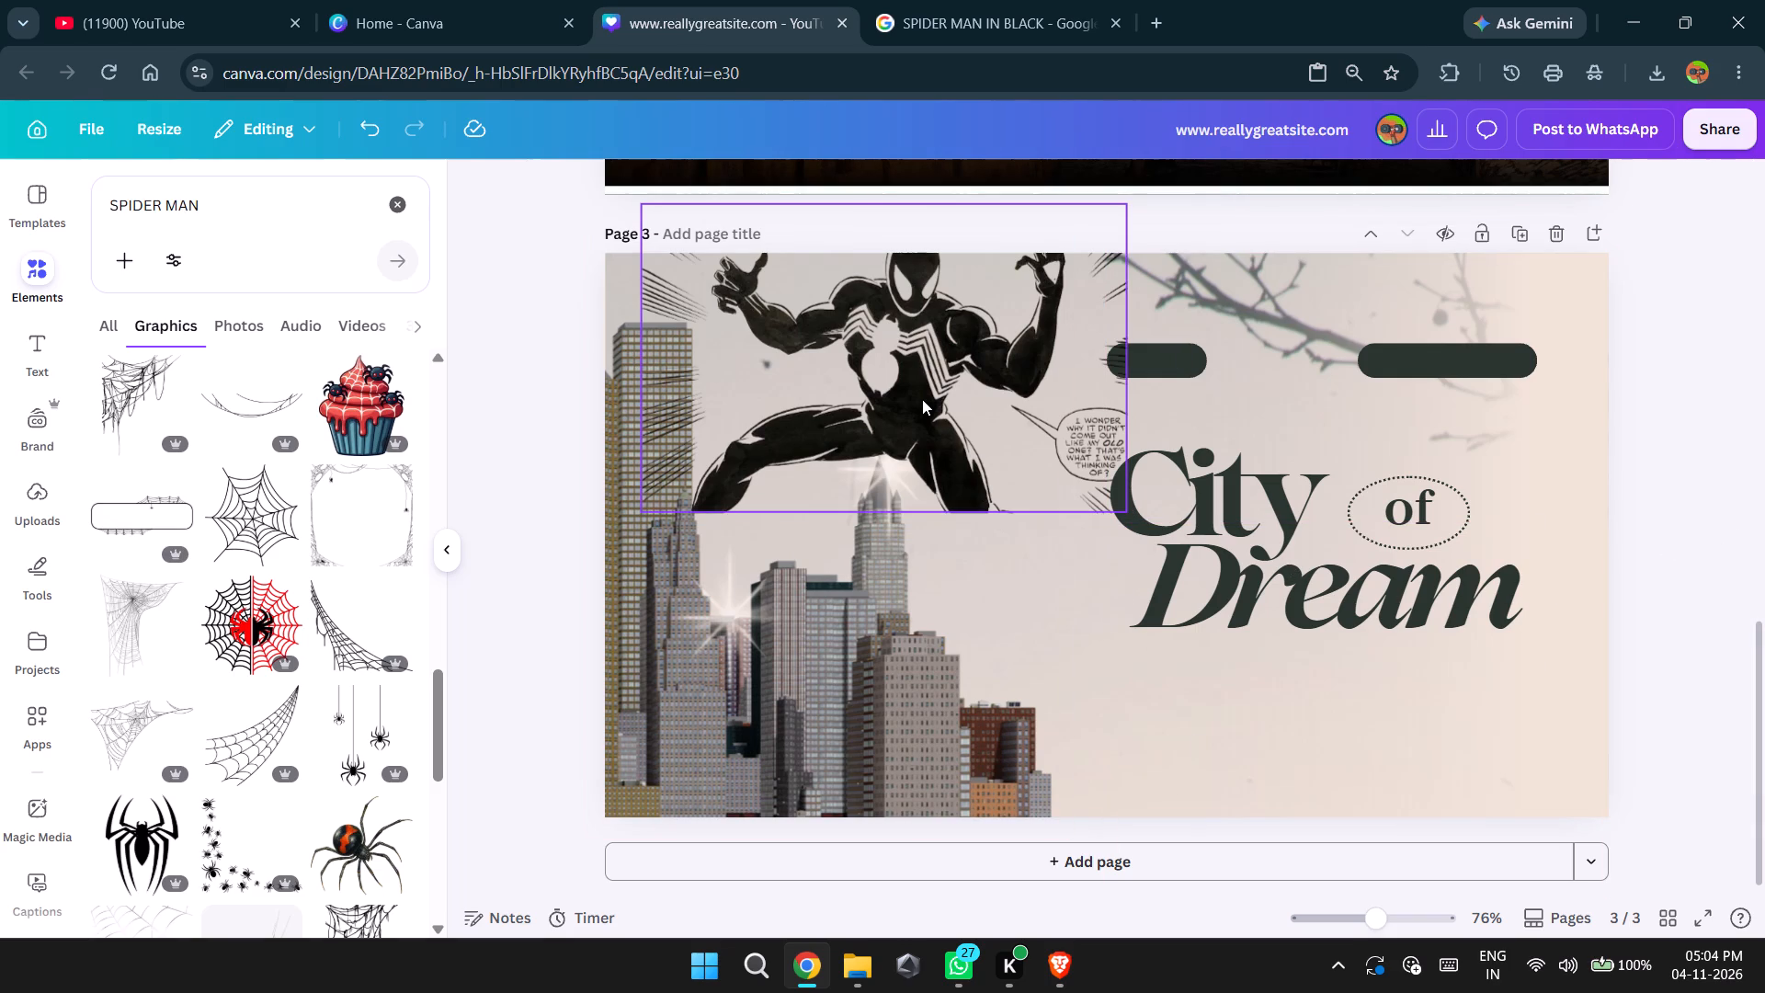
{"action": "left_click_drag", "start_coordinate": [922, 397], "coordinate": [905, 415]}
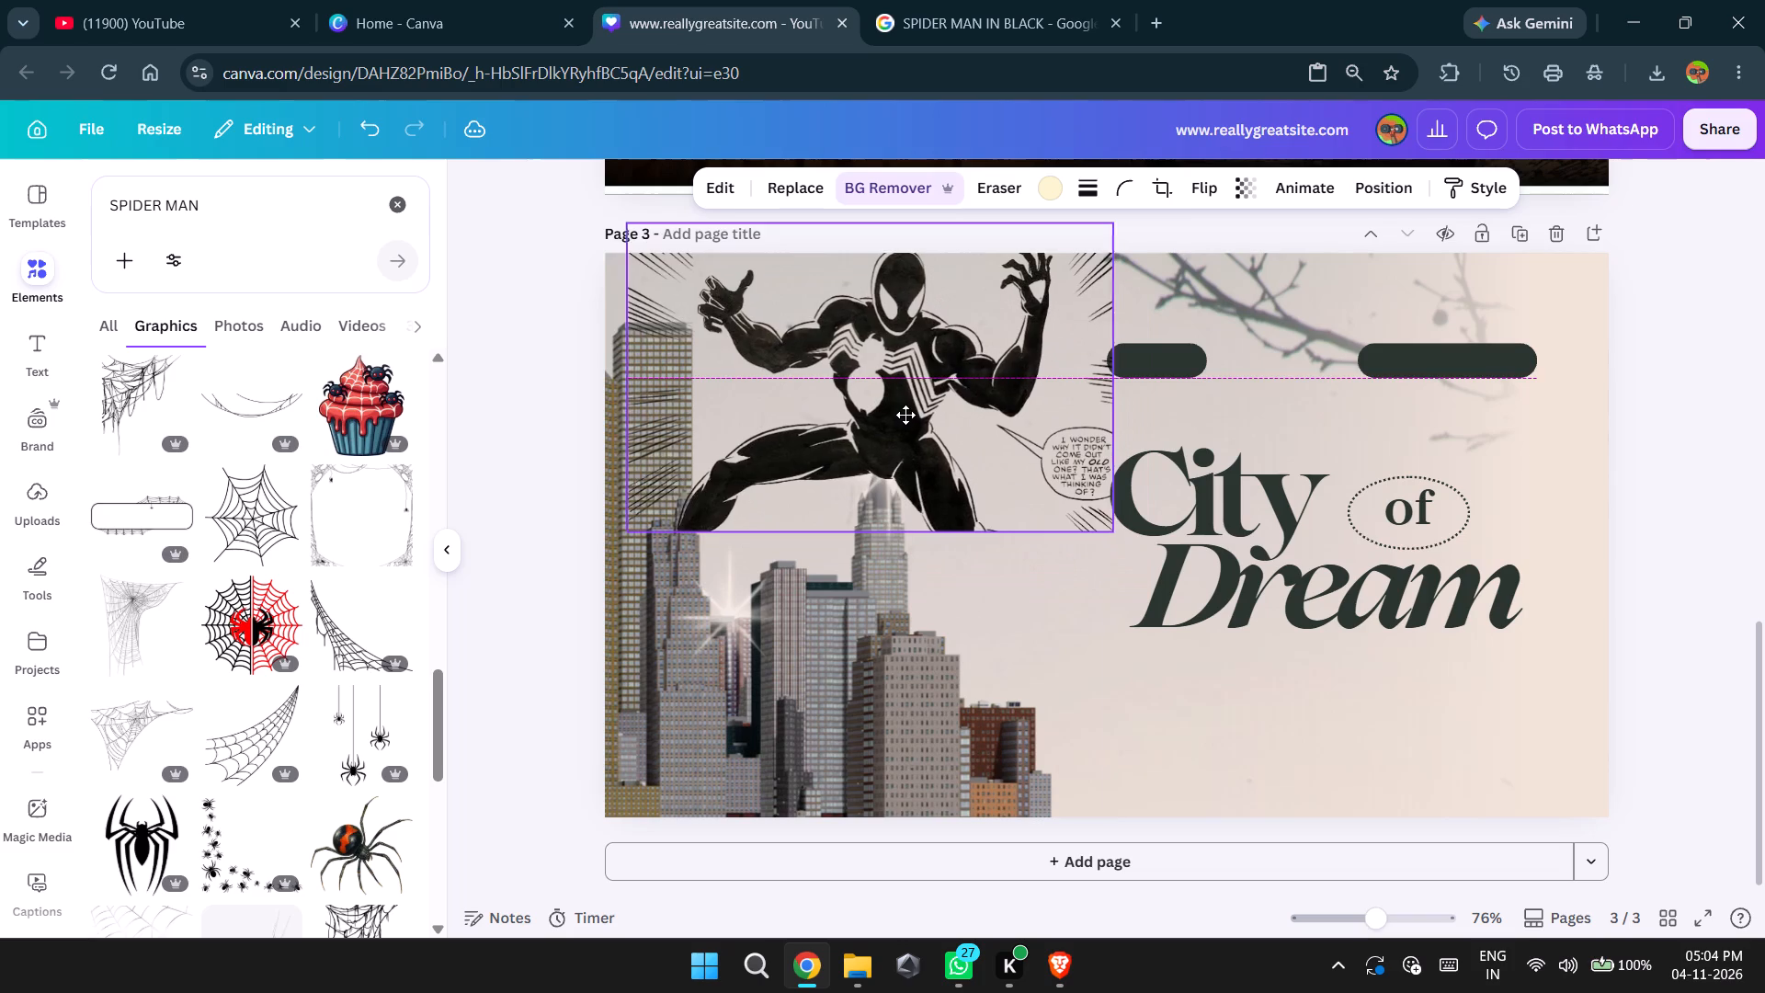
{"action": "left_click_drag", "start_coordinate": [905, 415], "coordinate": [893, 427]}
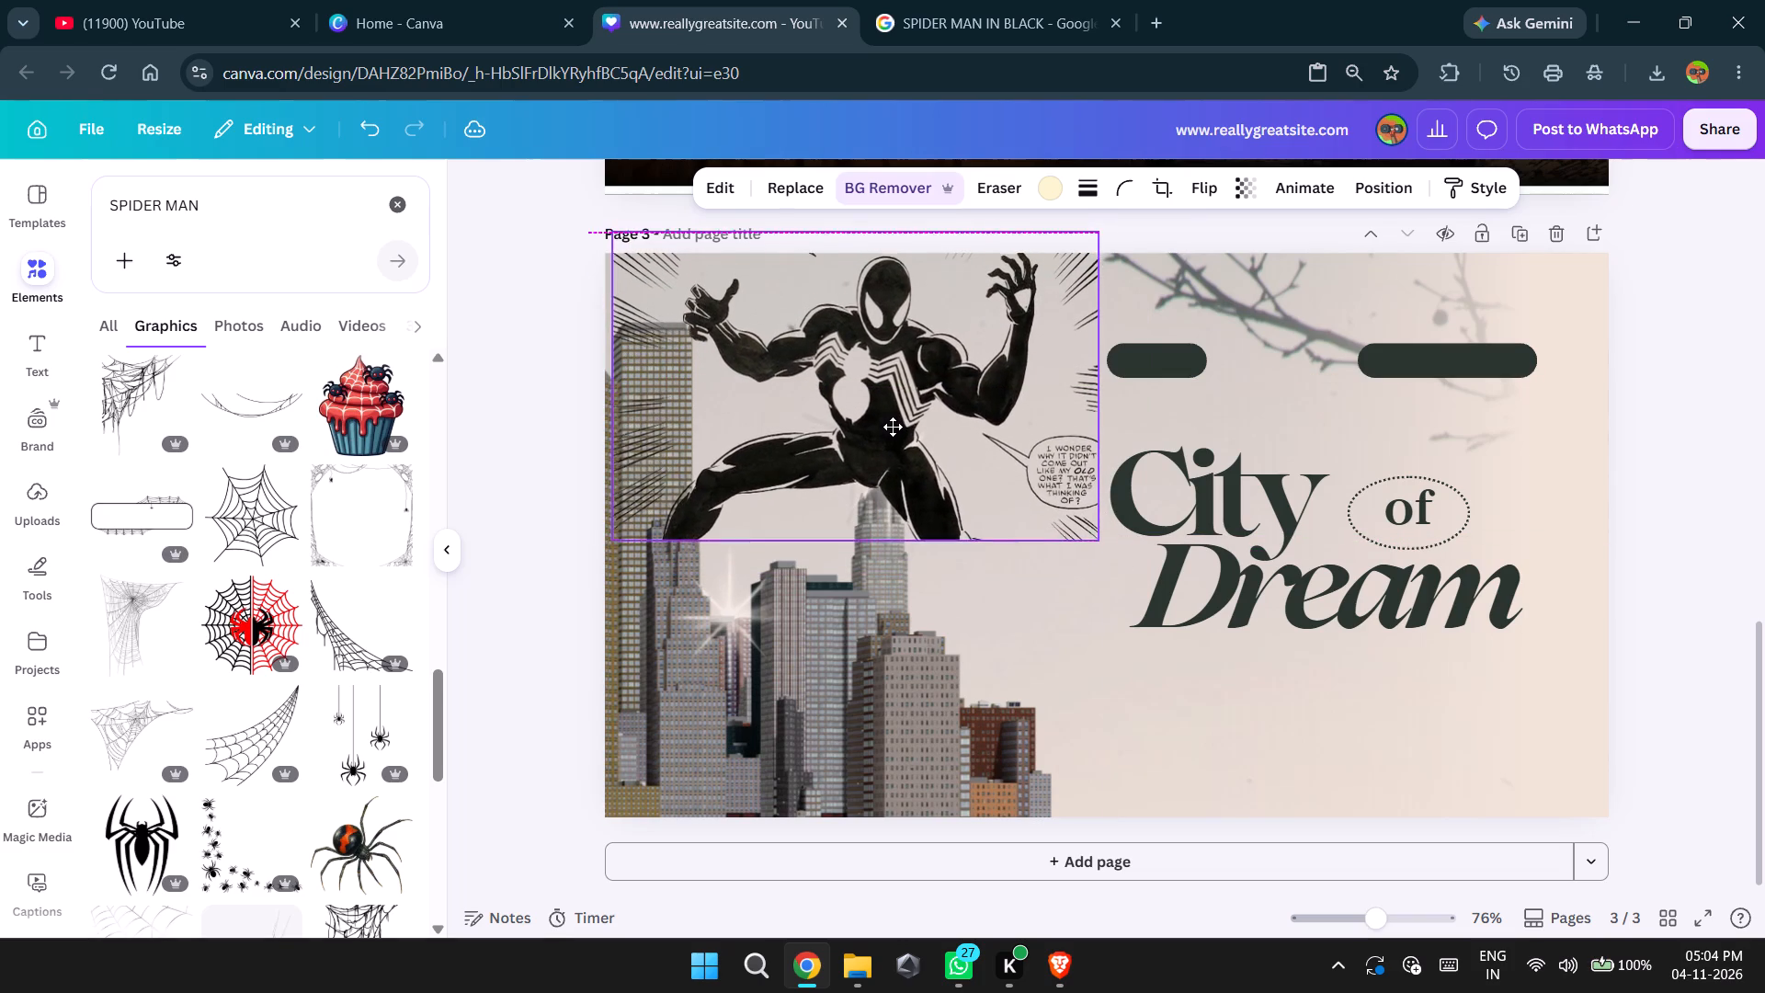
{"action": "left_click_drag", "start_coordinate": [893, 427], "coordinate": [893, 452]}
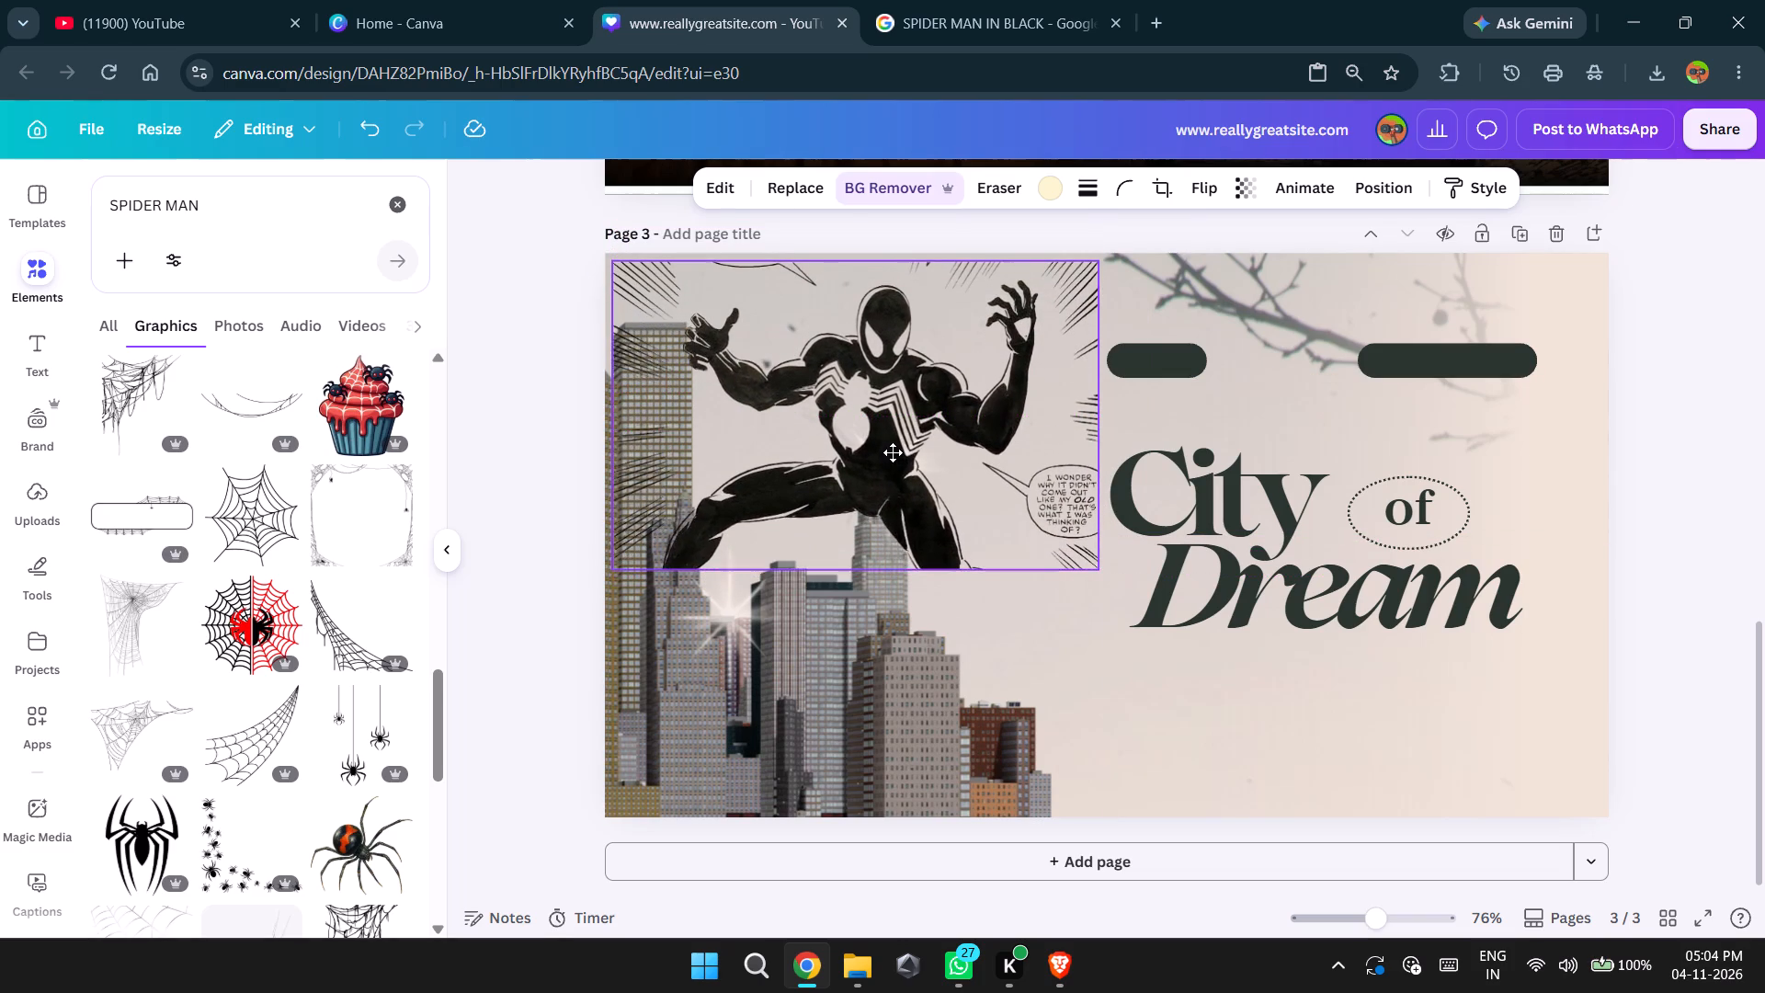
{"action": "left_click_drag", "start_coordinate": [893, 452], "coordinate": [886, 444]}
{"action": "left_click", "coordinate": [886, 444]}
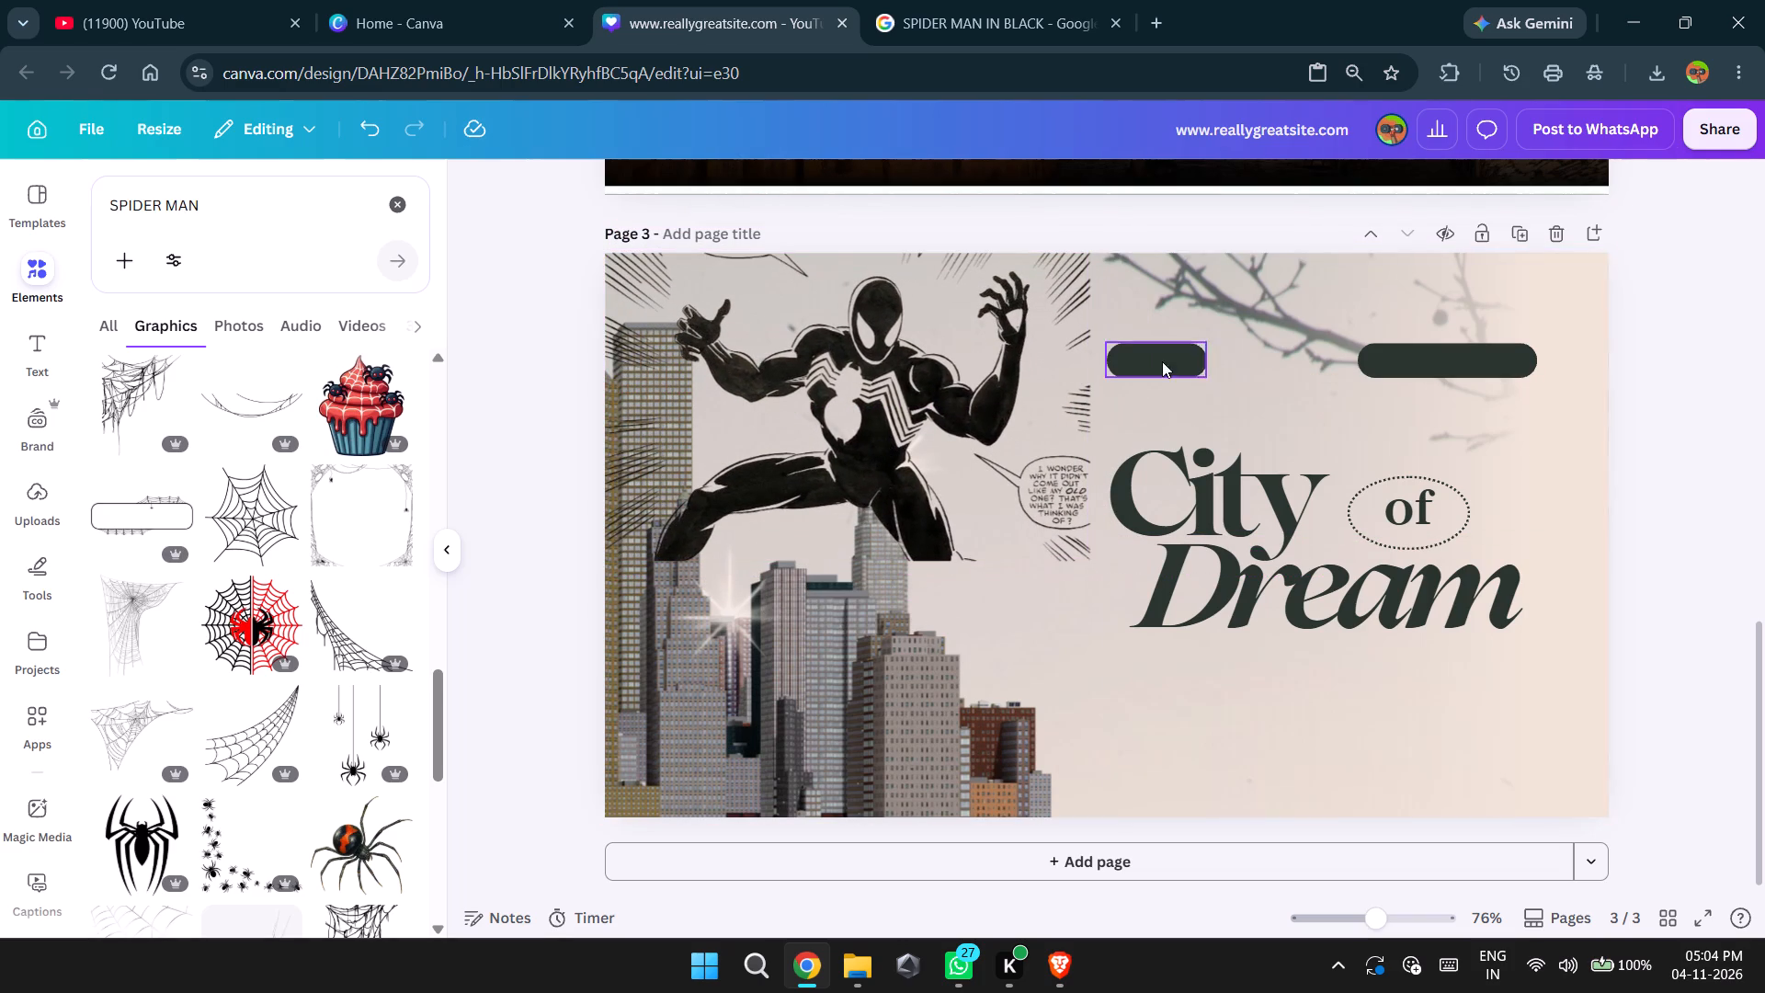
Delete the two empty dark pill shapes above the City of Dream title.
{"action": "left_click", "coordinate": [1190, 358]}
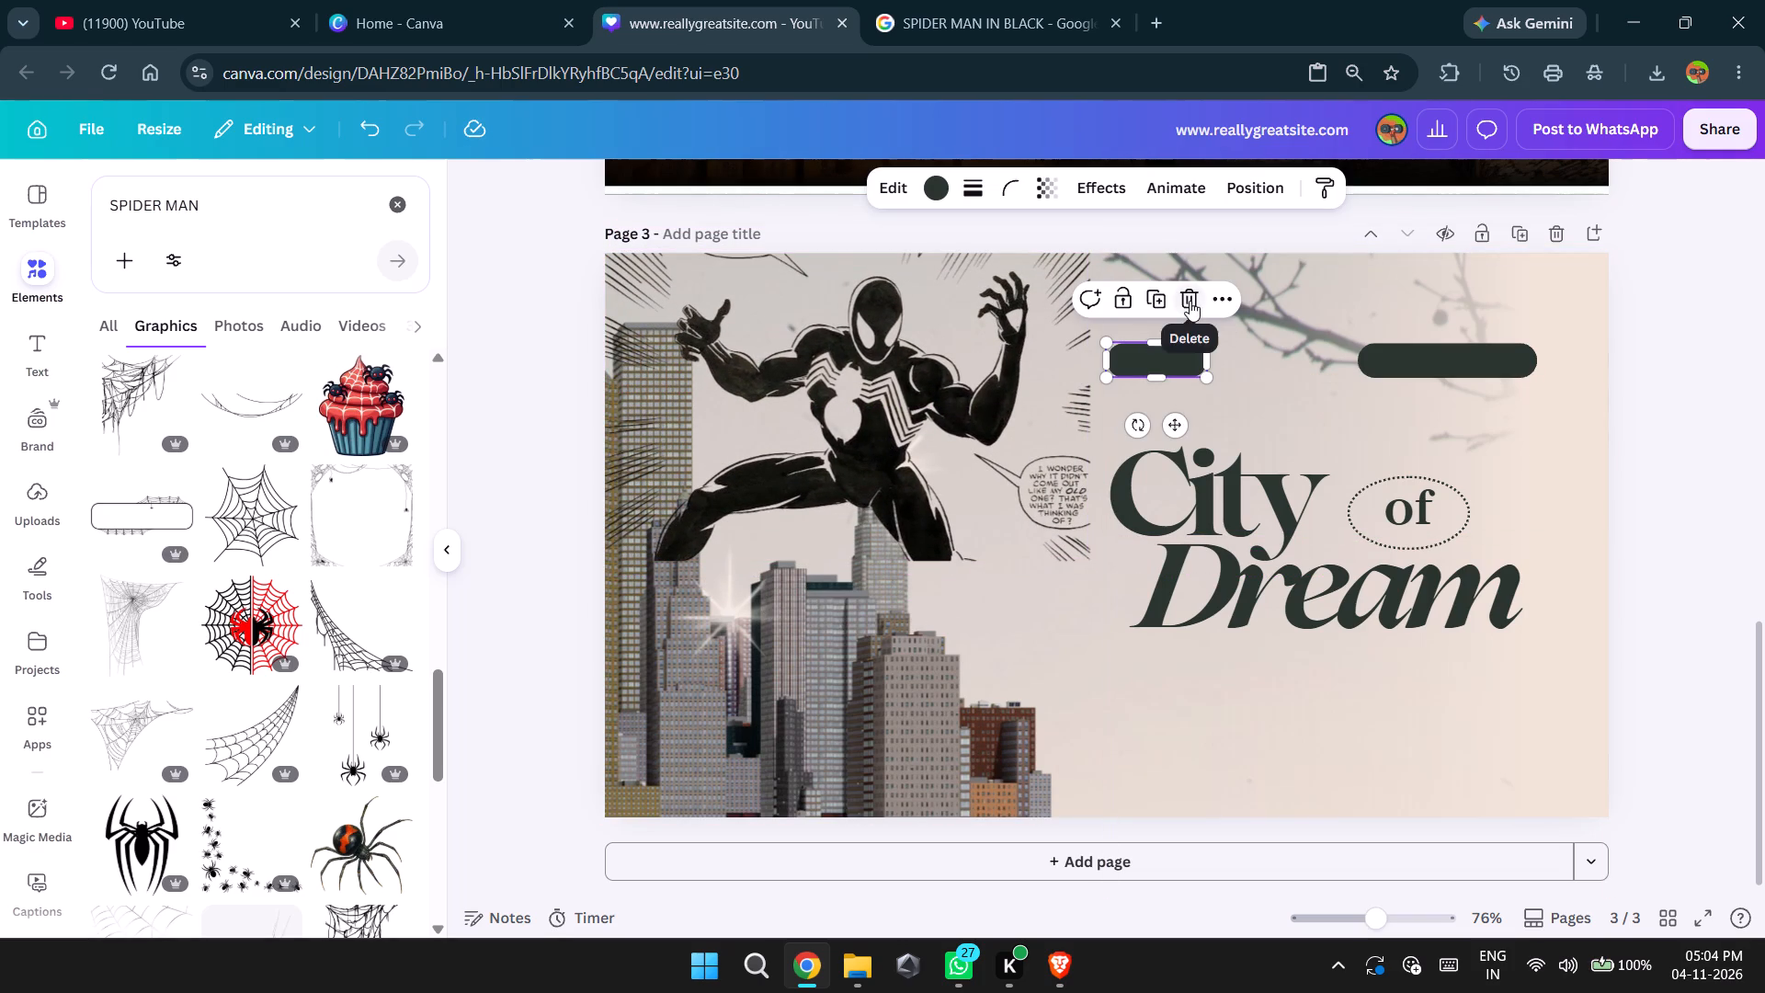
{"action": "left_click", "coordinate": [1190, 301]}
{"action": "left_click", "coordinate": [1381, 360]}
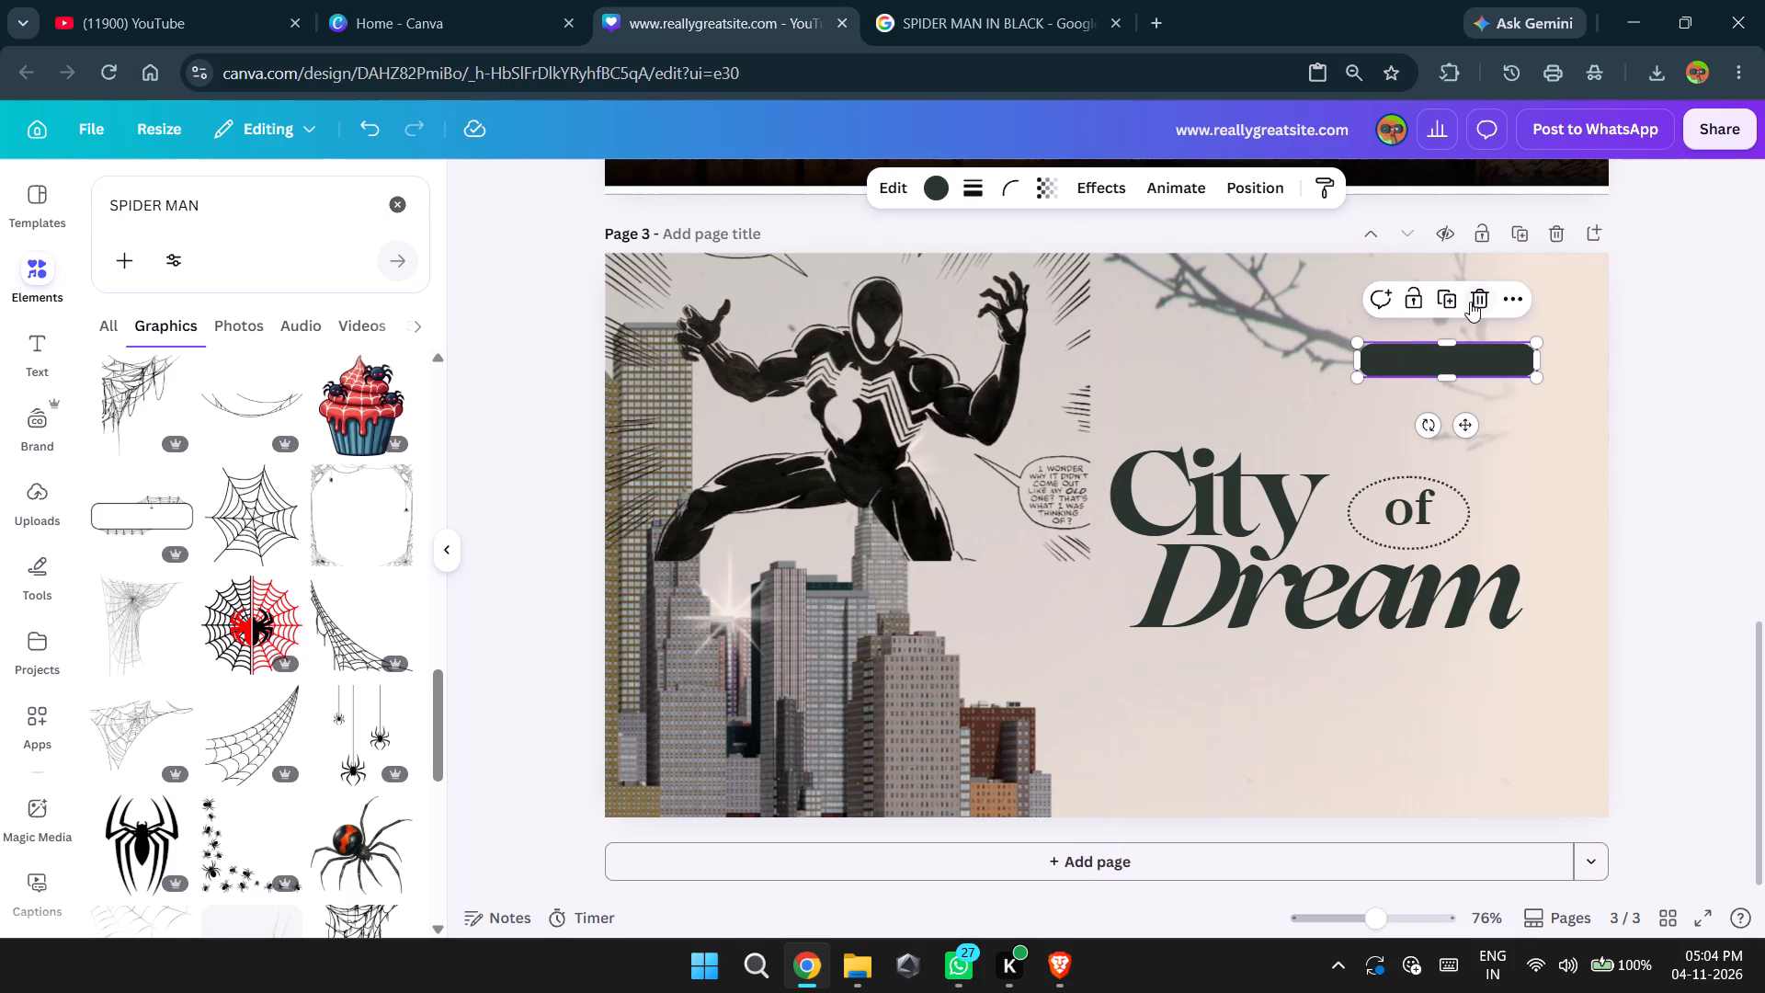
{"action": "left_click", "coordinate": [1475, 299]}
Reorder the page's layers so the Spider-Man artwork sits directly above the background, behind the city buildings.
{"action": "right_click", "coordinate": [1269, 400]}
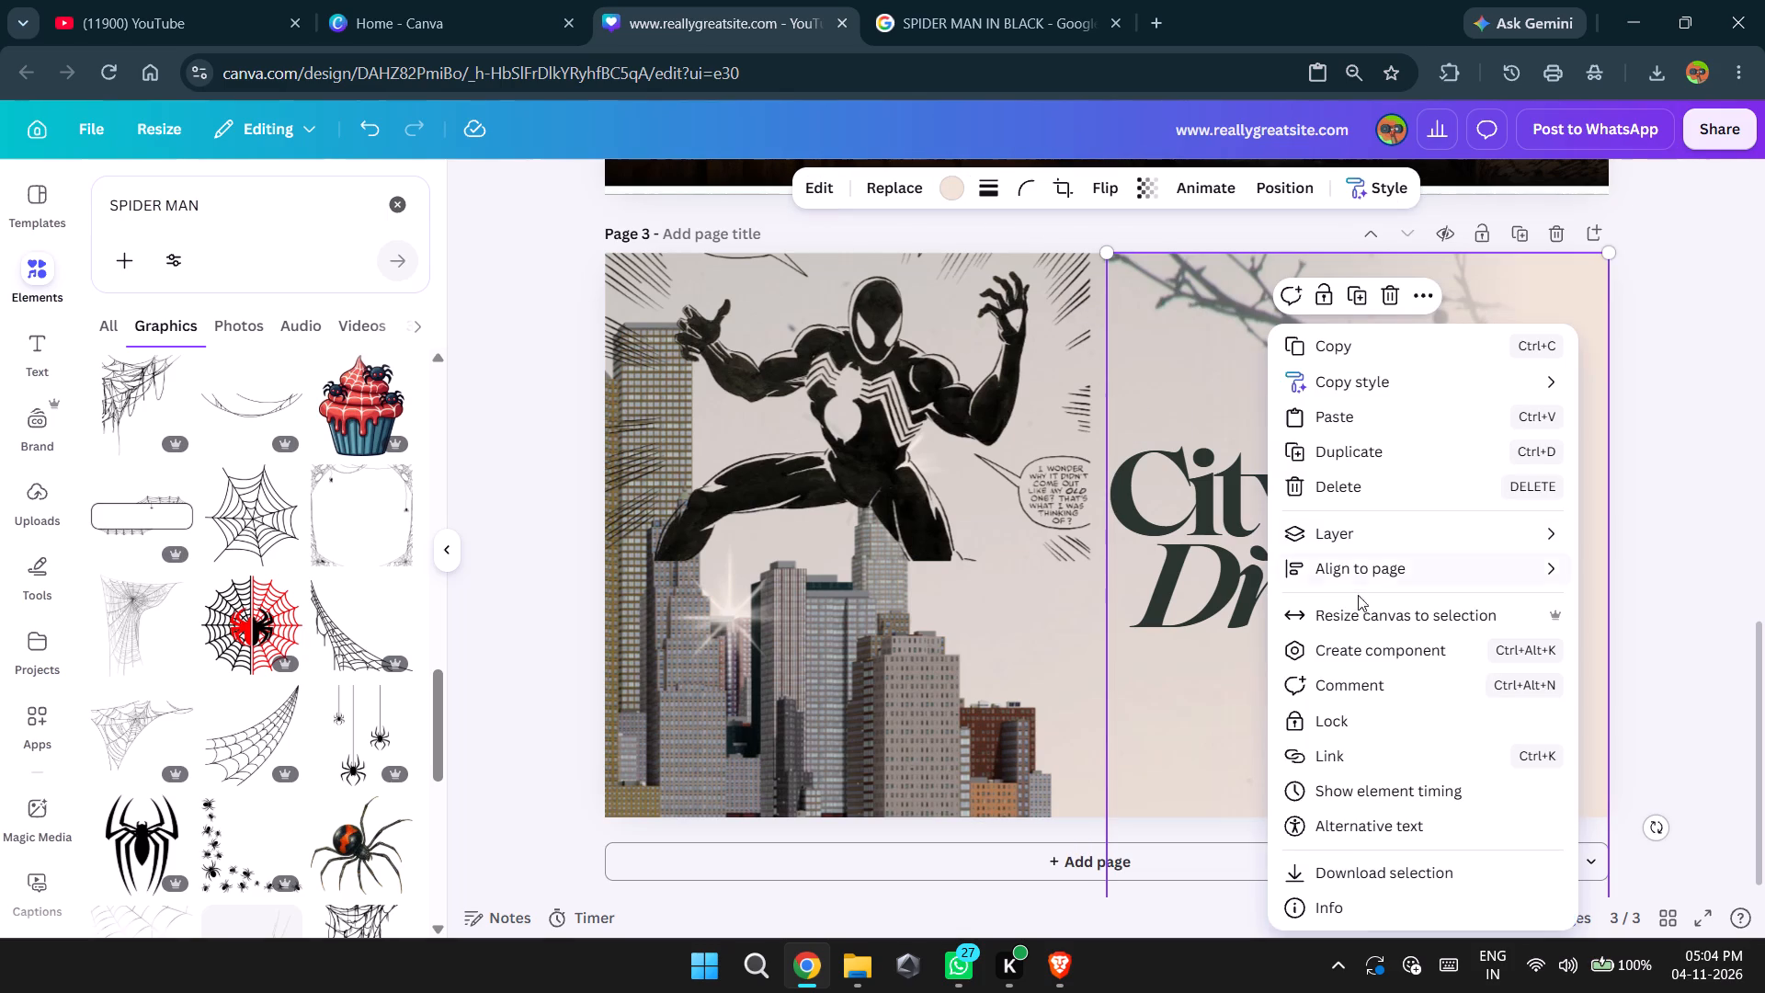
{"action": "left_click", "coordinate": [1368, 559]}
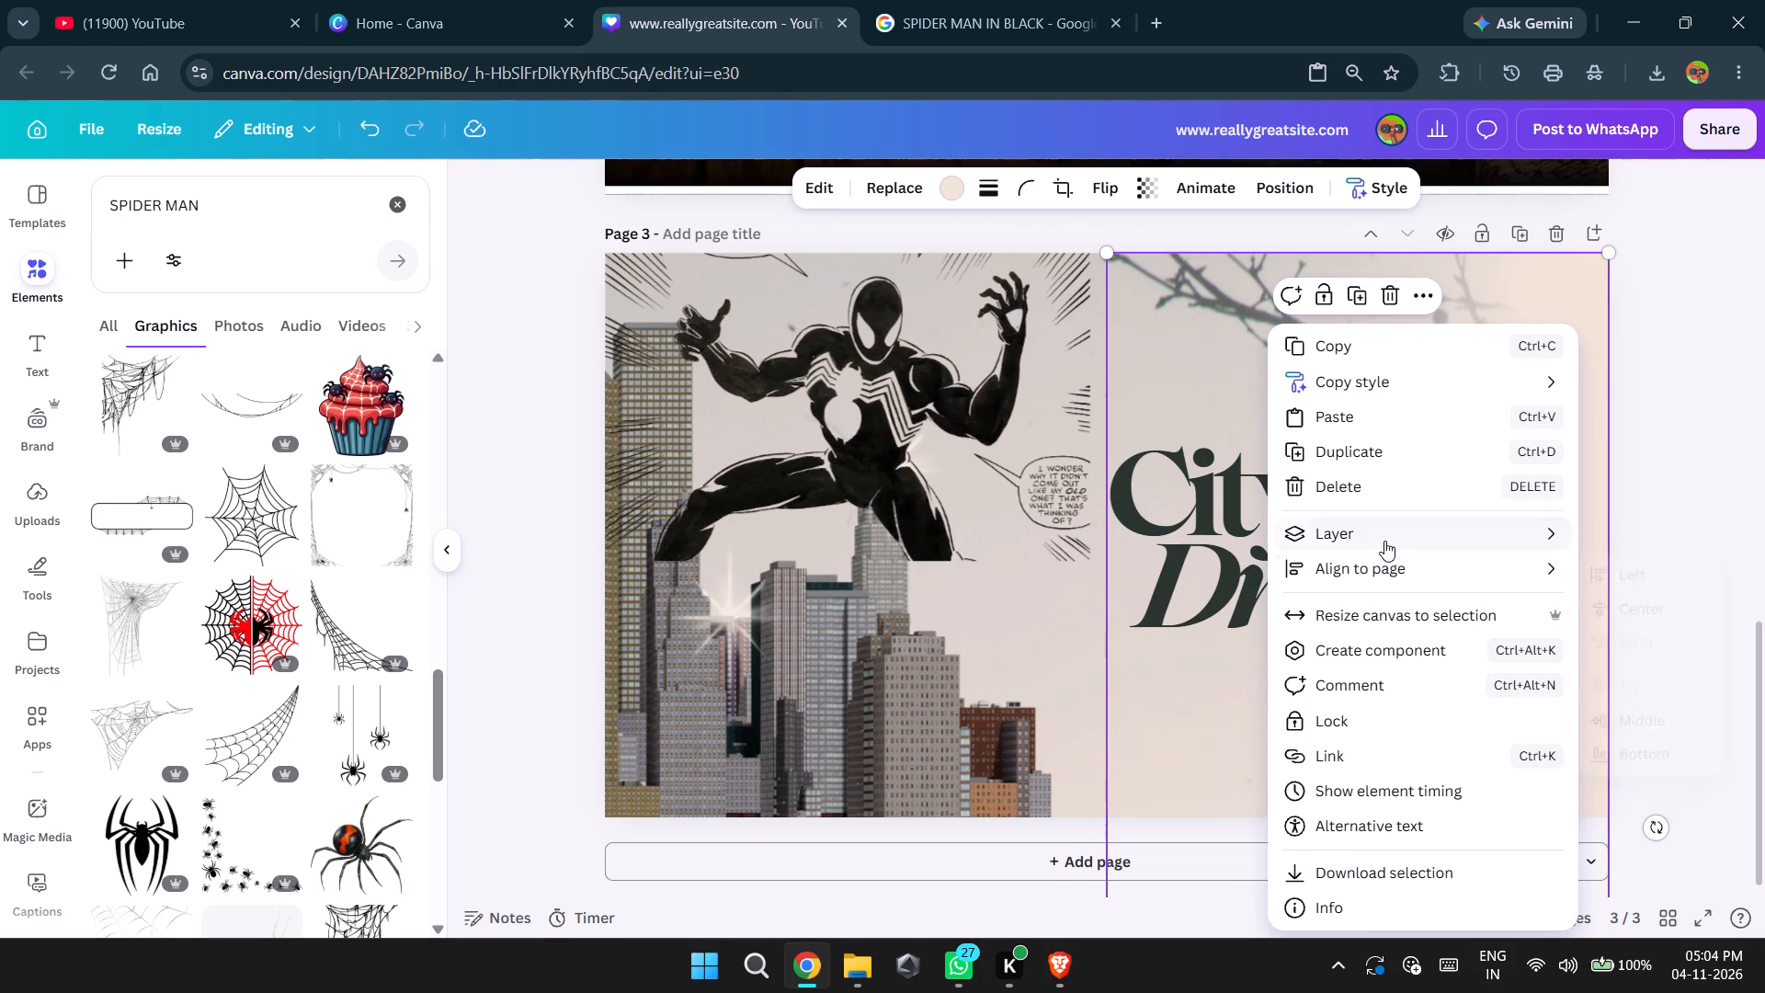
{"action": "left_click", "coordinate": [1384, 541]}
{"action": "left_click", "coordinate": [1159, 702]}
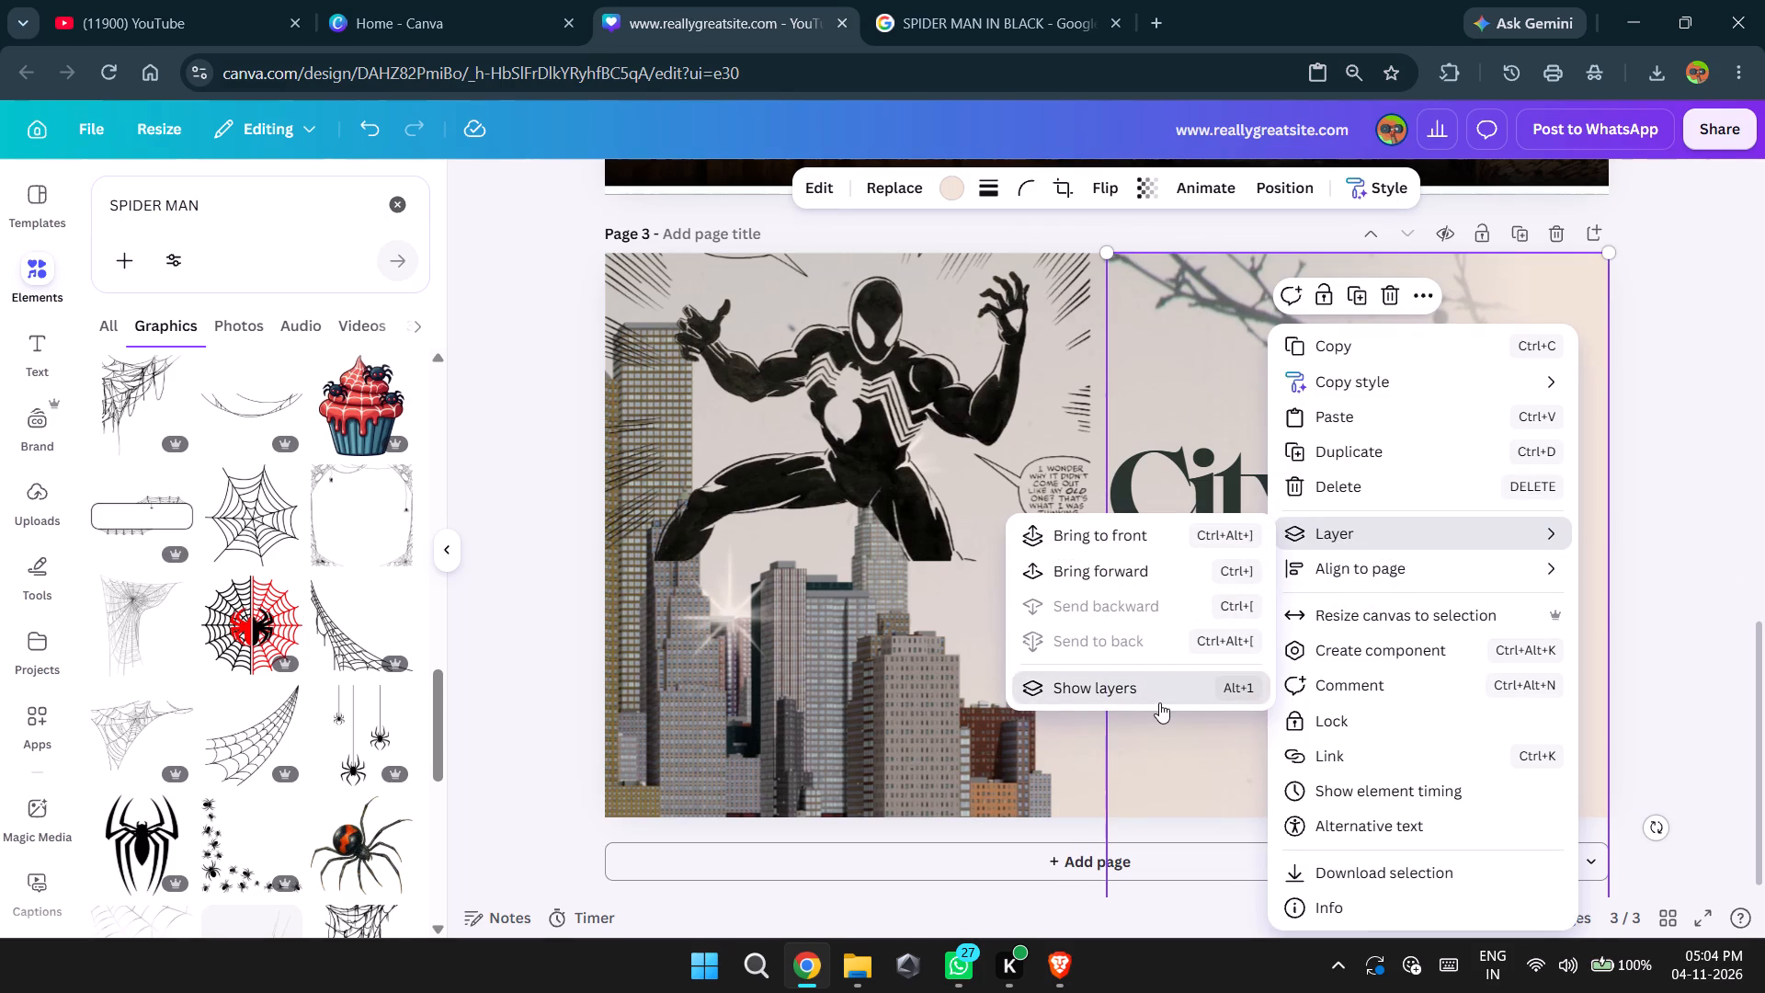
{"action": "left_click_drag", "start_coordinate": [256, 553], "coordinate": [263, 385]}
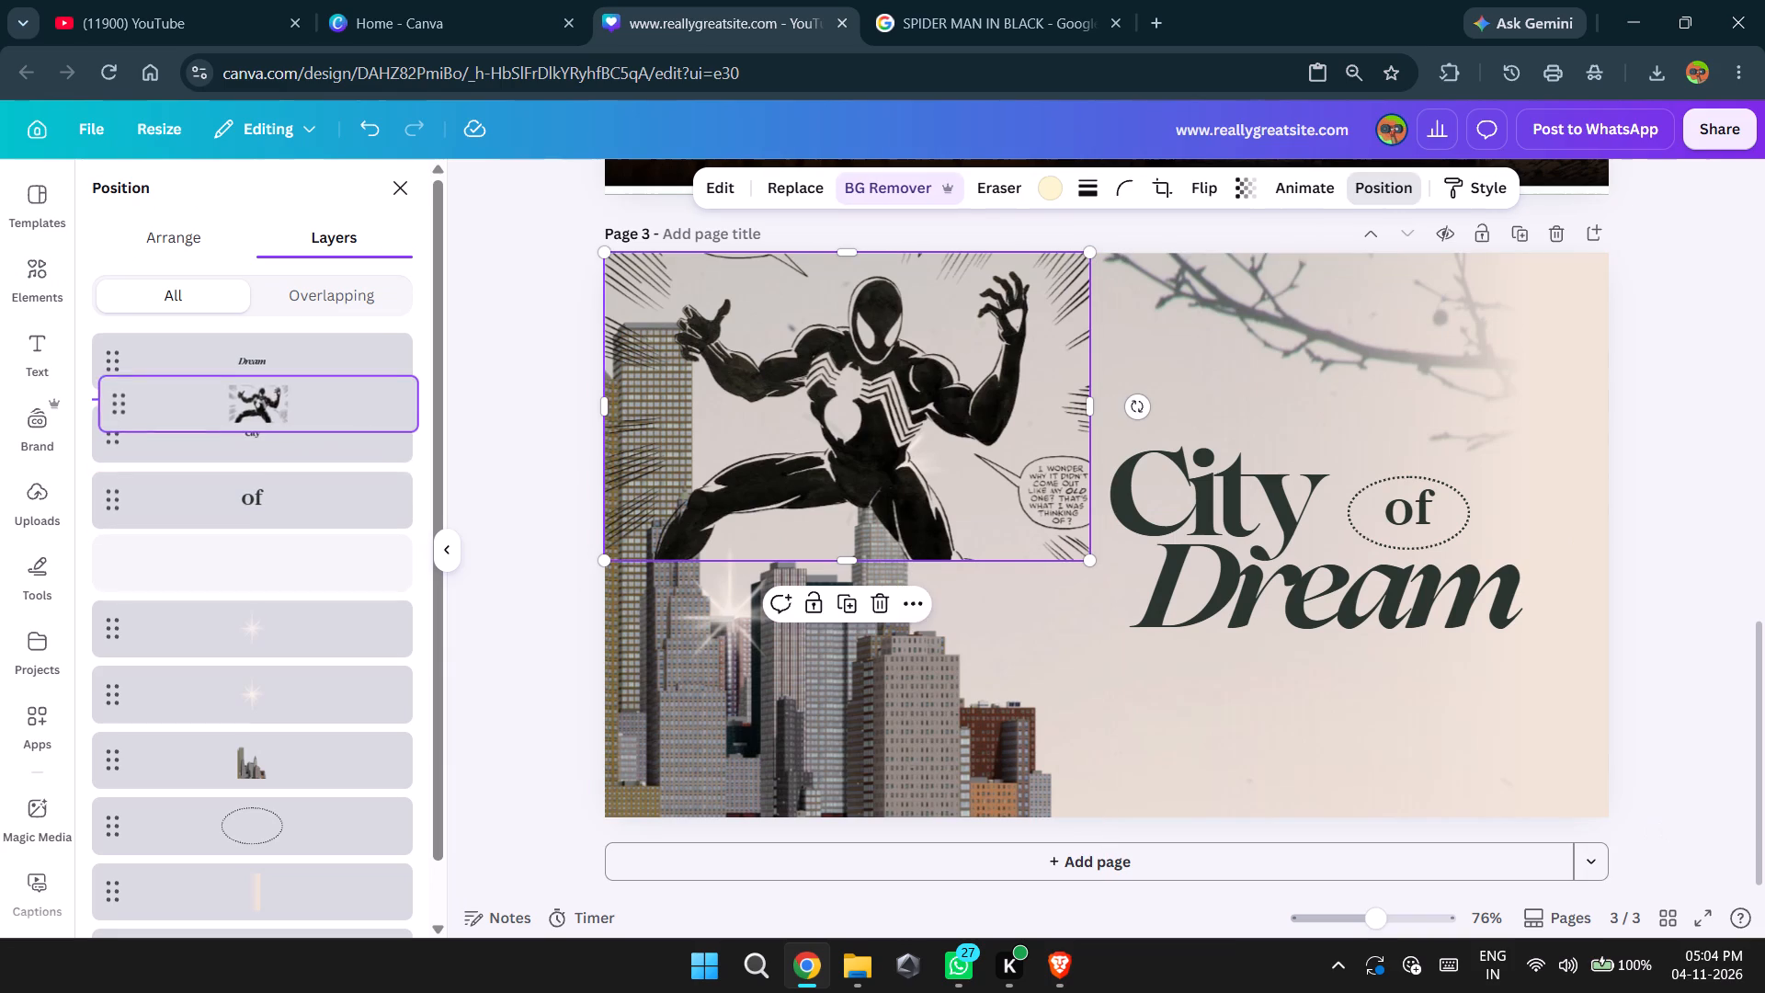
{"action": "left_click_drag", "start_coordinate": [263, 385], "coordinate": [252, 880]}
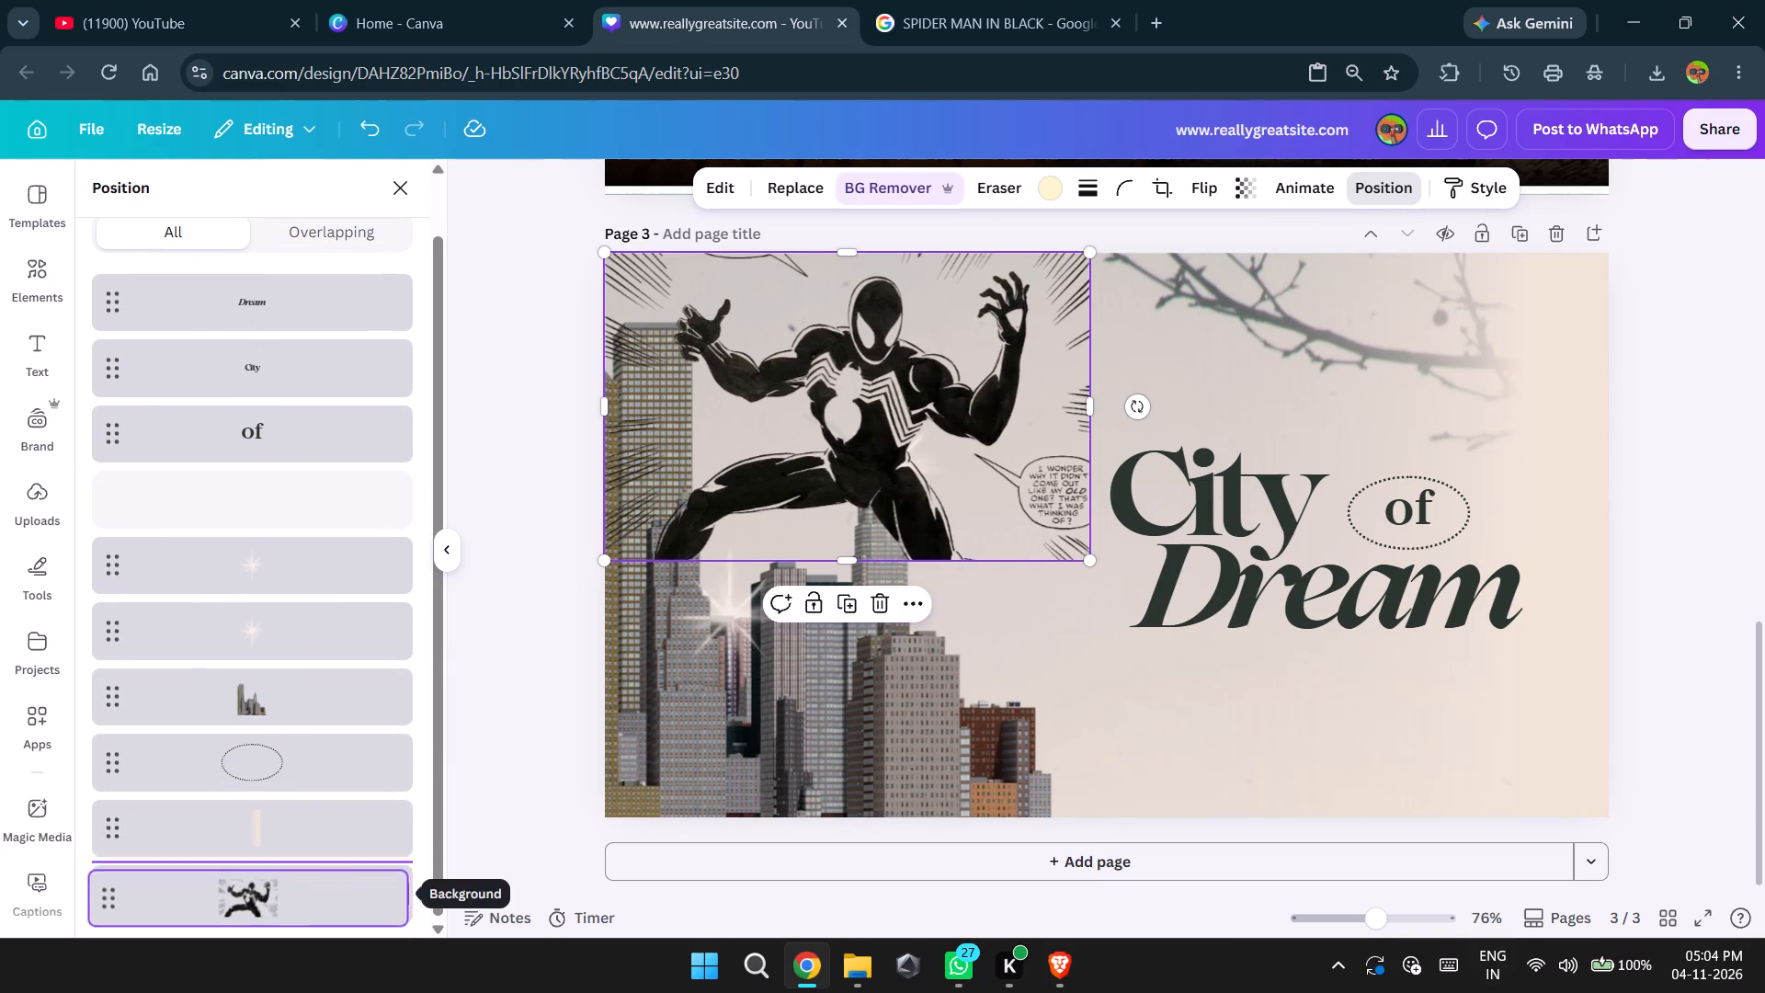
{"action": "left_click_drag", "start_coordinate": [252, 880], "coordinate": [252, 861]}
{"action": "scroll", "coordinate": [252, 861], "scroll_direction": "down", "scroll_amount": 1}
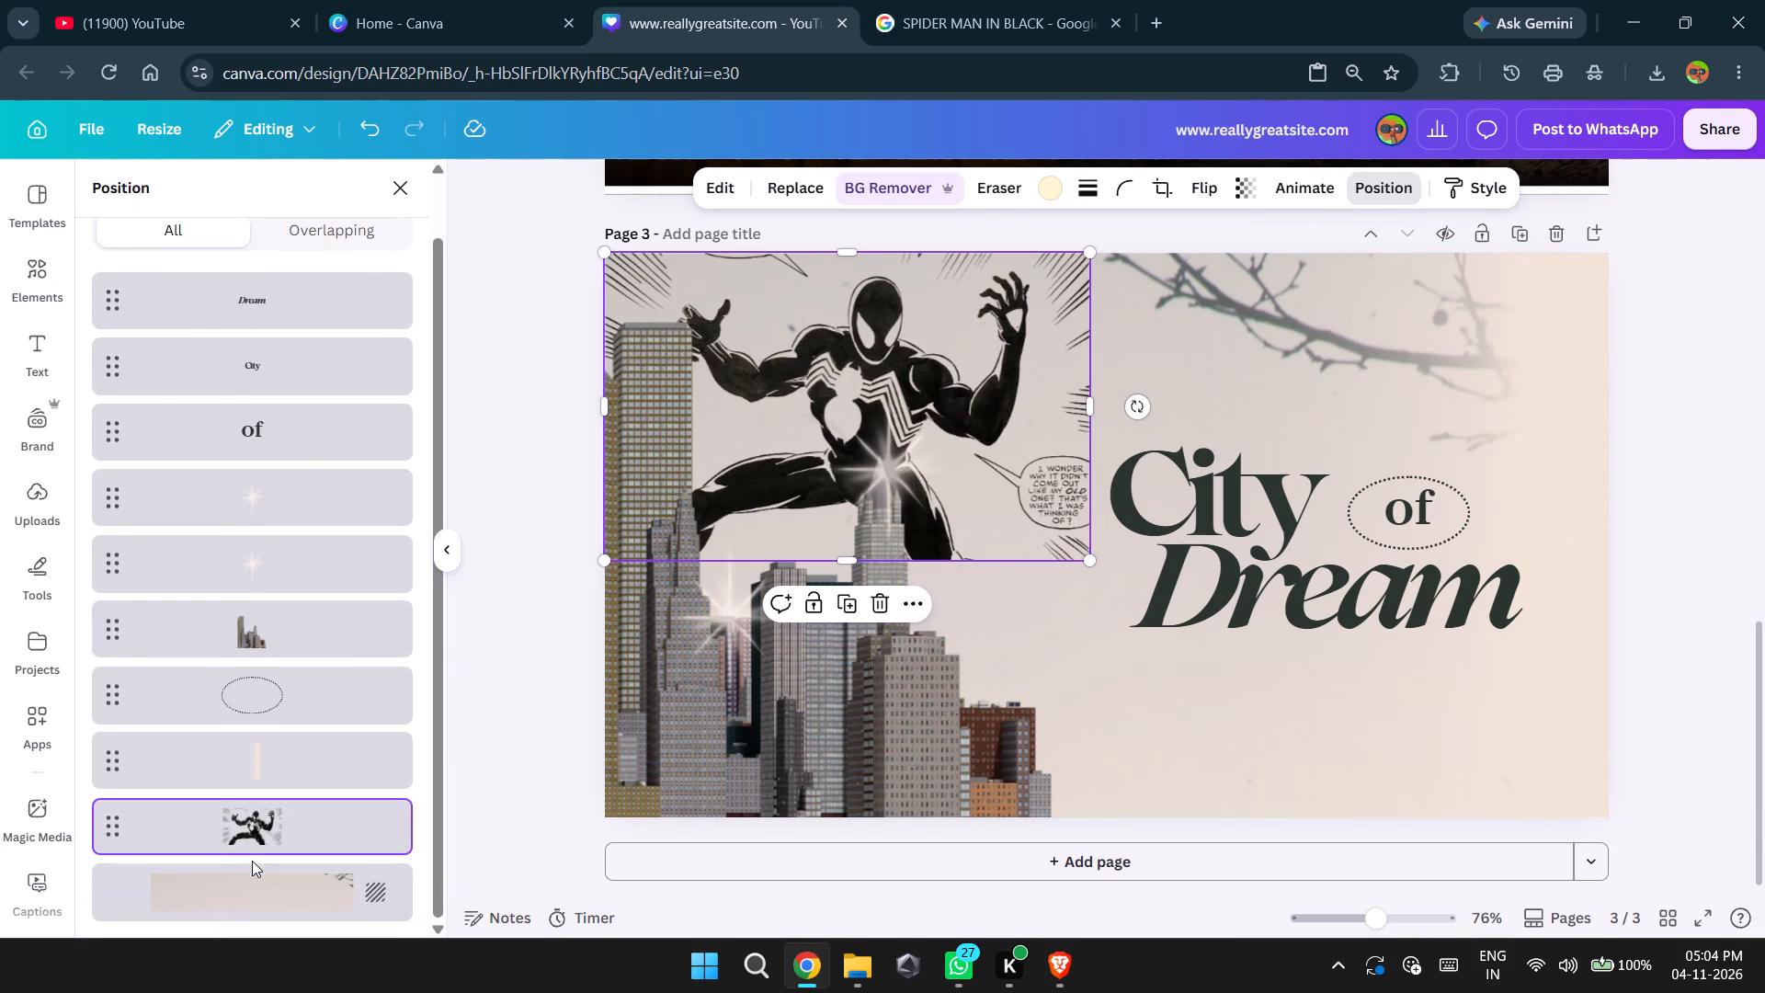
{"action": "left_click", "coordinate": [557, 600]}
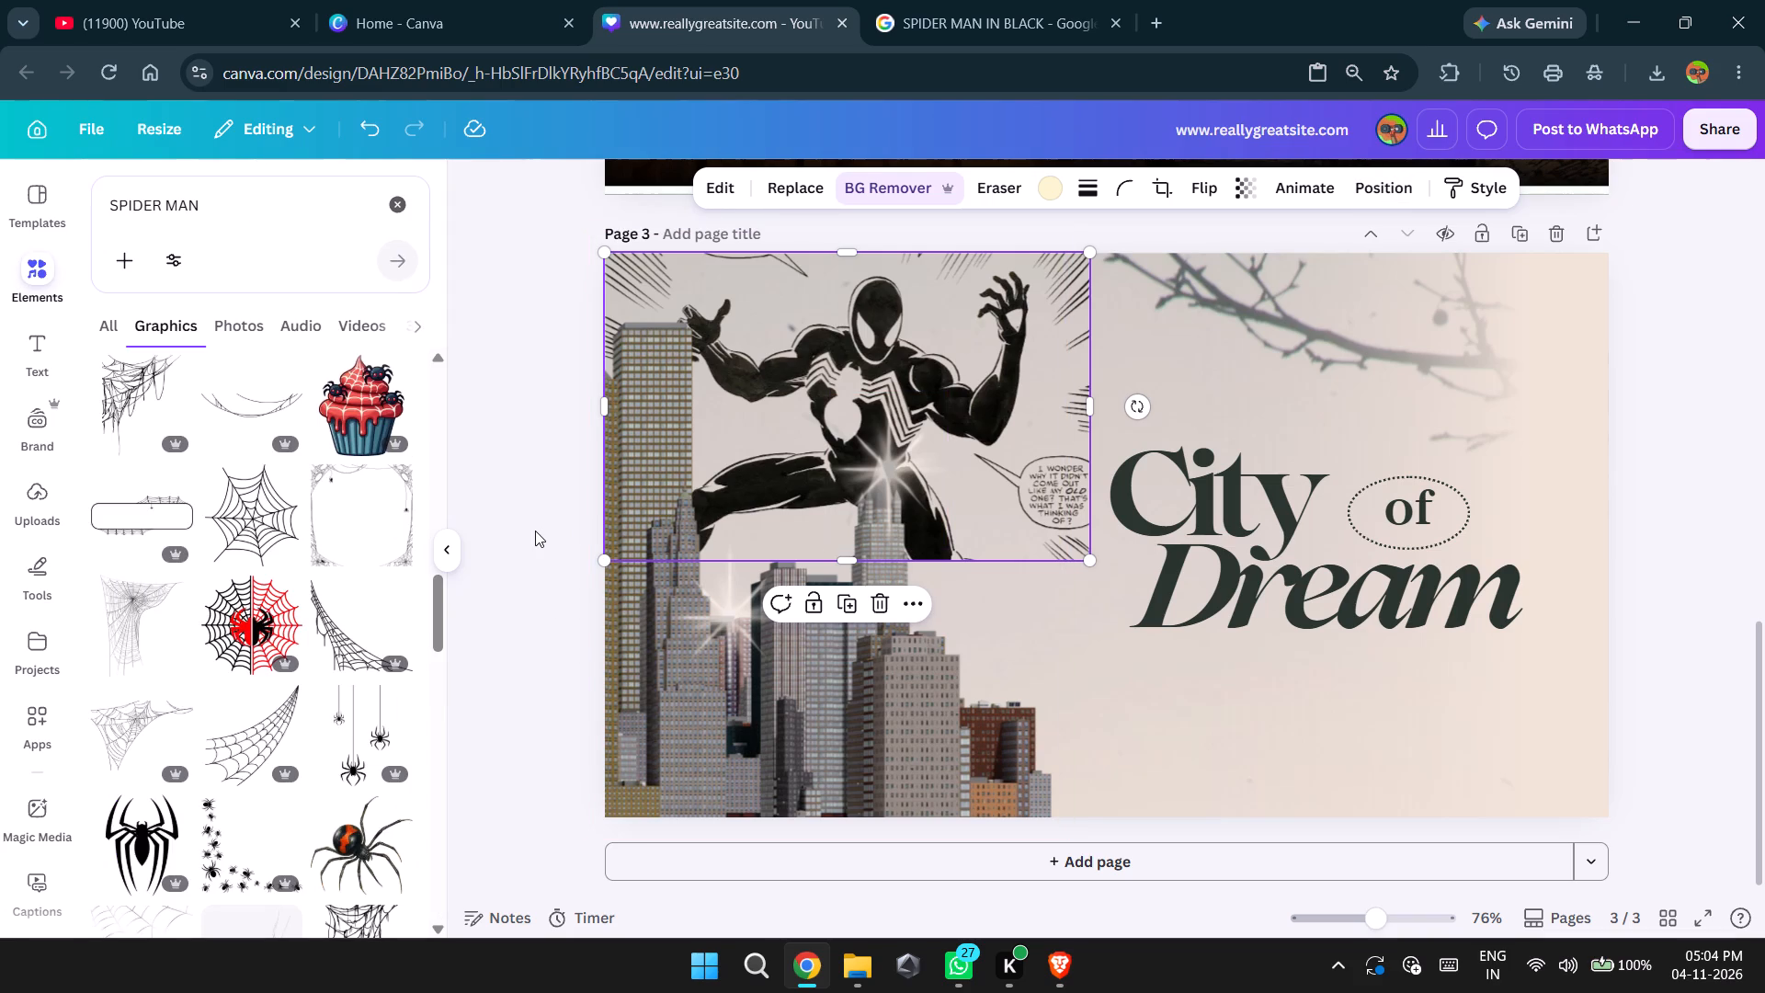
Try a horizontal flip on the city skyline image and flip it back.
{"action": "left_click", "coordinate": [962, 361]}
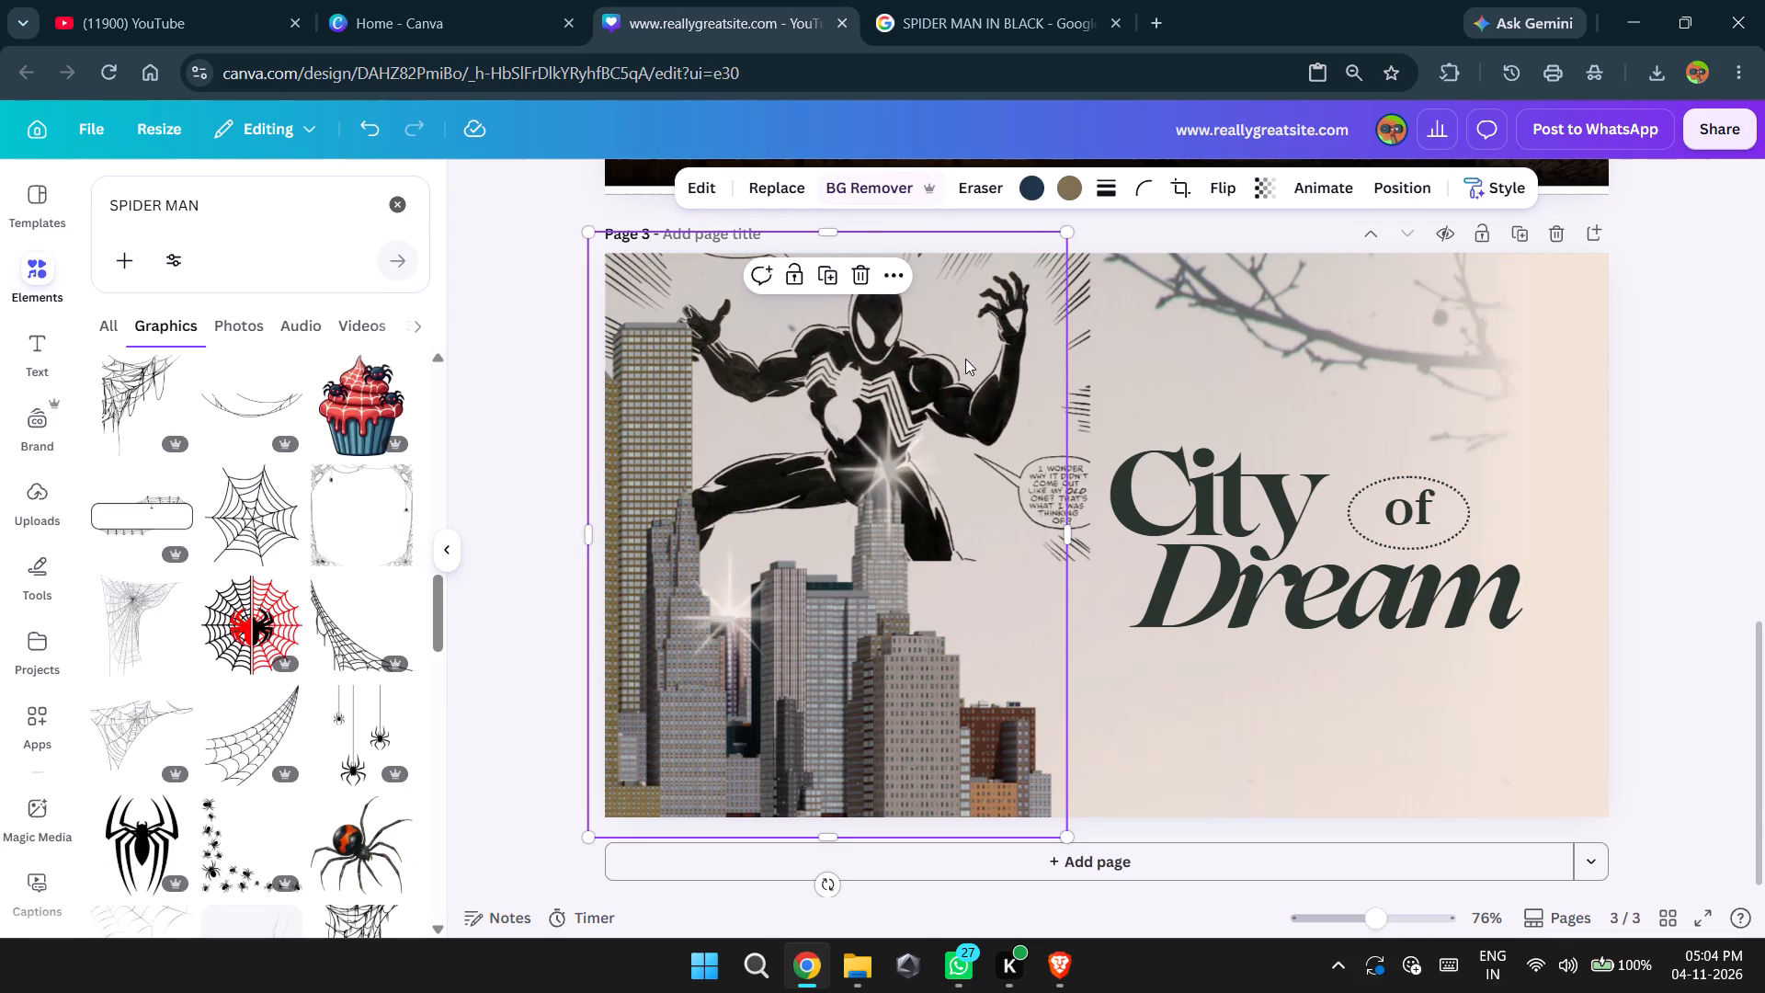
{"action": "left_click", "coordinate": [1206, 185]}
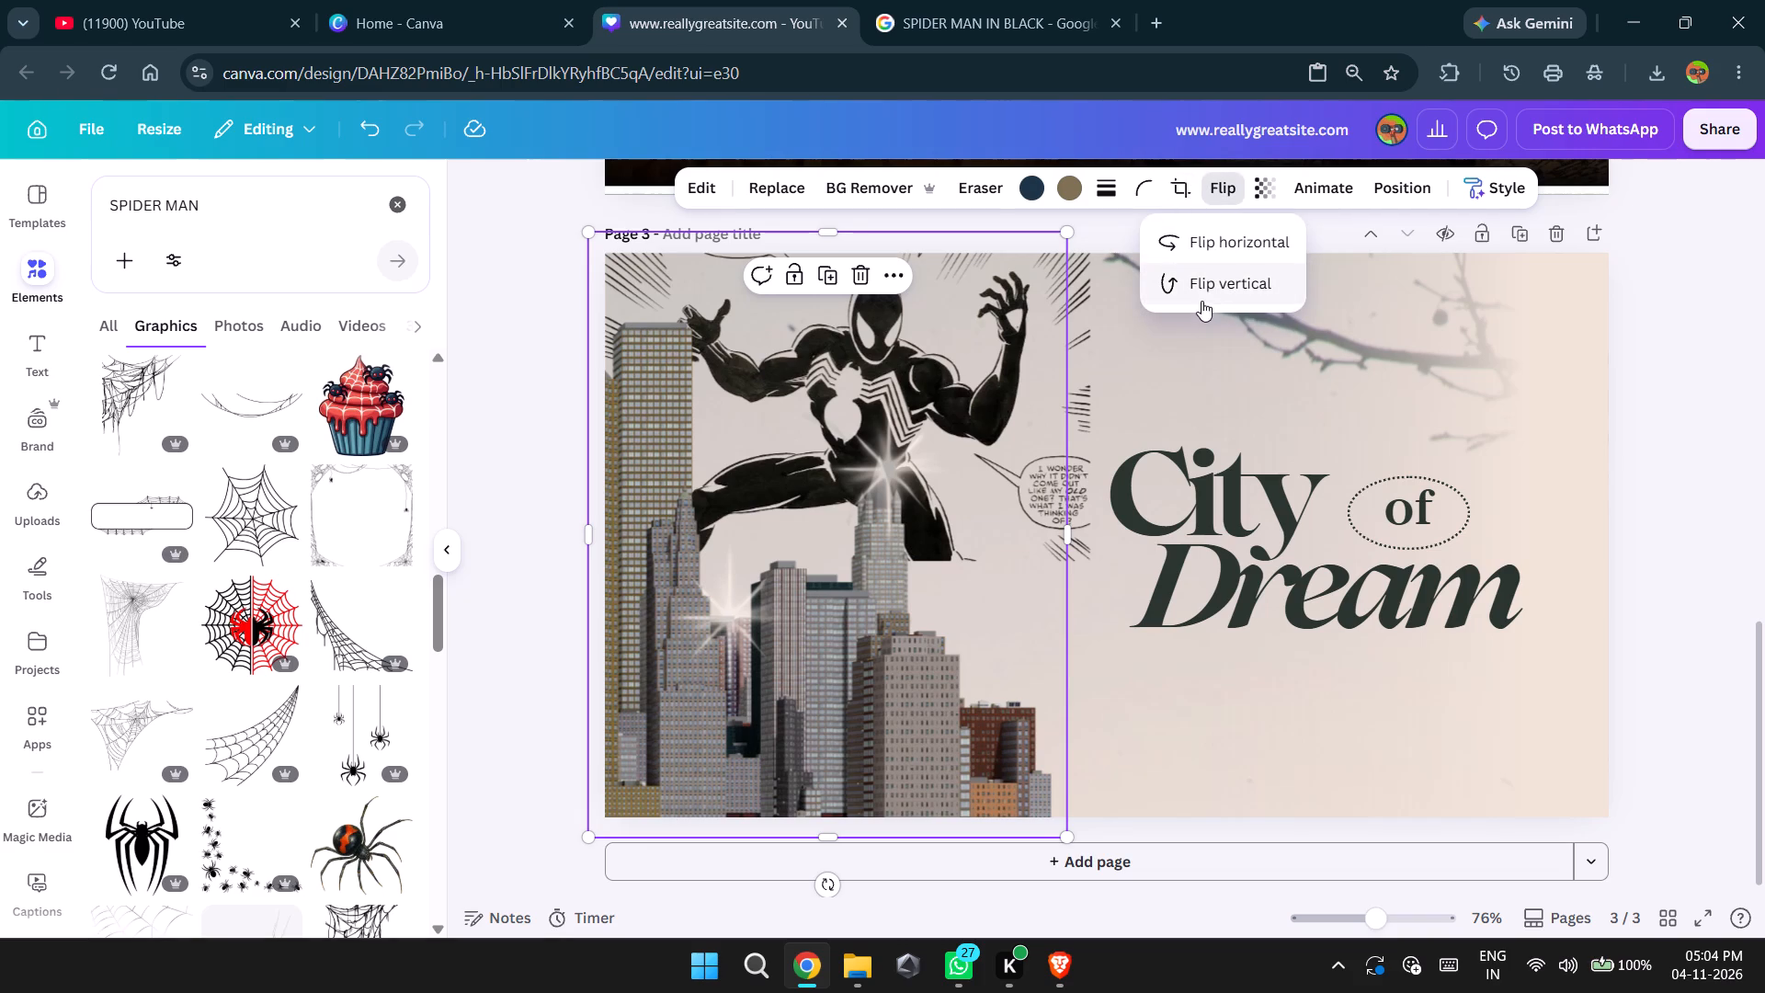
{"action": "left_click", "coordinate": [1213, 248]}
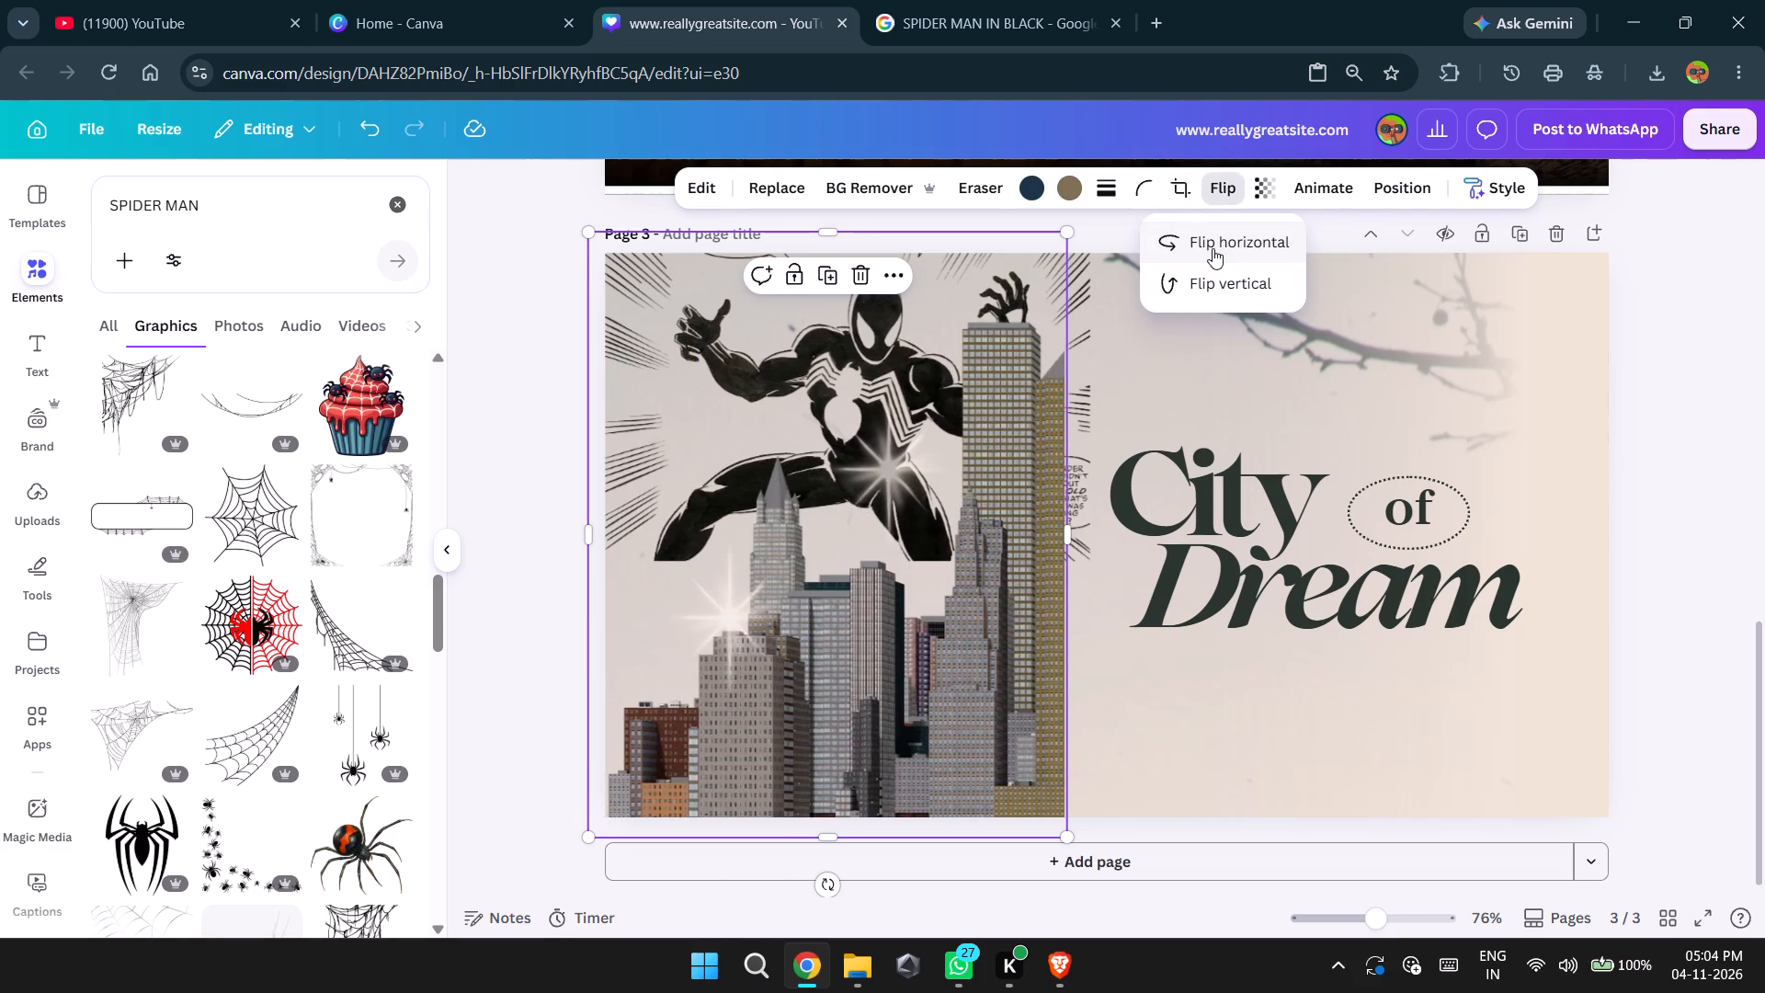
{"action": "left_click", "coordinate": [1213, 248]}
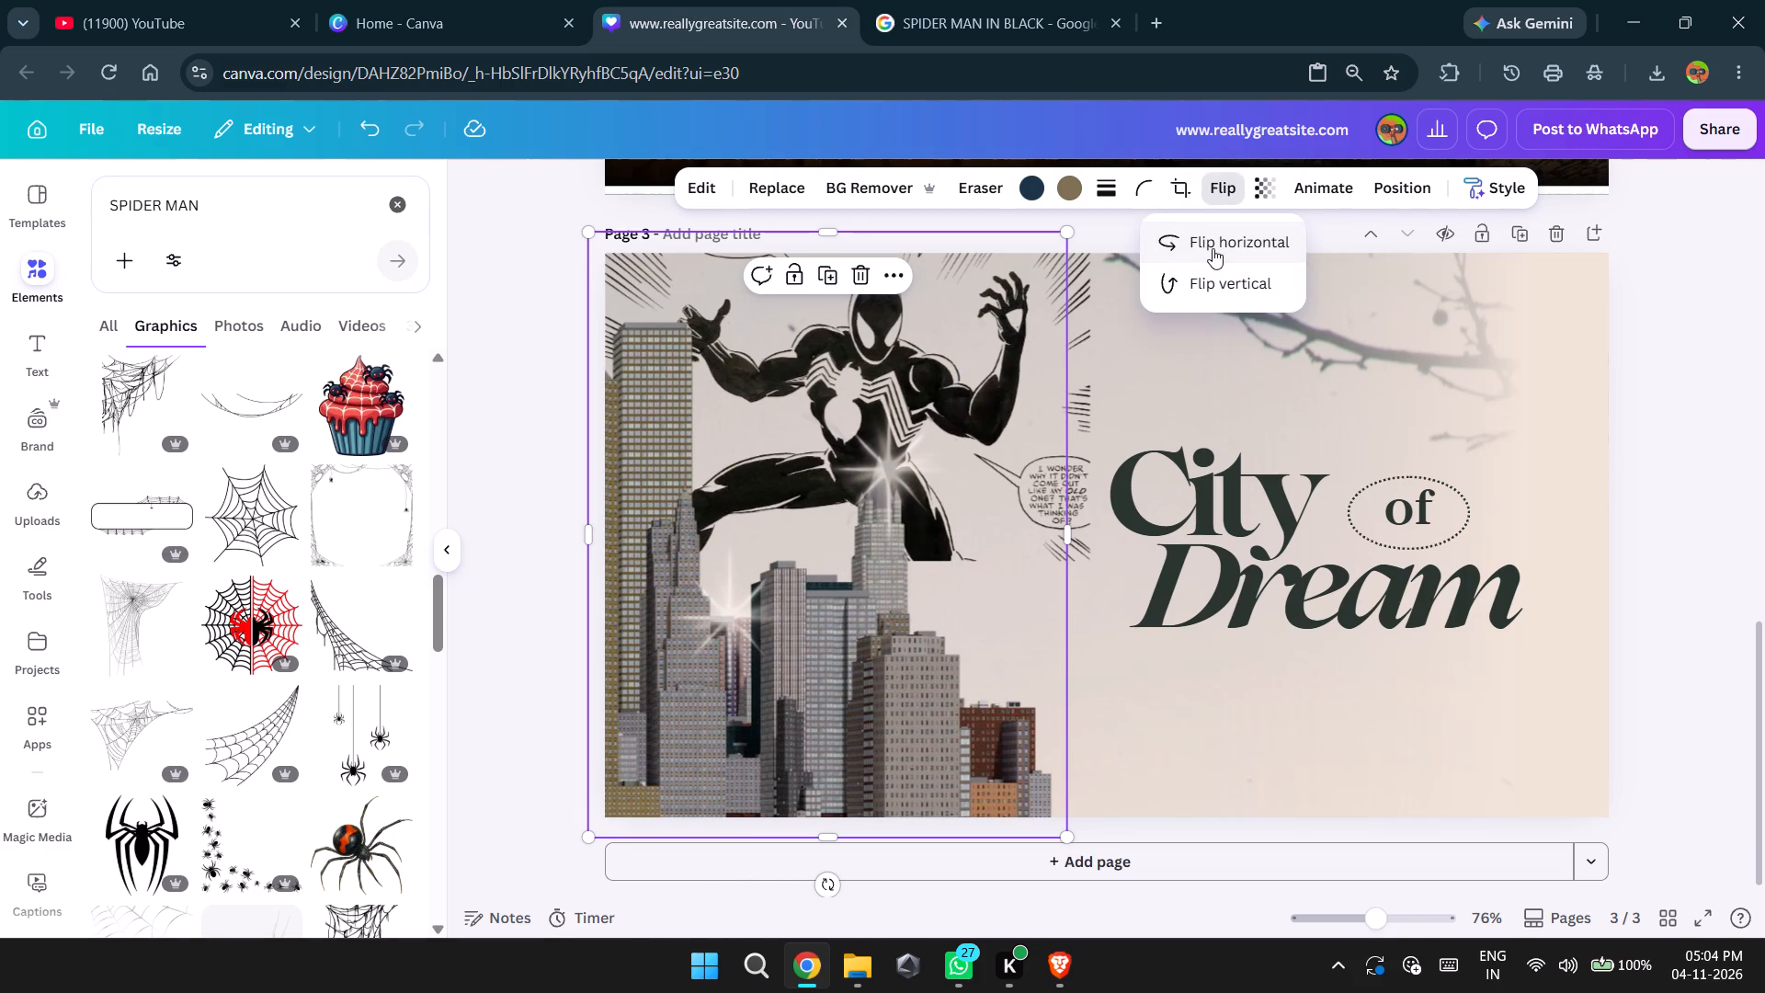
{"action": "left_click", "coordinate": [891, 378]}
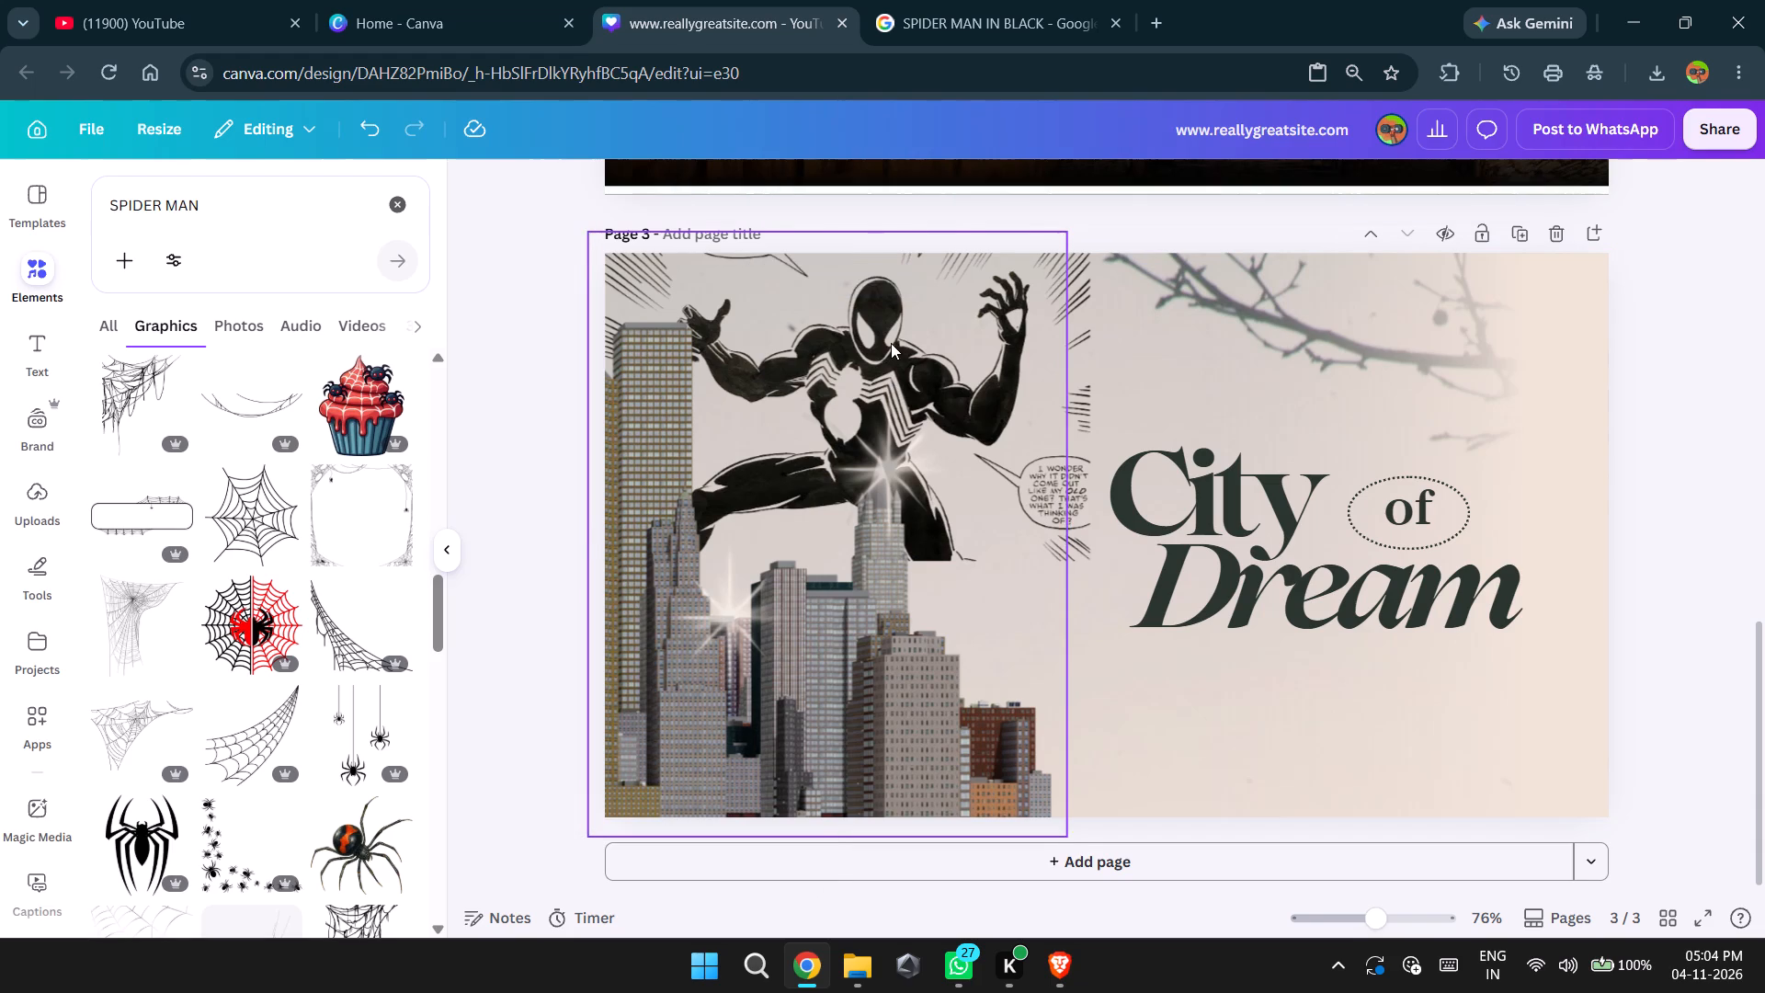
Flip the Spider-Man artwork on page 3 horizontally.
{"action": "left_click", "coordinate": [891, 343]}
{"action": "left_click", "coordinate": [957, 283]}
{"action": "left_click", "coordinate": [987, 279]}
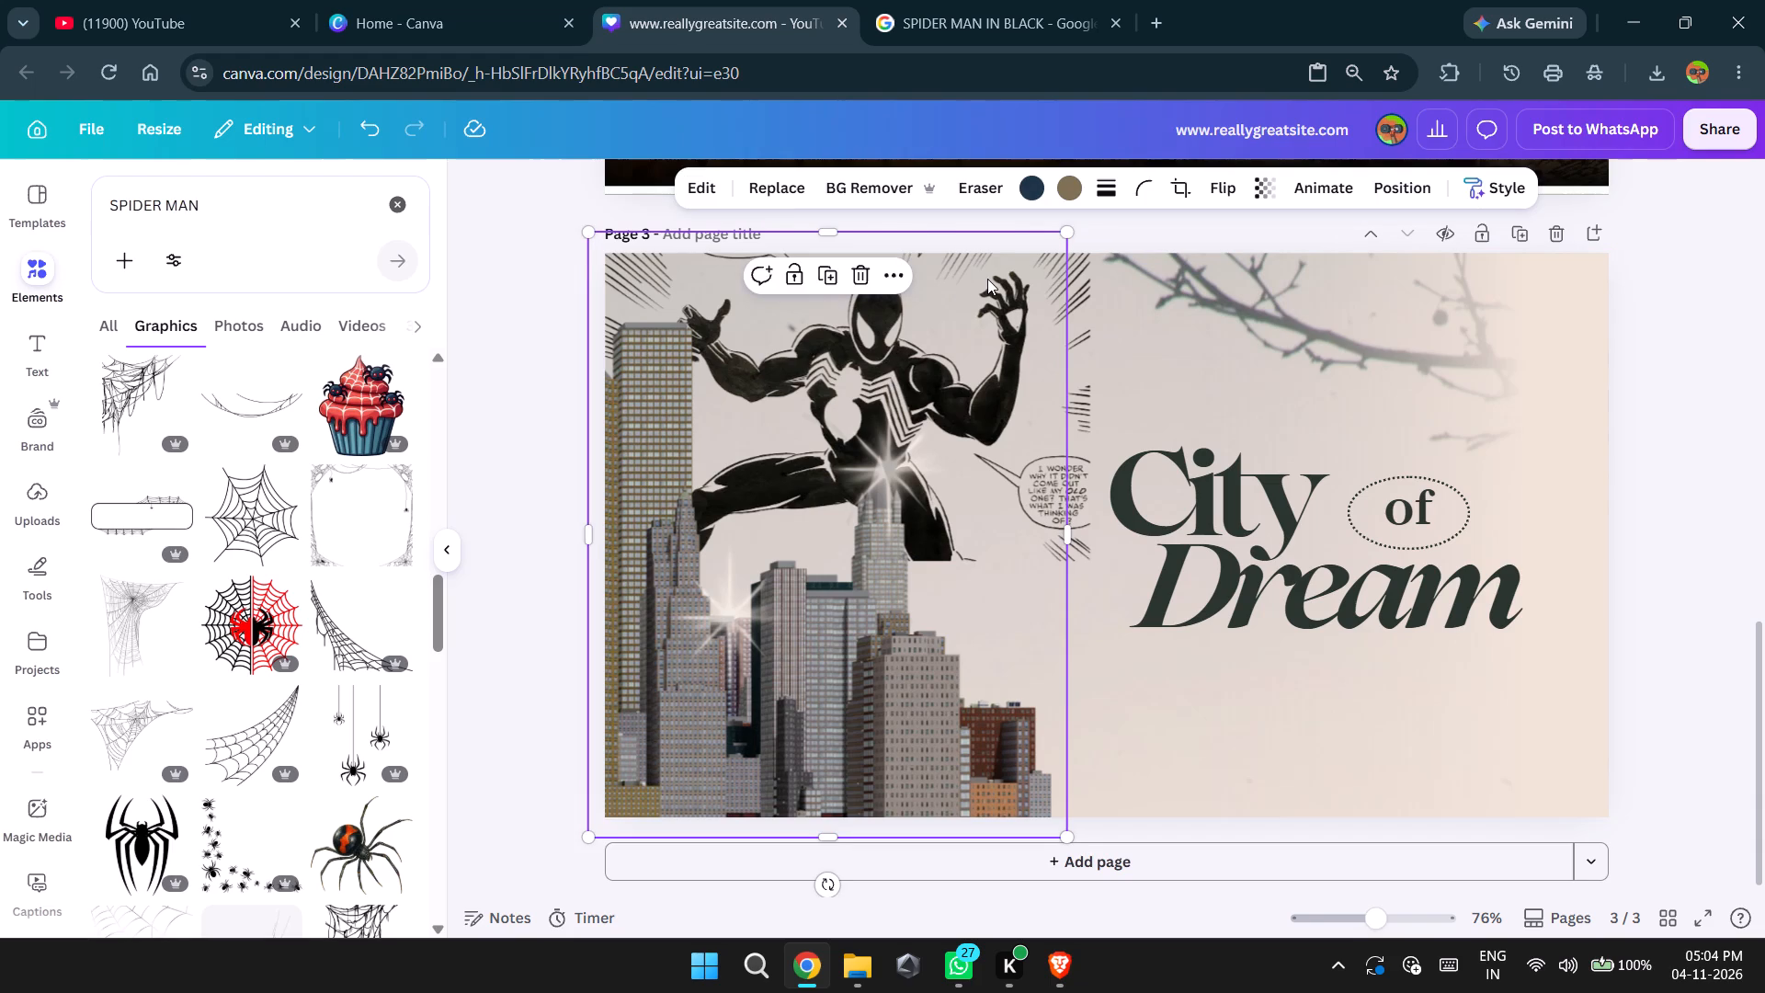
{"action": "left_click", "coordinate": [1072, 268]}
{"action": "left_click", "coordinate": [1082, 272]}
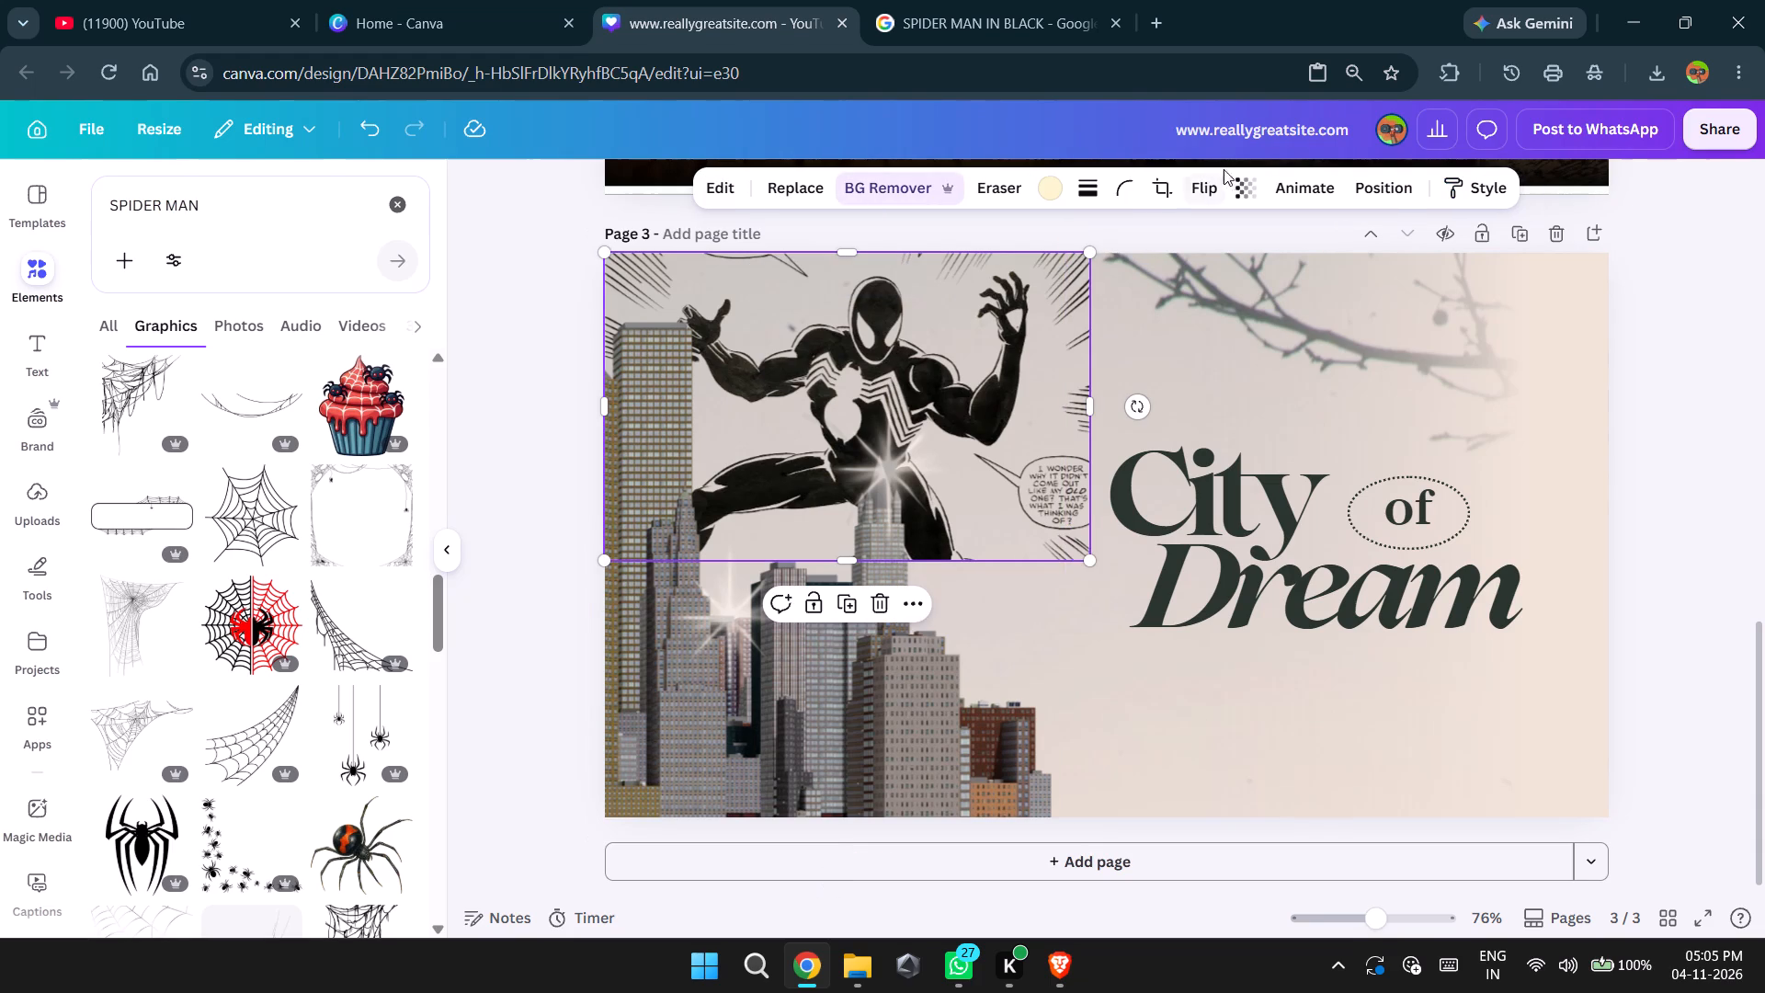
{"action": "left_click", "coordinate": [1207, 177]}
{"action": "left_click", "coordinate": [1192, 245]}
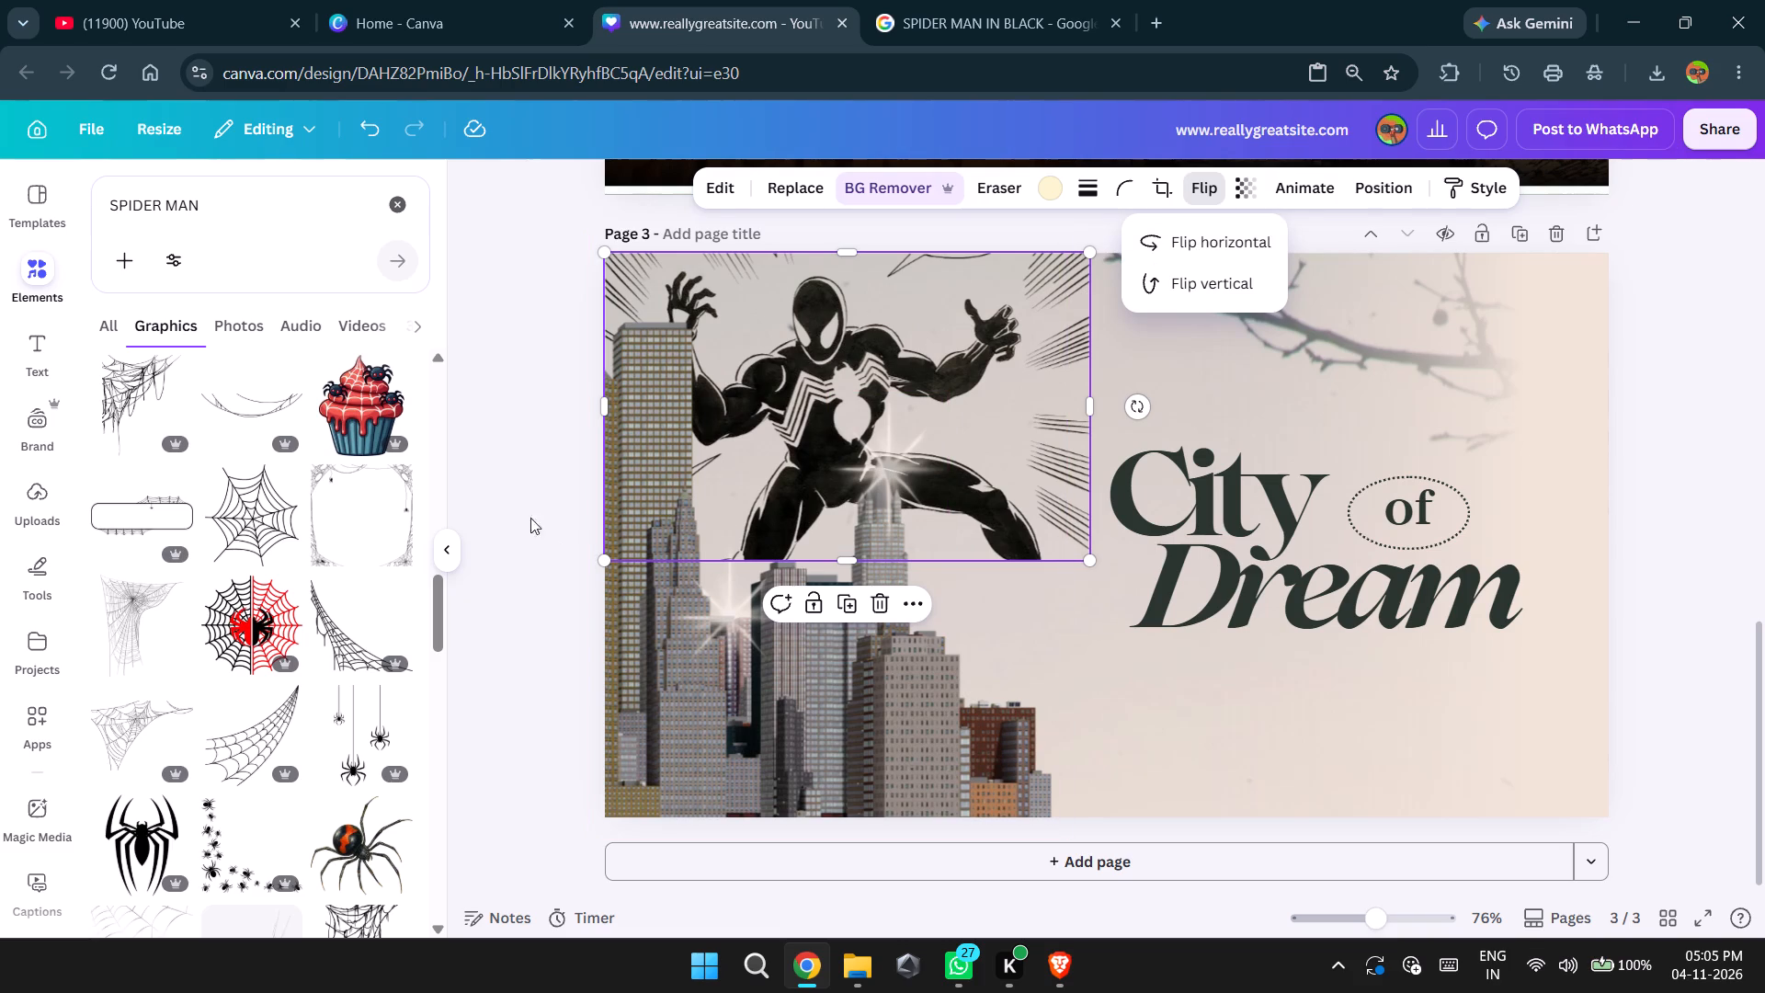
{"action": "left_click", "coordinate": [519, 487]}
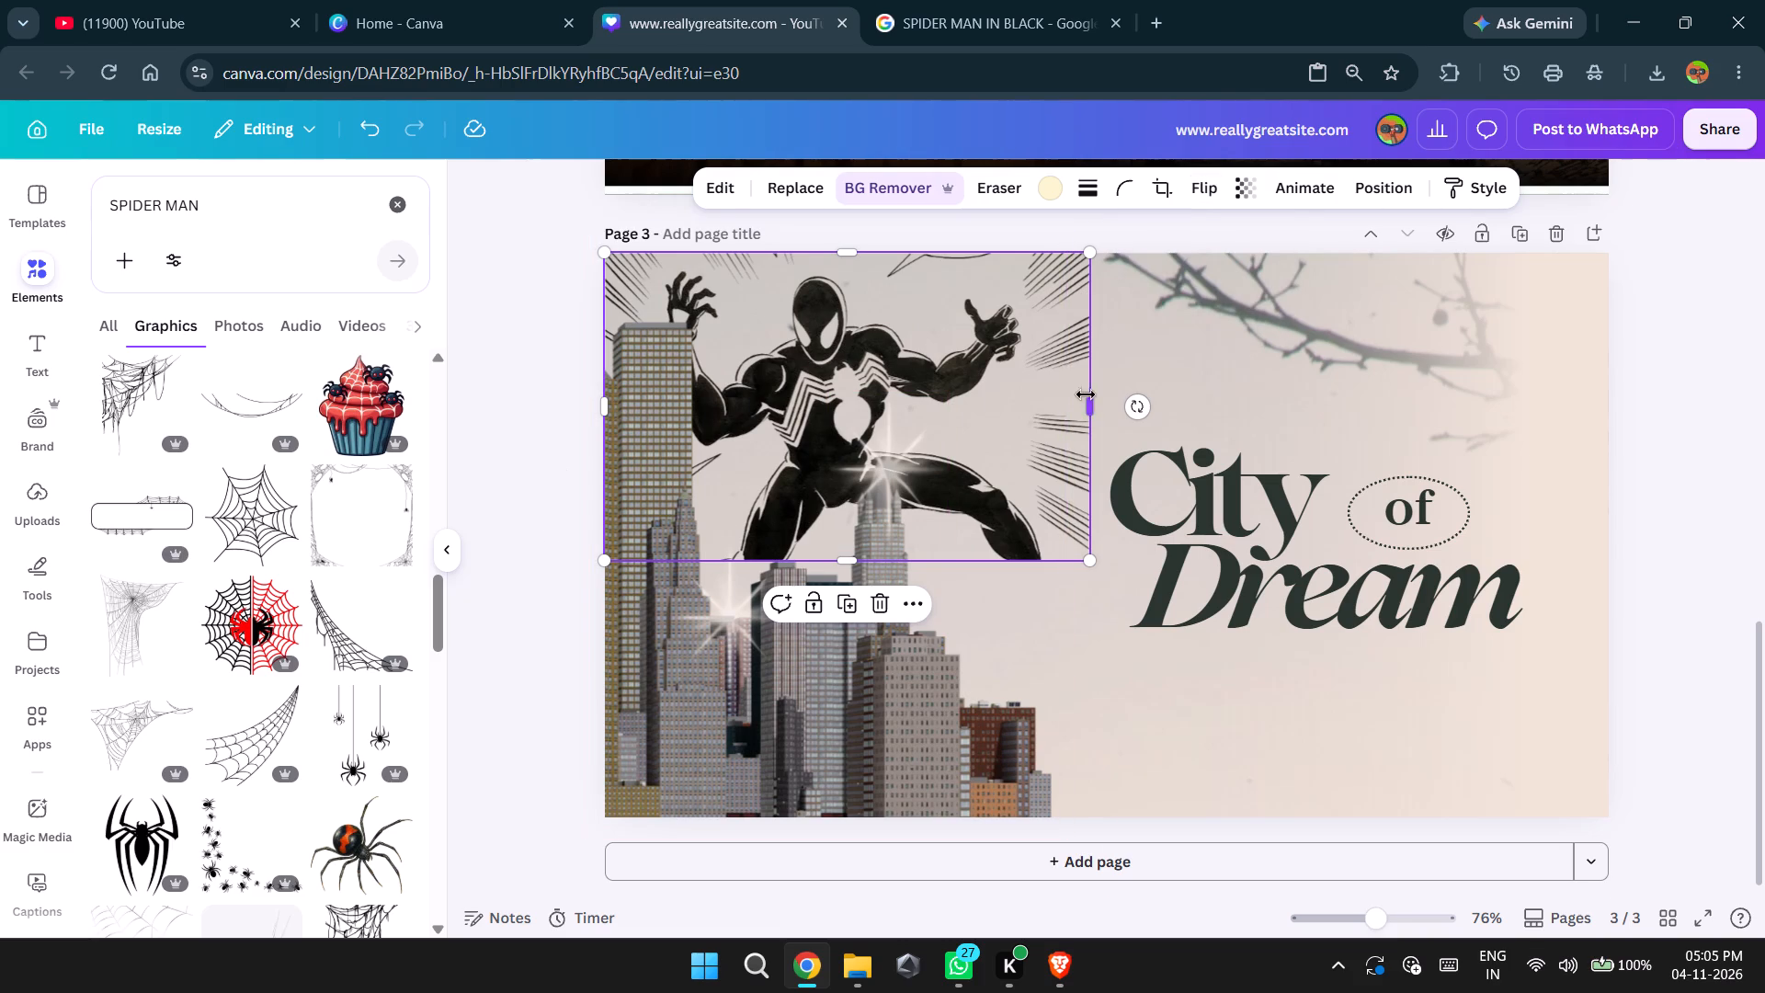
{"action": "left_click", "coordinate": [1348, 343]}
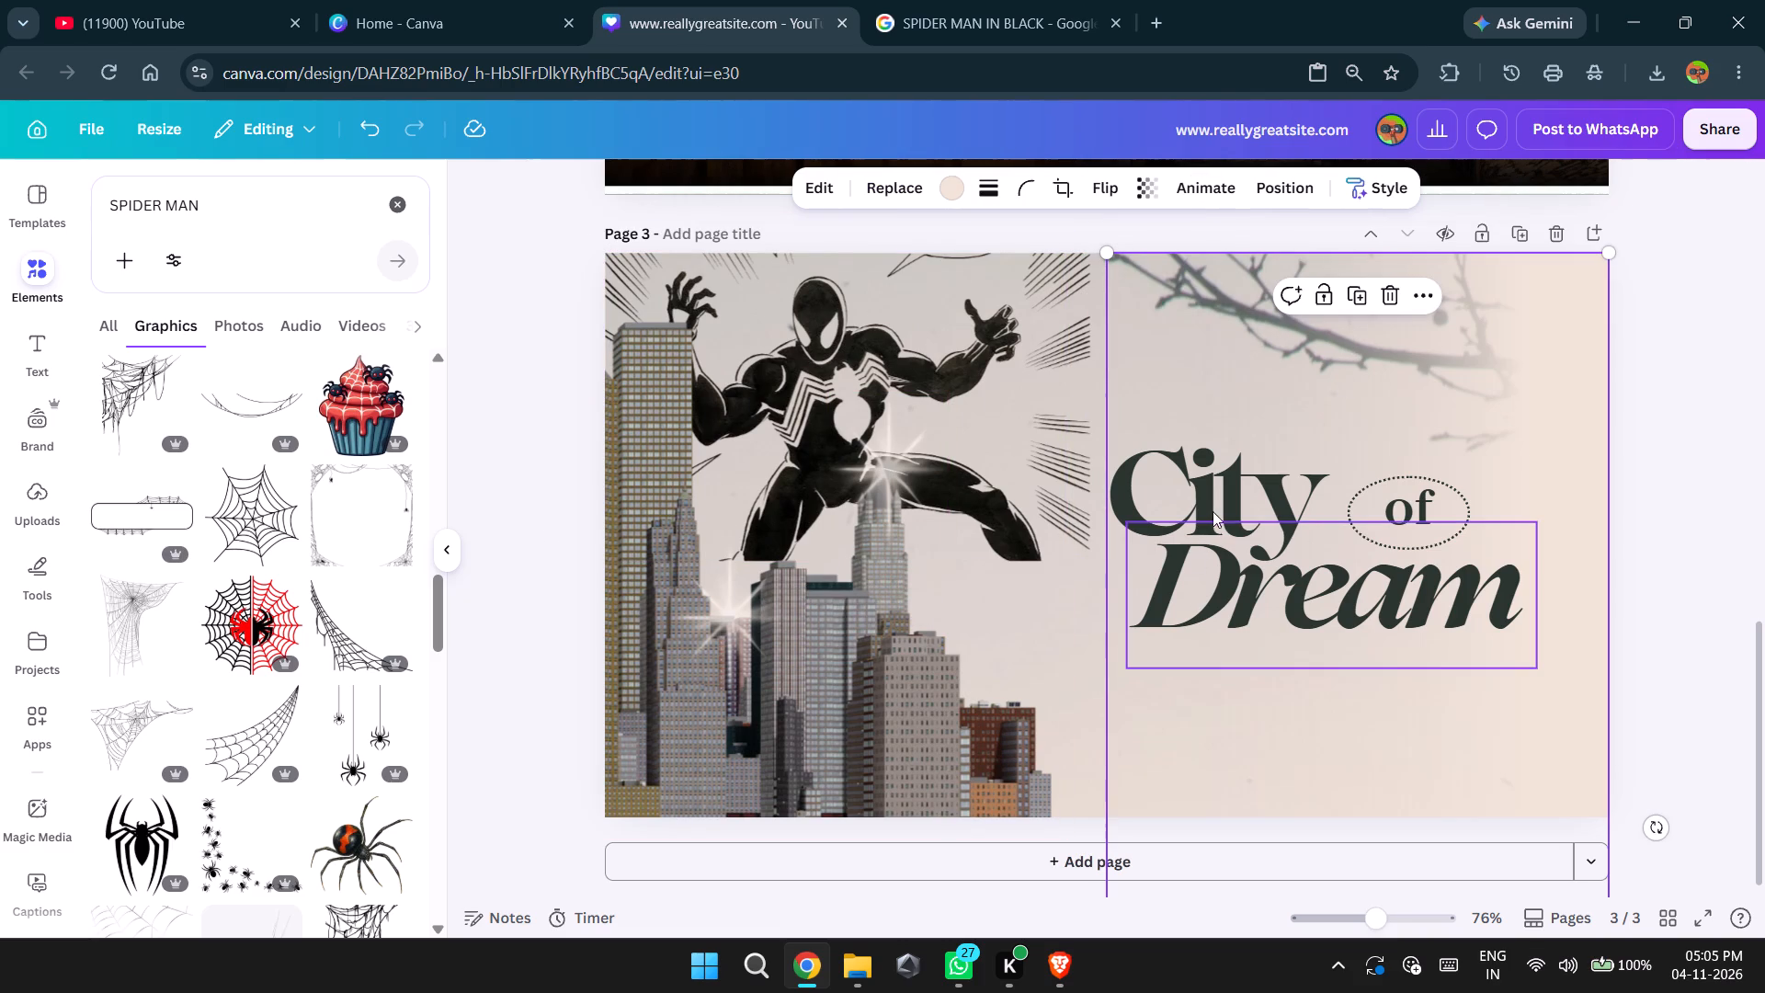
Nudge the city skyline image slightly right and up in front of the Spider-Man artwork.
{"action": "left_click", "coordinate": [843, 363]}
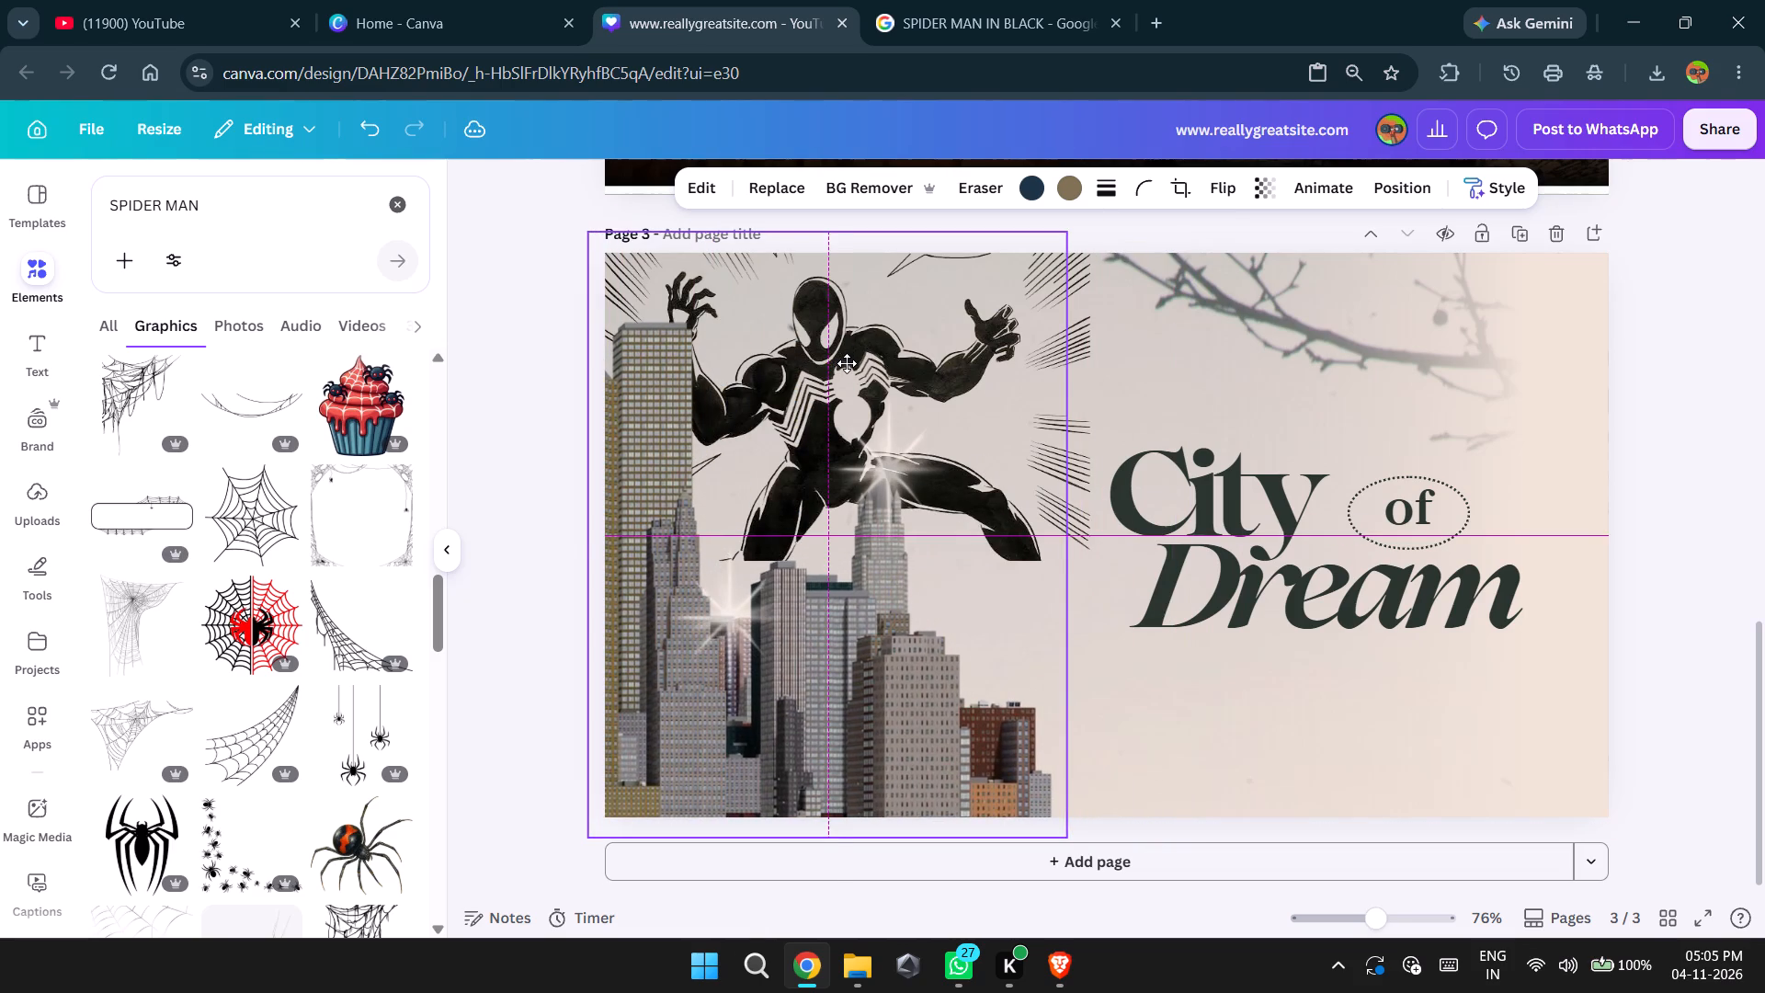
{"action": "left_click", "coordinate": [826, 328]}
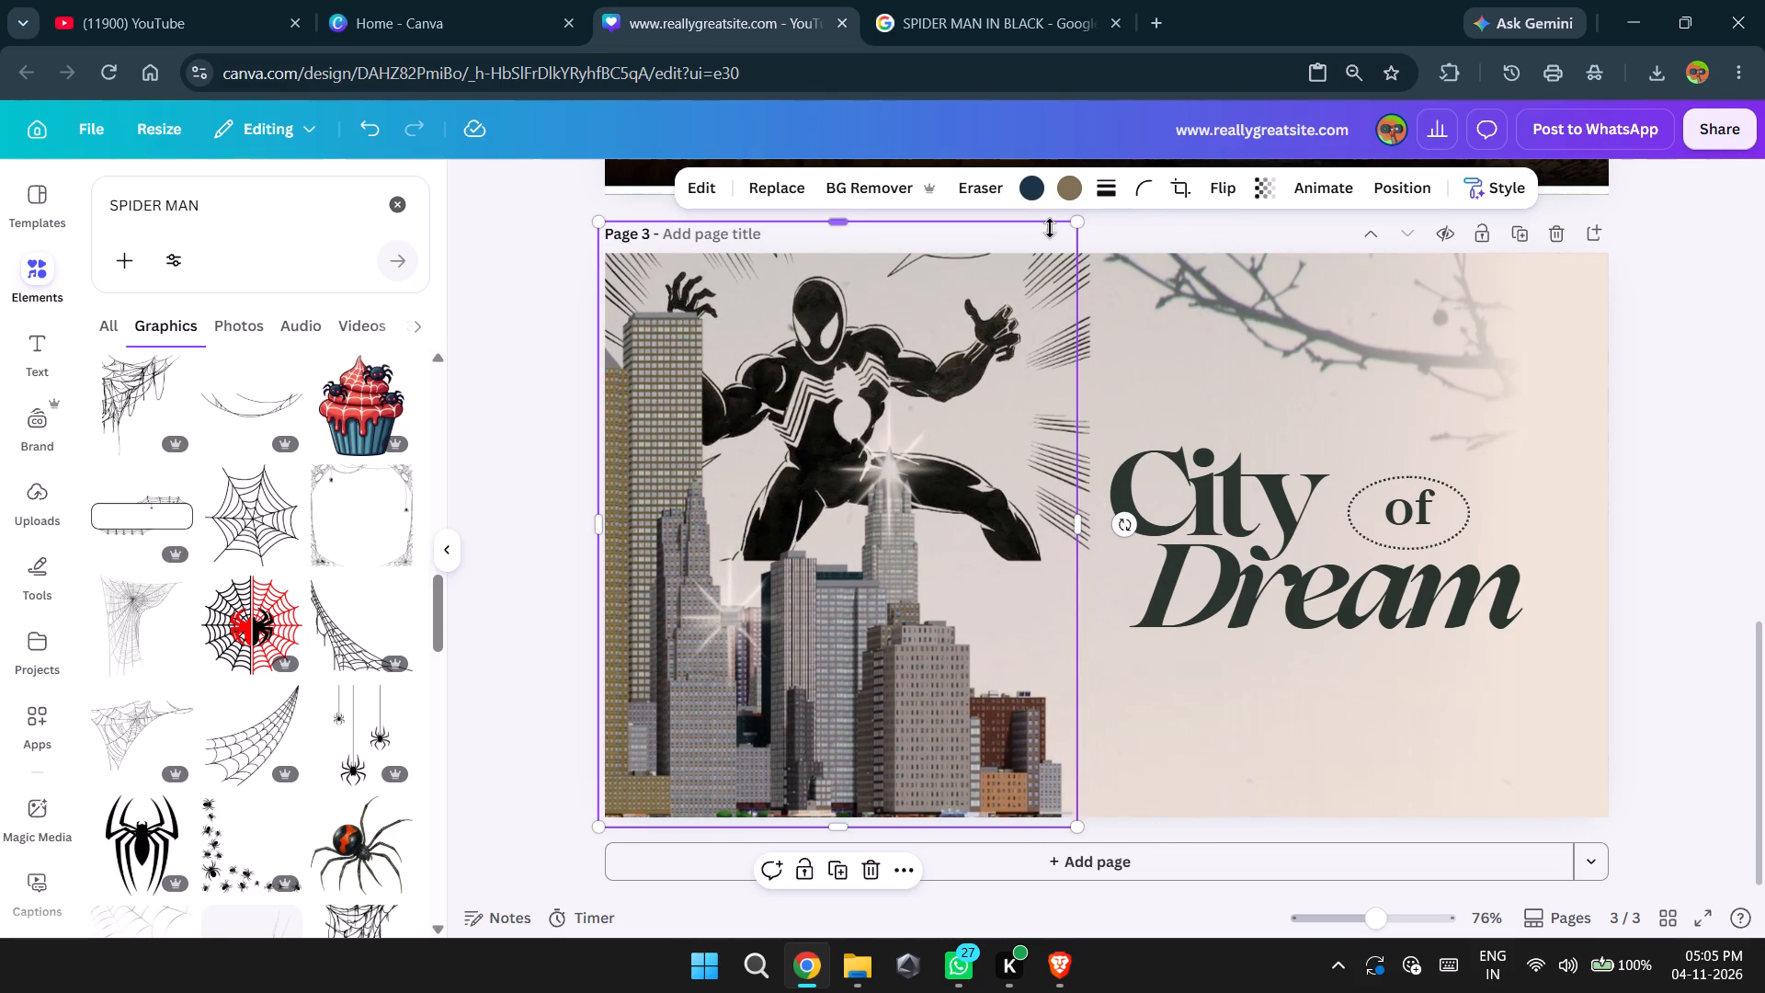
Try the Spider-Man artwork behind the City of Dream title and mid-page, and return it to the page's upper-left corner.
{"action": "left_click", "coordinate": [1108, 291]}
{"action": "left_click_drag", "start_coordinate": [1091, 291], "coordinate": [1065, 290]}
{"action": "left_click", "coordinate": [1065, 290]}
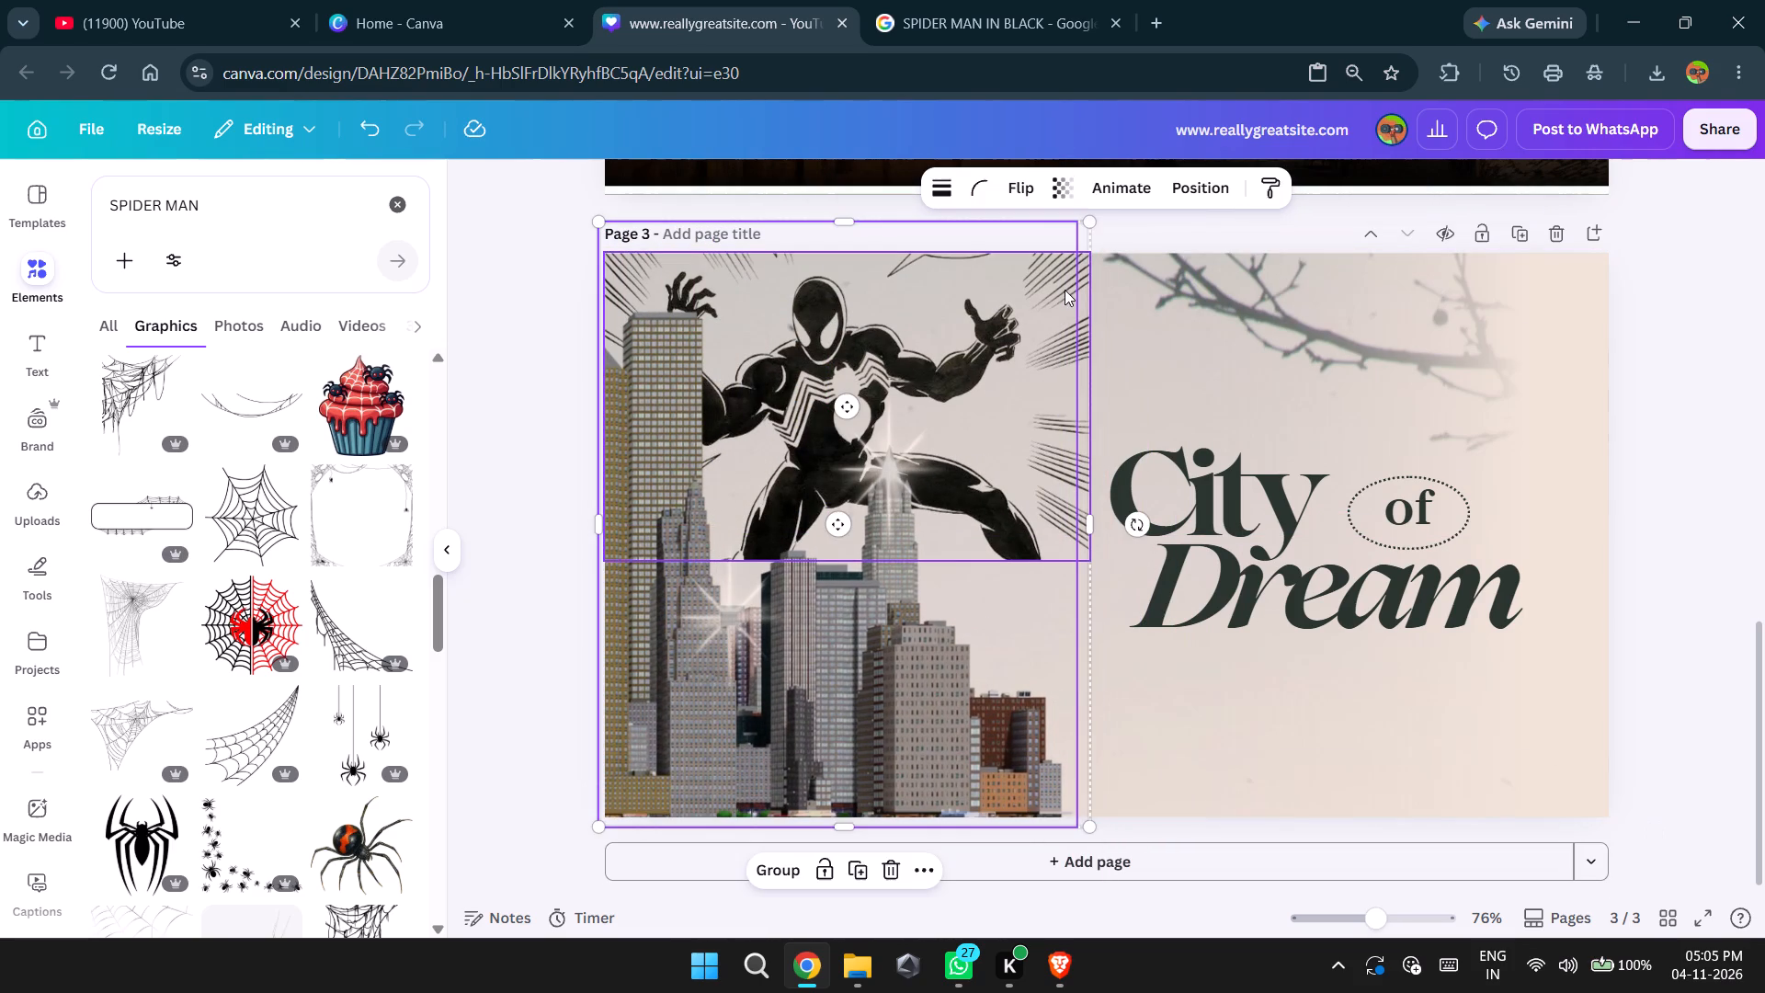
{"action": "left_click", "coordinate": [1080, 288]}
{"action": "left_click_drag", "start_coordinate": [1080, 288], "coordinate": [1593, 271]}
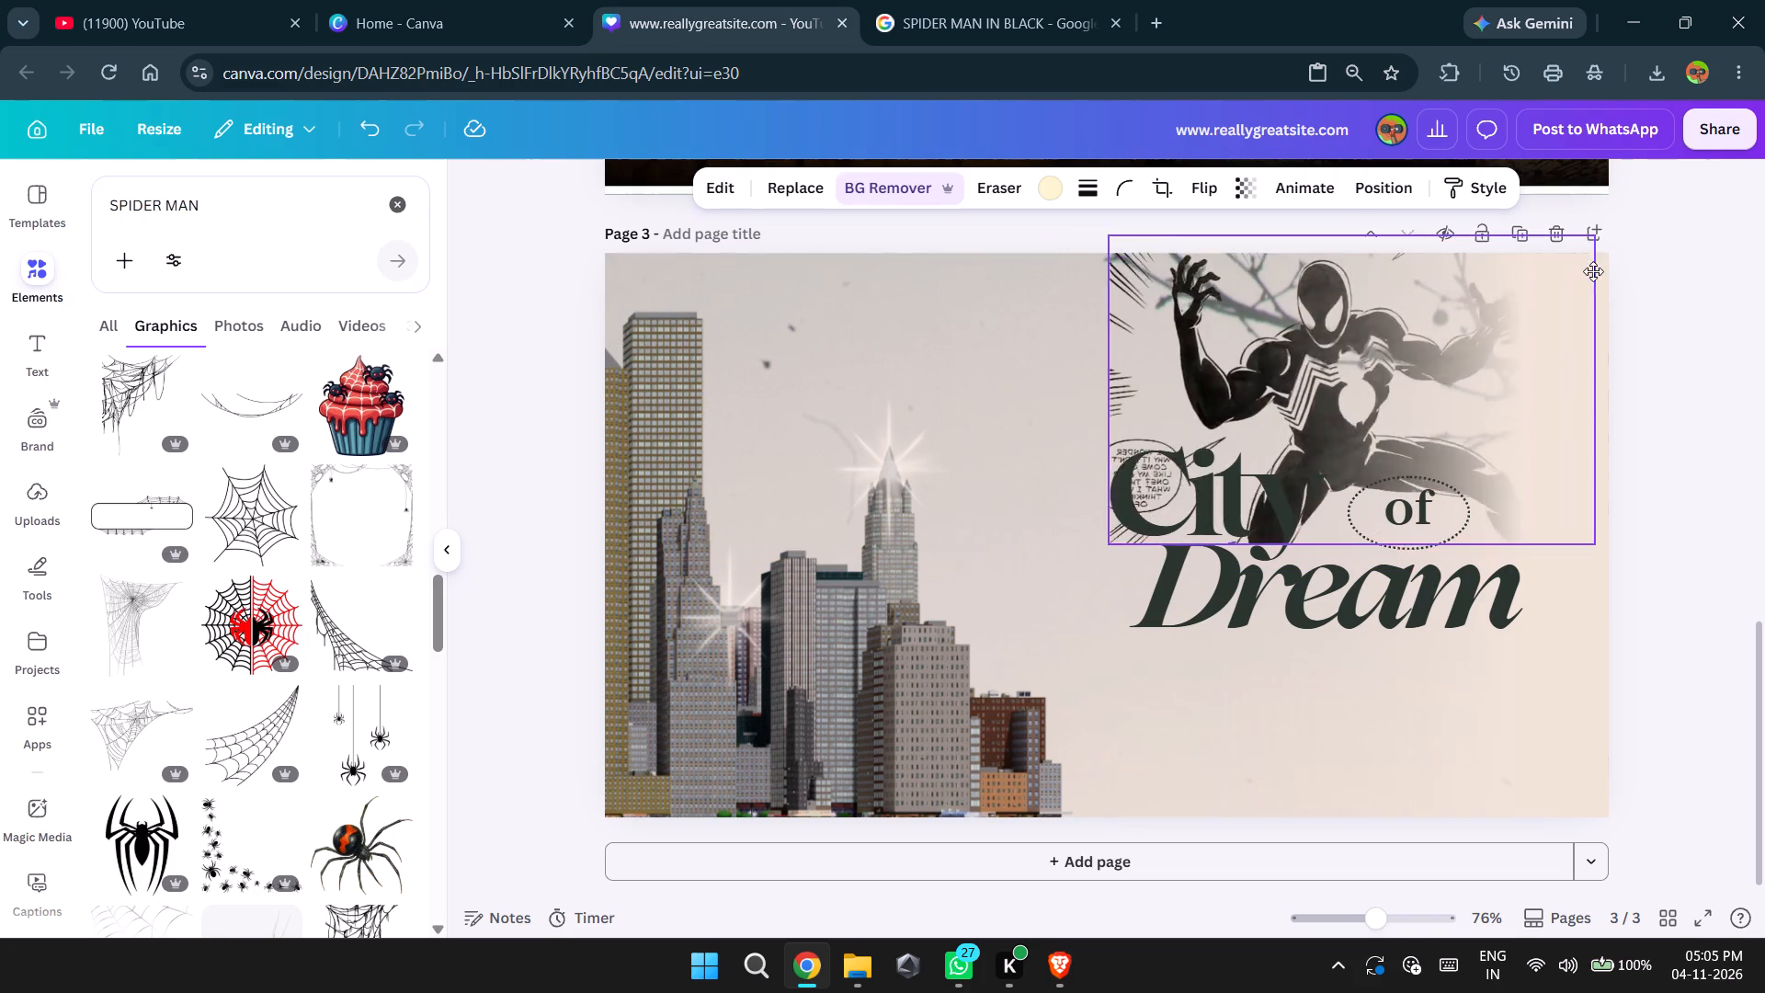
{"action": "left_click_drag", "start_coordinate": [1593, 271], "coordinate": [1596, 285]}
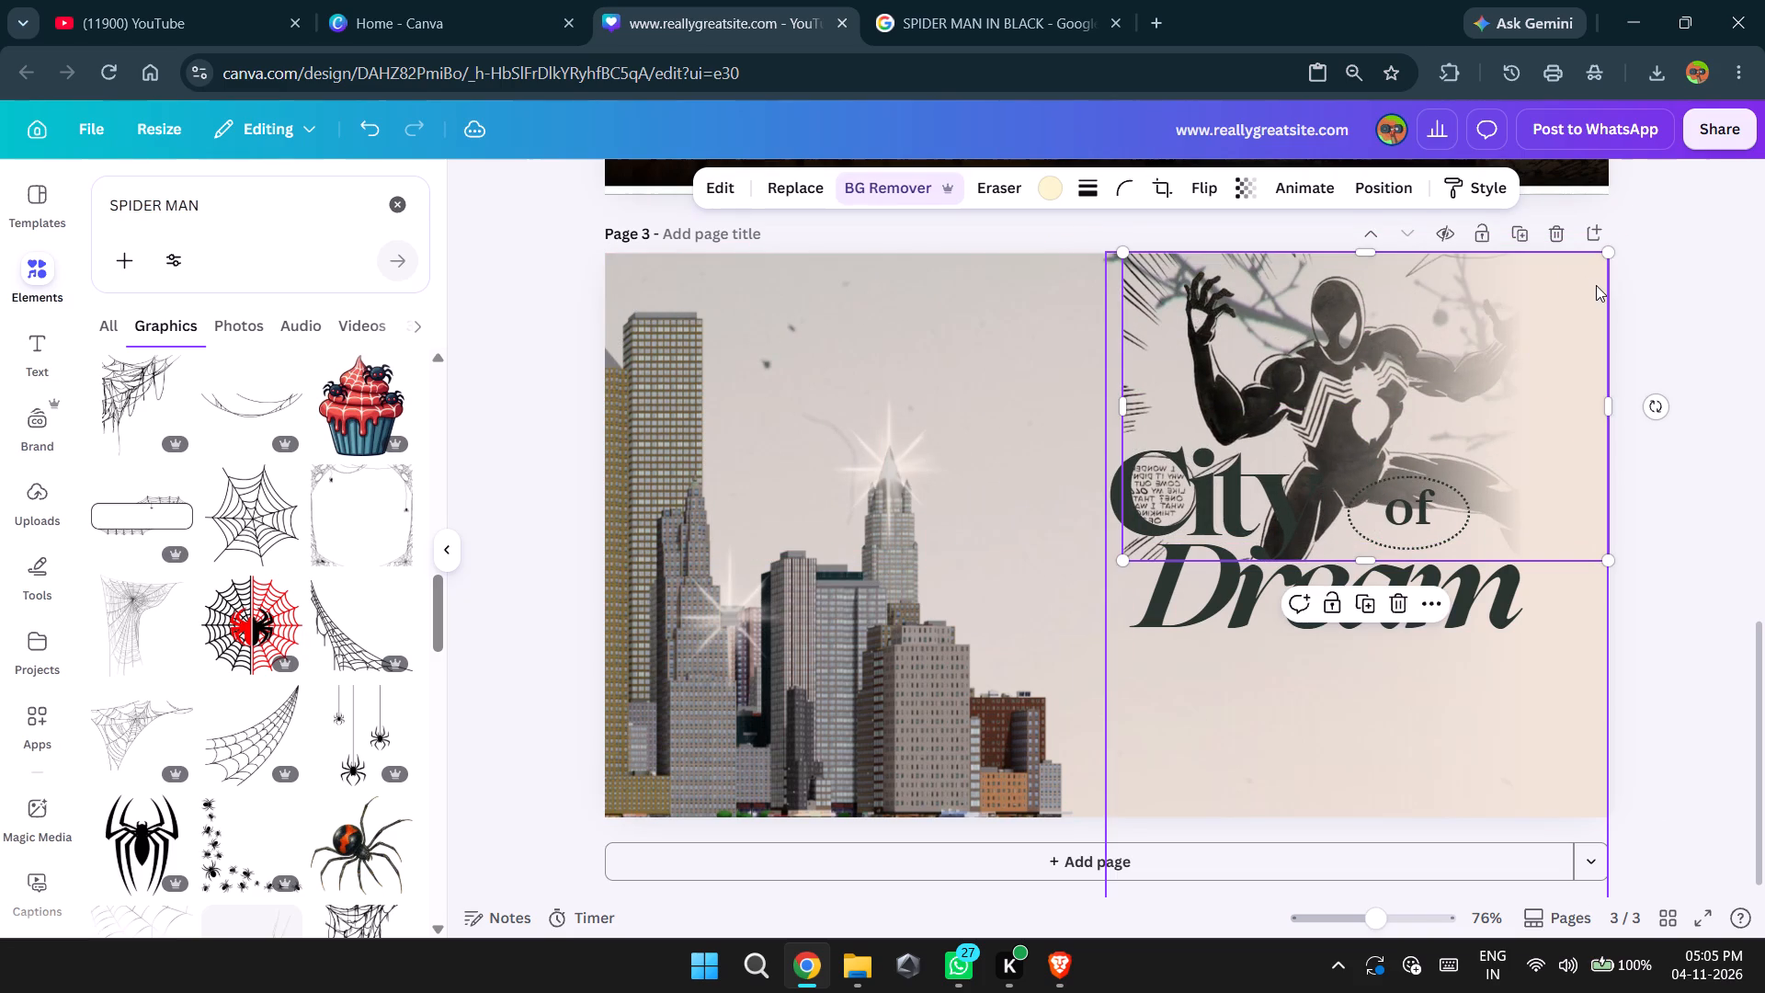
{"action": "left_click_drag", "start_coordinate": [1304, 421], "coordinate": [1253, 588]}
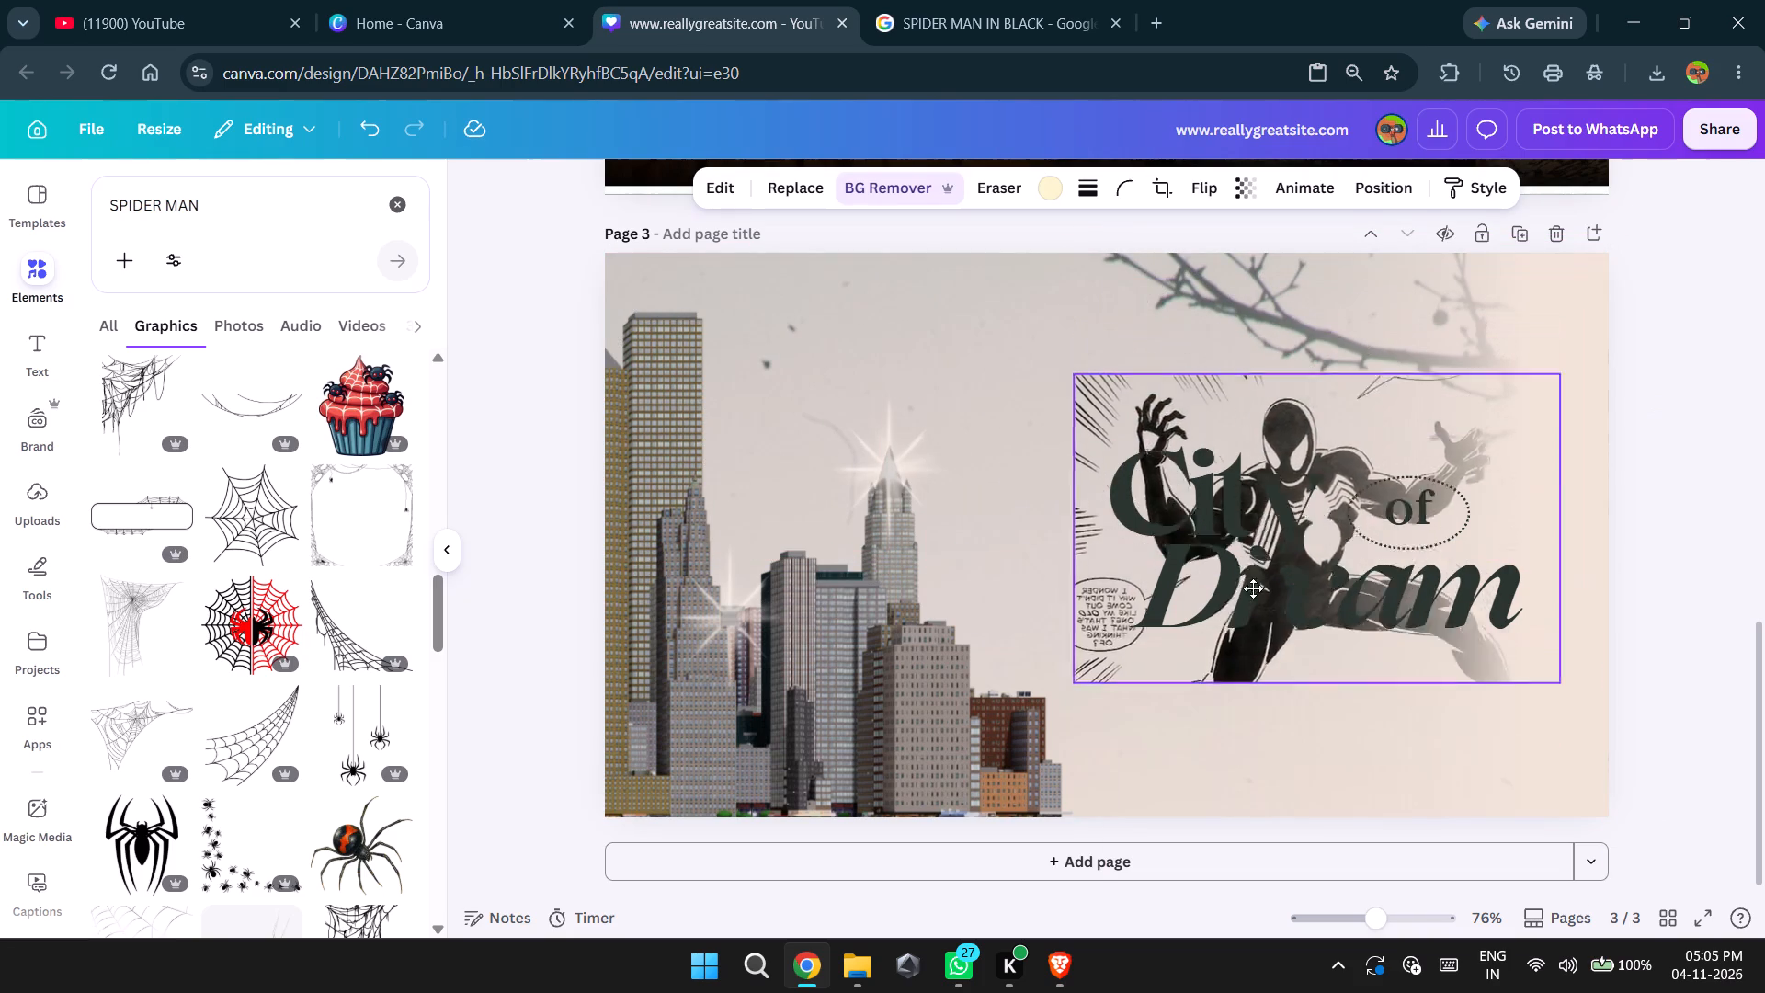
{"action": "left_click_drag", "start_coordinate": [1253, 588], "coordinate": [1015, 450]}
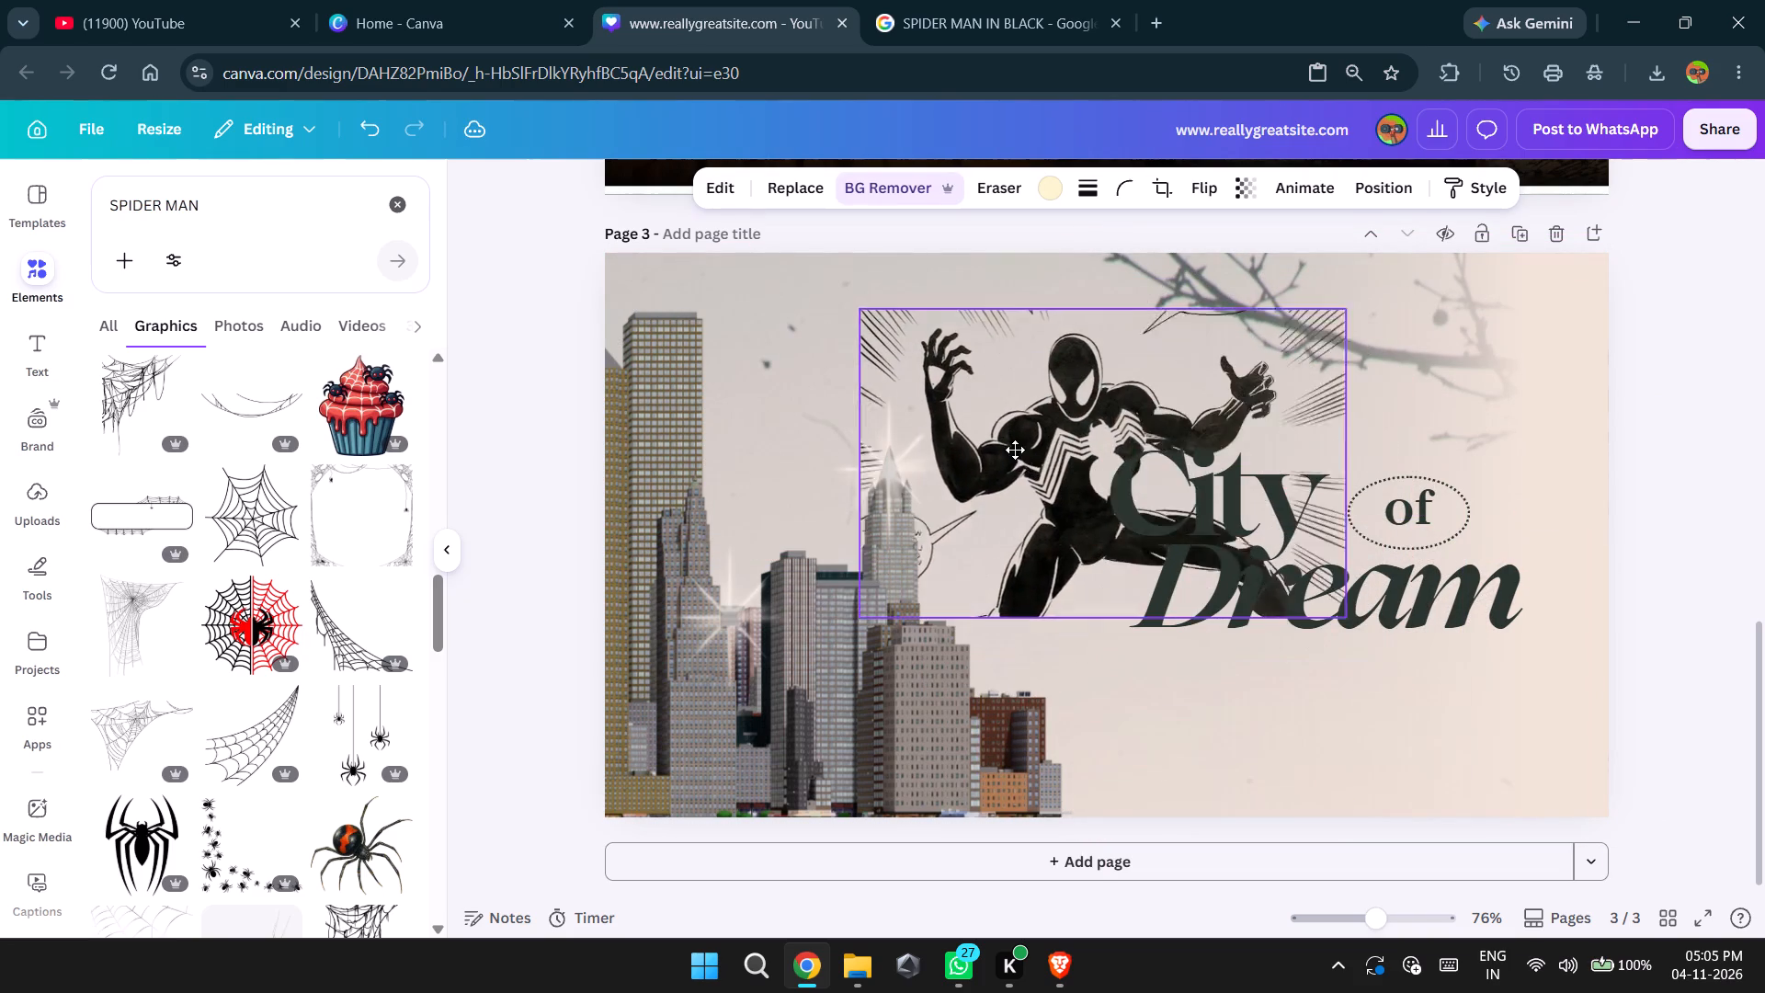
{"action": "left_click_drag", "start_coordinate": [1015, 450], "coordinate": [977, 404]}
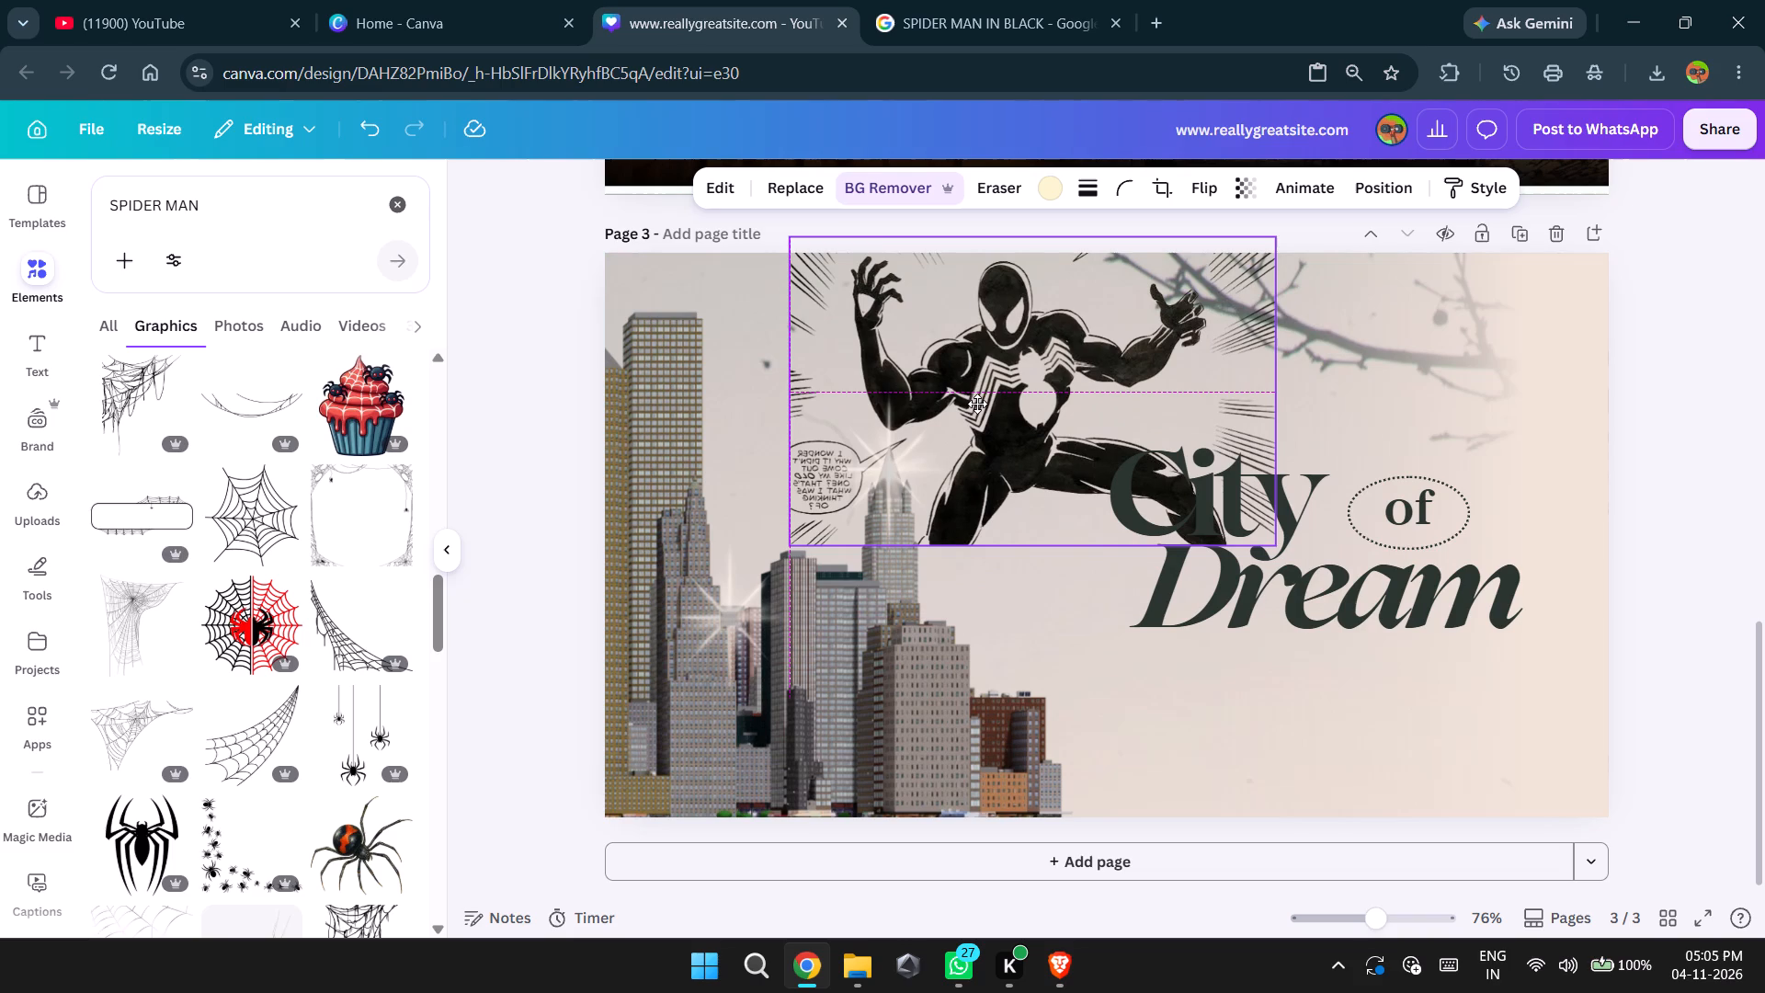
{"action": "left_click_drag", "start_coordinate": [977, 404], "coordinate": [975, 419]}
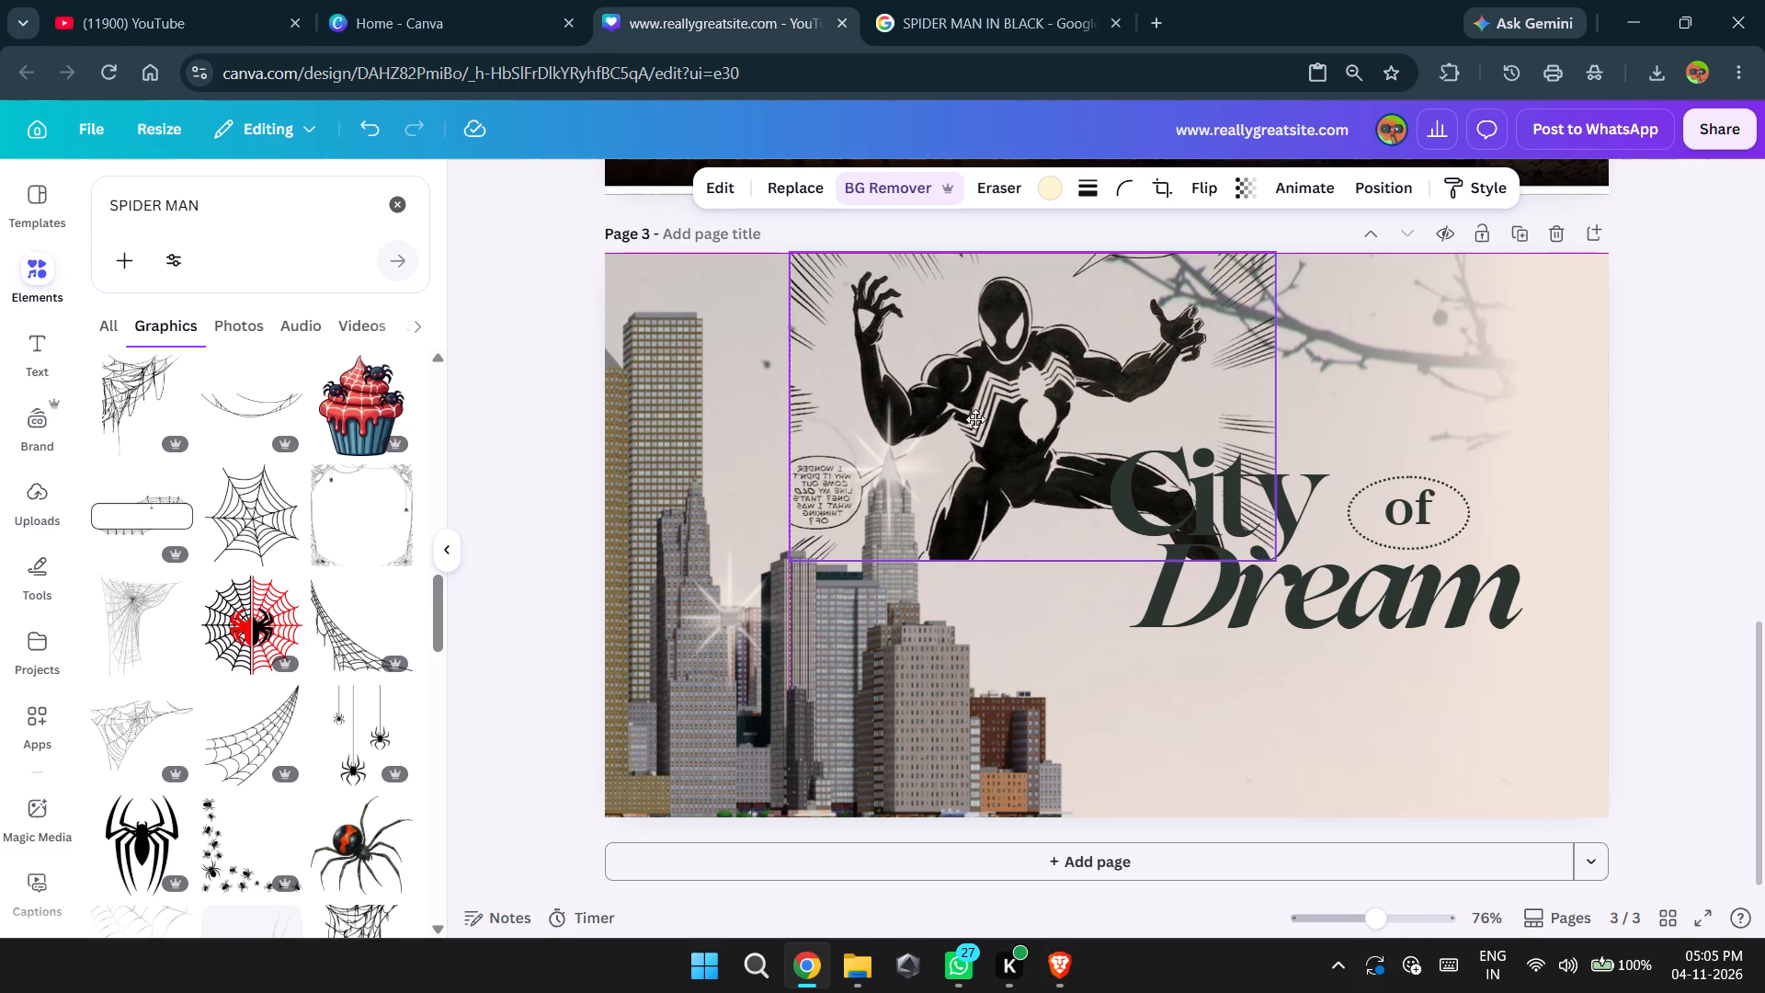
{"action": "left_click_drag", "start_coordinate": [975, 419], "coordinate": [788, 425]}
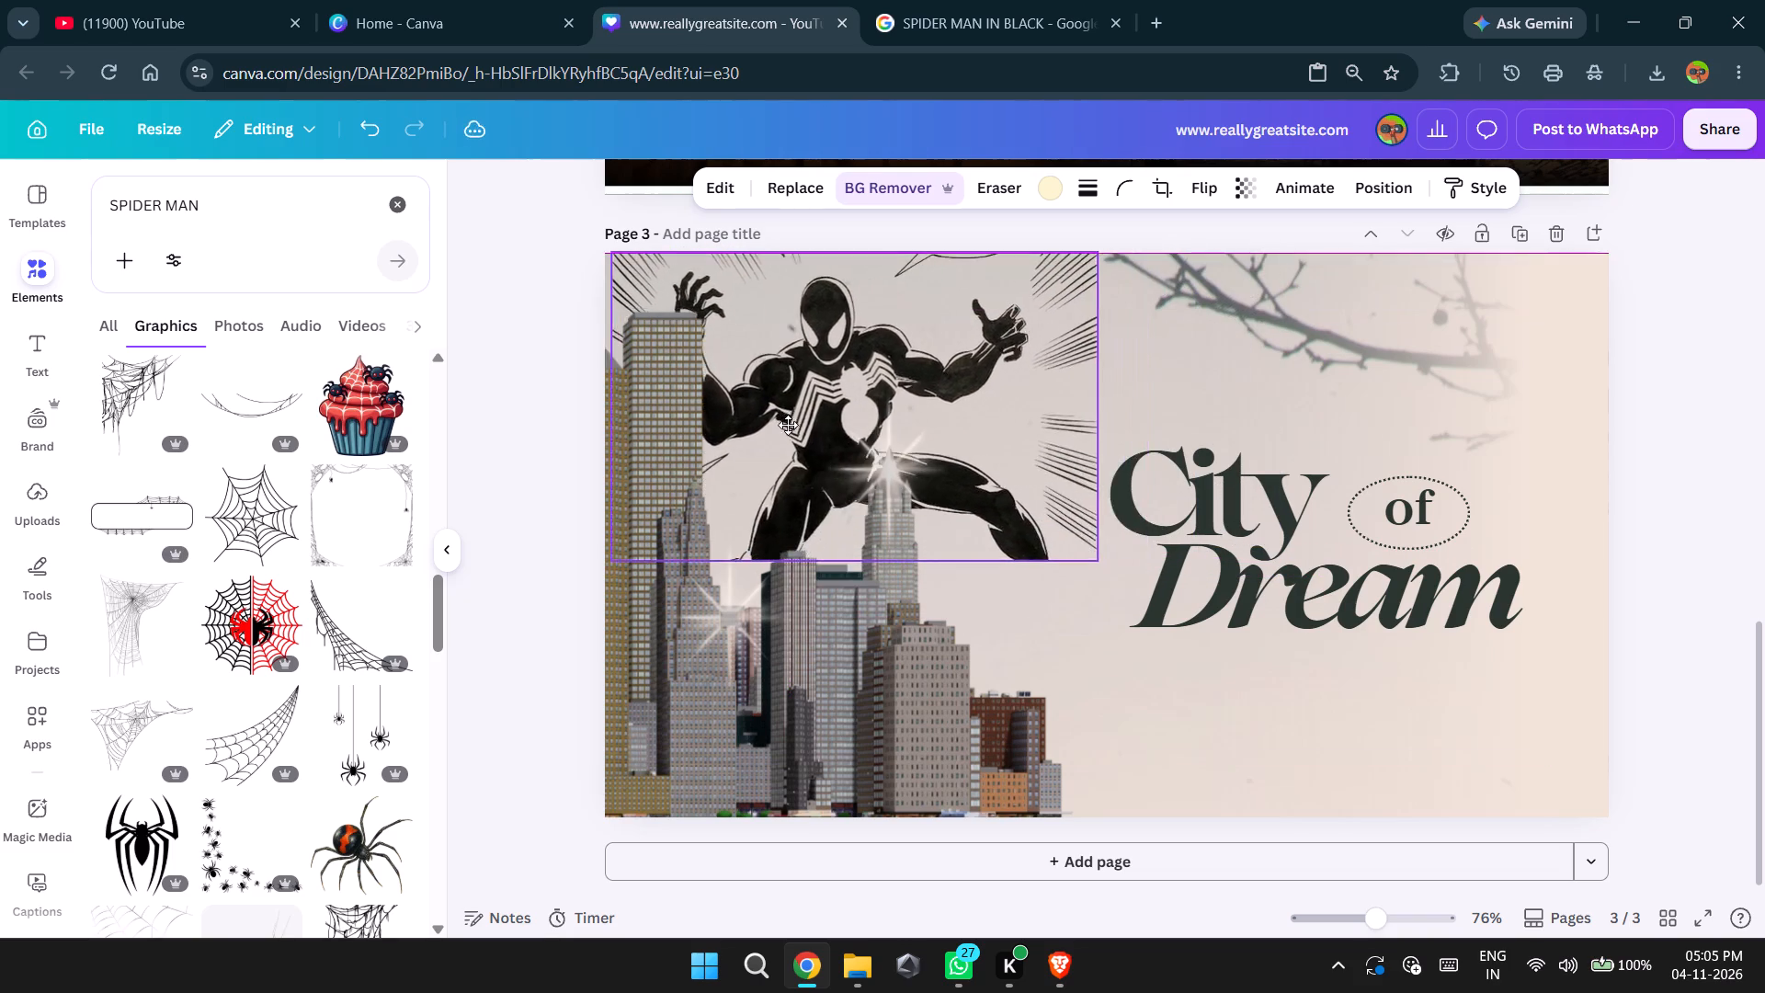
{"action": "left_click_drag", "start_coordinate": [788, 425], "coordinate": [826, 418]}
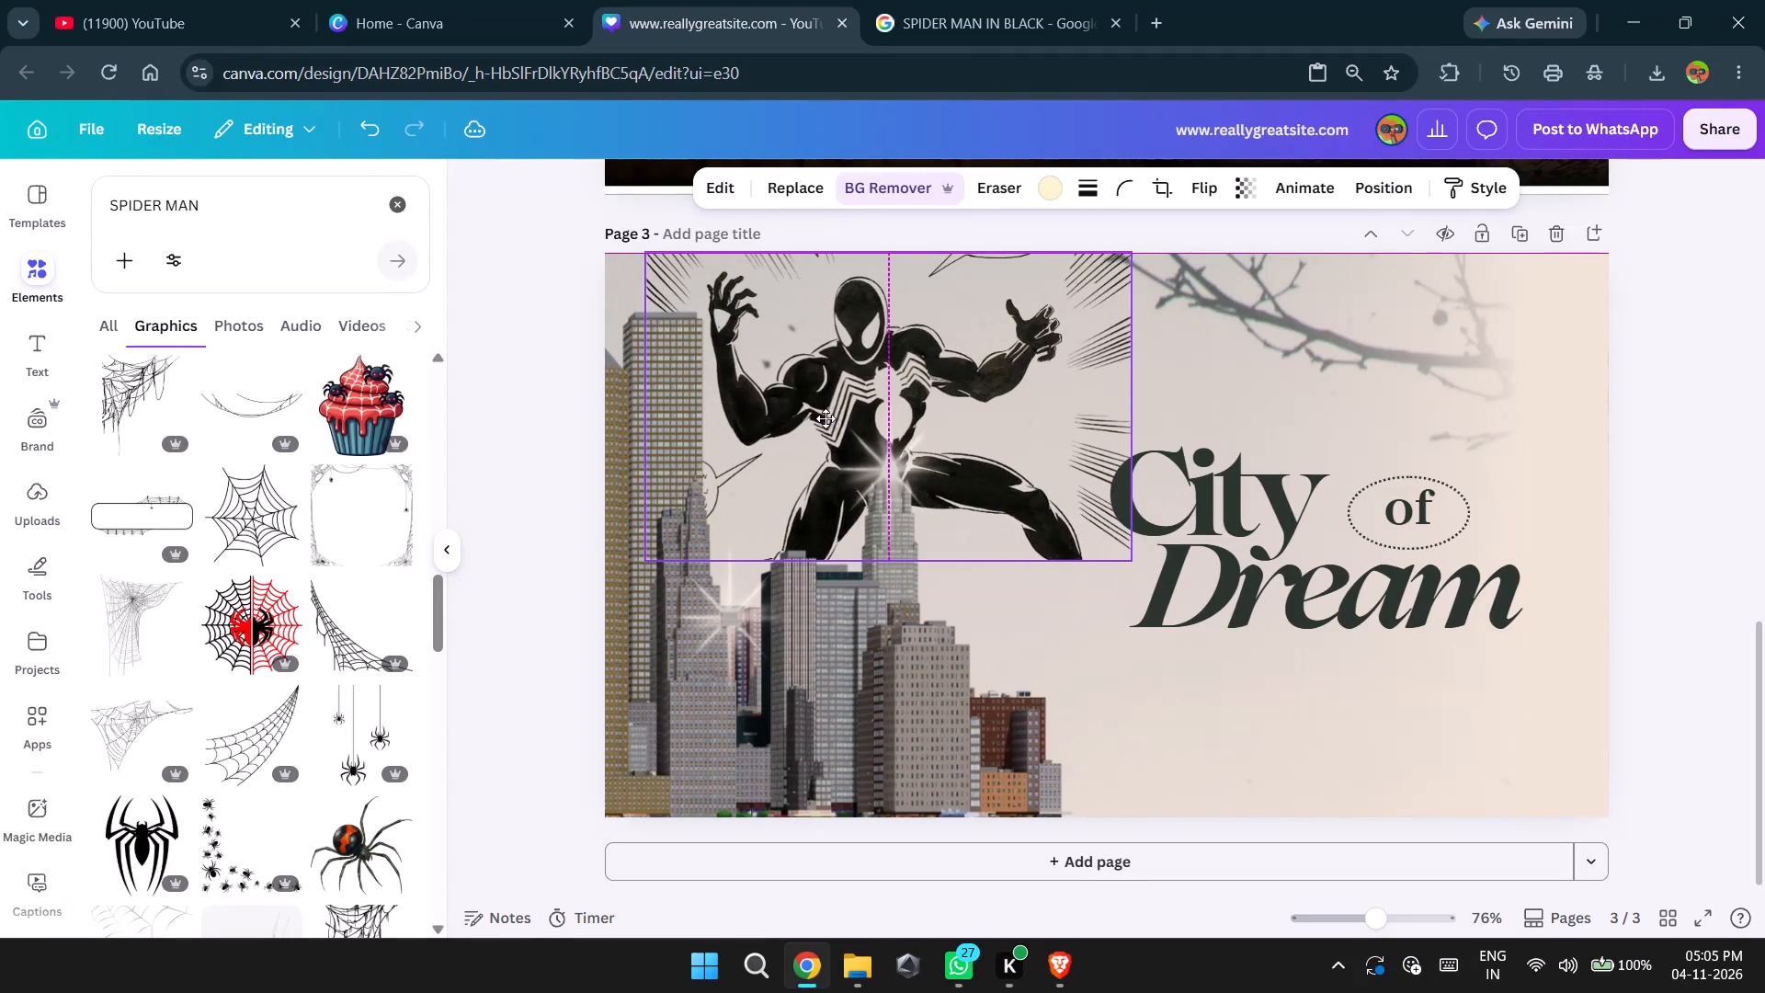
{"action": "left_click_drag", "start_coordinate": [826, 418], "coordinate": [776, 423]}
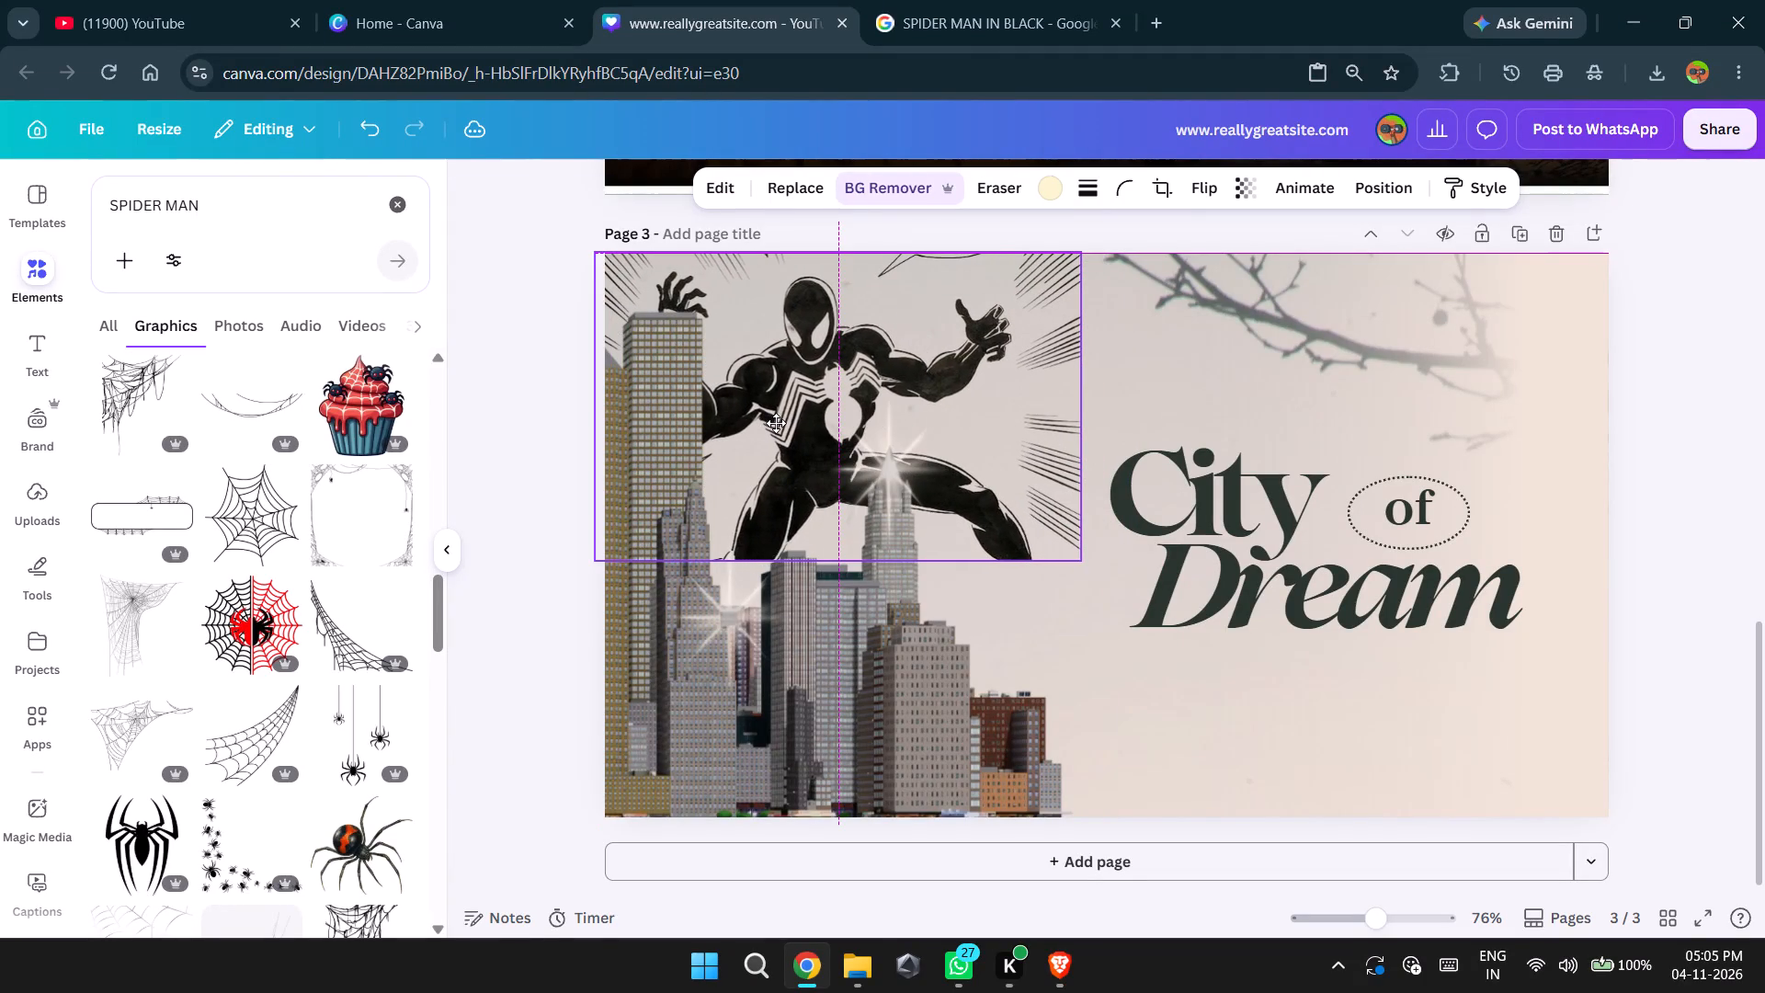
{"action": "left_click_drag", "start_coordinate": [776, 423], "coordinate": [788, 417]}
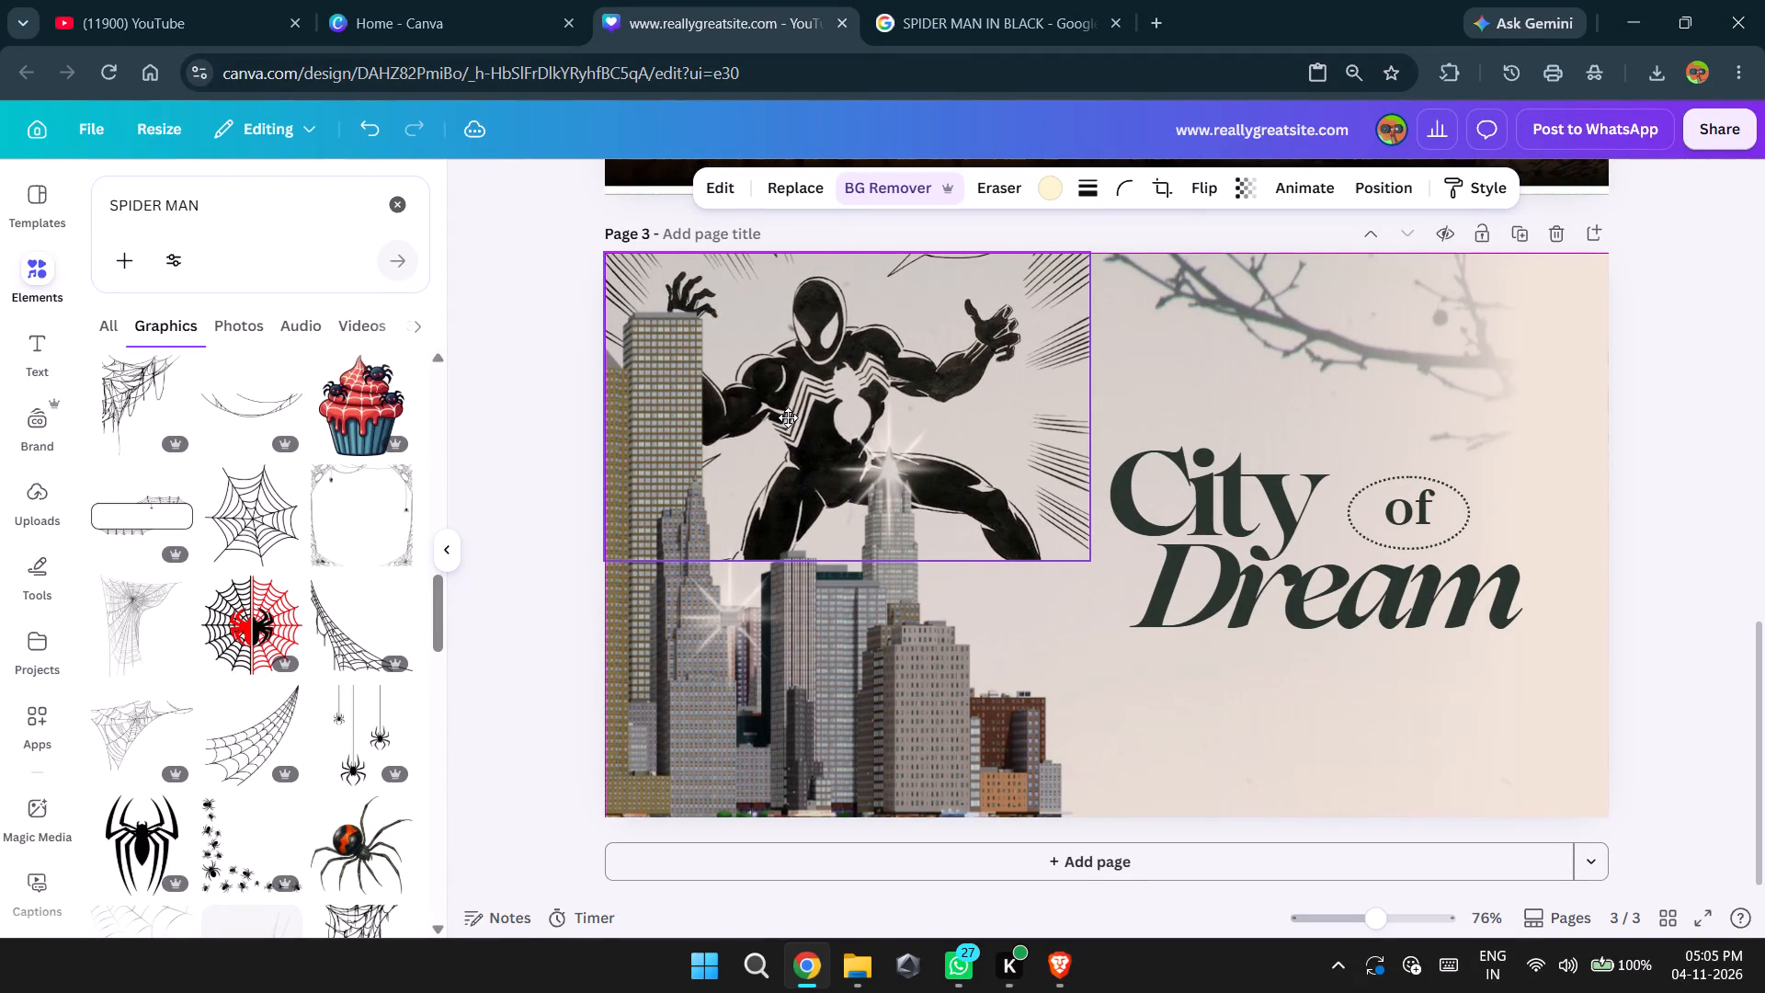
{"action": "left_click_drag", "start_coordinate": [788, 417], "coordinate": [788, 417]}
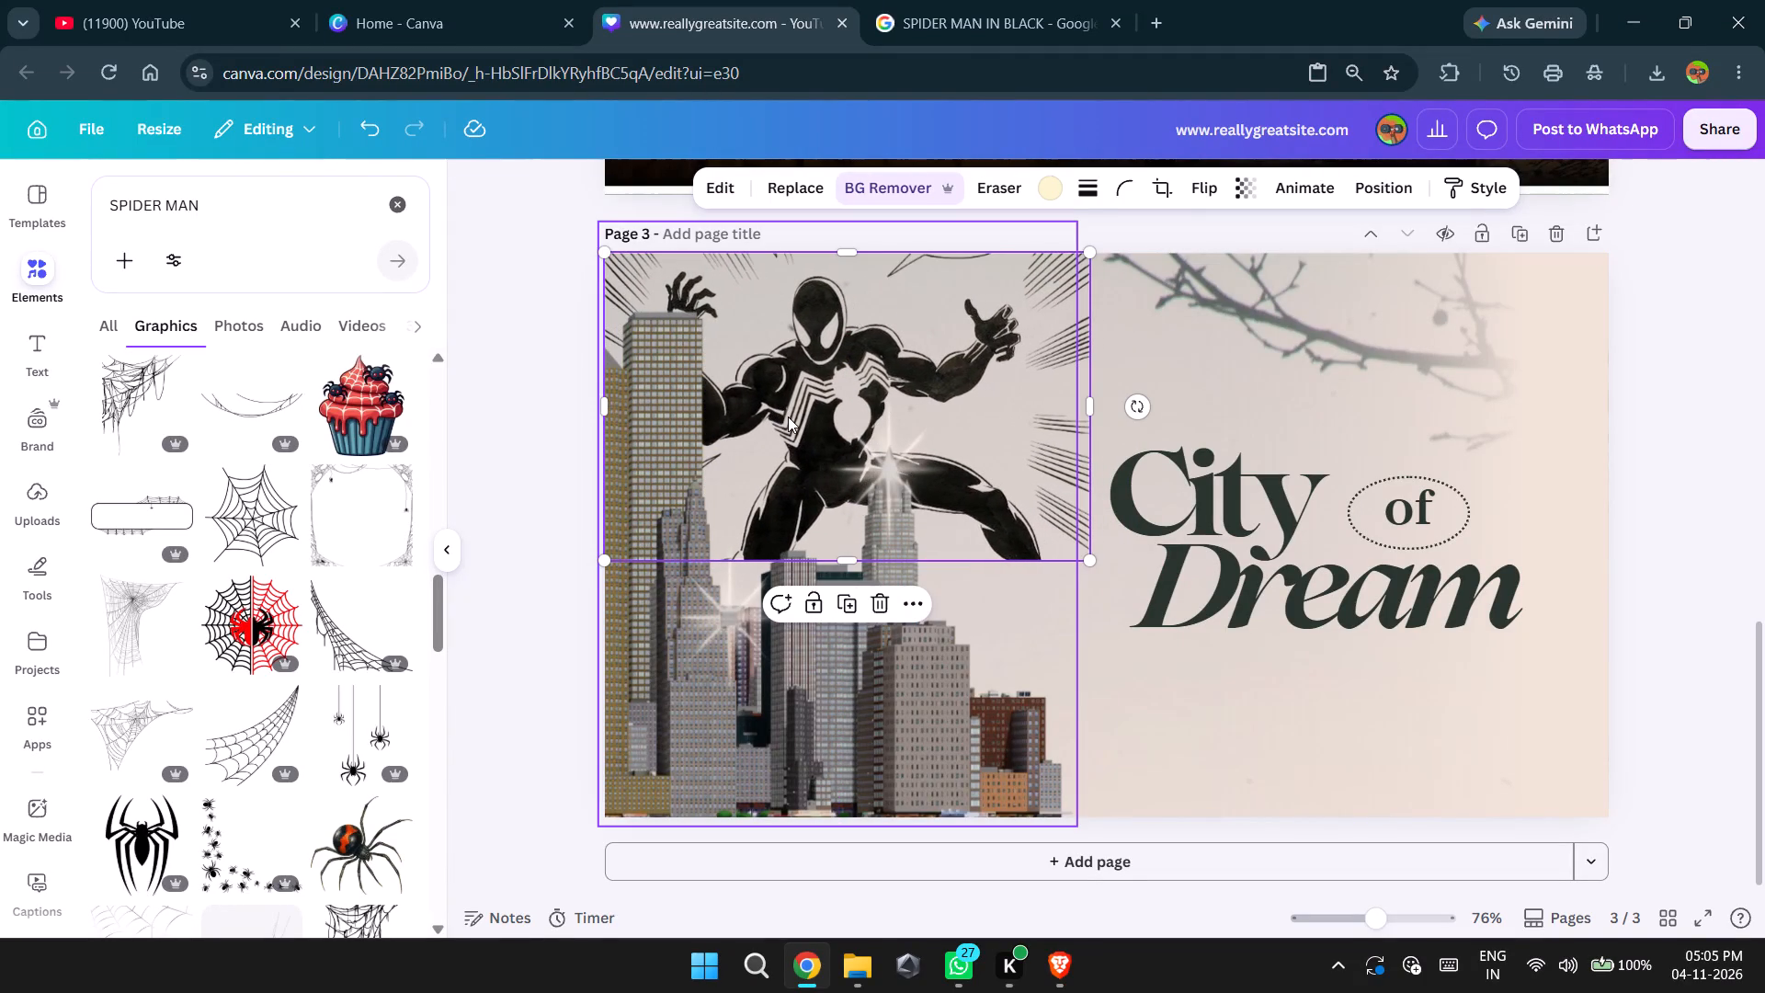
Reorder the page's layers so the Spider-Man artwork sits directly above the city skyline image.
{"action": "right_click", "coordinate": [788, 417]}
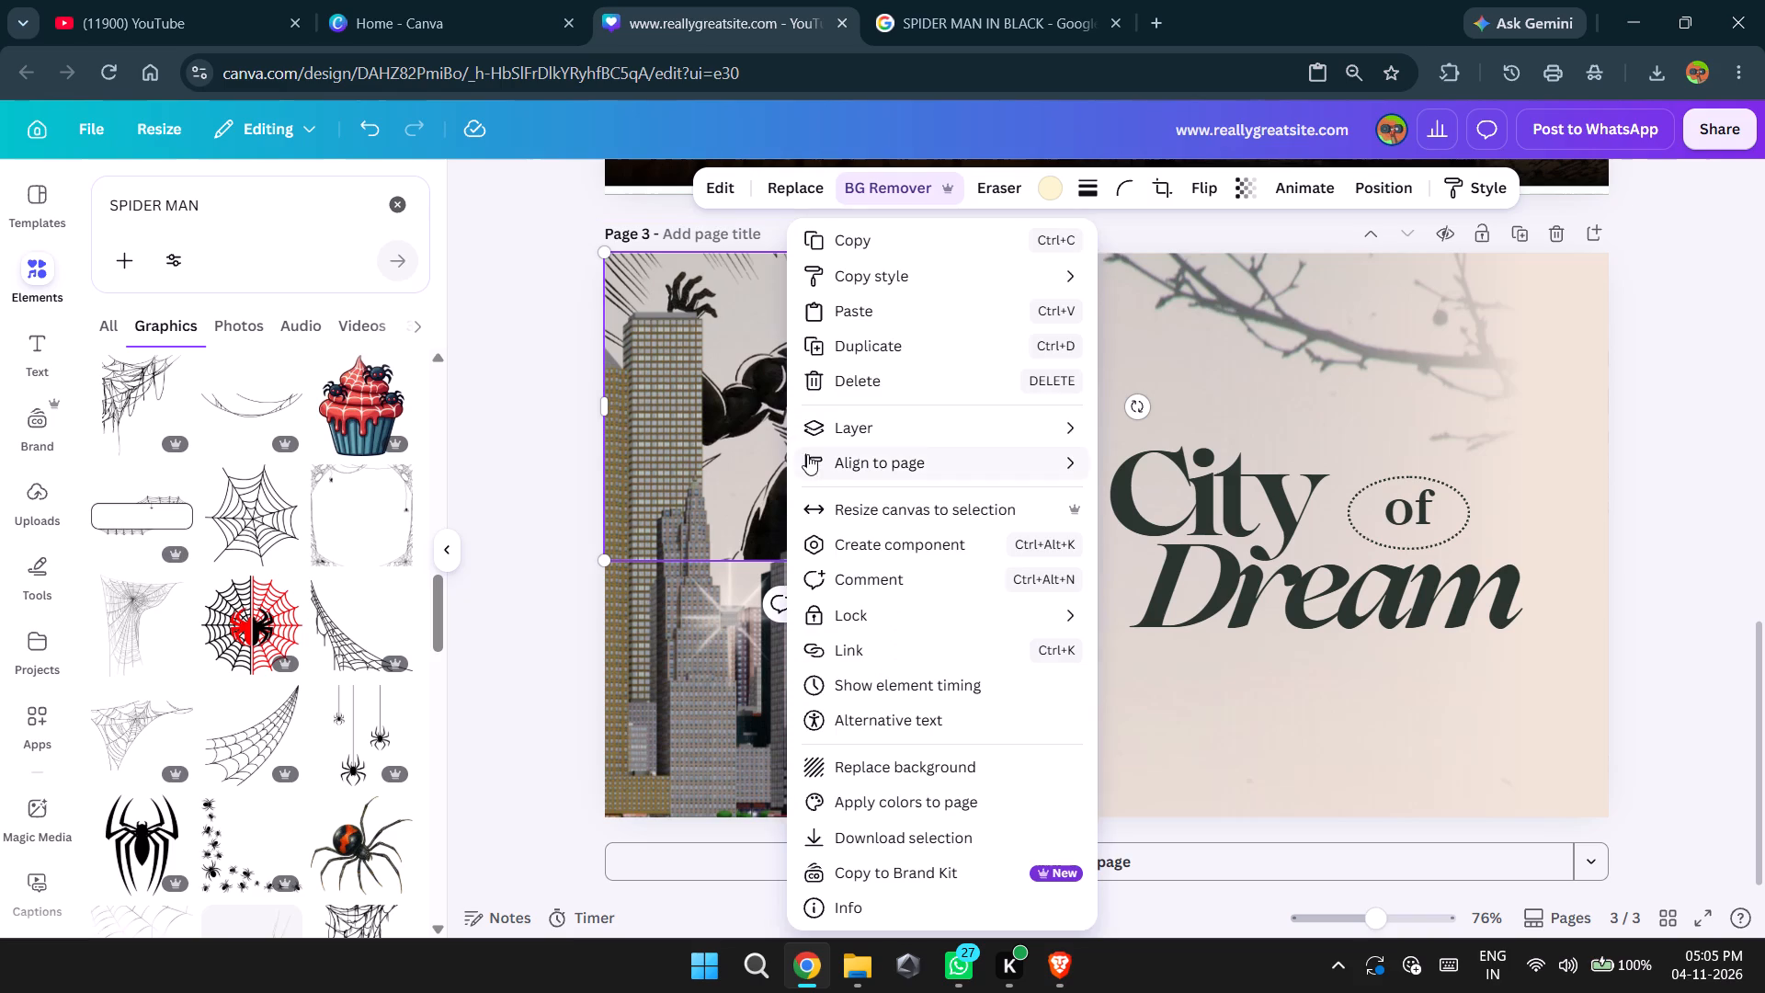
{"action": "left_click", "coordinate": [831, 428]}
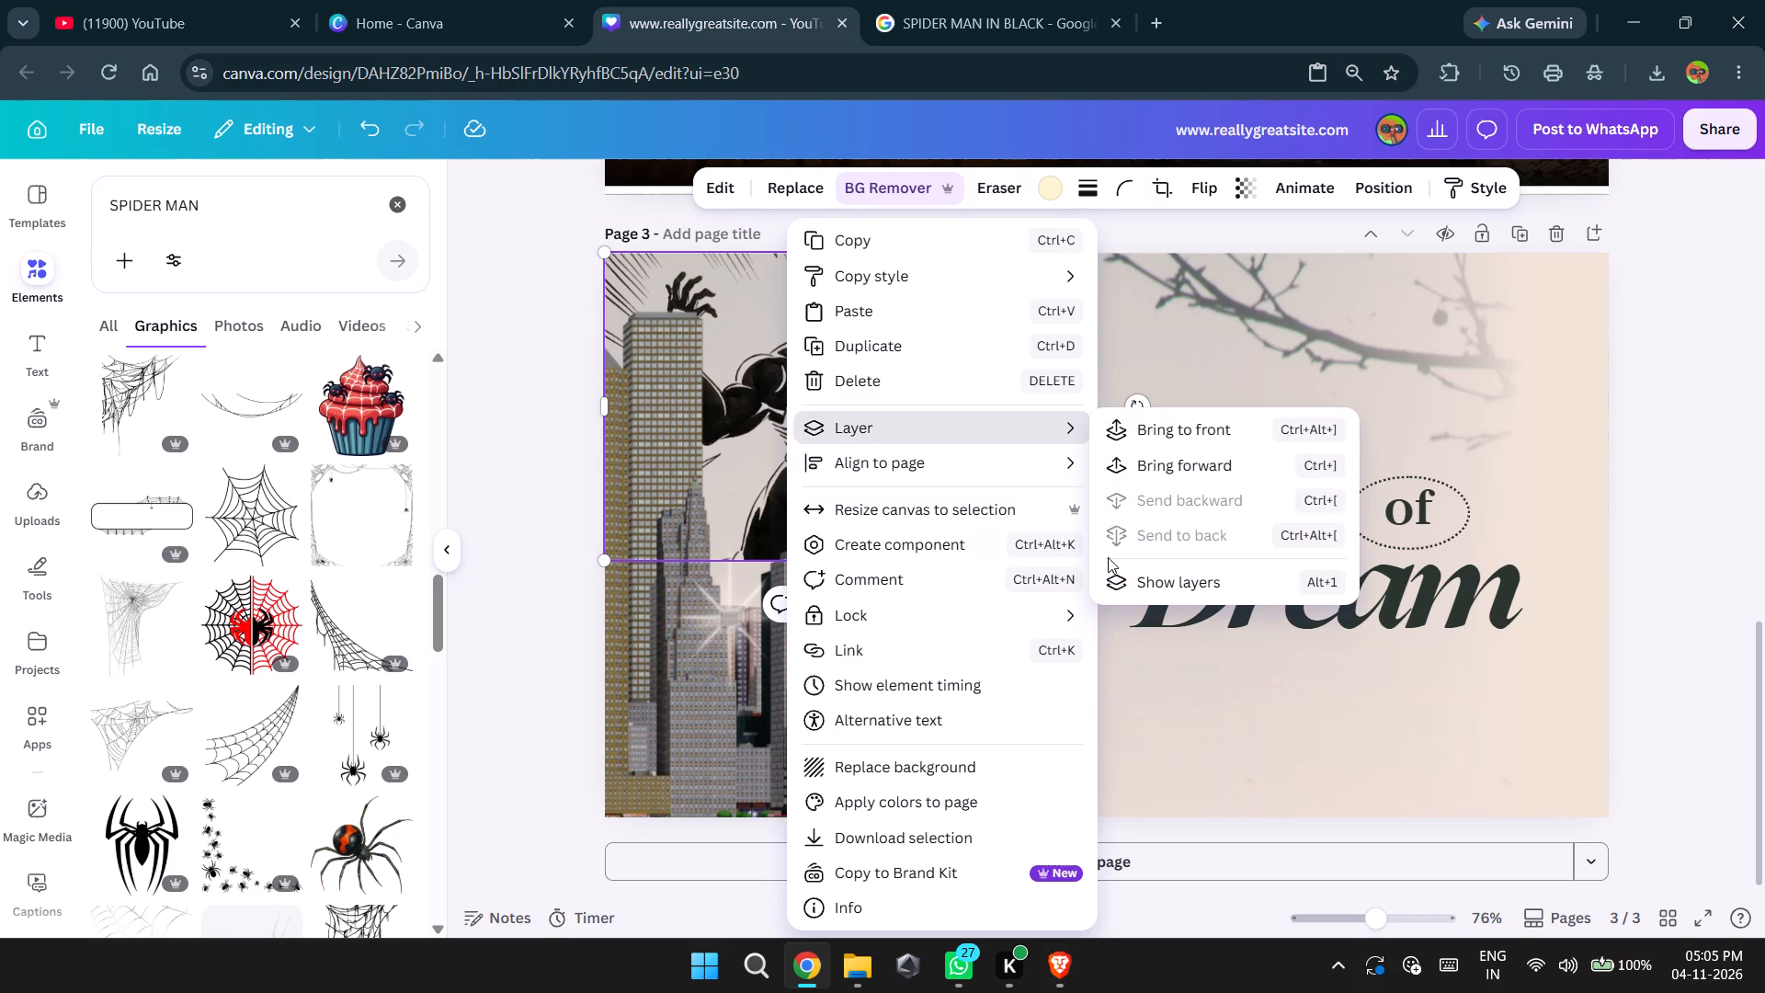
{"action": "left_click", "coordinate": [1123, 577]}
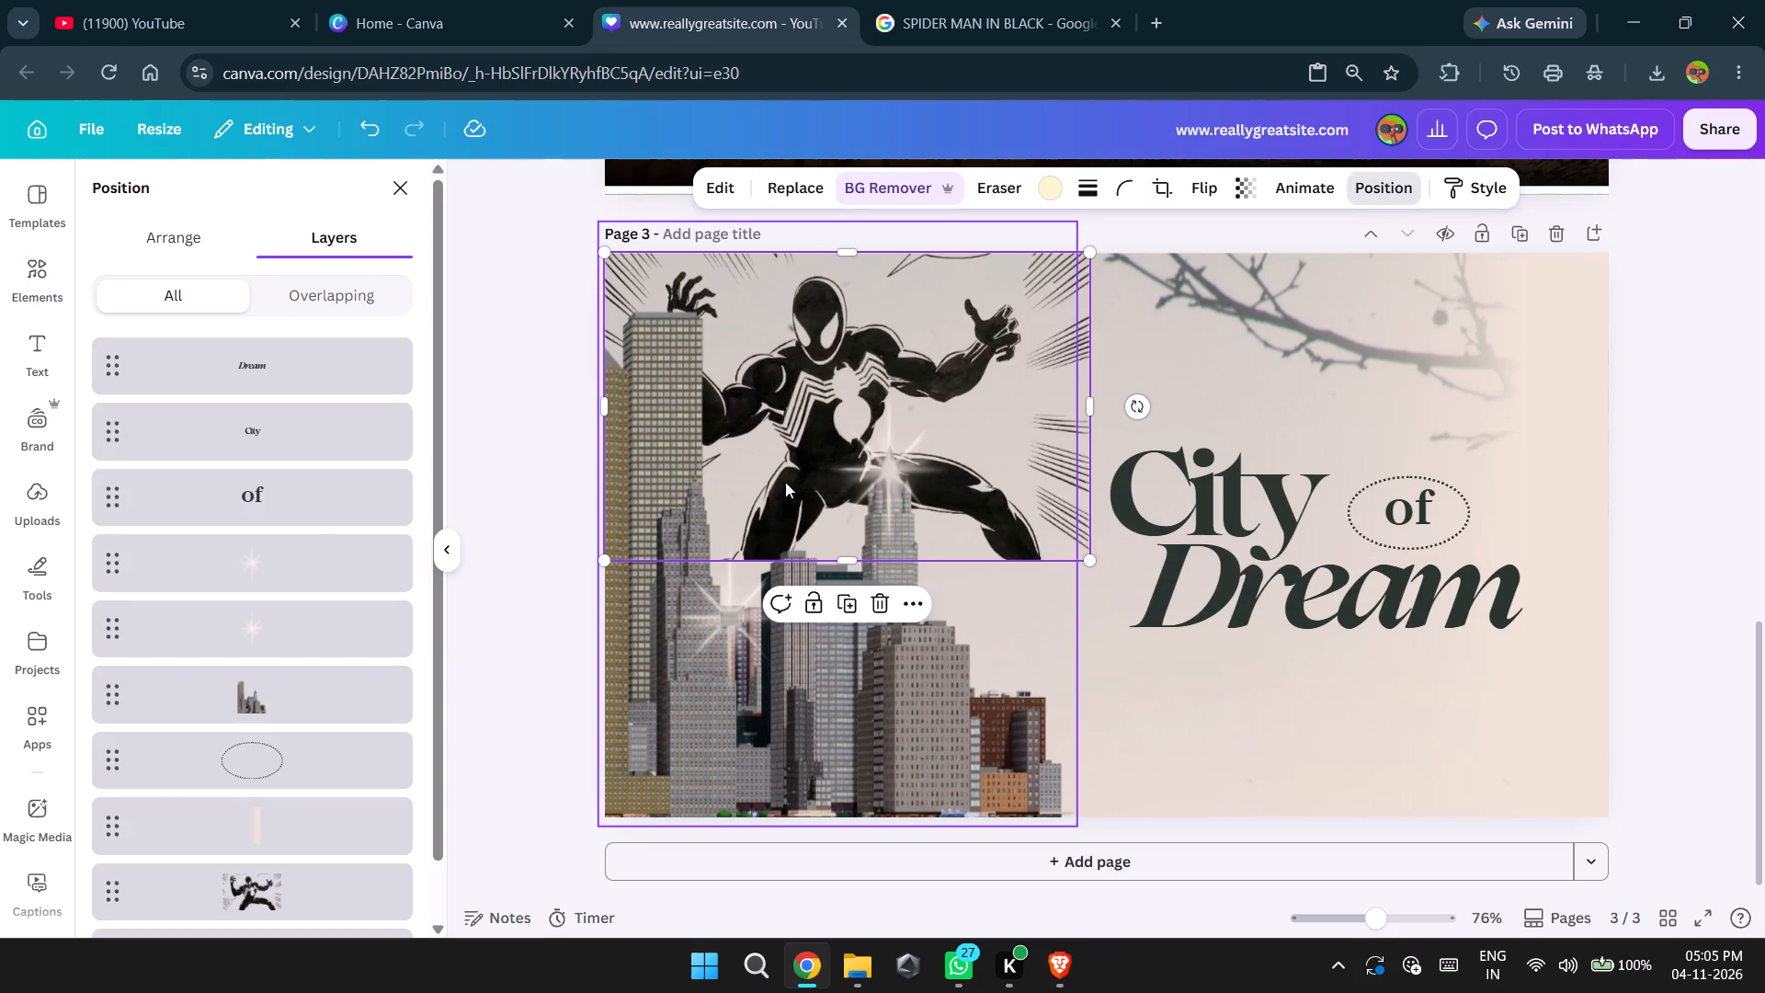
{"action": "scroll", "coordinate": [338, 542], "scroll_direction": "down", "scroll_amount": 3}
{"action": "left_click_drag", "start_coordinate": [218, 821], "coordinate": [219, 905]}
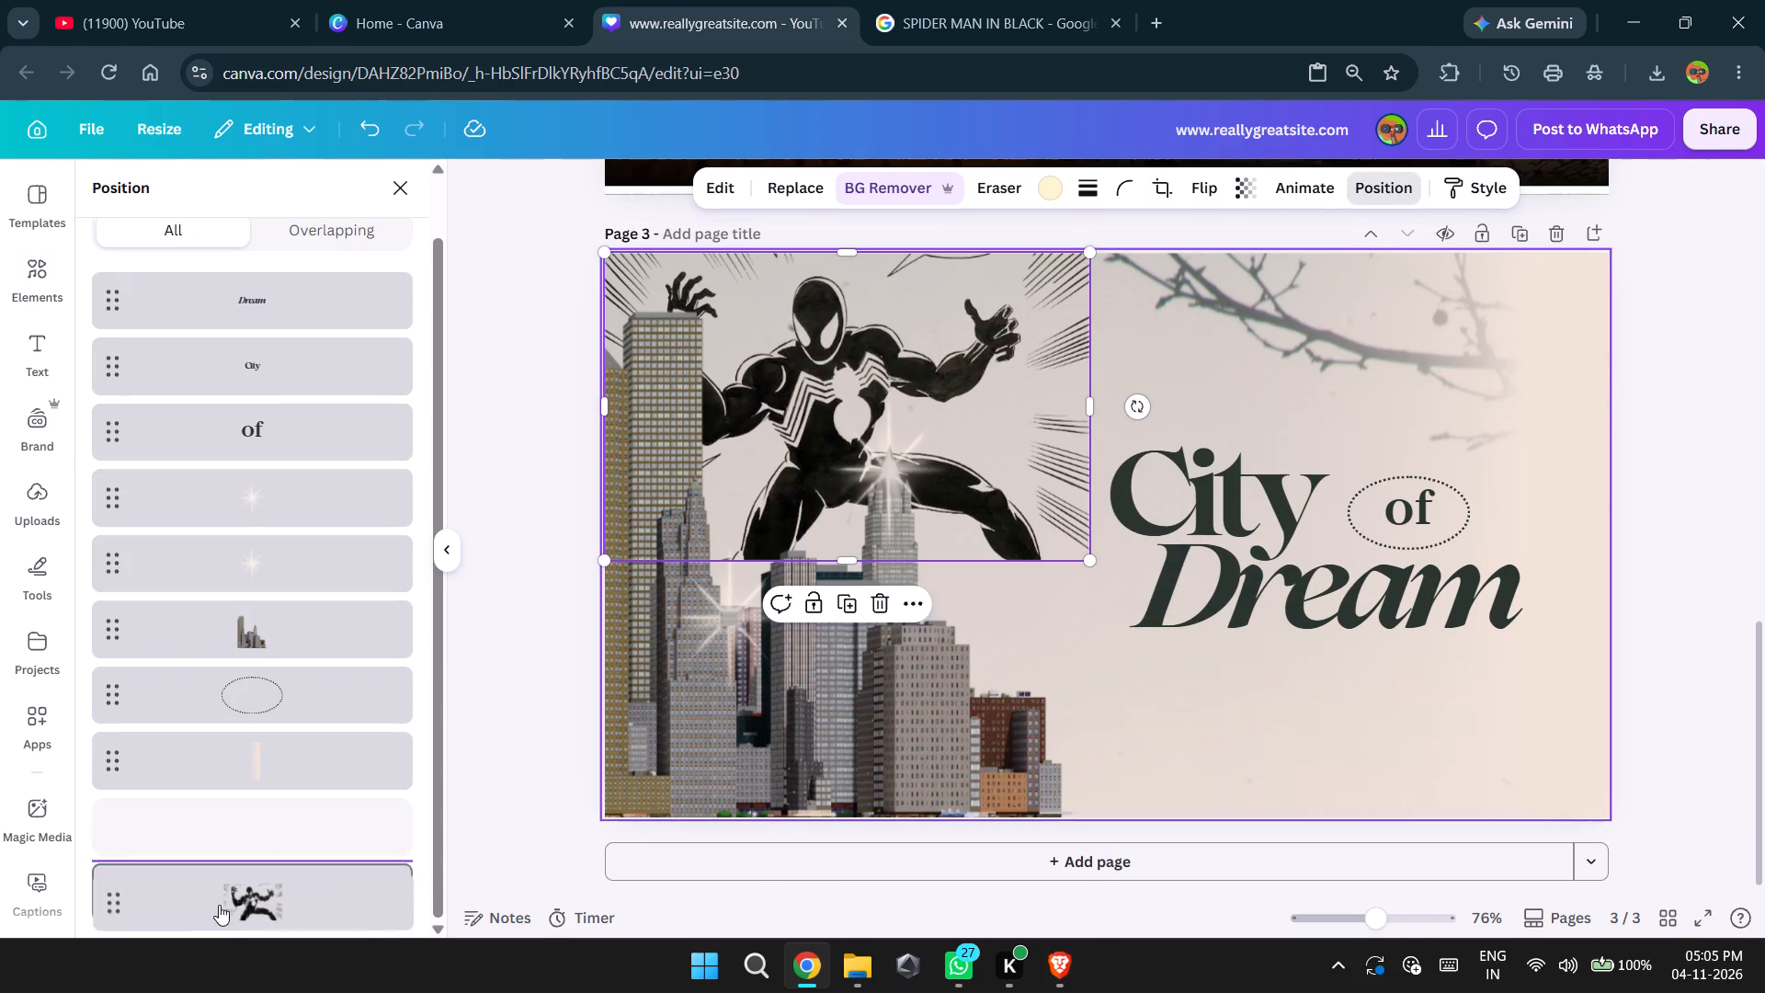
{"action": "left_click_drag", "start_coordinate": [219, 905], "coordinate": [217, 910]}
{"action": "left_click_drag", "start_coordinate": [254, 827], "coordinate": [245, 896]}
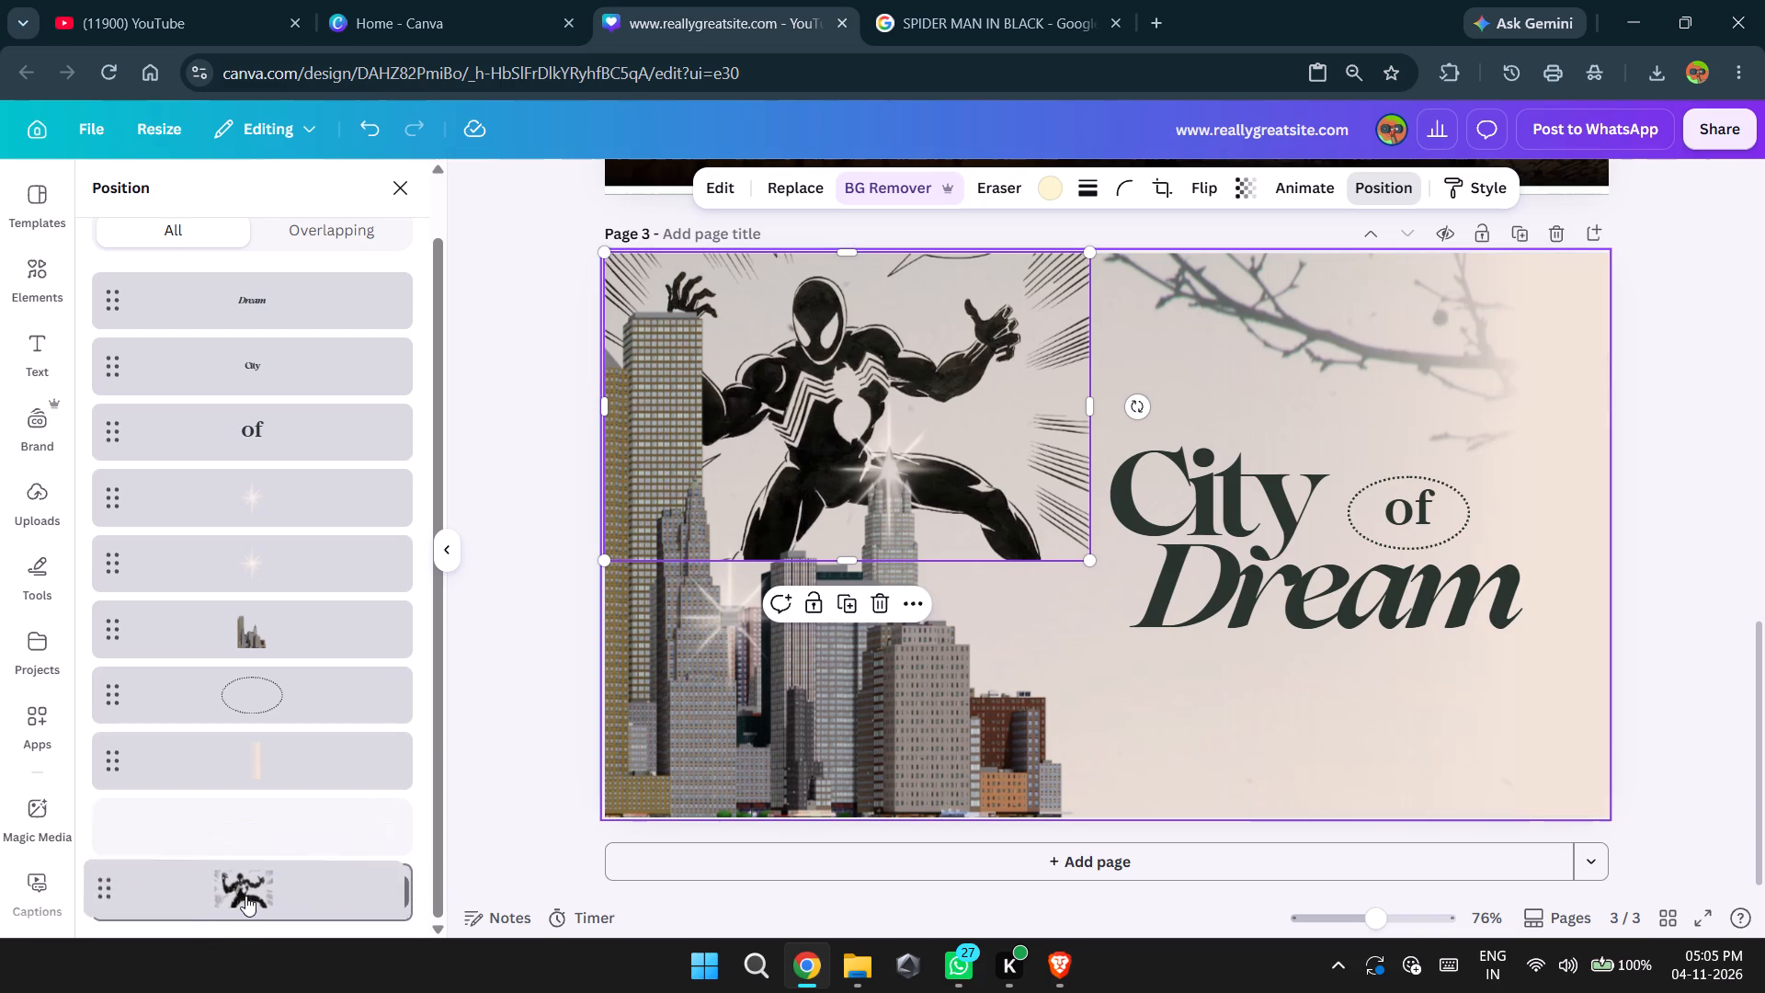
{"action": "left_click_drag", "start_coordinate": [245, 896], "coordinate": [252, 912]}
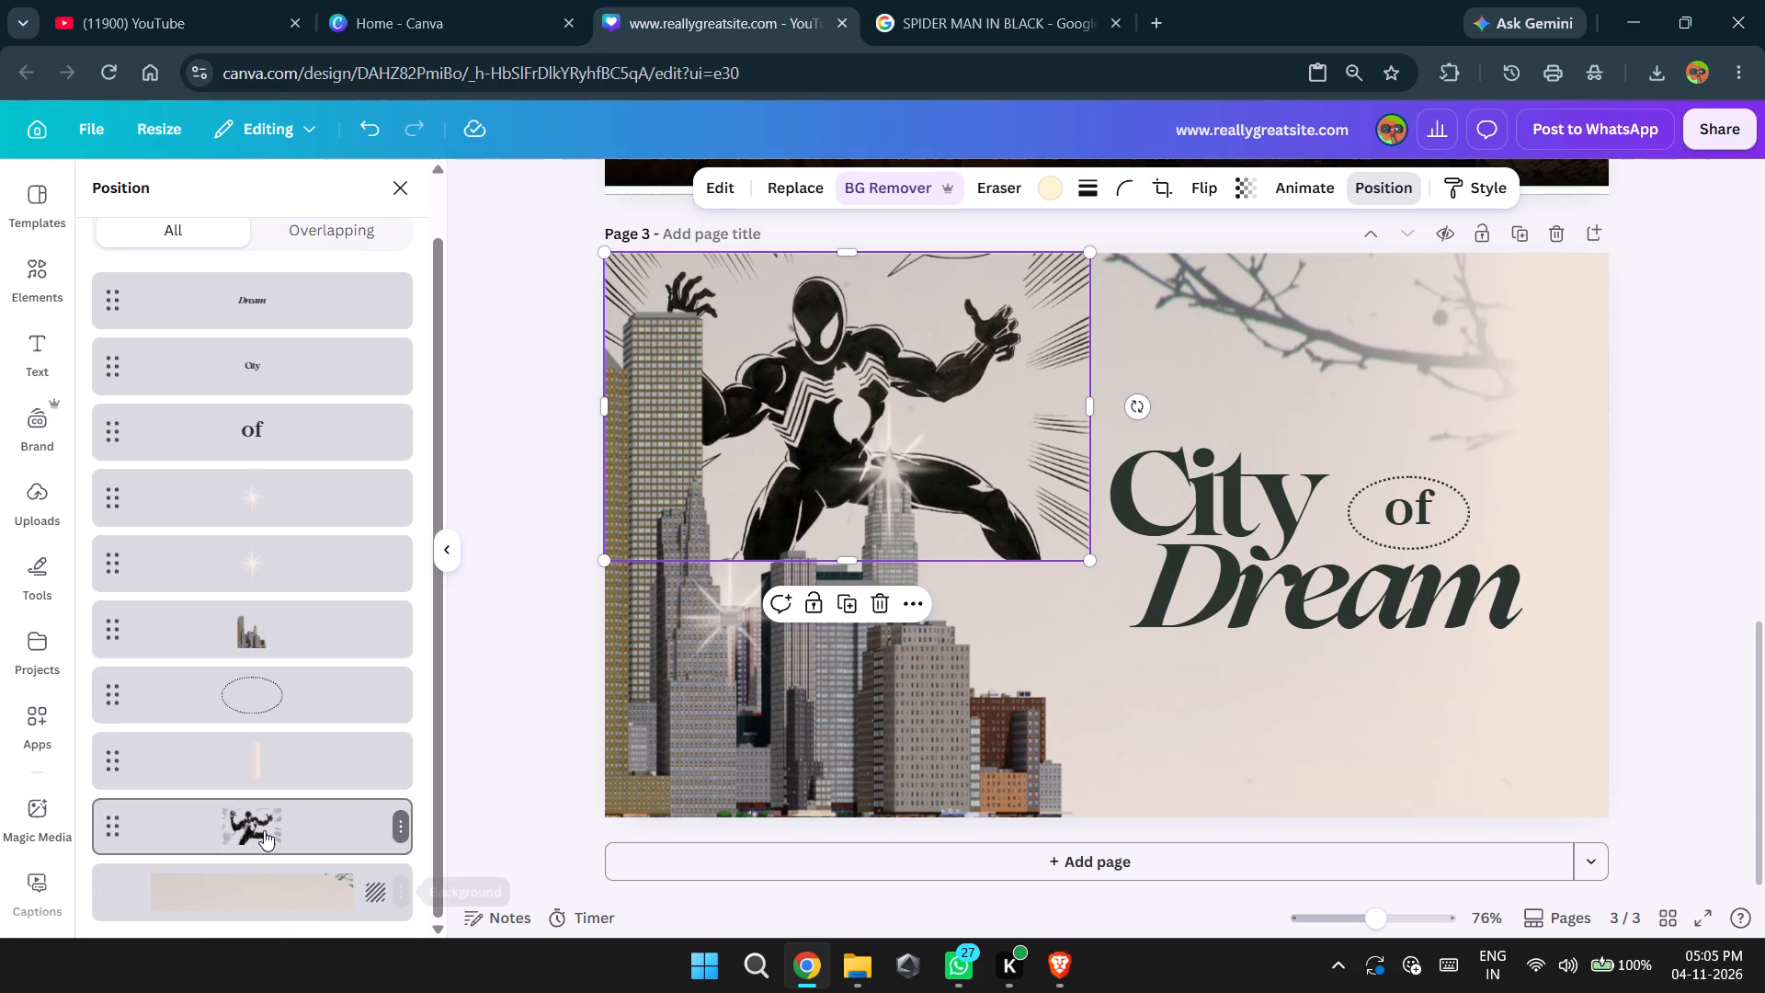
{"action": "left_click_drag", "start_coordinate": [264, 830], "coordinate": [267, 705]}
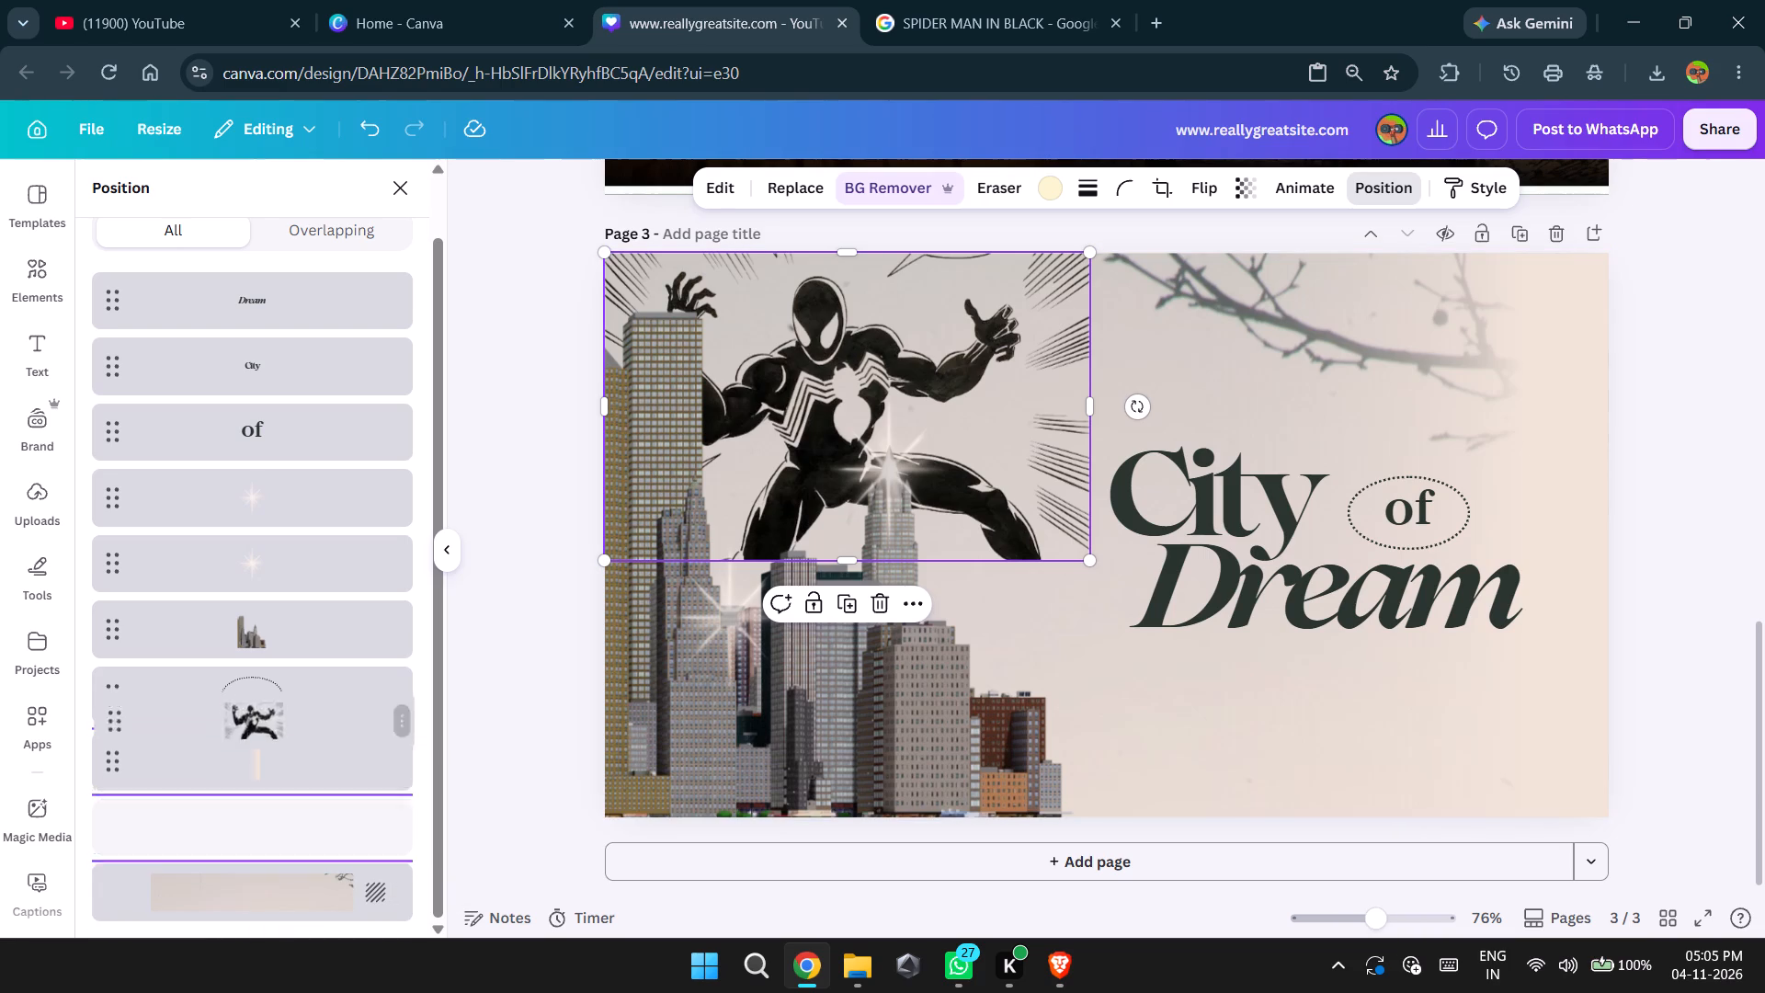
{"action": "left_click_drag", "start_coordinate": [267, 705], "coordinate": [260, 594]}
{"action": "left_click", "coordinate": [260, 594]}
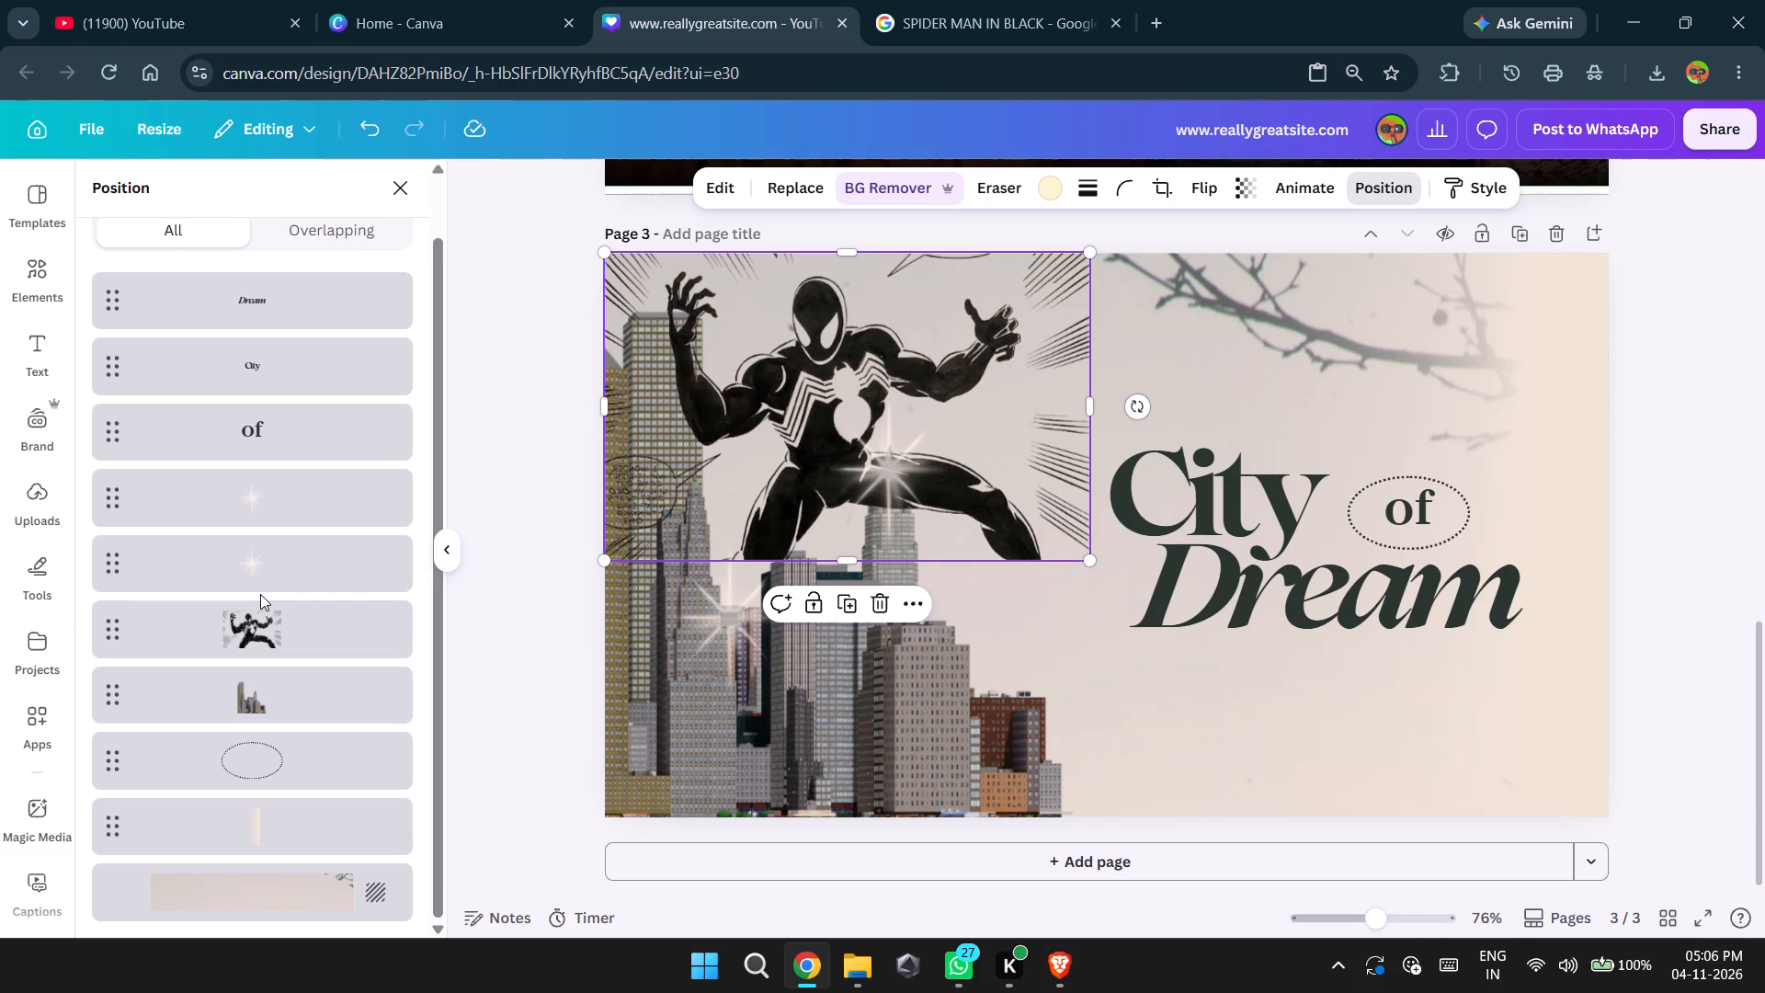
Delete the sparkle at the top of the tall central tower, over Spider-Man's leg.
{"action": "left_click", "coordinate": [882, 488]}
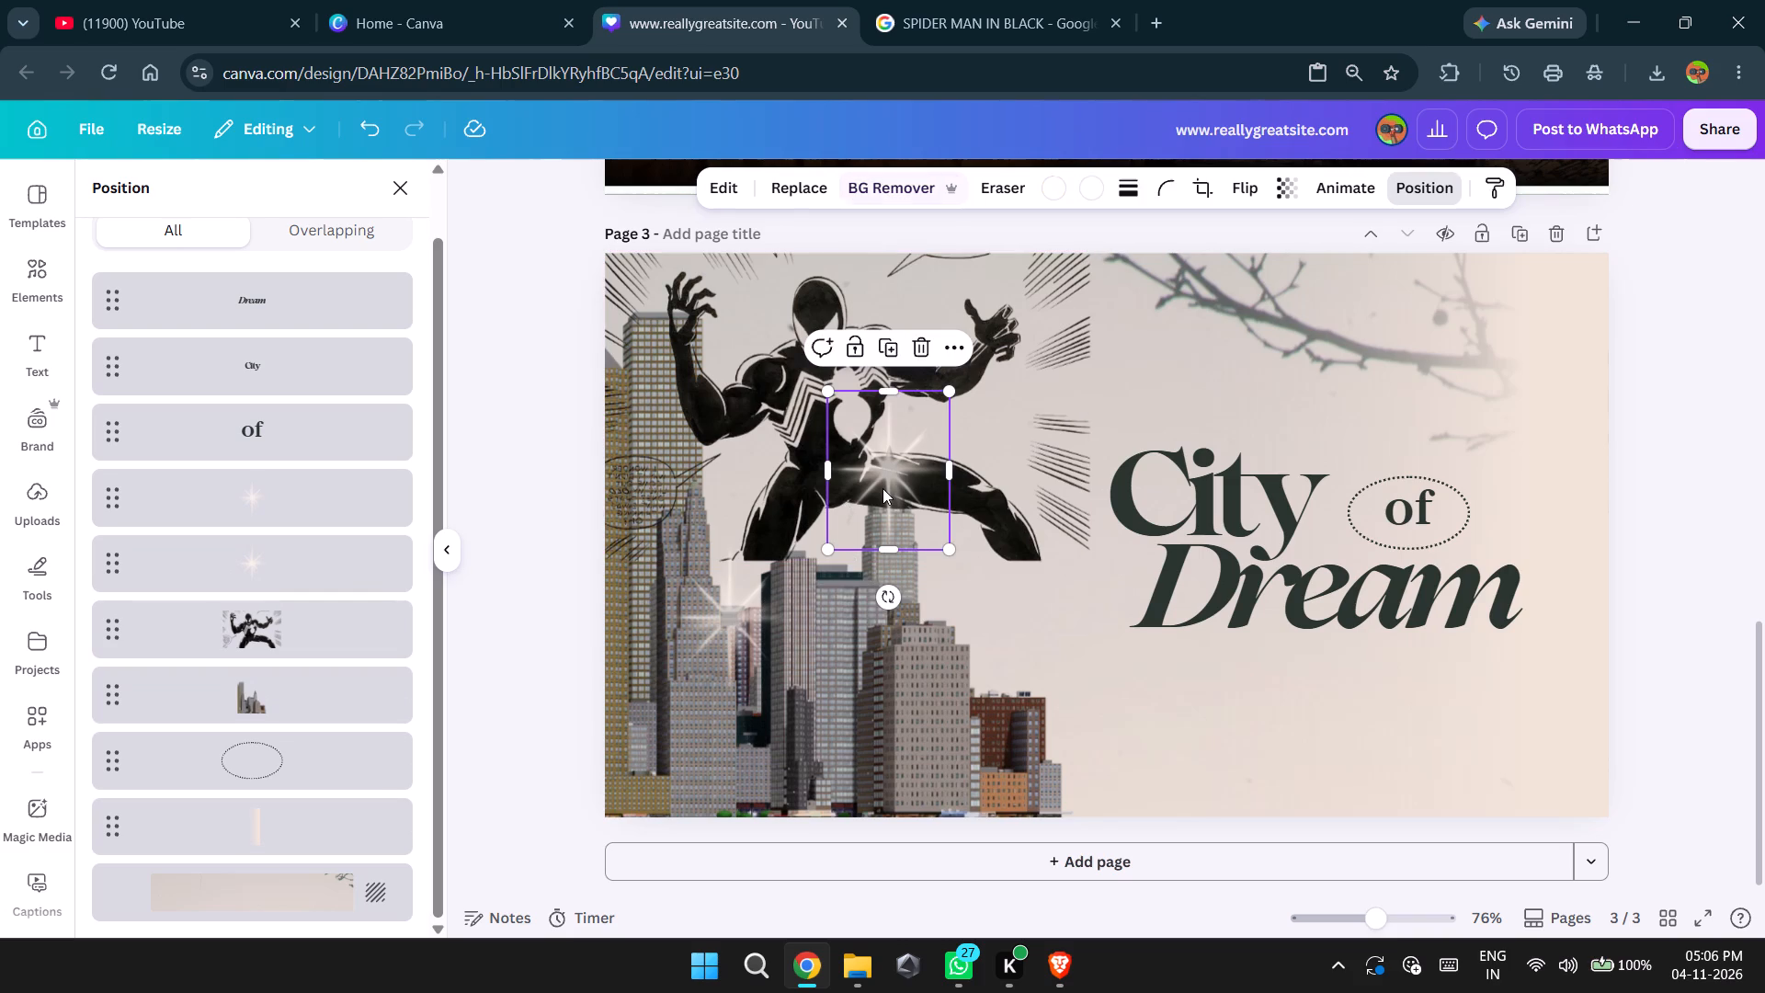
{"action": "left_click", "coordinate": [927, 350]}
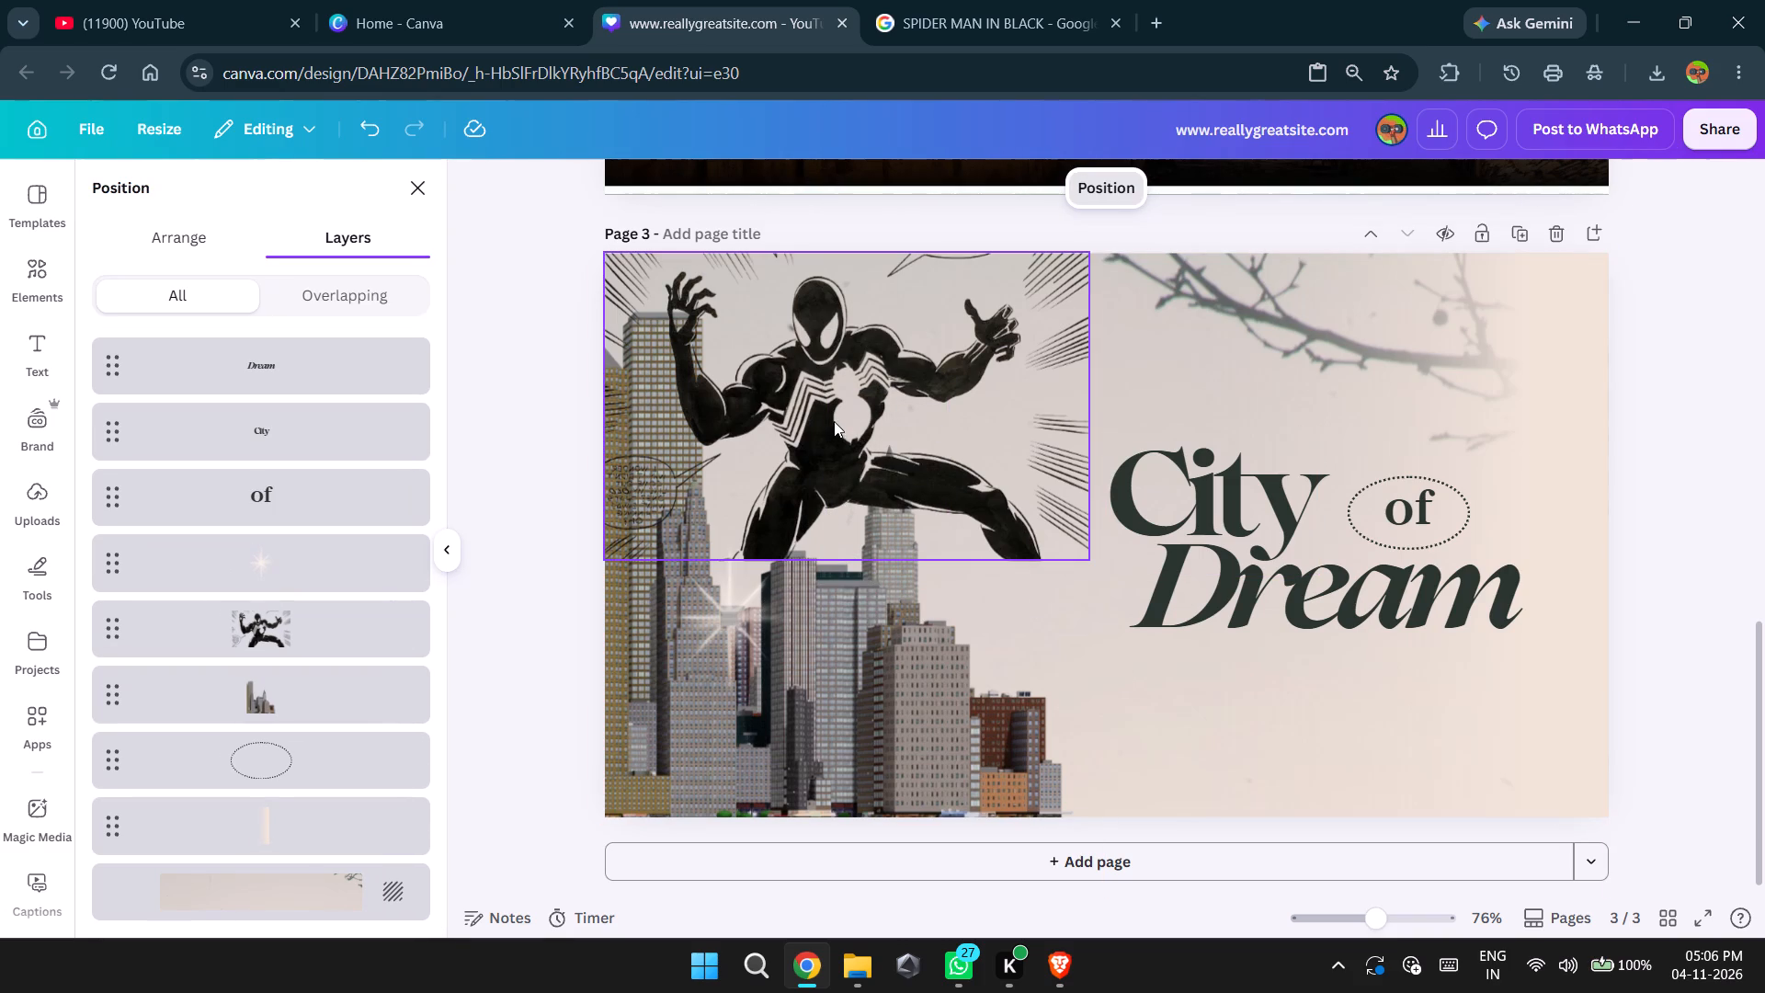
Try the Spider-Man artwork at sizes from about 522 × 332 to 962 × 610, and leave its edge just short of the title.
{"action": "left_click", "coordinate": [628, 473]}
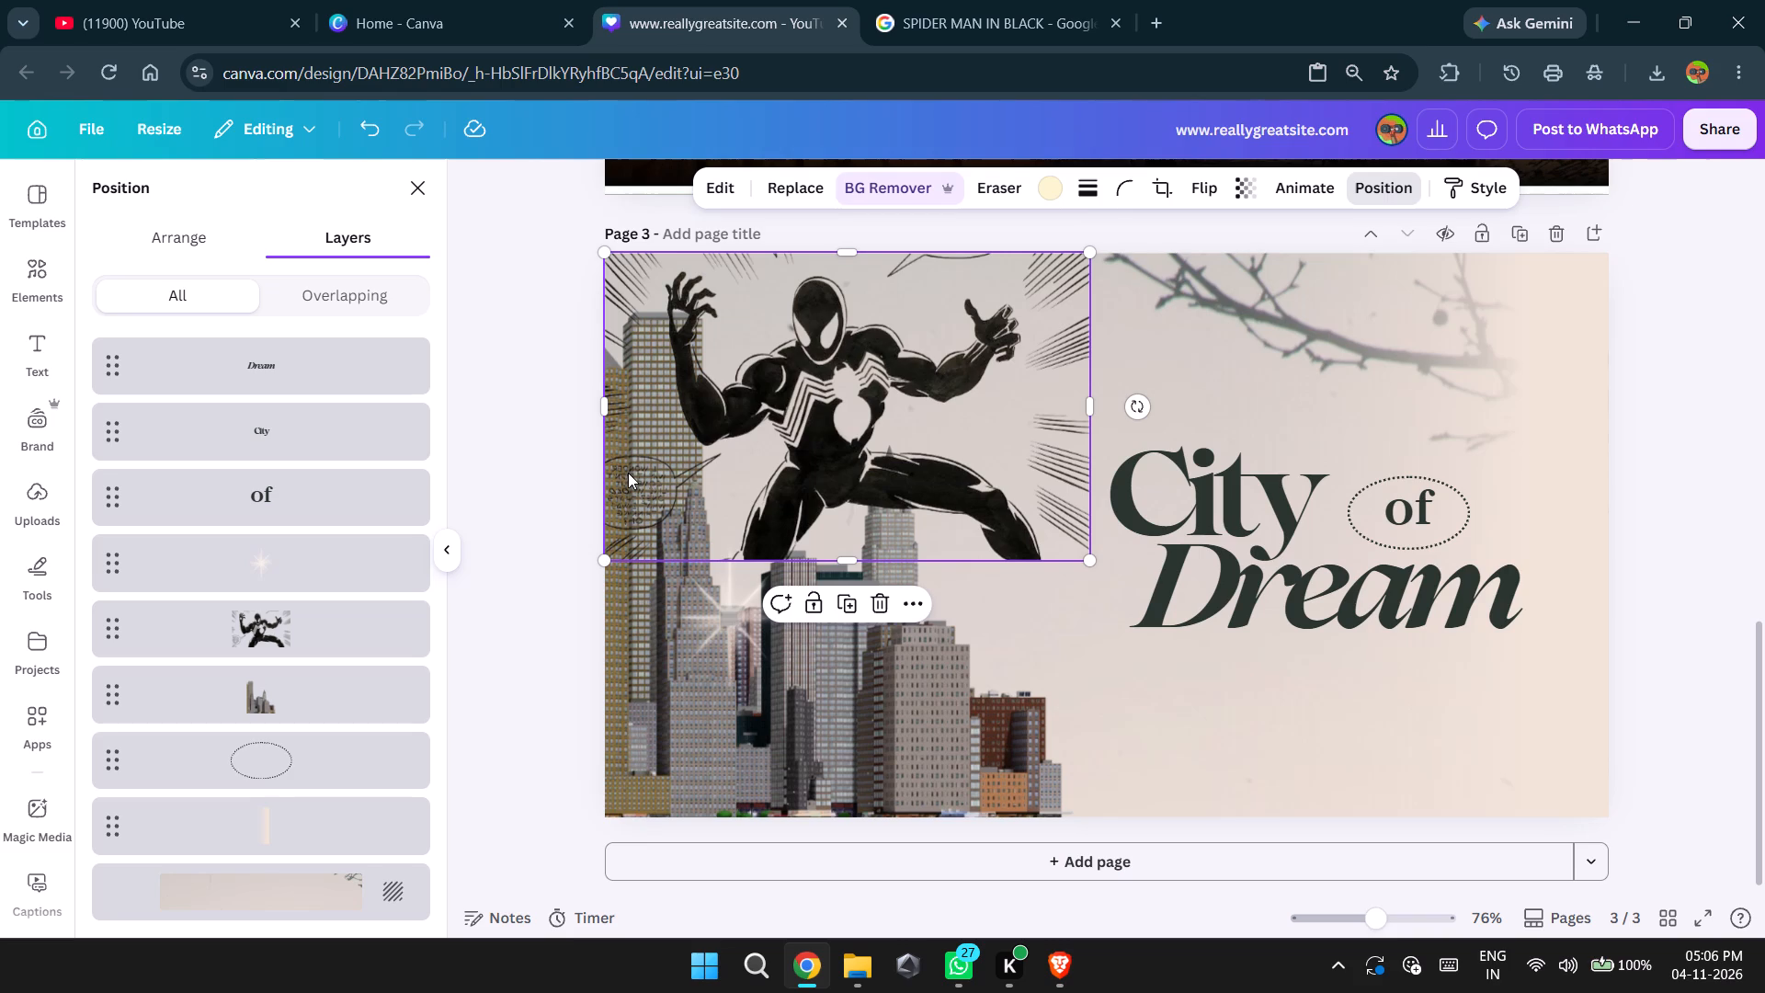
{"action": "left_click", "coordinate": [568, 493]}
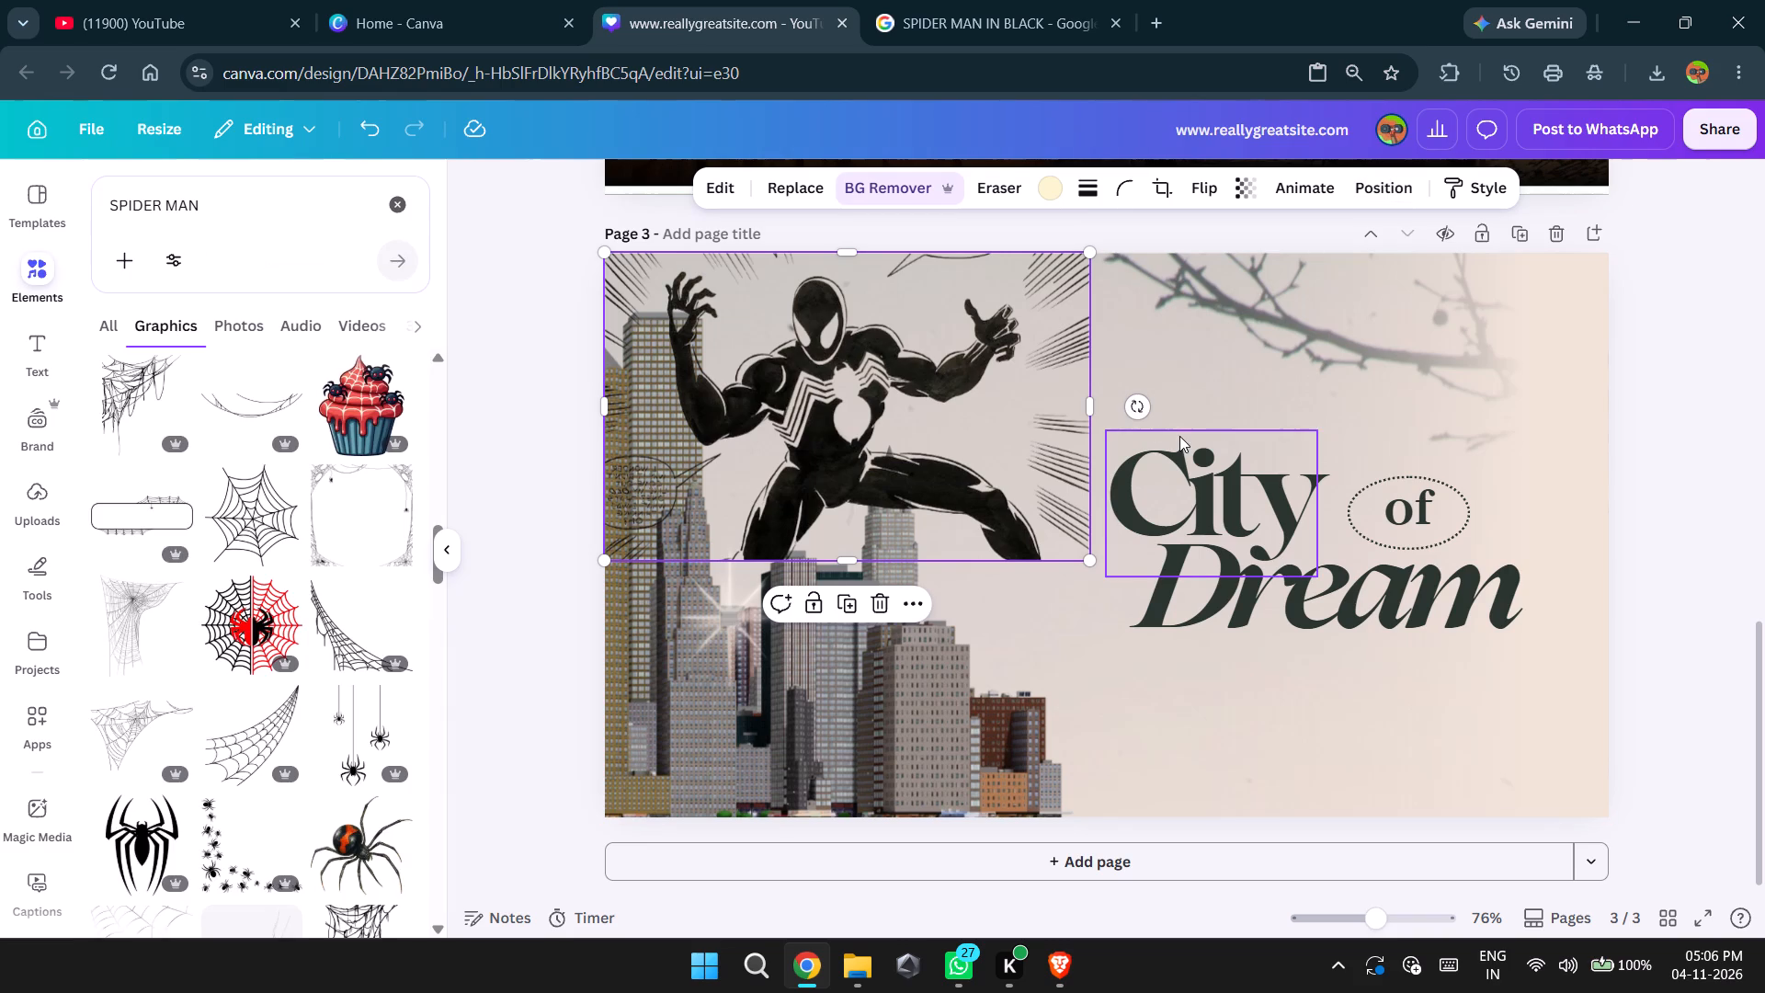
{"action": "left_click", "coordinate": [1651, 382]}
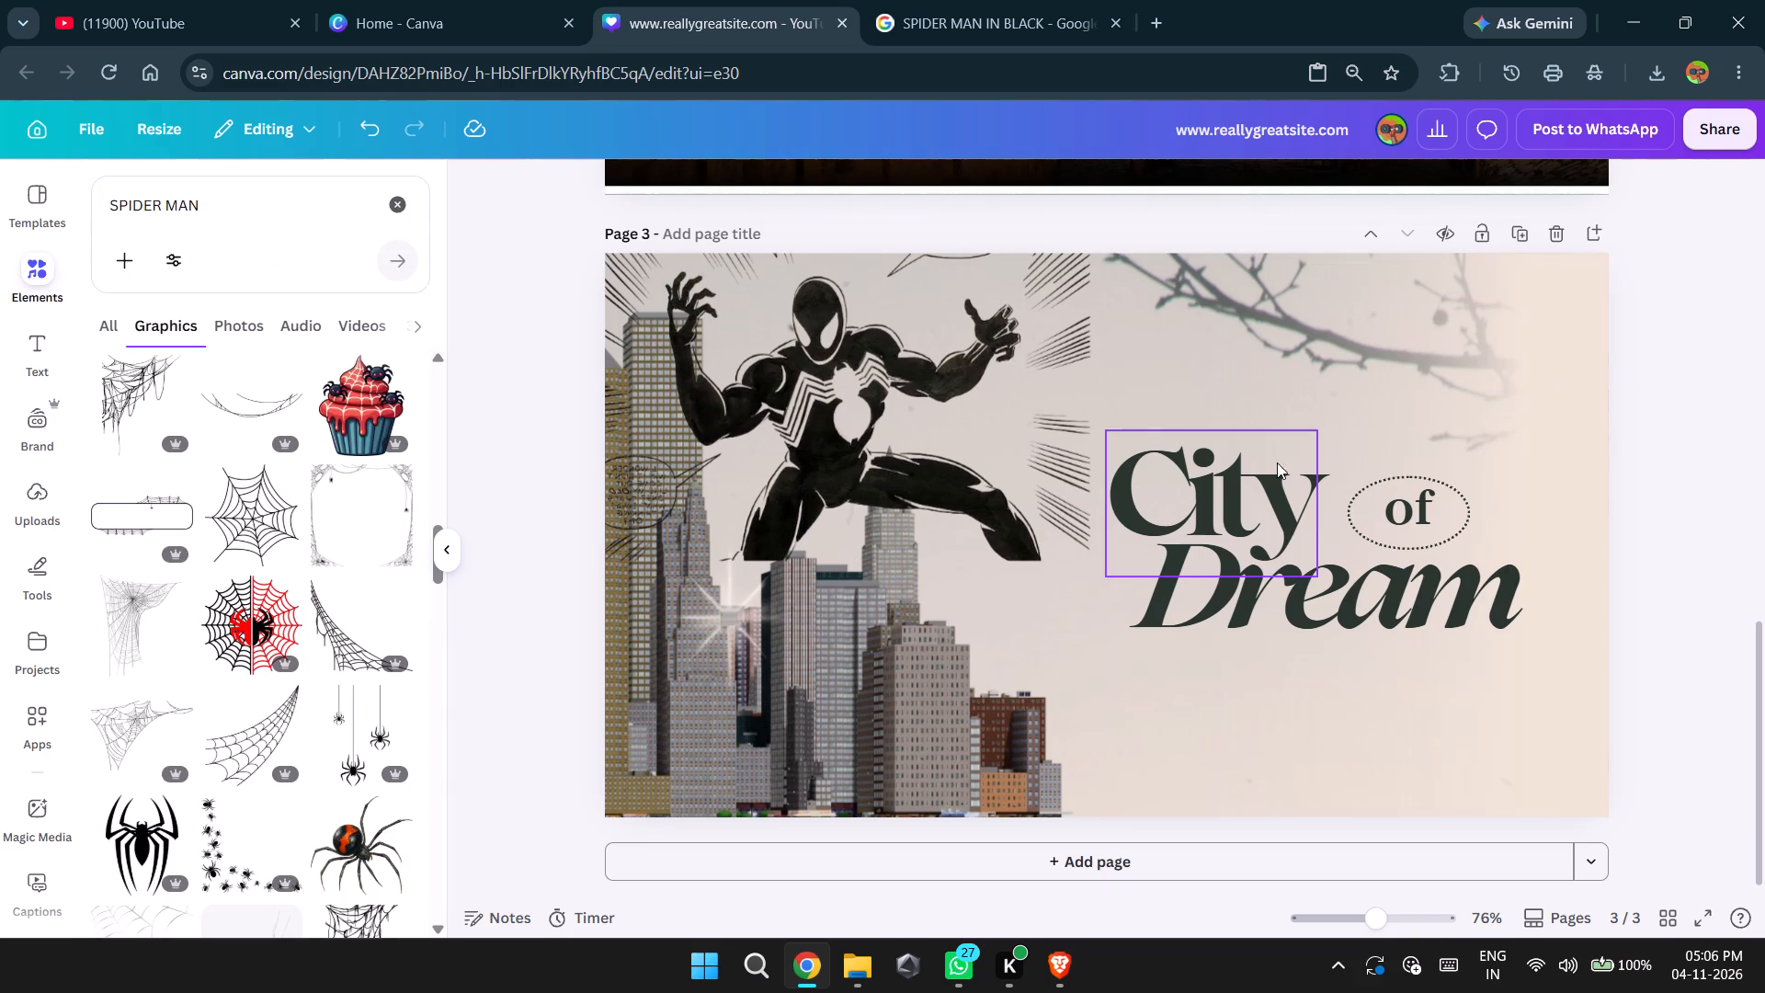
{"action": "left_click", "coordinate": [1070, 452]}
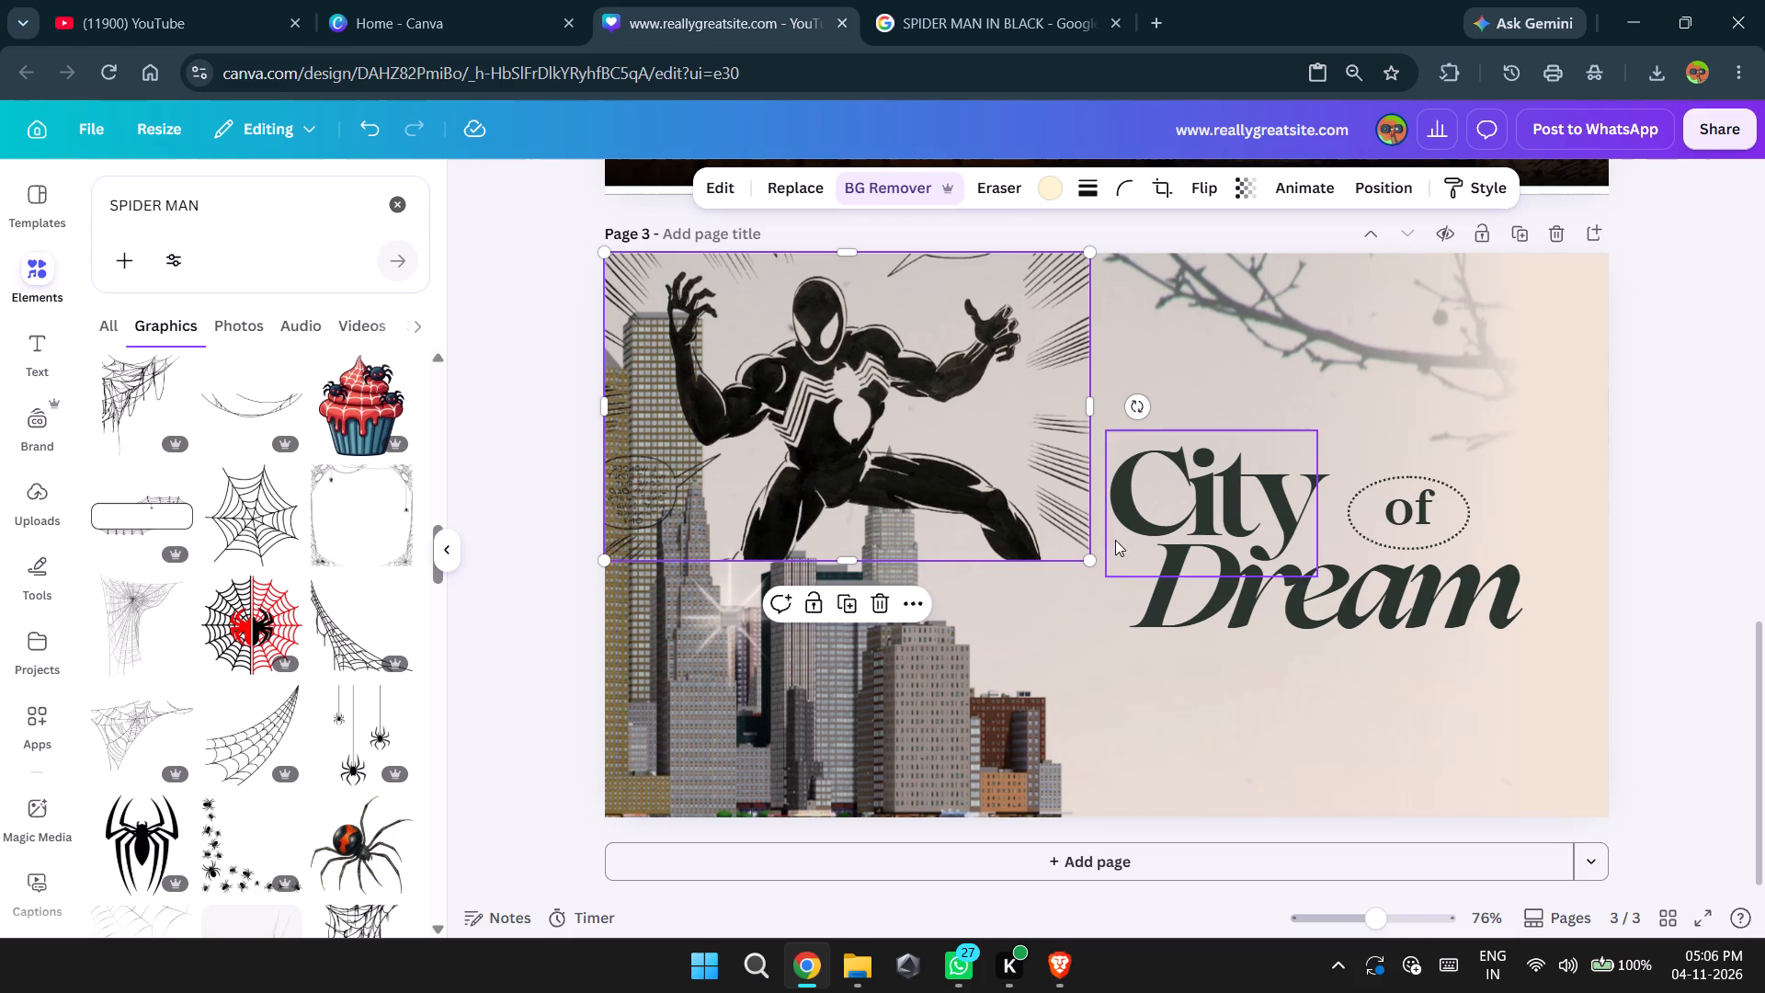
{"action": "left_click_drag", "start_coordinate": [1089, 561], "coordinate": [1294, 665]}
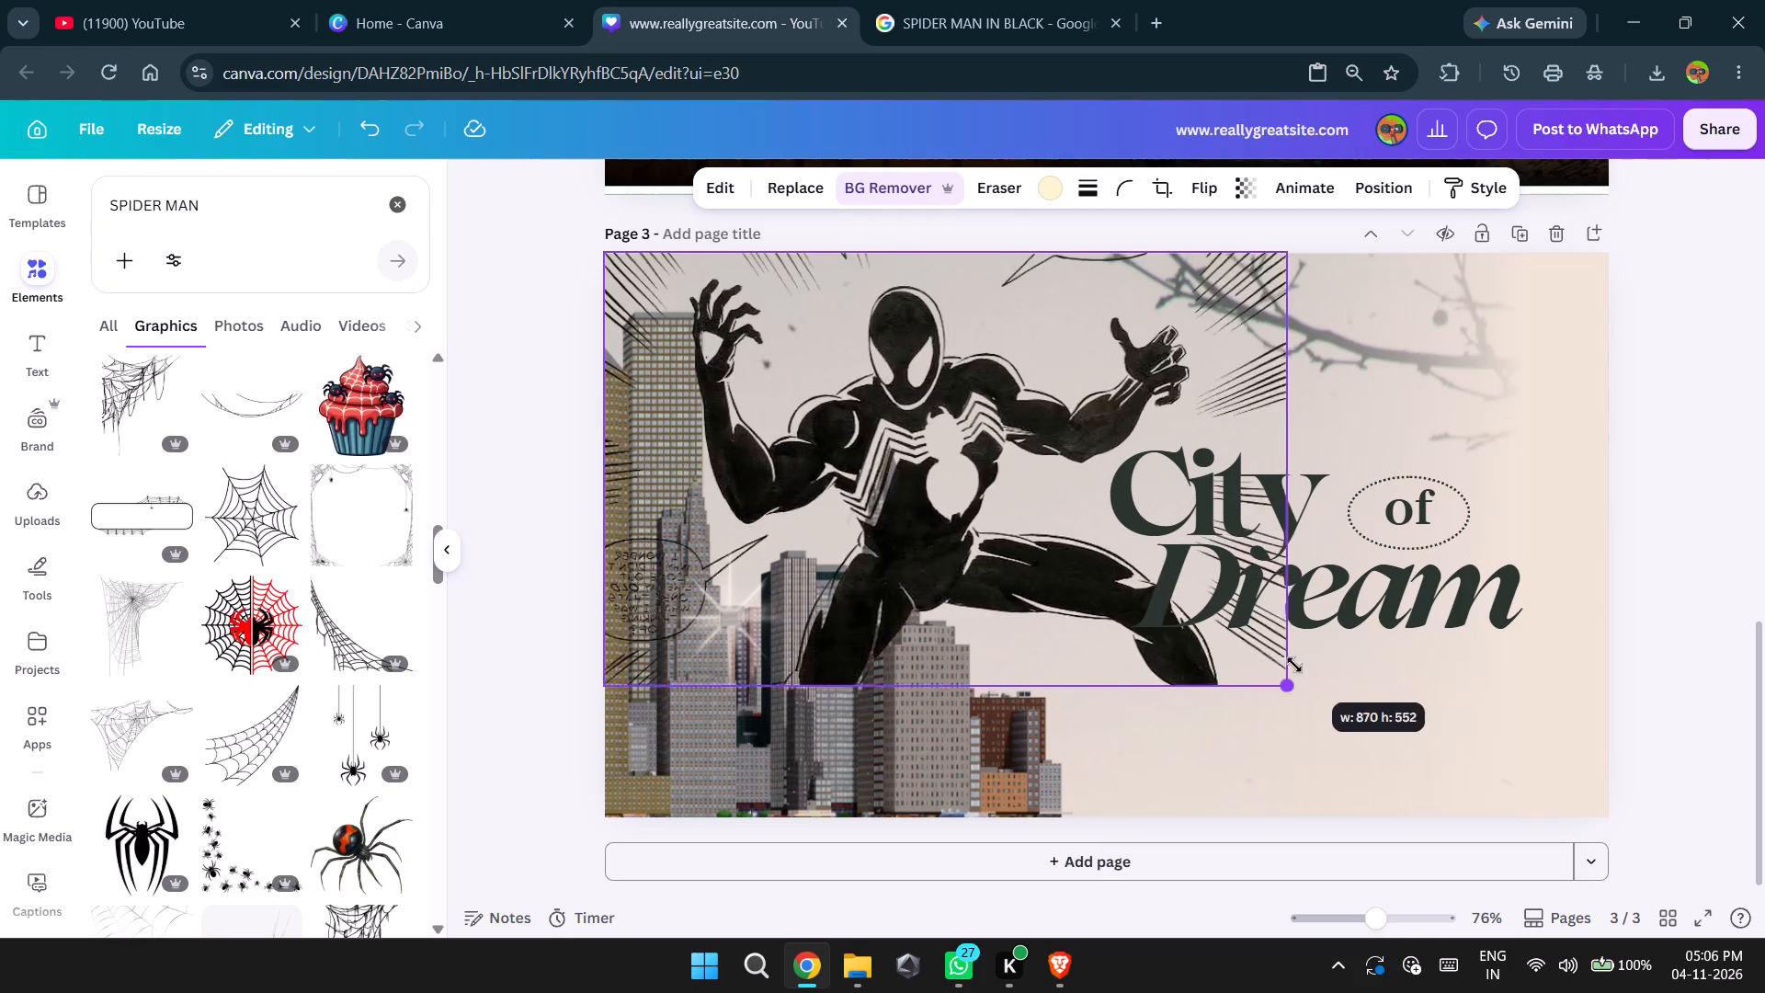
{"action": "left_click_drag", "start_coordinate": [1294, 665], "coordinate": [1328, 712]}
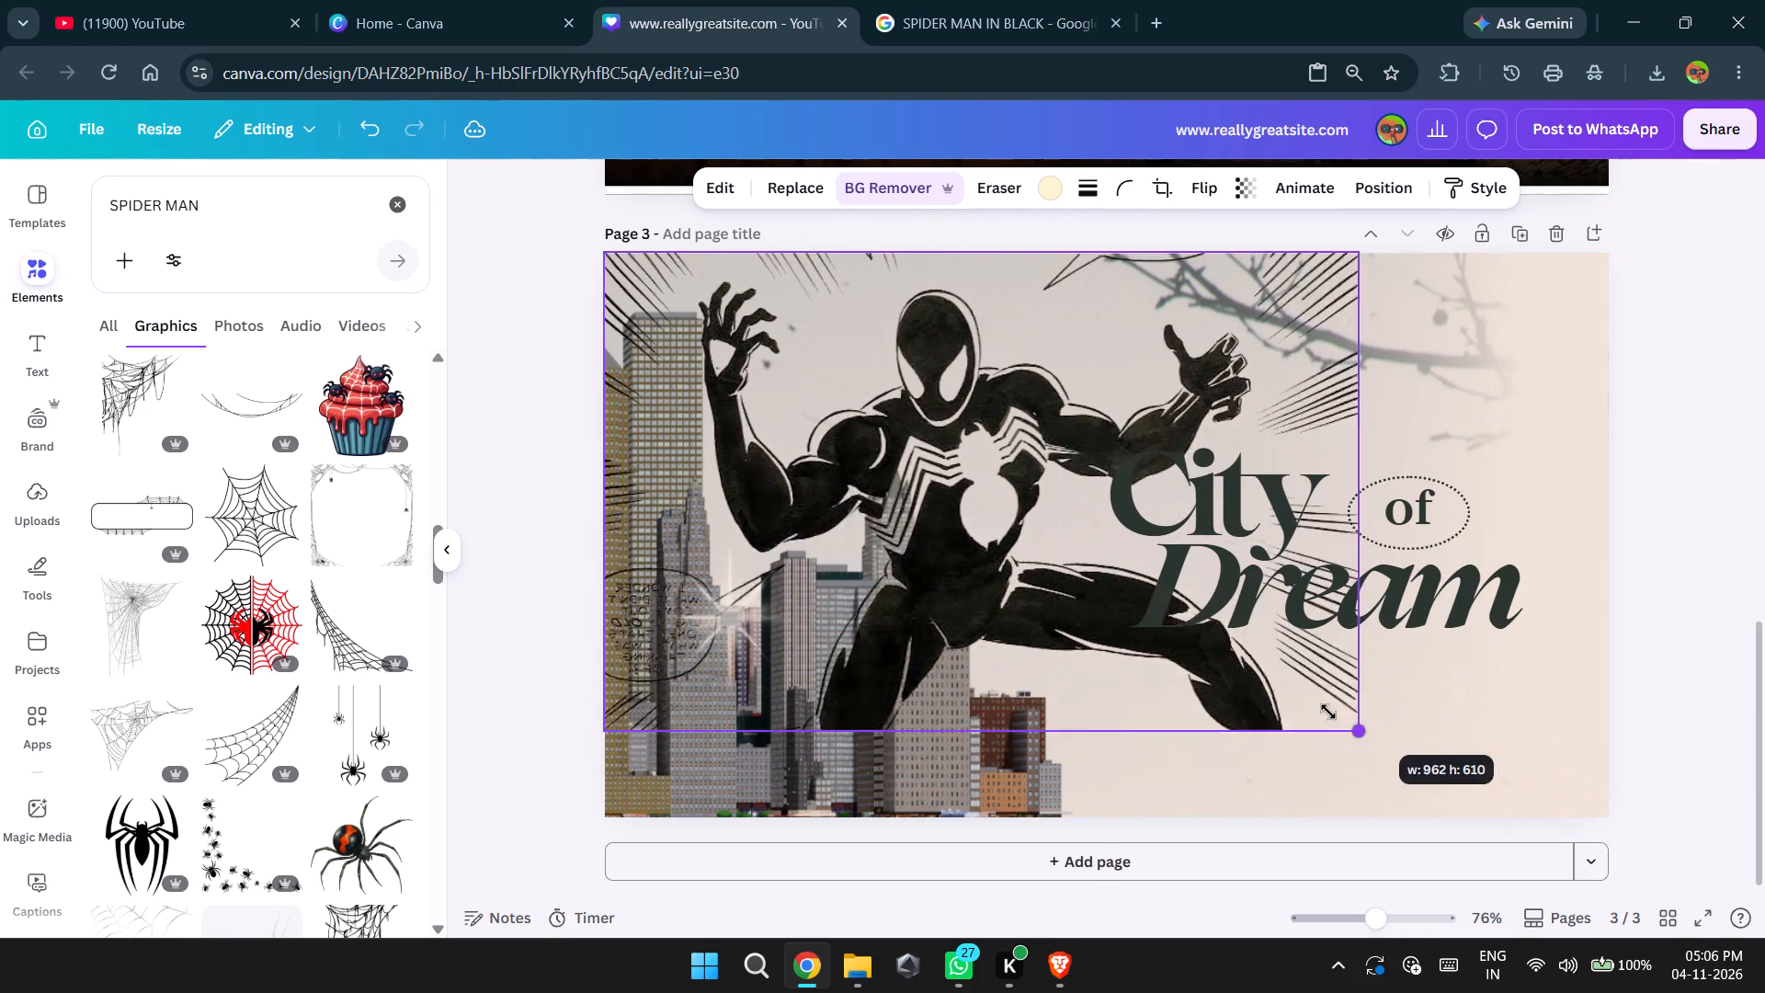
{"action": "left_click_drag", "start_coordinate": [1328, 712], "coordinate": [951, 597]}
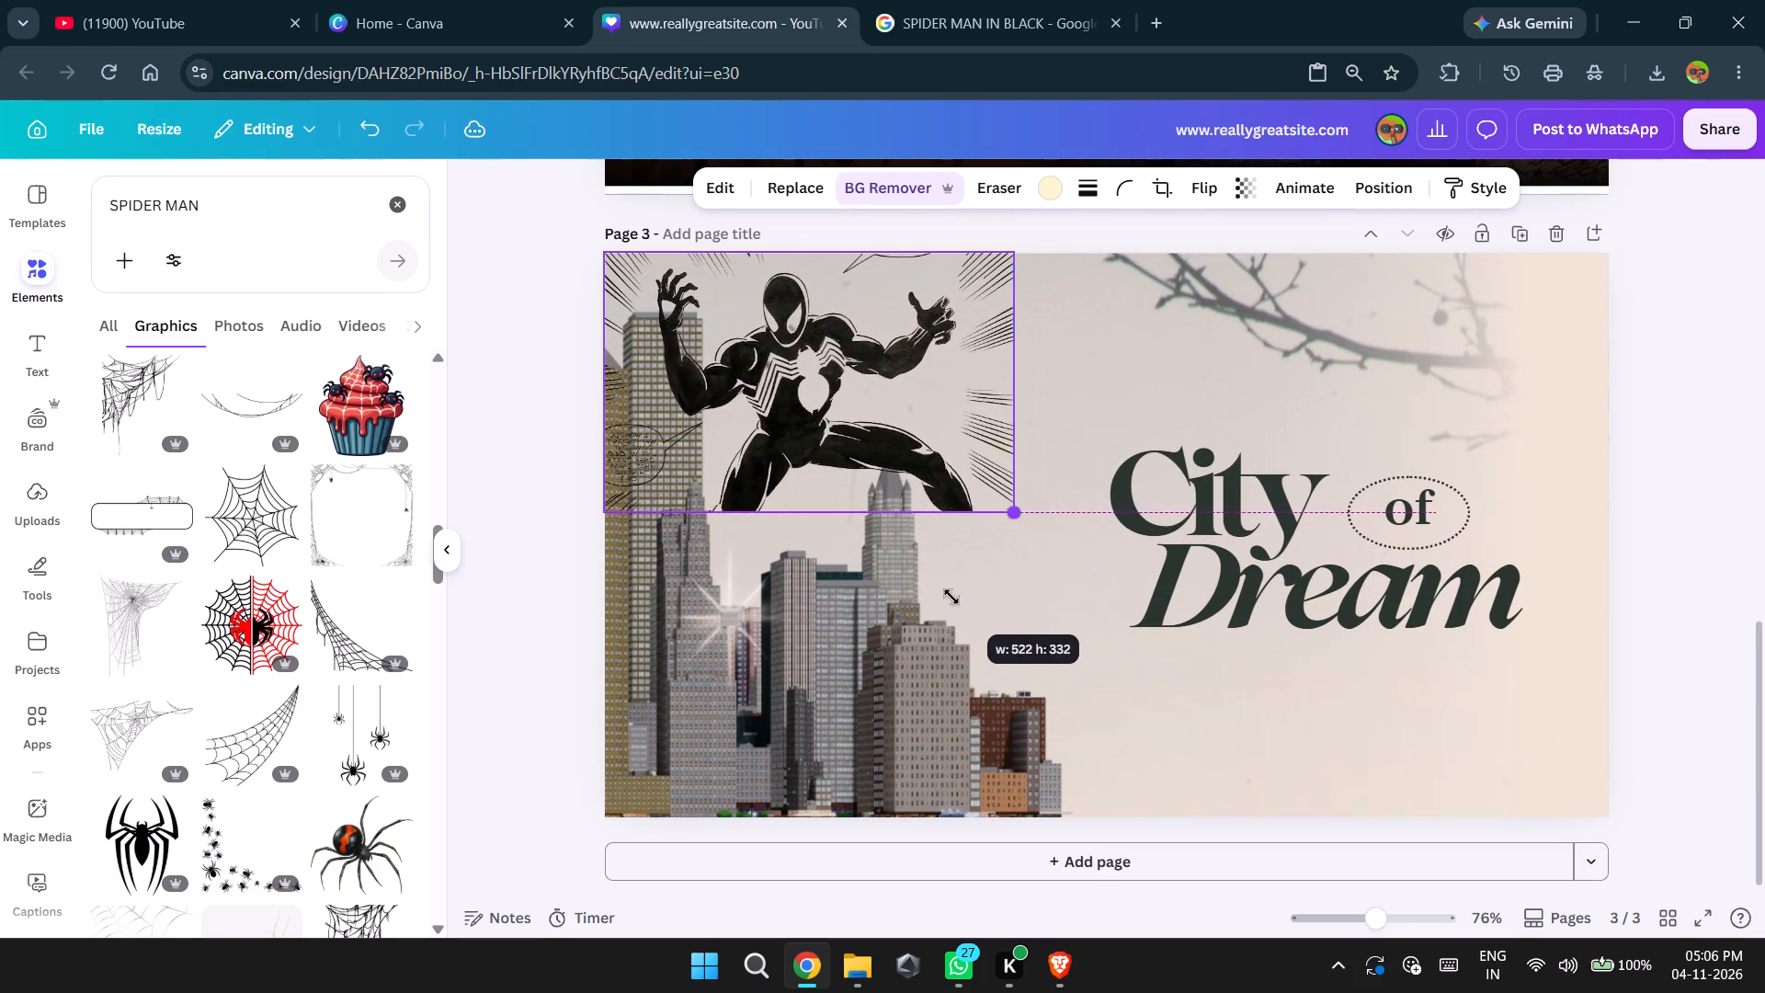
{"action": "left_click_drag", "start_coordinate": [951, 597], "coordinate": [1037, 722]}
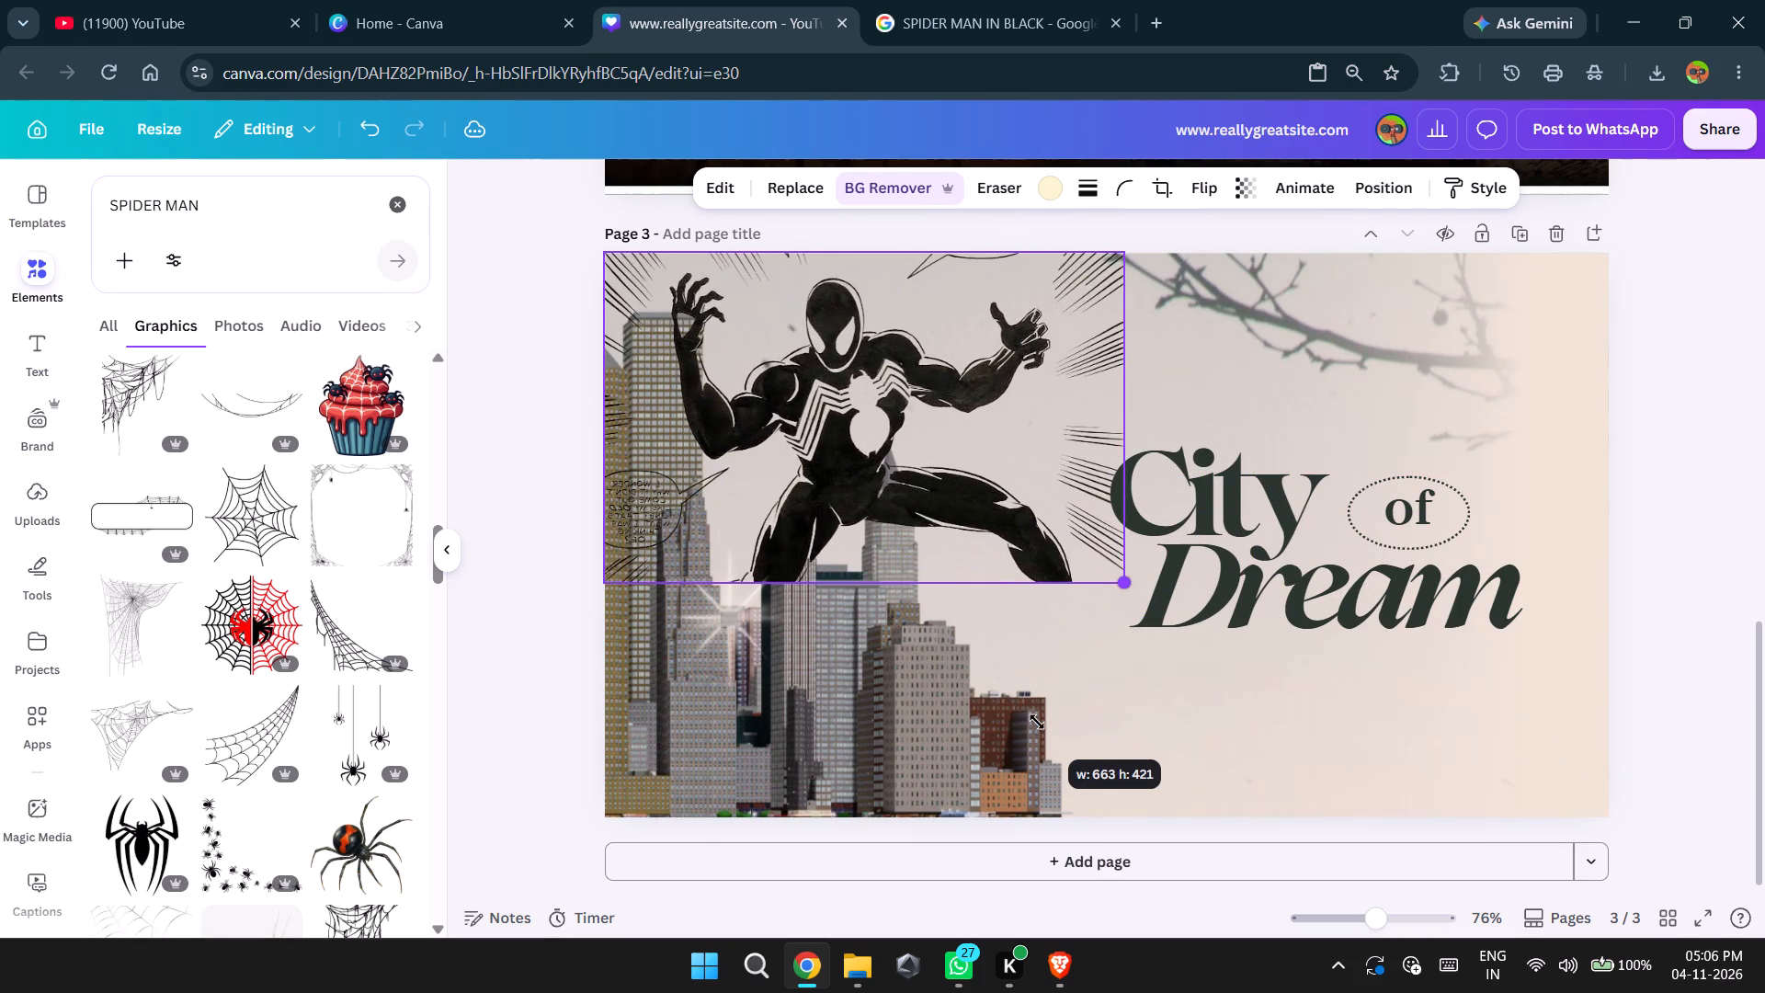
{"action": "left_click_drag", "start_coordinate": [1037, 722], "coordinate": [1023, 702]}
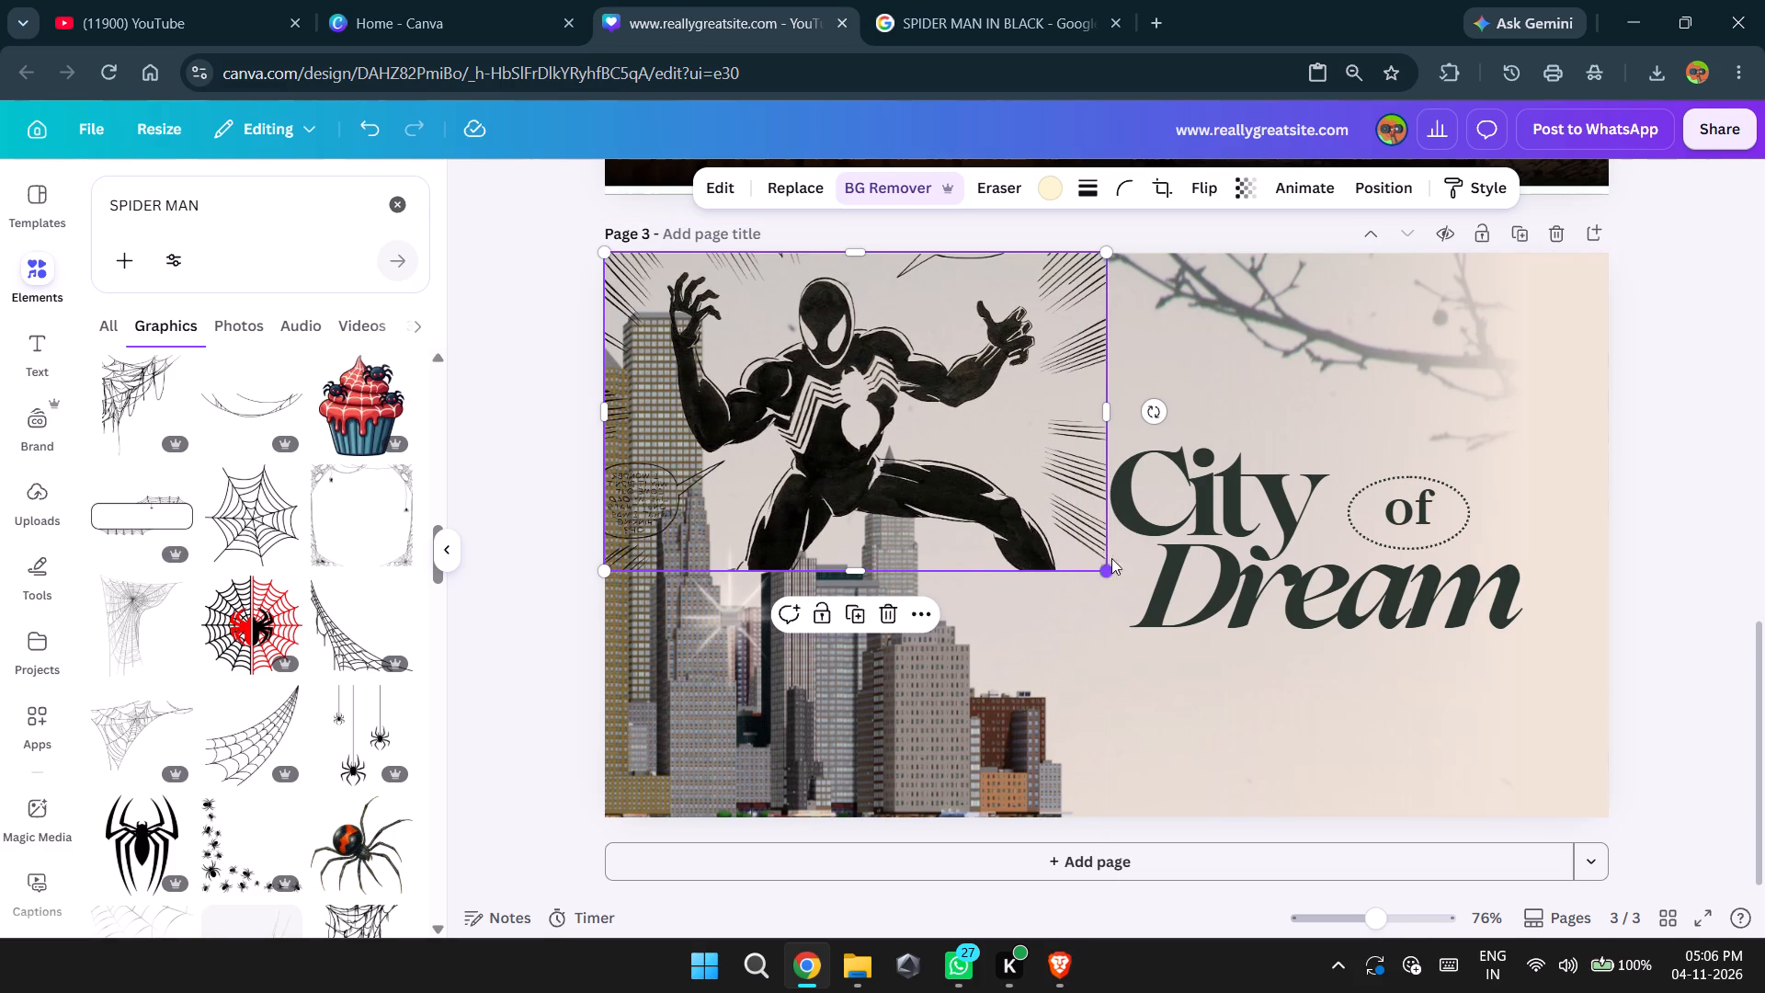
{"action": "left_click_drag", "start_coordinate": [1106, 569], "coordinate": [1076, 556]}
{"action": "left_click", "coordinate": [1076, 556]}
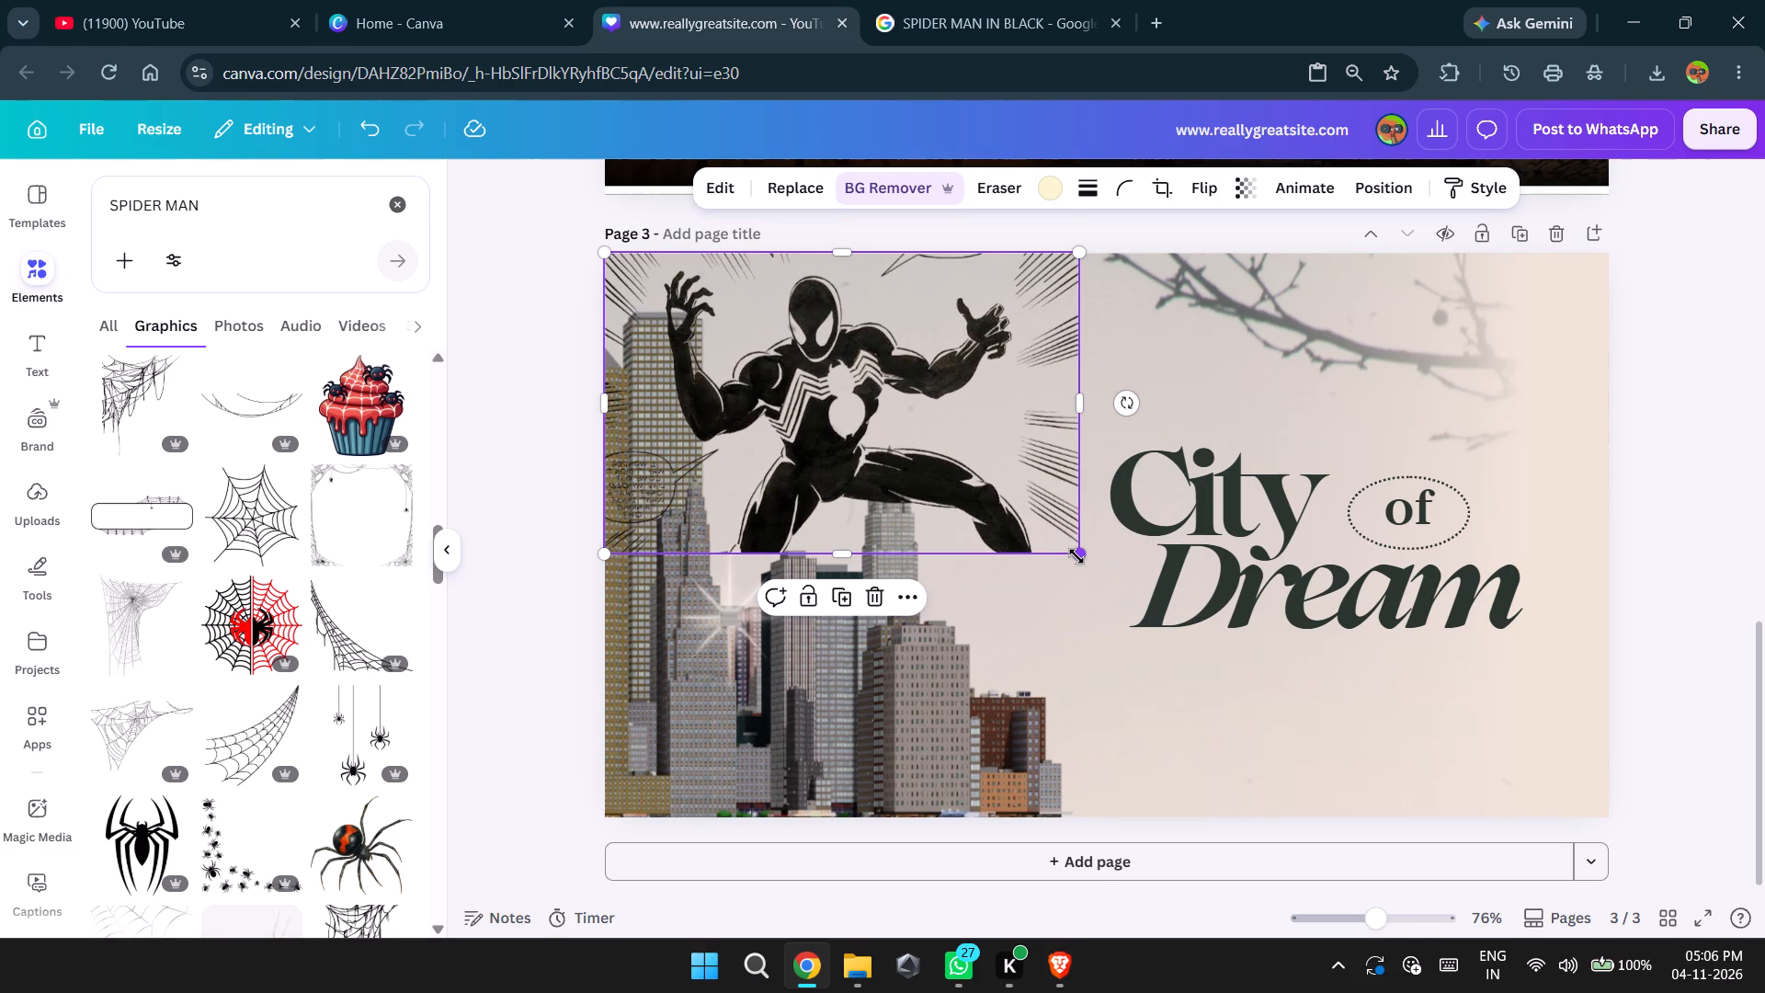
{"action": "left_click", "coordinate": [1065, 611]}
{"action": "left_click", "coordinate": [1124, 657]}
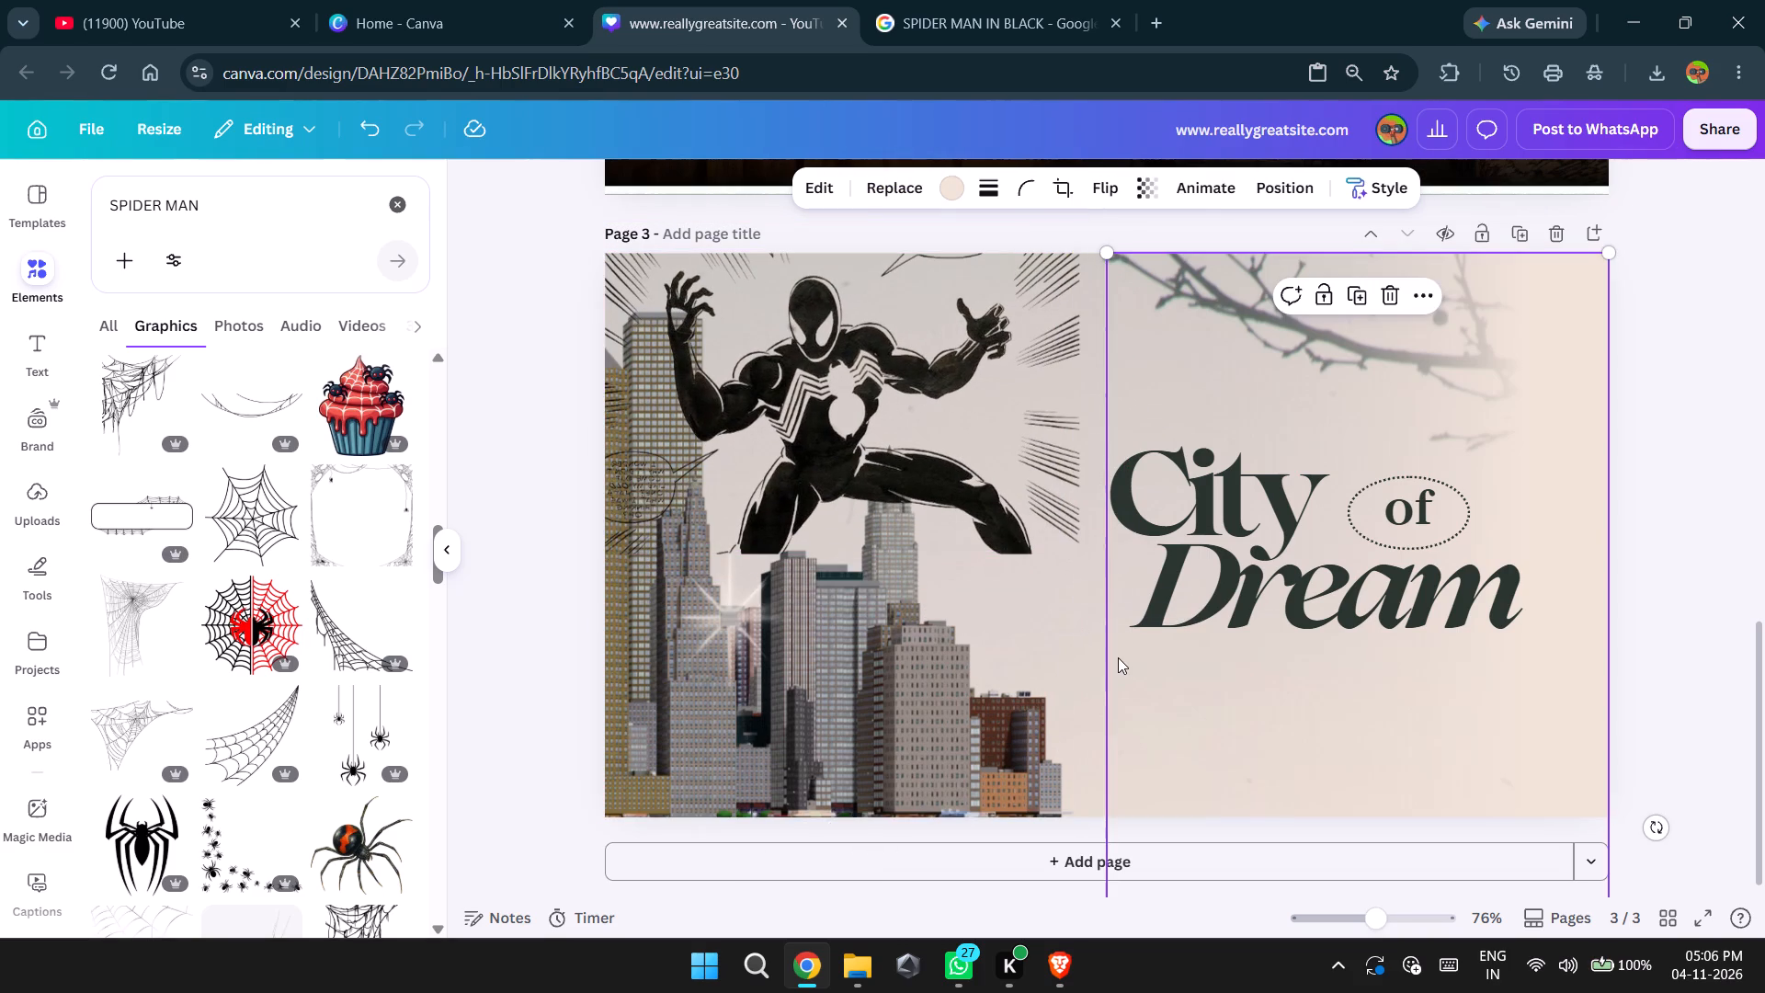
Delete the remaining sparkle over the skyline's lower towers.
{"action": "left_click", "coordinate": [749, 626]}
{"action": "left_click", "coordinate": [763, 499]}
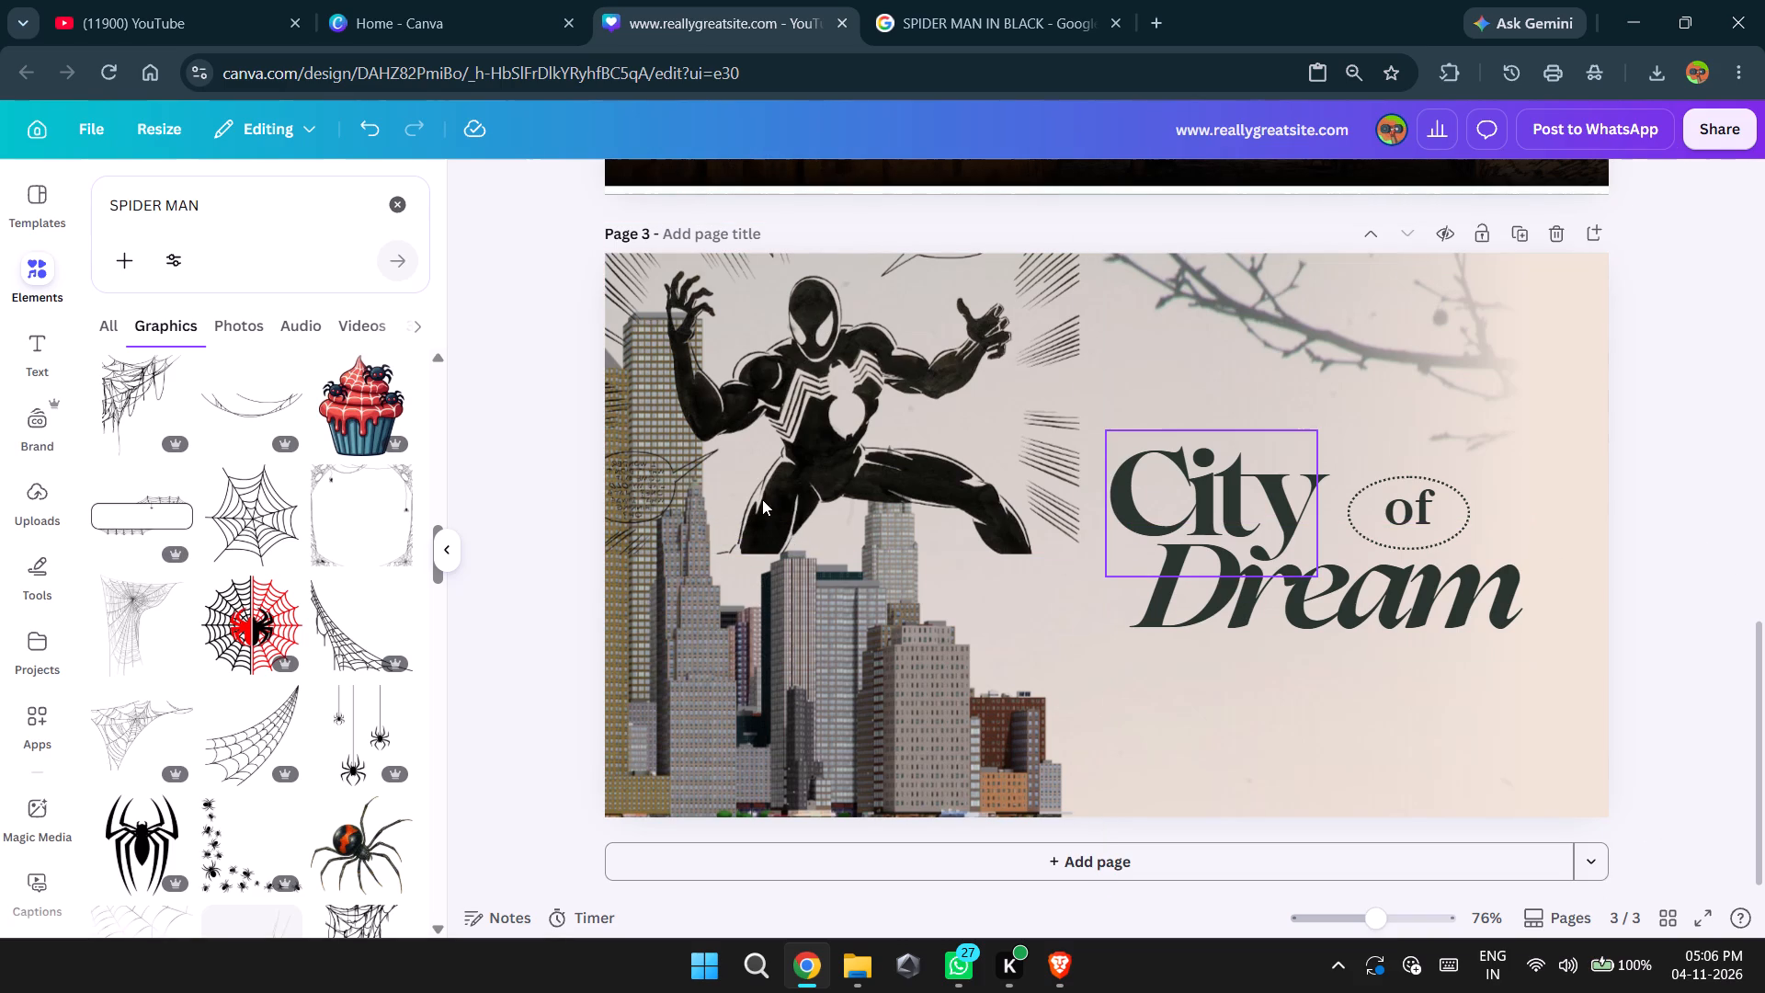
Undo the page 3 edits until the original City of Dream template is restored, including the Episode 03 label, hashtag and tagline.
{"action": "triple_click", "coordinate": [354, 142]}
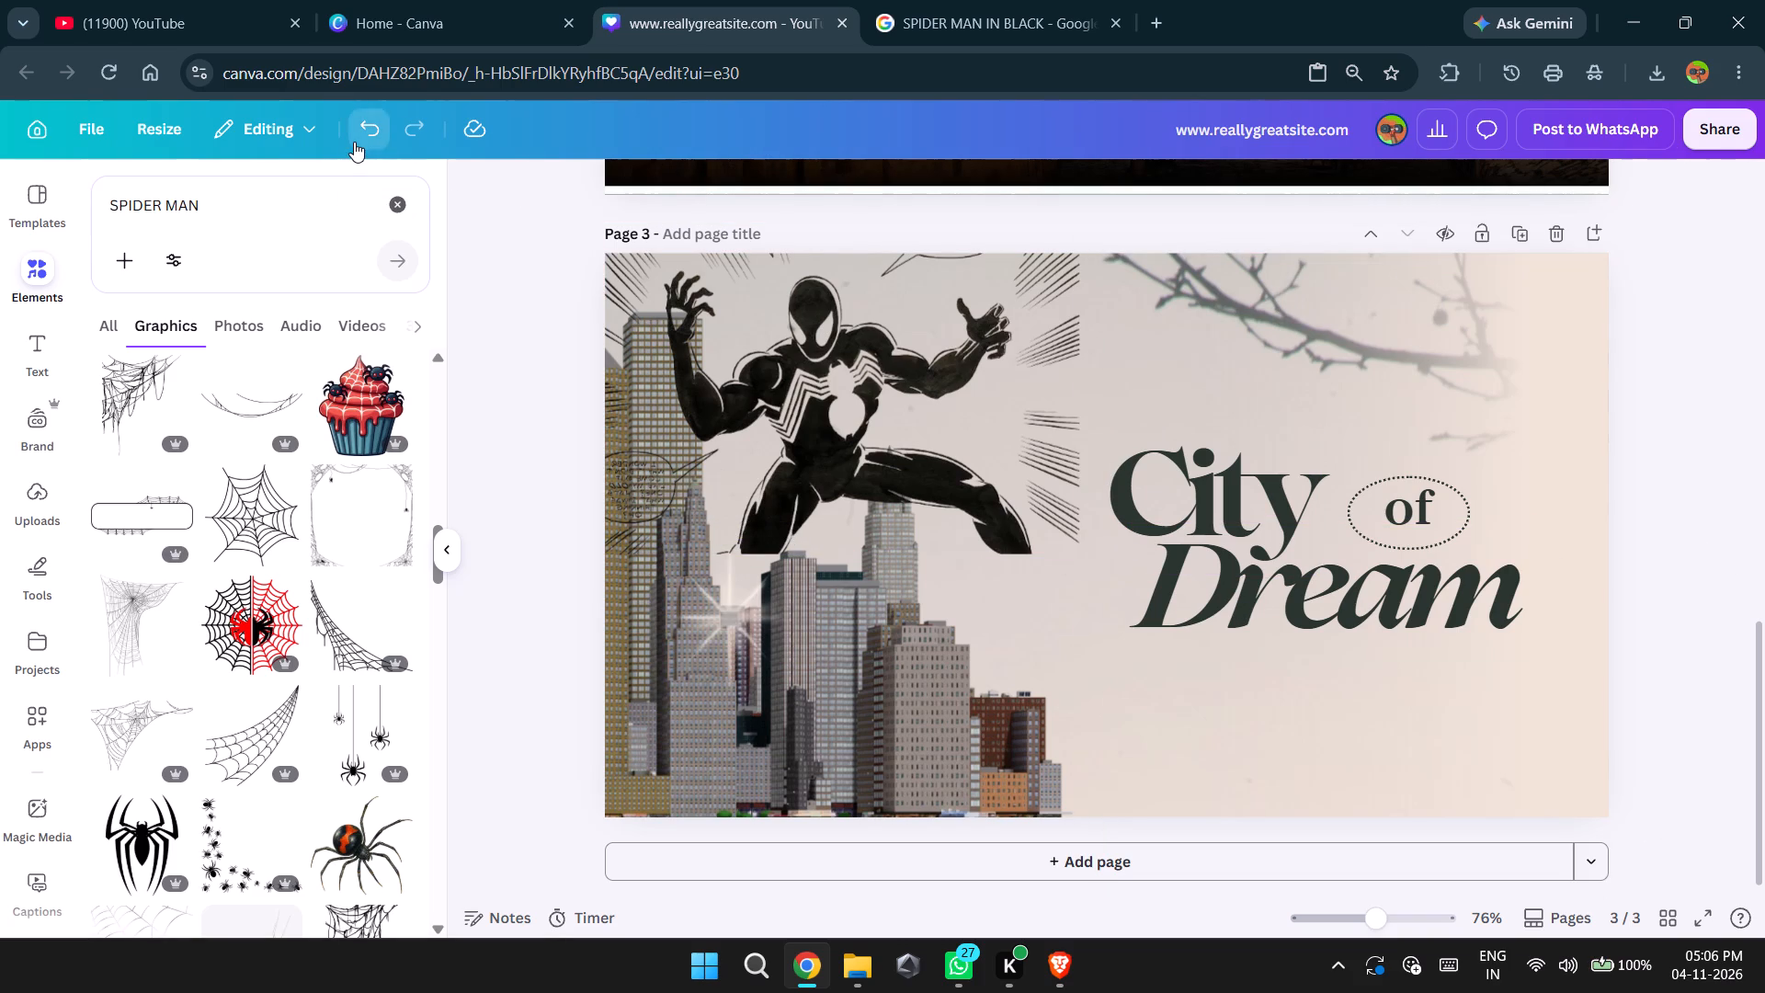
{"action": "triple_click", "coordinate": [354, 142]}
{"action": "left_click", "coordinate": [354, 142]}
{"action": "triple_click", "coordinate": [354, 142]}
{"action": "triple_click", "coordinate": [354, 142]}
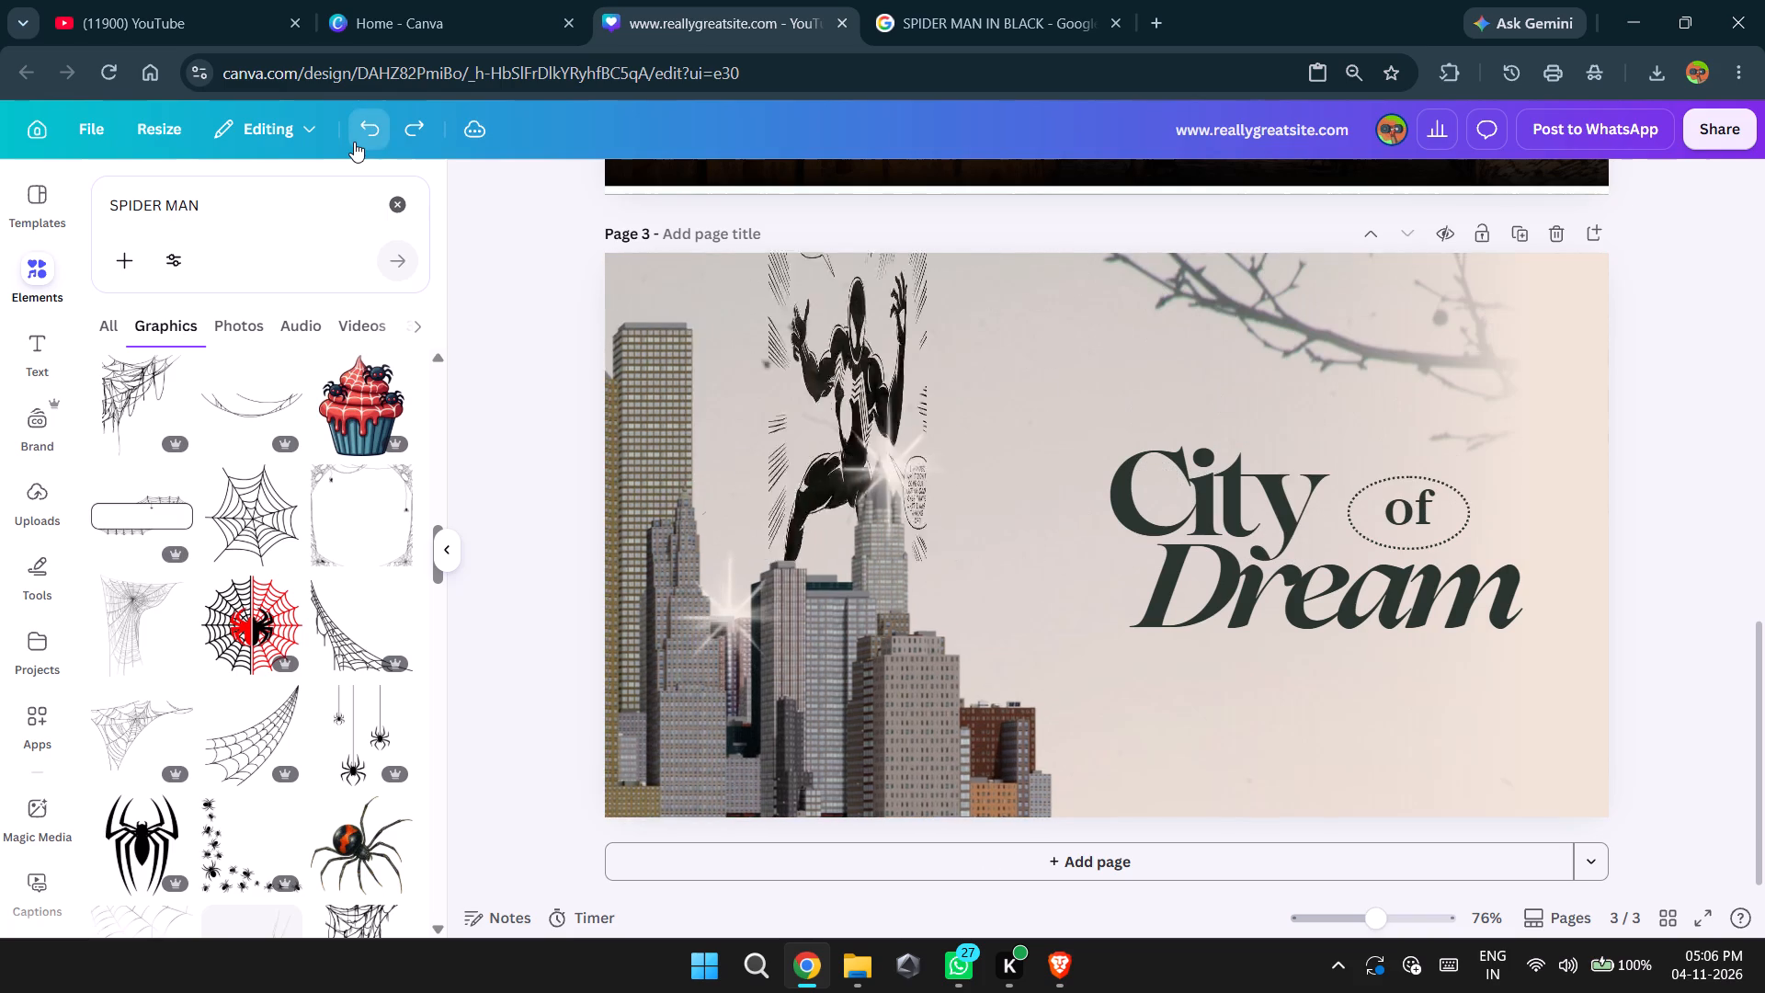
{"action": "triple_click", "coordinate": [354, 142]}
{"action": "triple_click", "coordinate": [354, 142]}
{"action": "triple_click", "coordinate": [354, 142]}
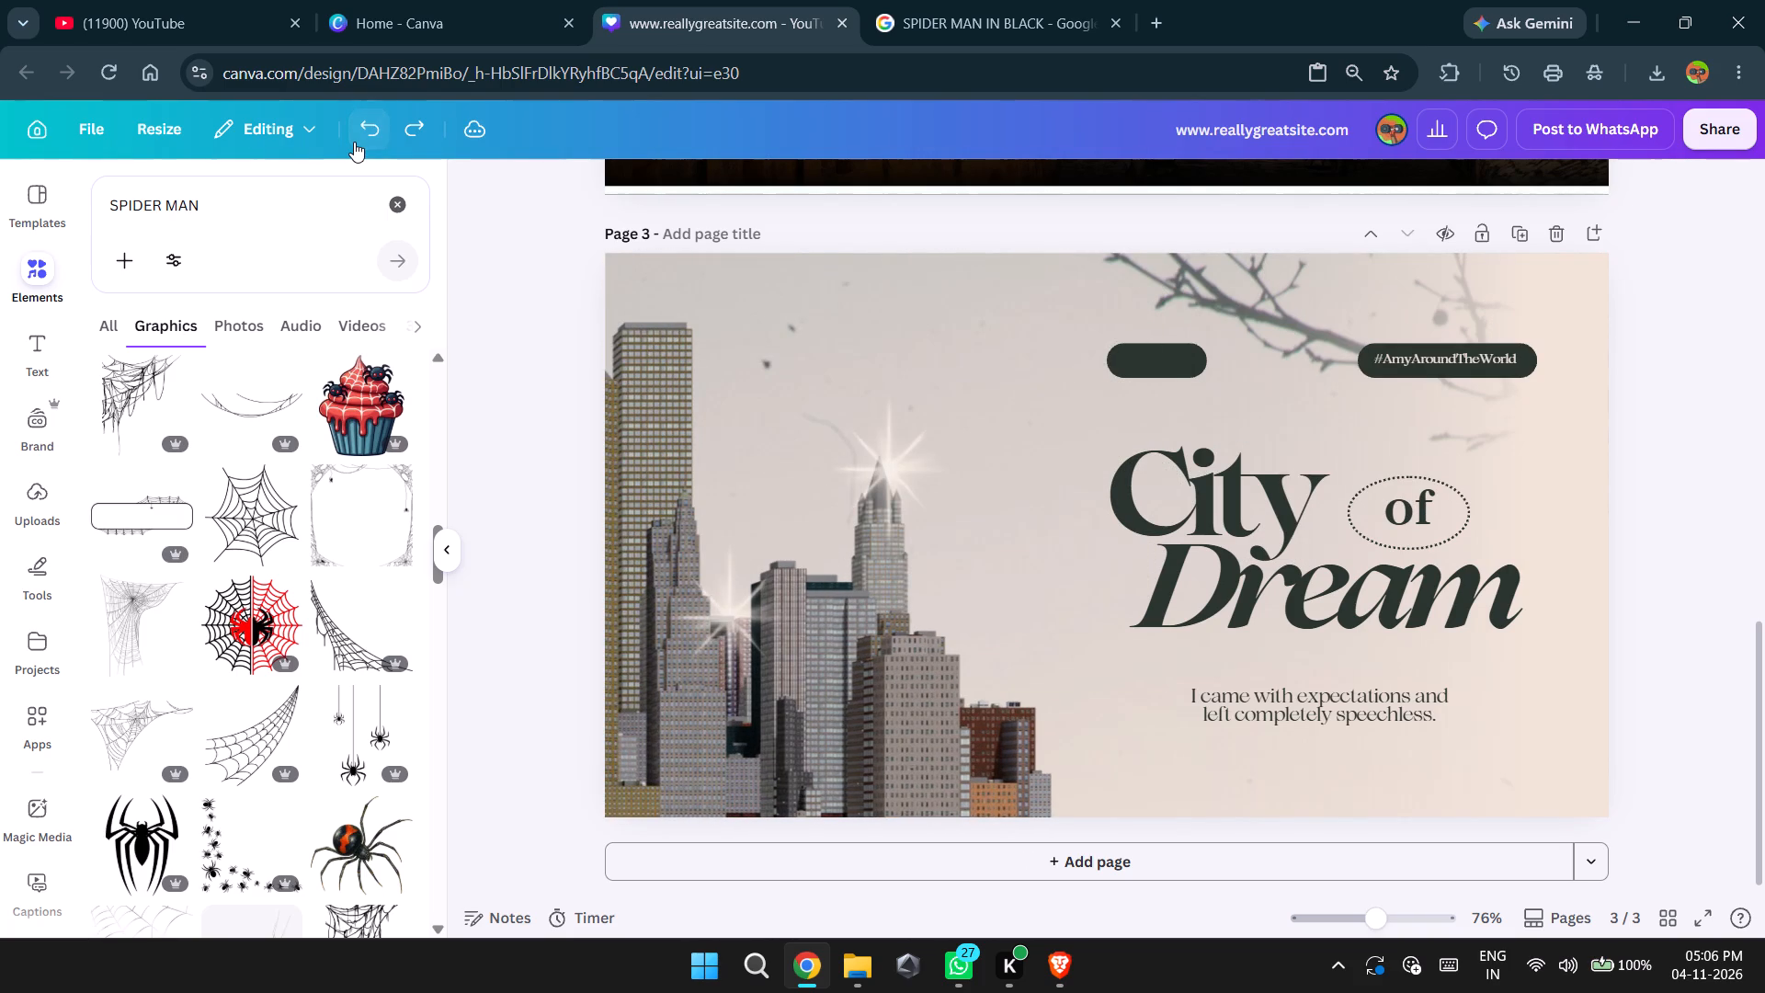
{"action": "left_click", "coordinate": [354, 142]}
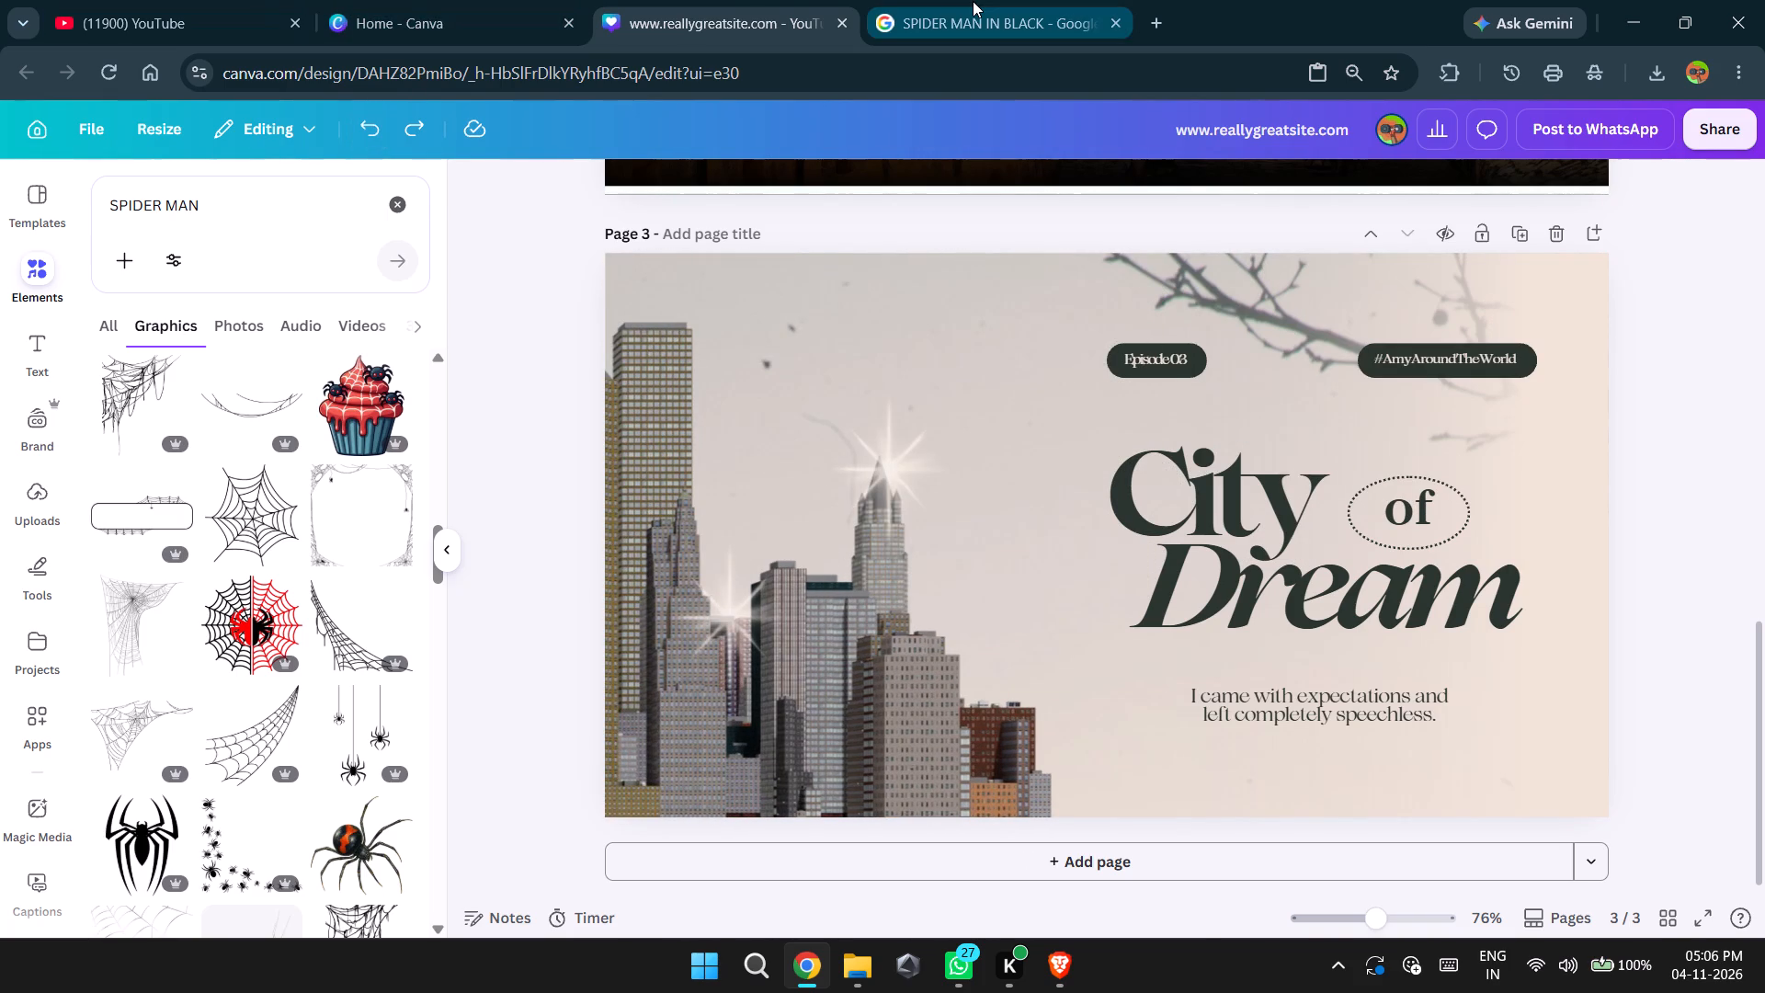
Look through the SPIDER MAN IN BLACK image results for a different black-suit picture.
{"action": "left_click", "coordinate": [973, 1]}
{"action": "scroll", "coordinate": [974, 389], "scroll_direction": "down", "scroll_amount": 2}
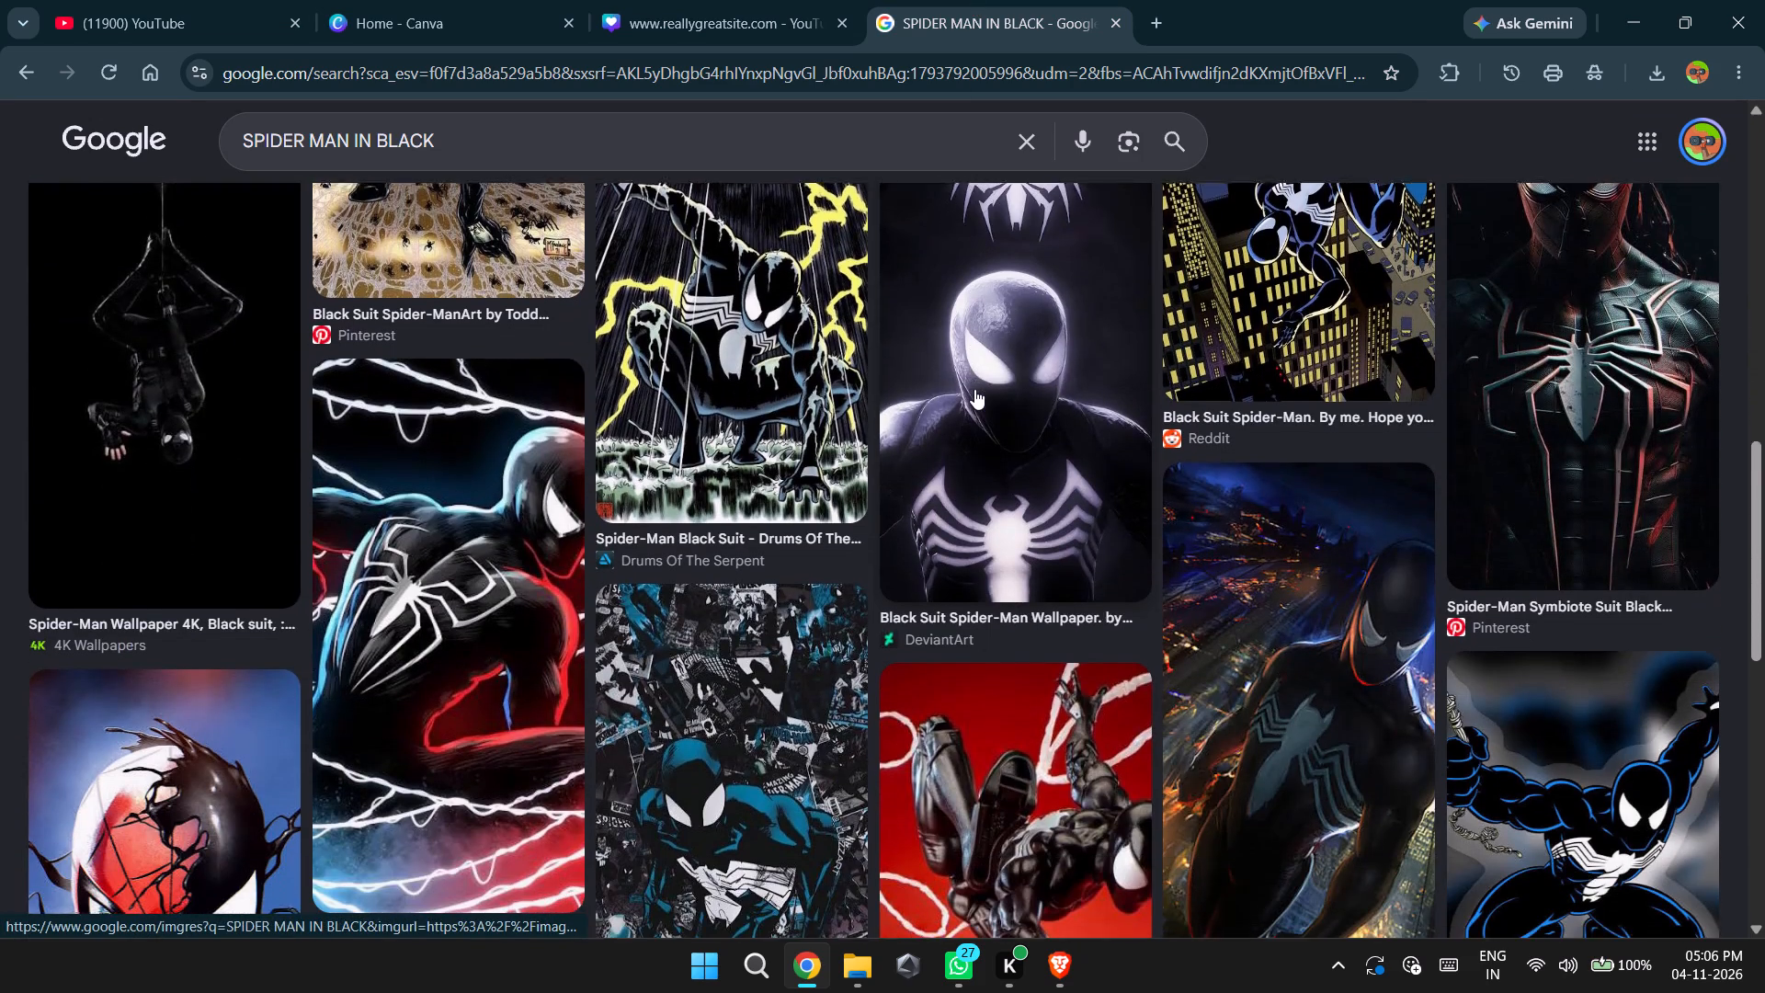
{"action": "scroll", "coordinate": [974, 389], "scroll_direction": "down", "scroll_amount": 5}
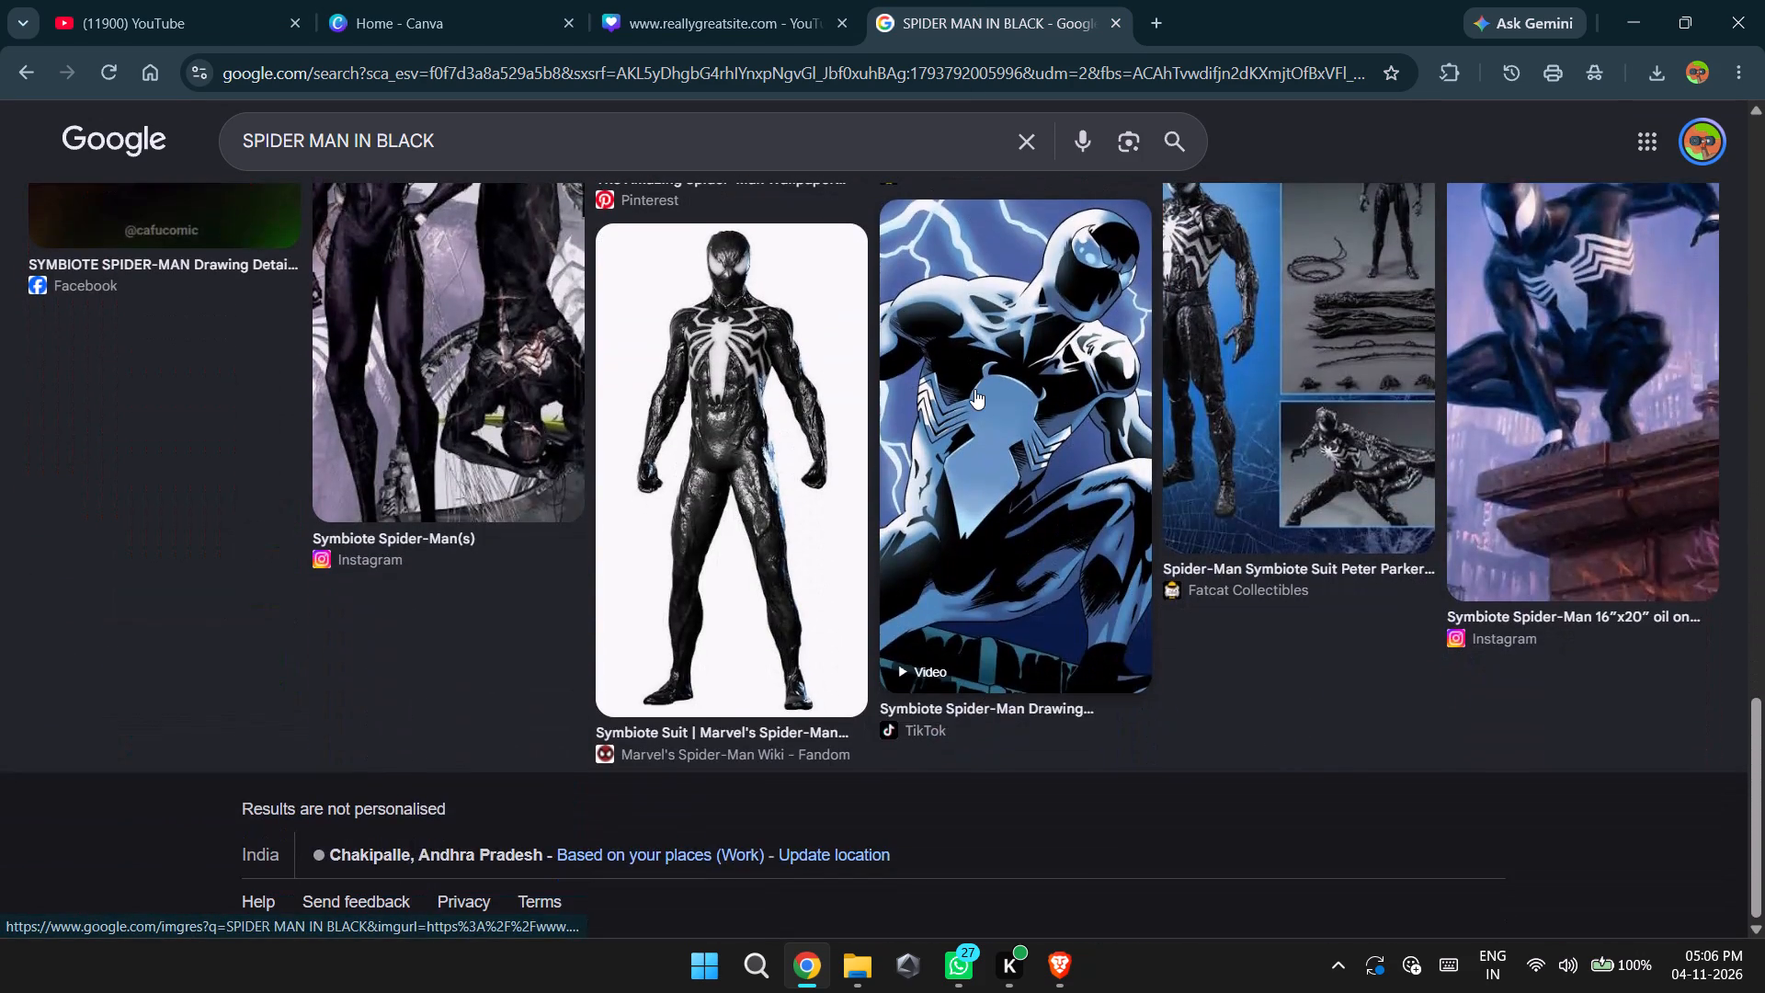
{"action": "scroll", "coordinate": [974, 389], "scroll_direction": "up", "scroll_amount": 6}
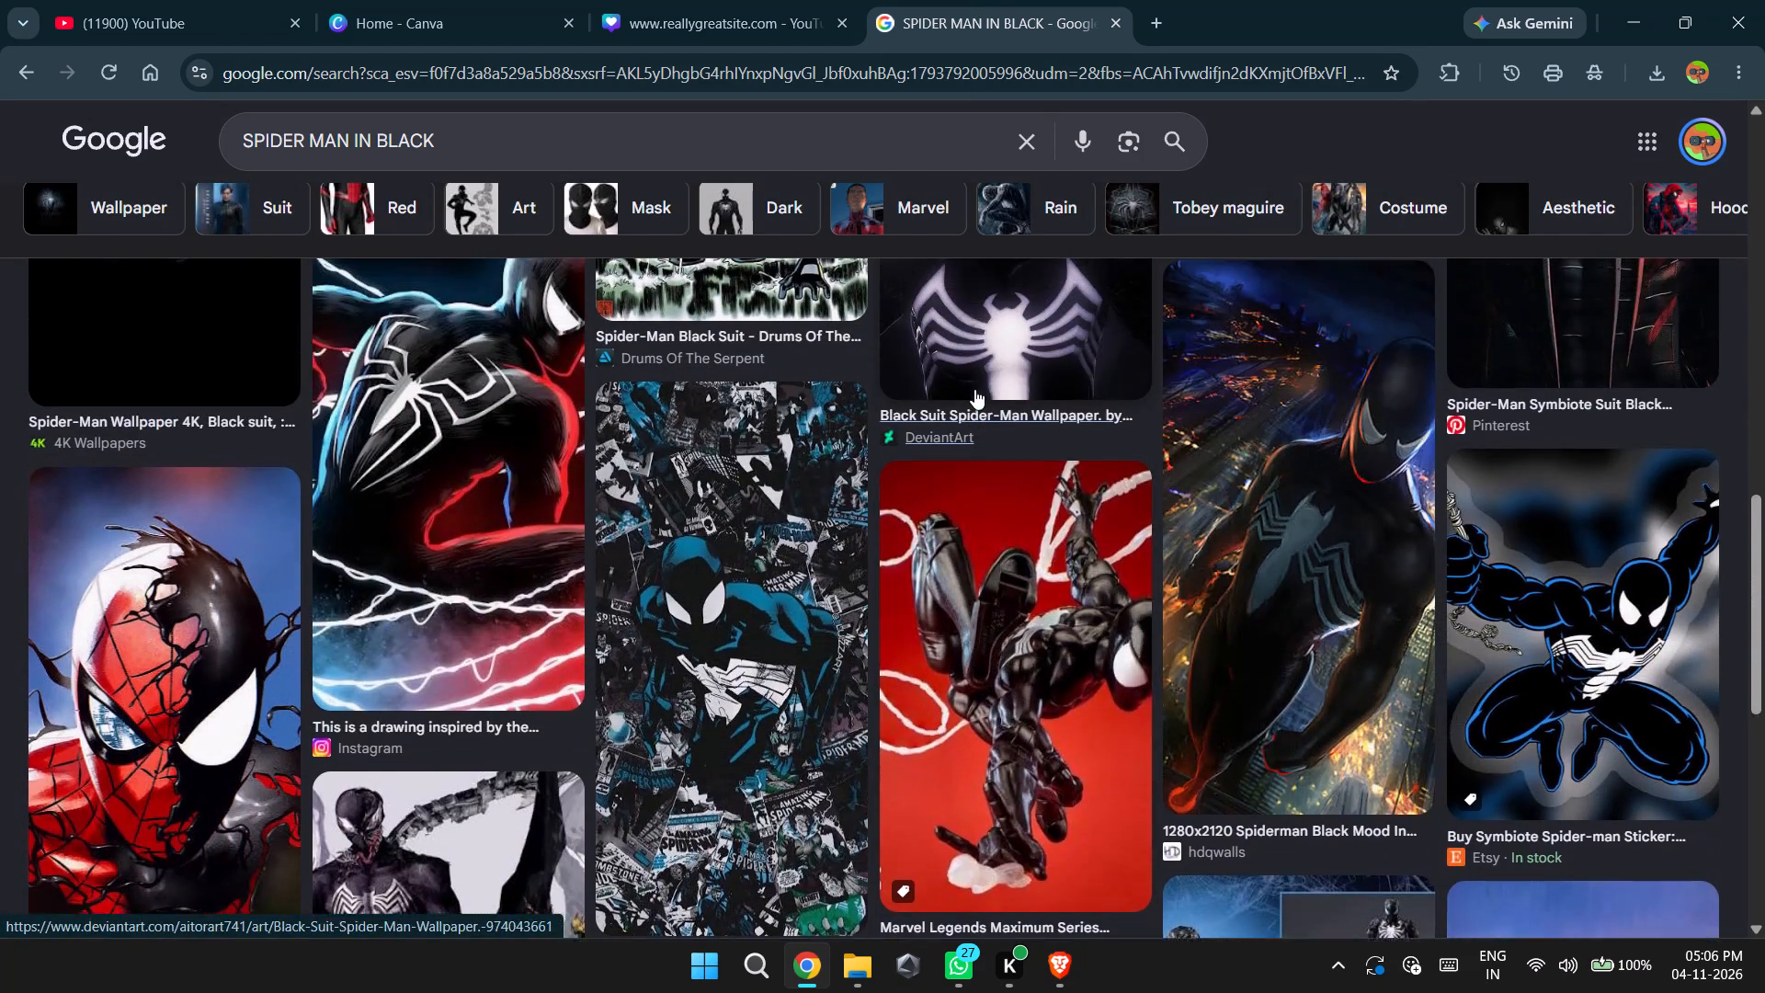
{"action": "scroll", "coordinate": [974, 389], "scroll_direction": "up", "scroll_amount": 1}
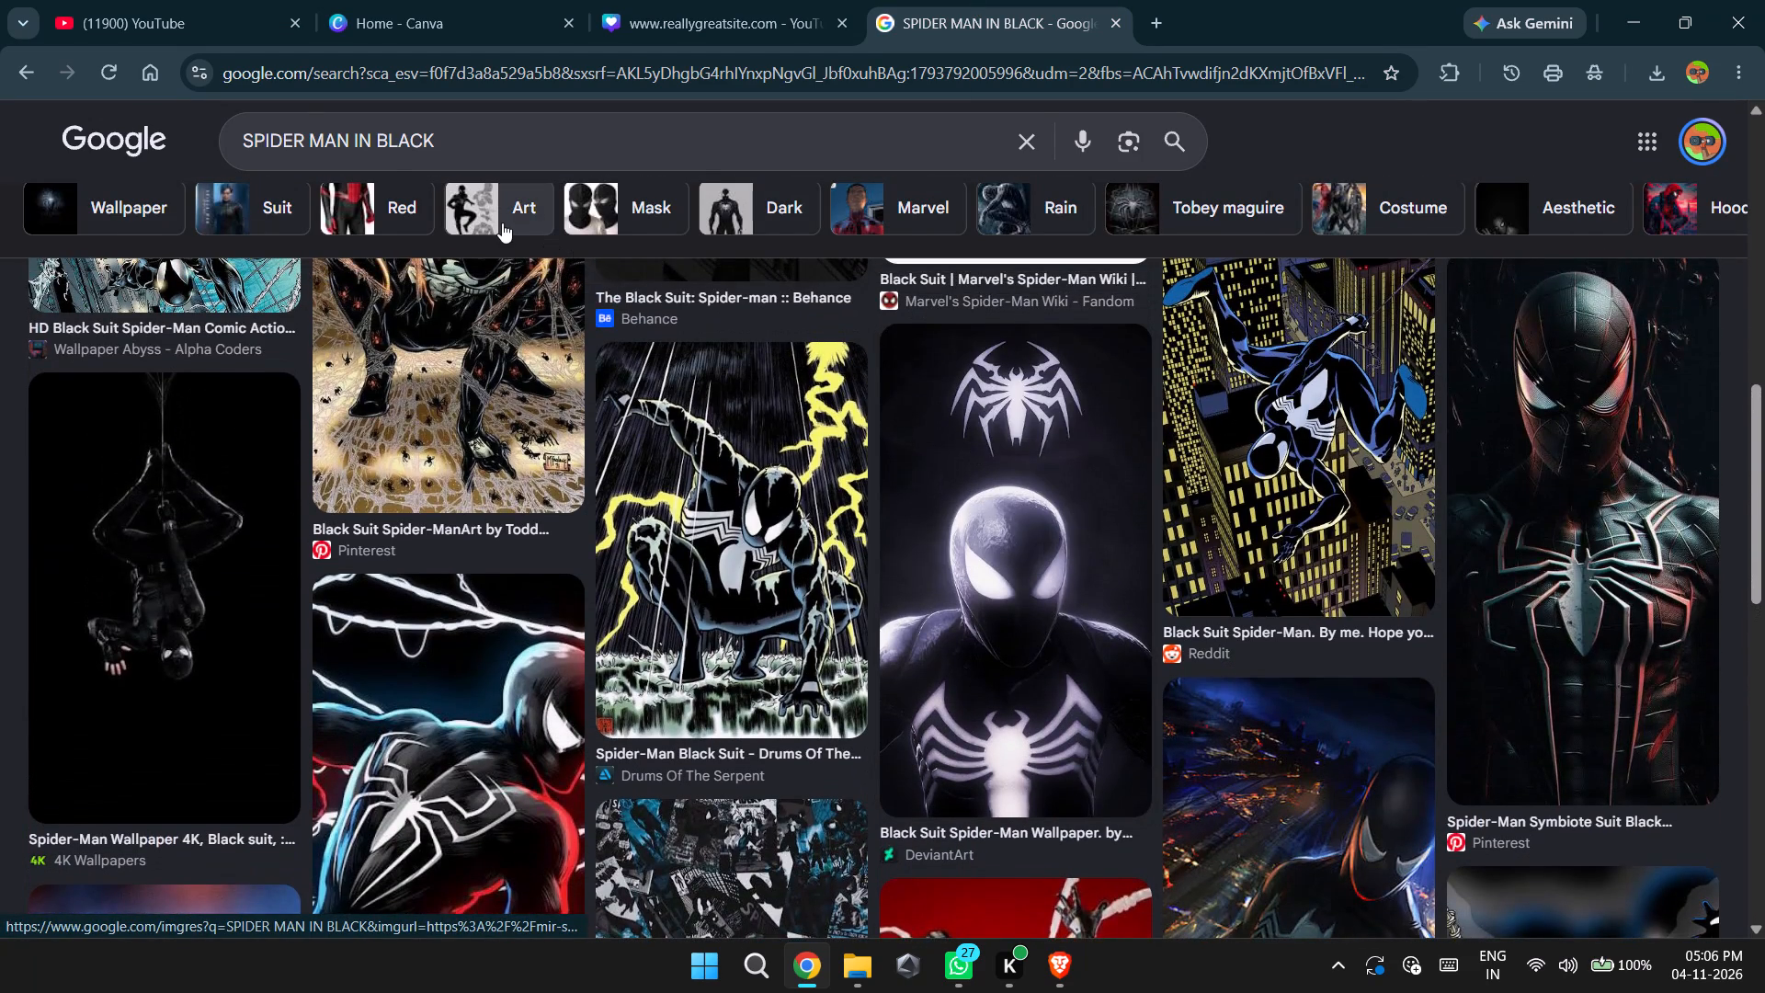
Search Google Images for SPIDER MAN IN BLACK SMALL.
{"action": "left_click", "coordinate": [501, 129]}
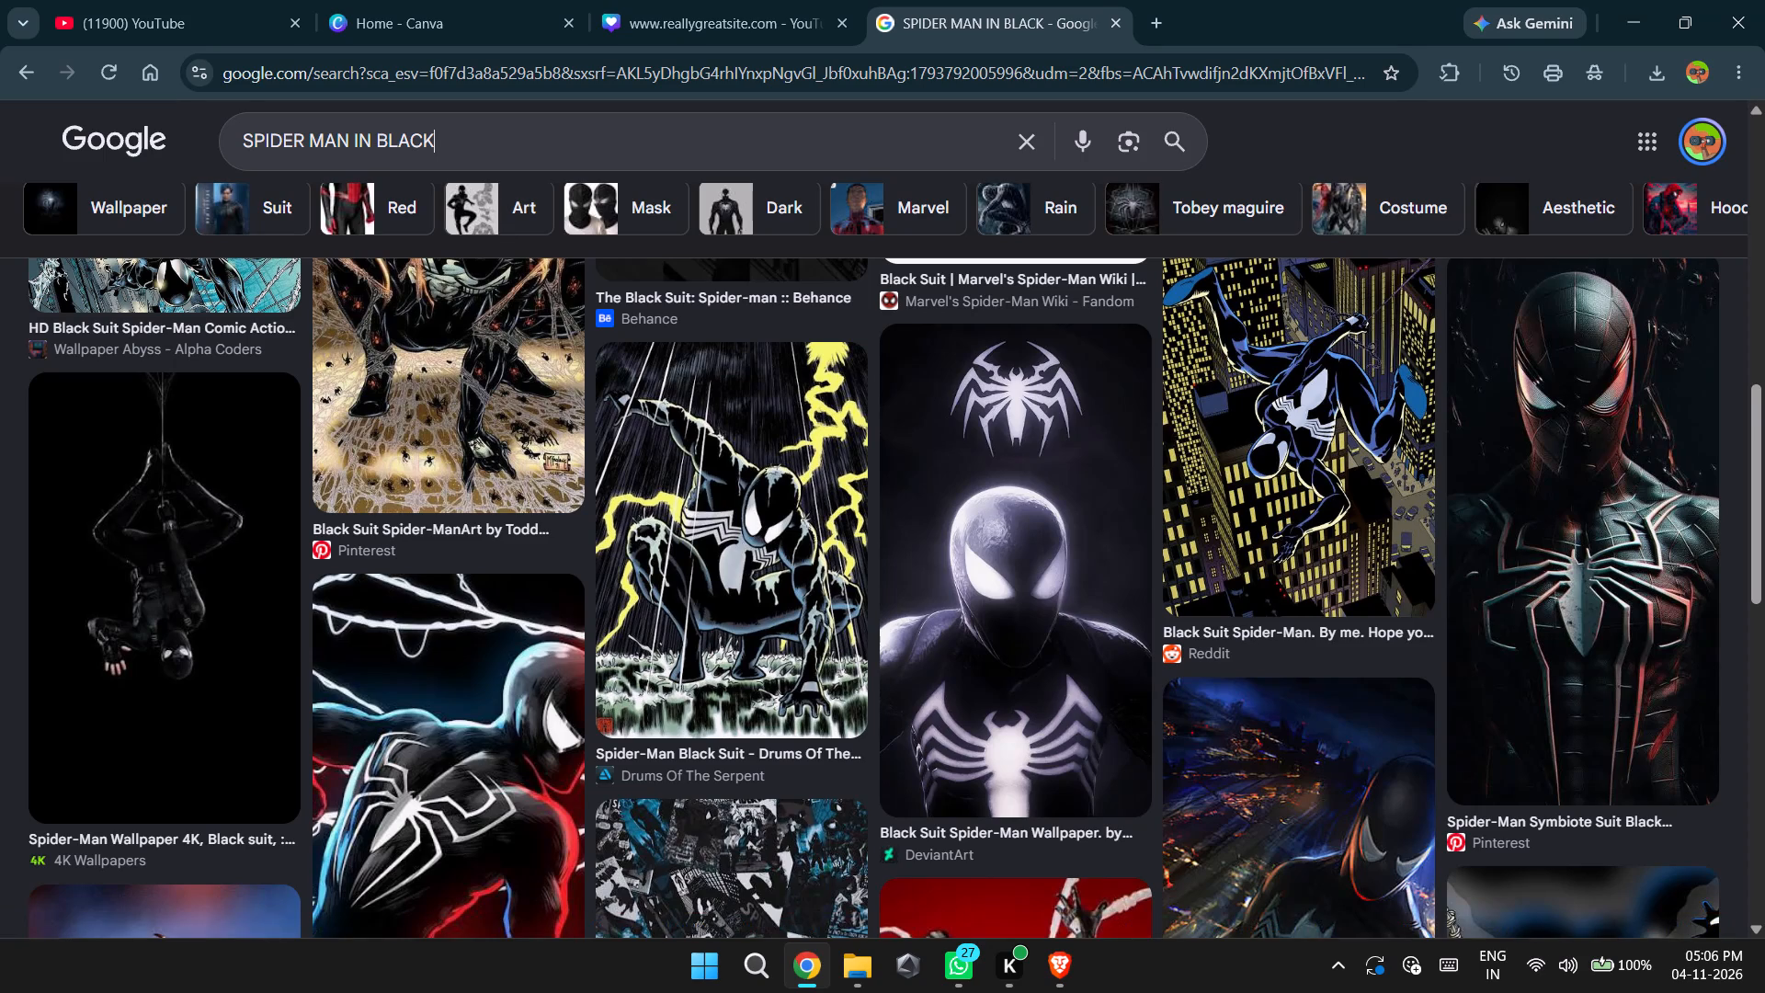
{"action": "key", "text": "space"}
{"action": "type", "text": "SMALL"}
{"action": "key", "text": "Return"}
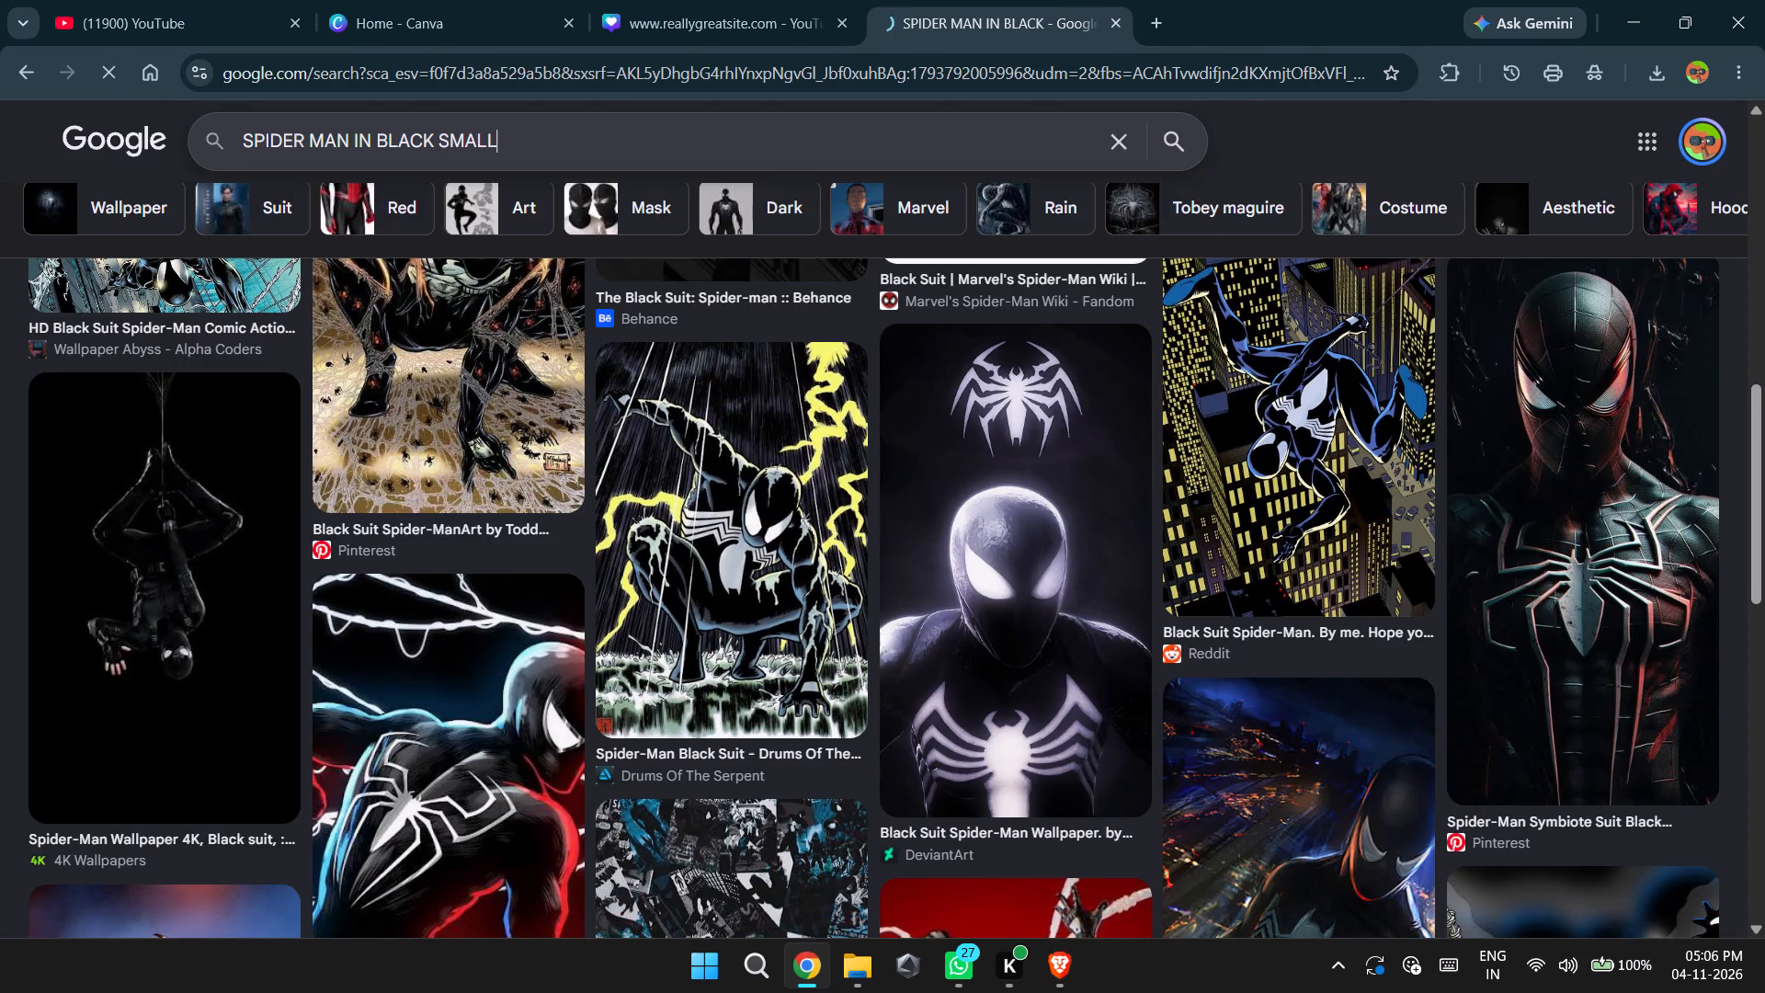
Browse the image results and copy the picture titled BLACK SPIDERMAN ART.
{"action": "scroll", "coordinate": [494, 438], "scroll_direction": "down", "scroll_amount": 2}
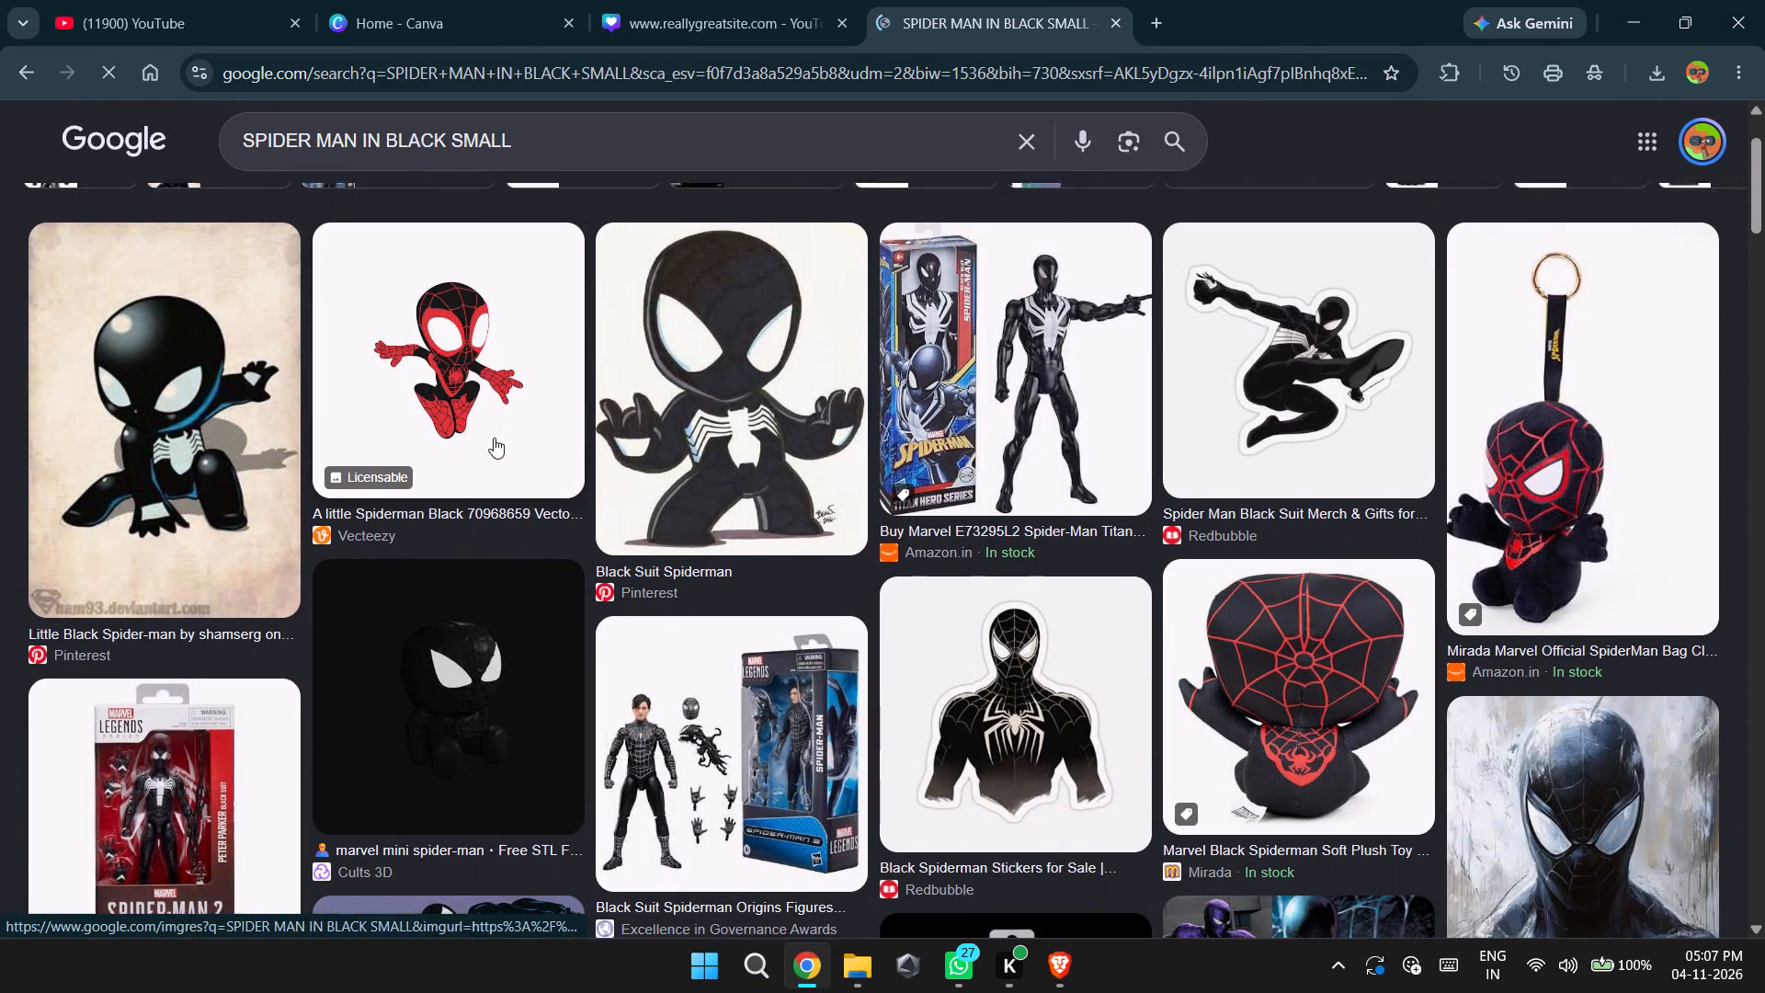
{"action": "scroll", "coordinate": [494, 438], "scroll_direction": "down", "scroll_amount": 3}
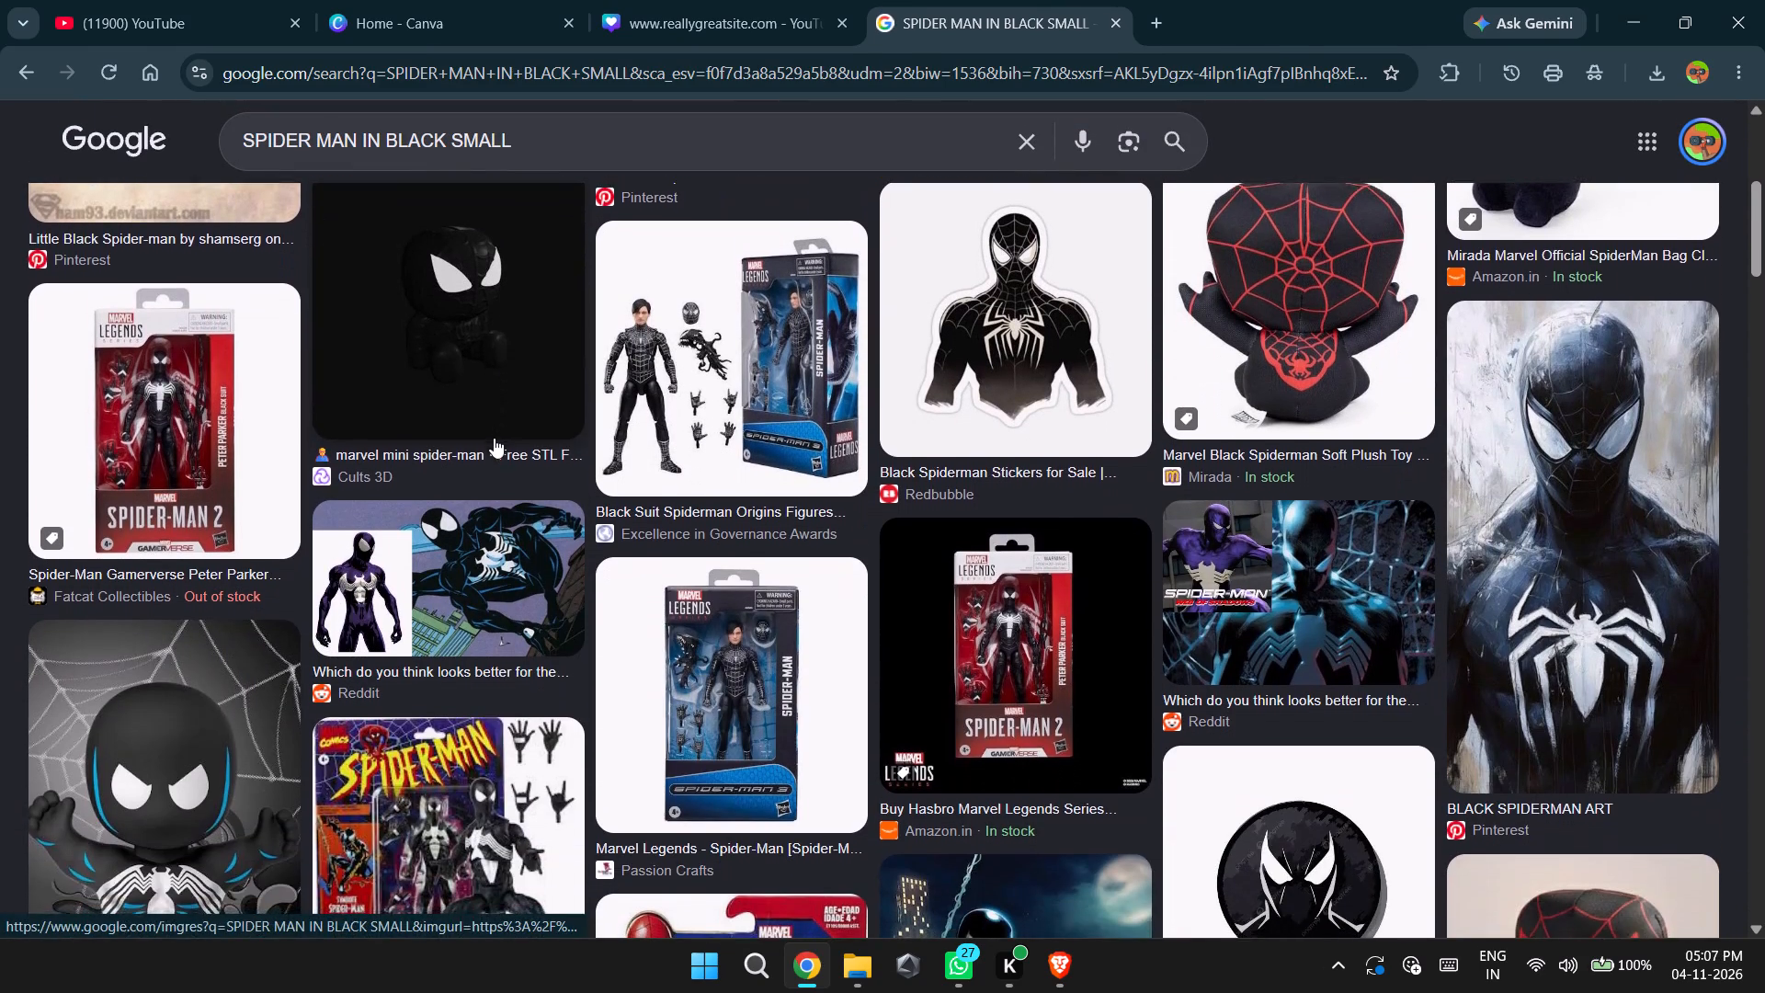
{"action": "scroll", "coordinate": [494, 438], "scroll_direction": "down", "scroll_amount": 3}
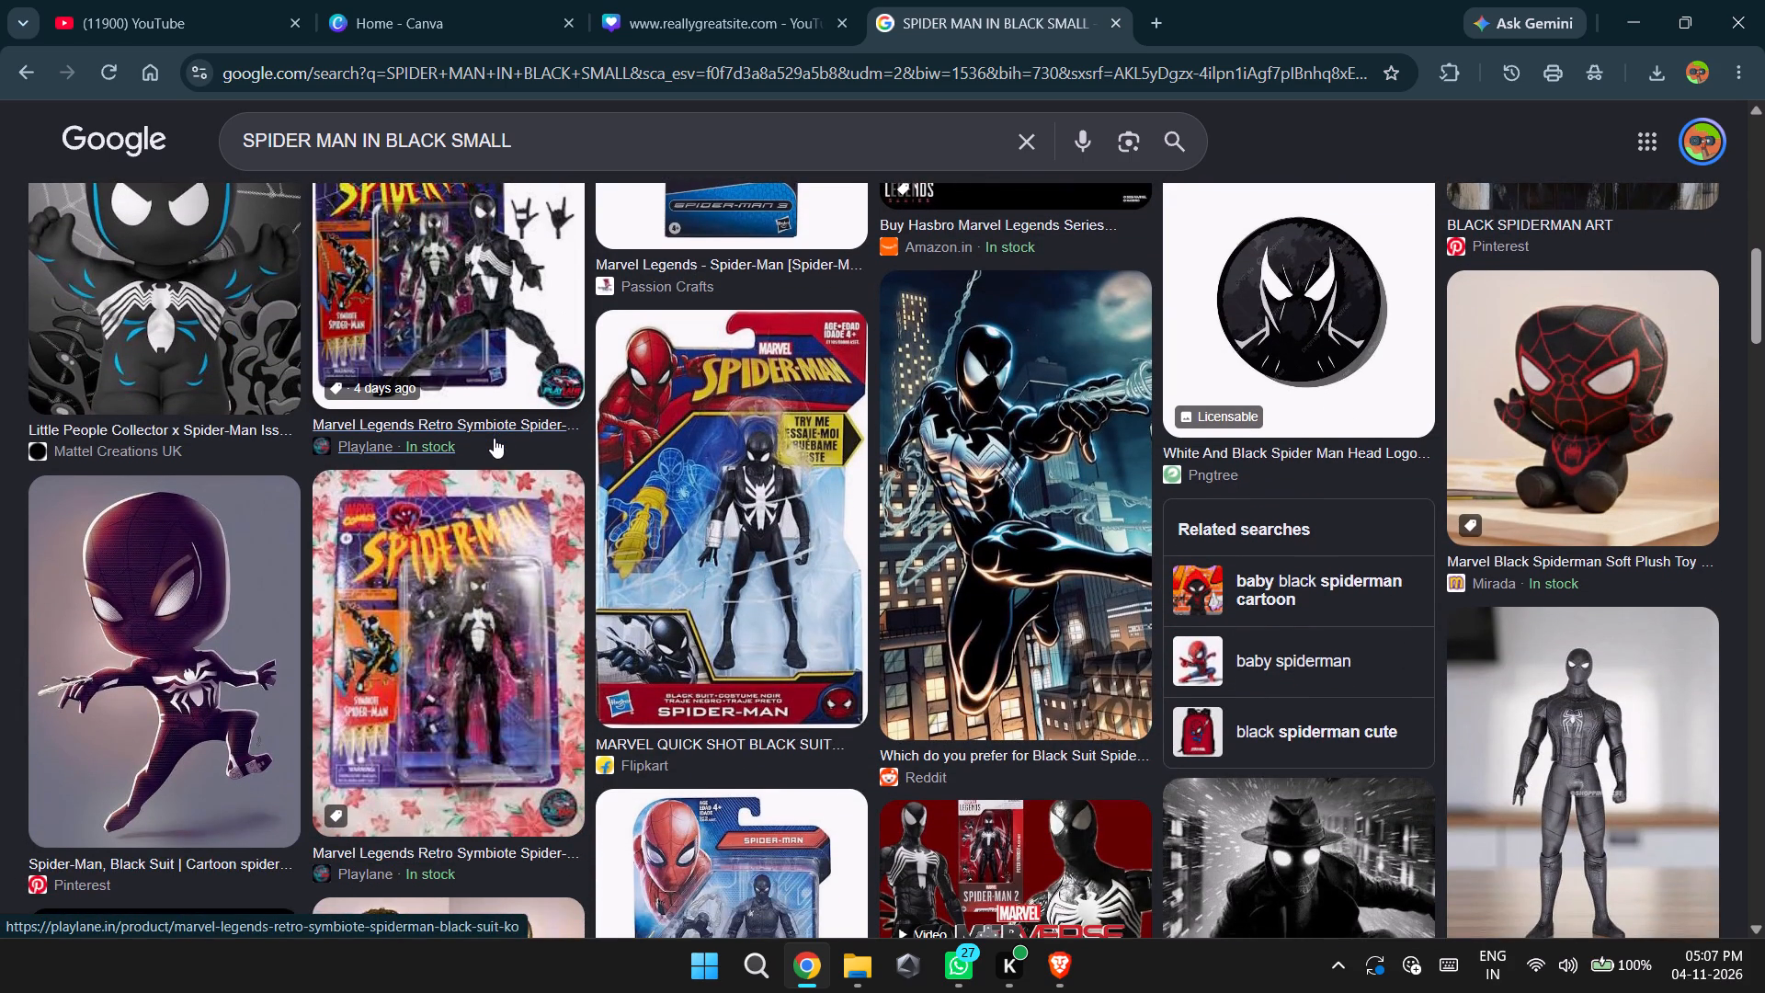
{"action": "scroll", "coordinate": [494, 438], "scroll_direction": "down", "scroll_amount": 1}
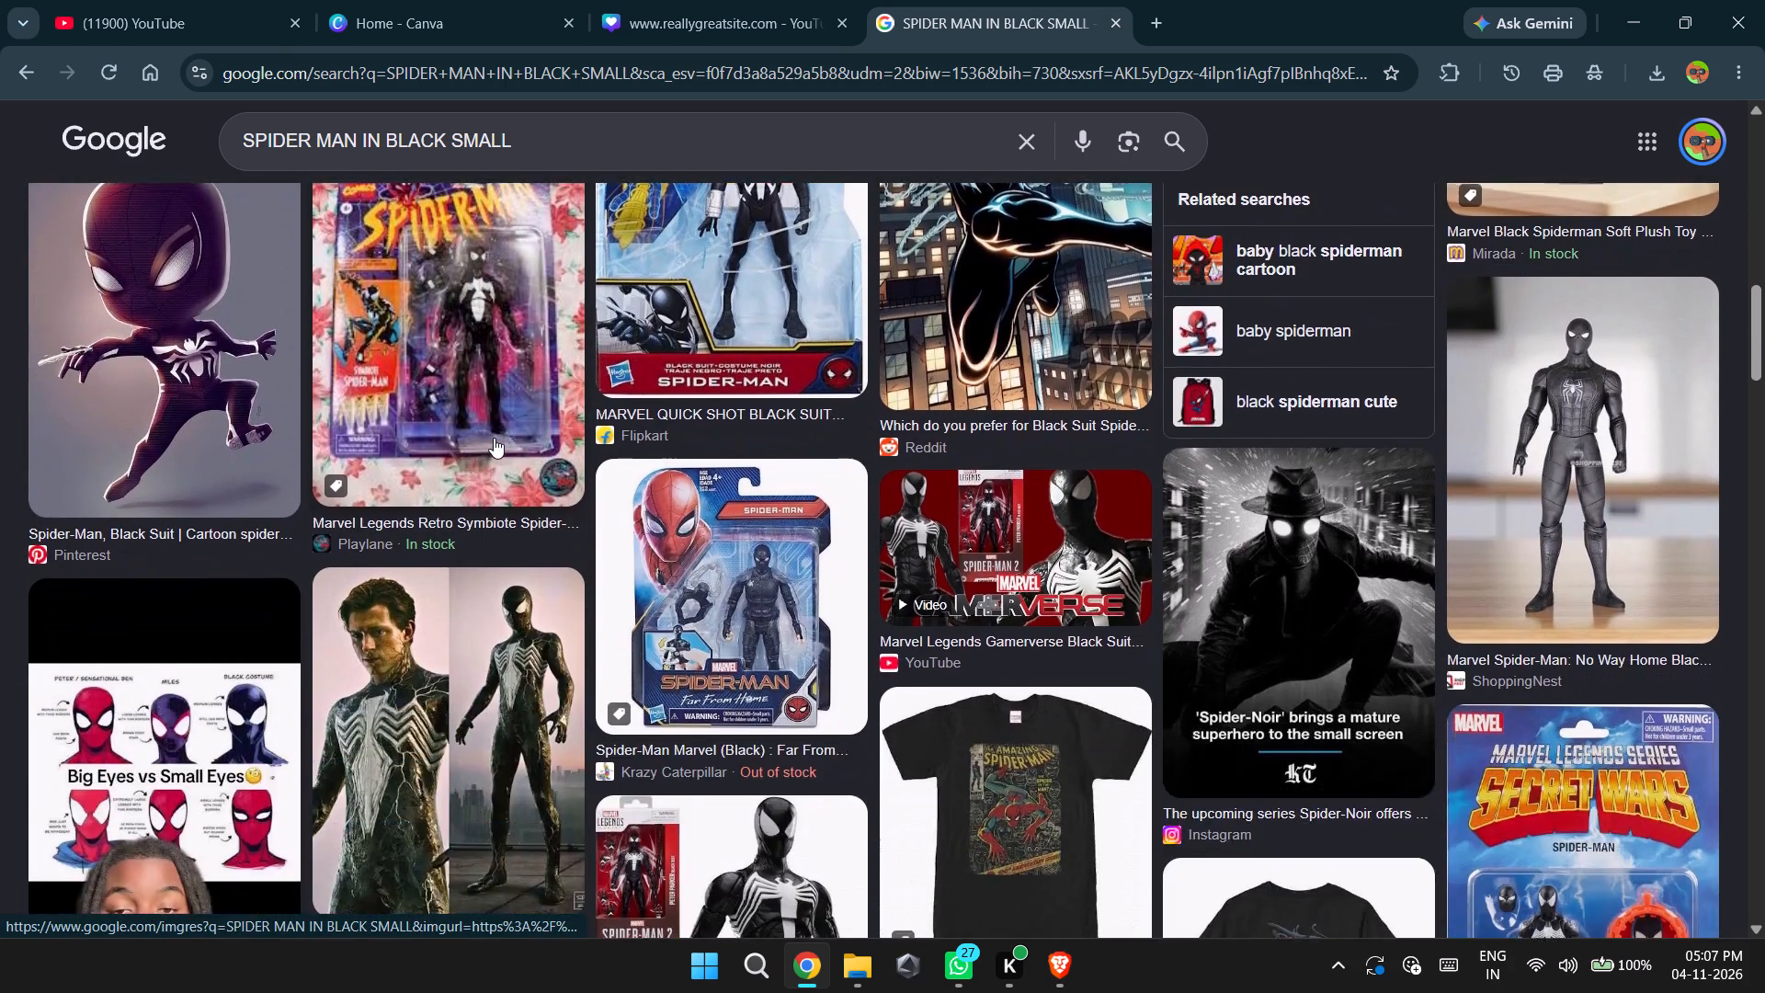
{"action": "scroll", "coordinate": [494, 438], "scroll_direction": "down", "scroll_amount": 1}
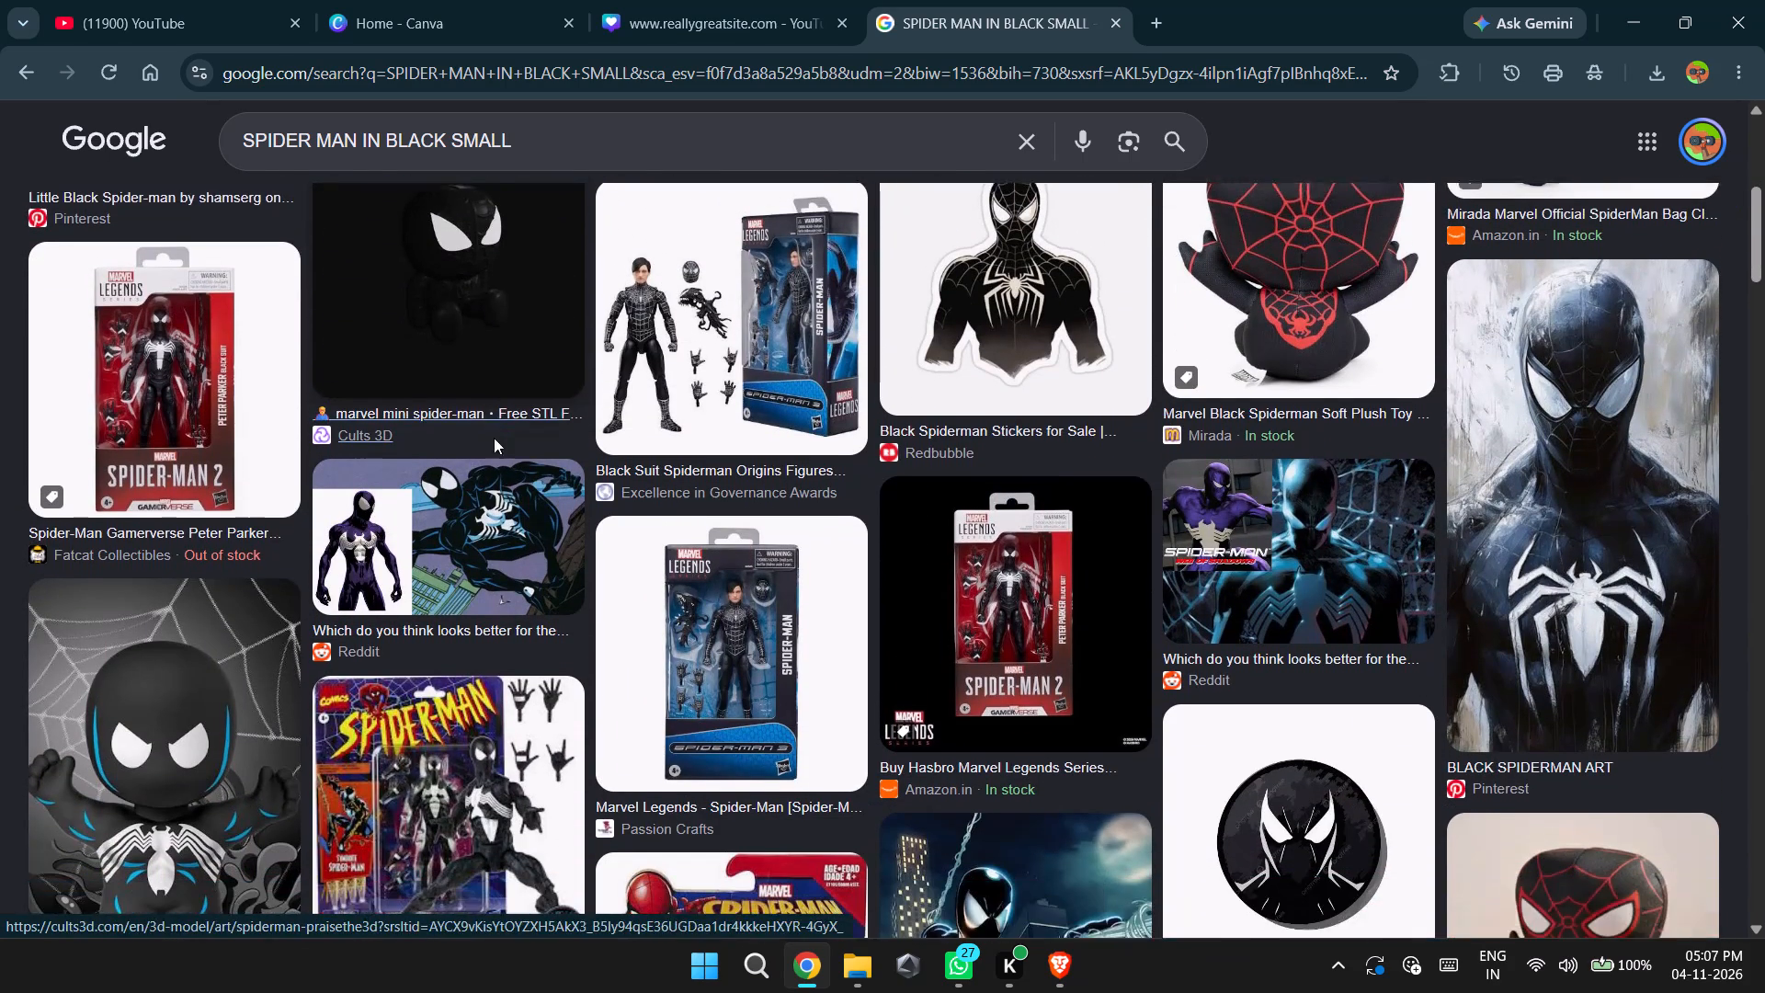
{"action": "scroll", "coordinate": [494, 438], "scroll_direction": "down", "scroll_amount": 1}
{"action": "right_click", "coordinate": [1520, 392]}
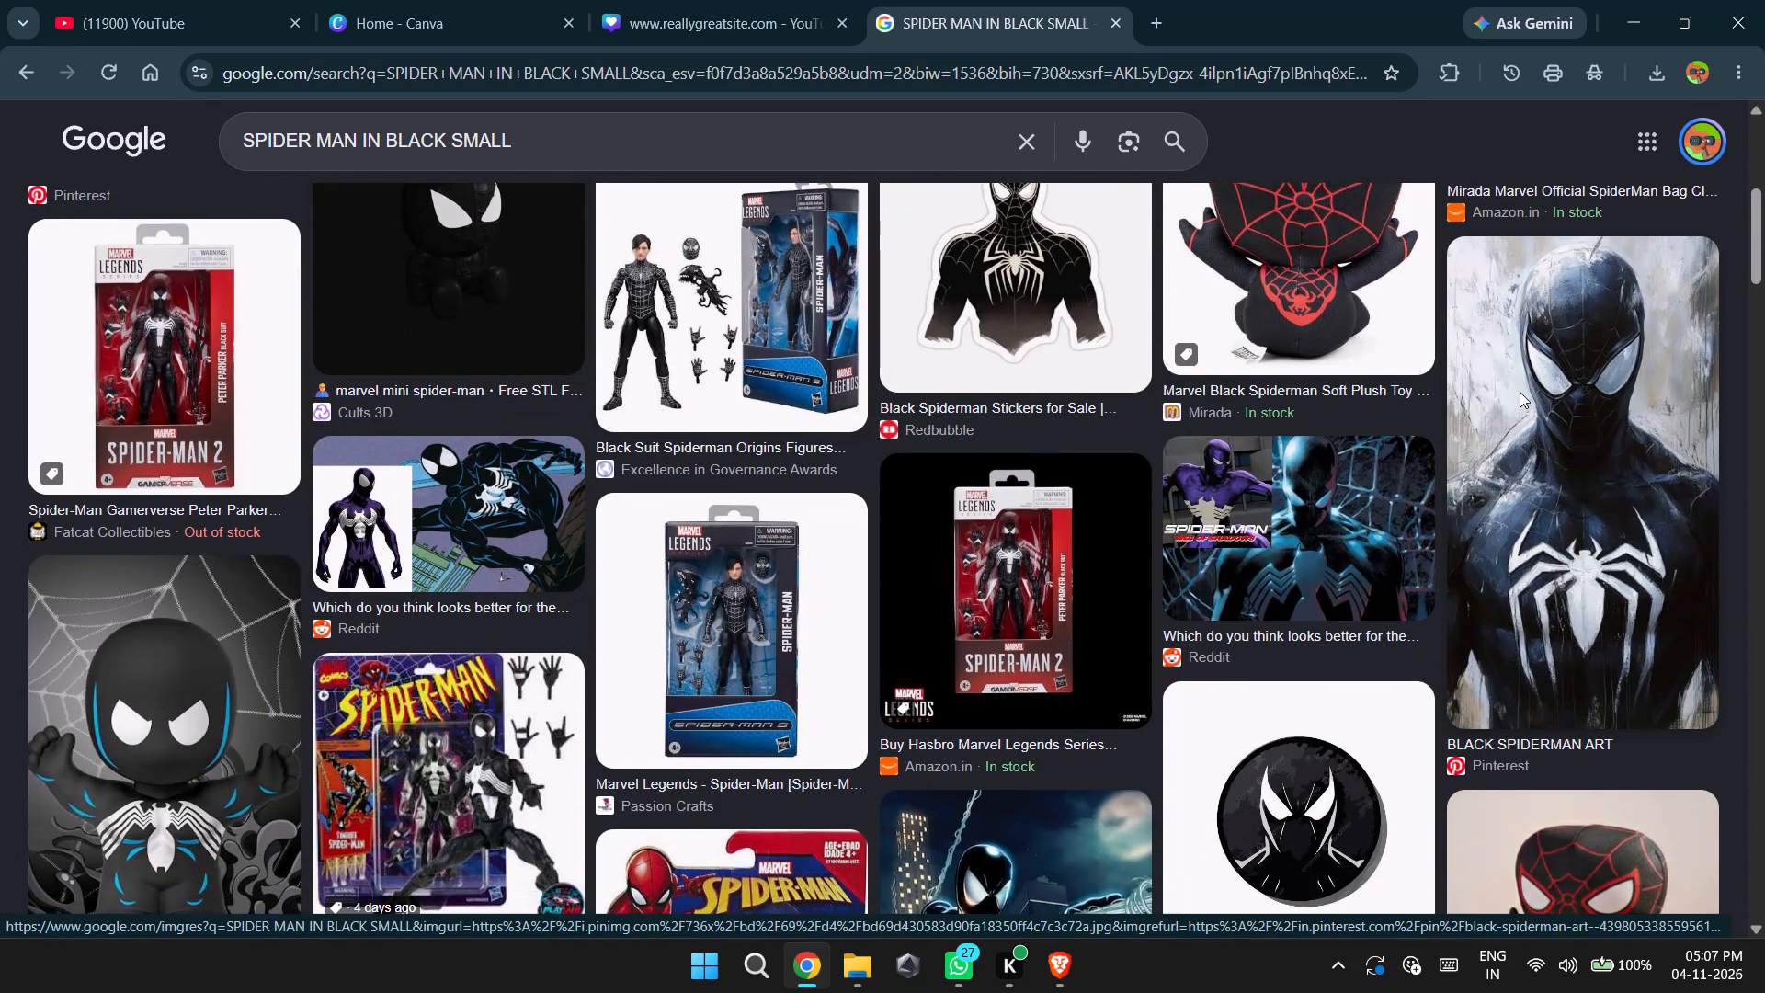
{"action": "left_click", "coordinate": [1378, 777]}
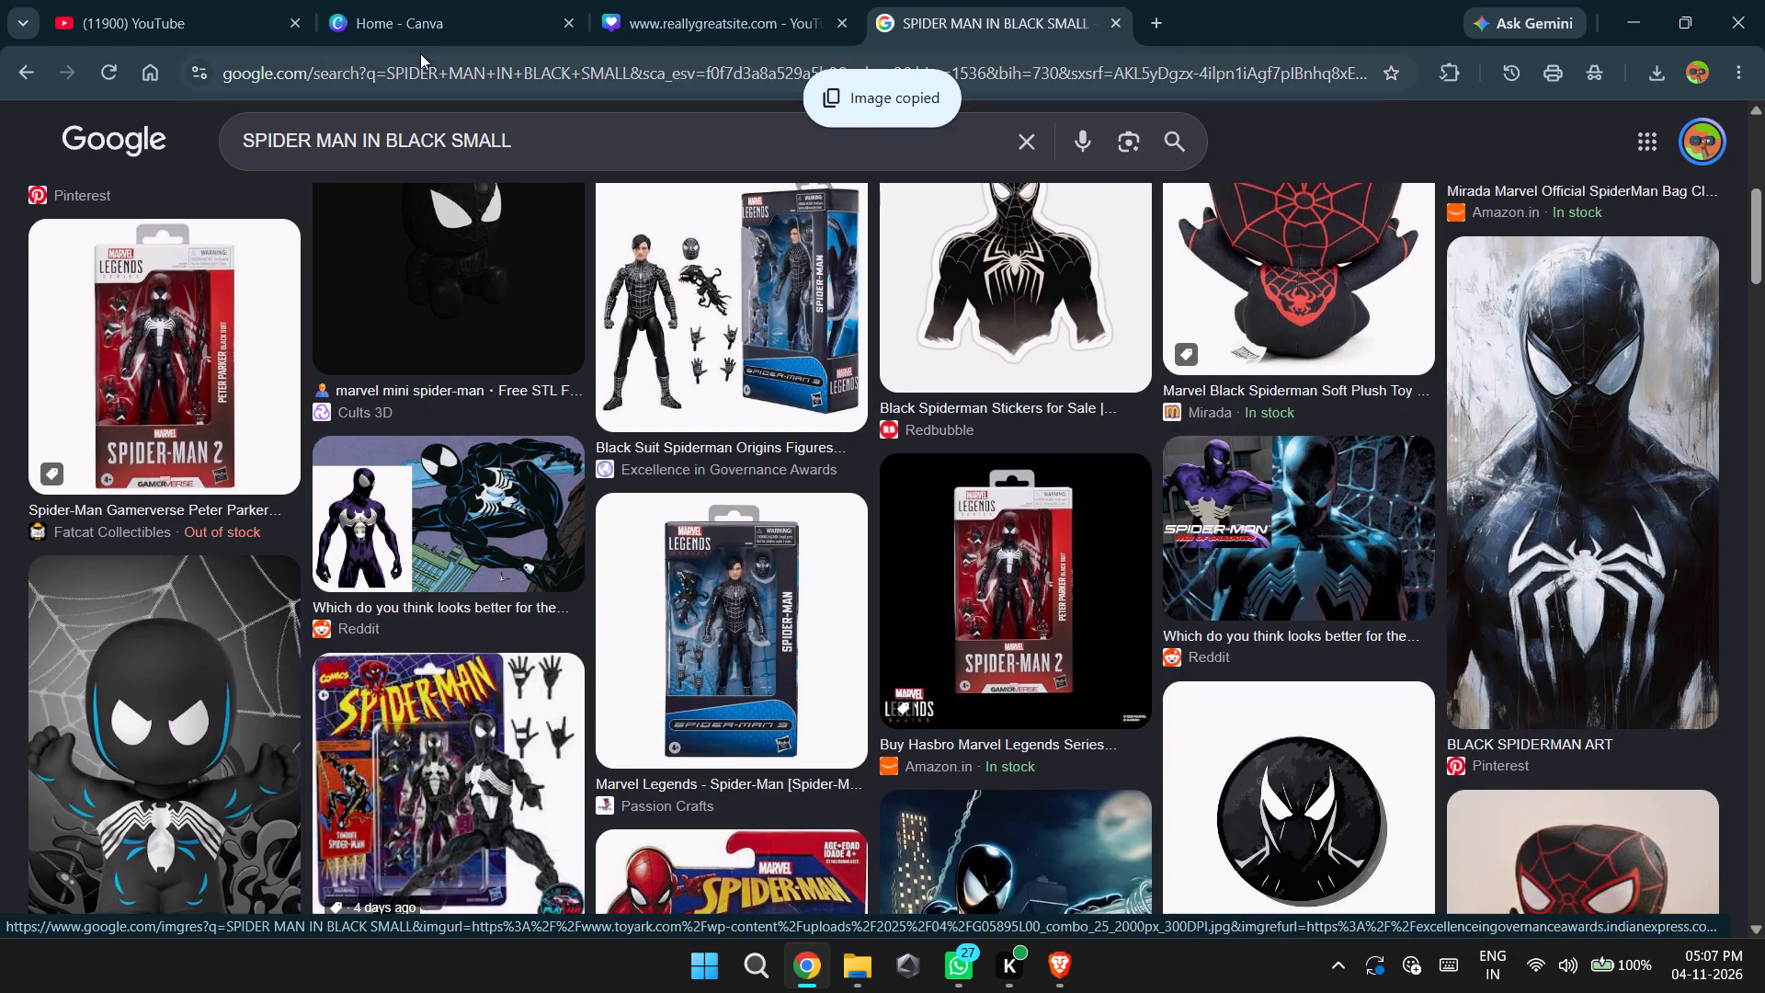
Paste the copied Spider-Man painting onto the City of Dream page in the Canva design.
{"action": "left_click", "coordinate": [729, 0]}
{"action": "left_click", "coordinate": [1004, 360]}
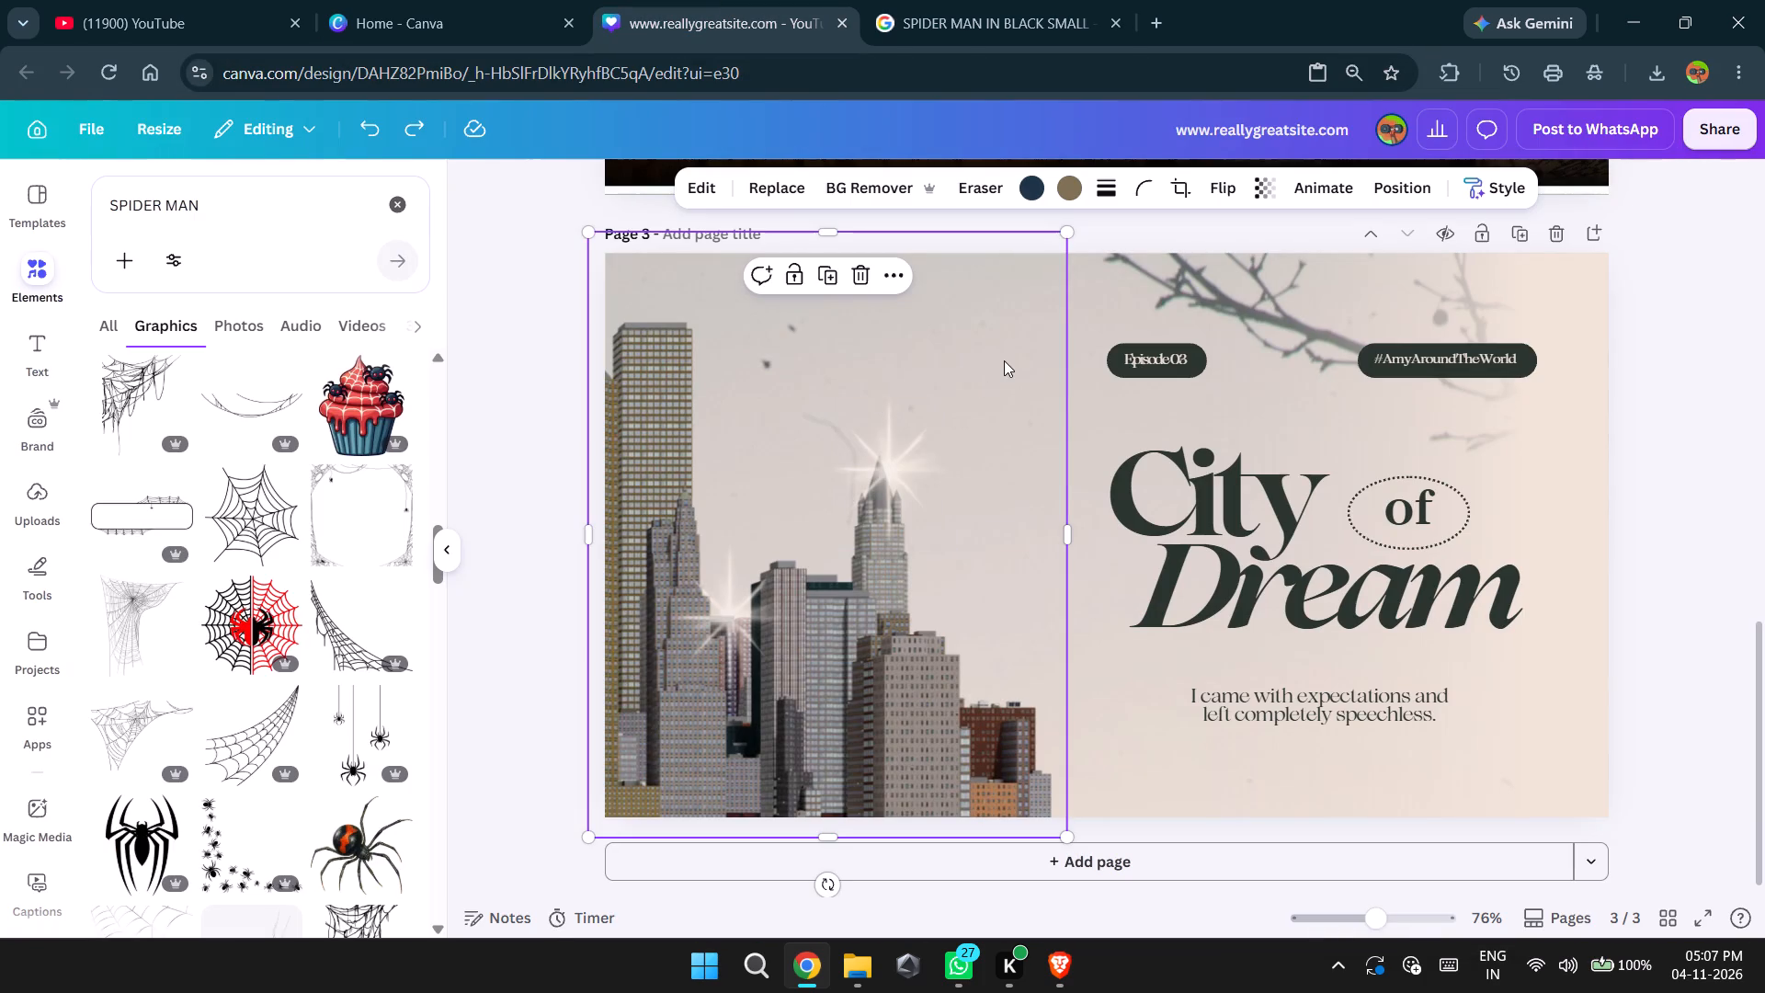
{"action": "left_click", "coordinate": [1085, 425]}
{"action": "key", "text": "ctrl+v"}
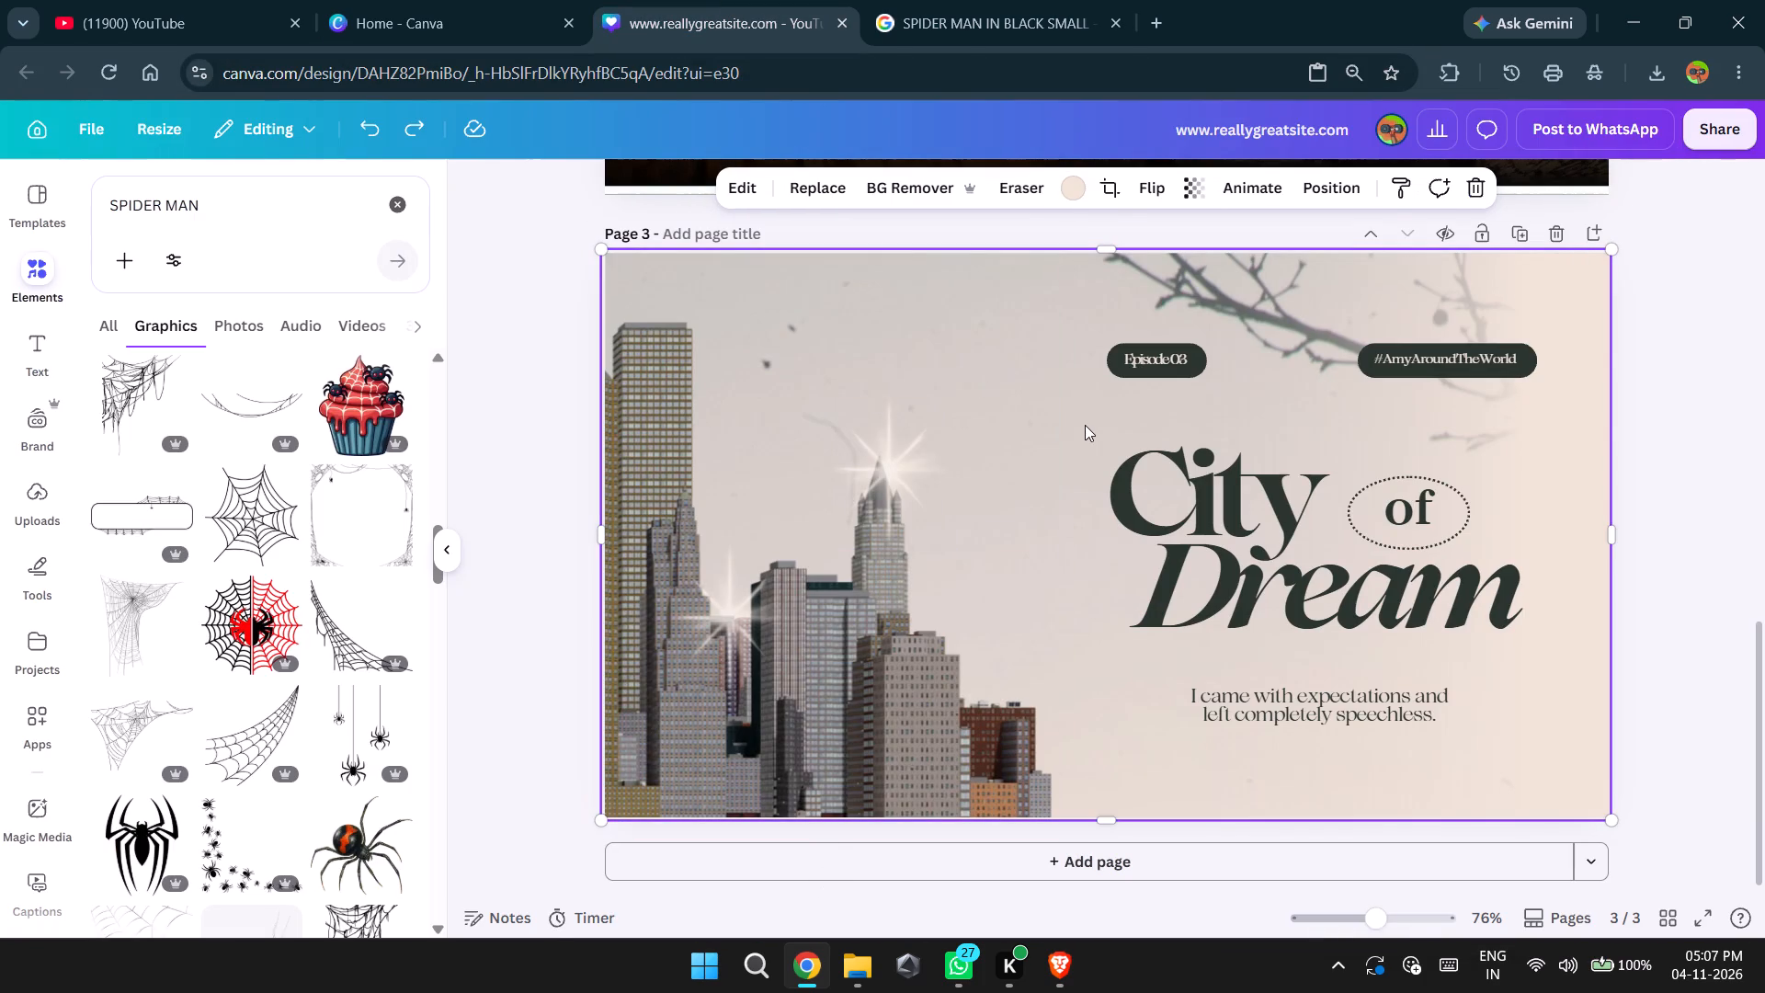
{"action": "left_click", "coordinate": [1103, 470]}
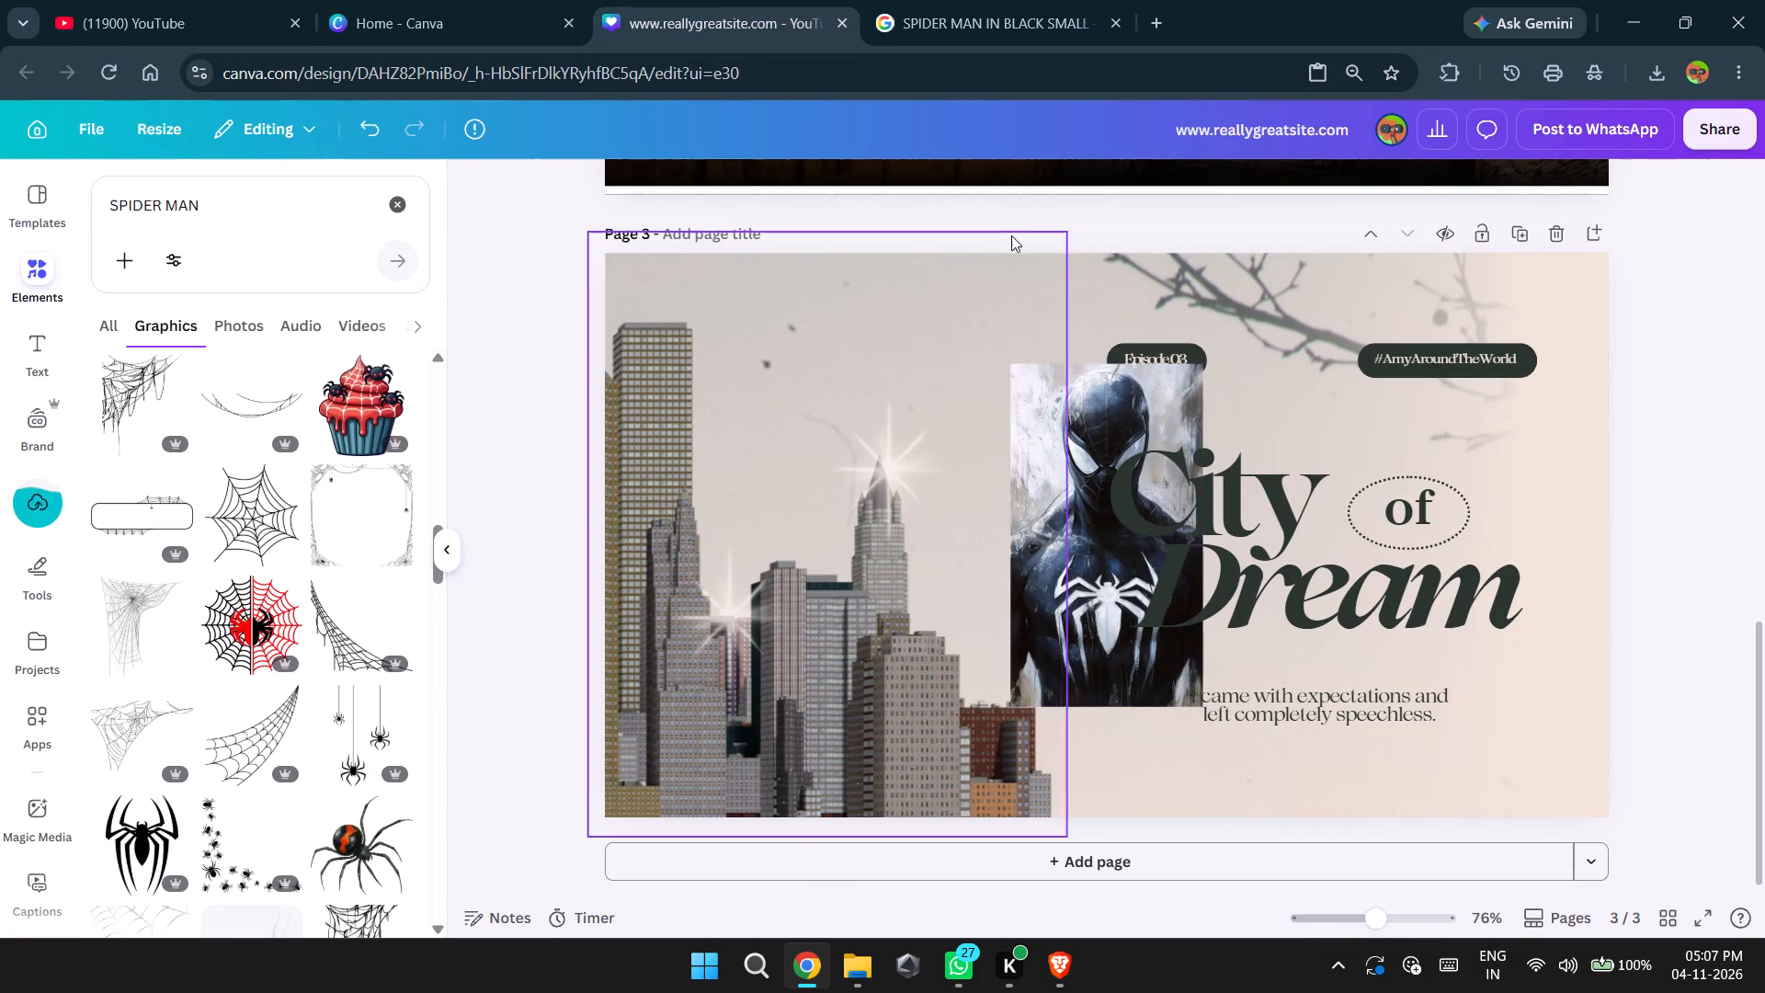
Remove the background from the pasted Spider-Man painting.
{"action": "left_click", "coordinate": [1092, 389]}
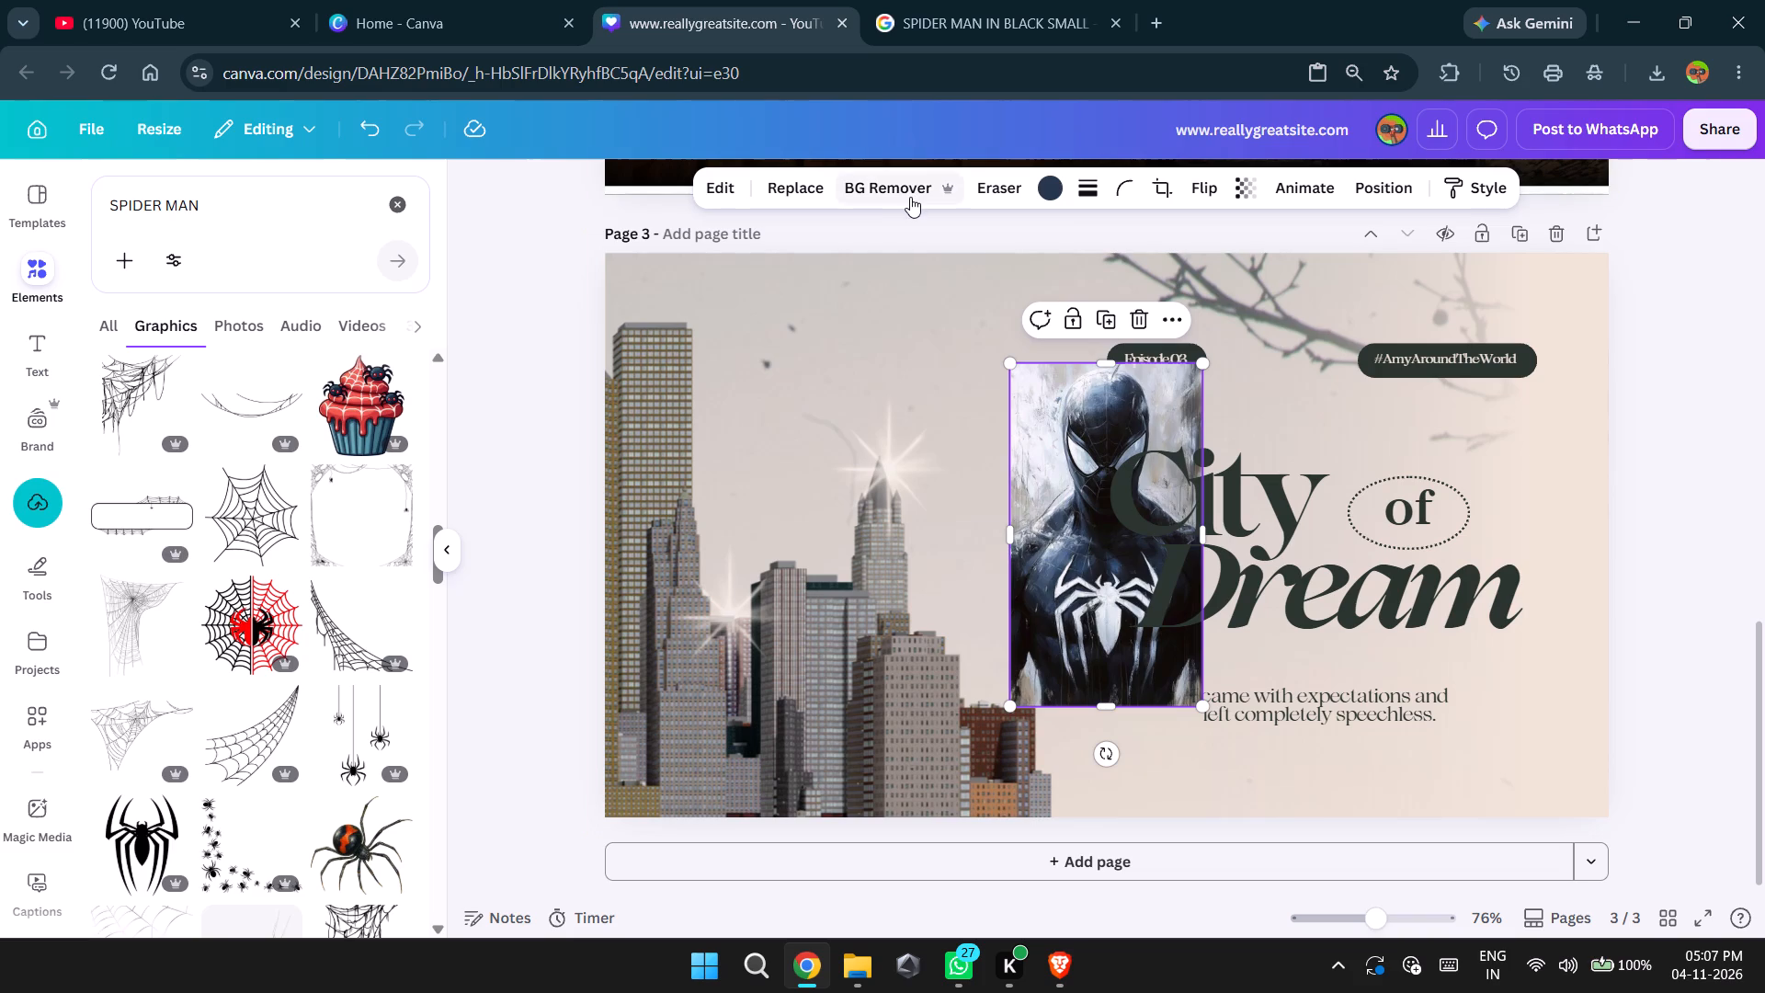
{"action": "left_click", "coordinate": [910, 197]}
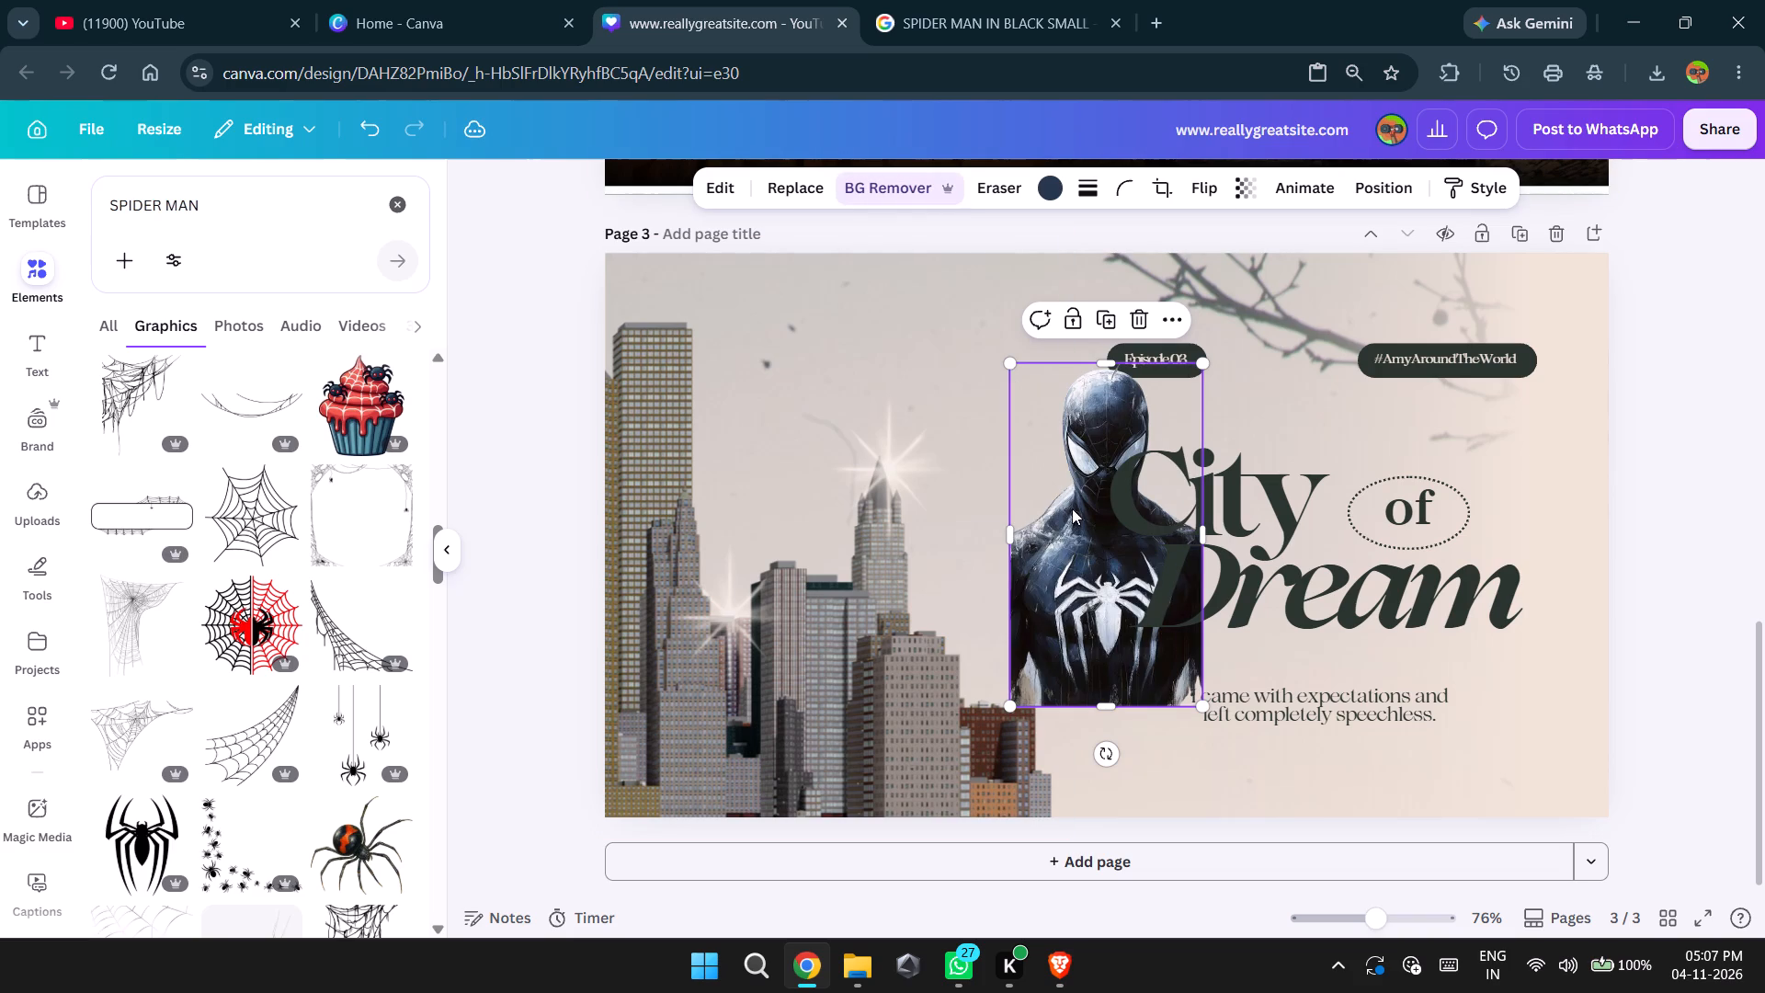
Enlarge the Spider-Man cutout to about 526 wide and extend its cropped edges past the page's top and down to its bottom.
{"action": "left_click_drag", "start_coordinate": [1078, 528], "coordinate": [1046, 512]}
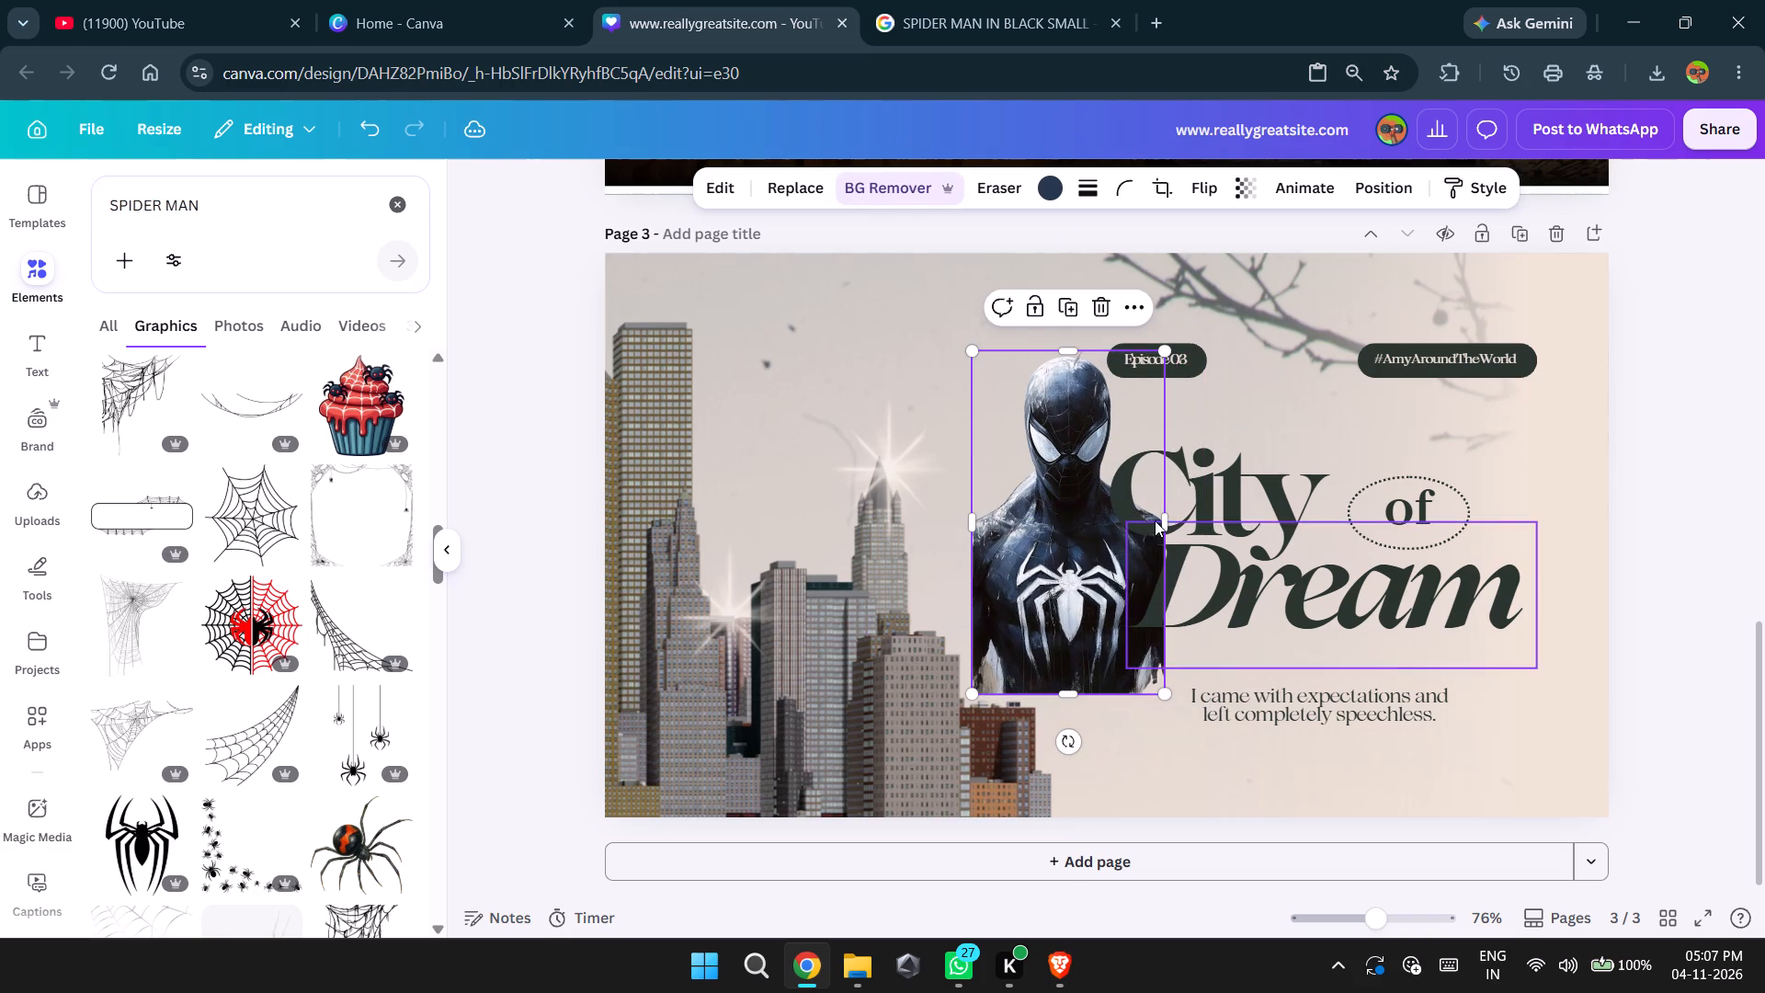
{"action": "left_click_drag", "start_coordinate": [1157, 520], "coordinate": [1306, 525]}
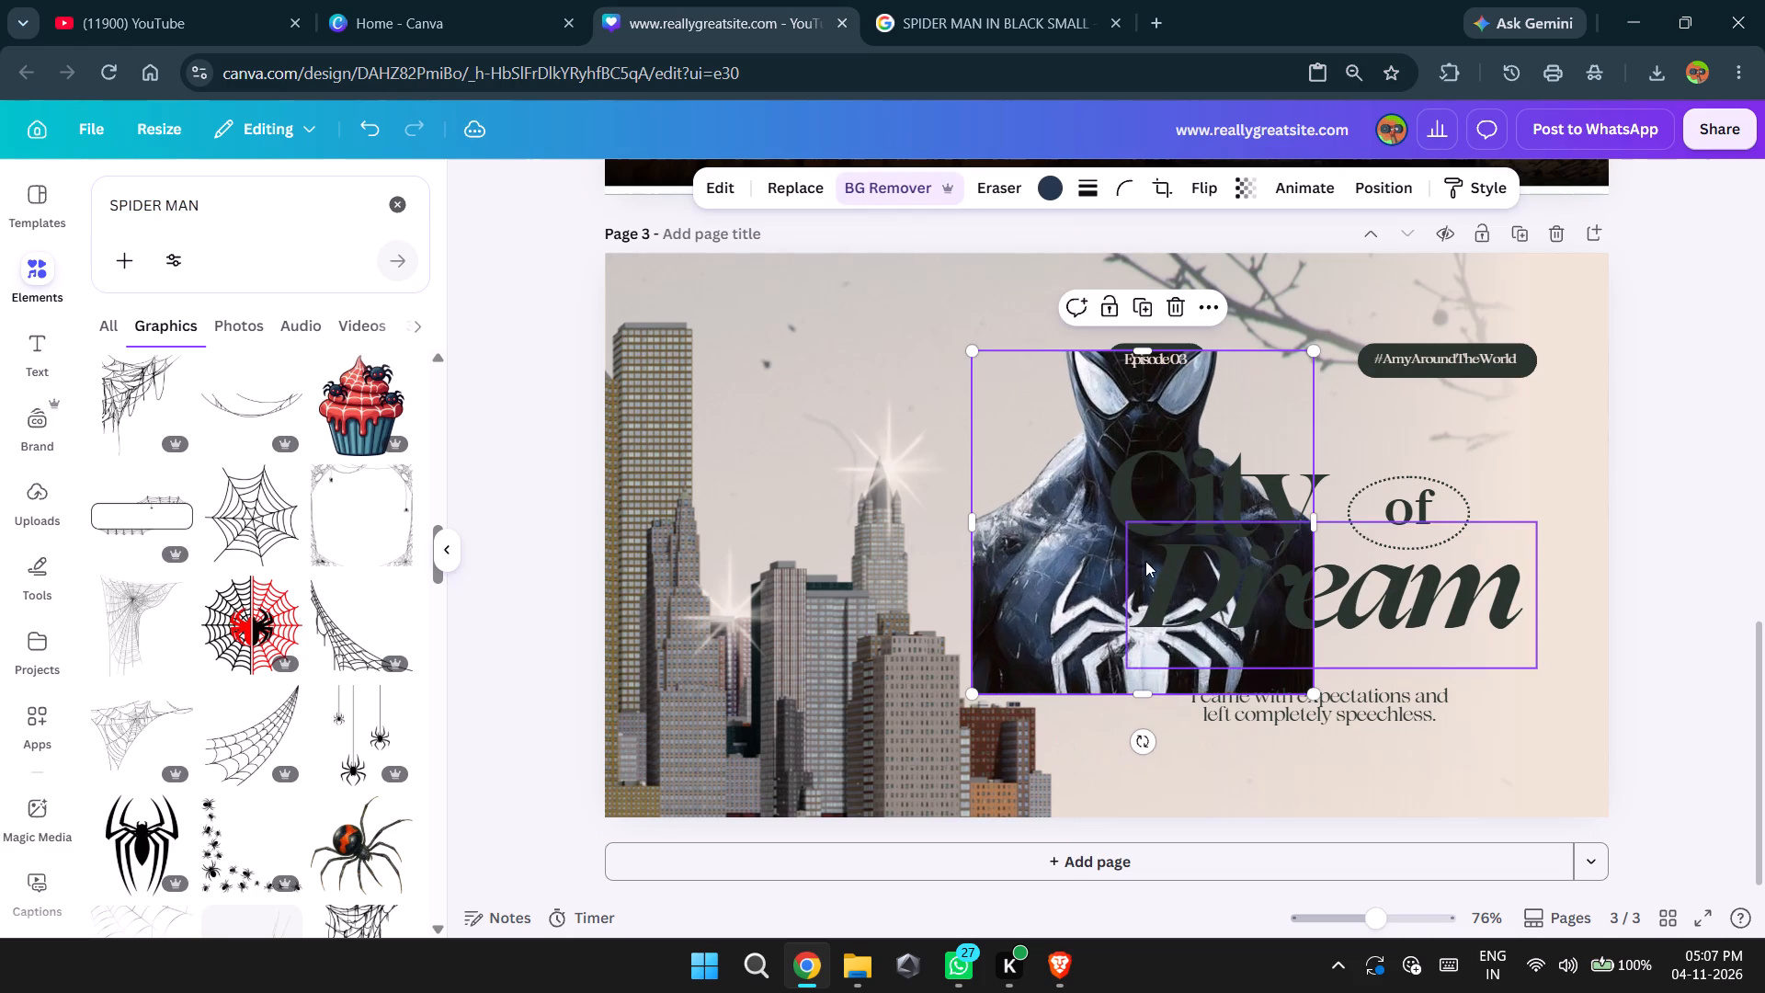
{"action": "left_click", "coordinate": [973, 341]}
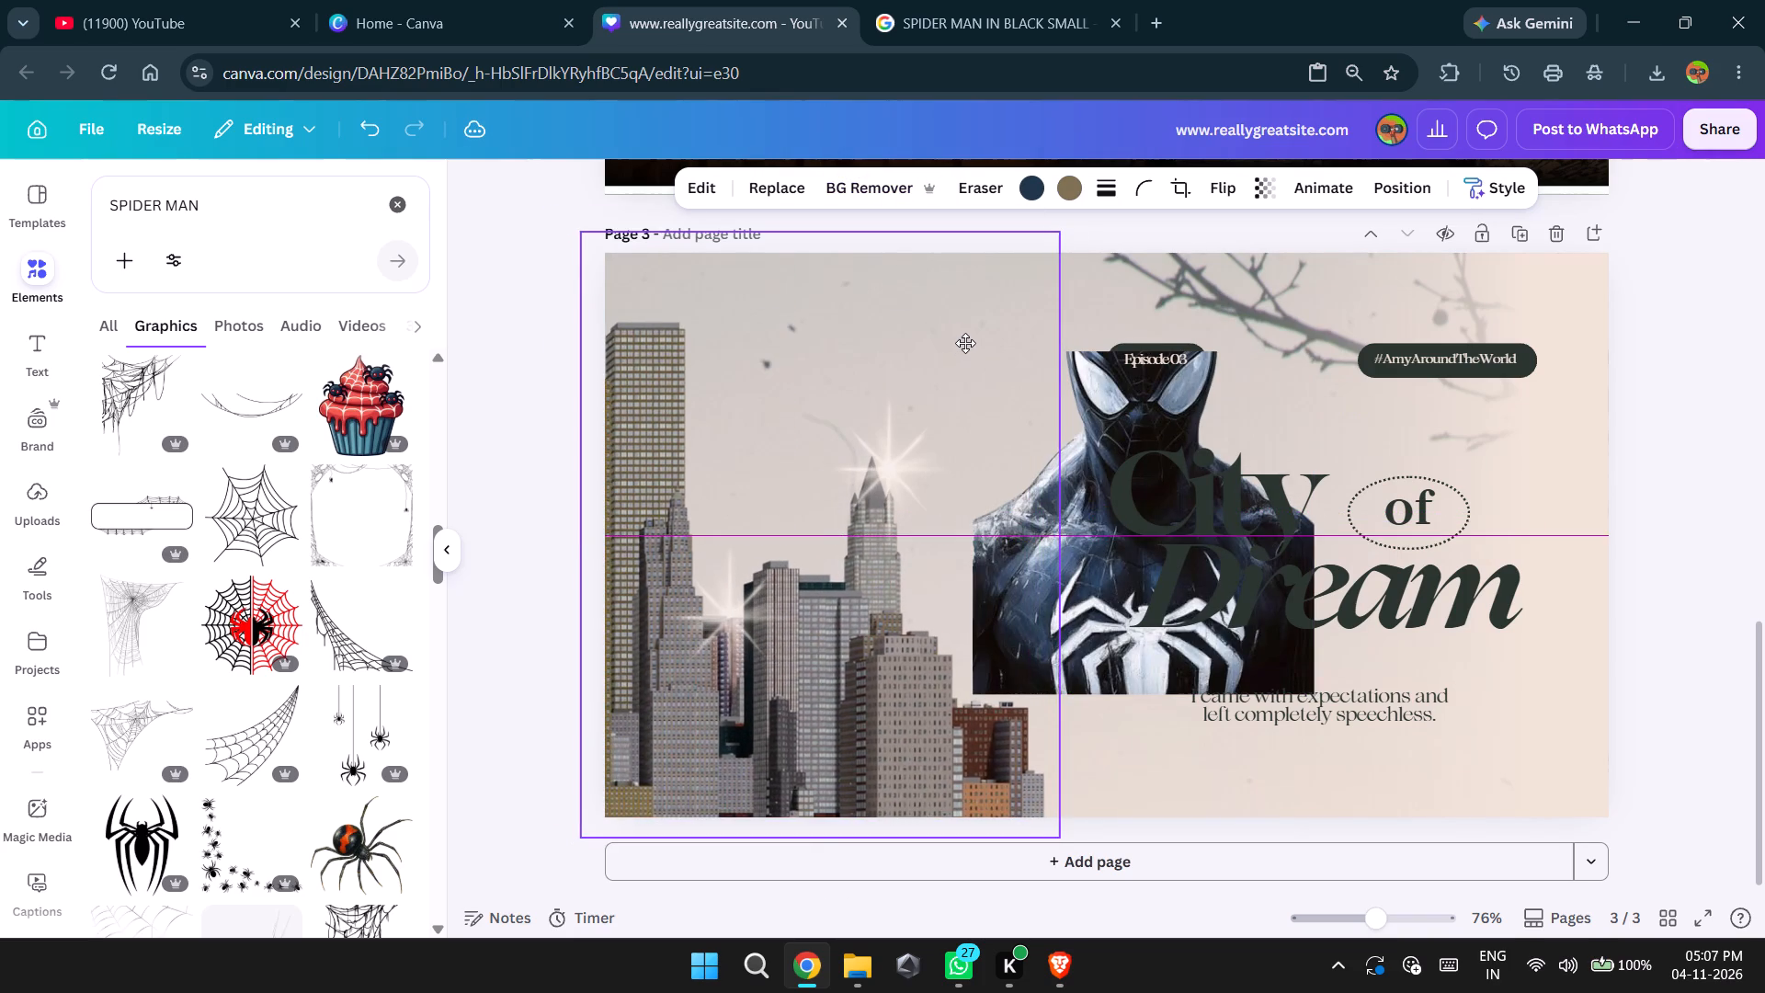
{"action": "left_click", "coordinate": [1132, 398]}
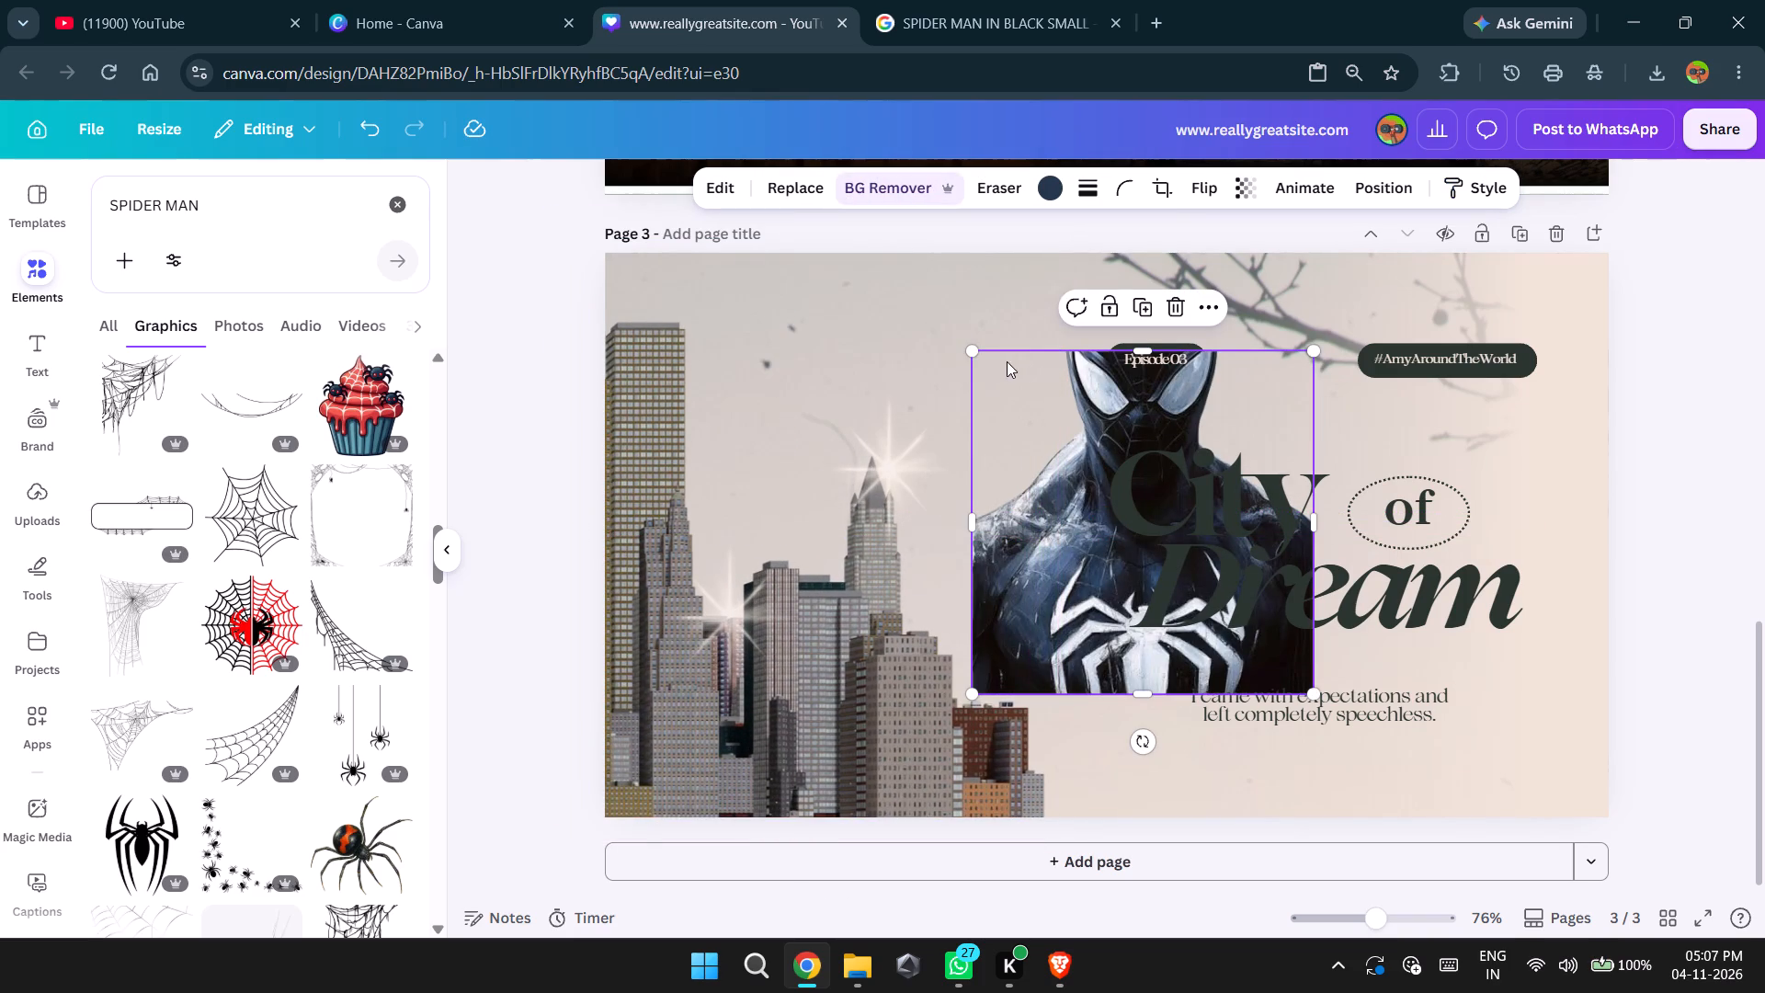
{"action": "left_click_drag", "start_coordinate": [974, 350], "coordinate": [897, 284]}
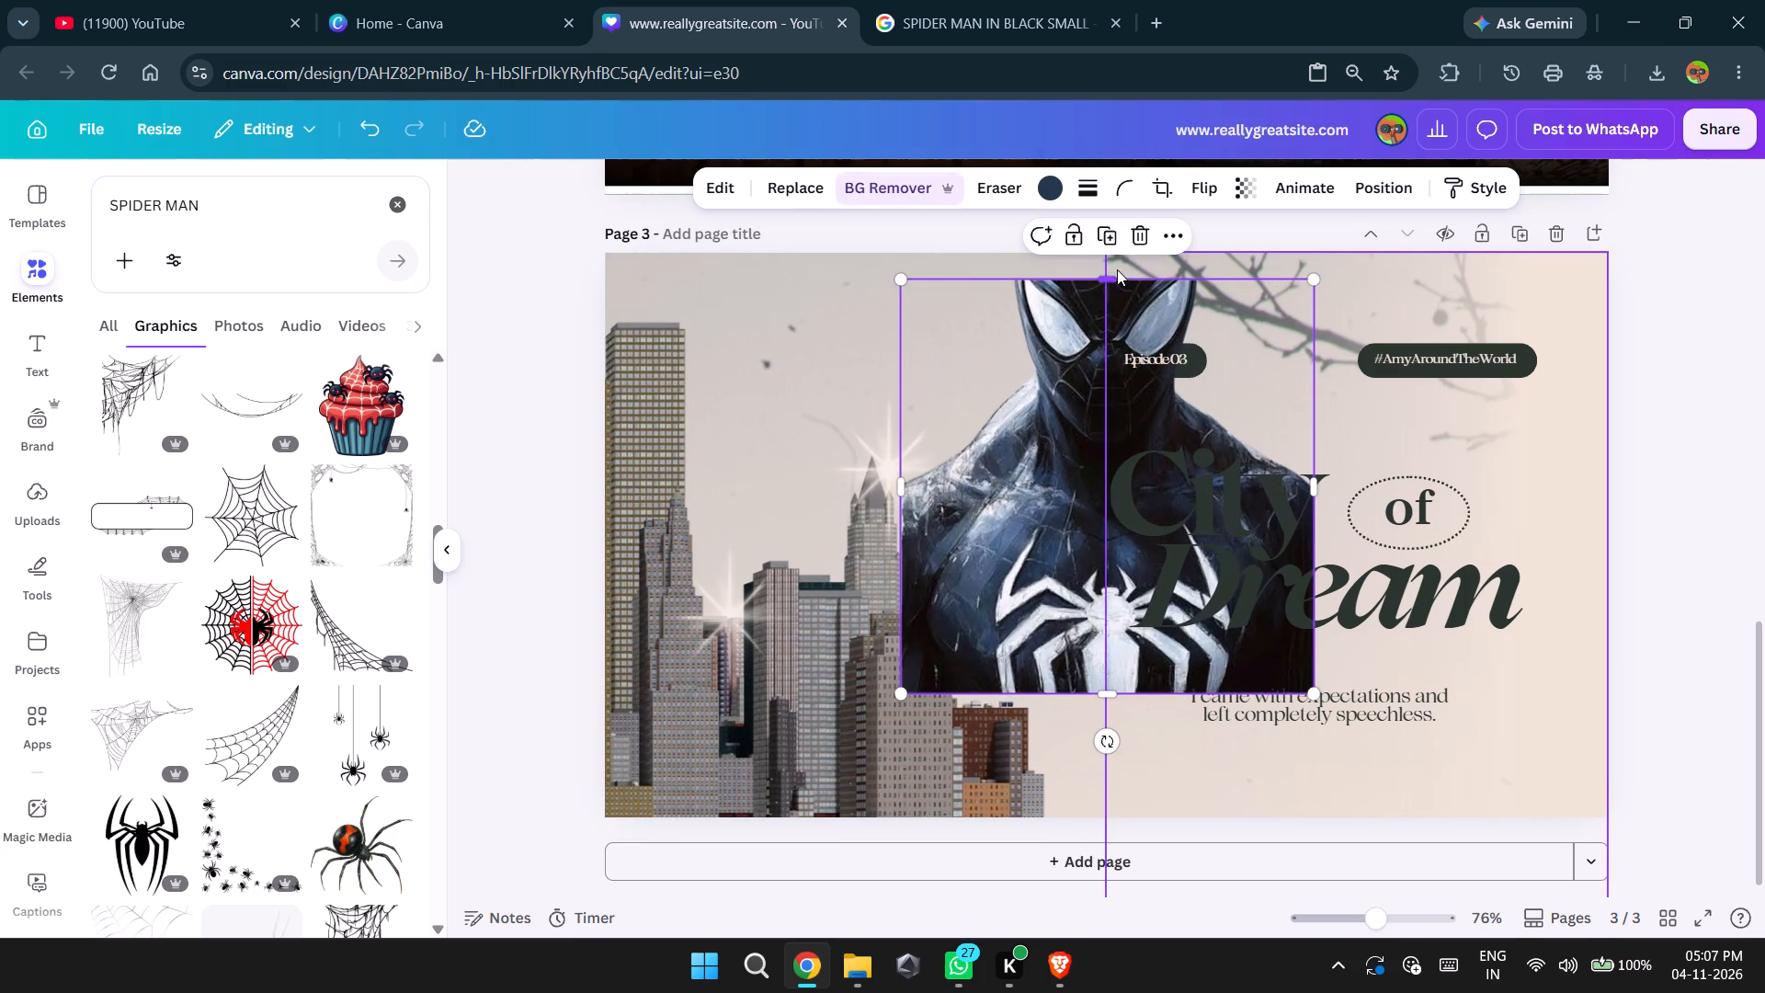
{"action": "left_click_drag", "start_coordinate": [1107, 269], "coordinate": [1108, 227]}
{"action": "left_click", "coordinate": [1069, 298]}
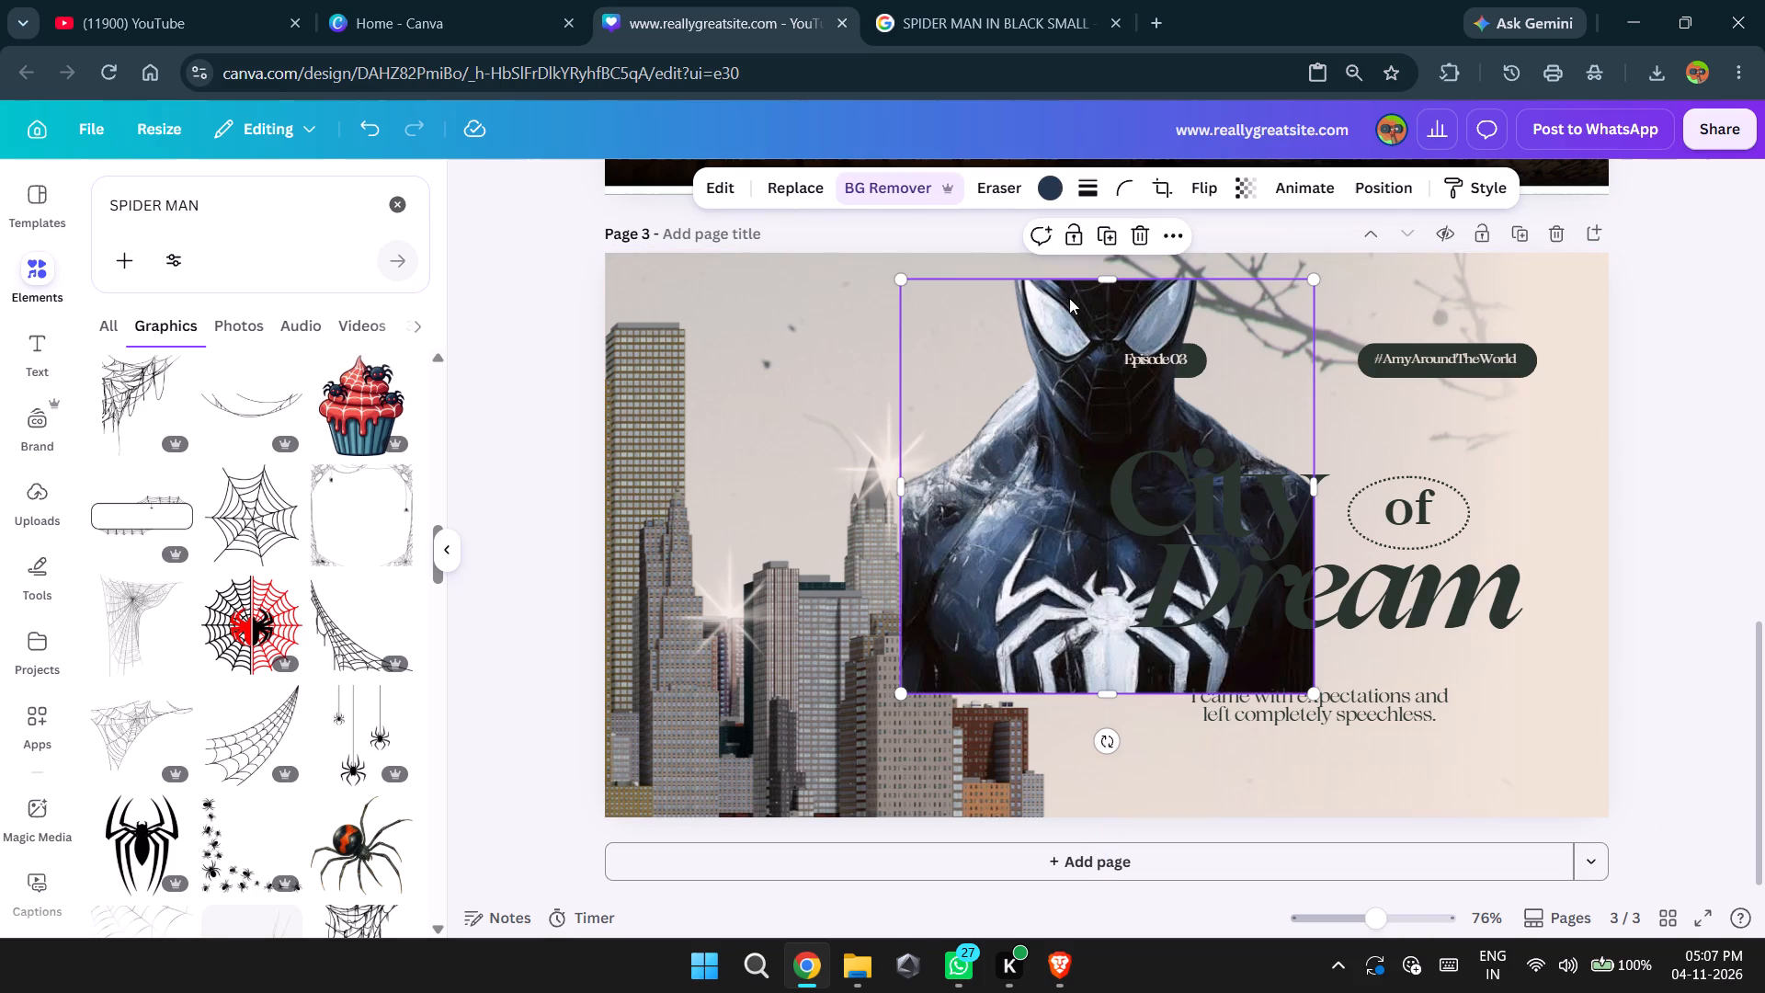
{"action": "left_click_drag", "start_coordinate": [1100, 277], "coordinate": [1098, 234]}
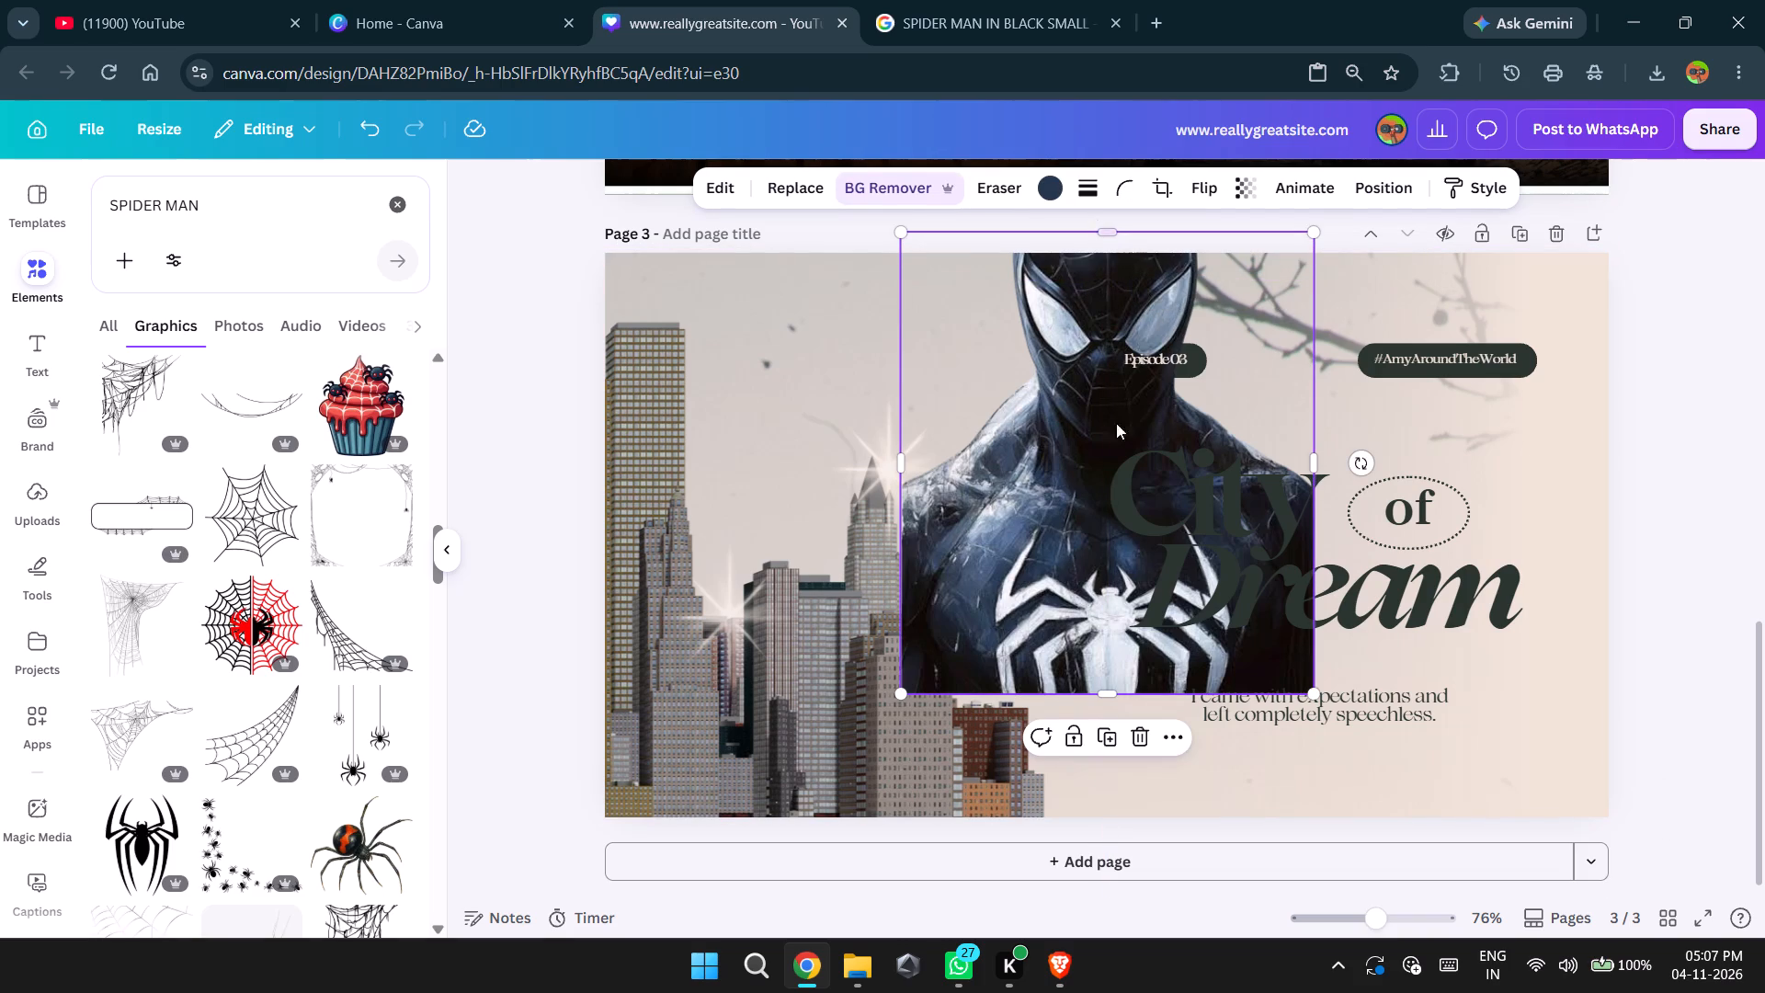
{"action": "left_click_drag", "start_coordinate": [1106, 690], "coordinate": [1105, 821]}
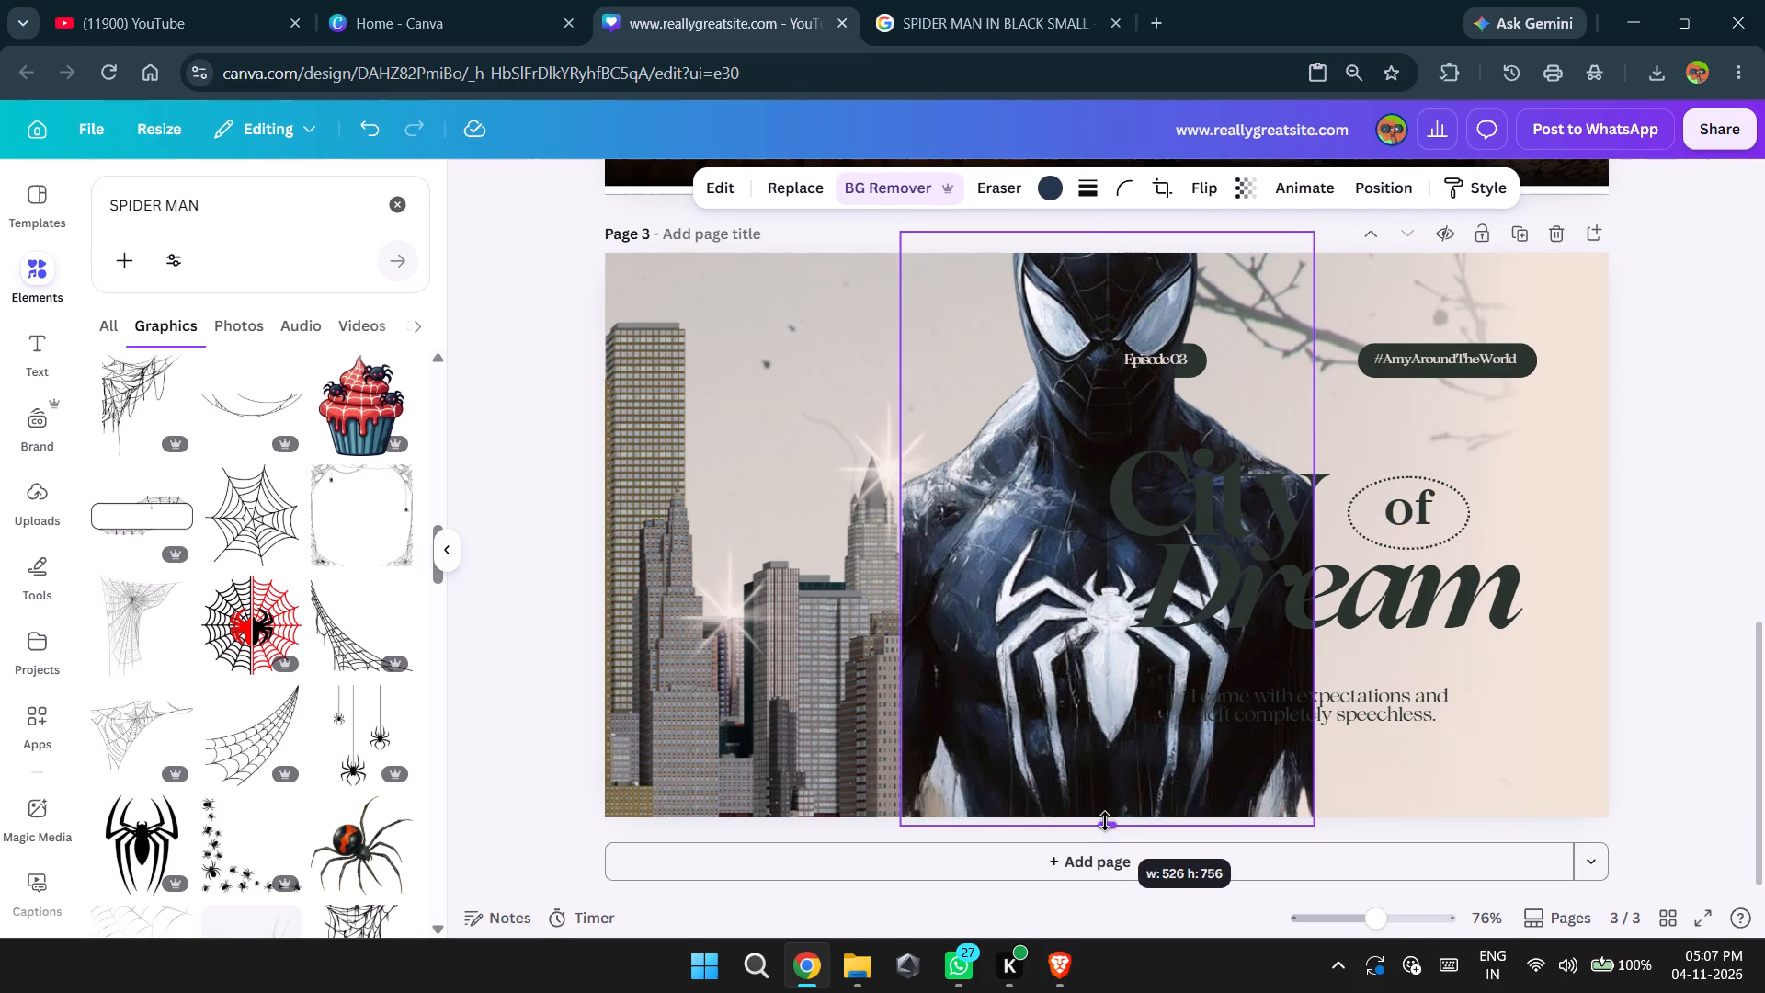
{"action": "left_click_drag", "start_coordinate": [1105, 821], "coordinate": [1103, 810]}
{"action": "left_click", "coordinate": [1103, 810]}
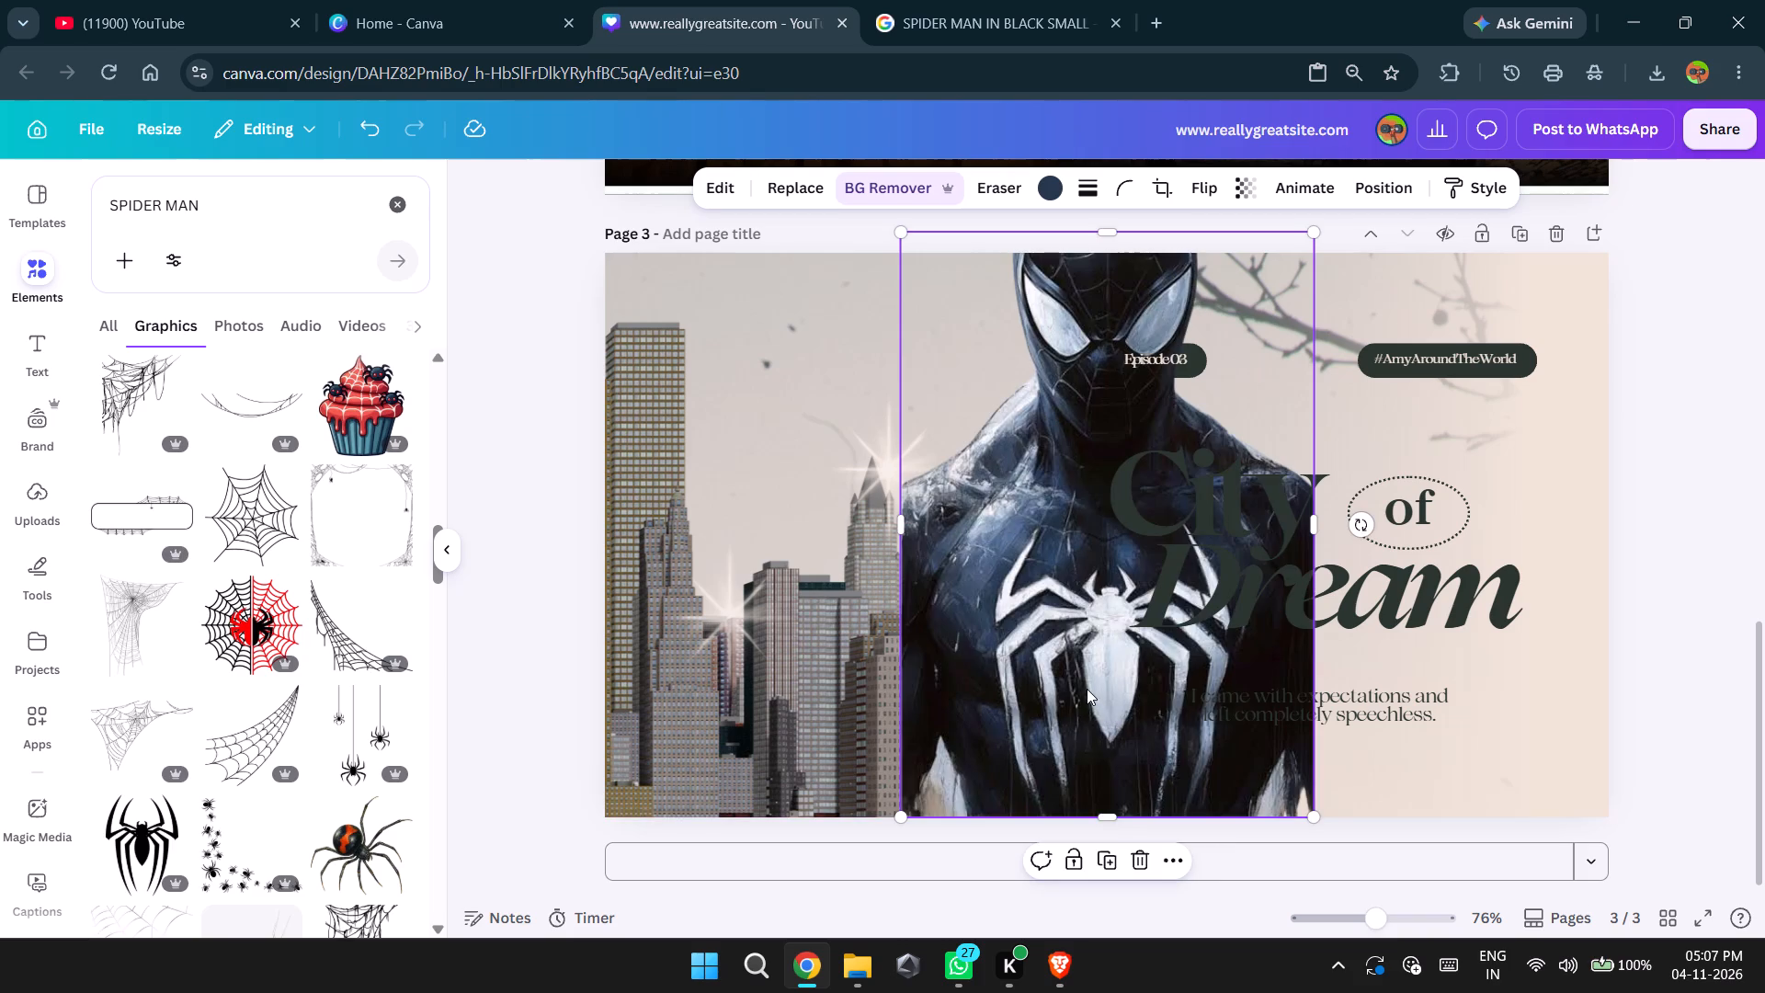
Move the Spider-Man cutout lower and extend its cropped upper edge to the page top so the whole head shows.
{"action": "left_click_drag", "start_coordinate": [1087, 689], "coordinate": [1084, 720]}
{"action": "left_click_drag", "start_coordinate": [1084, 720], "coordinate": [1077, 735]}
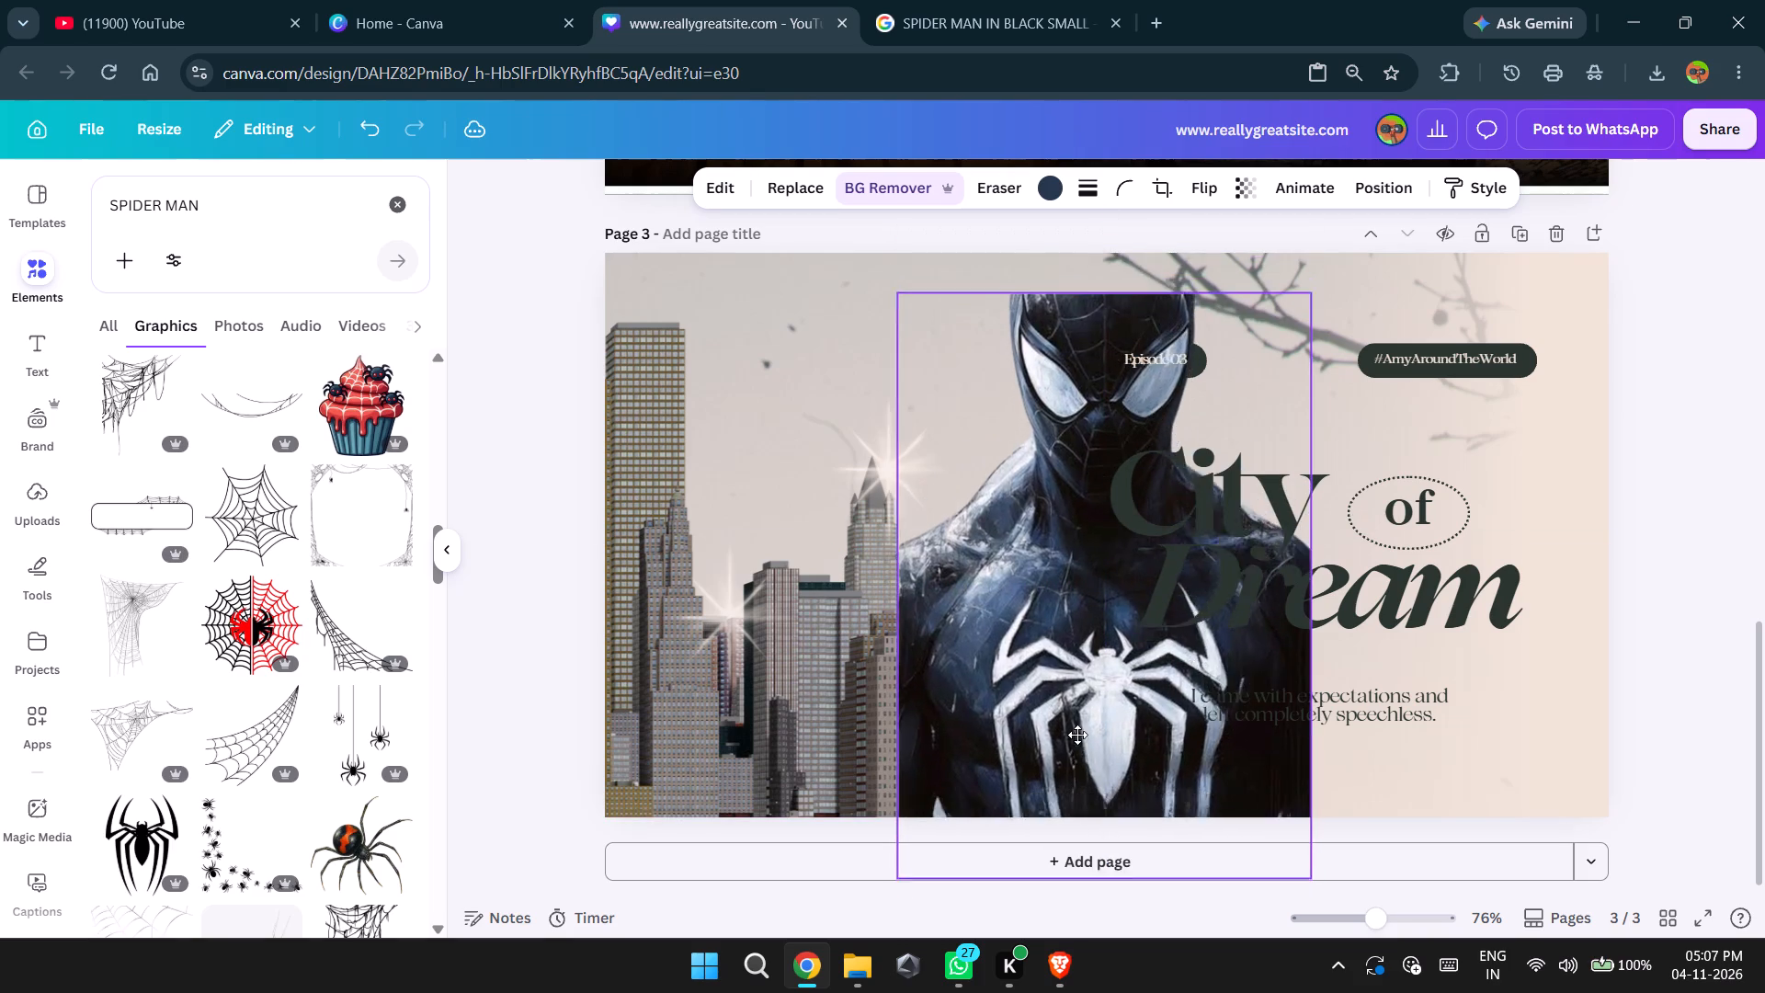
{"action": "left_click_drag", "start_coordinate": [1077, 735], "coordinate": [1079, 809]}
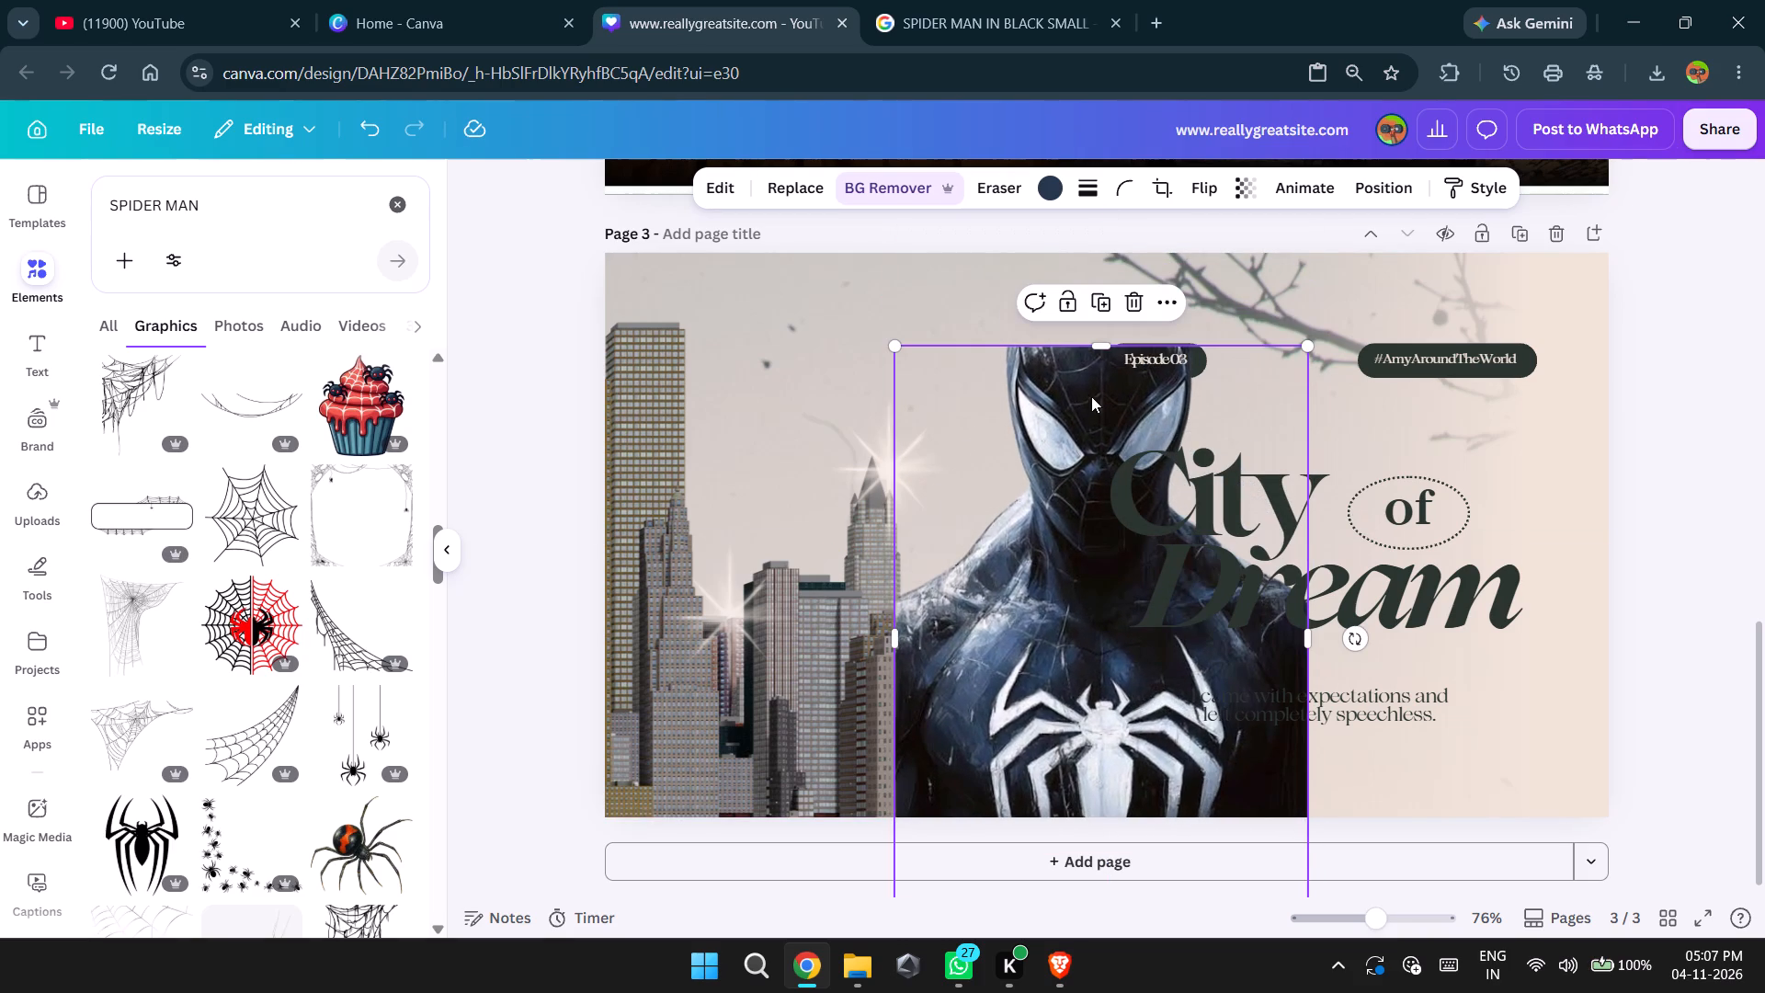
{"action": "left_click_drag", "start_coordinate": [1101, 346], "coordinate": [1102, 281]}
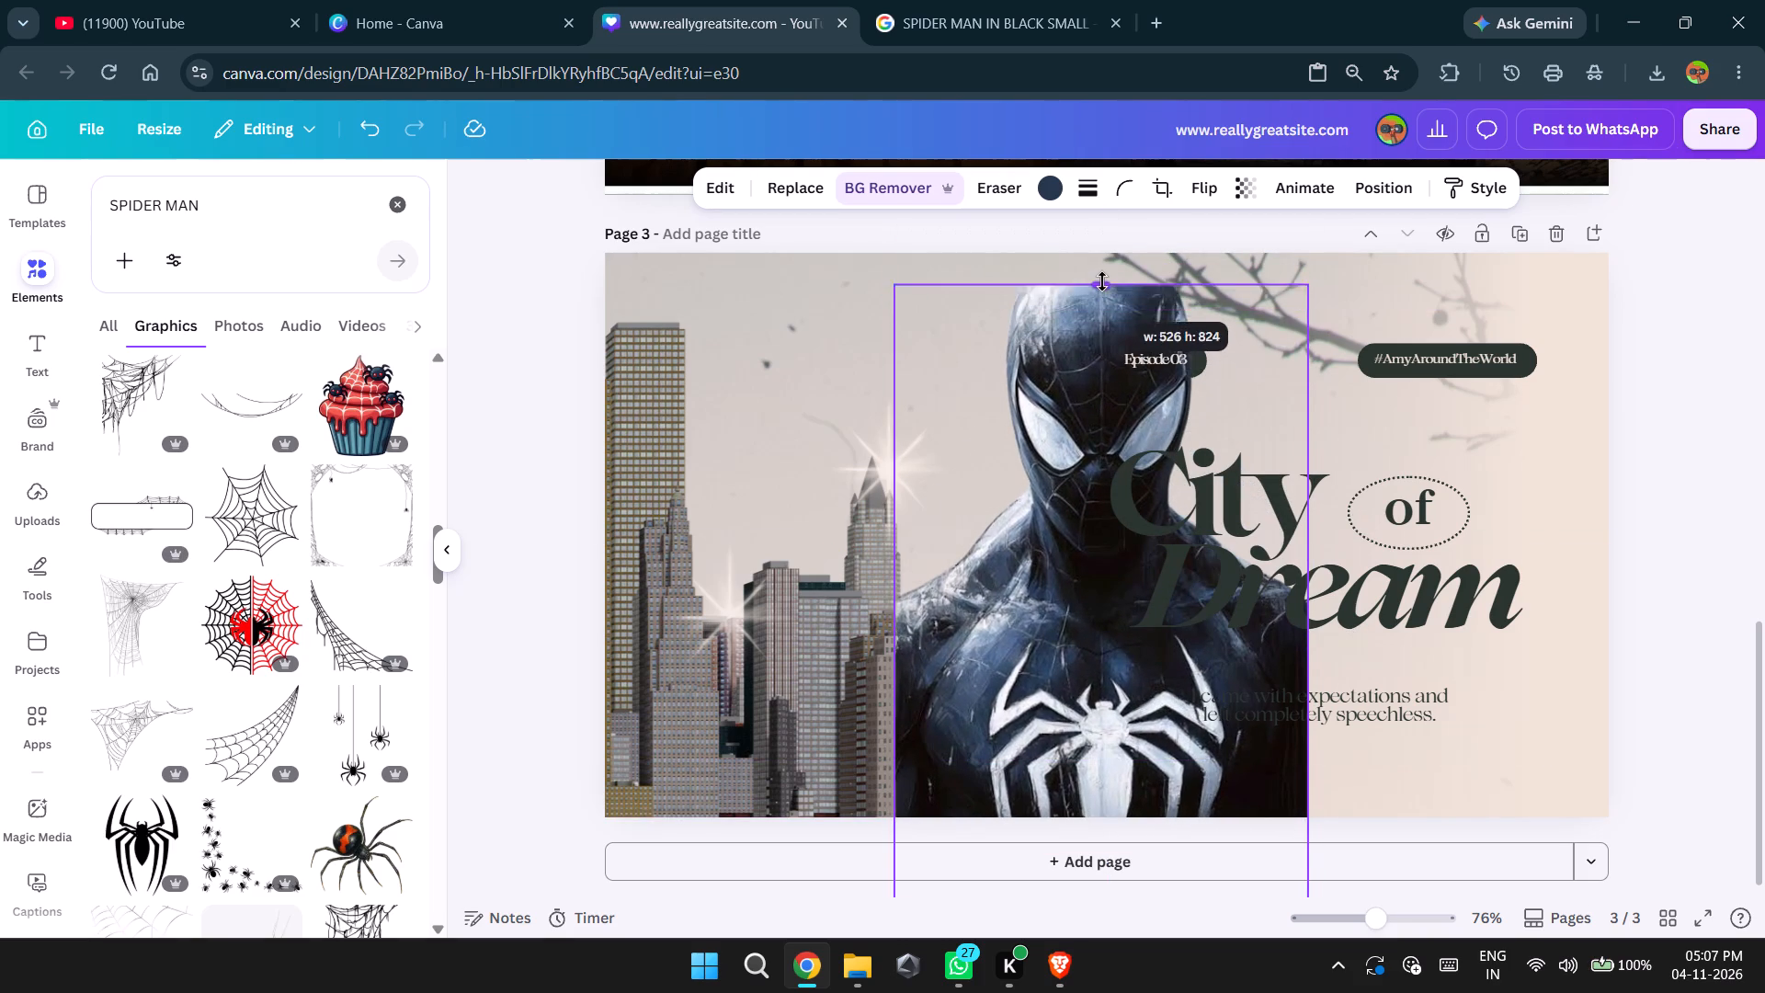
{"action": "left_click_drag", "start_coordinate": [1102, 281], "coordinate": [1102, 252]}
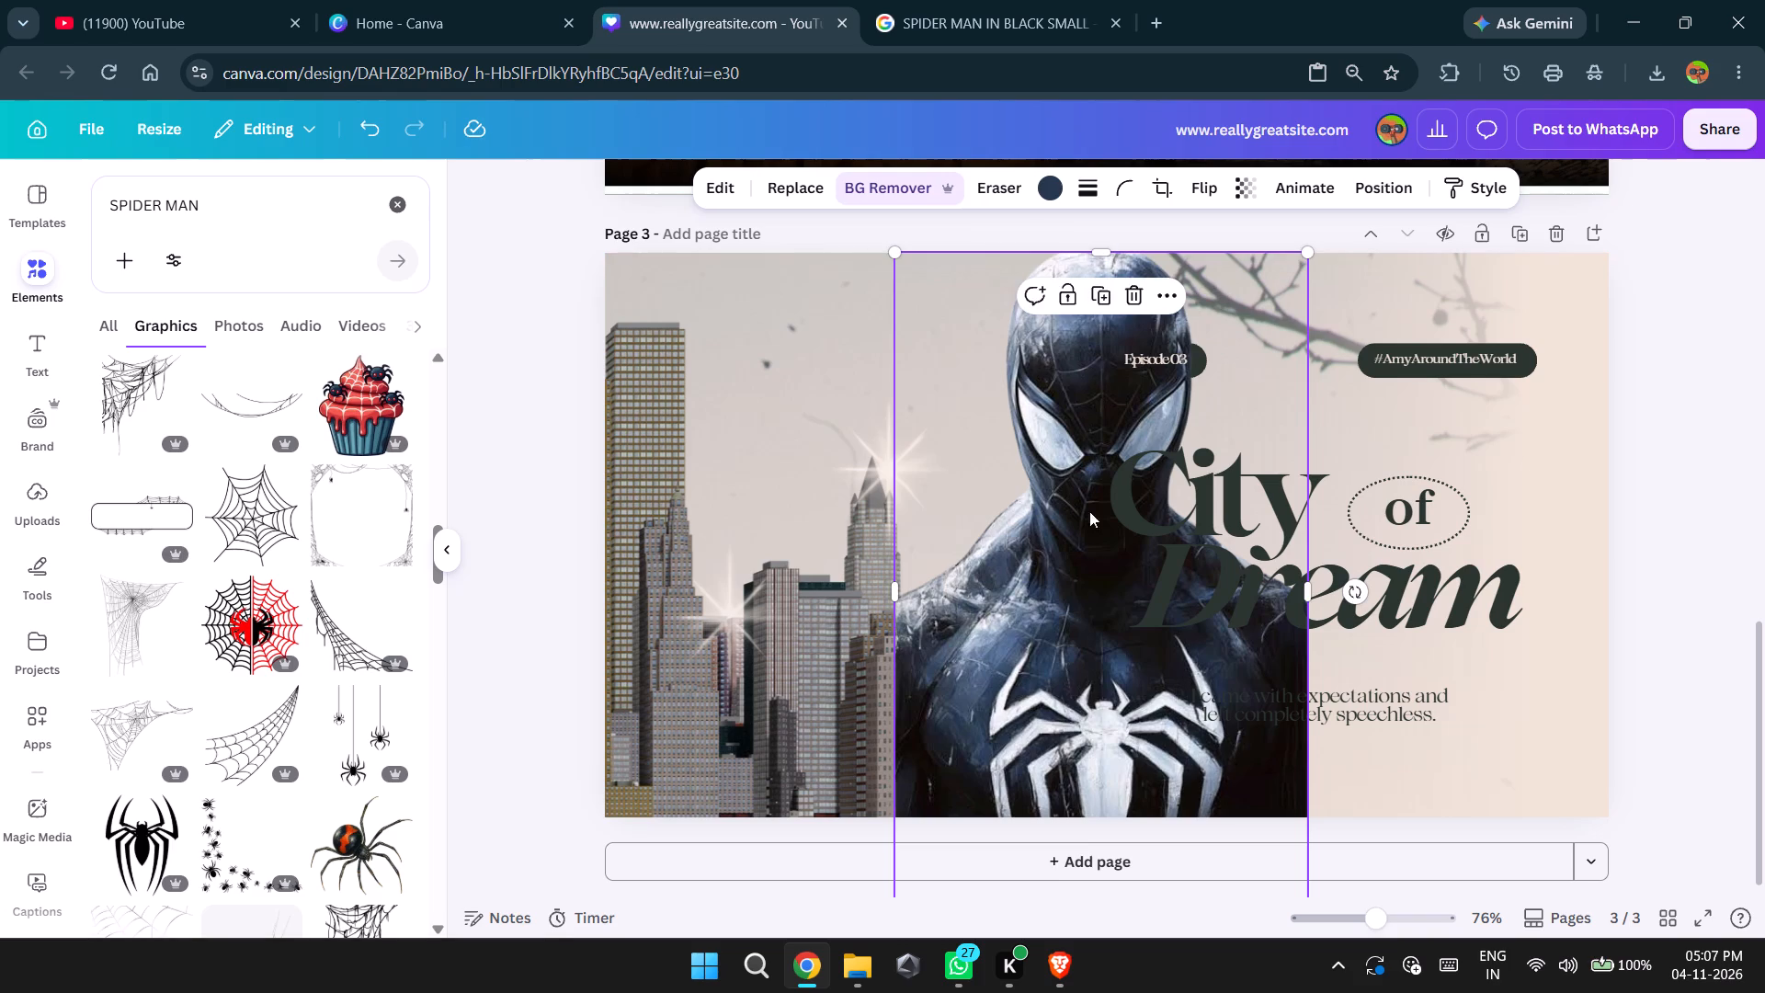
Scale the Spider-Man cutout down to about 438 by 720 so it fits the page height at mid-page.
{"action": "left_click_drag", "start_coordinate": [1086, 671], "coordinate": [1086, 651]}
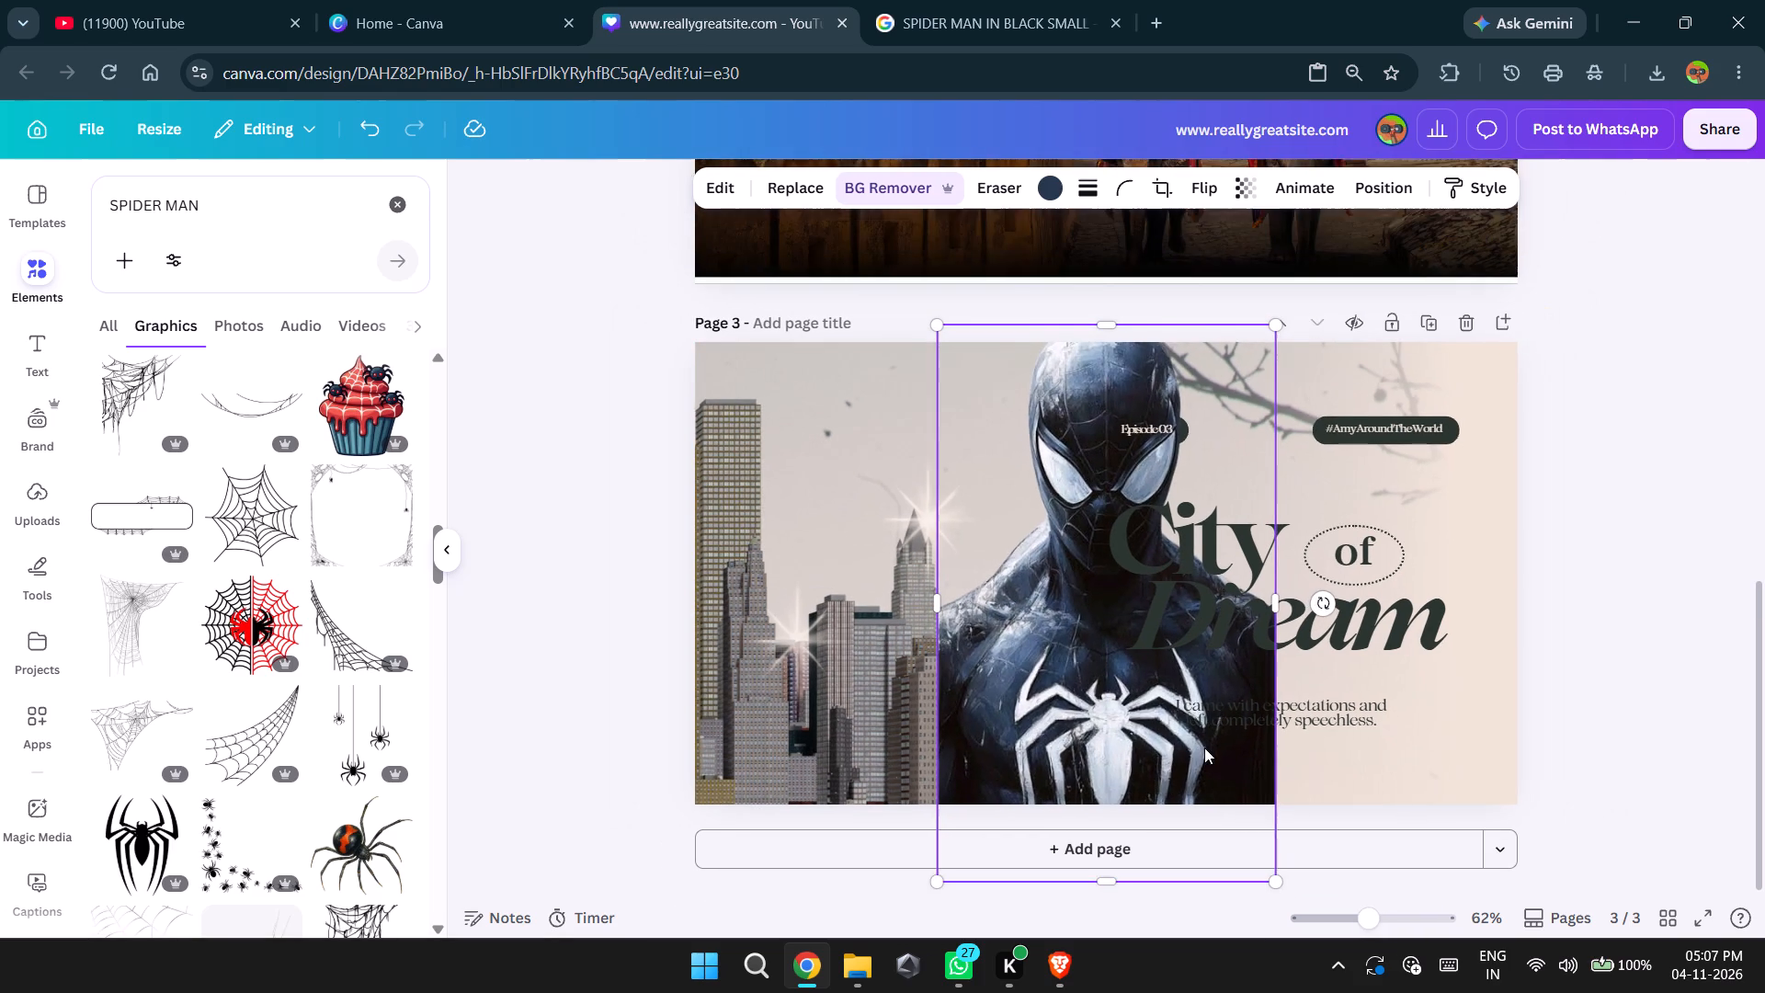
{"action": "left_click_drag", "start_coordinate": [1272, 882], "coordinate": [1258, 853]}
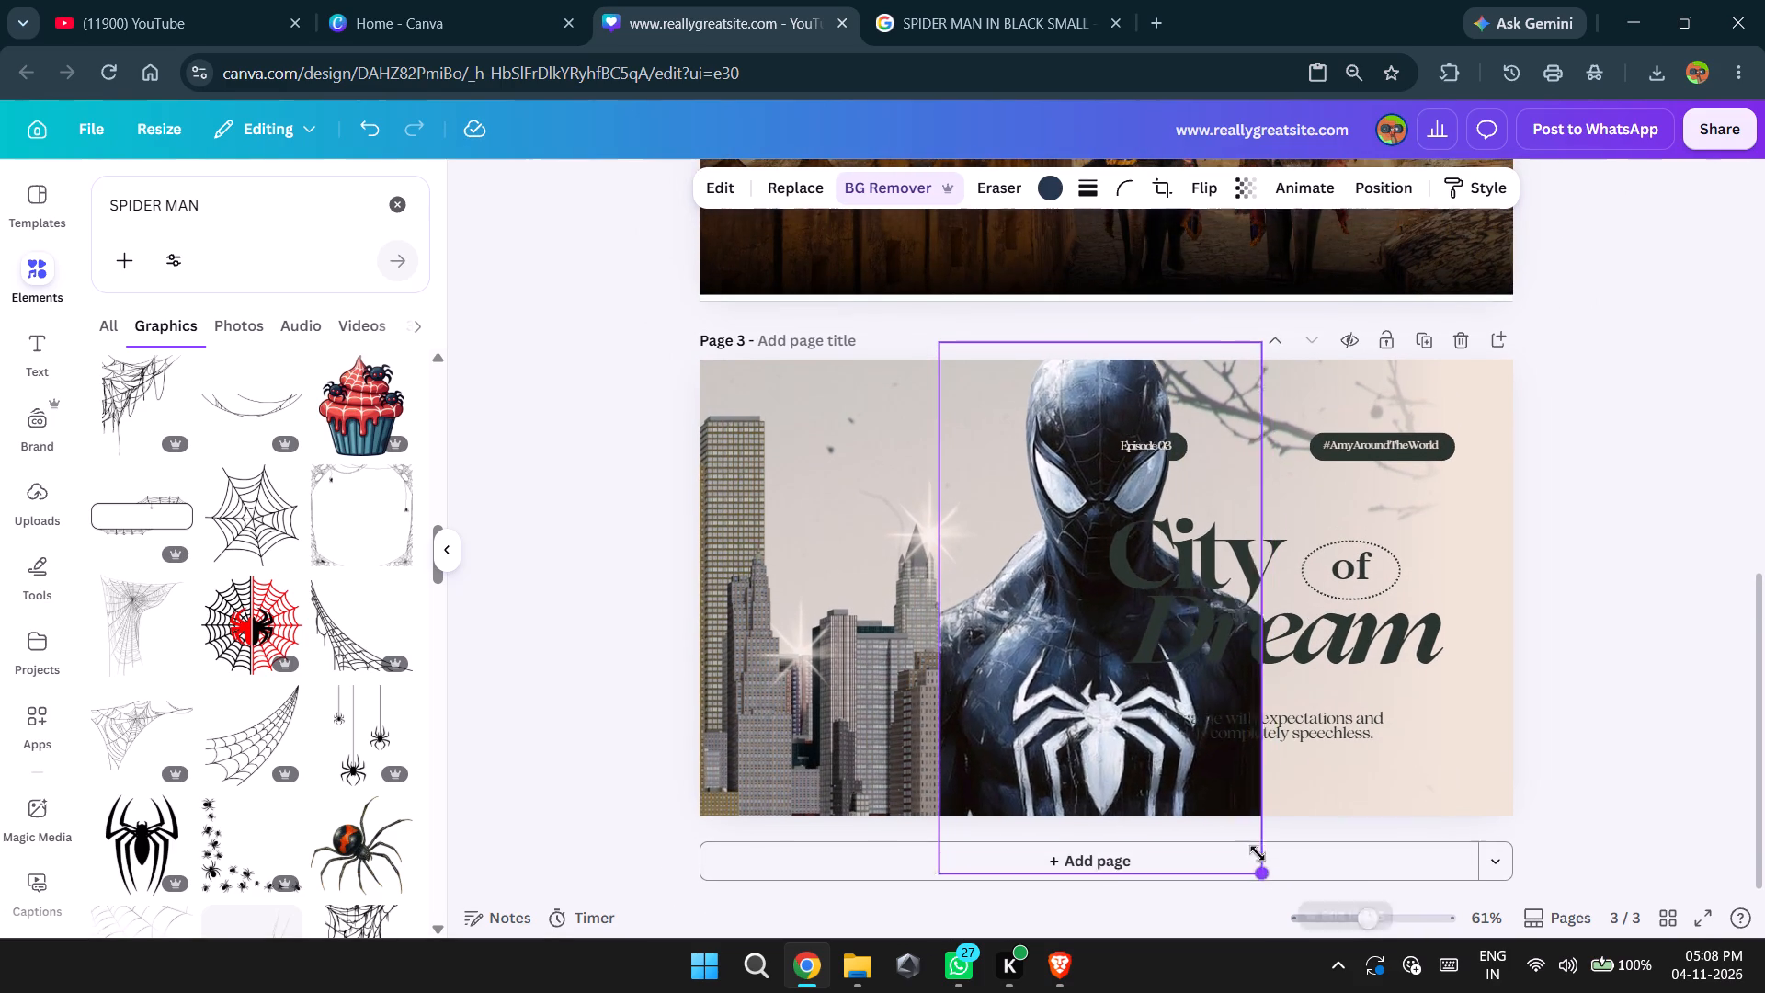
{"action": "left_click_drag", "start_coordinate": [1258, 853], "coordinate": [1199, 813]}
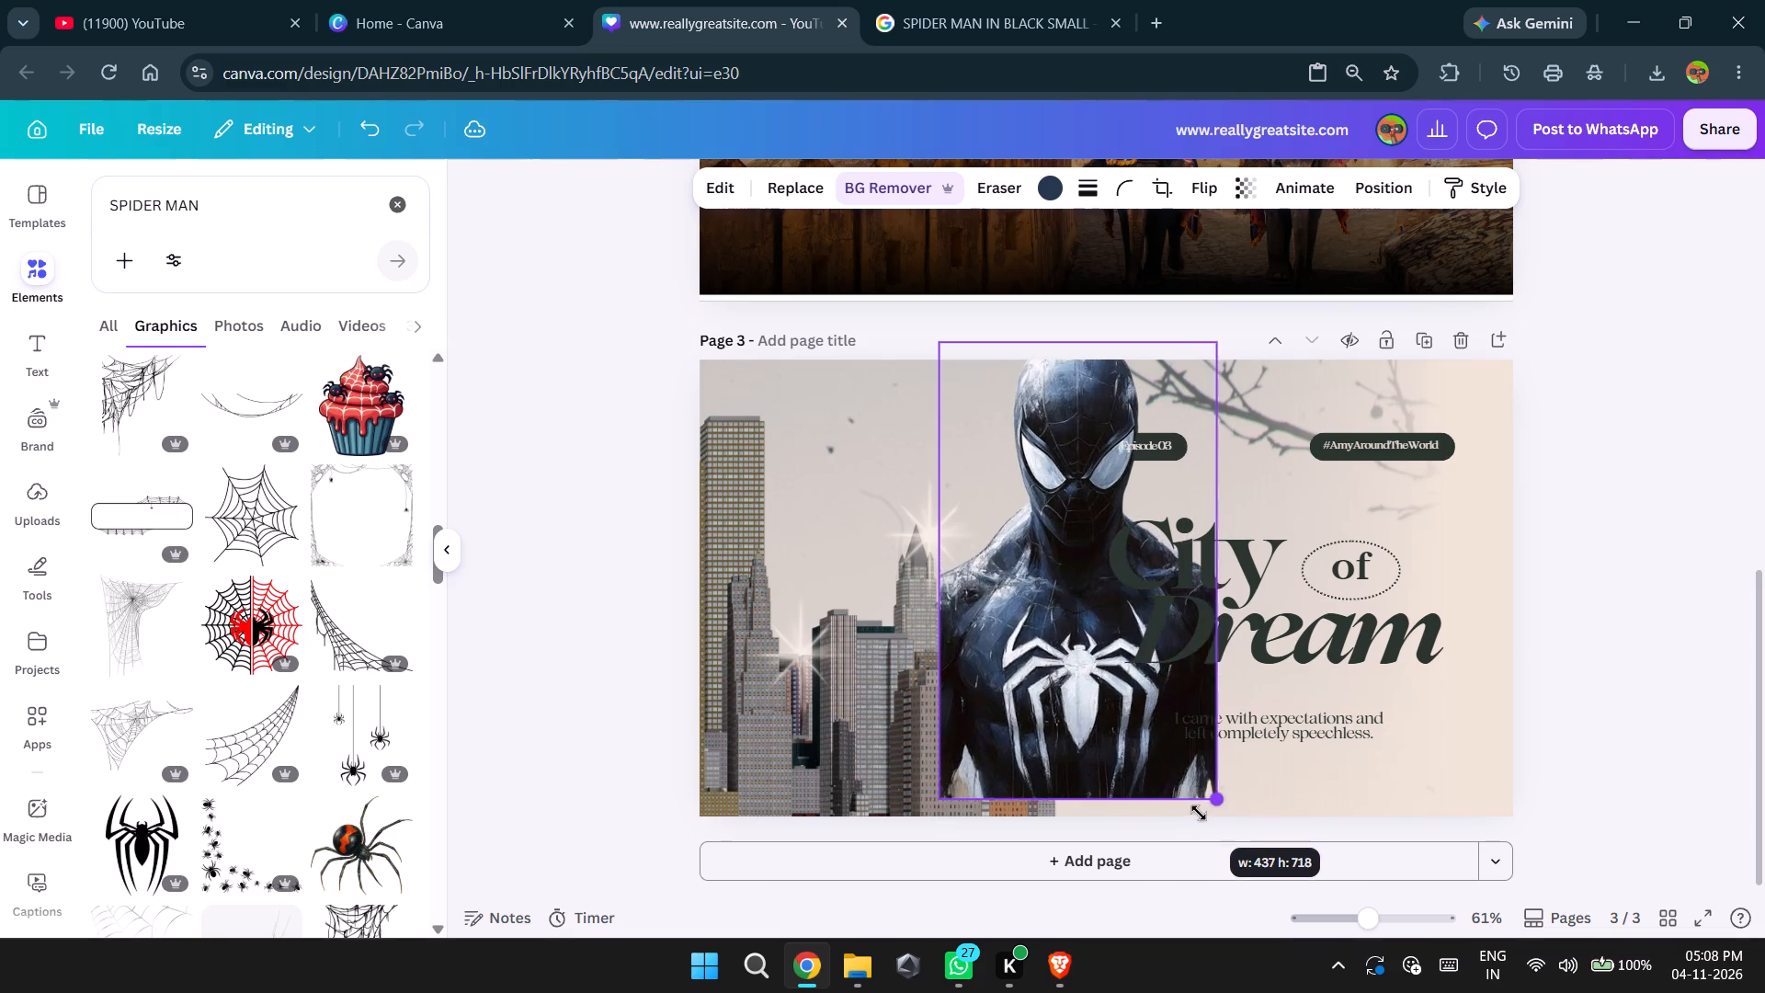
{"action": "left_click_drag", "start_coordinate": [1199, 813], "coordinate": [1208, 823]}
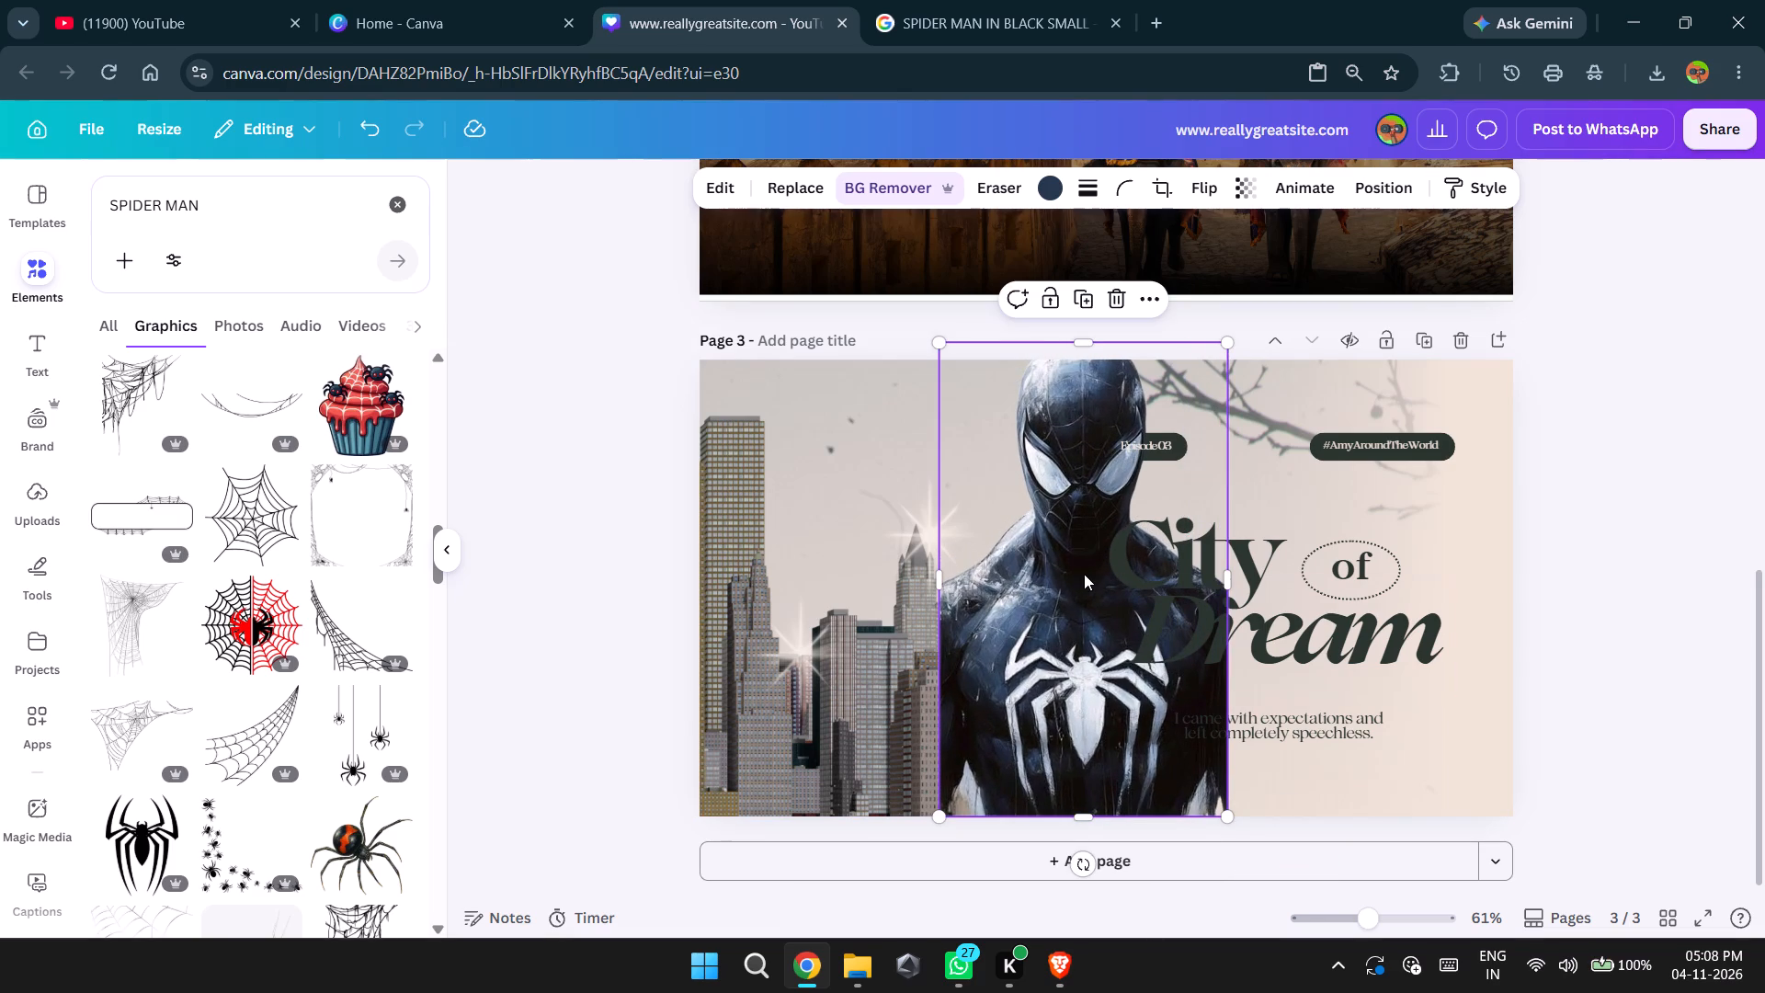
{"action": "left_click_drag", "start_coordinate": [939, 336], "coordinate": [943, 360]}
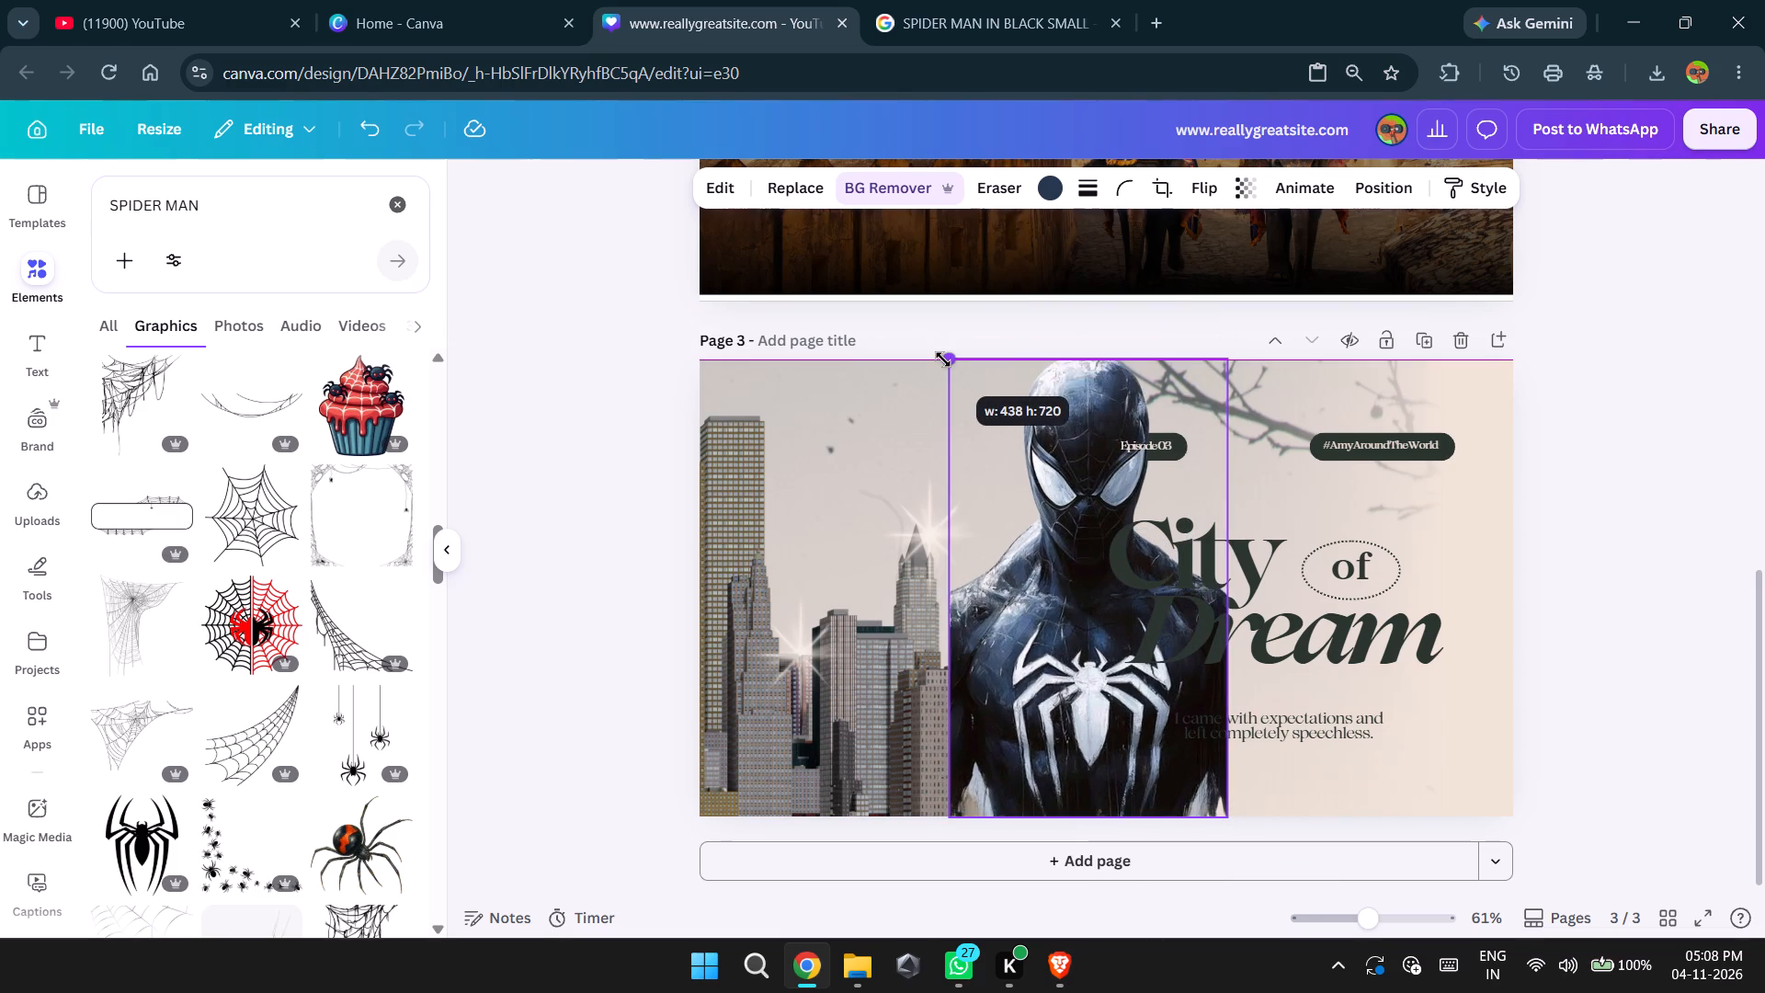
{"action": "left_click_drag", "start_coordinate": [943, 360], "coordinate": [941, 360]}
{"action": "left_click", "coordinate": [941, 360]}
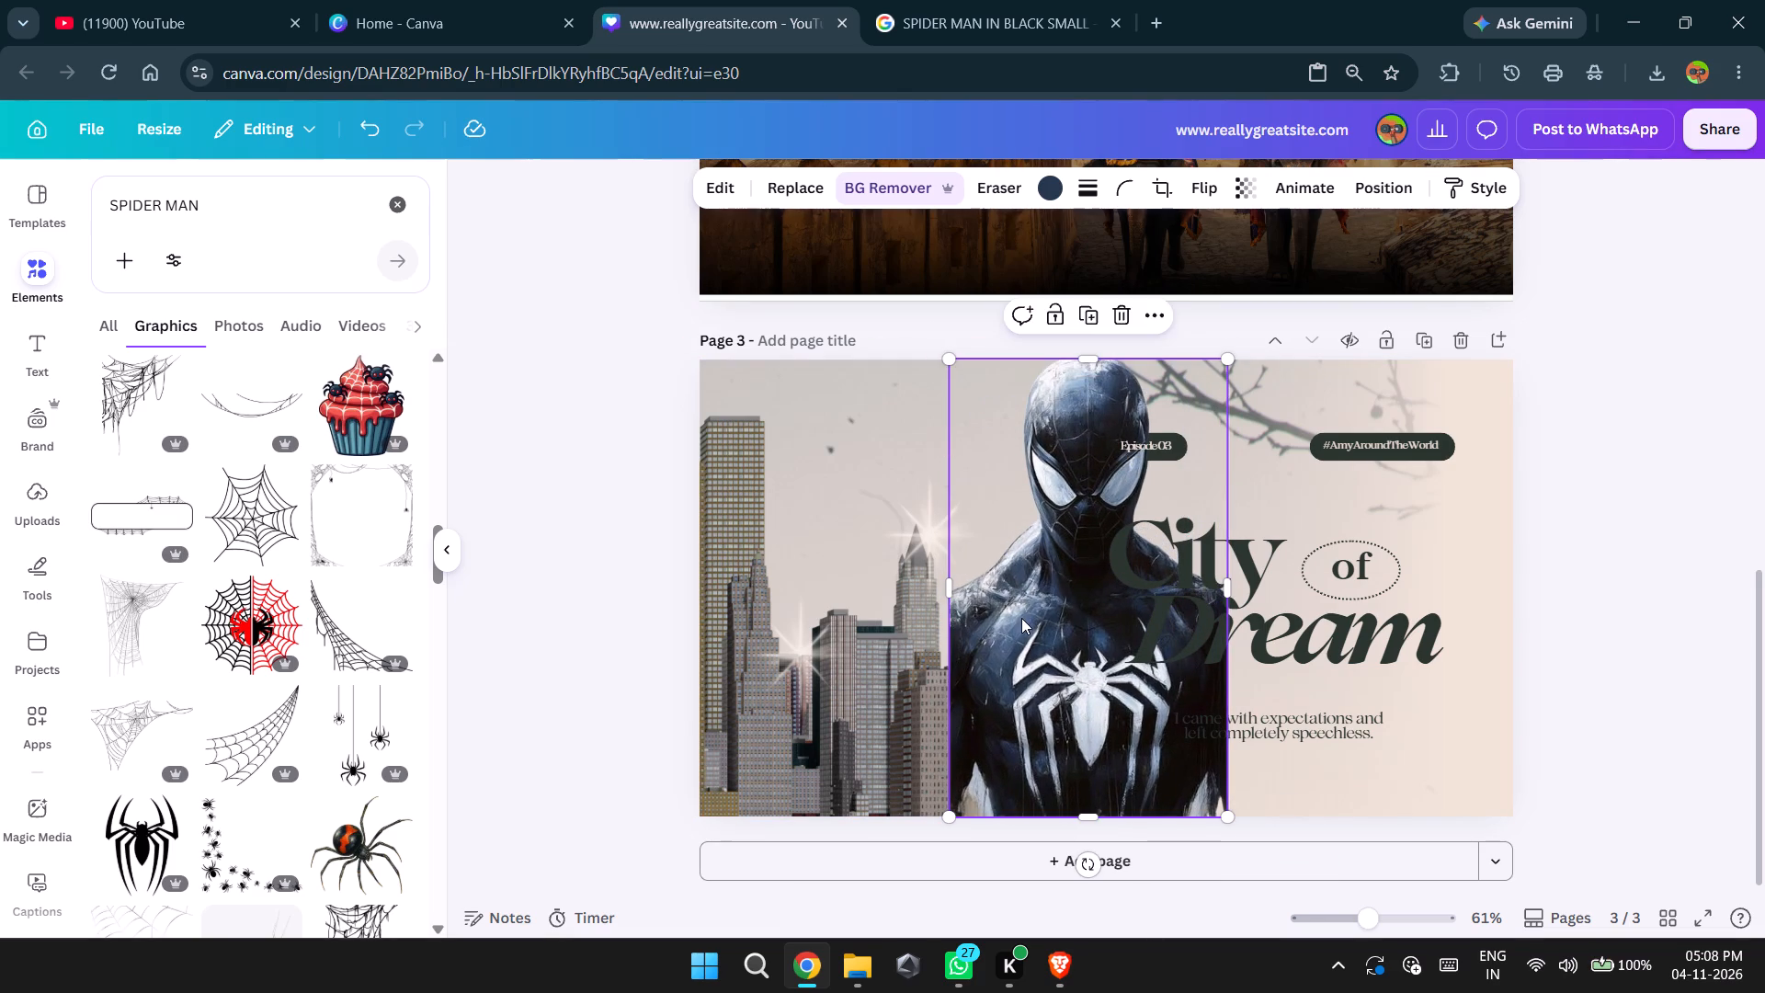
{"action": "left_click", "coordinate": [1628, 625]}
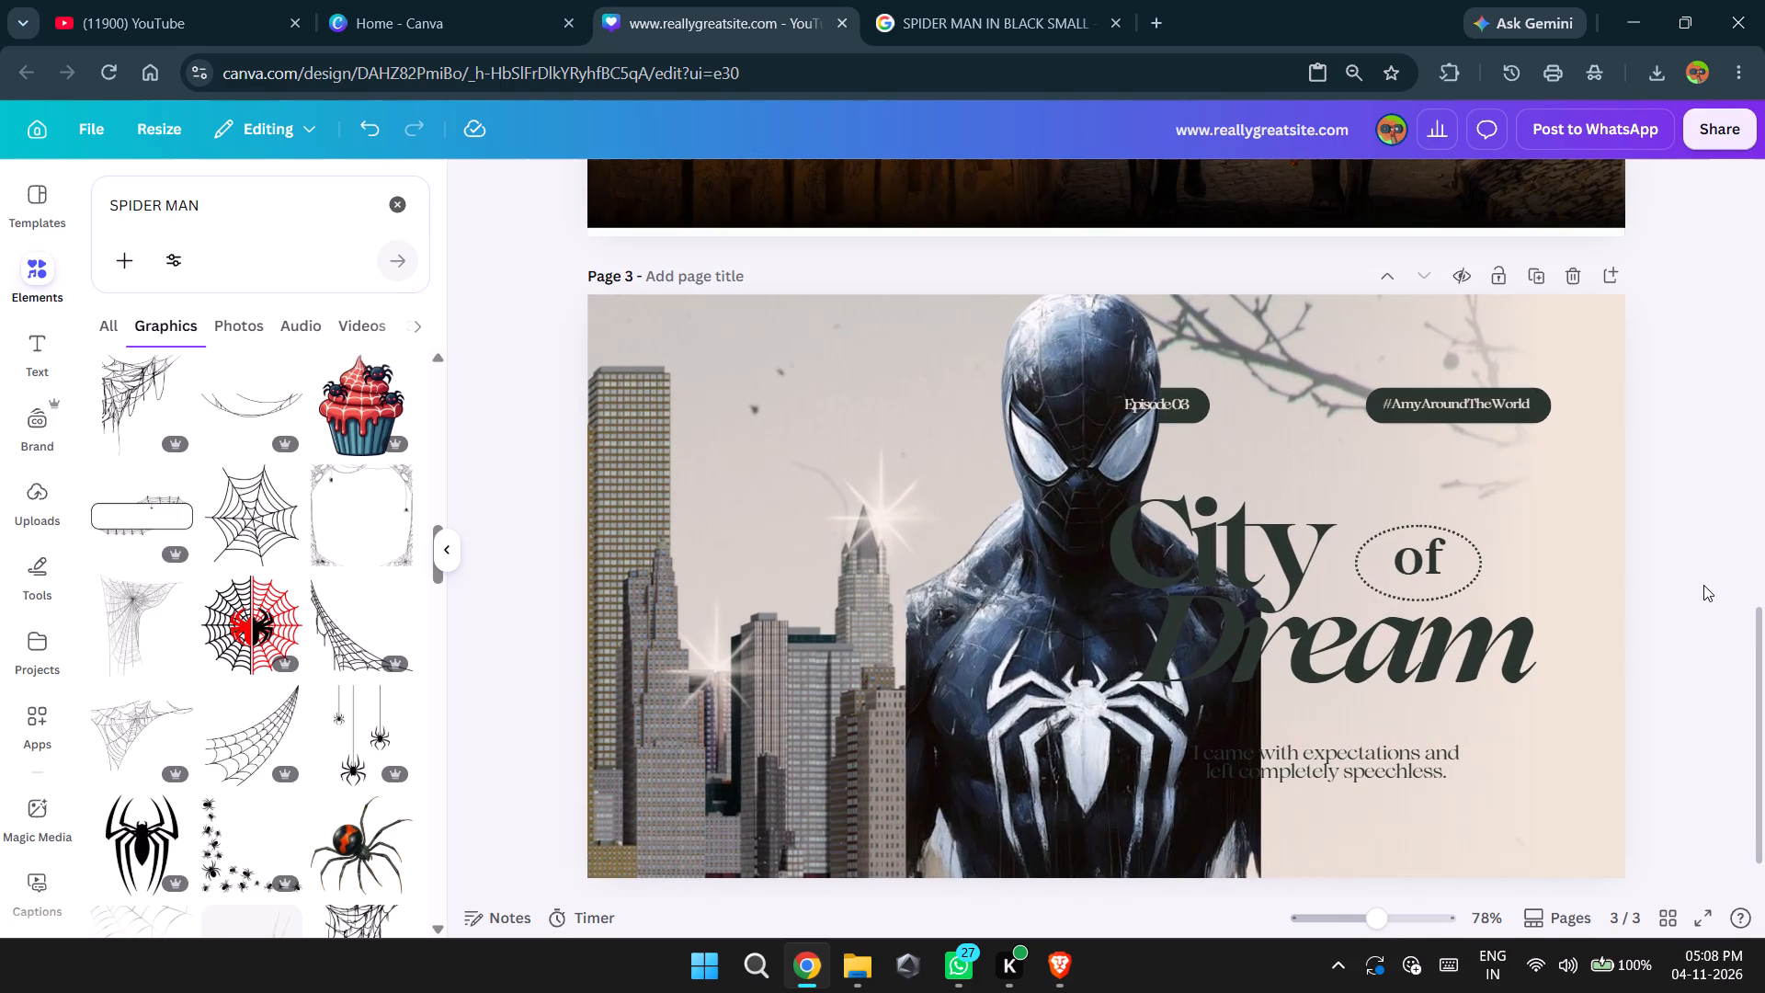
Duplicate the skyline graphic, flip the copy horizontally and place it along the page's right edge.
{"action": "left_click", "coordinate": [764, 725]}
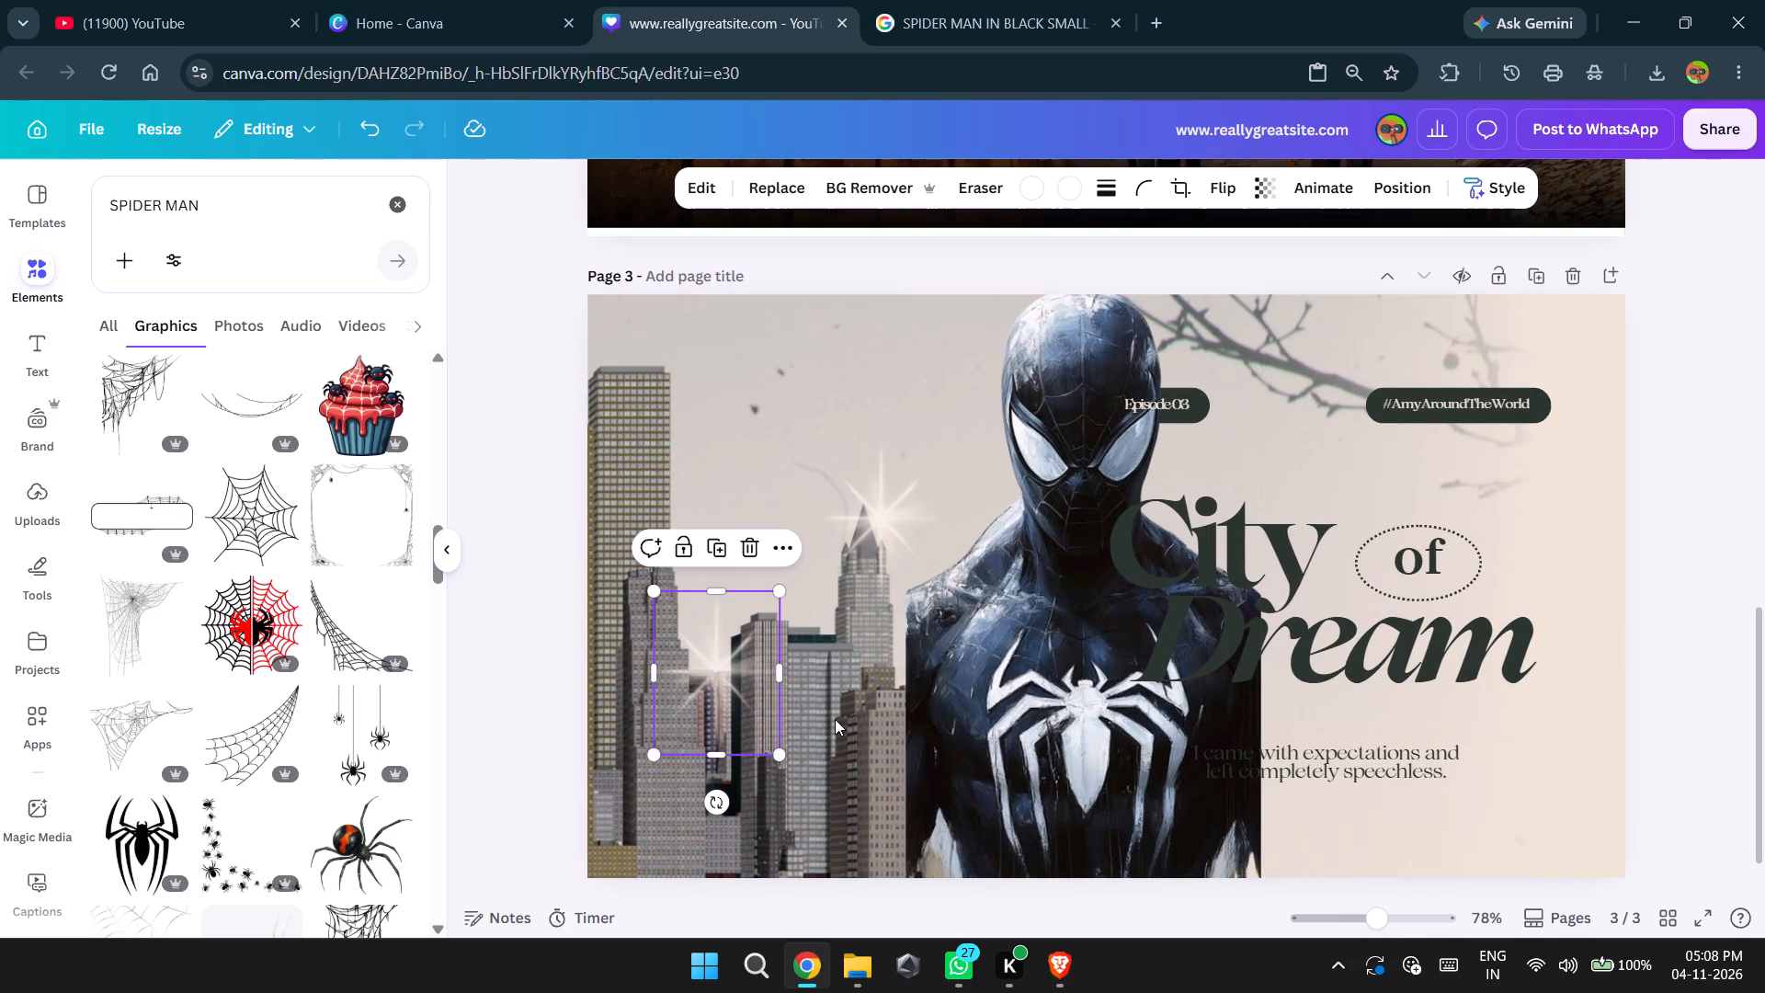
{"action": "left_click", "coordinate": [835, 719]}
{"action": "left_click", "coordinate": [810, 315]}
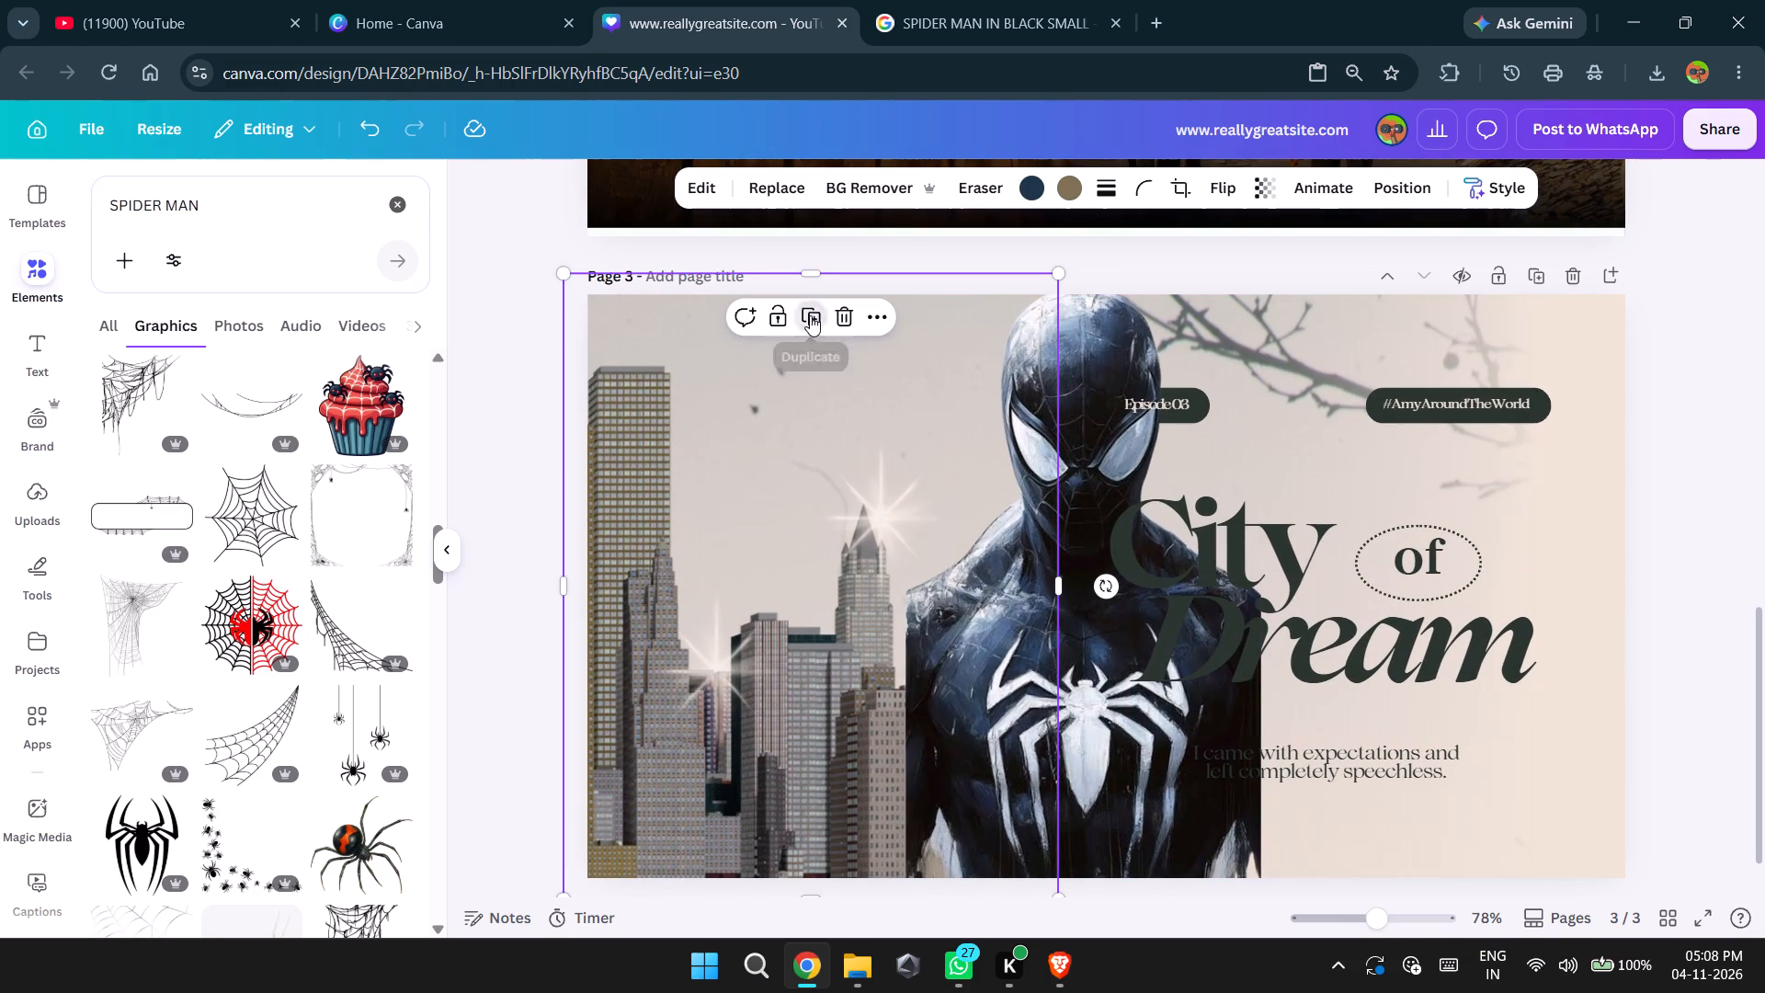
{"action": "left_click_drag", "start_coordinate": [877, 671], "coordinate": [1334, 615]}
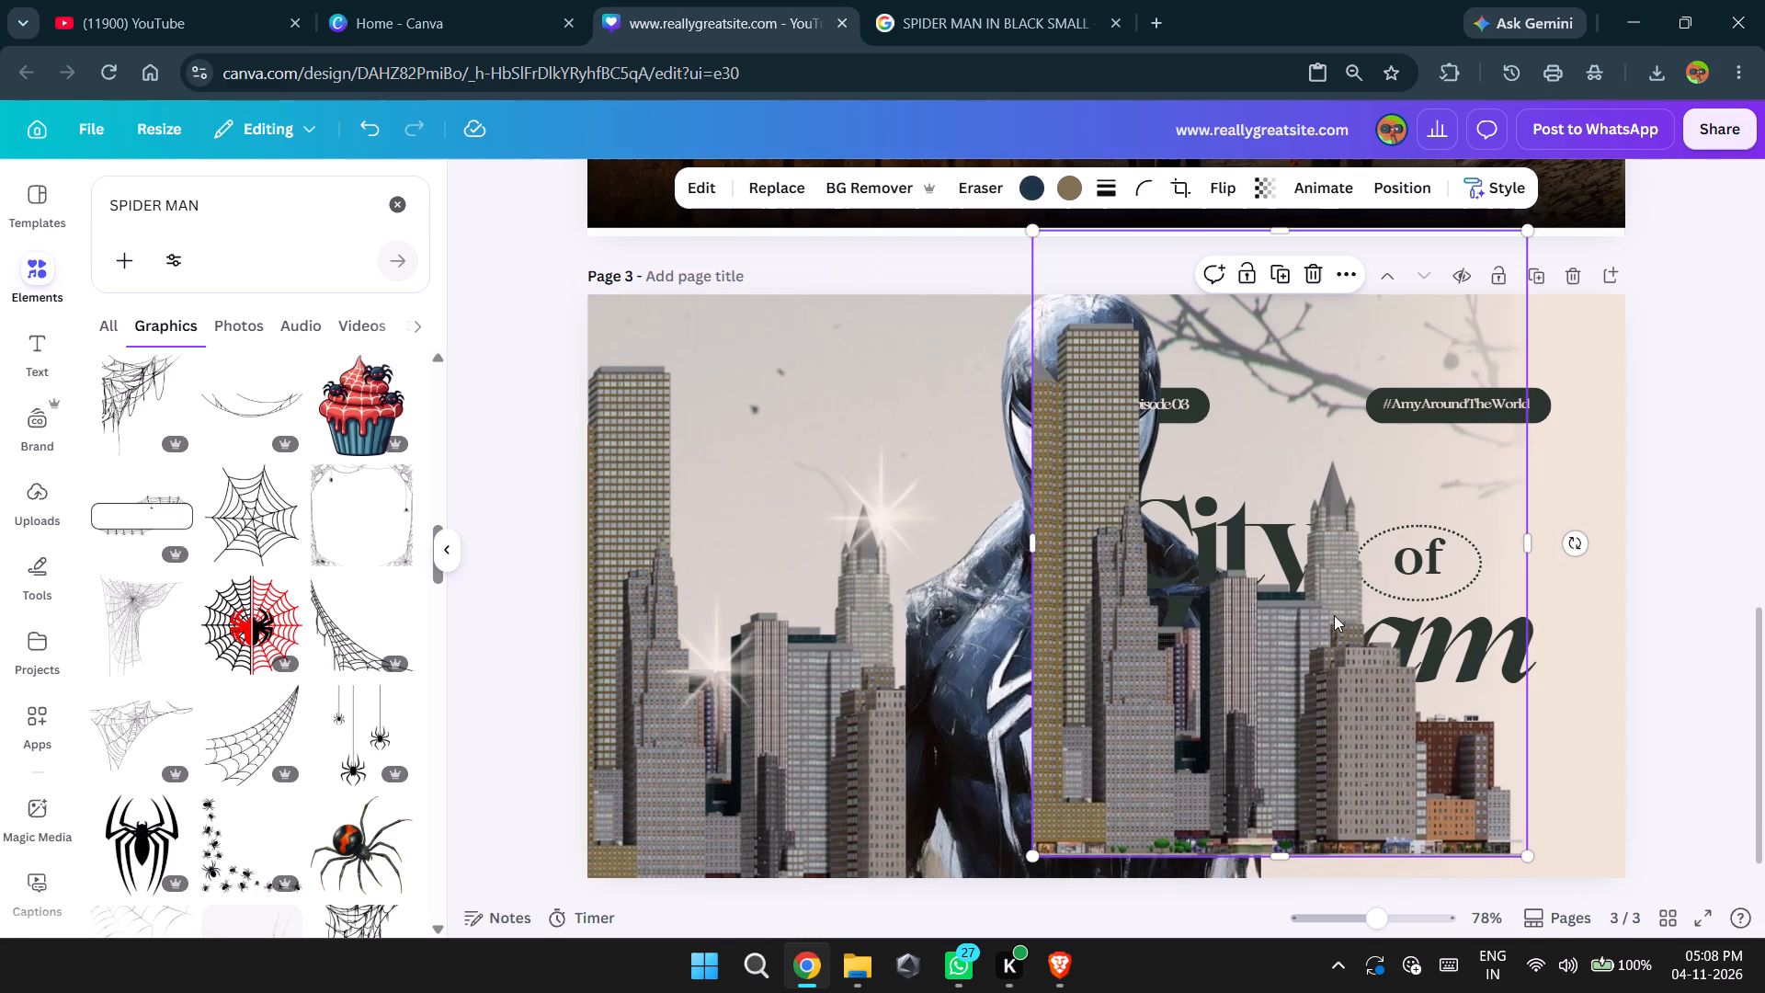
{"action": "left_click", "coordinate": [1230, 188]}
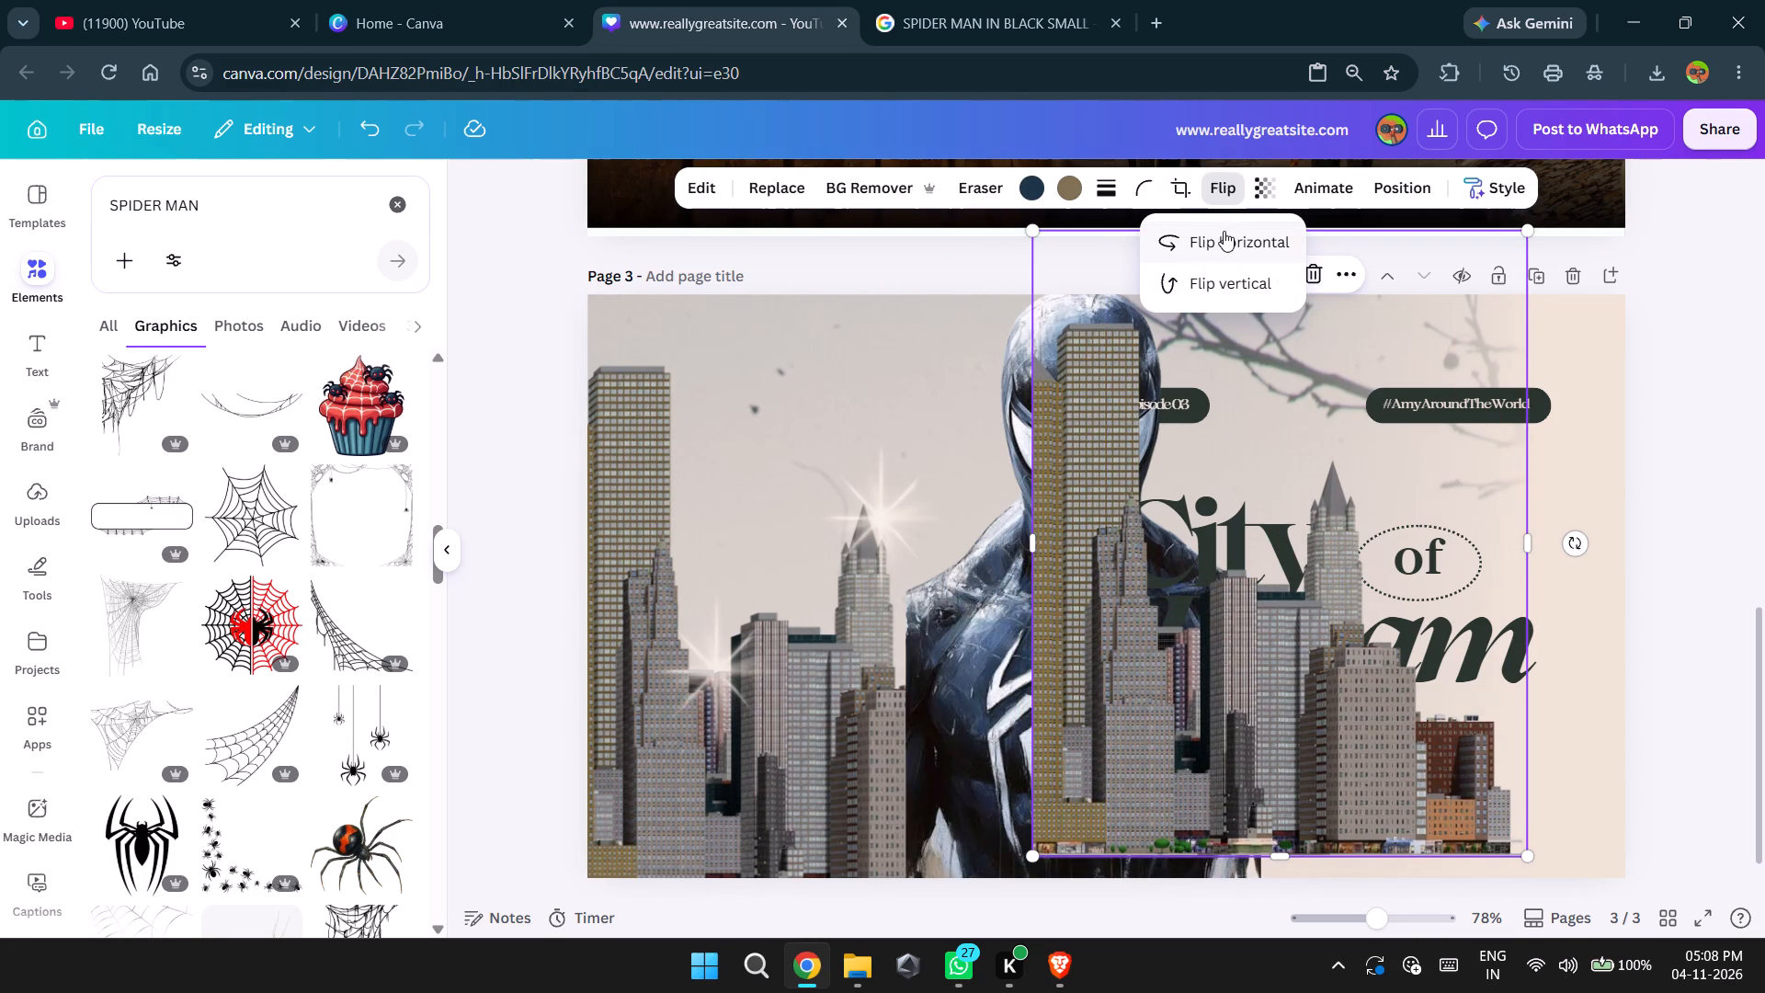
{"action": "left_click", "coordinate": [1224, 231]}
{"action": "left_click", "coordinate": [1723, 579]}
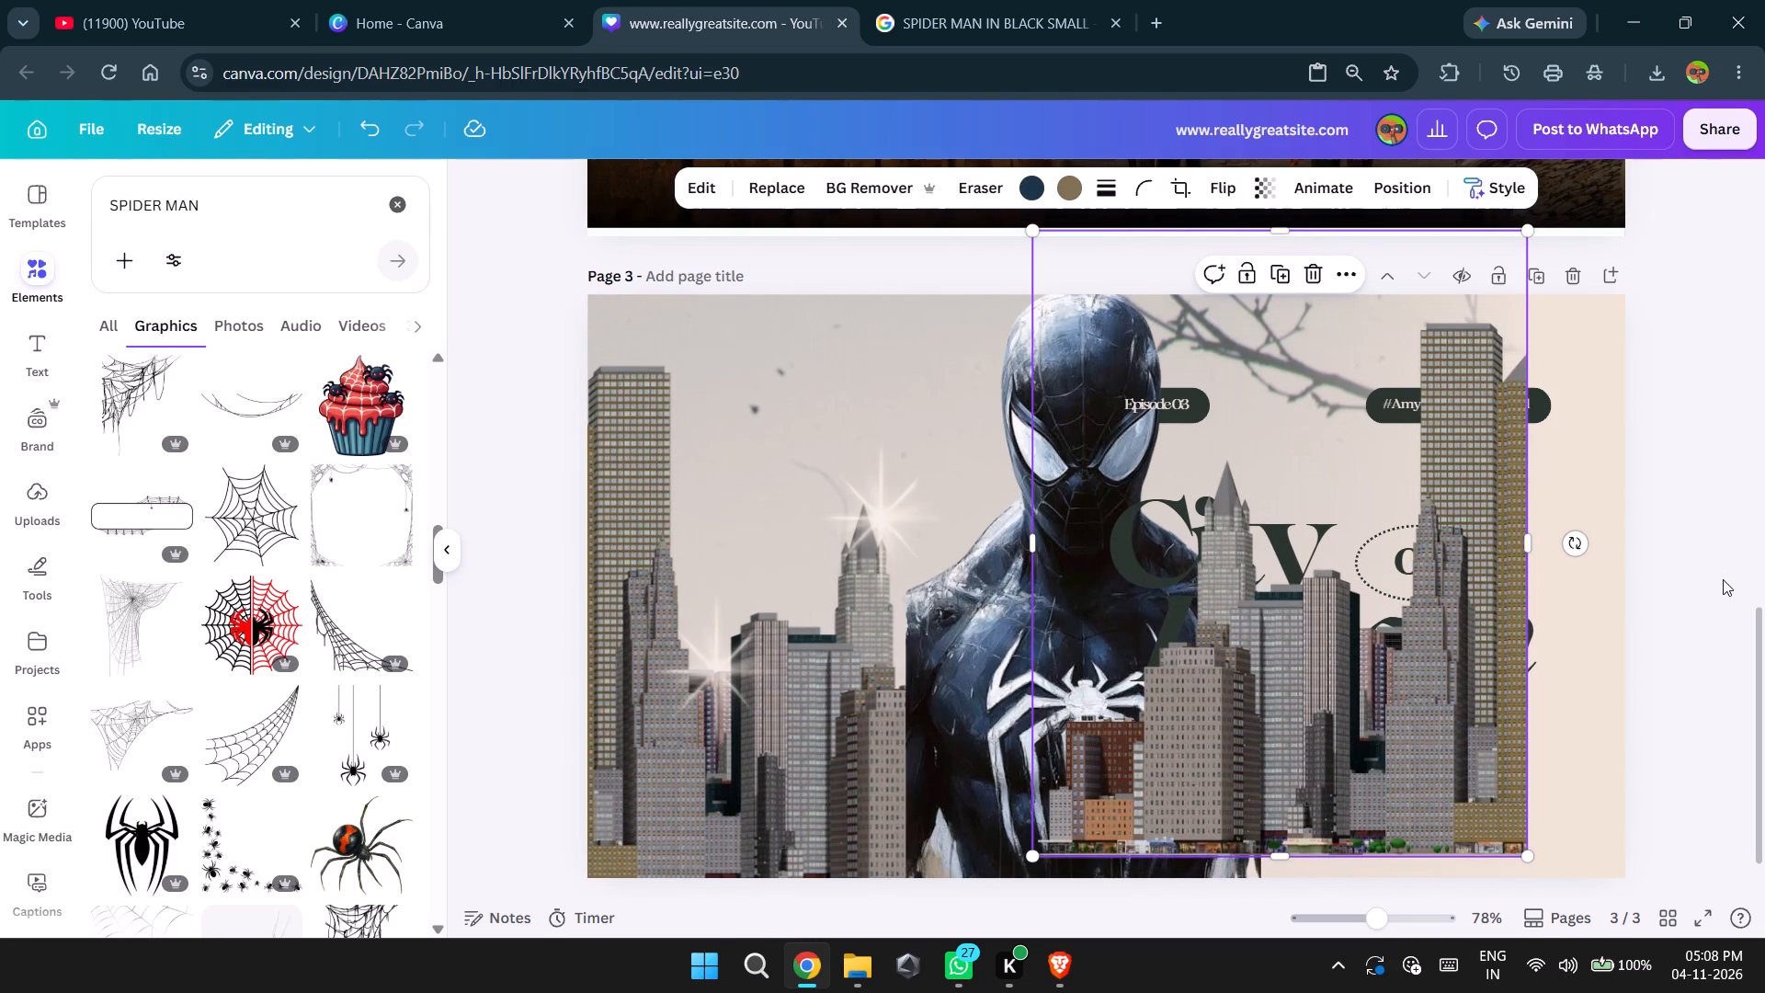
{"action": "left_click_drag", "start_coordinate": [1463, 708], "coordinate": [1555, 721]}
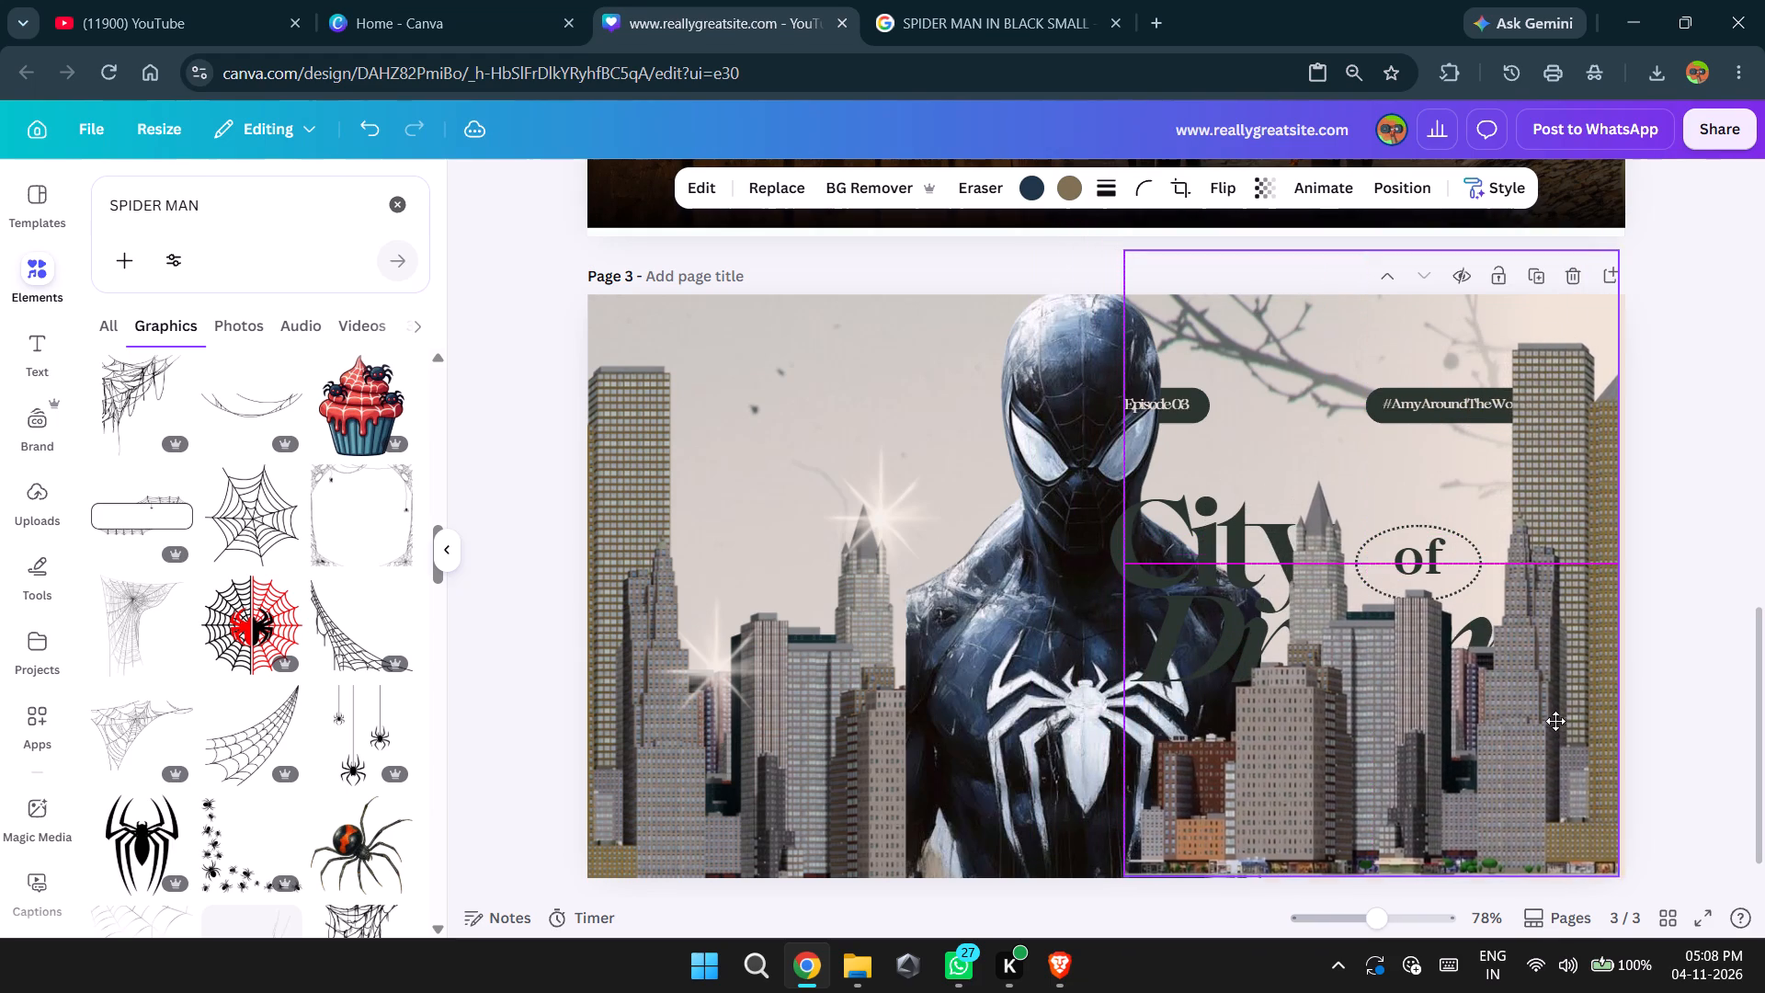
{"action": "left_click_drag", "start_coordinate": [1555, 721], "coordinate": [1549, 722]}
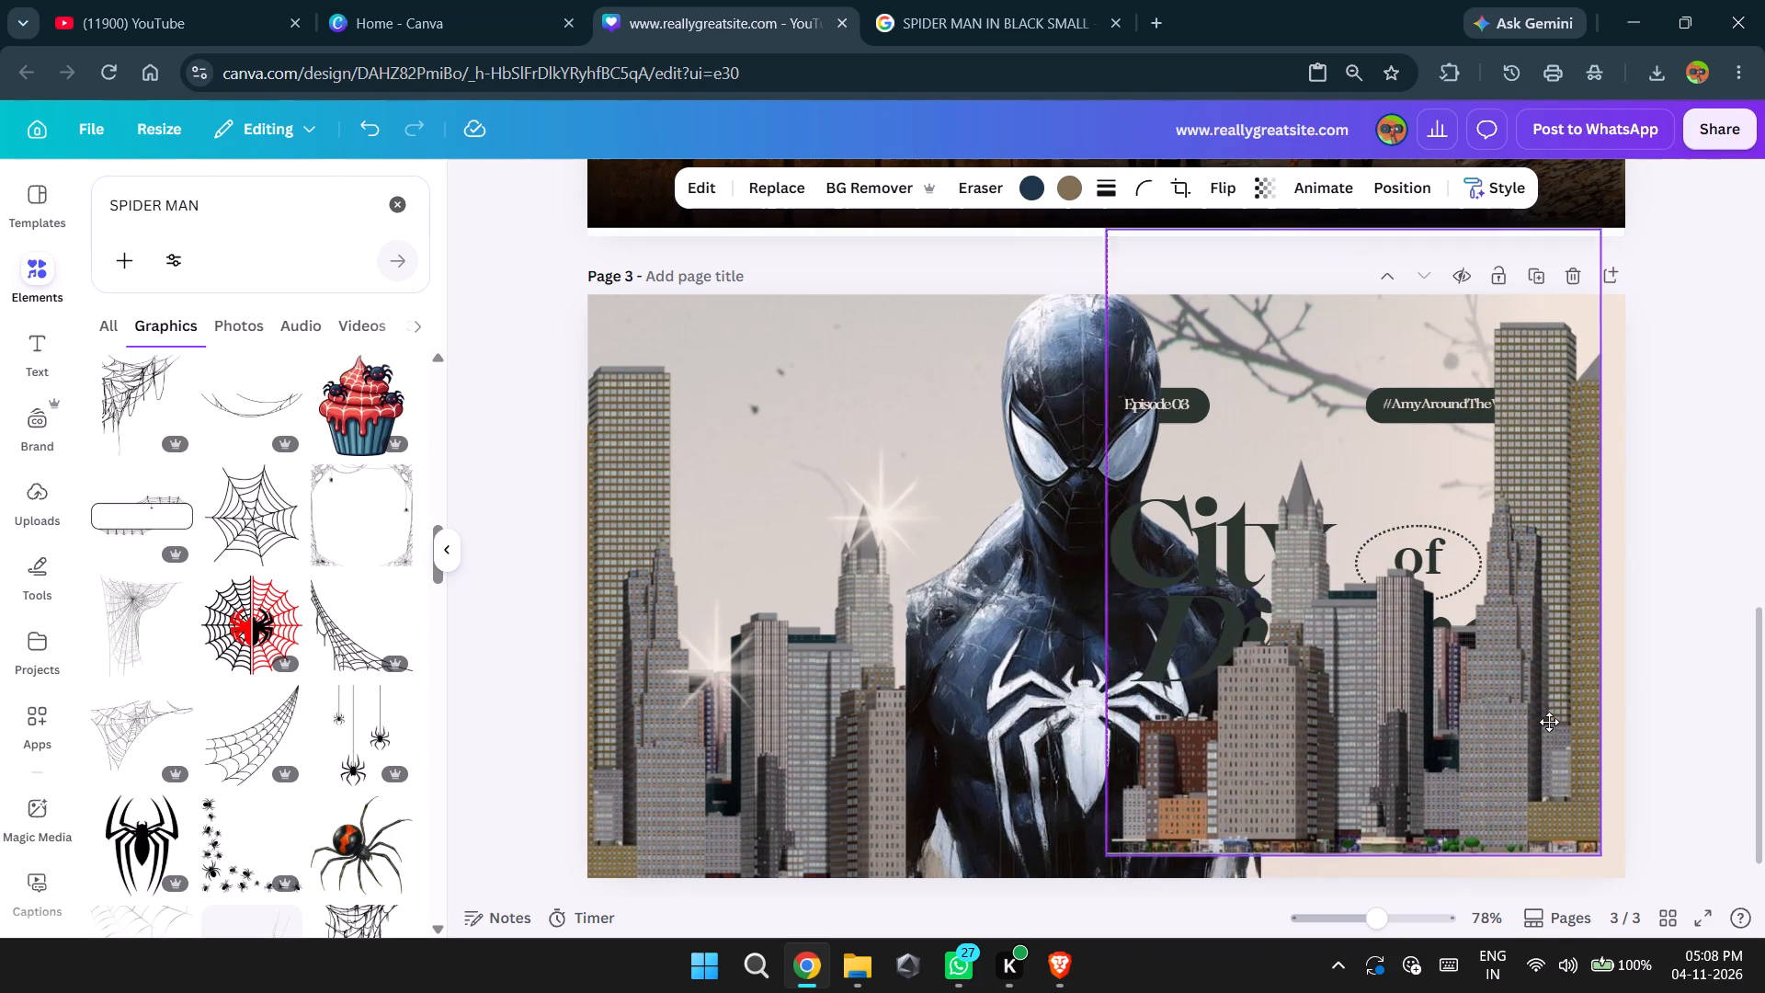
{"action": "left_click_drag", "start_coordinate": [1549, 722], "coordinate": [1555, 724]}
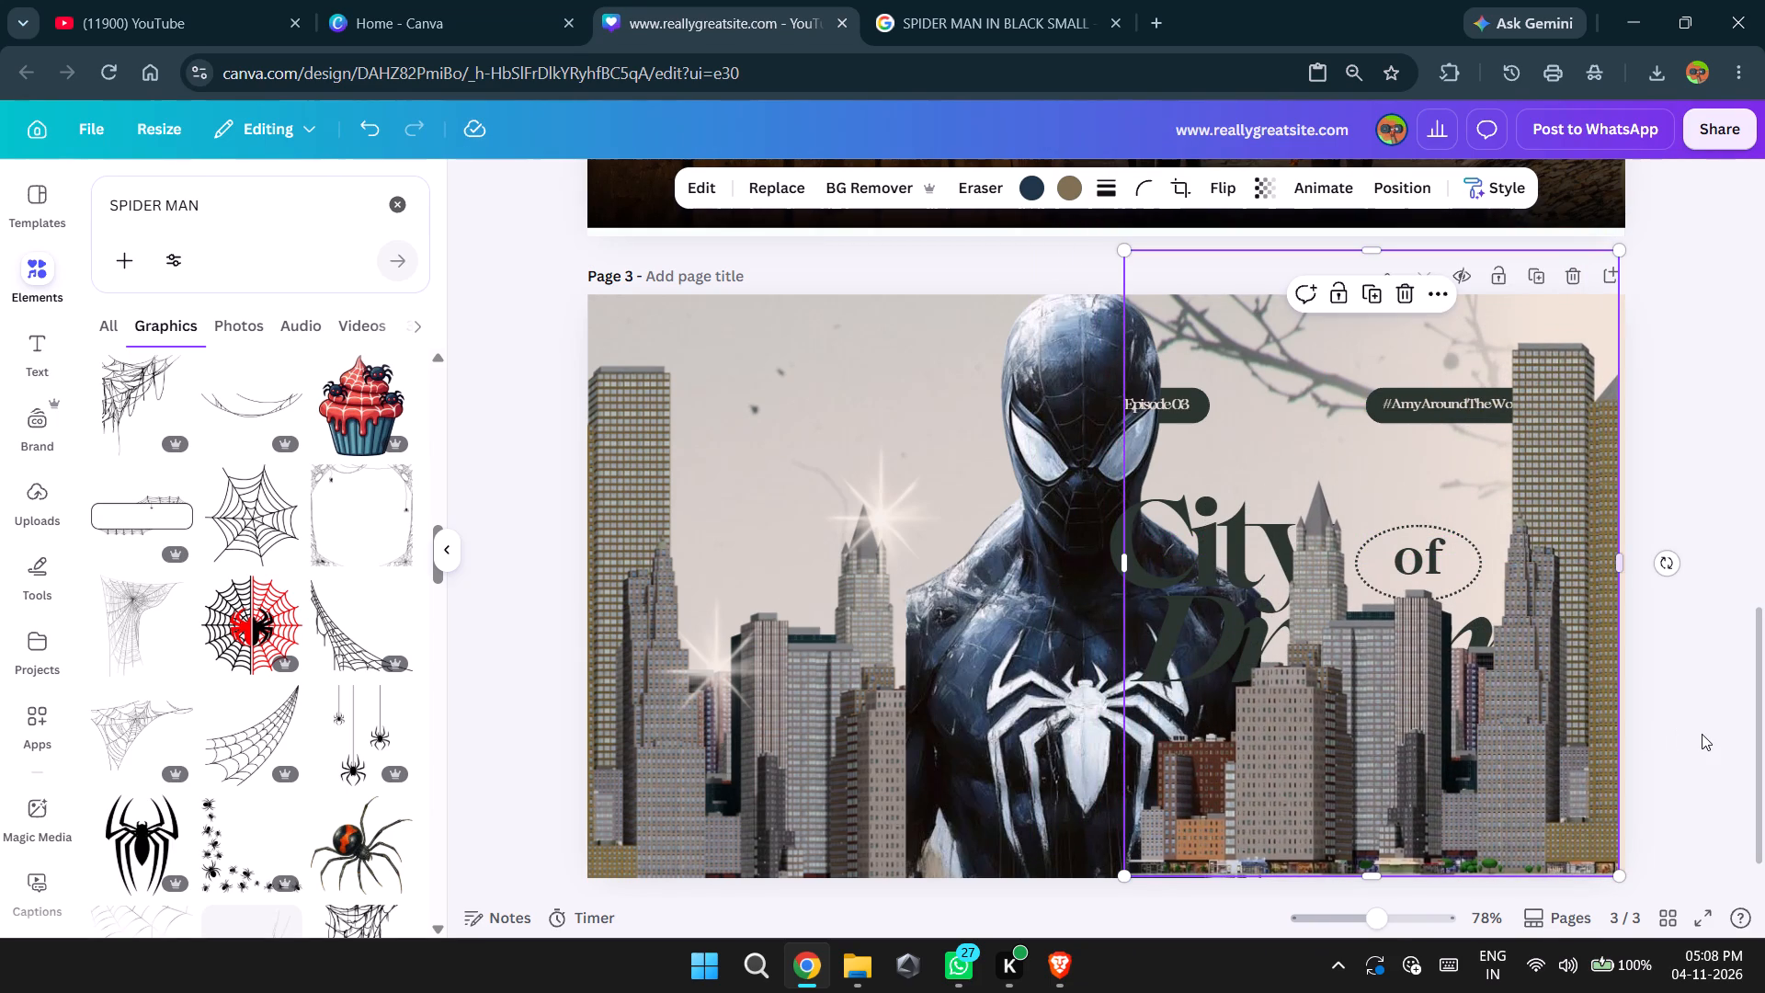
{"action": "left_click", "coordinate": [1702, 734]}
Move the flipped skyline copy over the page's left half, off the title text.
{"action": "left_click", "coordinate": [1434, 553]}
{"action": "left_click_drag", "start_coordinate": [1461, 656], "coordinate": [905, 624]}
{"action": "left_click", "coordinate": [905, 624]}
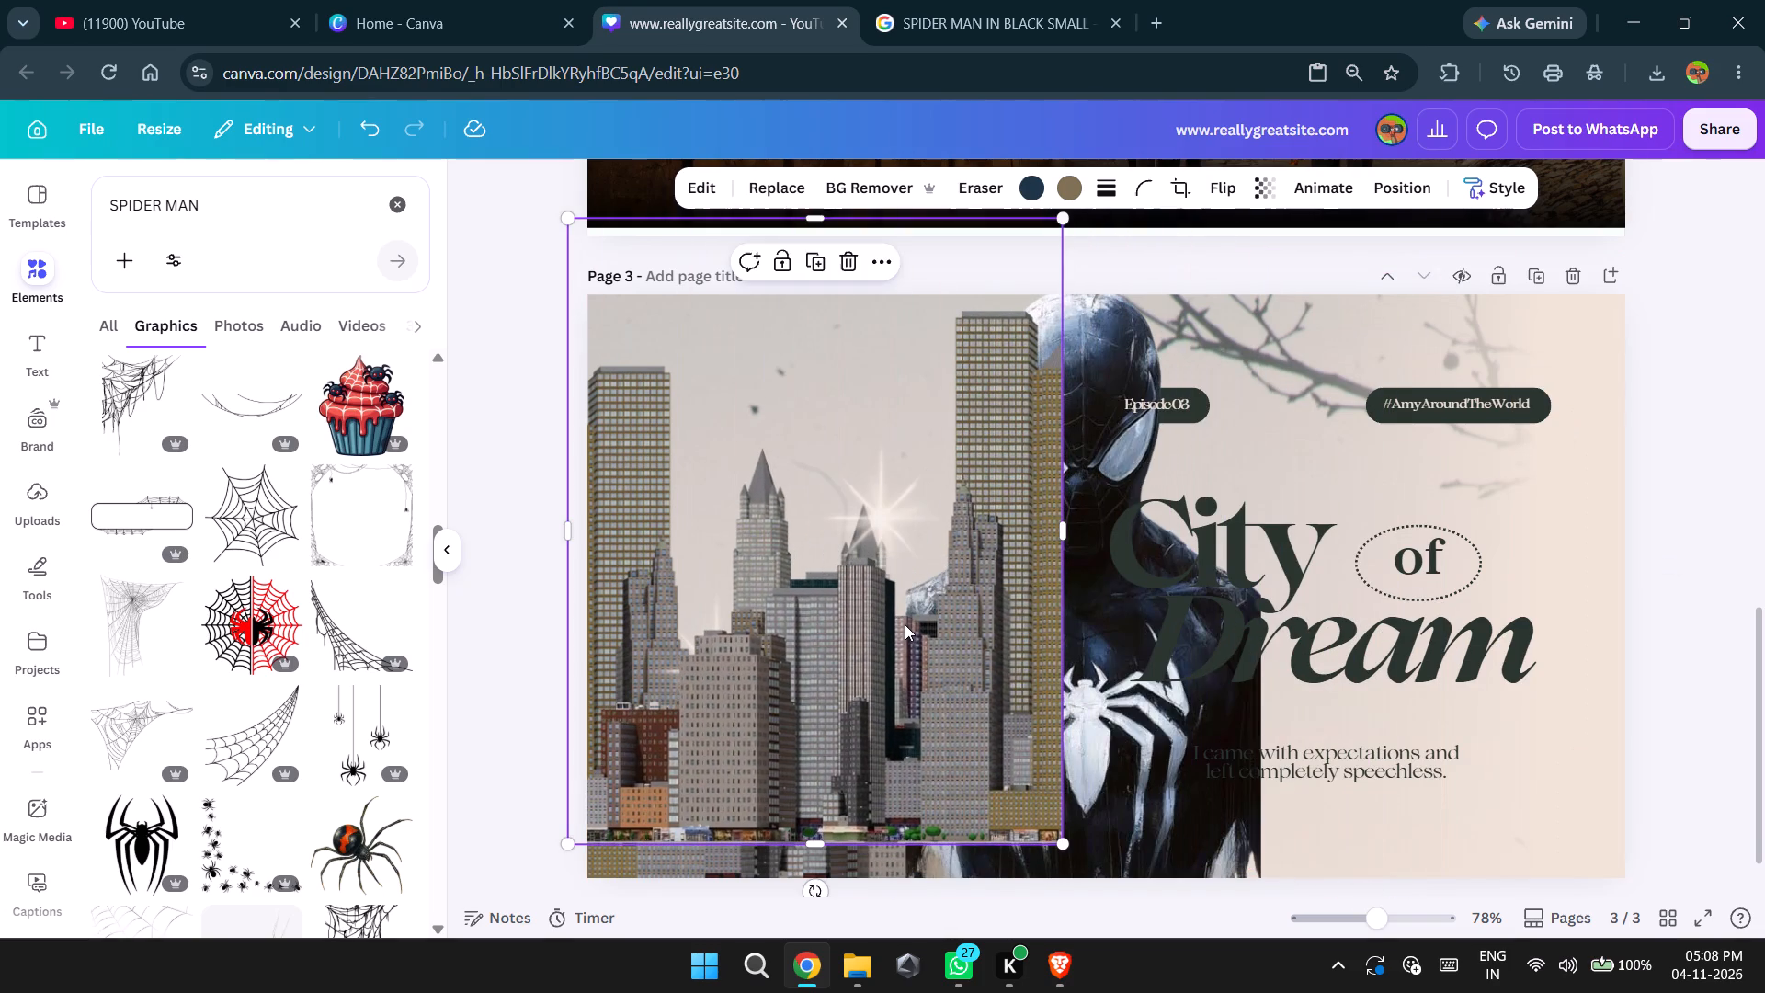
Delete the title words Dream and City from the page.
{"action": "left_click", "coordinate": [1361, 648]}
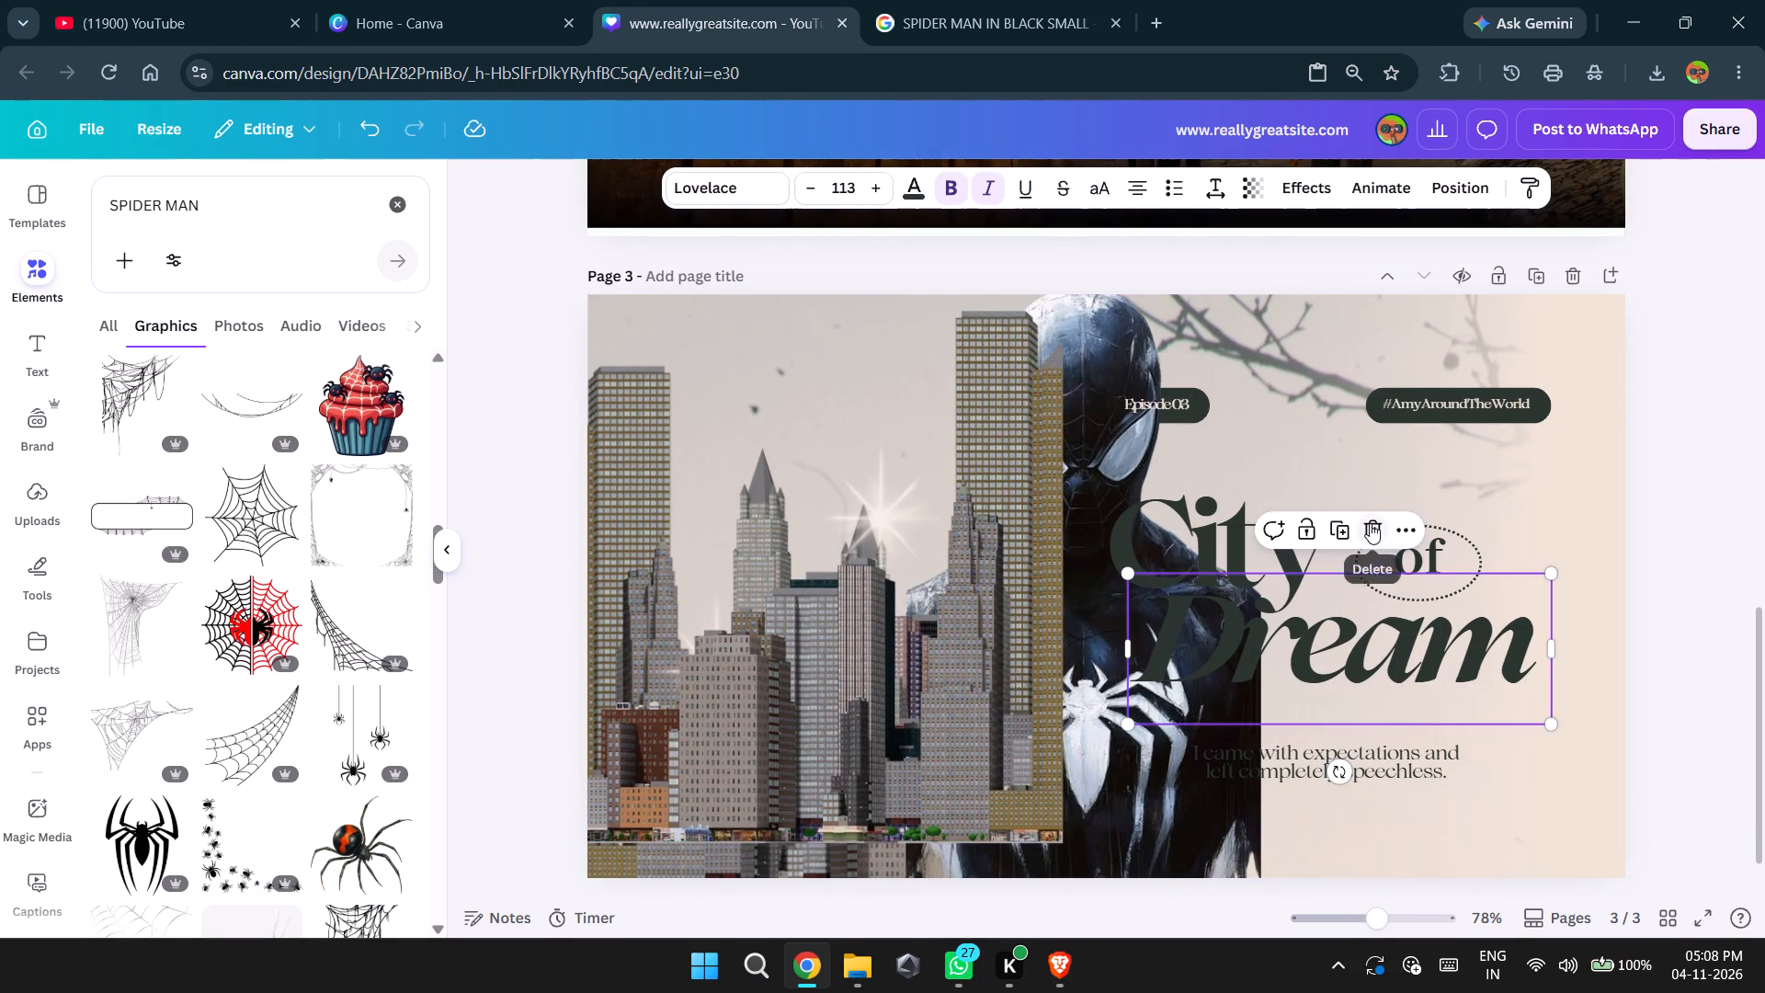
{"action": "left_click", "coordinate": [1370, 523]}
{"action": "left_click", "coordinate": [1307, 547]}
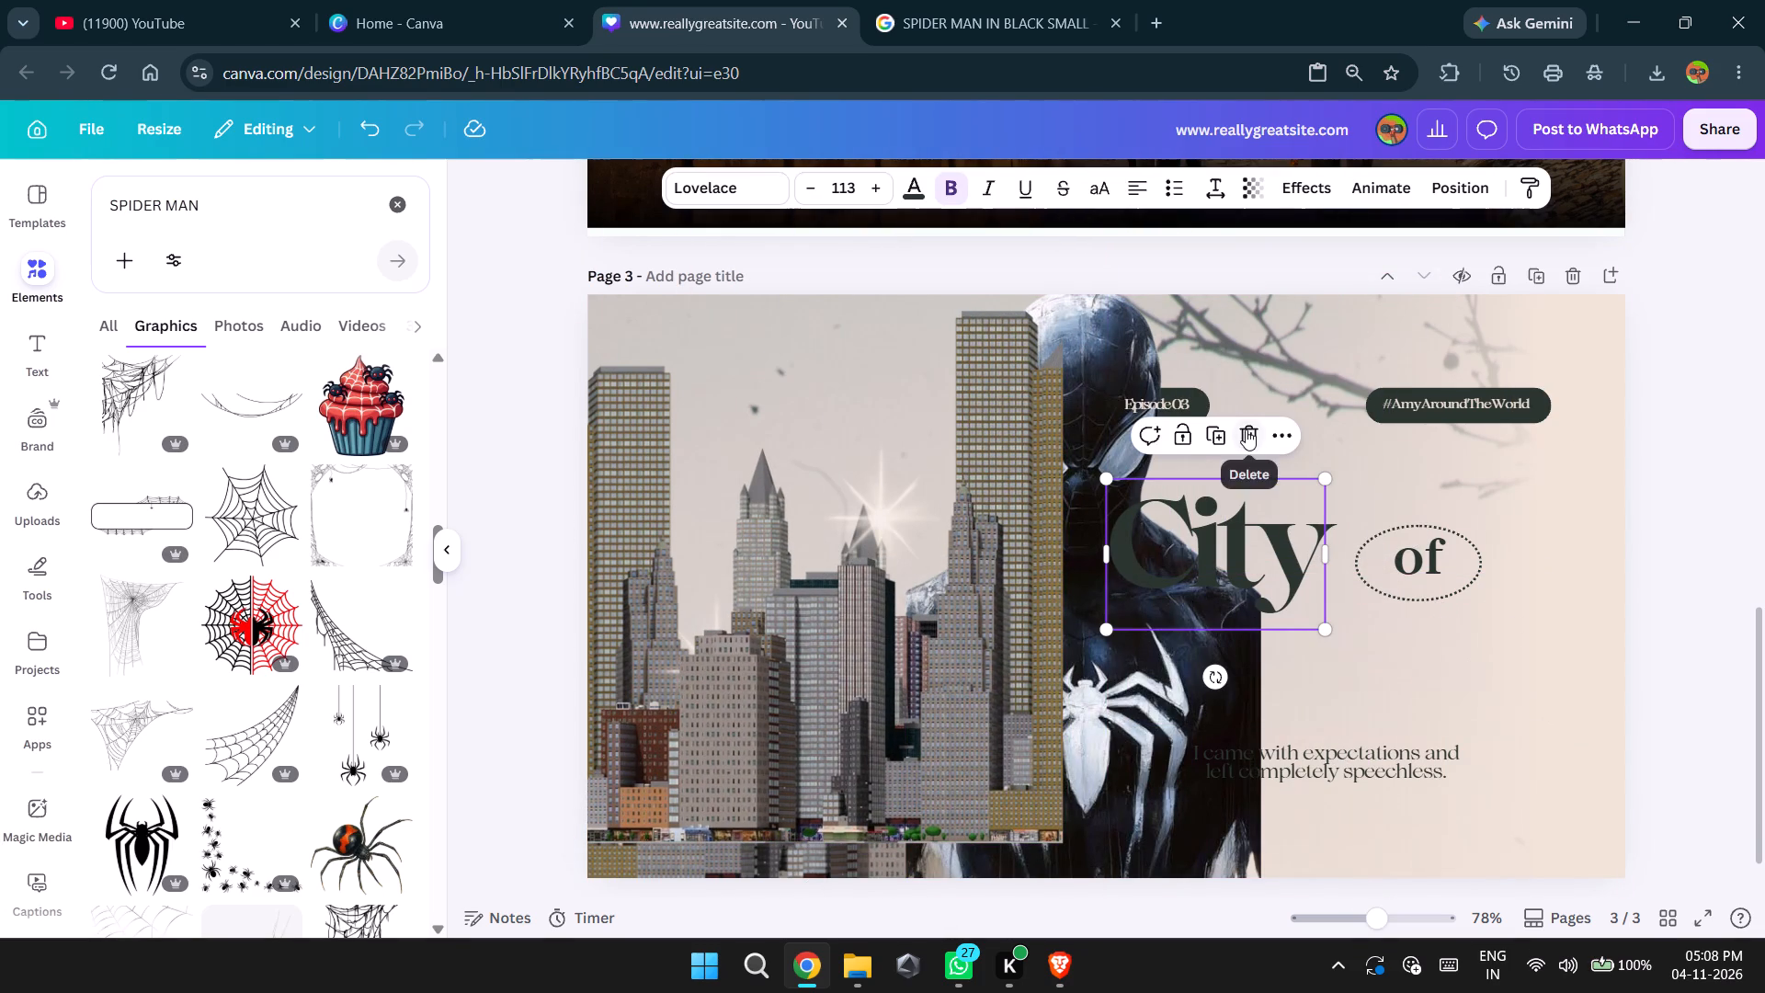
{"action": "left_click", "coordinate": [1246, 429]}
Delete the #AmyAroundTheWorld text and its dark pill-shaped background.
{"action": "left_click", "coordinate": [1418, 403]}
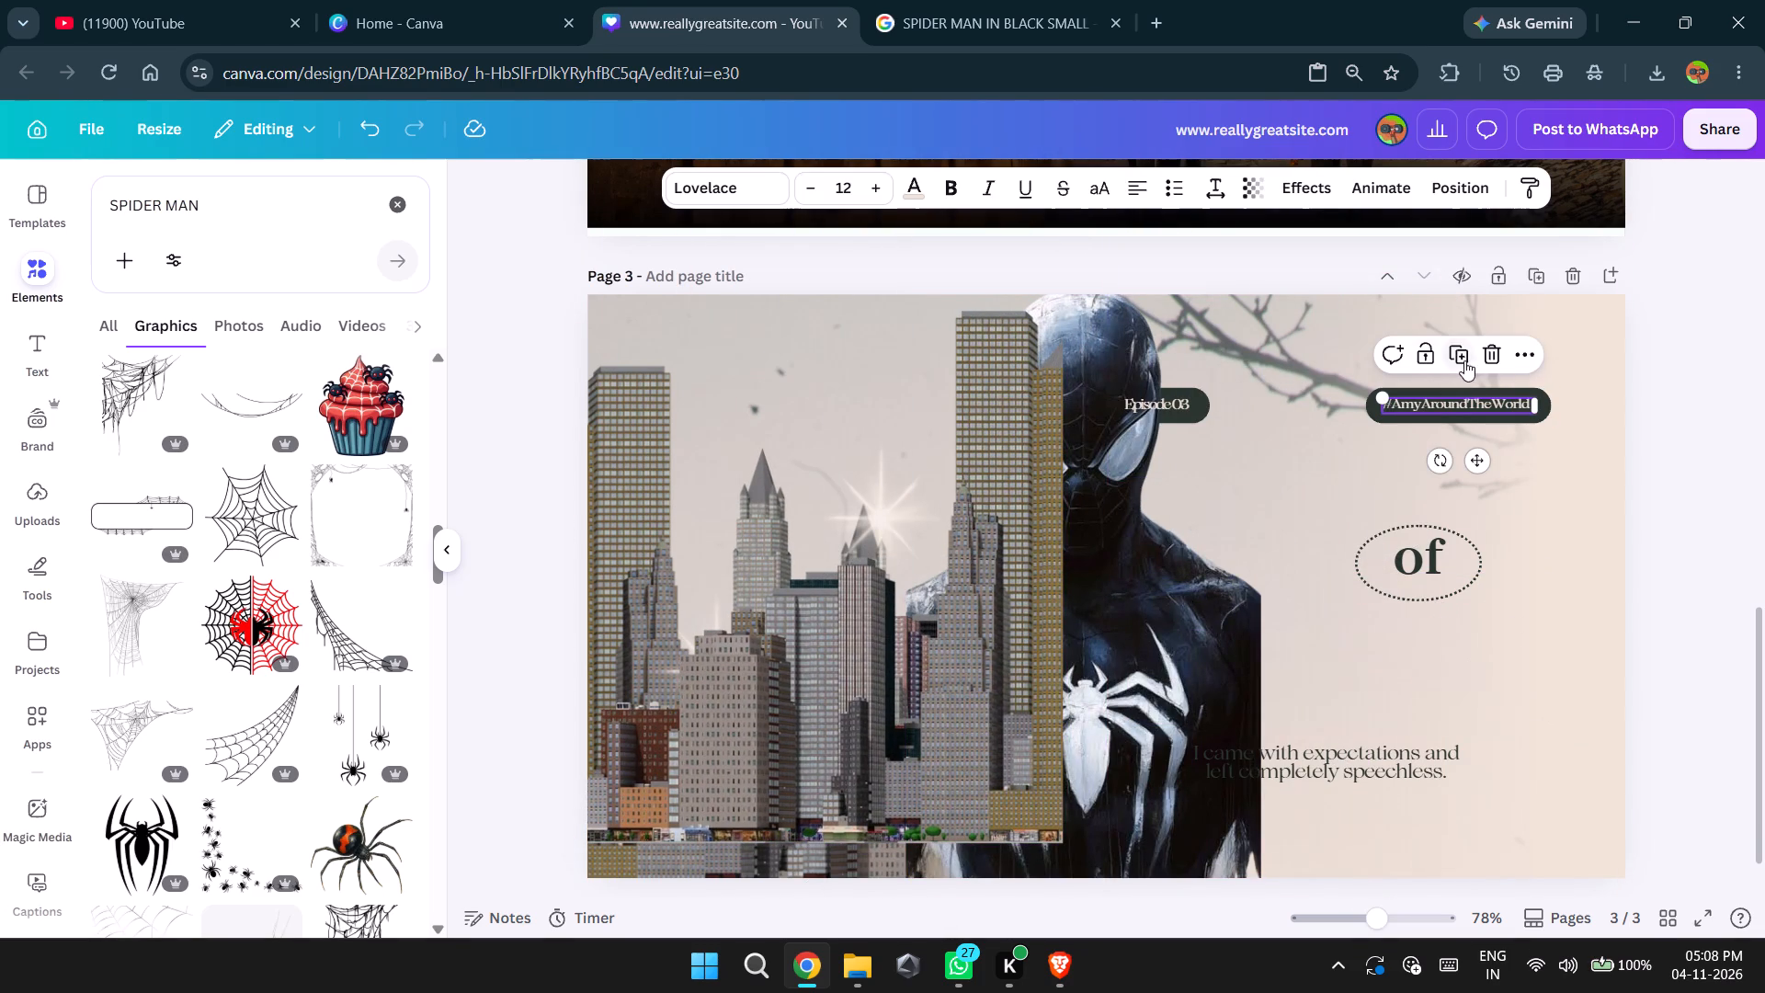
{"action": "left_click", "coordinate": [1479, 357]}
{"action": "left_click_drag", "start_coordinate": [1418, 395], "coordinate": [1470, 357]}
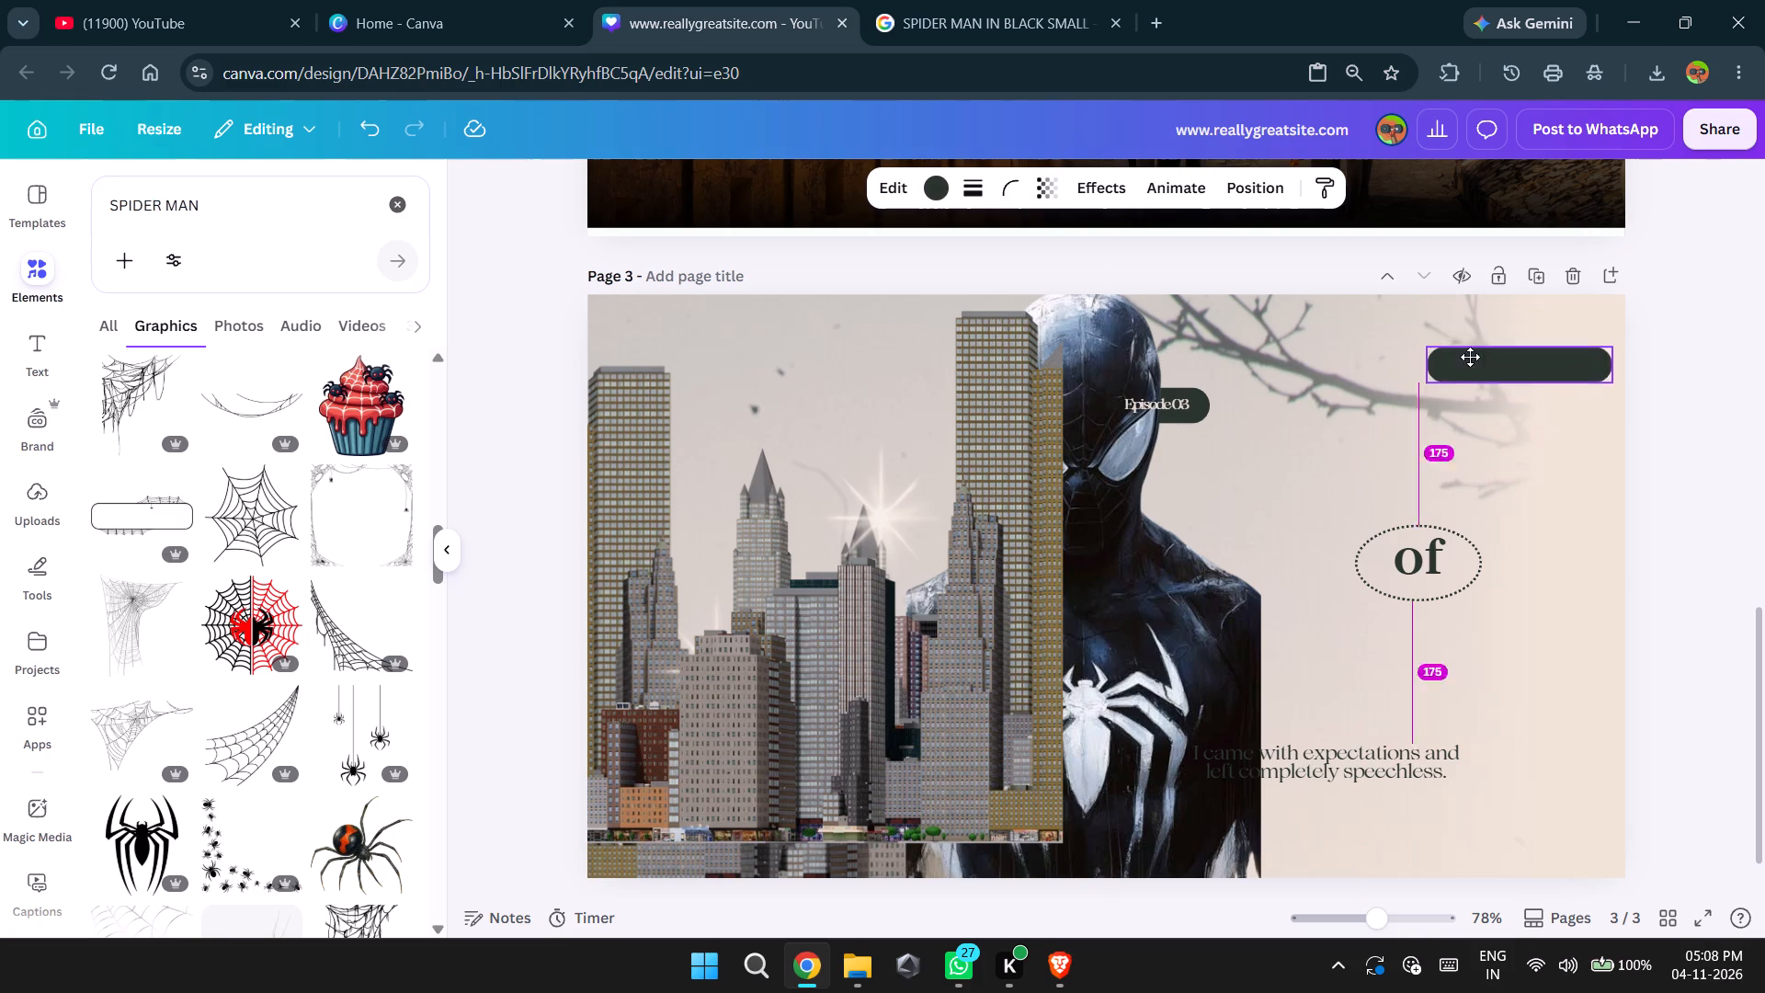
{"action": "left_click_drag", "start_coordinate": [1470, 357], "coordinate": [1467, 363]}
{"action": "left_click", "coordinate": [1467, 363]}
{"action": "left_click", "coordinate": [1538, 315]}
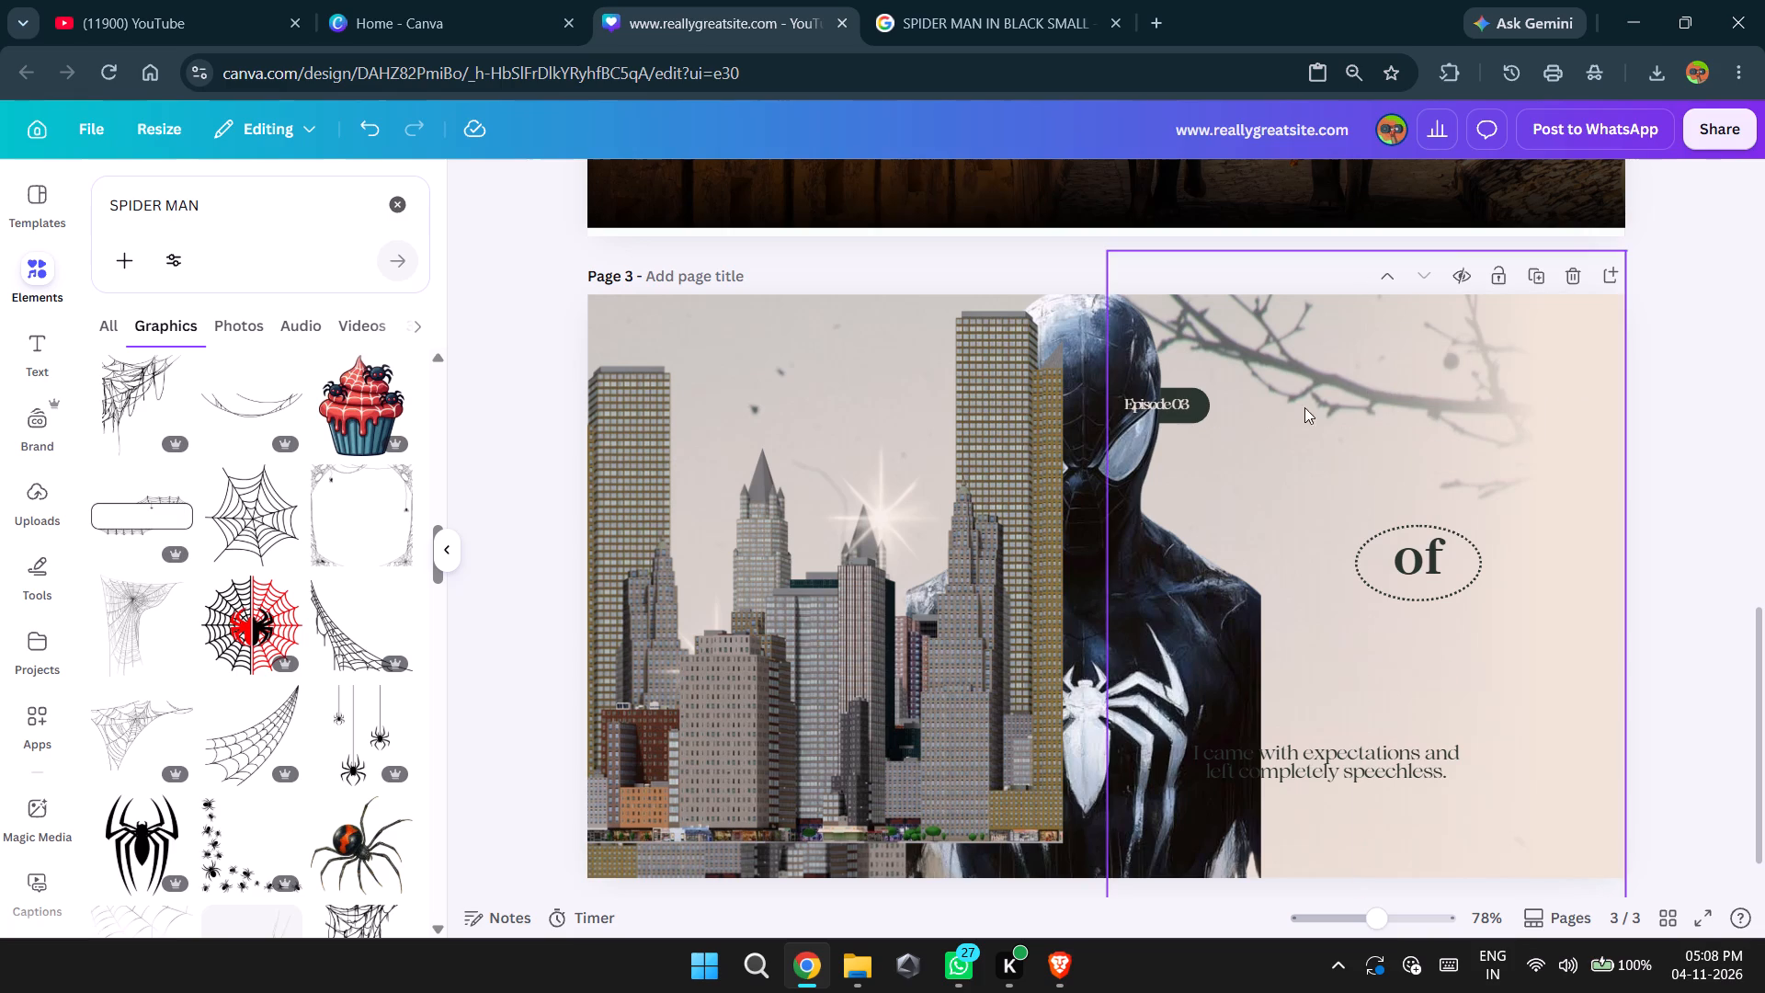
Delete the Episode 03 text from page 3.
{"action": "left_click", "coordinate": [1201, 398]}
{"action": "left_click", "coordinate": [1188, 404]}
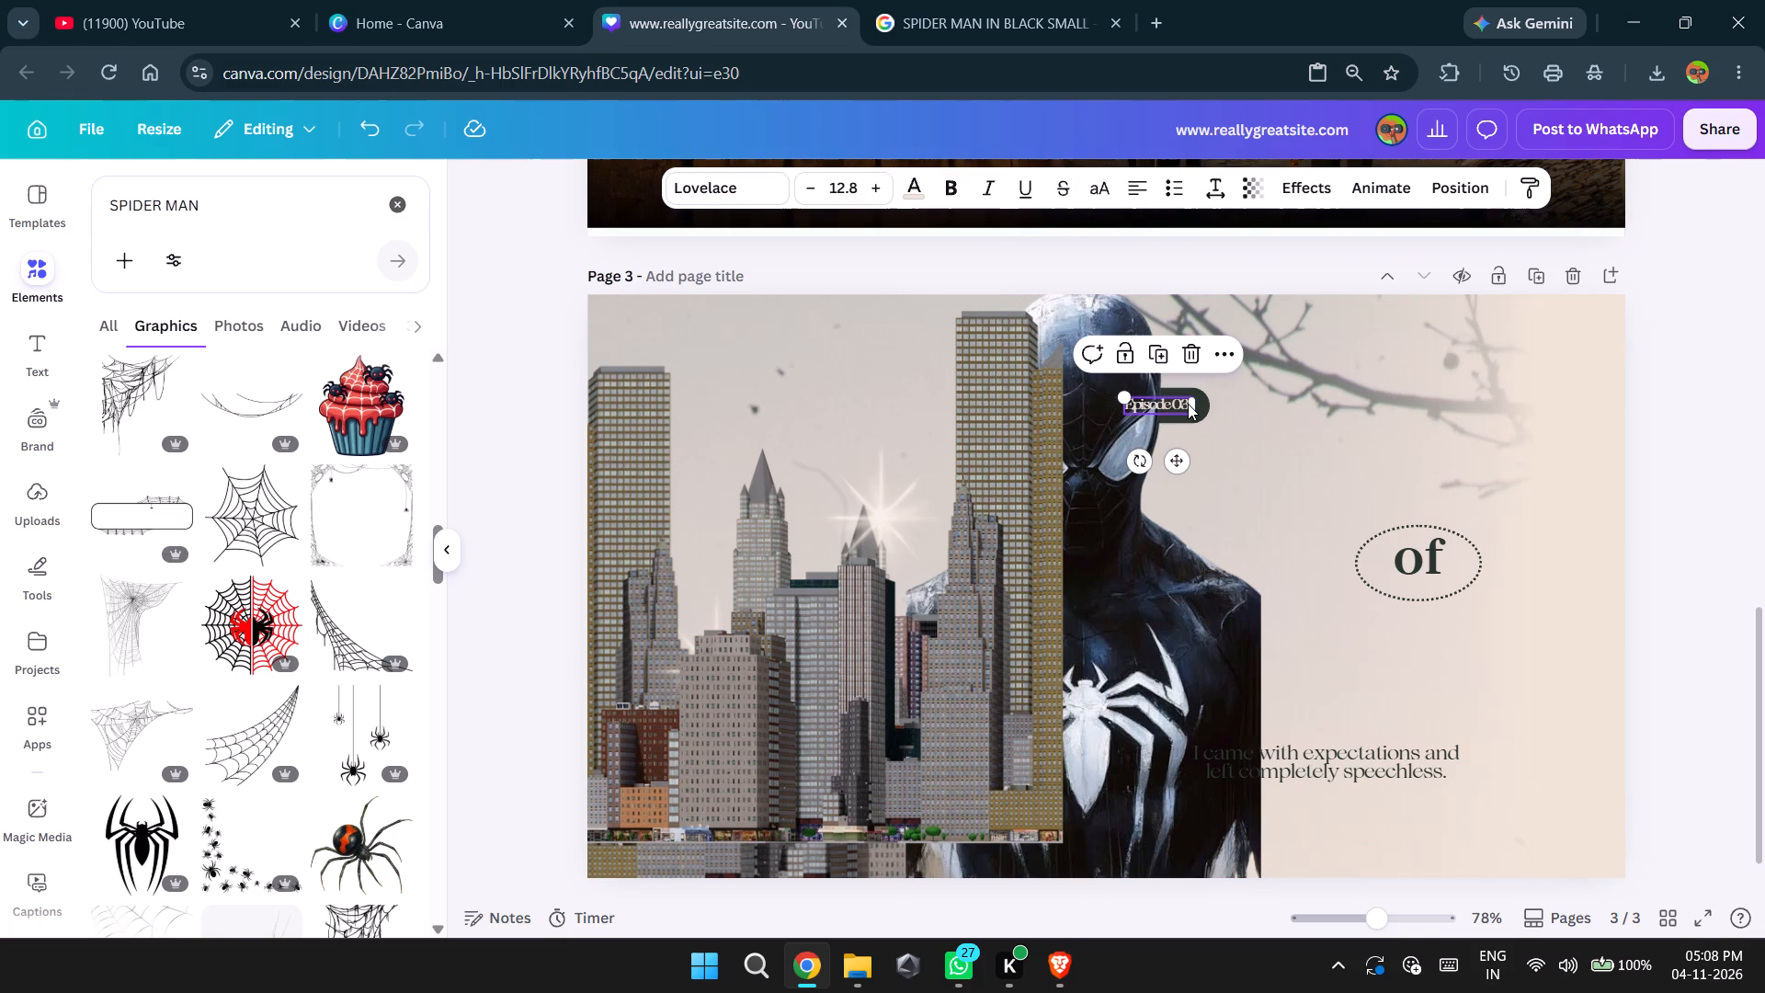
{"action": "left_click", "coordinate": [1190, 352]}
Reposition the branch background image on the page's right half so its top aligns with the page's top edge.
{"action": "left_click", "coordinate": [1169, 398]}
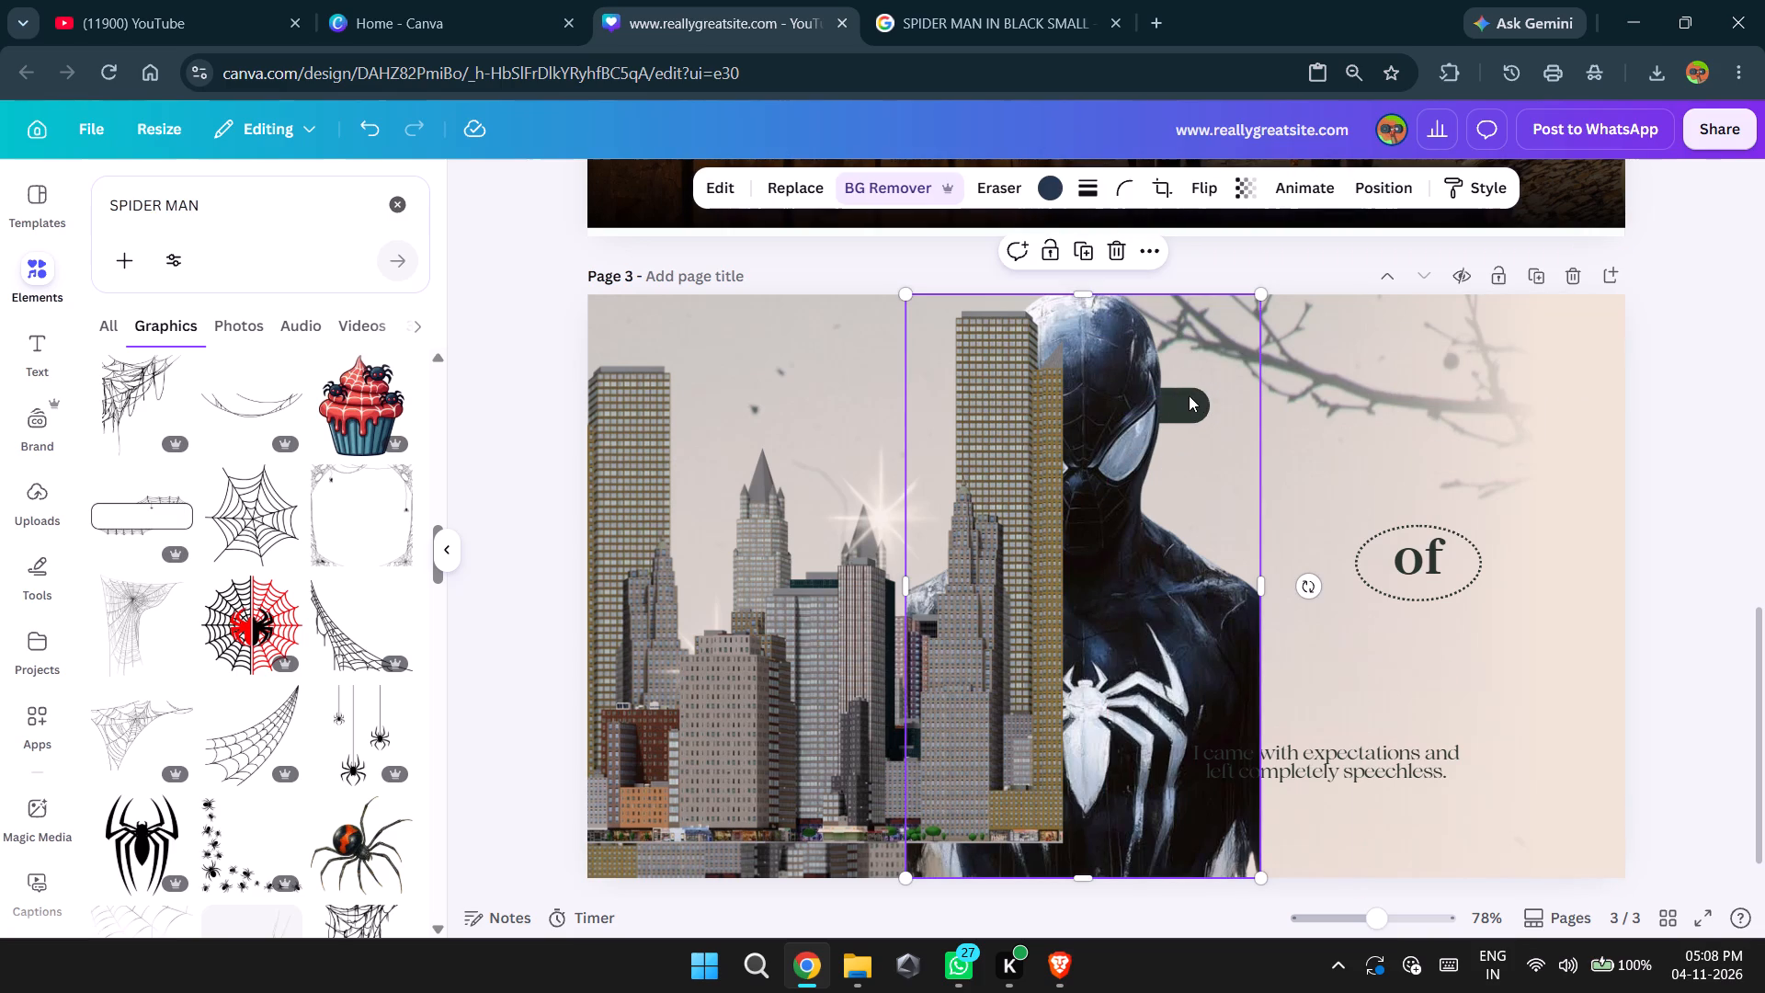
{"action": "left_click", "coordinate": [1189, 395]}
{"action": "left_click", "coordinate": [1285, 416]}
{"action": "left_click_drag", "start_coordinate": [1199, 412], "coordinate": [1202, 410]}
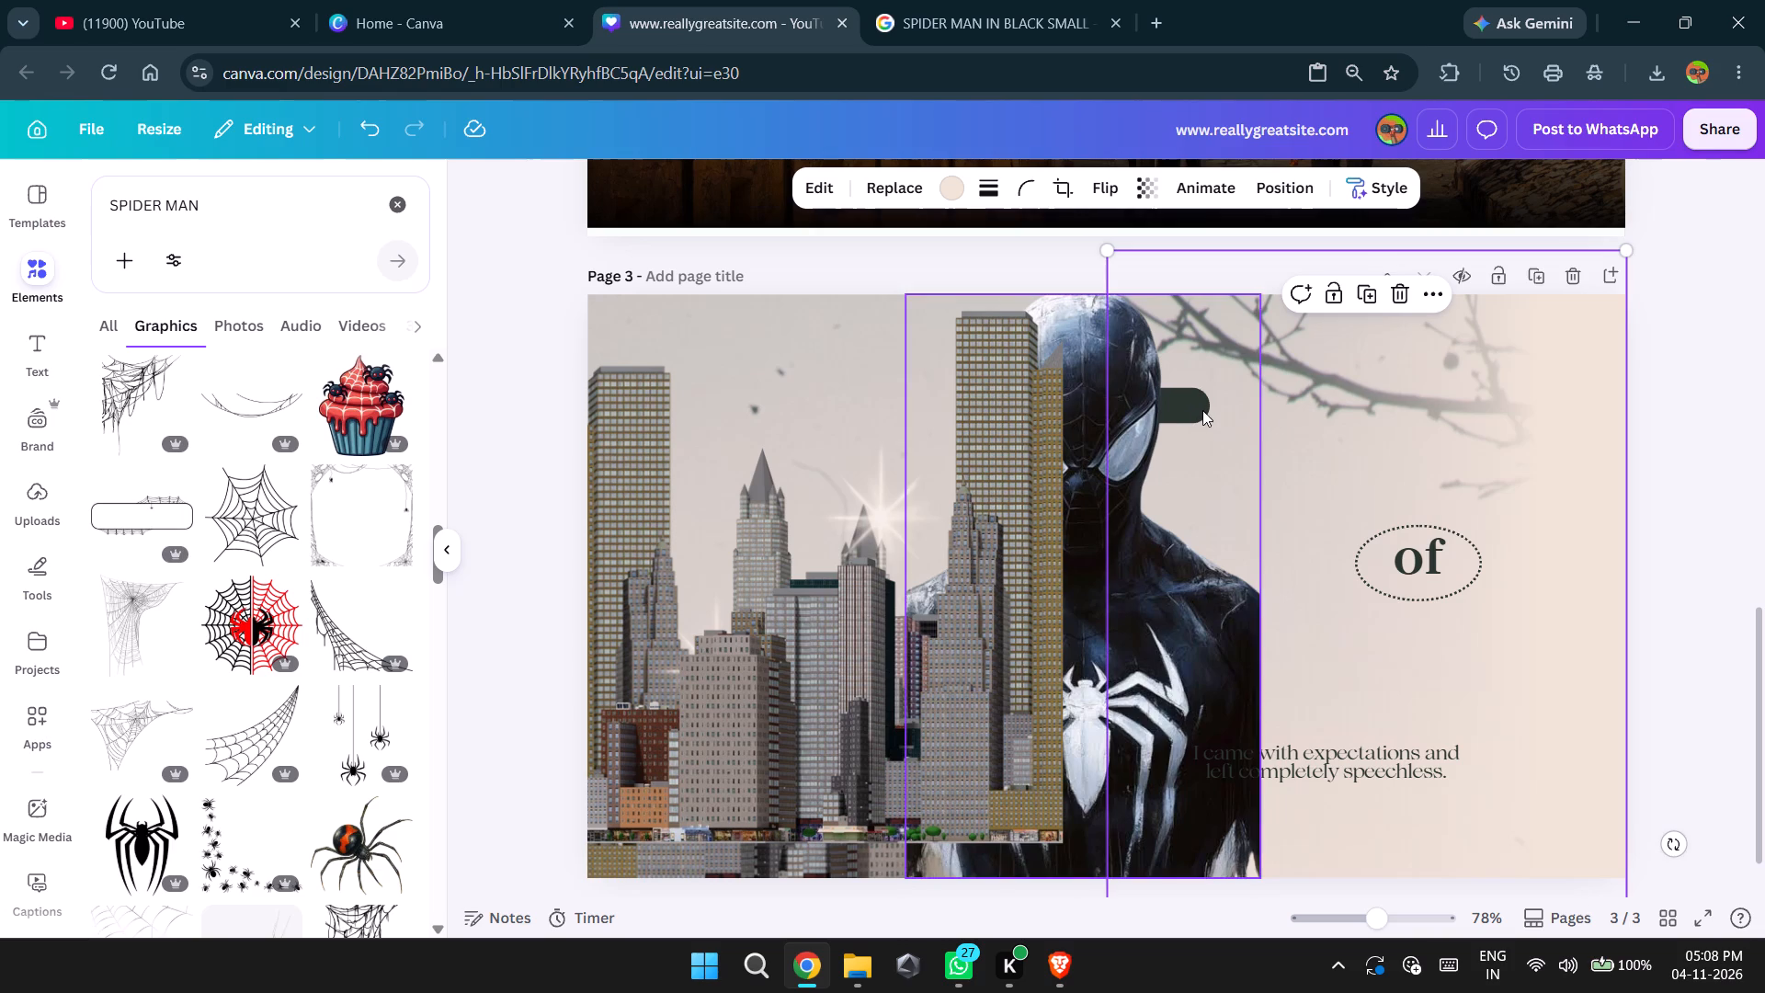
{"action": "left_click_drag", "start_coordinate": [1202, 410], "coordinate": [1274, 414]}
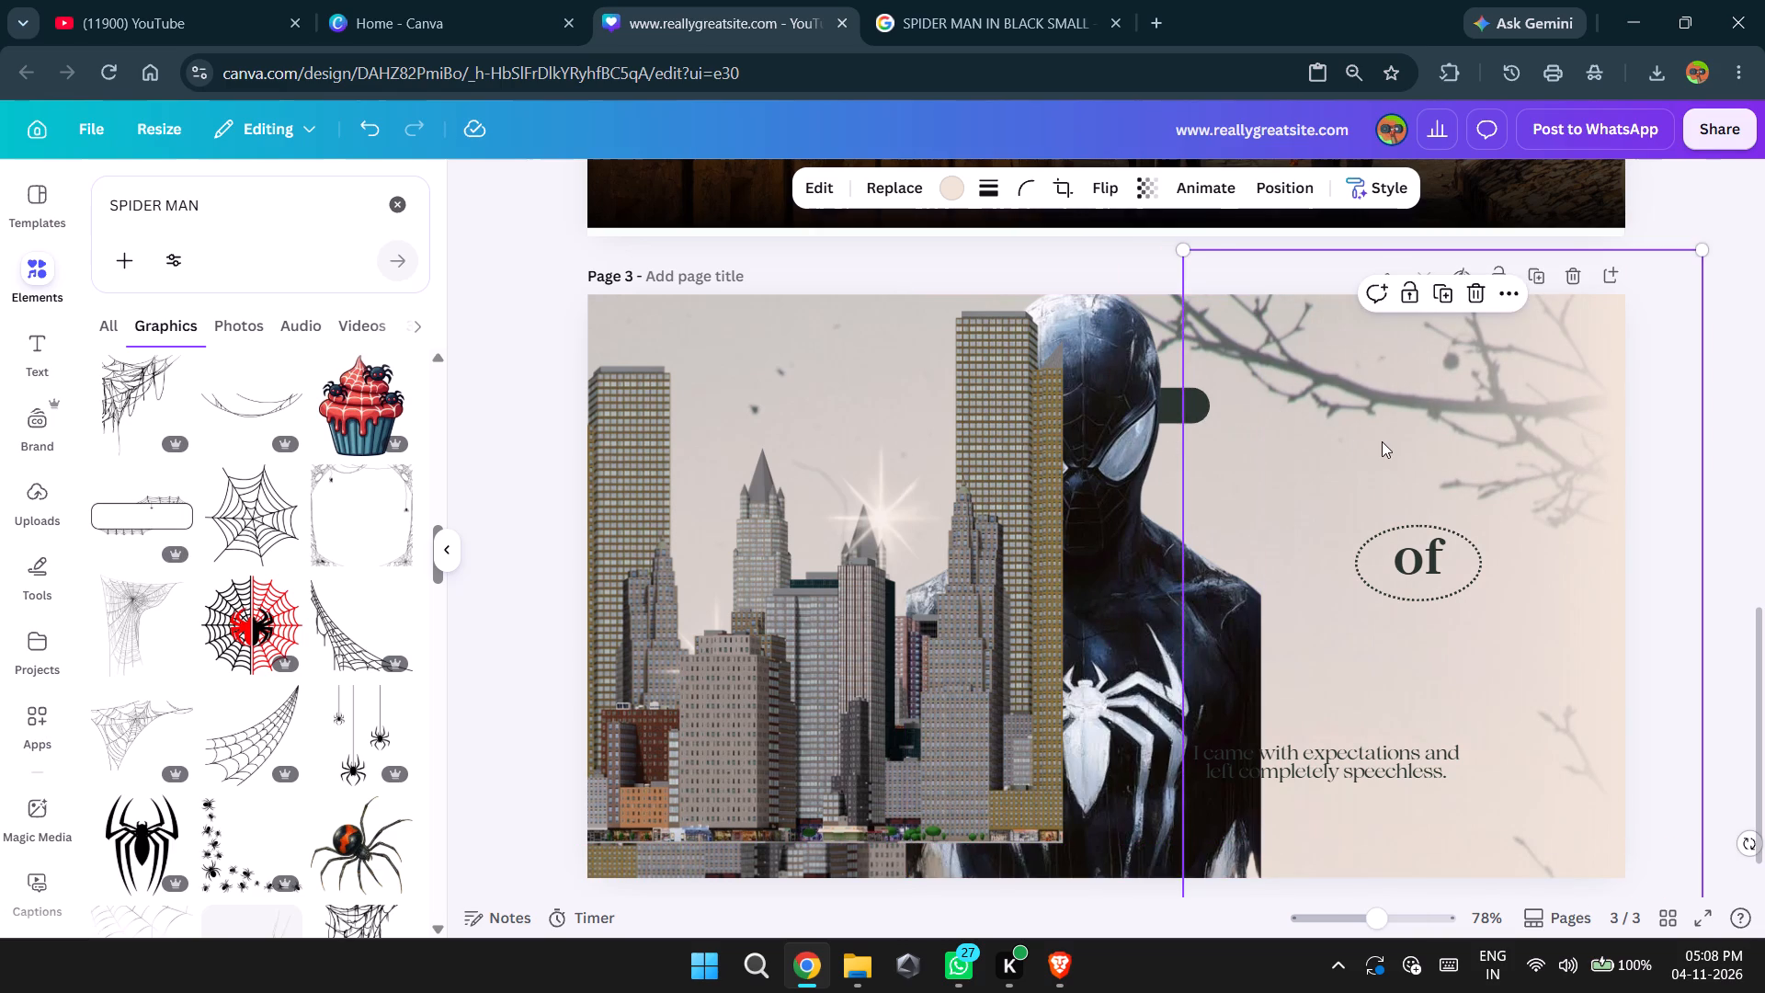
{"action": "left_click_drag", "start_coordinate": [1382, 441], "coordinate": [1310, 437]}
{"action": "left_click_drag", "start_coordinate": [1310, 437], "coordinate": [1308, 487]}
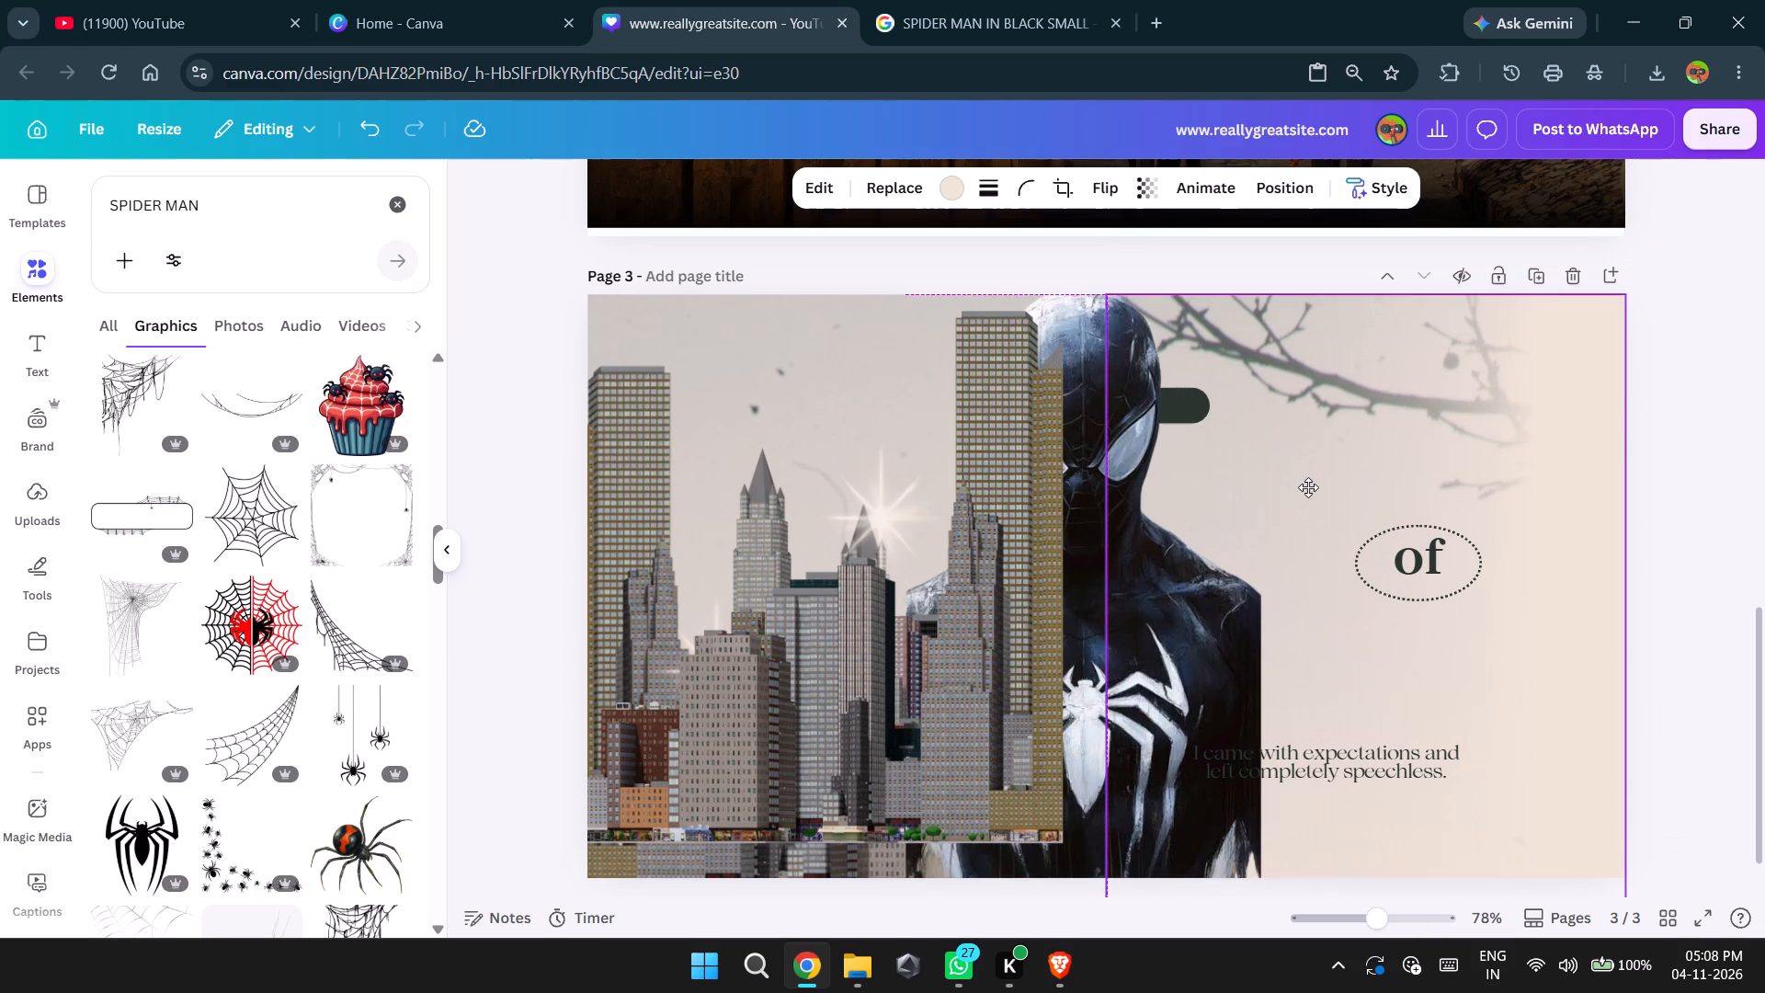
{"action": "left_click_drag", "start_coordinate": [1308, 487], "coordinate": [1306, 479]}
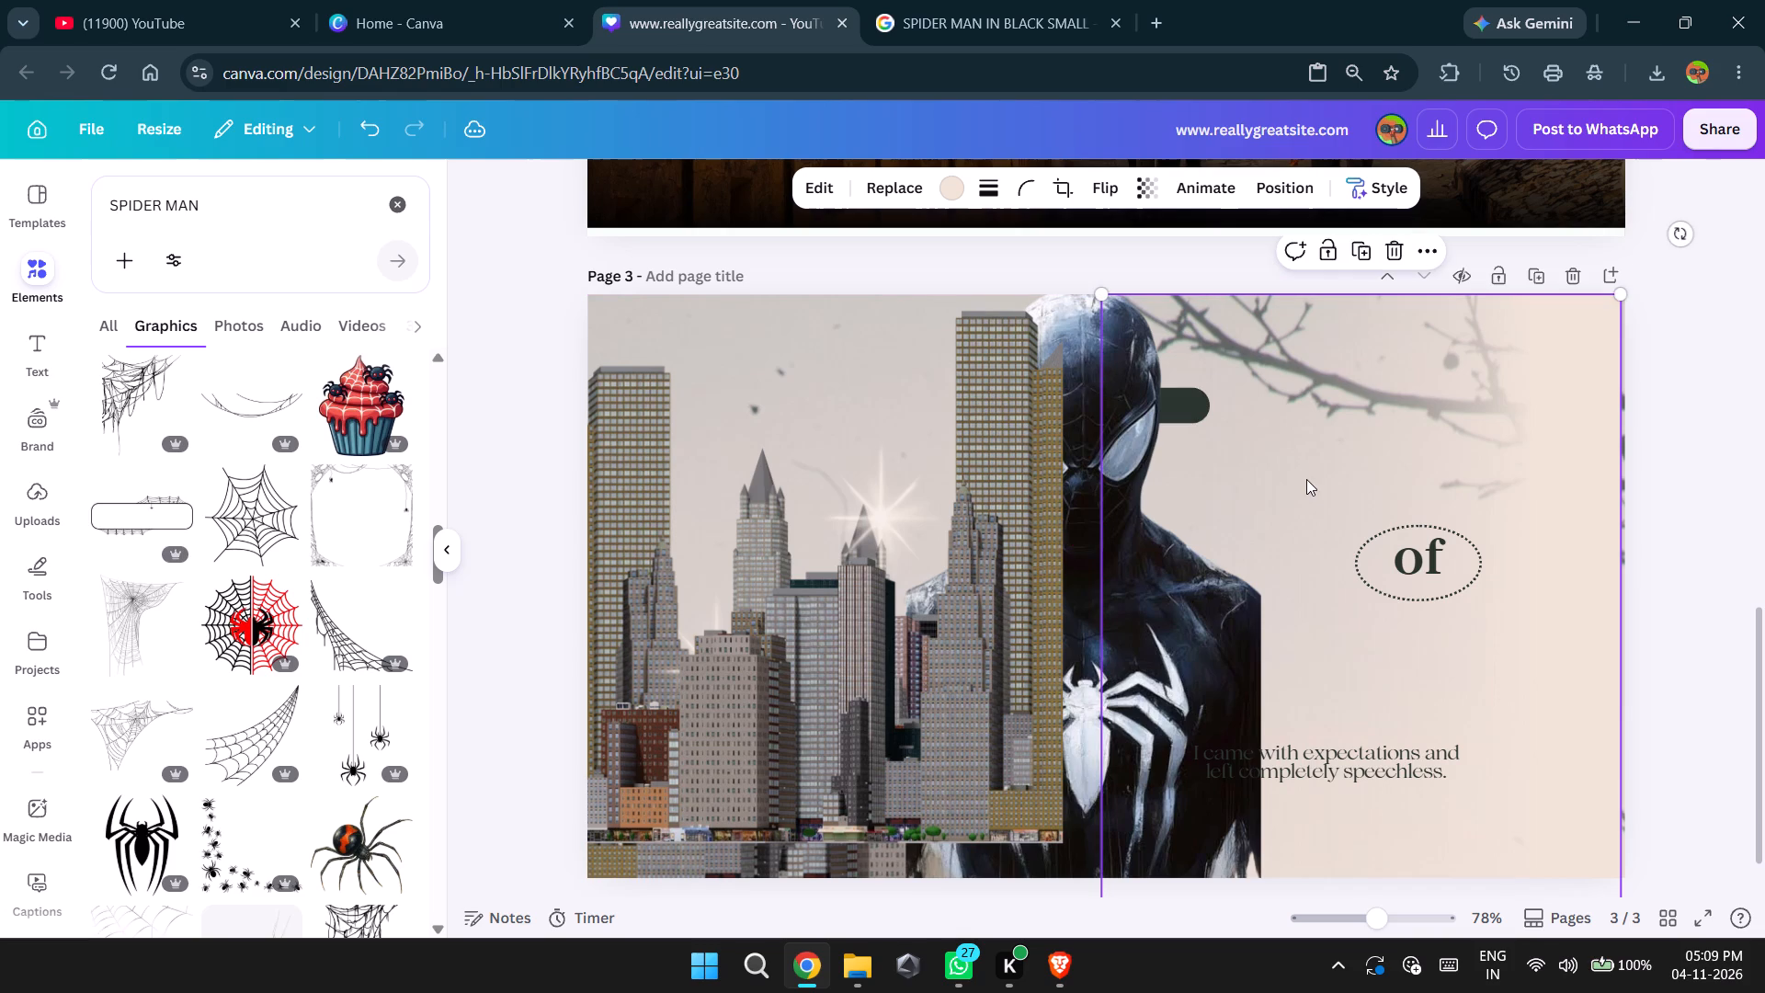
Shift the flipped skyline and Spider-Man left to uncover the remaining dark pill shape, and delete the pill.
{"action": "left_click_drag", "start_coordinate": [1061, 466], "coordinate": [985, 468]}
{"action": "left_click", "coordinate": [1081, 447]}
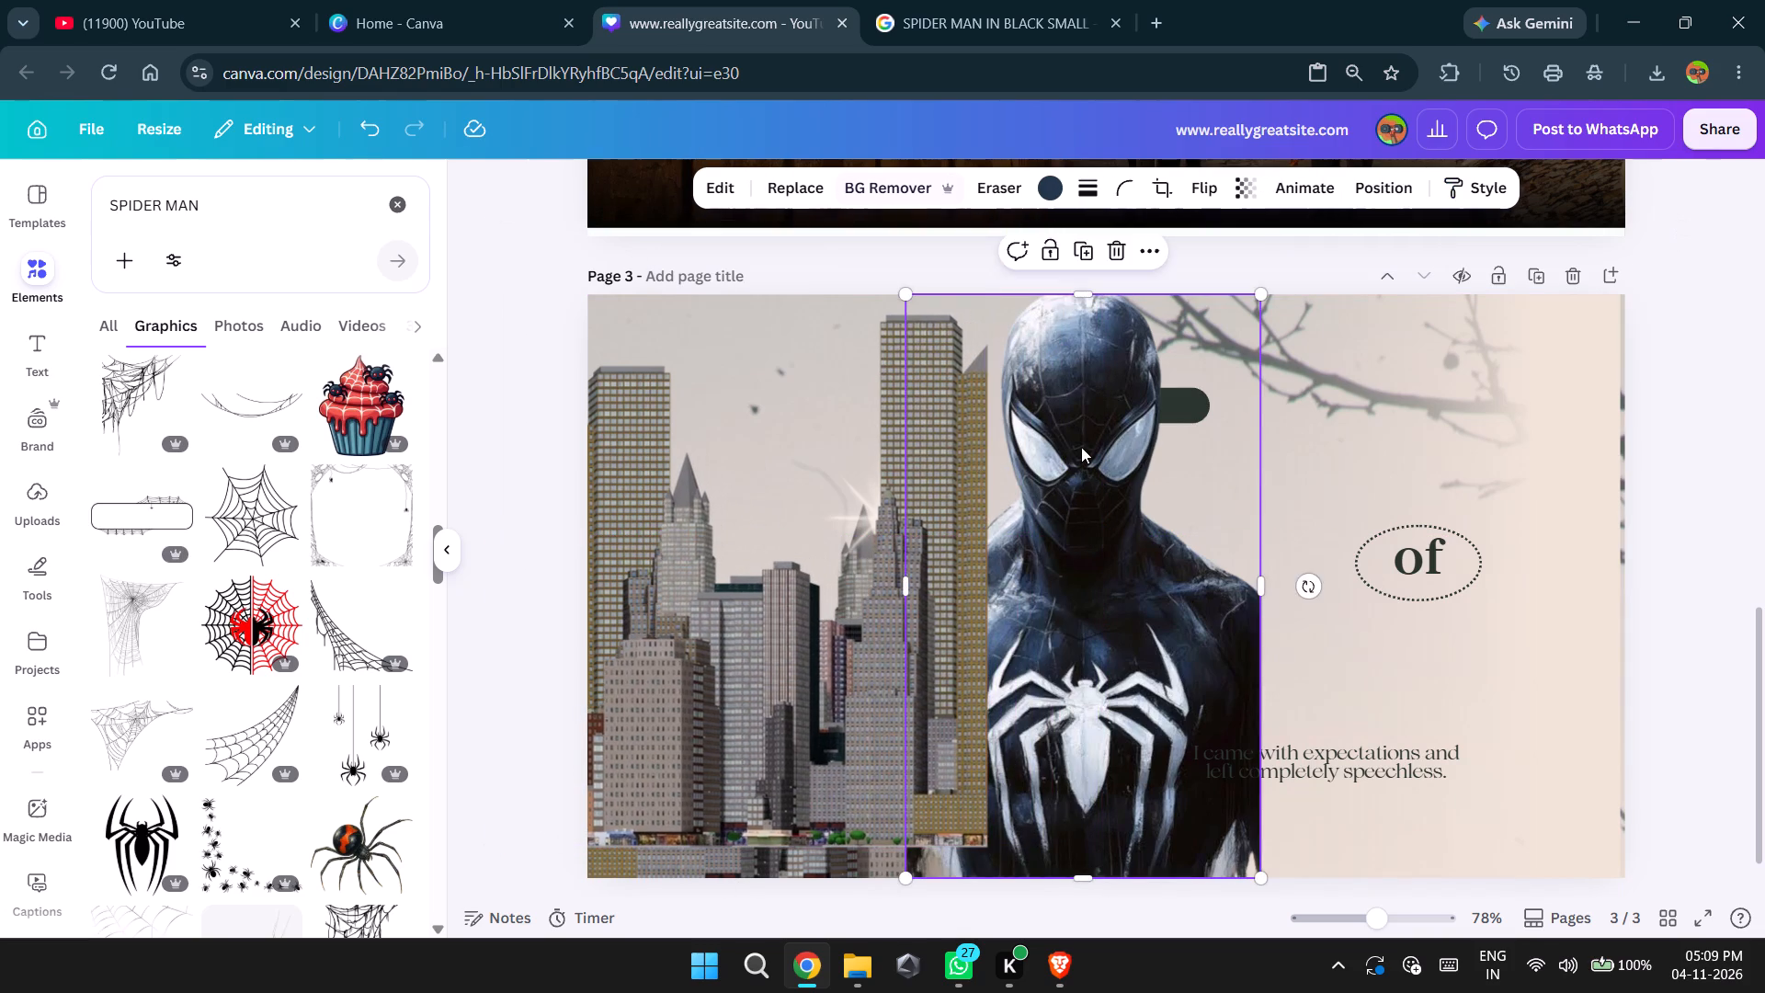
{"action": "left_click_drag", "start_coordinate": [1081, 447], "coordinate": [1030, 448]}
{"action": "left_click_drag", "start_coordinate": [1108, 425], "coordinate": [1127, 420]}
{"action": "left_click", "coordinate": [1127, 420]}
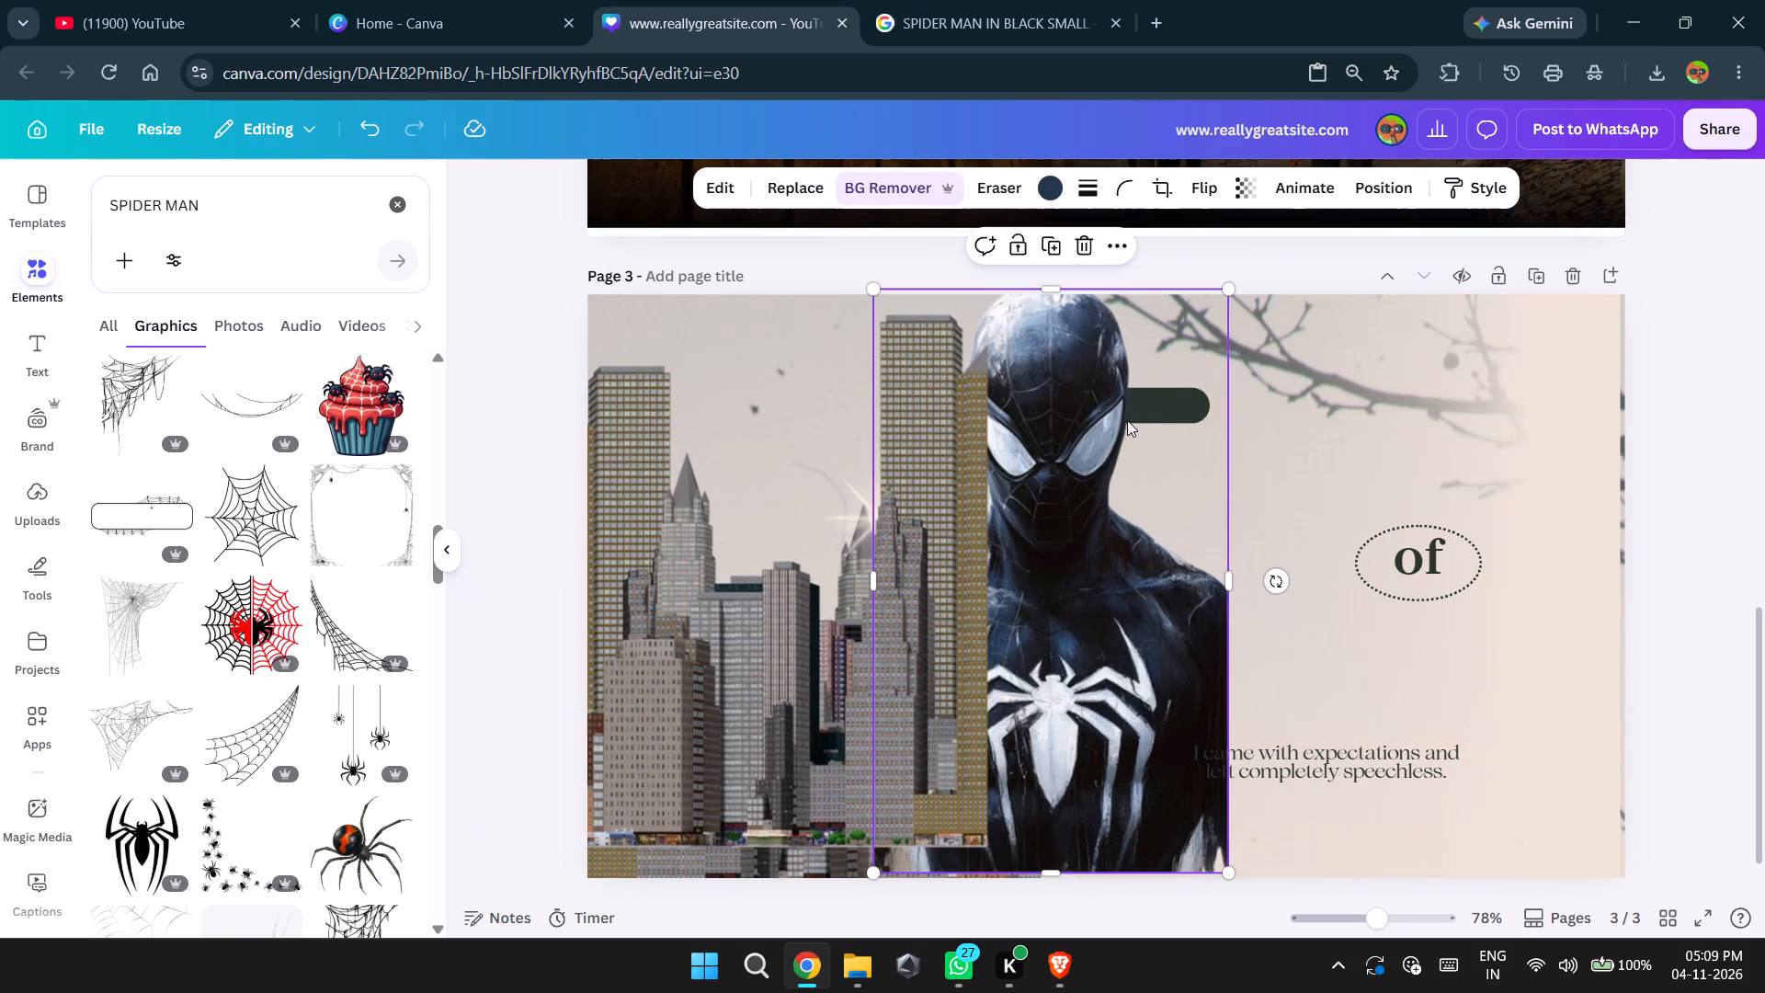
{"action": "left_click_drag", "start_coordinate": [1079, 422], "coordinate": [1009, 437]}
{"action": "left_click", "coordinate": [1191, 401]}
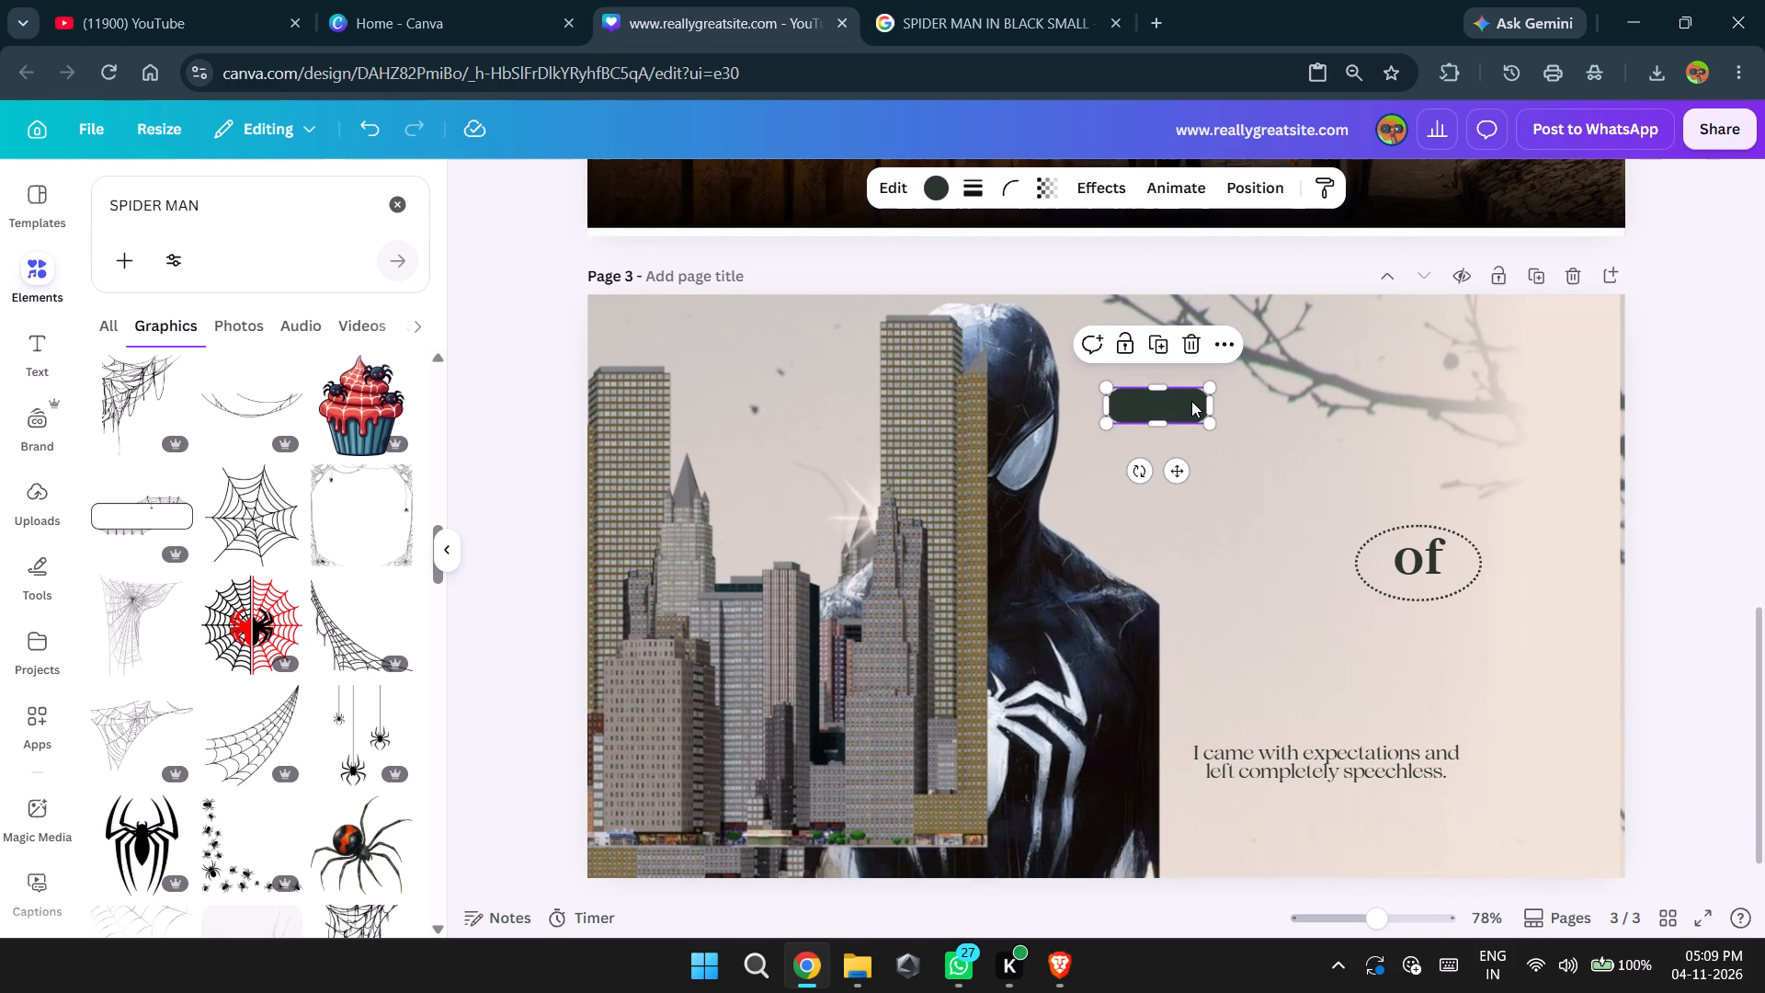
{"action": "left_click", "coordinate": [1191, 354]}
Delete the title word "of" from inside the dotted oval.
{"action": "left_click", "coordinate": [1414, 564]}
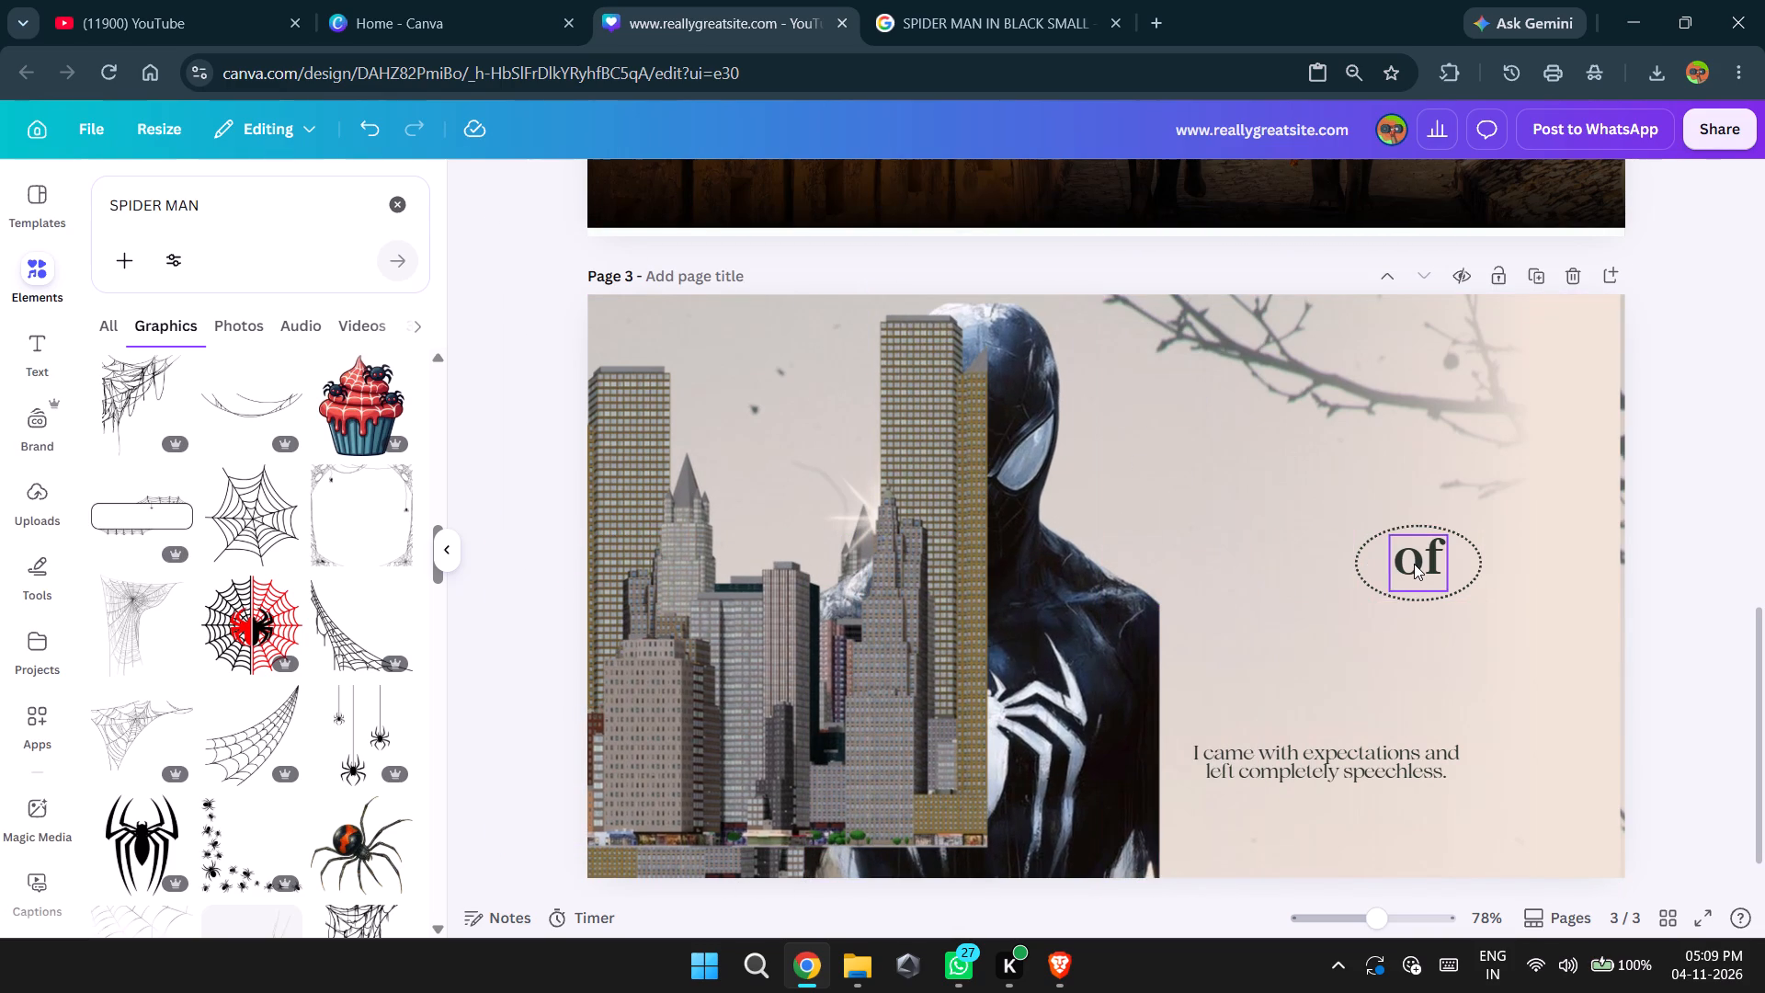
{"action": "left_click", "coordinate": [1463, 484]}
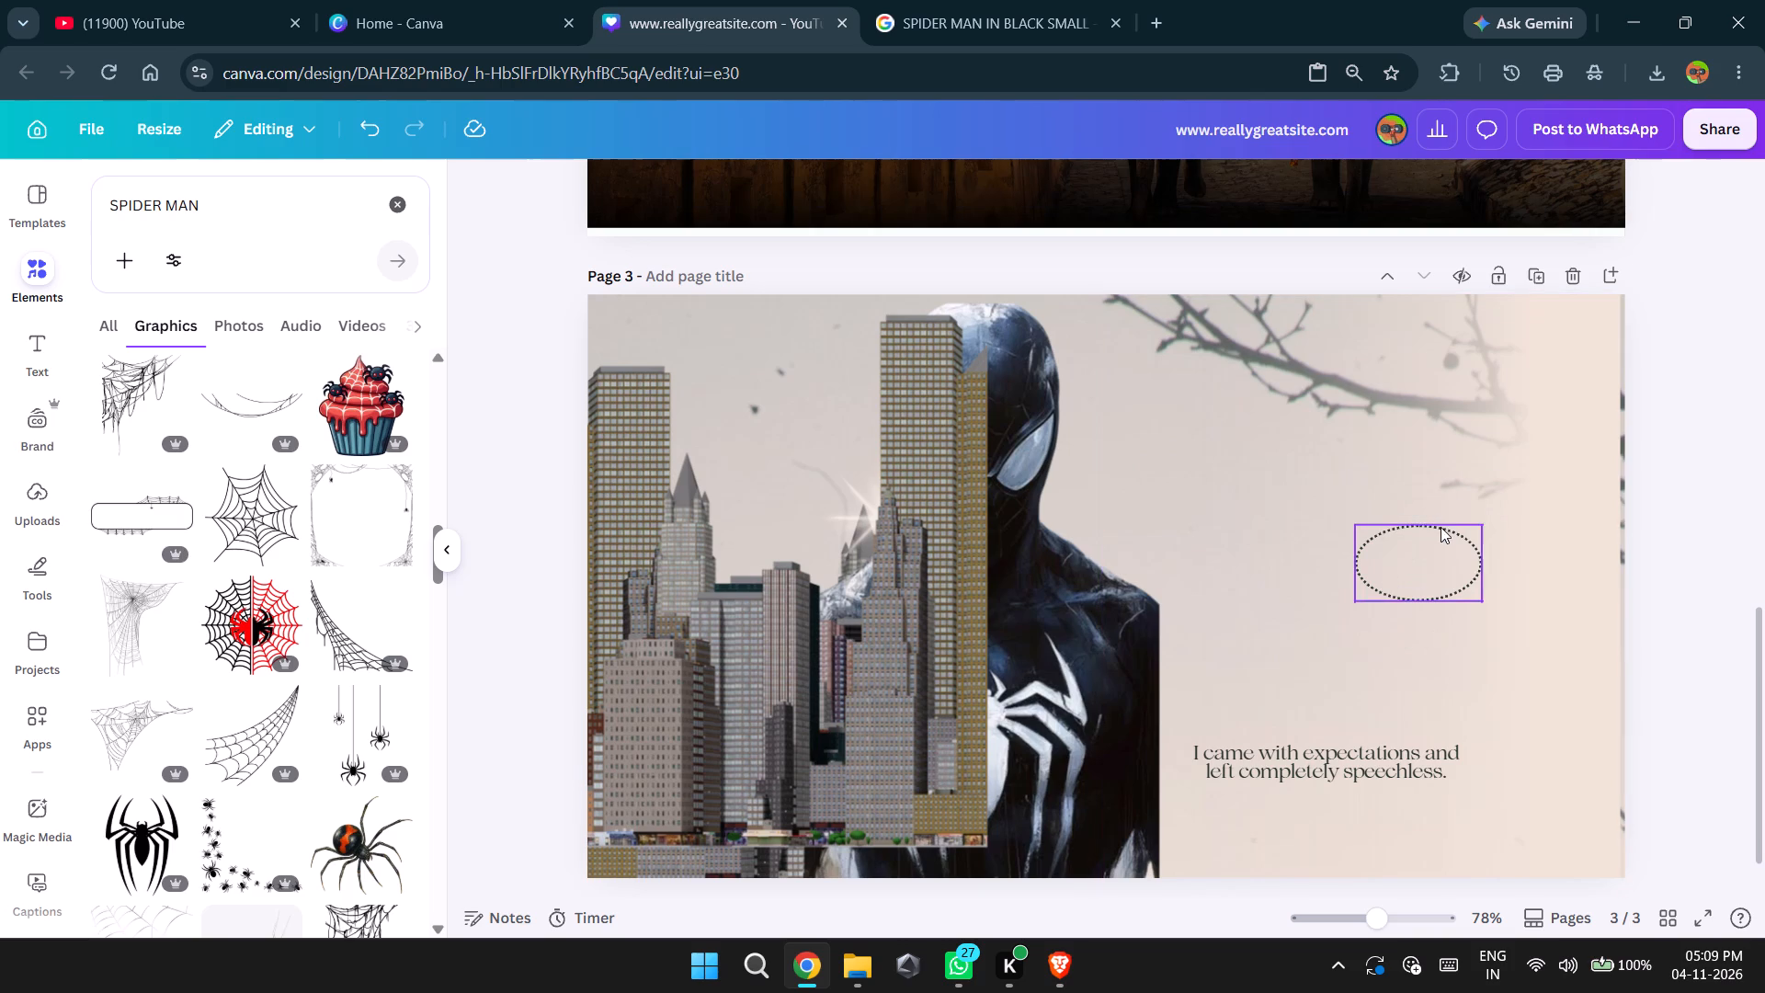
Reduce the dotted oval's height slightly while keeping its width.
{"action": "left_click", "coordinate": [1440, 527]}
{"action": "left_click_drag", "start_coordinate": [1440, 527], "coordinate": [1470, 535]}
{"action": "left_click", "coordinate": [1459, 546]}
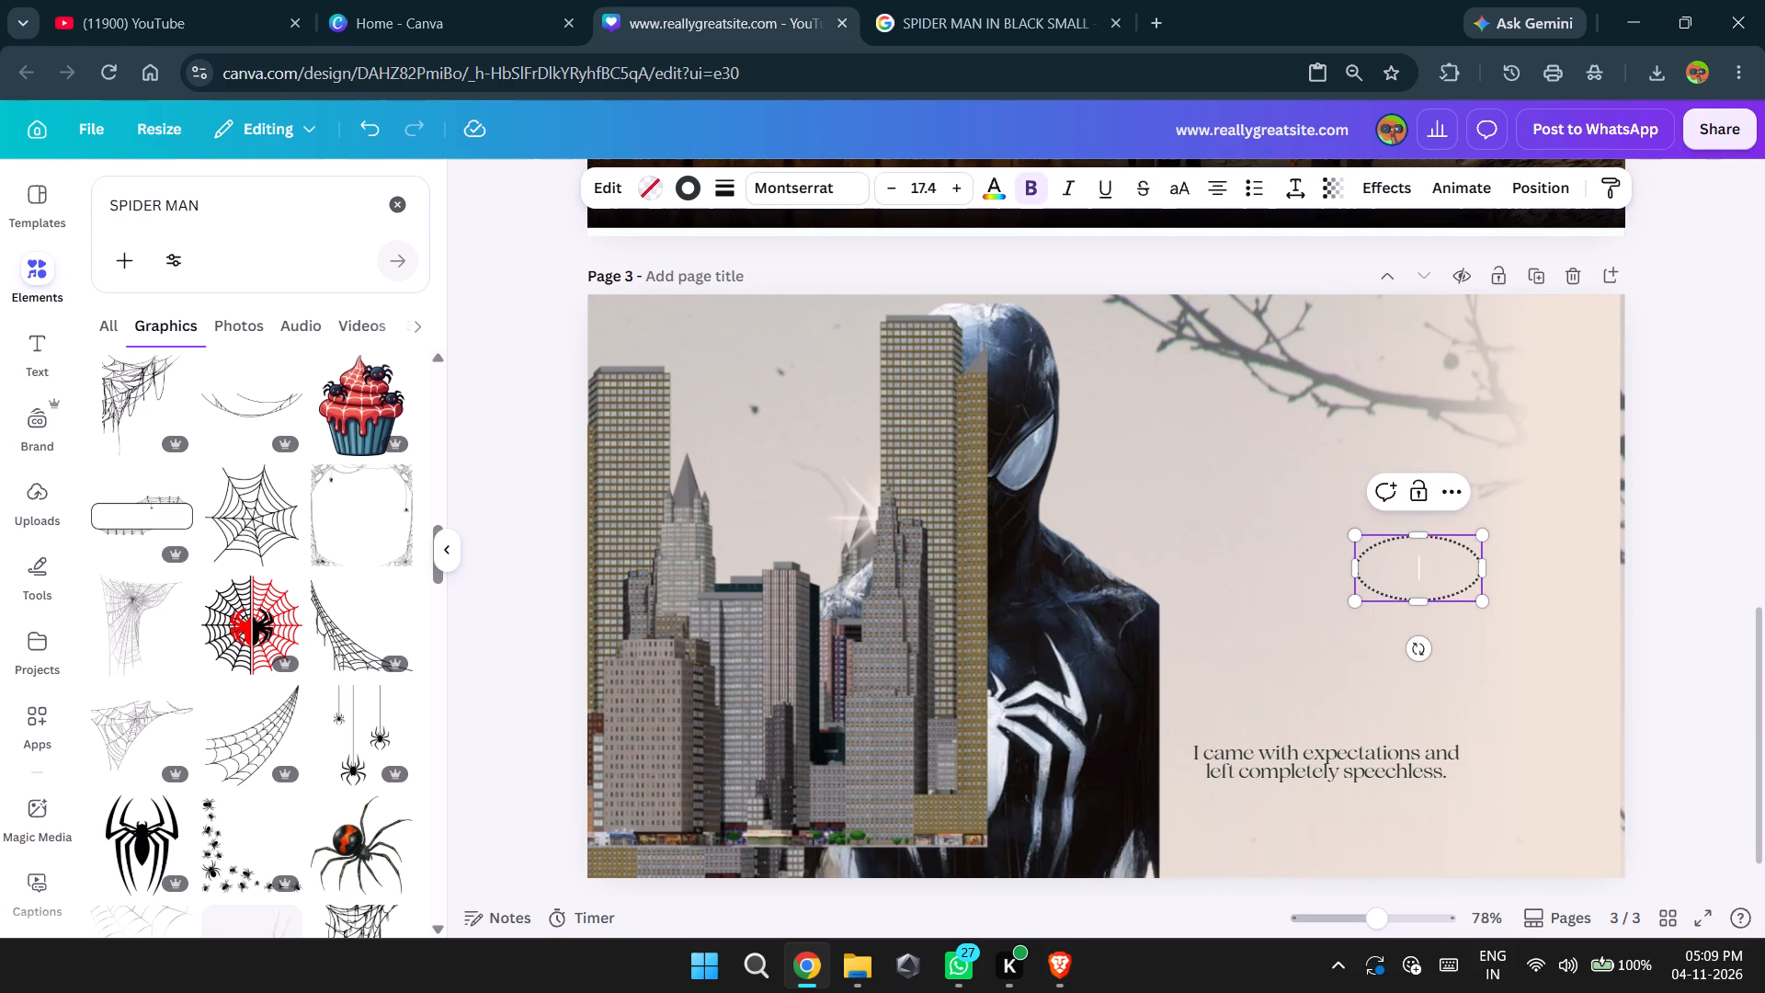
{"action": "left_click_drag", "start_coordinate": [1399, 560], "coordinate": [1422, 596]}
{"action": "left_click", "coordinate": [1383, 598]}
{"action": "left_click_drag", "start_coordinate": [1378, 597], "coordinate": [1444, 603]}
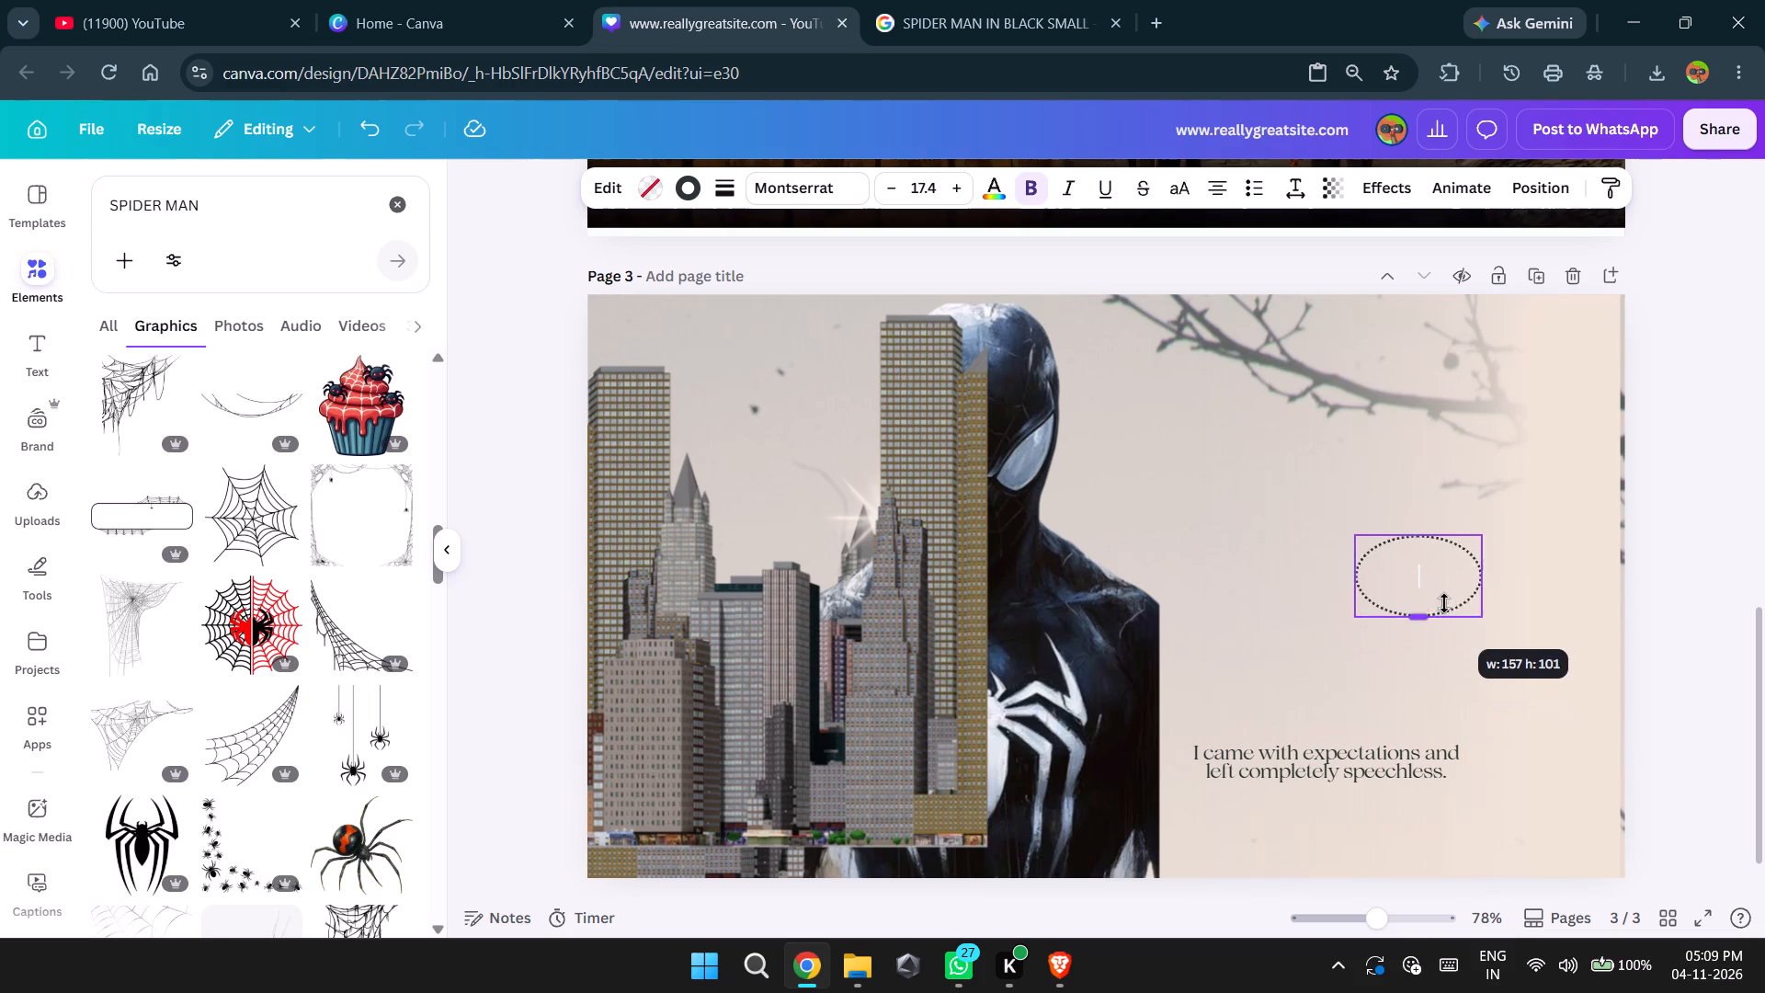
{"action": "left_click_drag", "start_coordinate": [1444, 603], "coordinate": [1438, 594]}
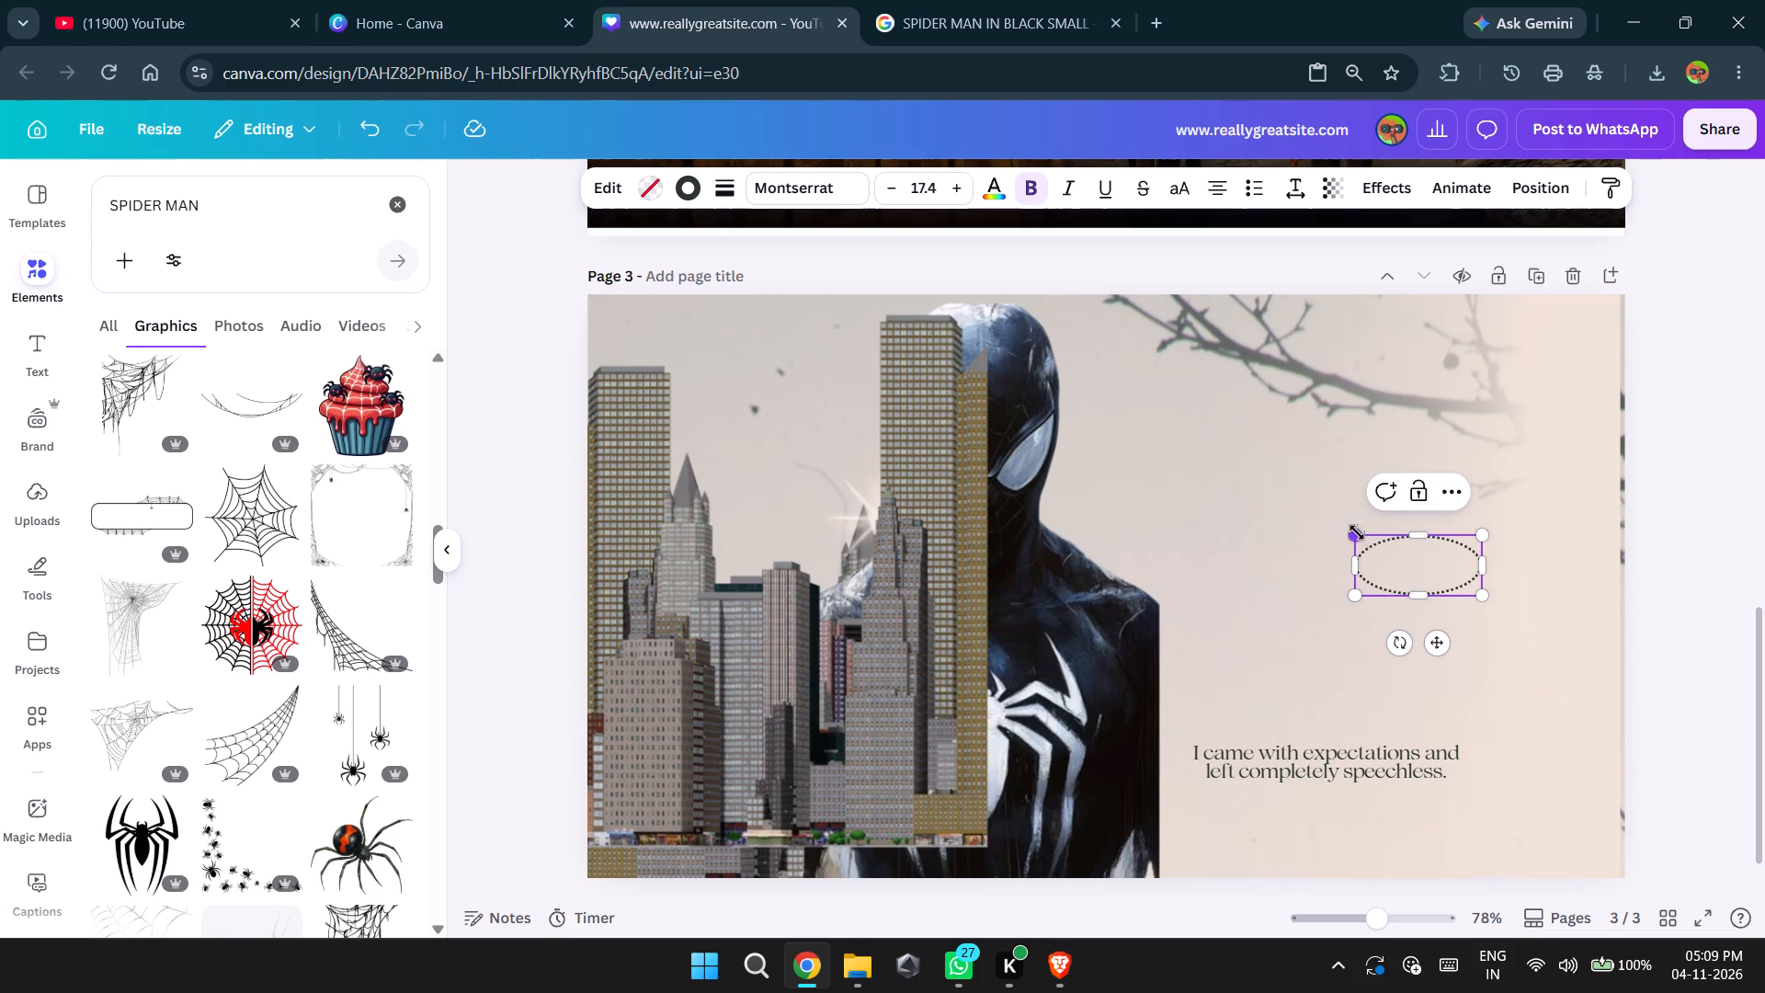
{"action": "double_click", "coordinate": [1437, 576]}
{"action": "left_click", "coordinate": [1610, 674]}
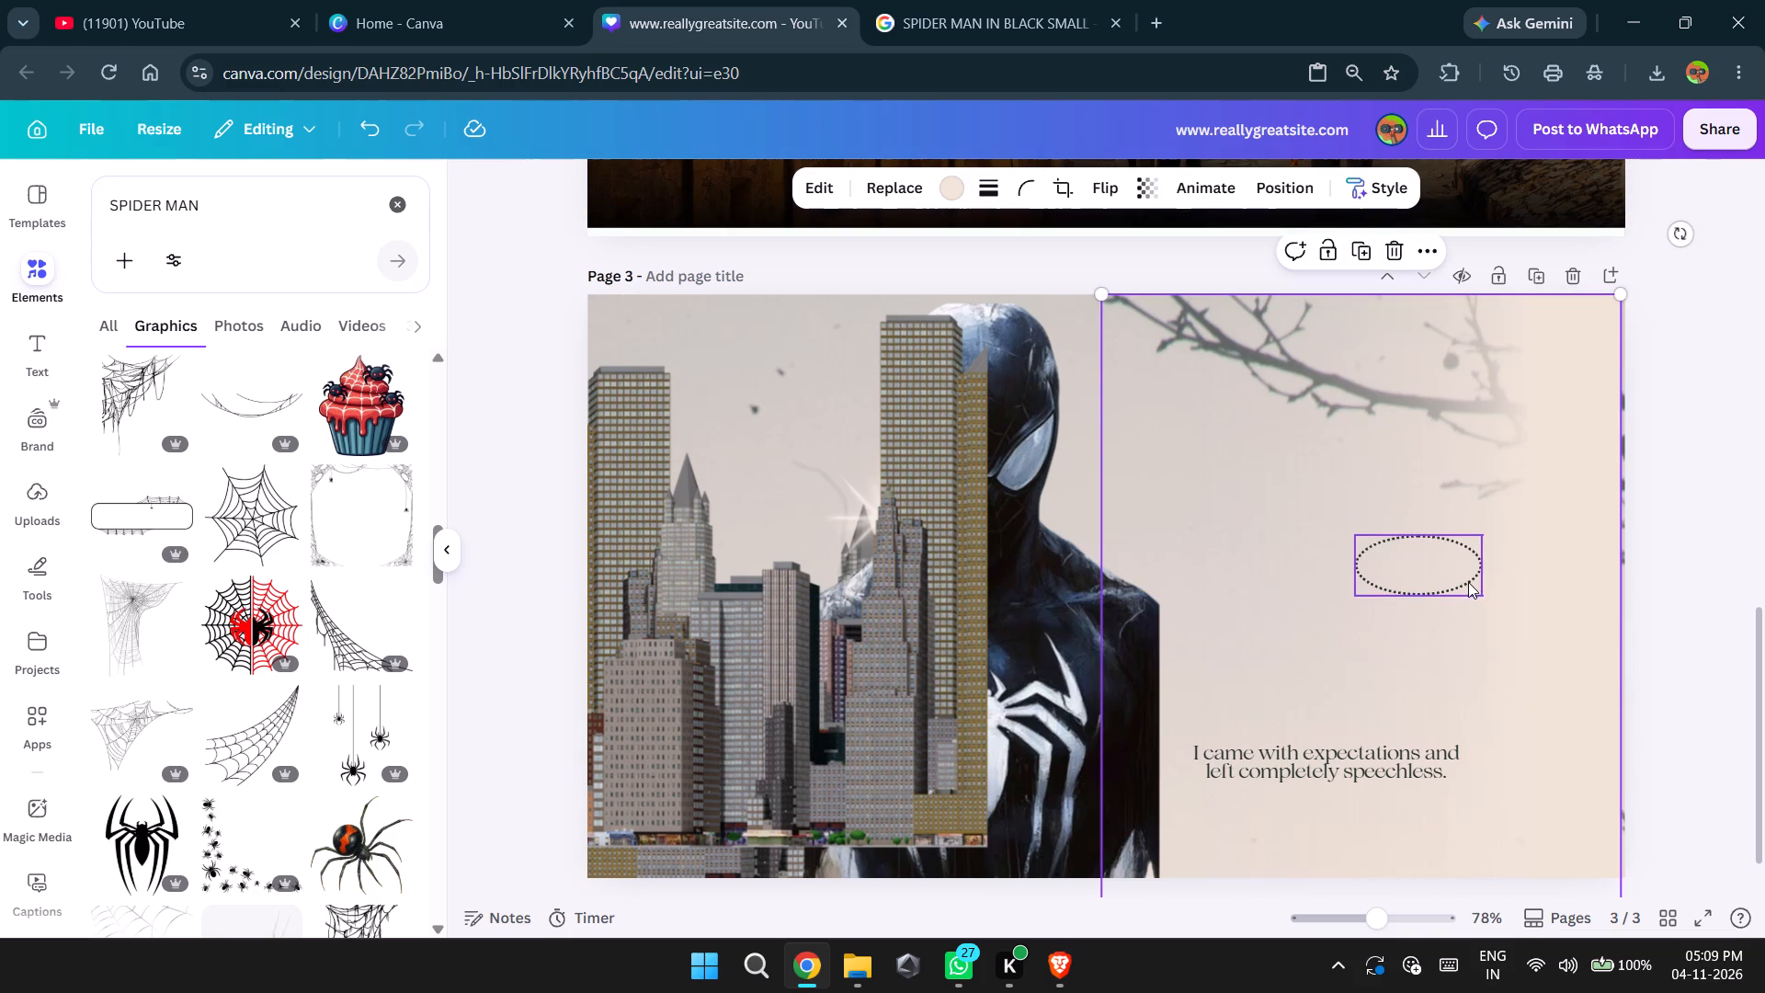
{"action": "left_click", "coordinate": [1466, 581]}
{"action": "left_click_drag", "start_coordinate": [1454, 588], "coordinate": [1468, 596]}
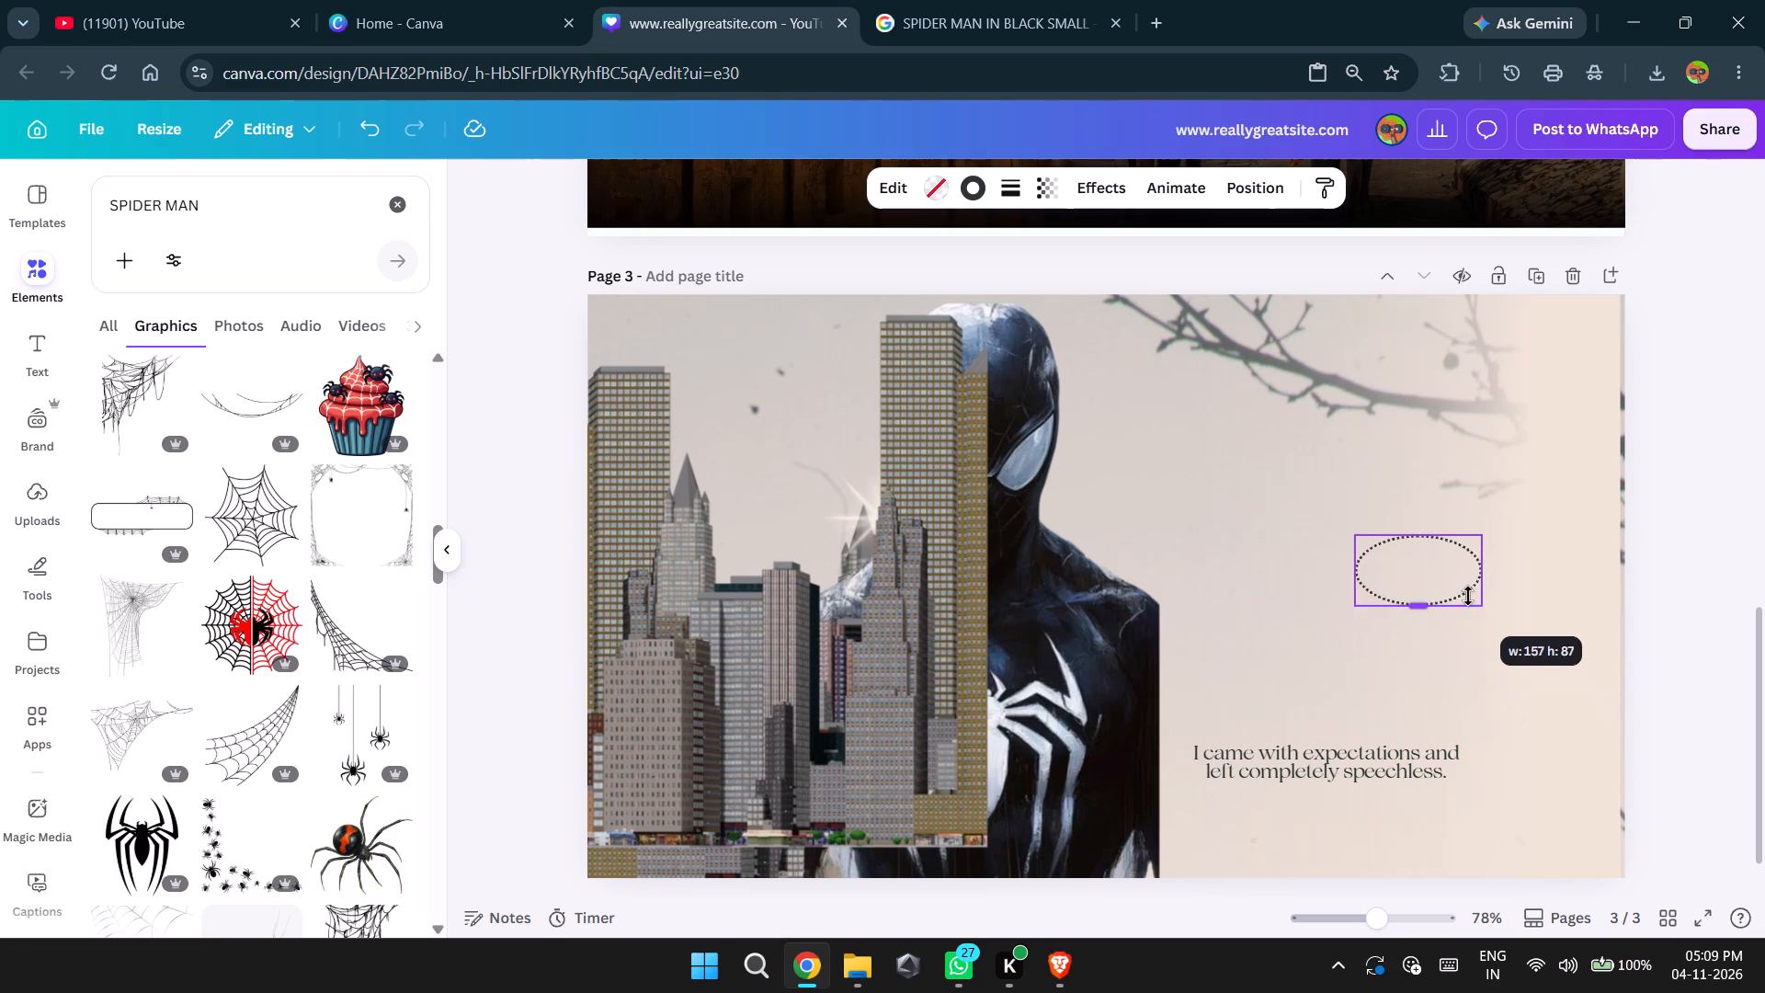
{"action": "left_click_drag", "start_coordinate": [1468, 596], "coordinate": [1467, 596]}
{"action": "left_click", "coordinate": [1467, 596]}
{"action": "left_click", "coordinate": [1677, 600]}
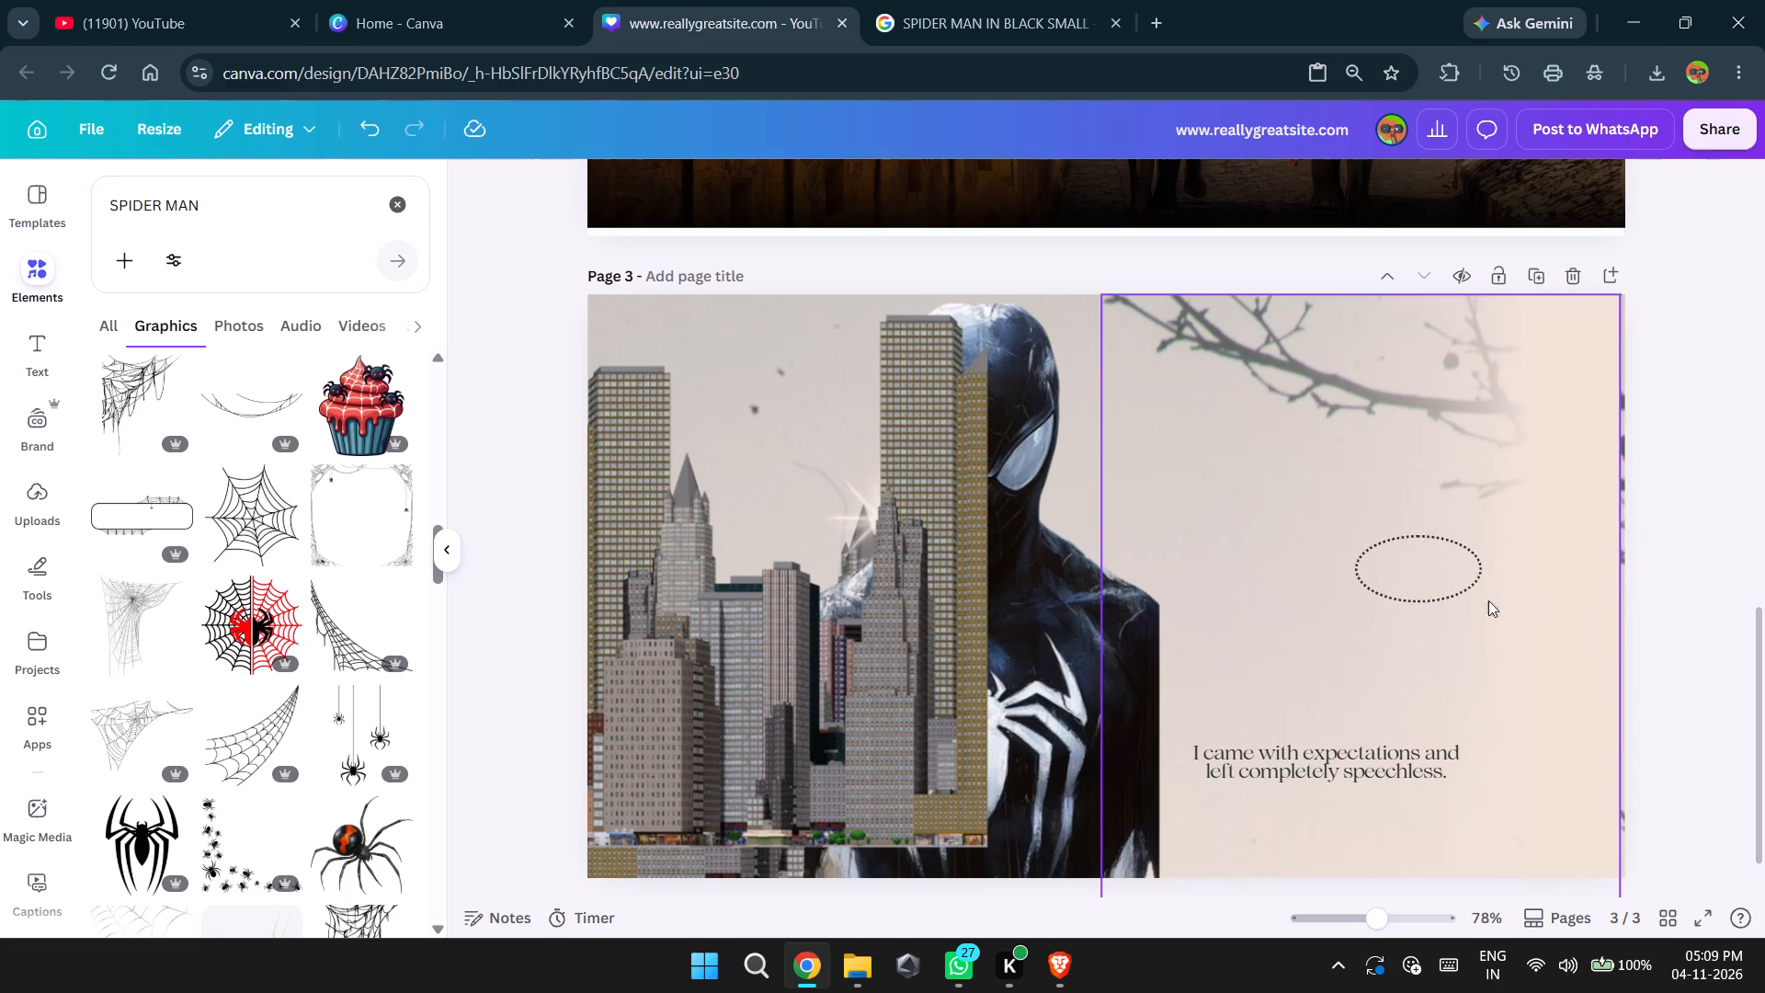
Move the dotted oval to the page's upper-left area, between the tall tower and Spider-Man's head.
{"action": "left_click_drag", "start_coordinate": [1406, 585], "coordinate": [1401, 561]}
{"action": "left_click_drag", "start_coordinate": [1401, 561], "coordinate": [1493, 710]}
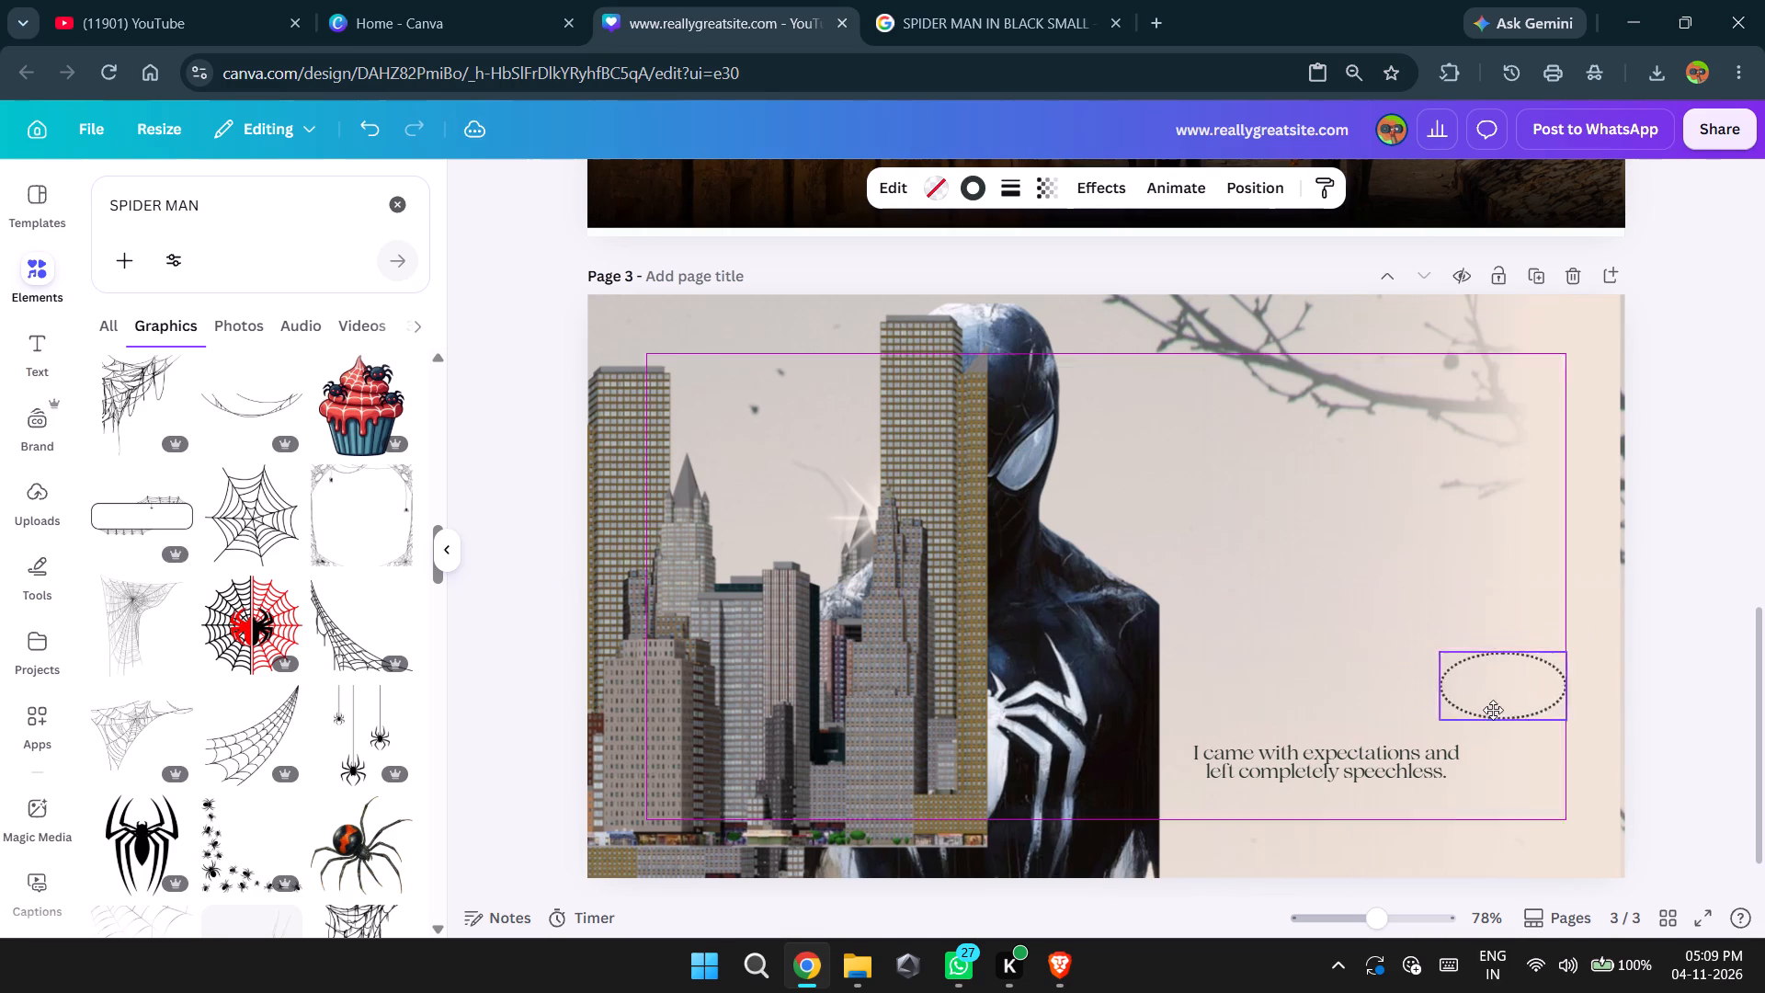
{"action": "left_click_drag", "start_coordinate": [1493, 710], "coordinate": [1522, 773]}
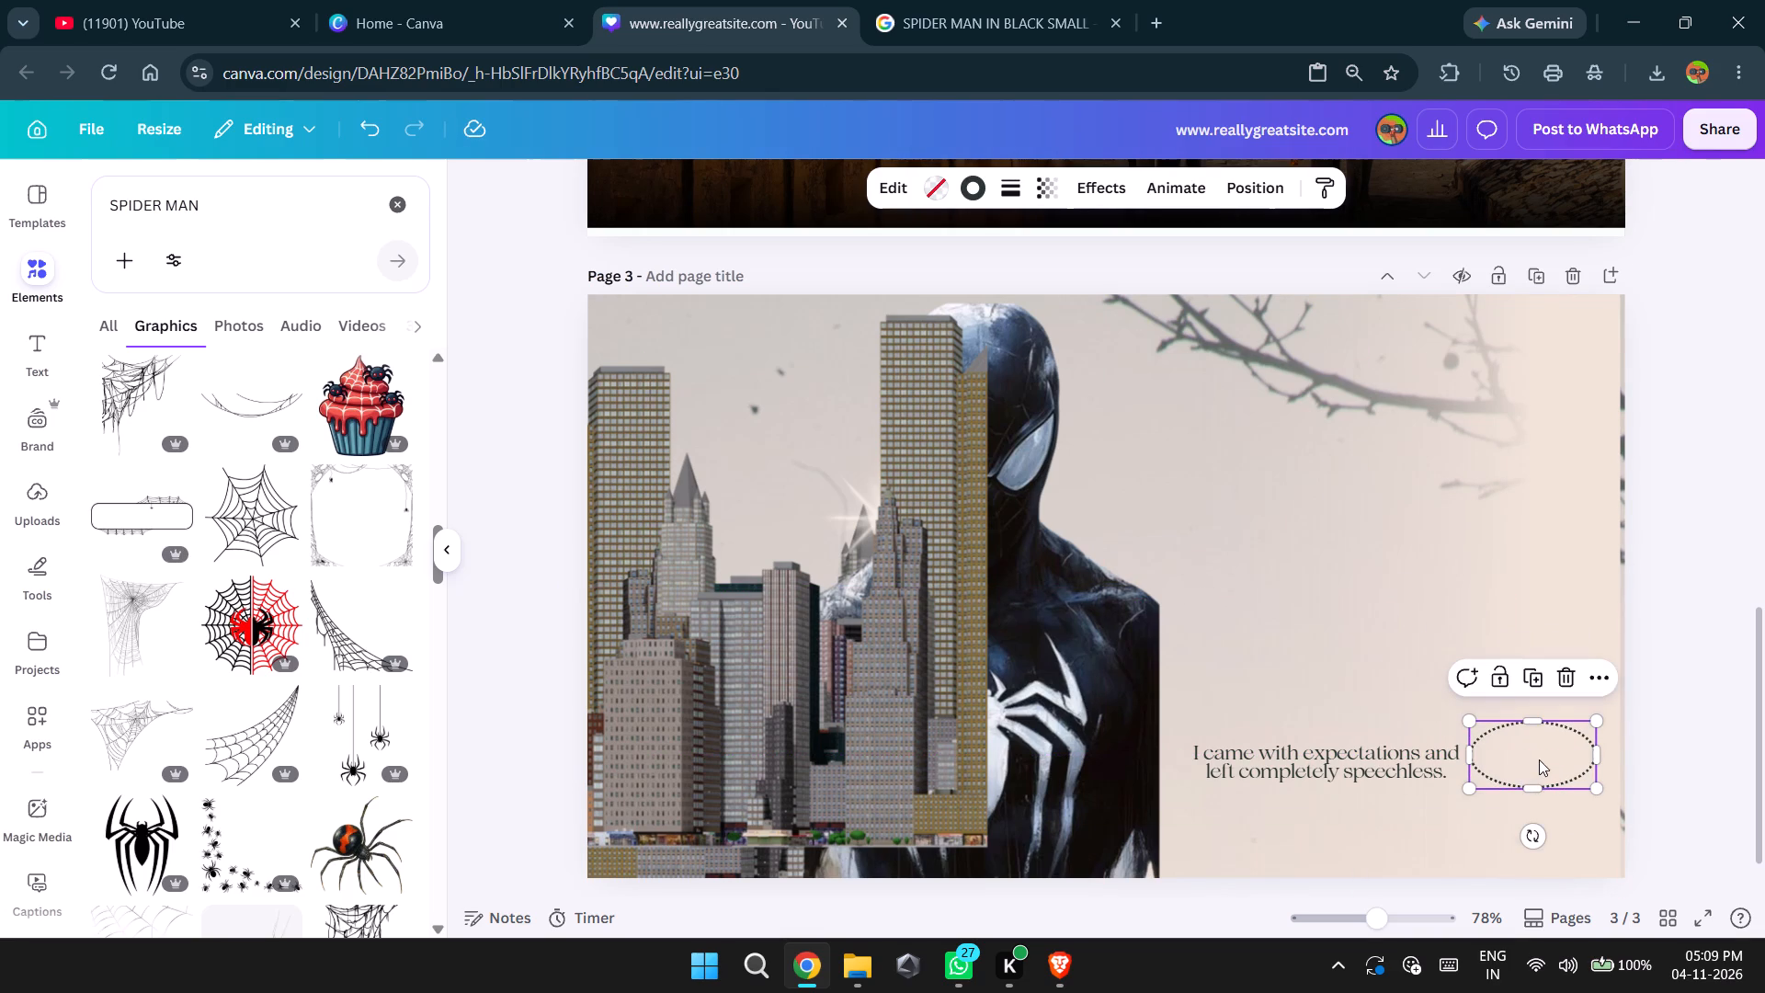
{"action": "left_click_drag", "start_coordinate": [1539, 759], "coordinate": [769, 373]}
Move the front skyline graphic from the page's left half to the right of Spider-Man.
{"action": "left_click", "coordinate": [814, 642]}
{"action": "left_click_drag", "start_coordinate": [814, 642], "coordinate": [962, 662]}
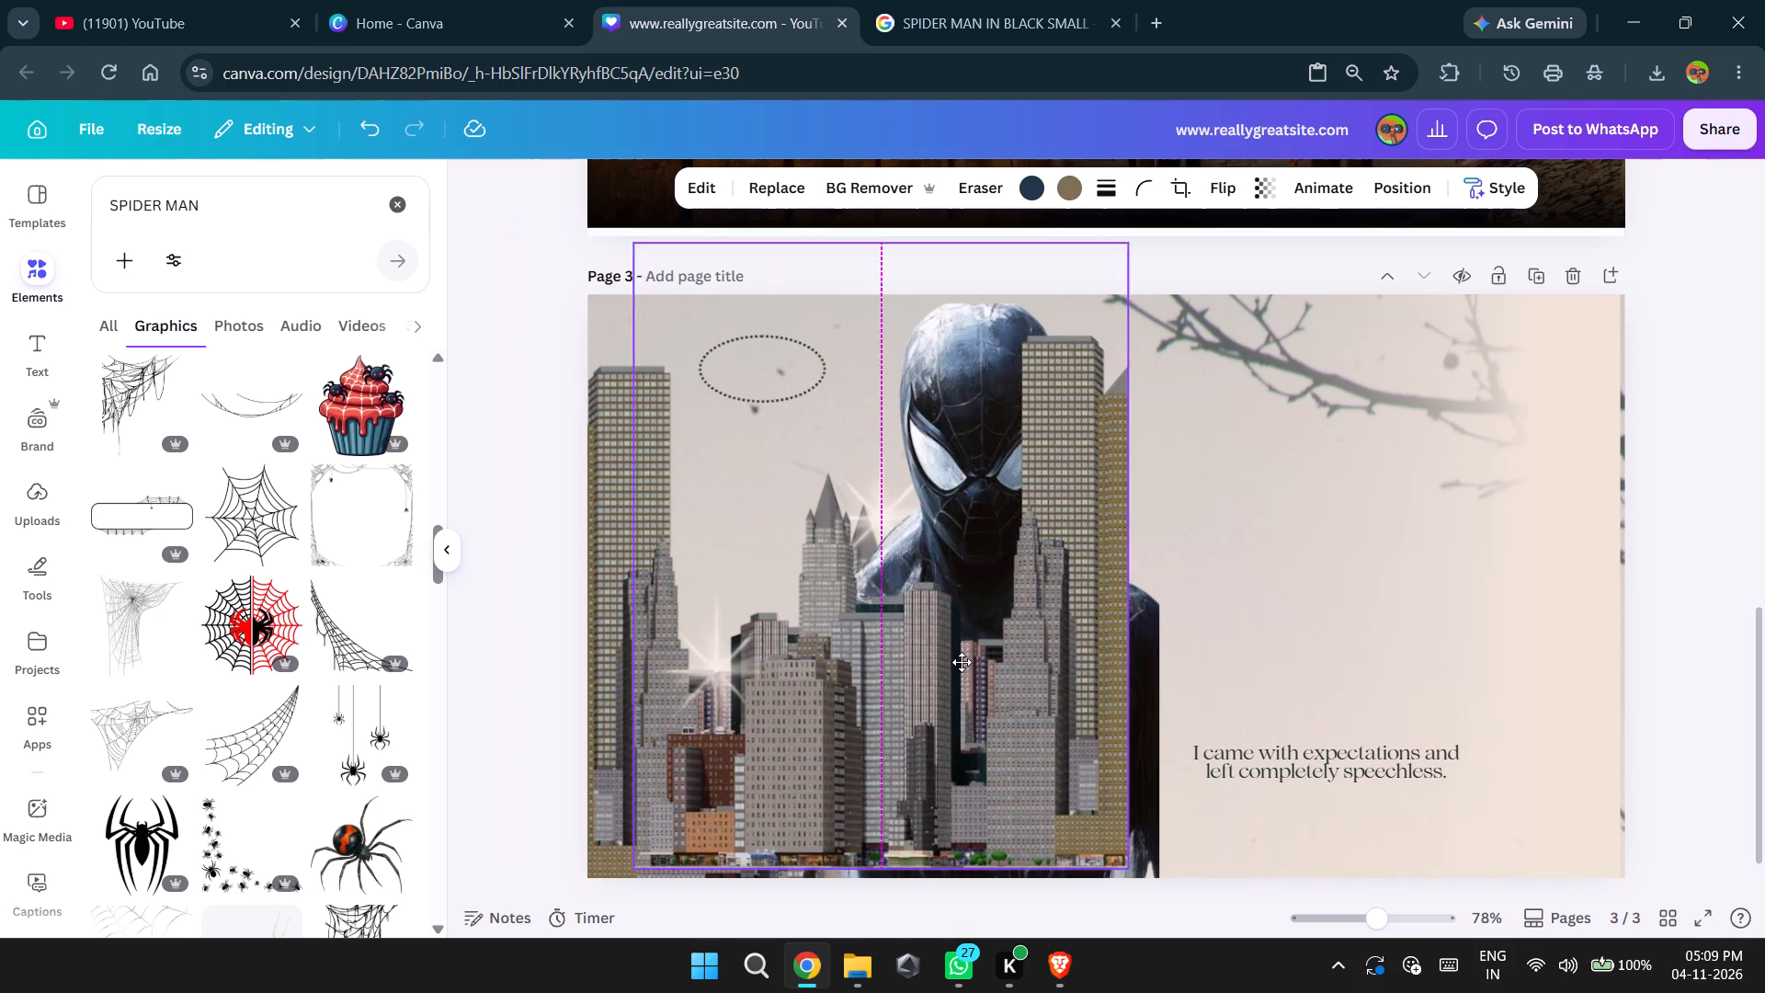
{"action": "left_click_drag", "start_coordinate": [962, 662], "coordinate": [1287, 517]}
Delete the tagline text "I came with expectations and left completely speechless.".
{"action": "left_click", "coordinate": [1345, 768]}
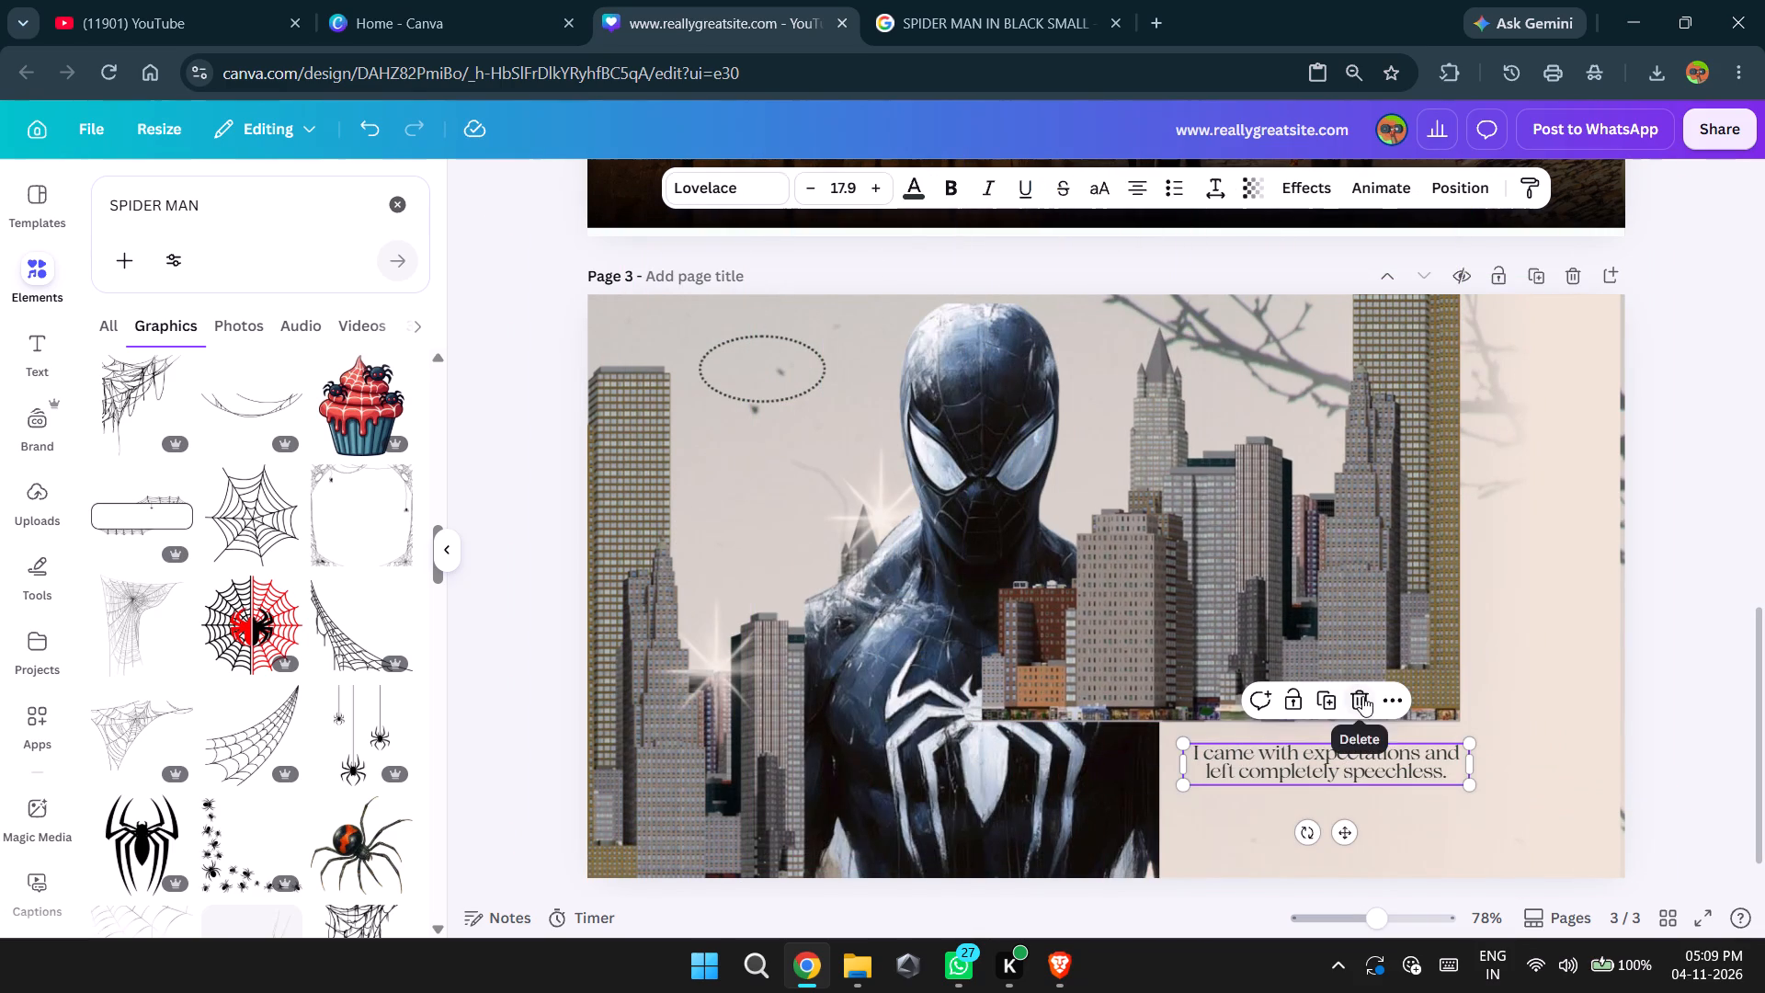
{"action": "left_click", "coordinate": [1362, 696]}
Lower the moved skyline, shift it clear of the page's right edge, and snap the branch background image to that edge.
{"action": "left_click_drag", "start_coordinate": [1314, 612], "coordinate": [1484, 787]}
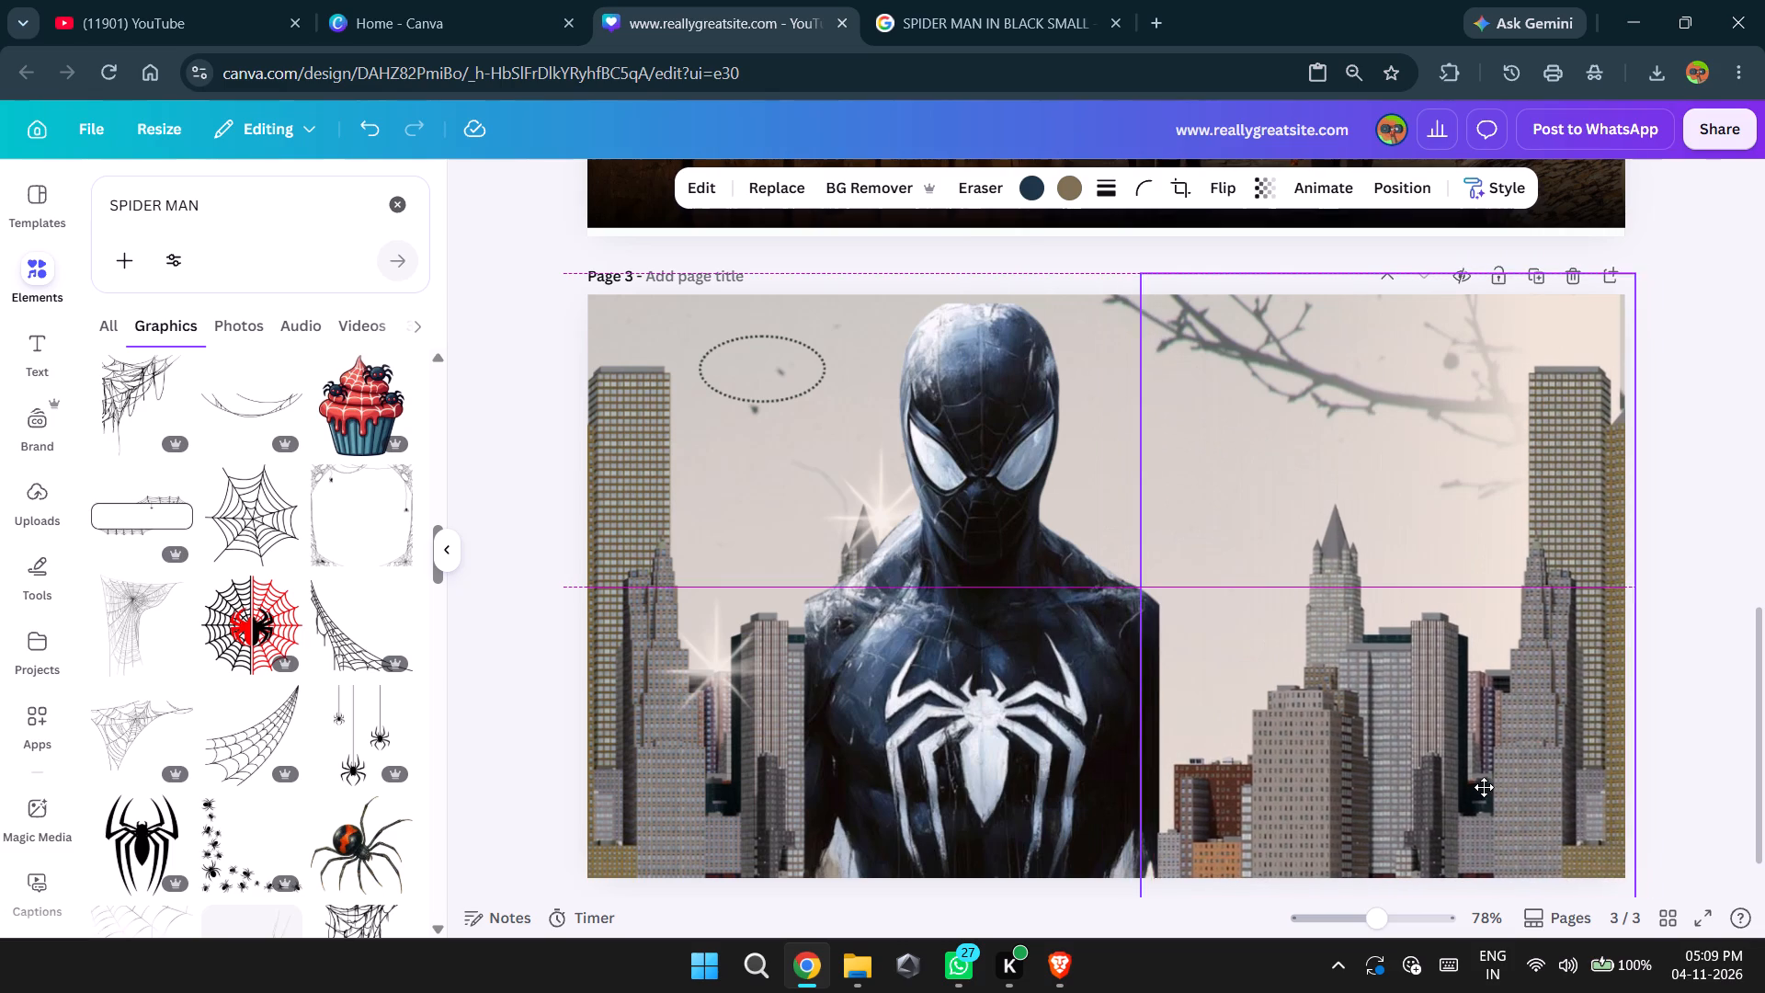
{"action": "left_click_drag", "start_coordinate": [1484, 787], "coordinate": [1475, 788]}
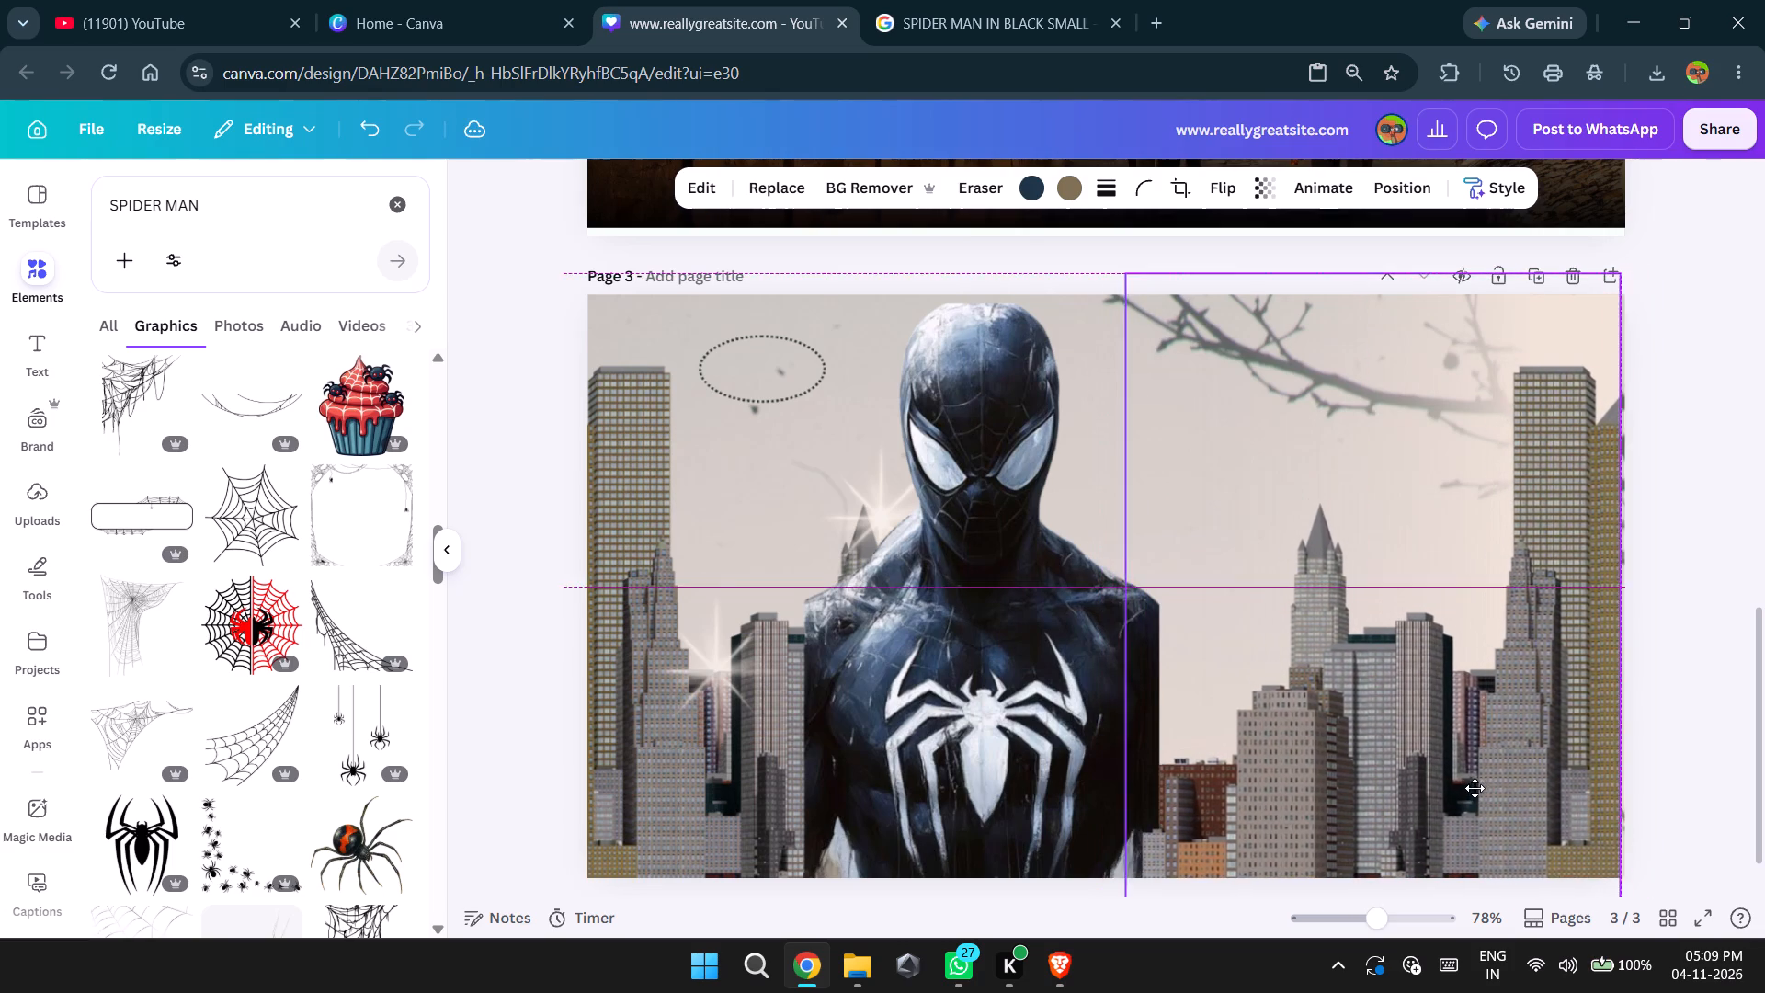
{"action": "left_click_drag", "start_coordinate": [1475, 788], "coordinate": [1374, 793]}
{"action": "left_click", "coordinate": [1556, 702]}
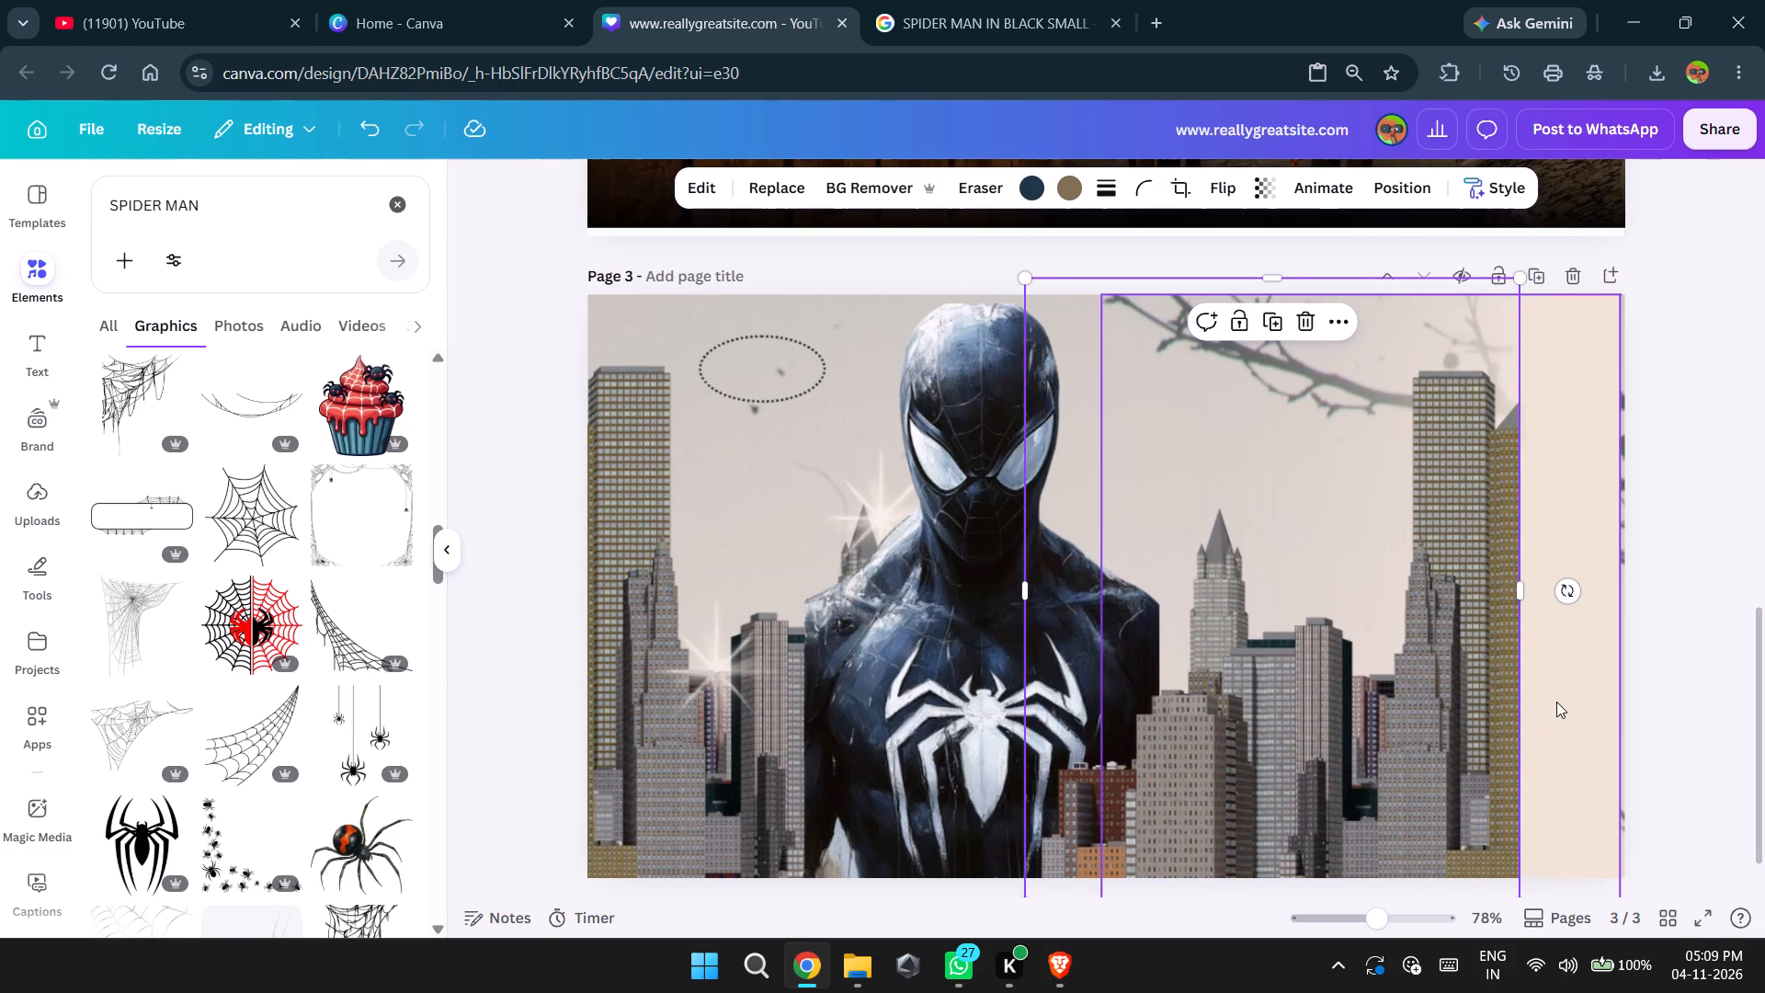
{"action": "left_click_drag", "start_coordinate": [1558, 677], "coordinate": [1568, 677]}
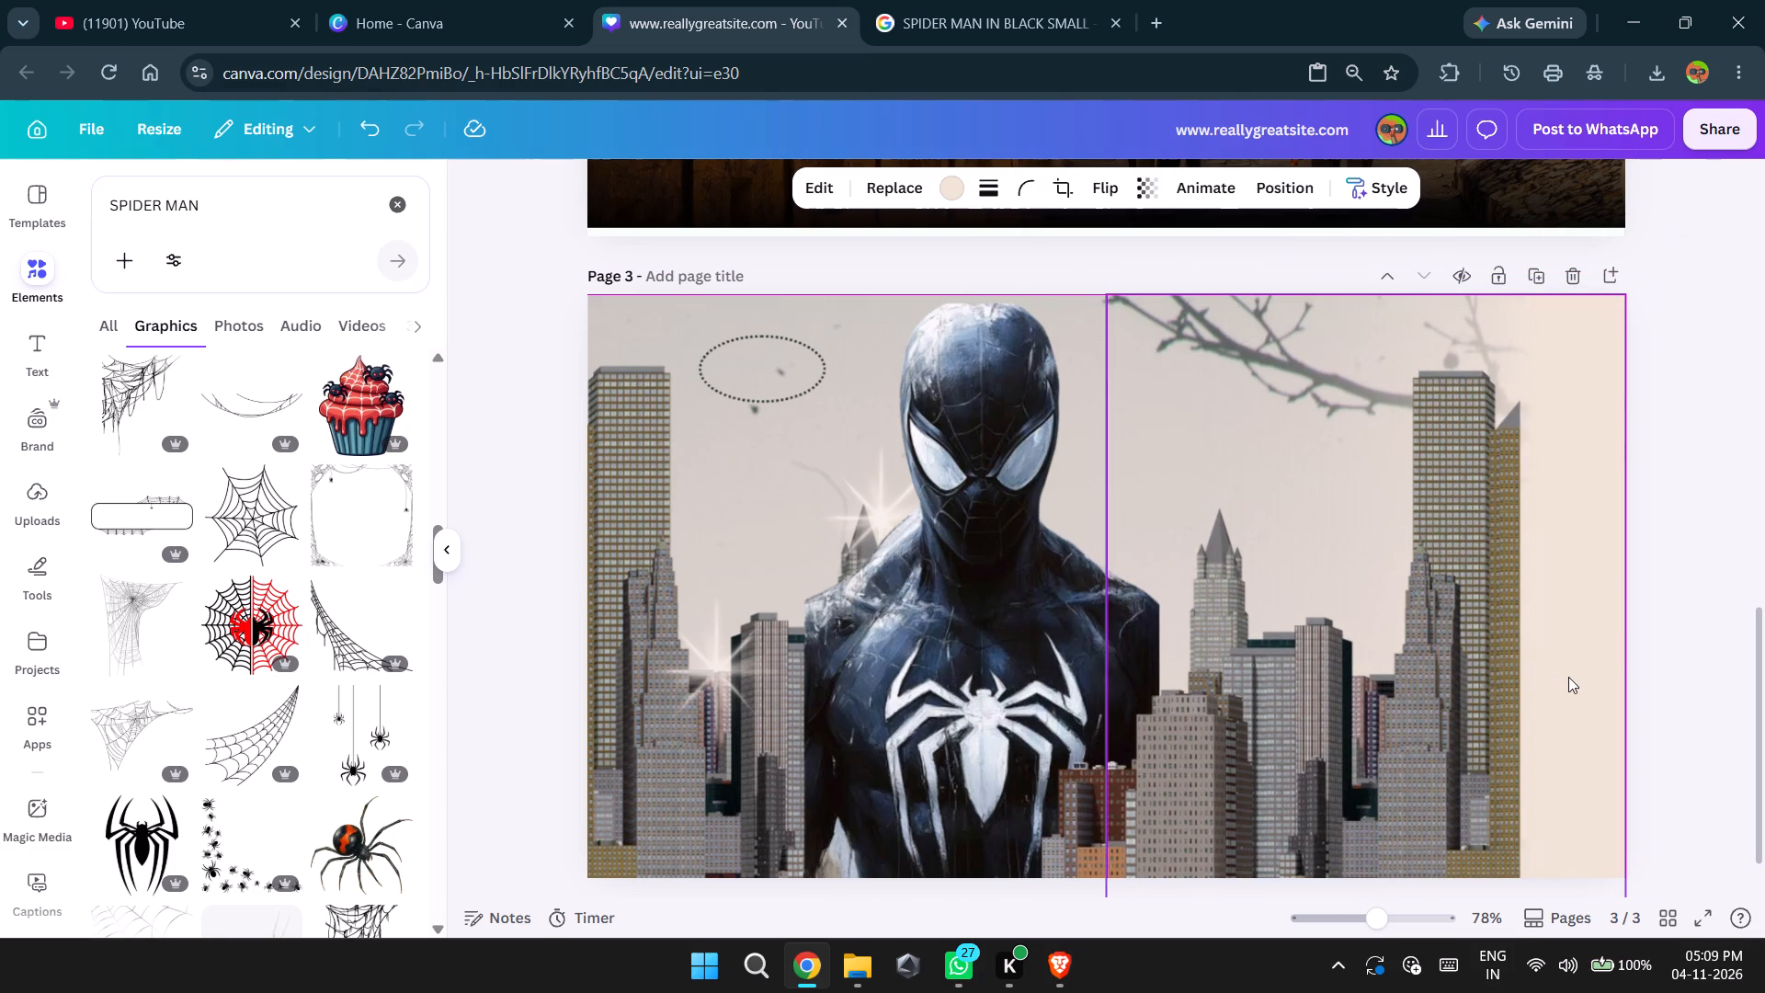
{"action": "left_click", "coordinate": [1568, 677]}
Place the moved skyline flush with the page's right edge, with its base just below the page's bottom edge.
{"action": "left_click", "coordinate": [1458, 745]}
{"action": "left_click_drag", "start_coordinate": [1458, 745], "coordinate": [1531, 738]}
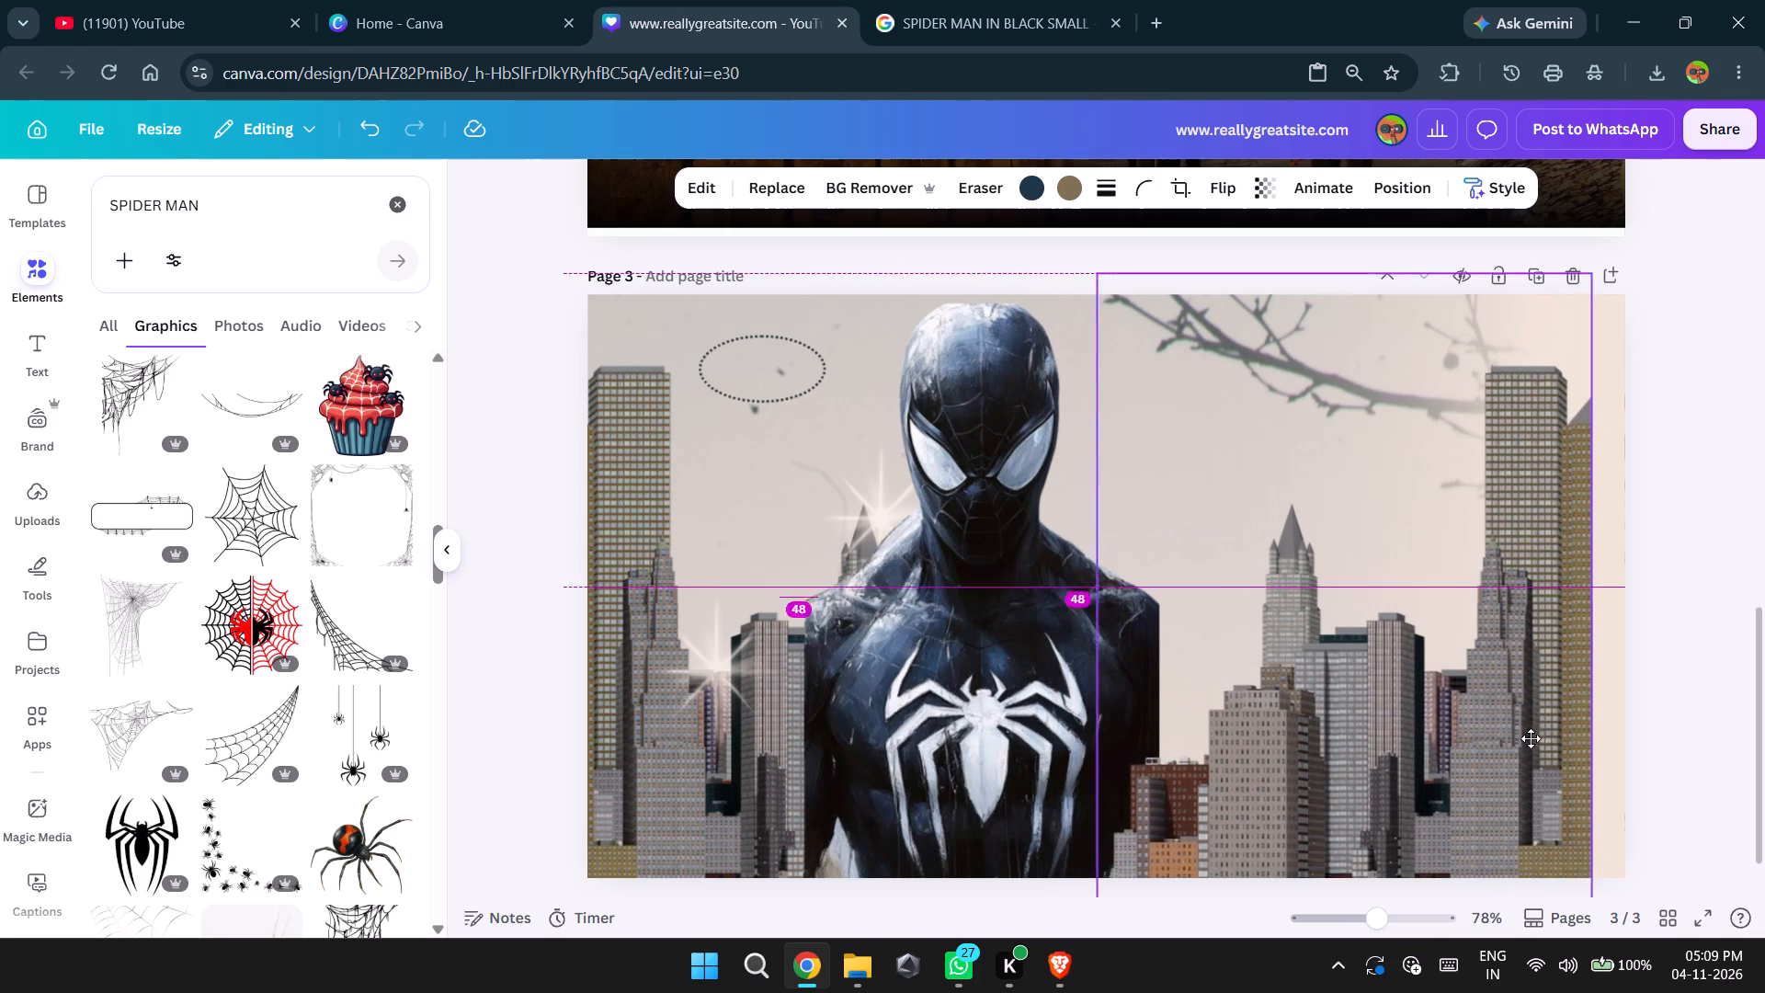
{"action": "left_click_drag", "start_coordinate": [1531, 738], "coordinate": [1563, 714]}
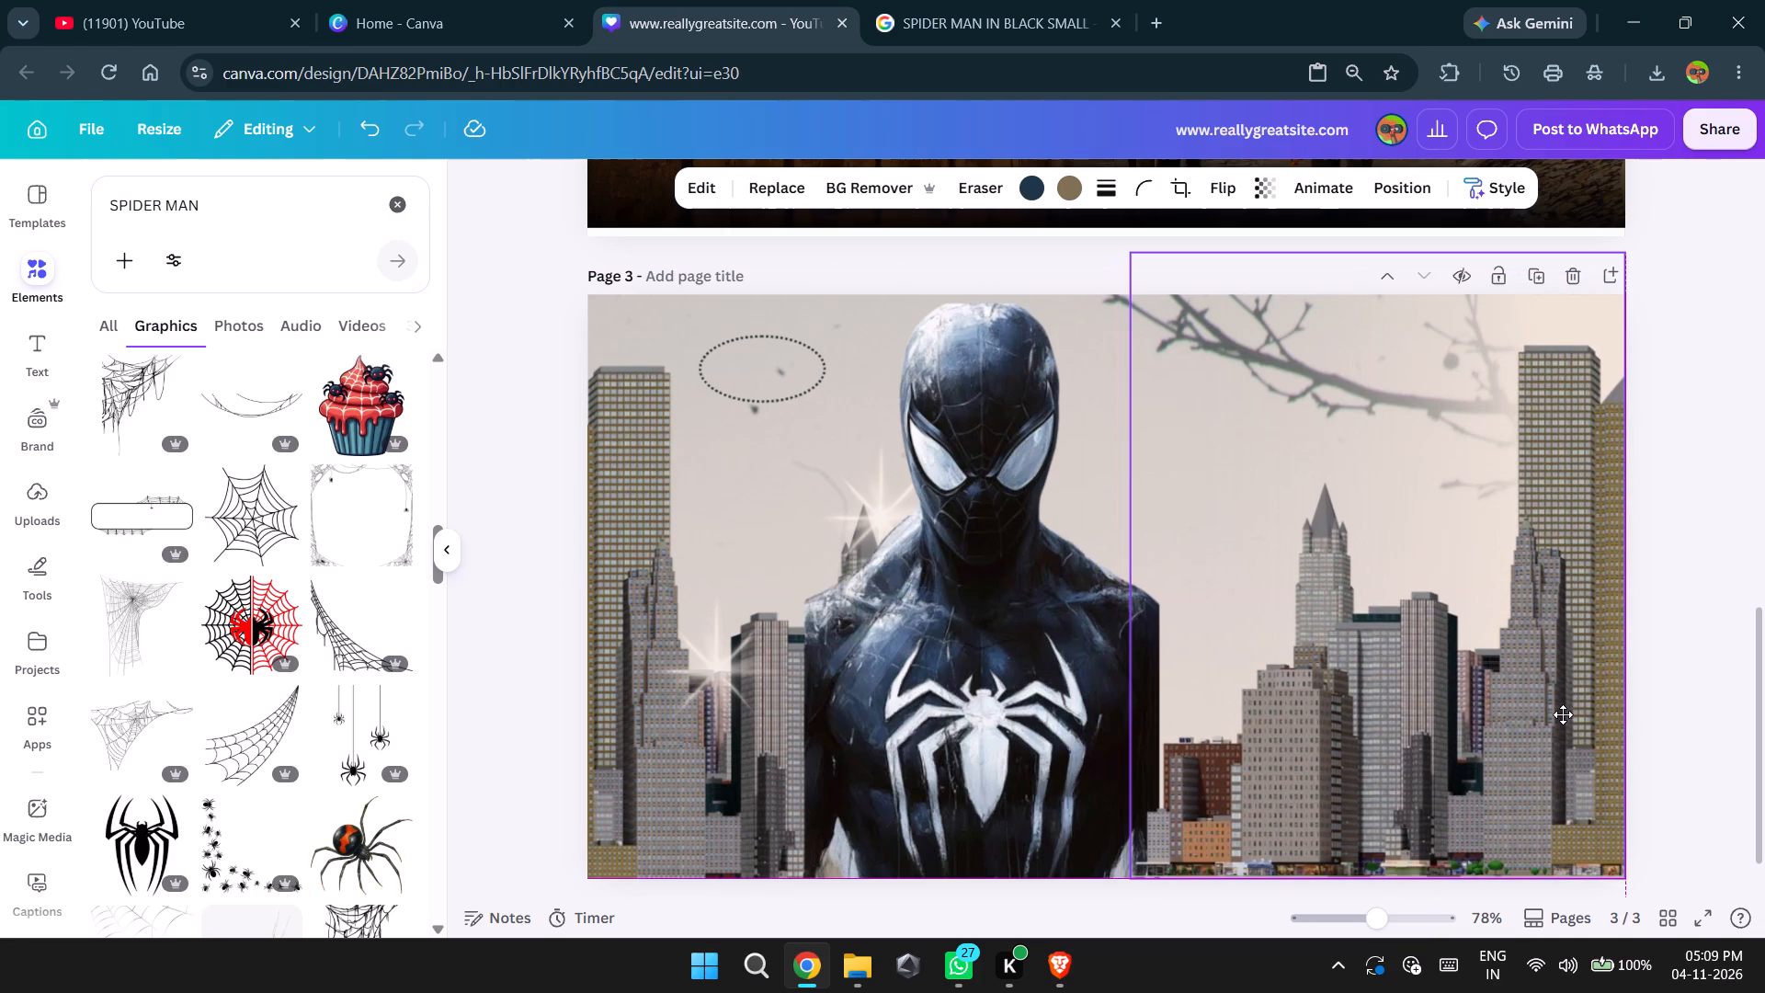
{"action": "left_click_drag", "start_coordinate": [1563, 714], "coordinate": [1565, 732]}
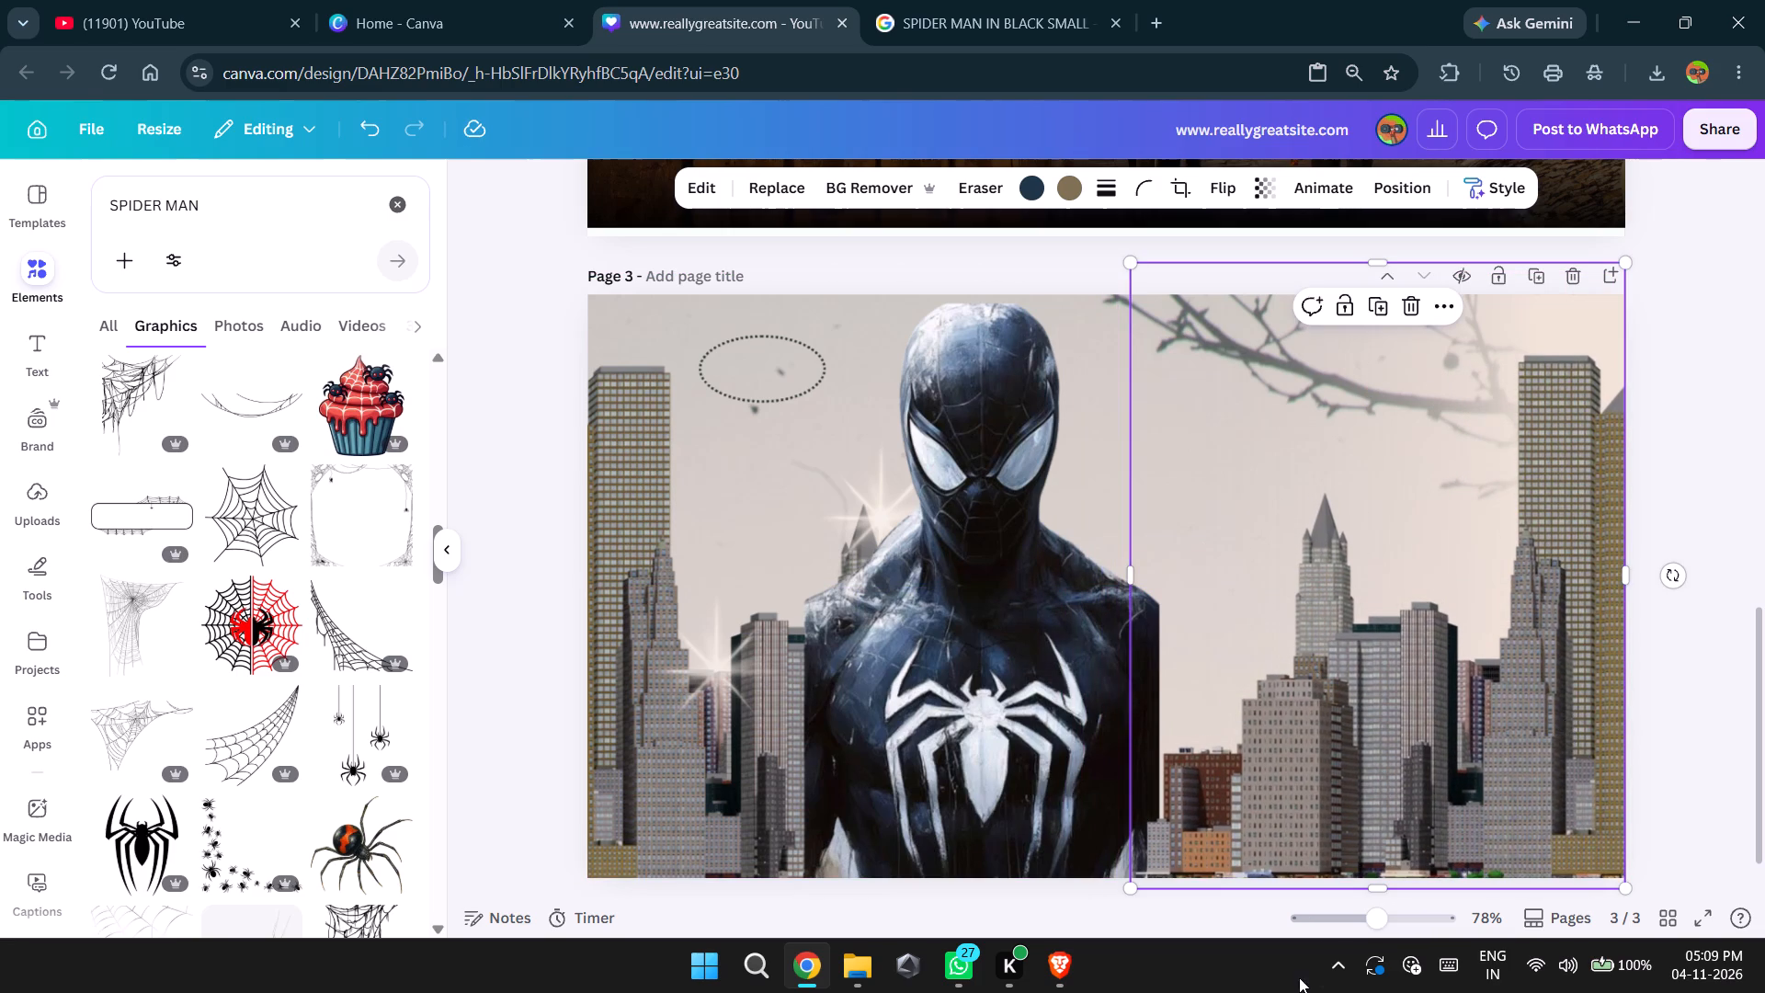
Switch to YouTube in Brave, open the Britney Spears - Criminal (Lyrics) video, and return to the Canva design.
{"action": "left_click", "coordinate": [1080, 982]}
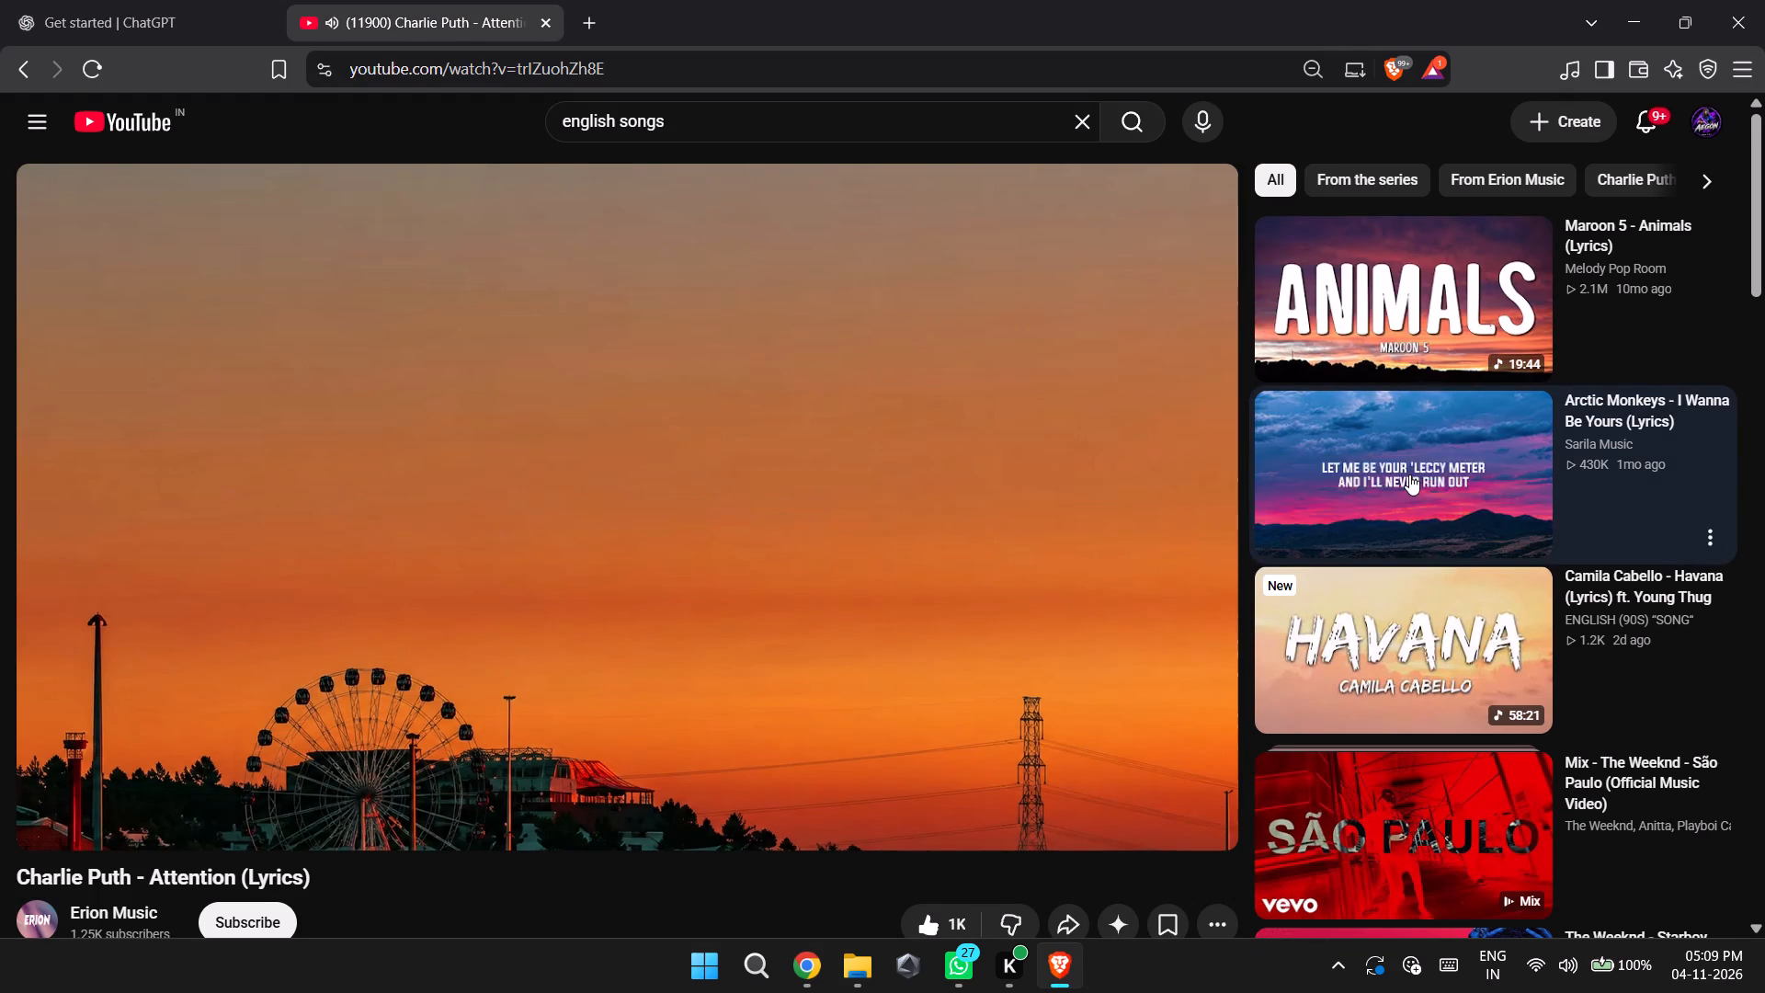
{"action": "scroll", "coordinate": [1409, 474], "scroll_direction": "down", "scroll_amount": 2}
{"action": "scroll", "coordinate": [1394, 598], "scroll_direction": "down", "scroll_amount": 2}
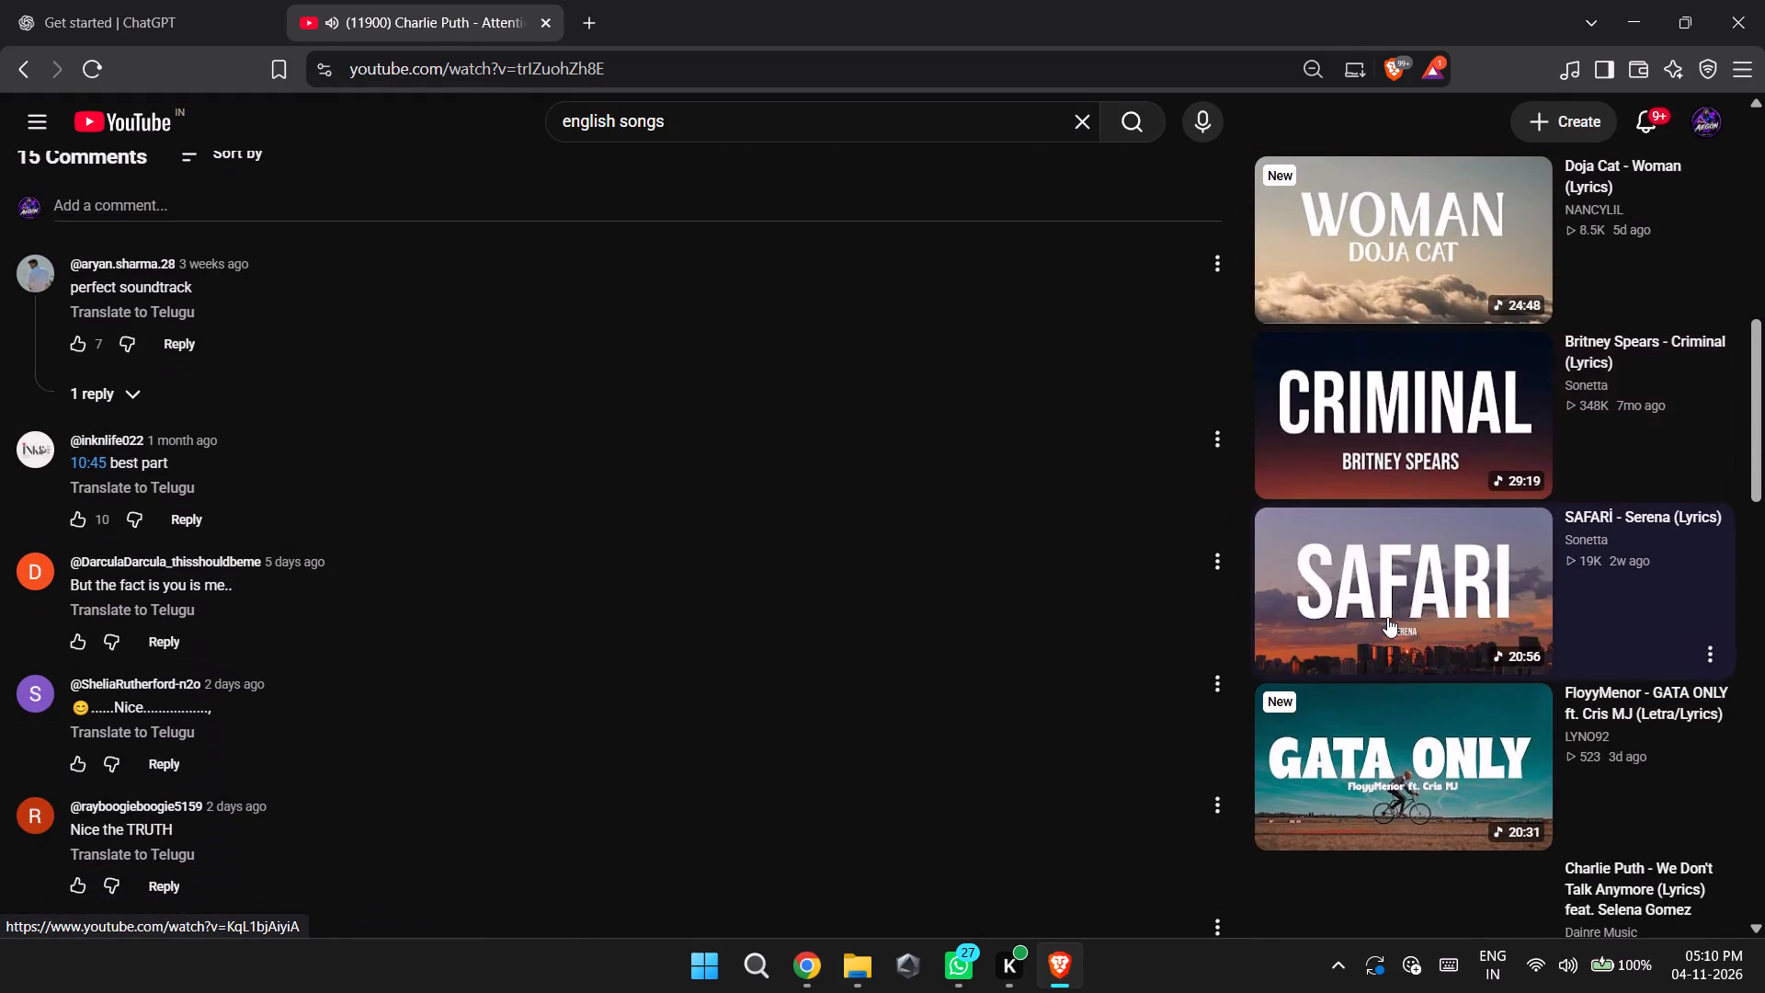
{"action": "left_click", "coordinate": [1399, 407]}
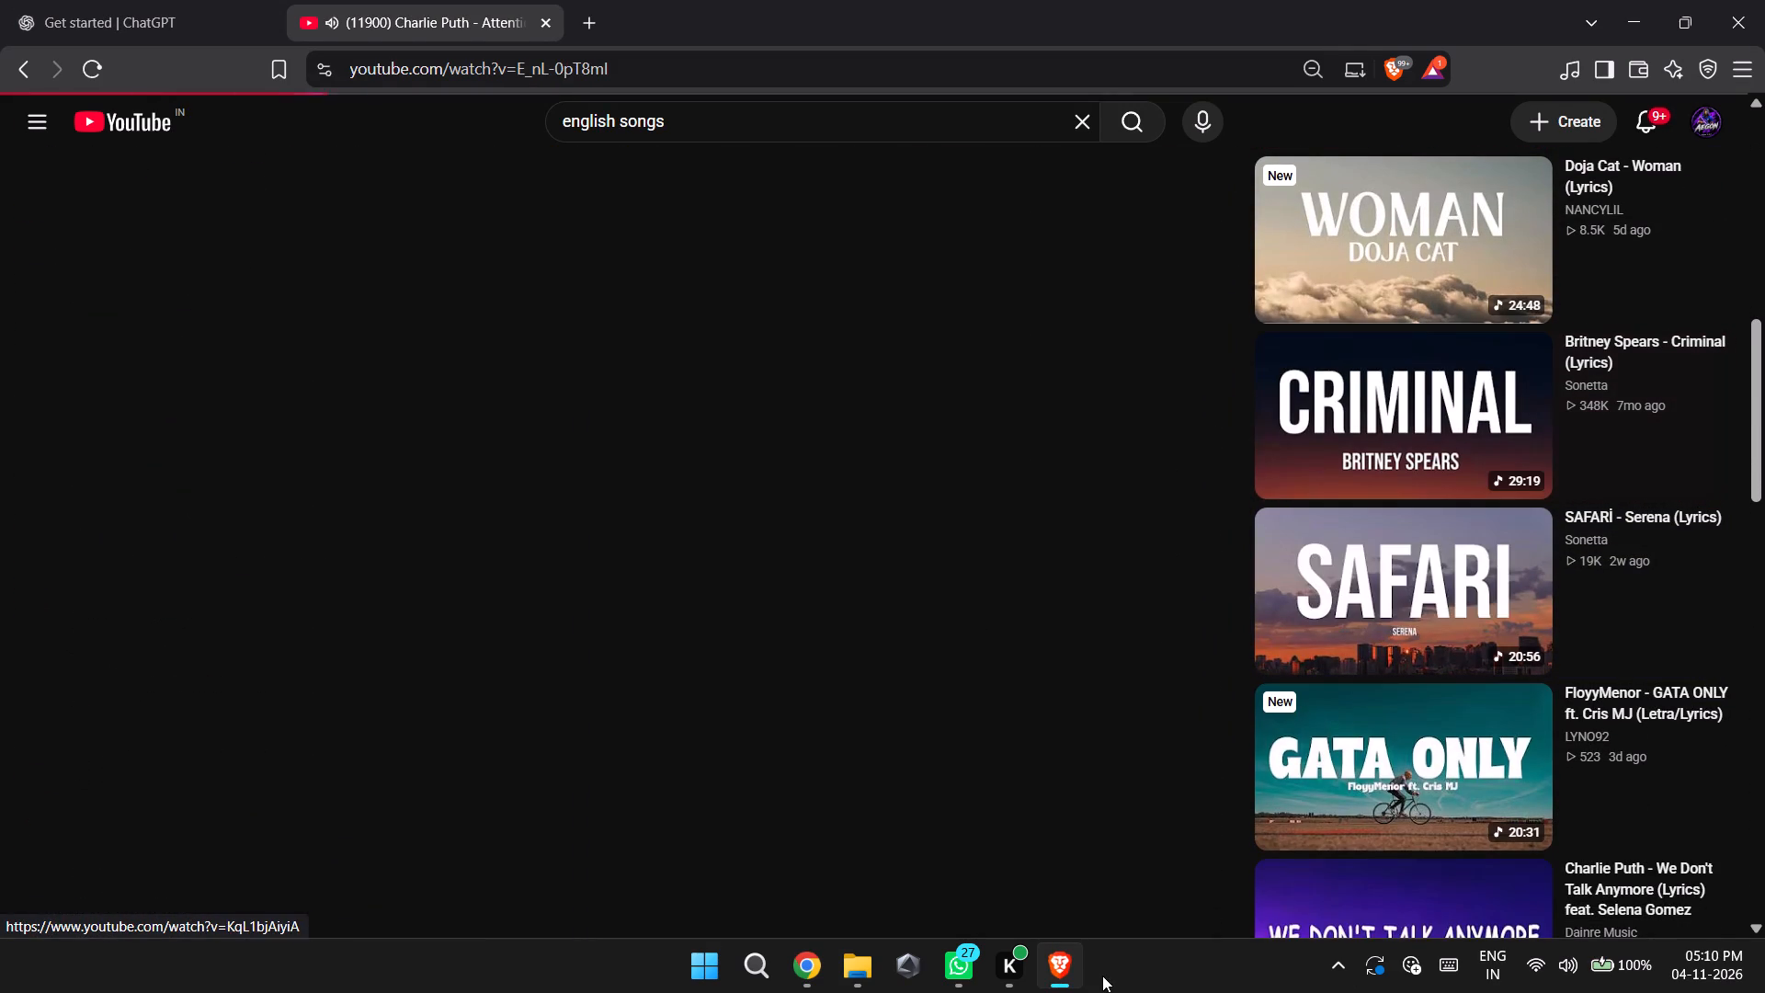
{"action": "left_click", "coordinate": [809, 971]}
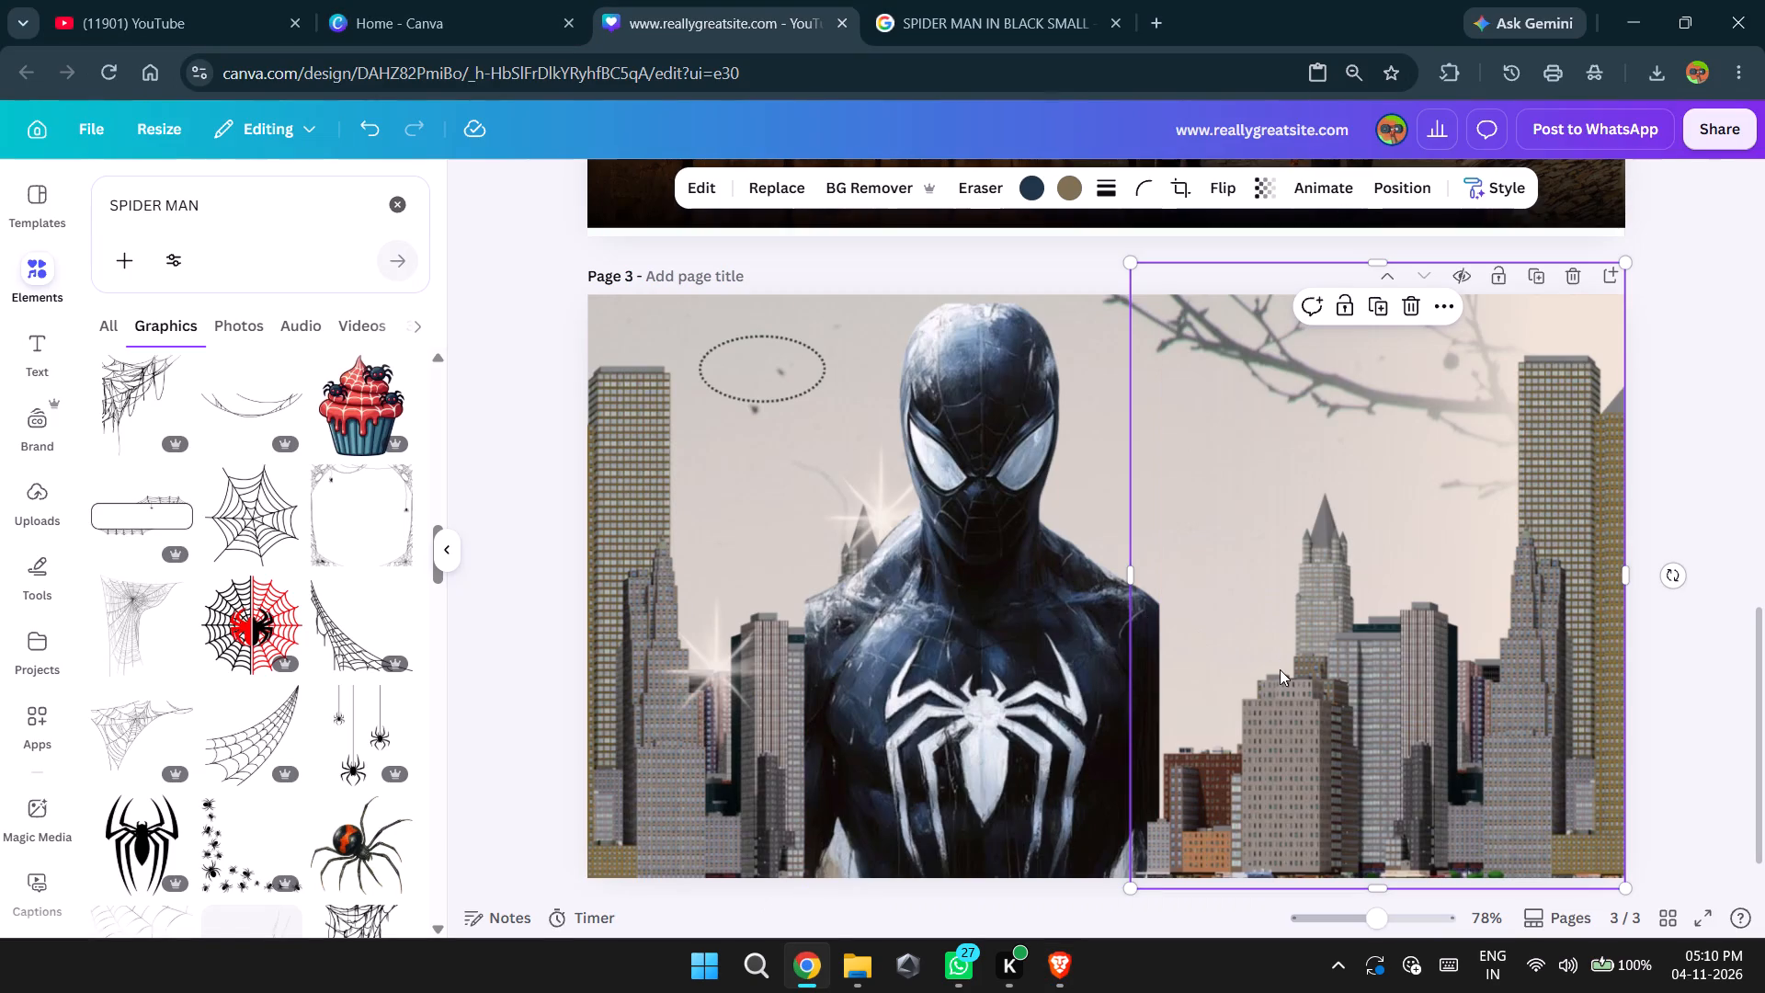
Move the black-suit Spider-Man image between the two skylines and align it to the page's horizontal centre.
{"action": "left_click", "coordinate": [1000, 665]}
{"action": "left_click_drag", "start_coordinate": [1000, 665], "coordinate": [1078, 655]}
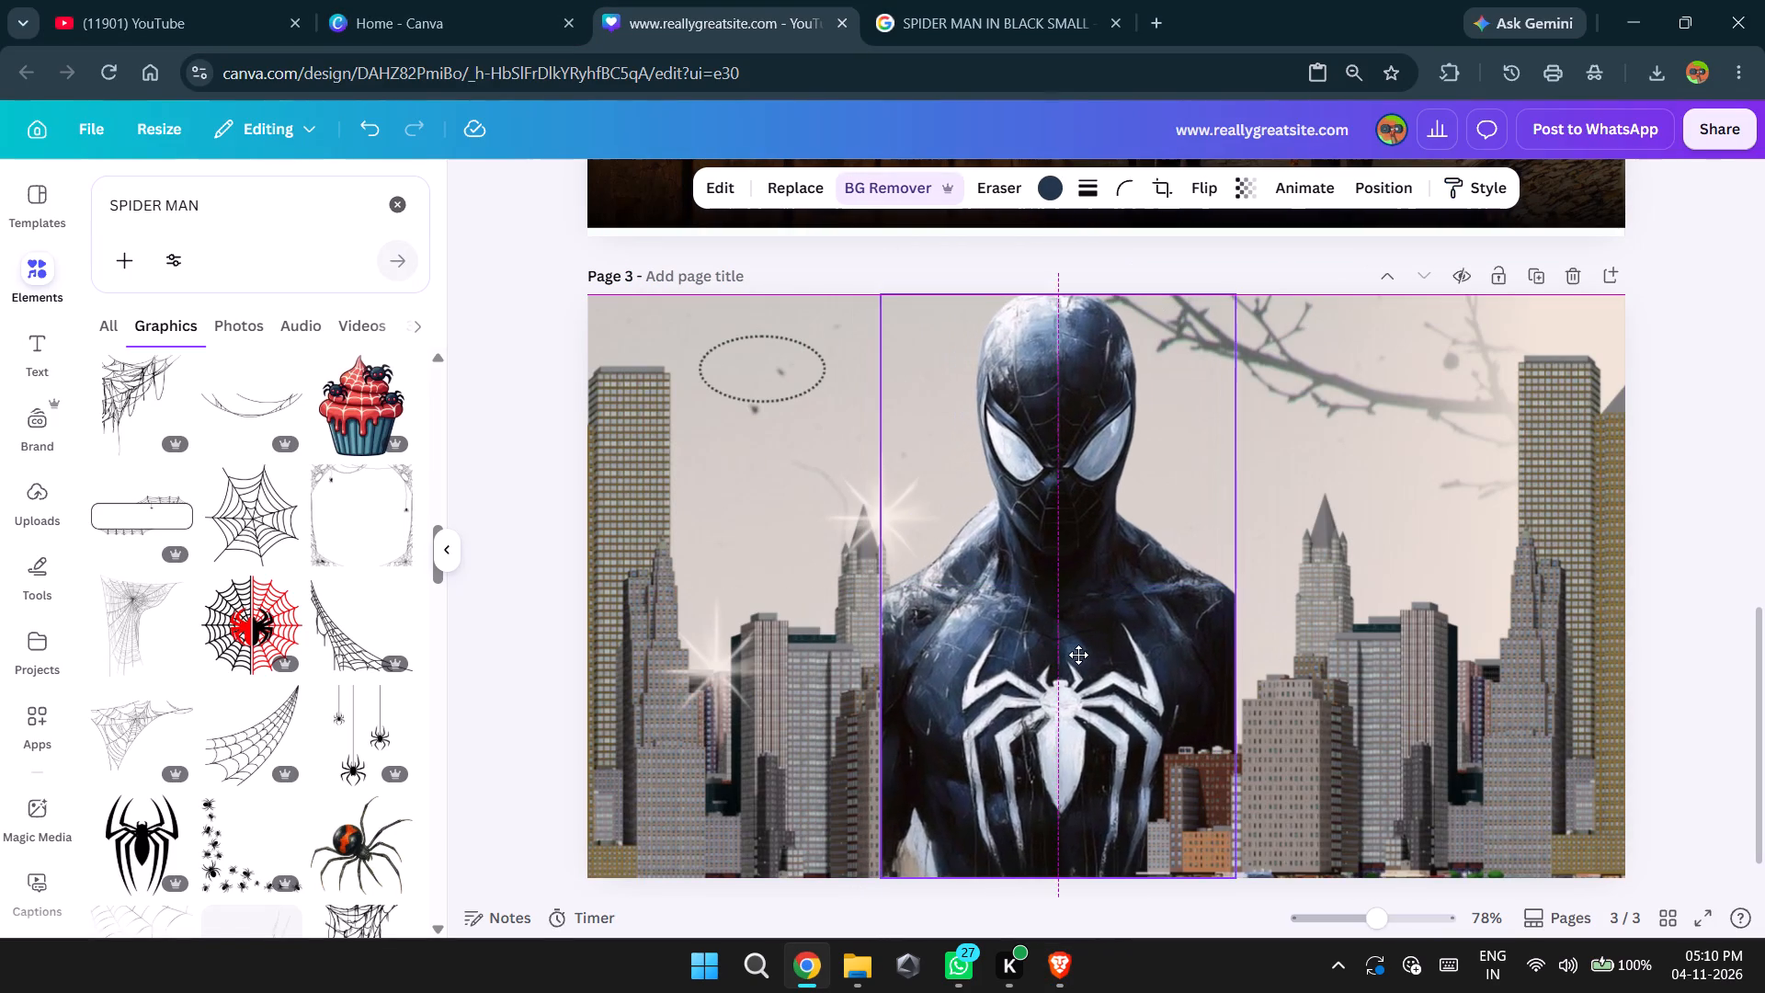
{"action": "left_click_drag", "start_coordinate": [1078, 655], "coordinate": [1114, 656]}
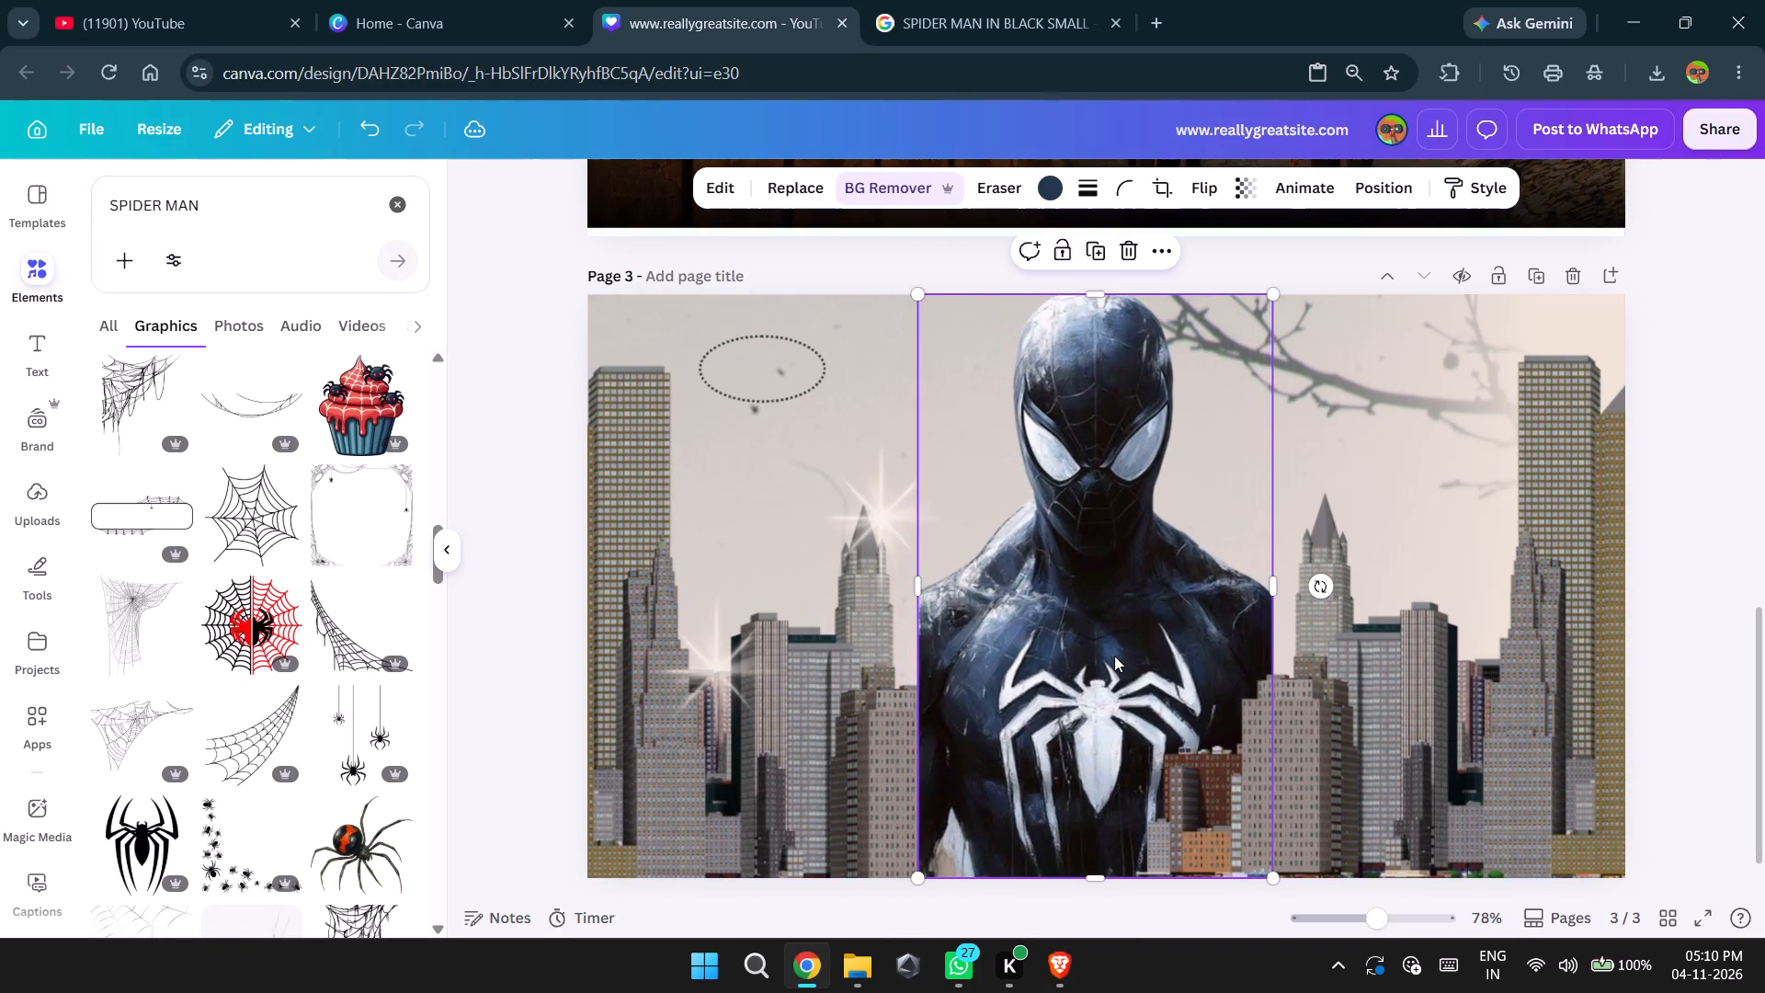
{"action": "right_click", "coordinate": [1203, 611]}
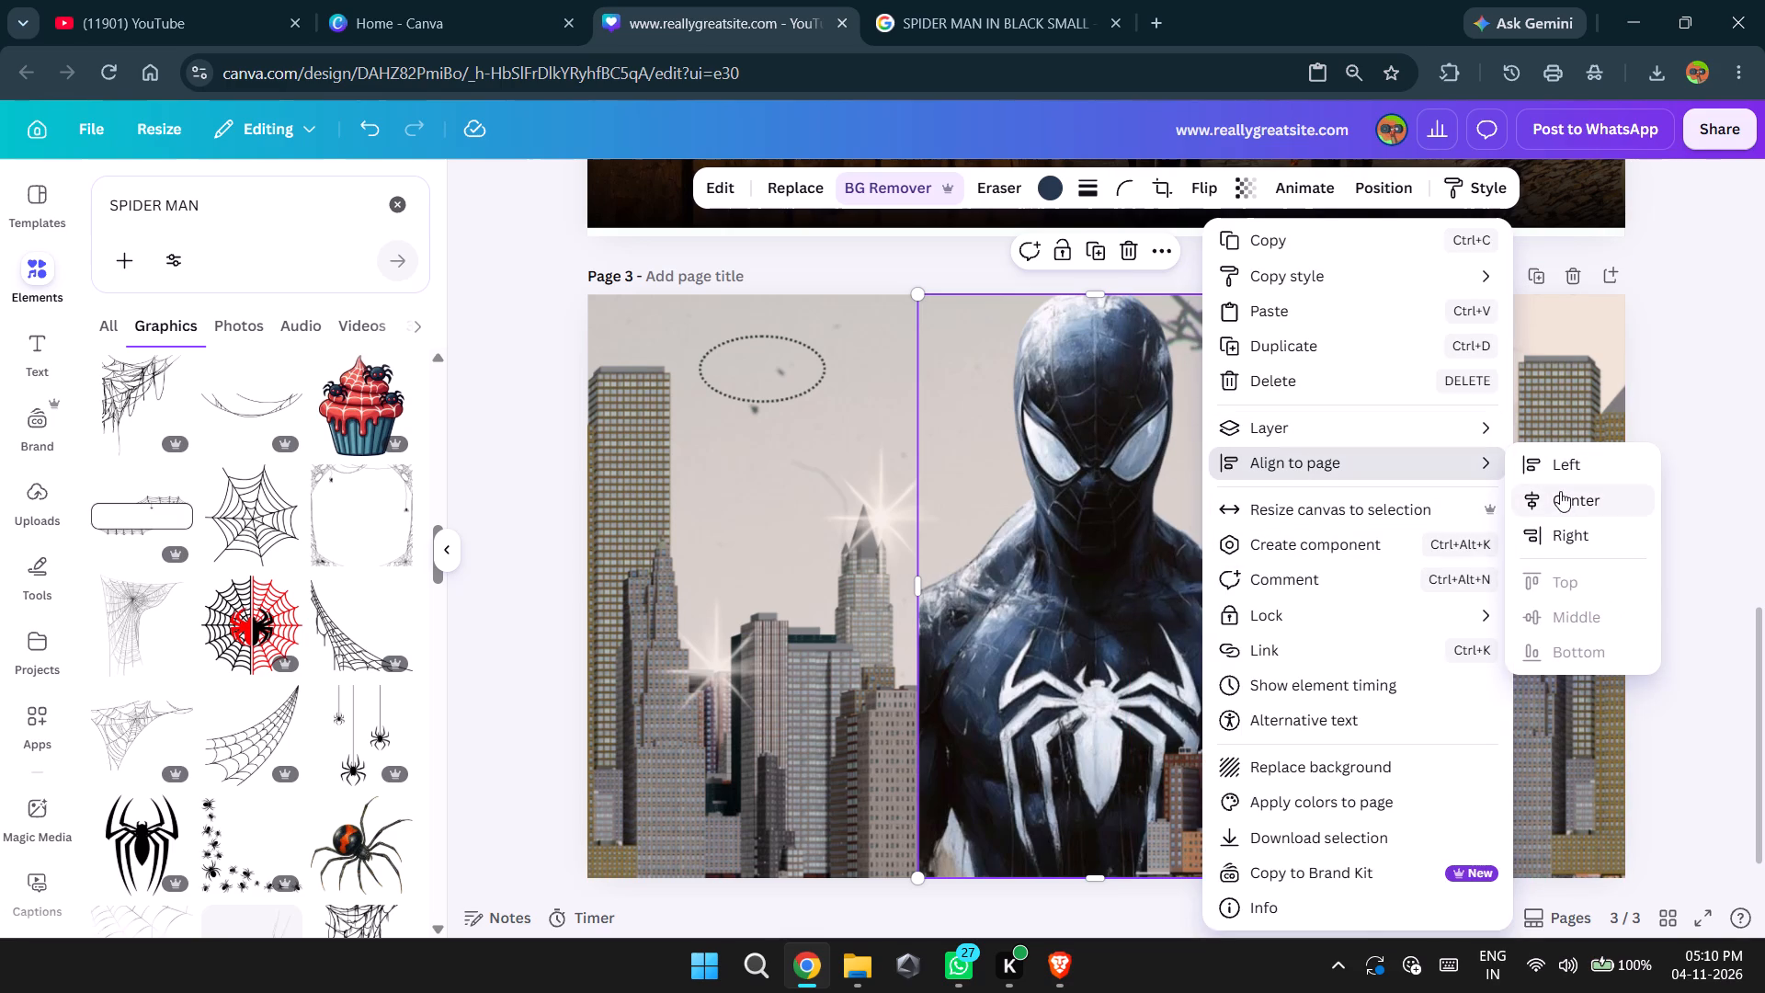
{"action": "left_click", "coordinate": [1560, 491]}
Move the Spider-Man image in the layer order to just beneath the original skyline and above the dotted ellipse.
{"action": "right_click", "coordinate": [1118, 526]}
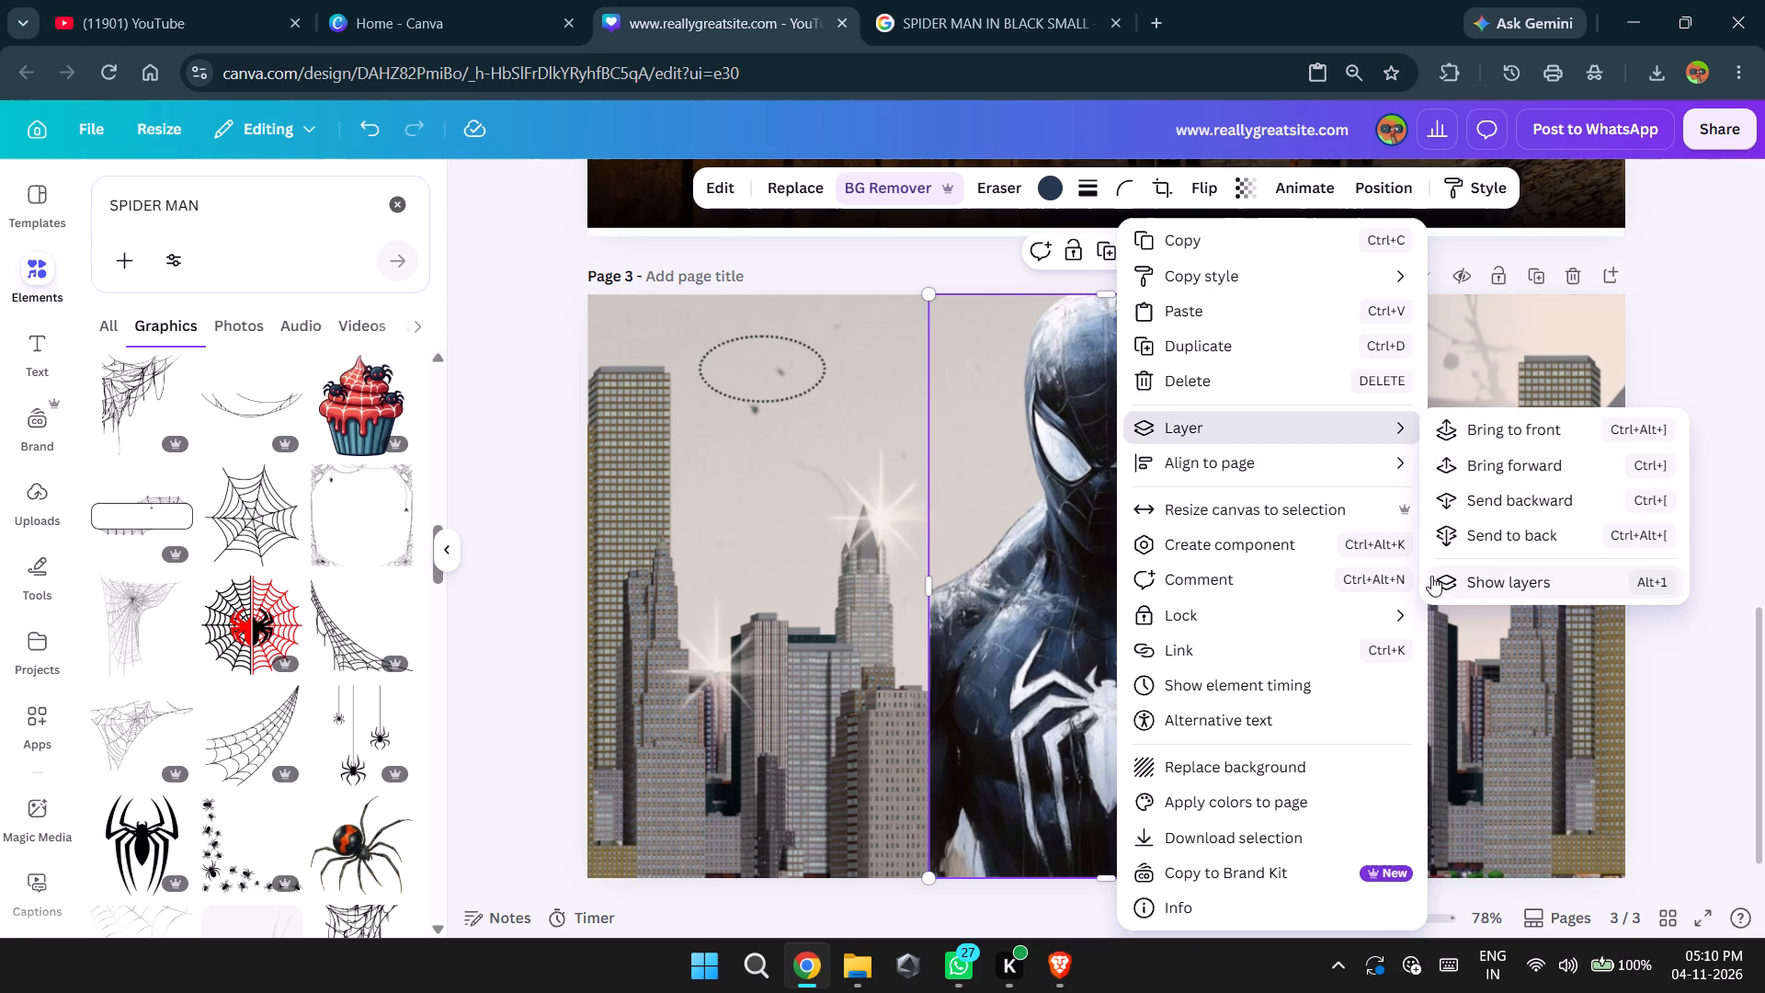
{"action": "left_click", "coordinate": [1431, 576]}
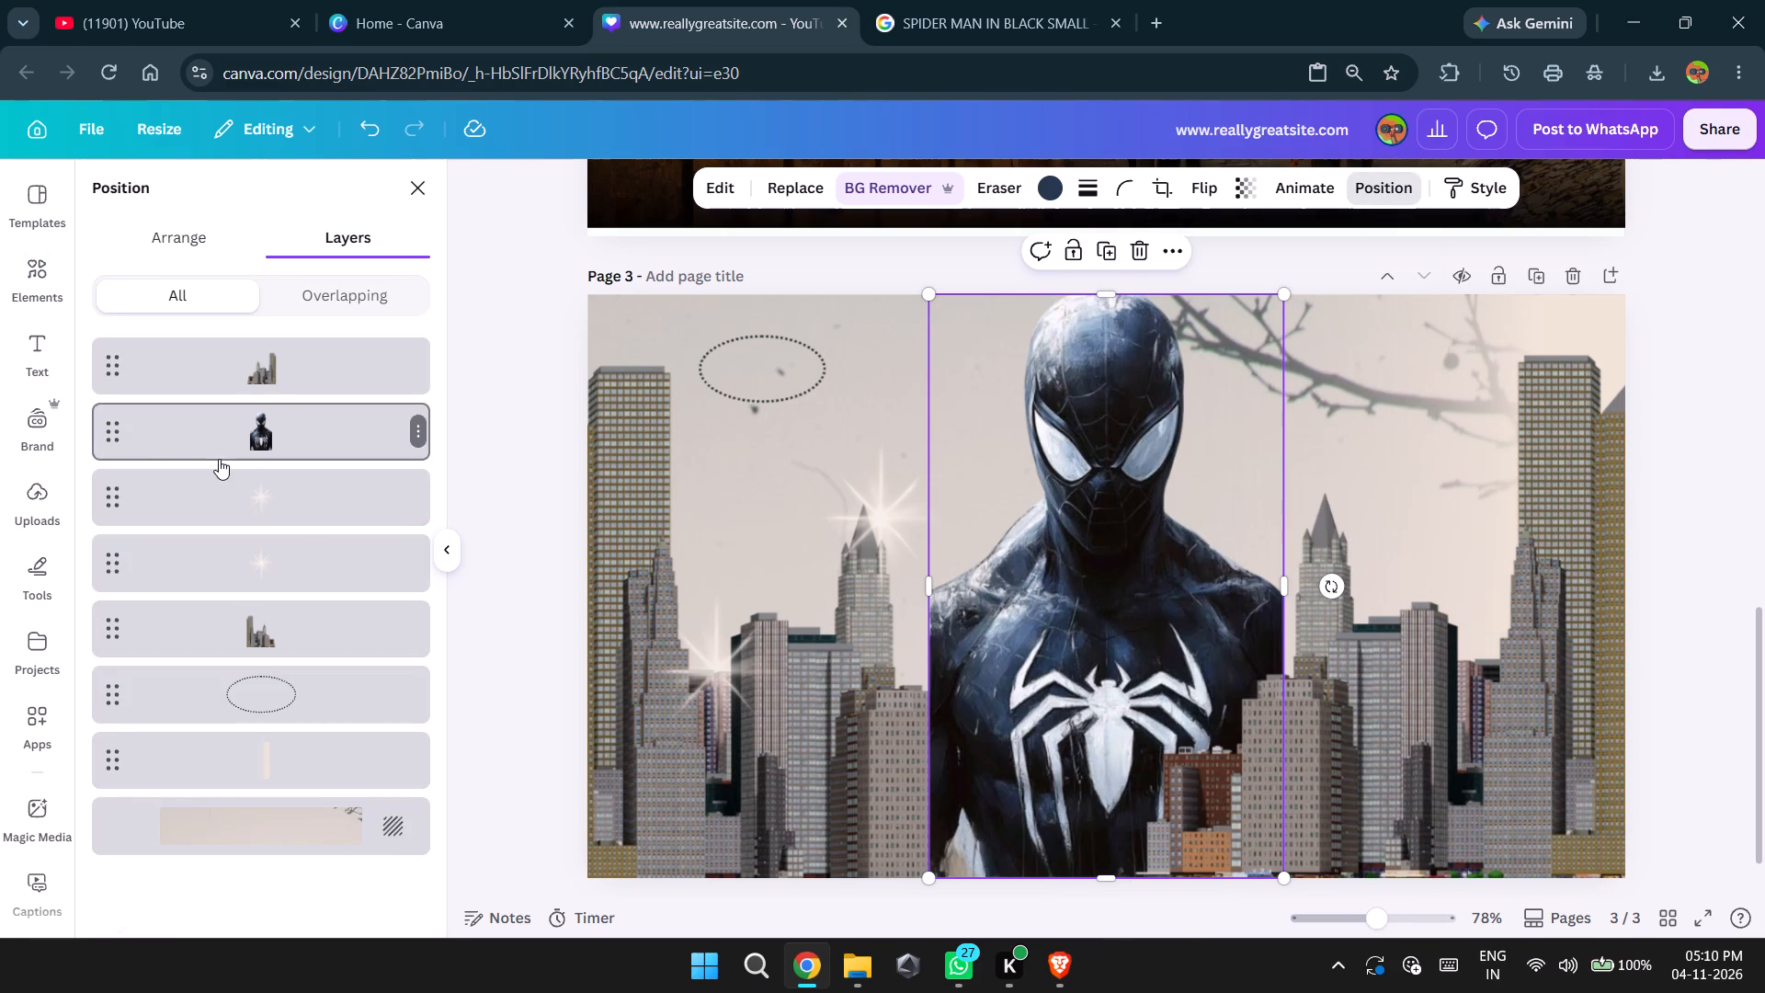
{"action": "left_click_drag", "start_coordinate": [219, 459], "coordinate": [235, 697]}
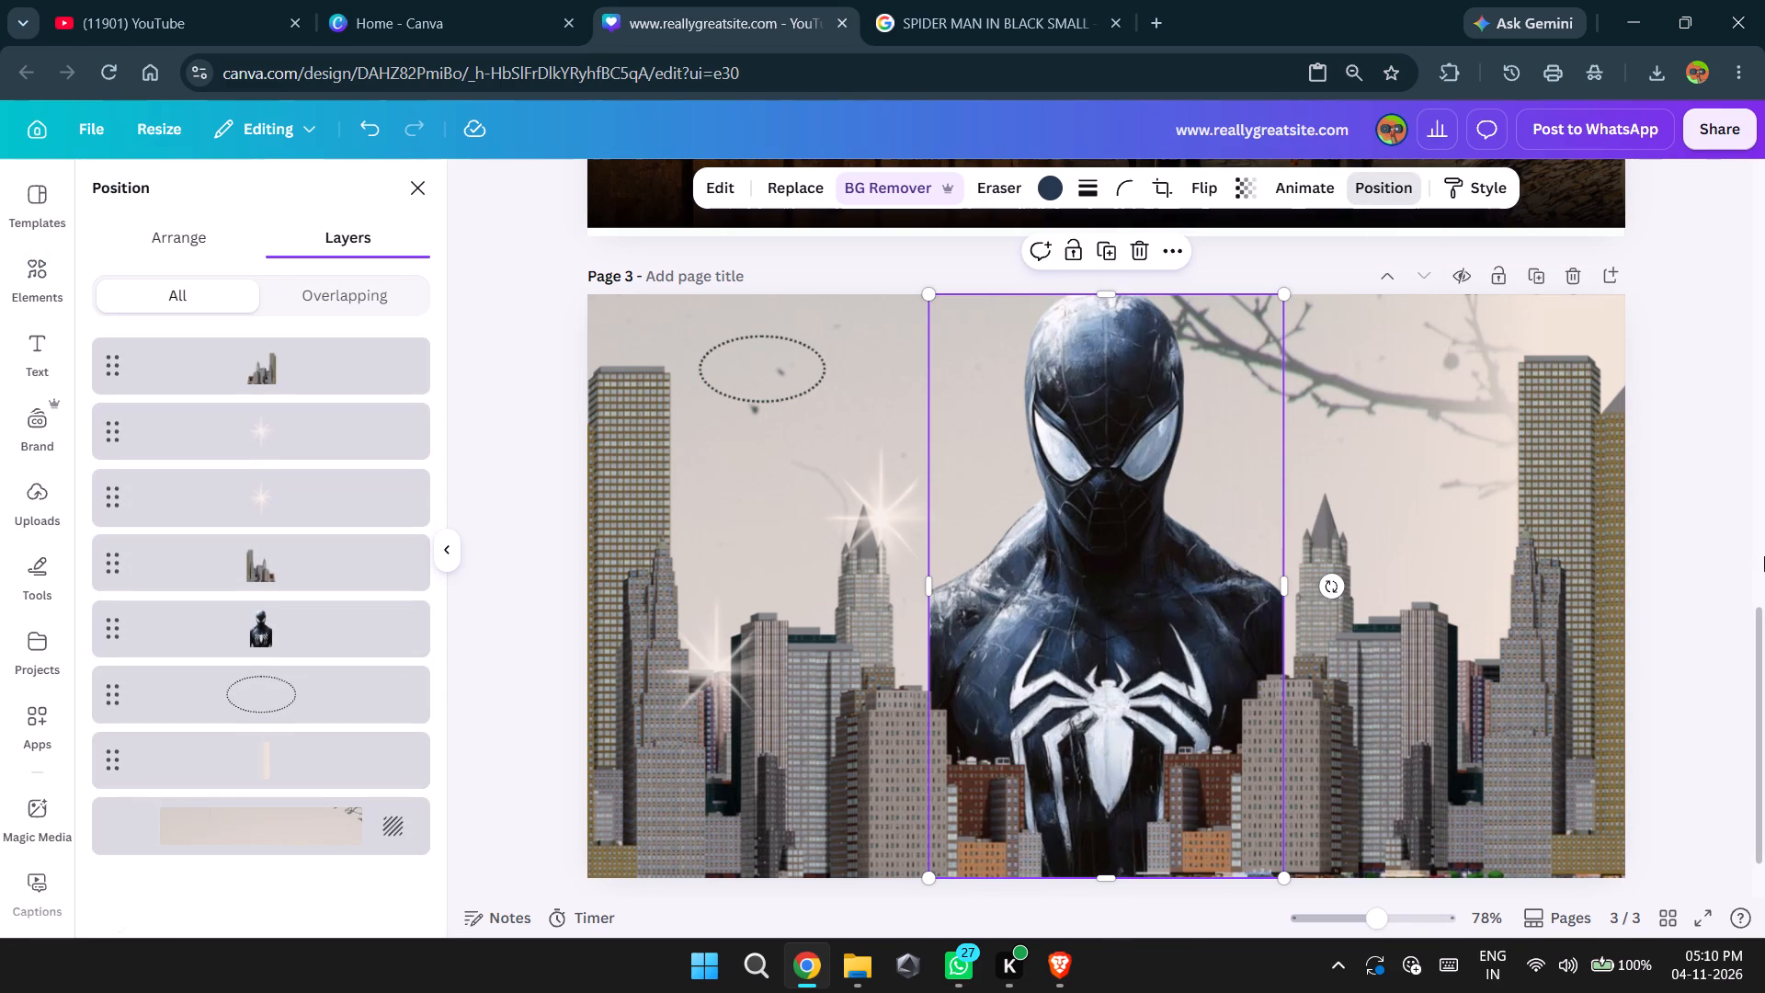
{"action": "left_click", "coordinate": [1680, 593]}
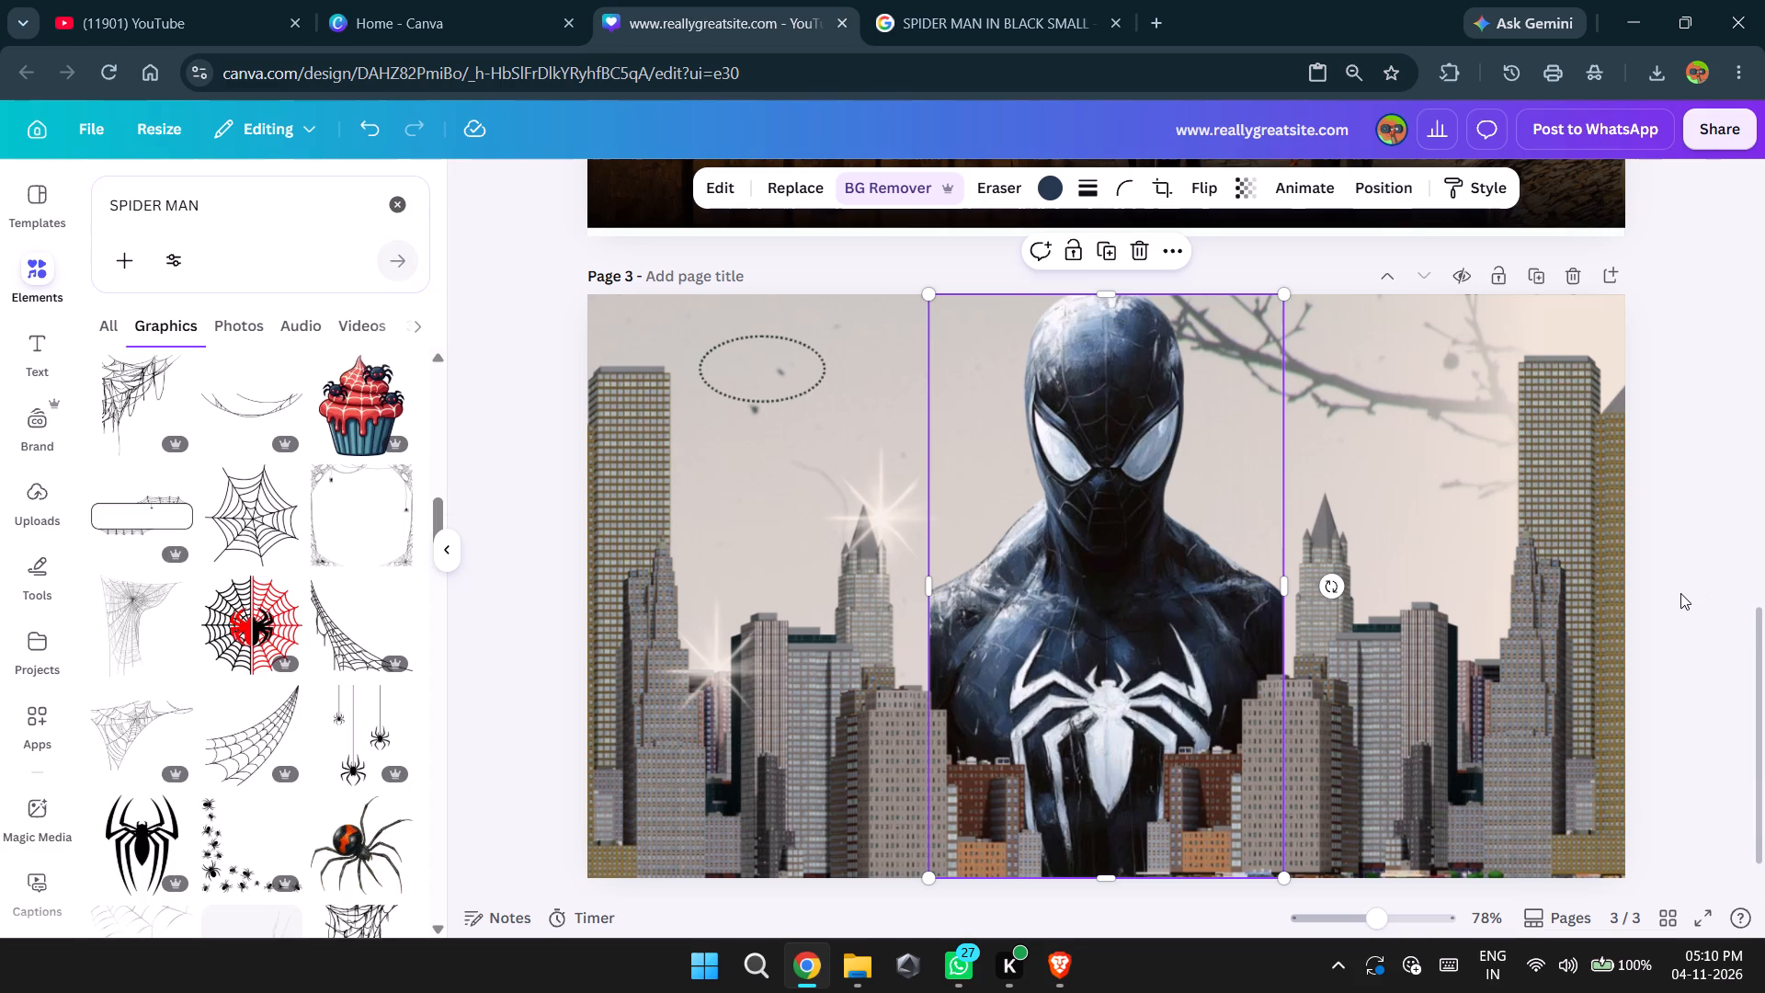
Delete both white sparkle graphics over the original skyline on page 3.
{"action": "left_click", "coordinate": [798, 353]}
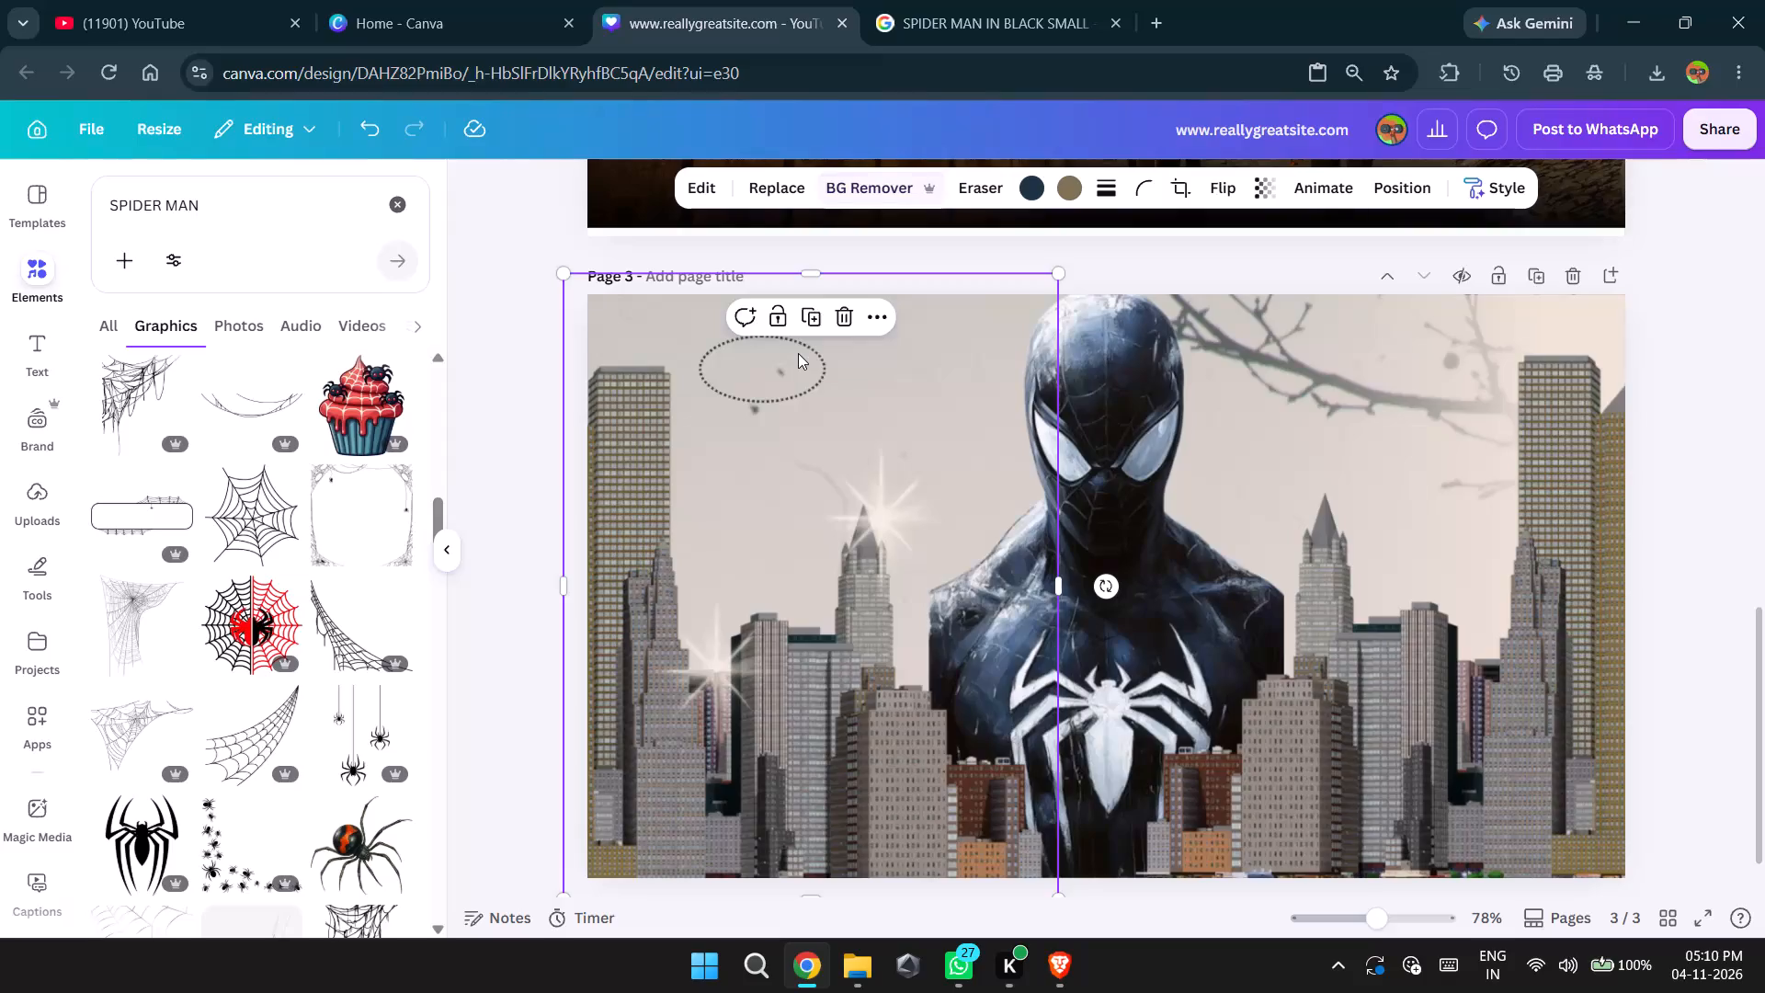
{"action": "left_click", "coordinate": [519, 461]}
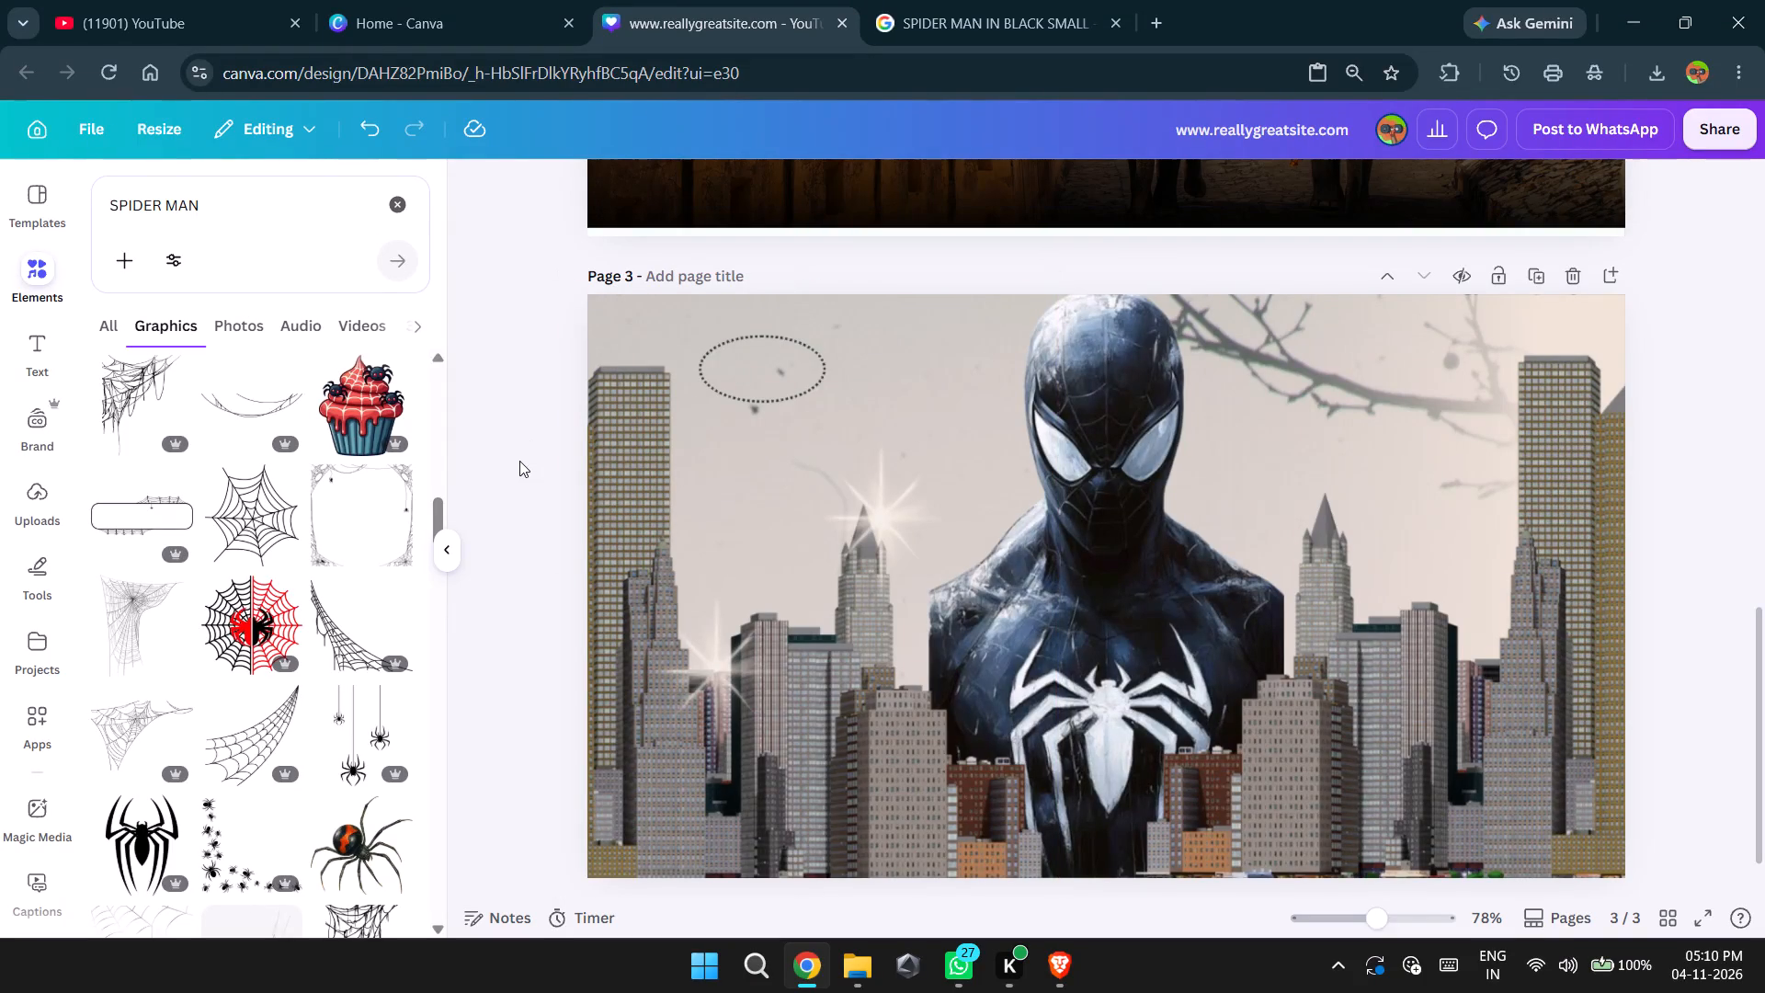
{"action": "left_click", "coordinate": [741, 719]}
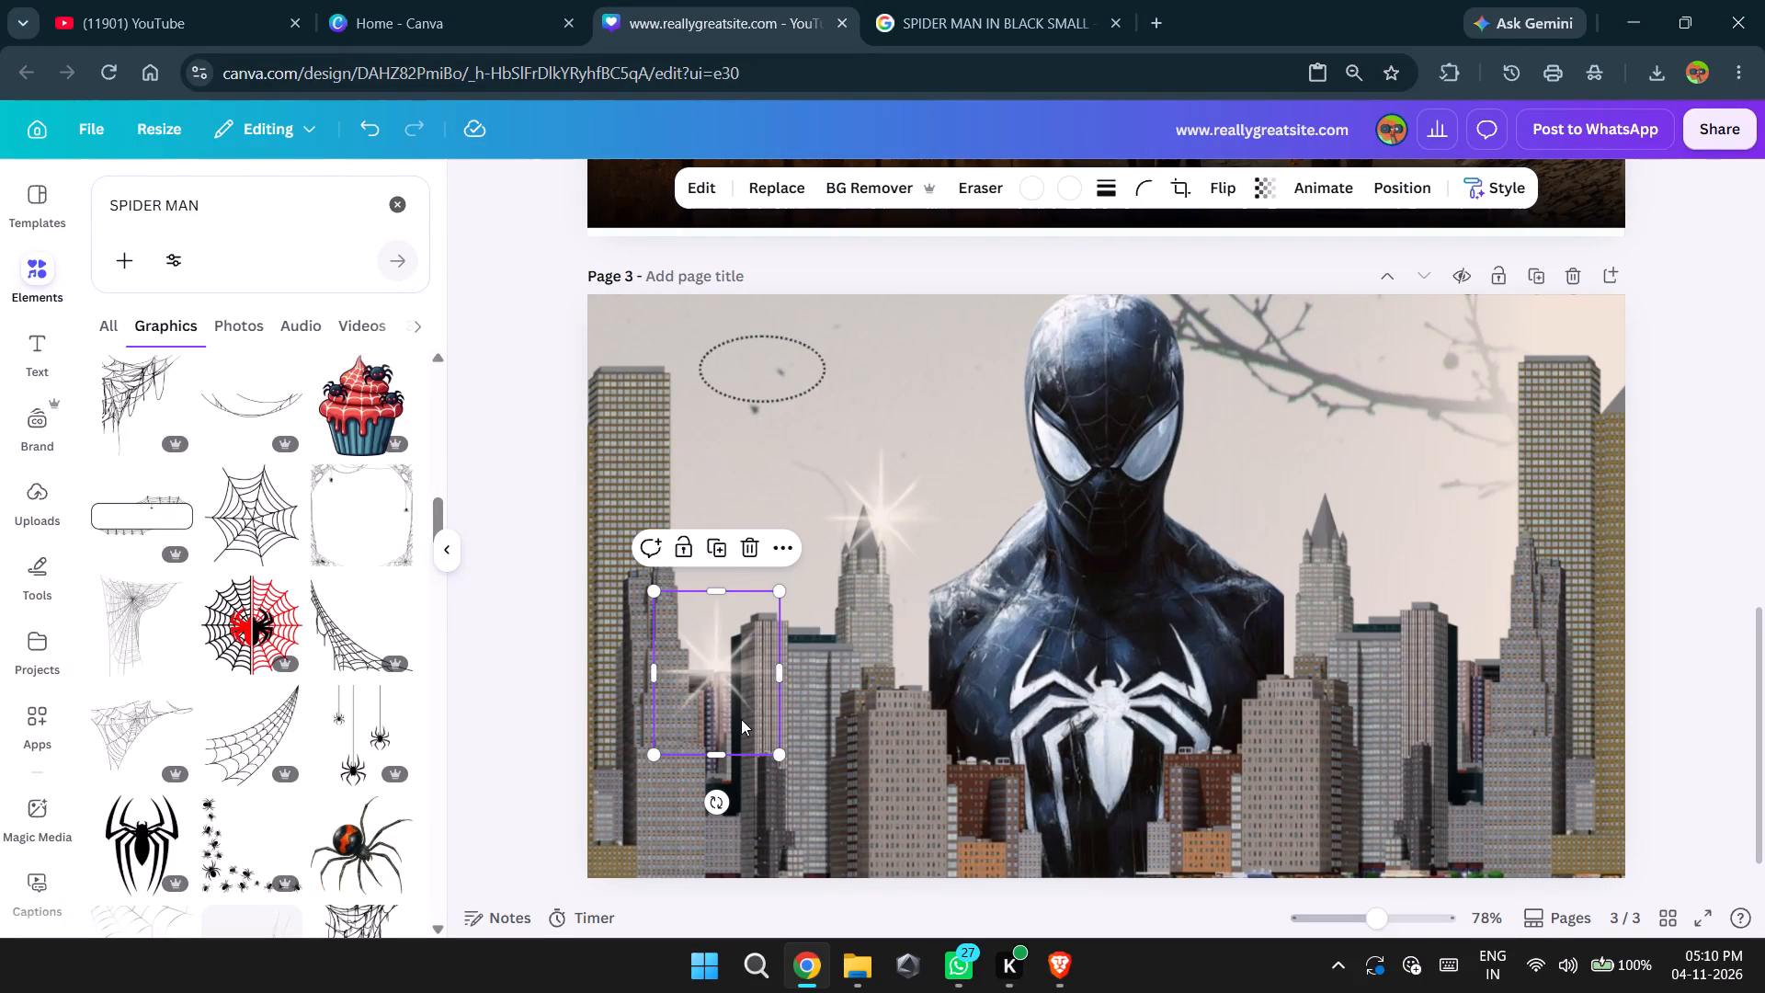
{"action": "left_click", "coordinate": [746, 555]}
{"action": "left_click", "coordinate": [880, 516]}
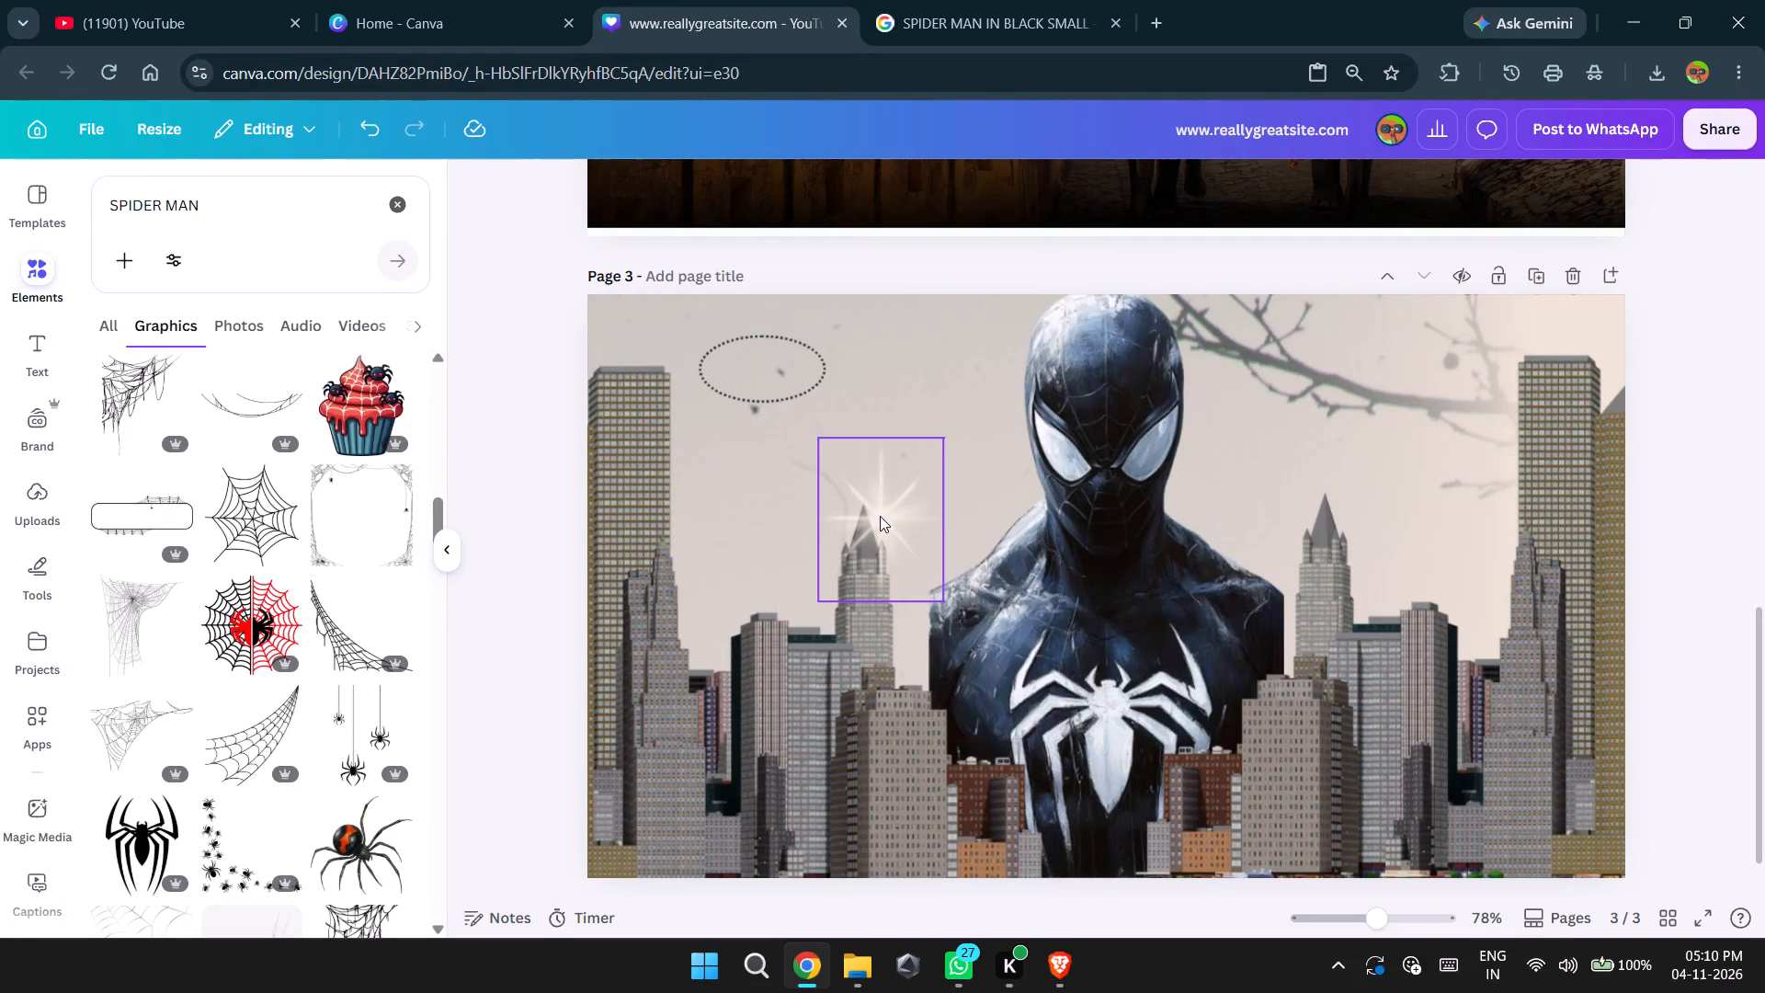
{"action": "left_click", "coordinate": [917, 393]}
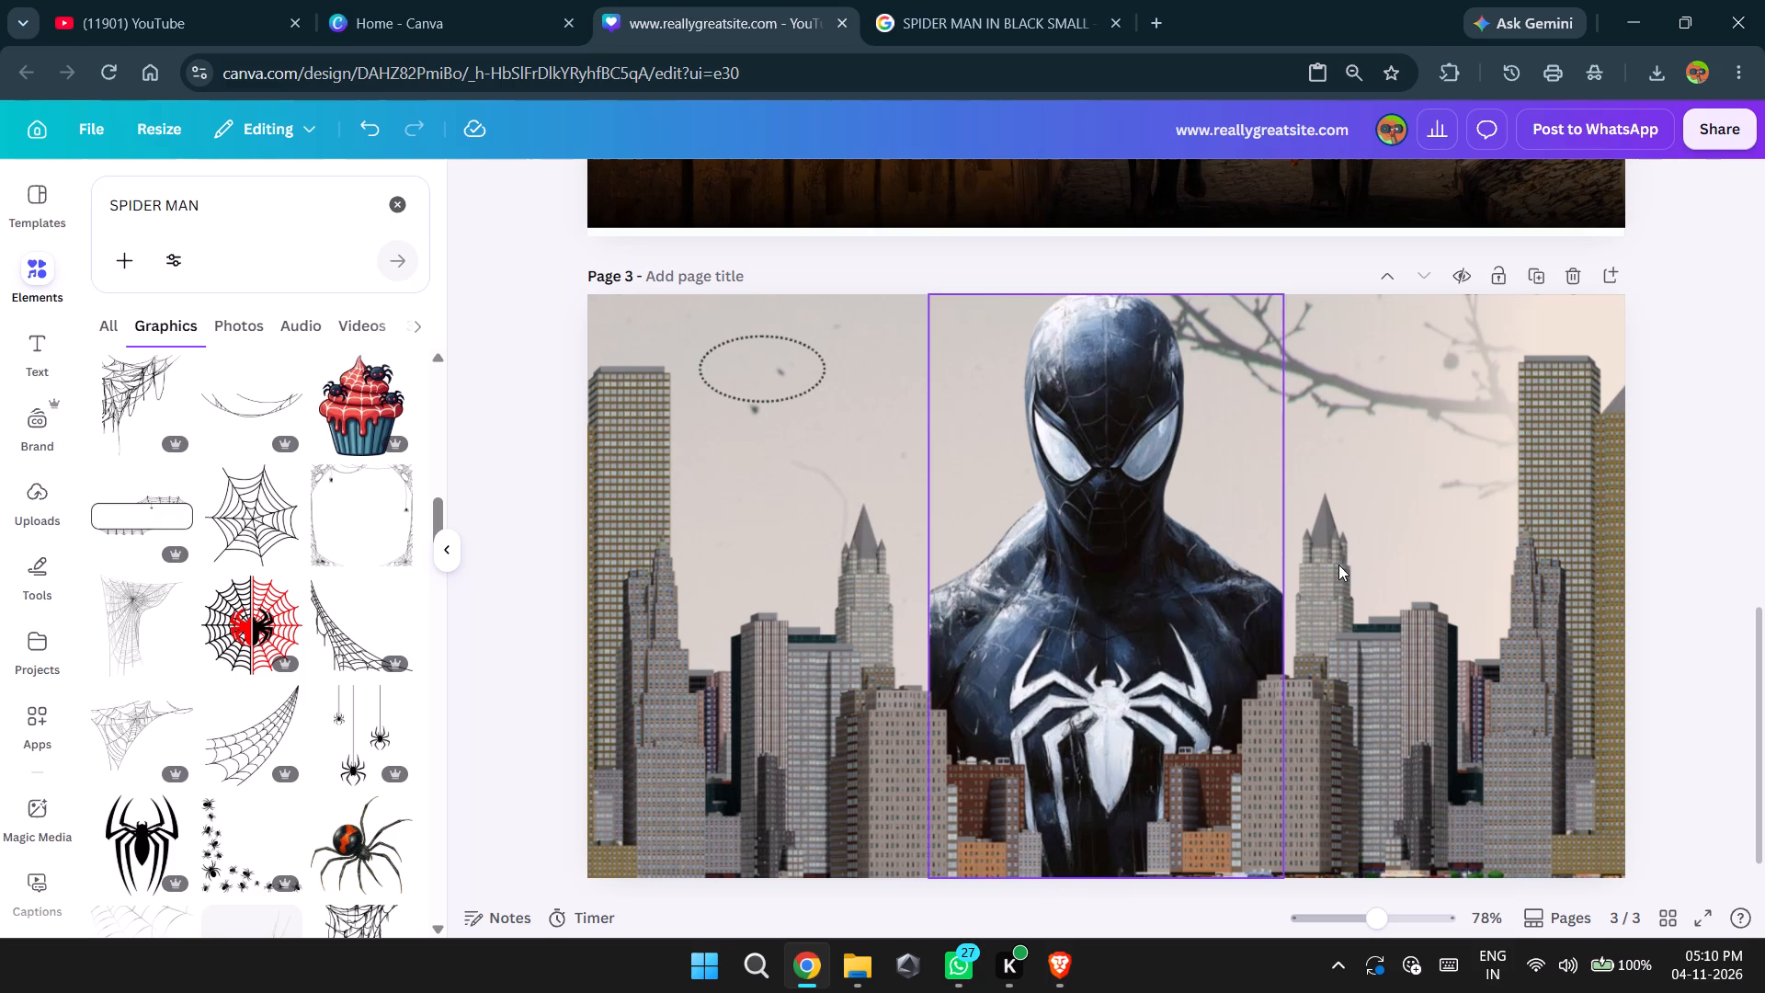
{"action": "left_click", "coordinate": [1704, 536]}
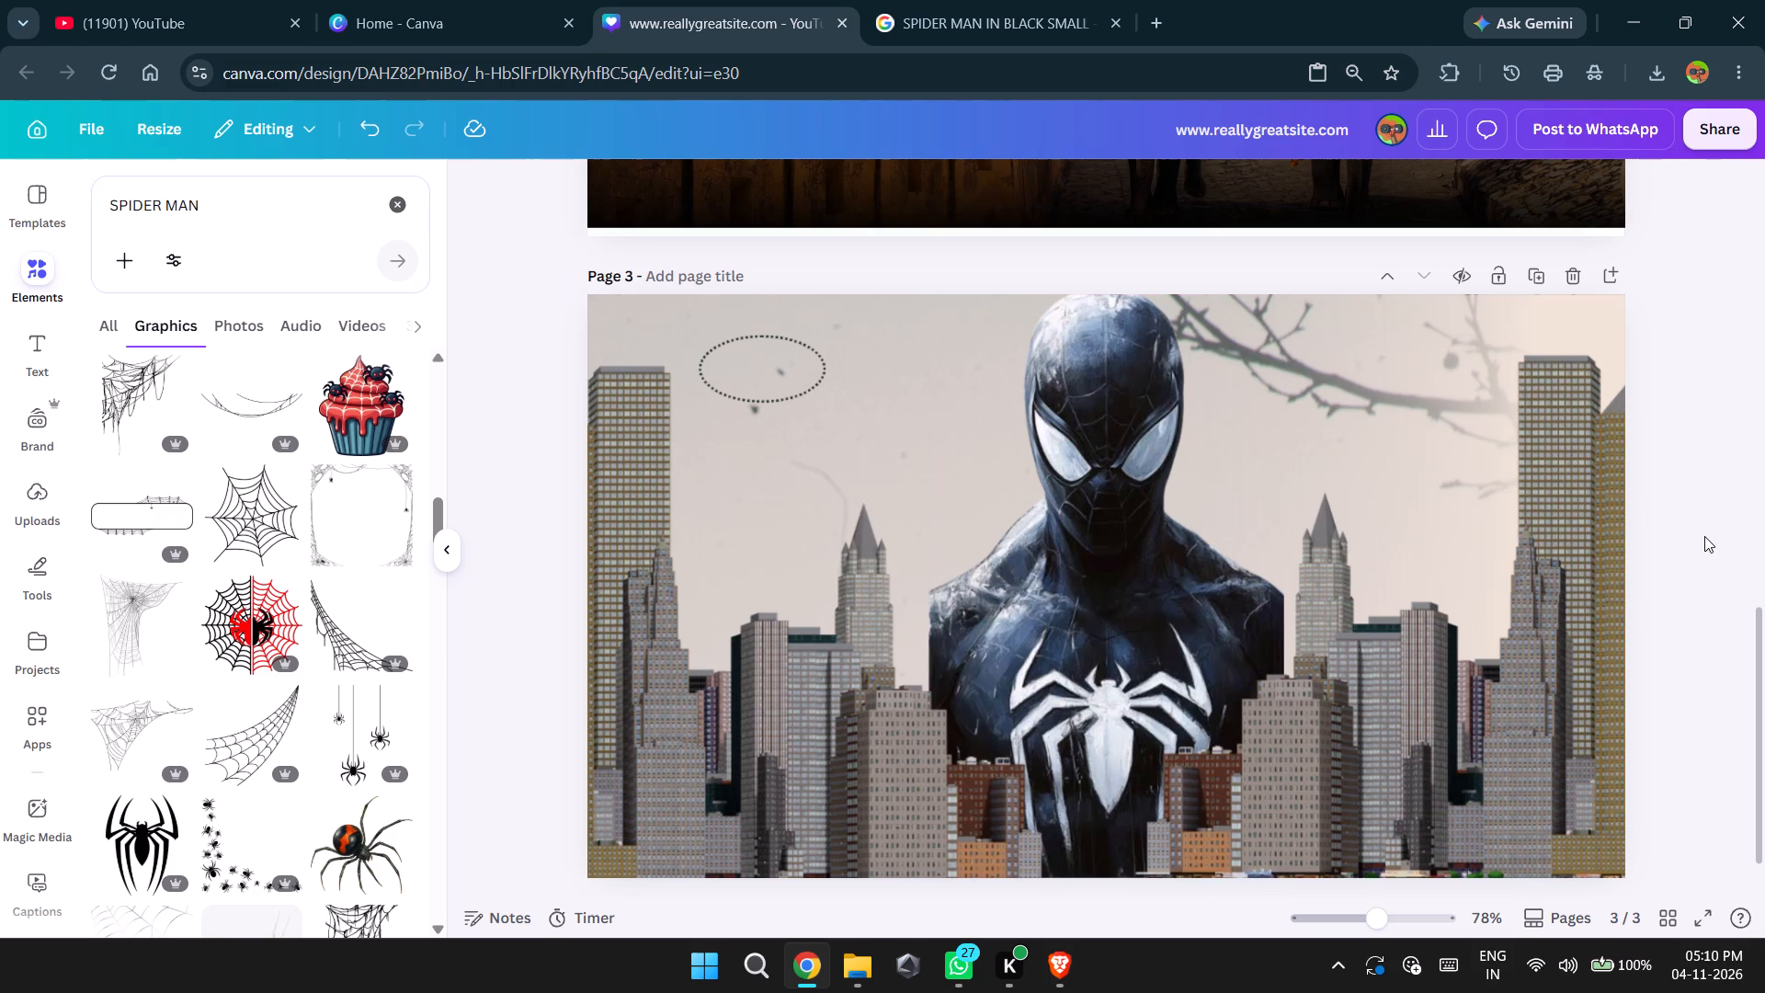
Delete the black-suit Spider-Man image from page 3.
{"action": "left_click", "coordinate": [1039, 461]}
{"action": "left_click", "coordinate": [1070, 457]}
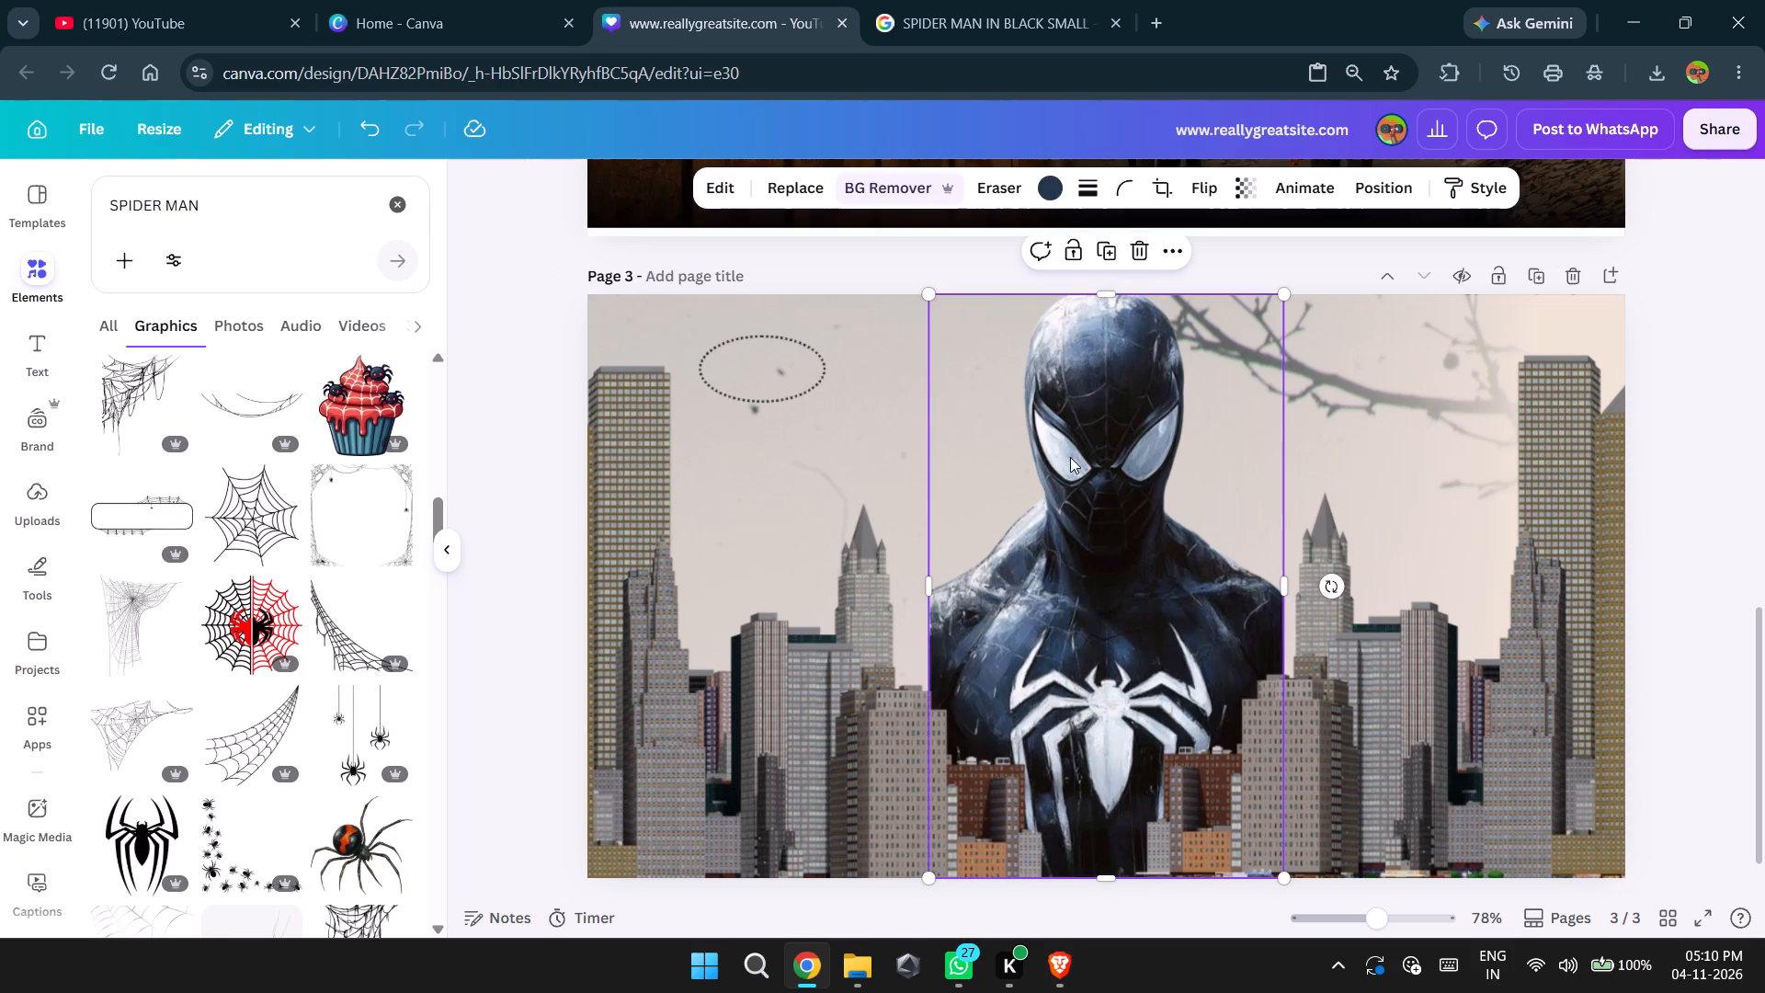
{"action": "left_click", "coordinate": [1137, 241]}
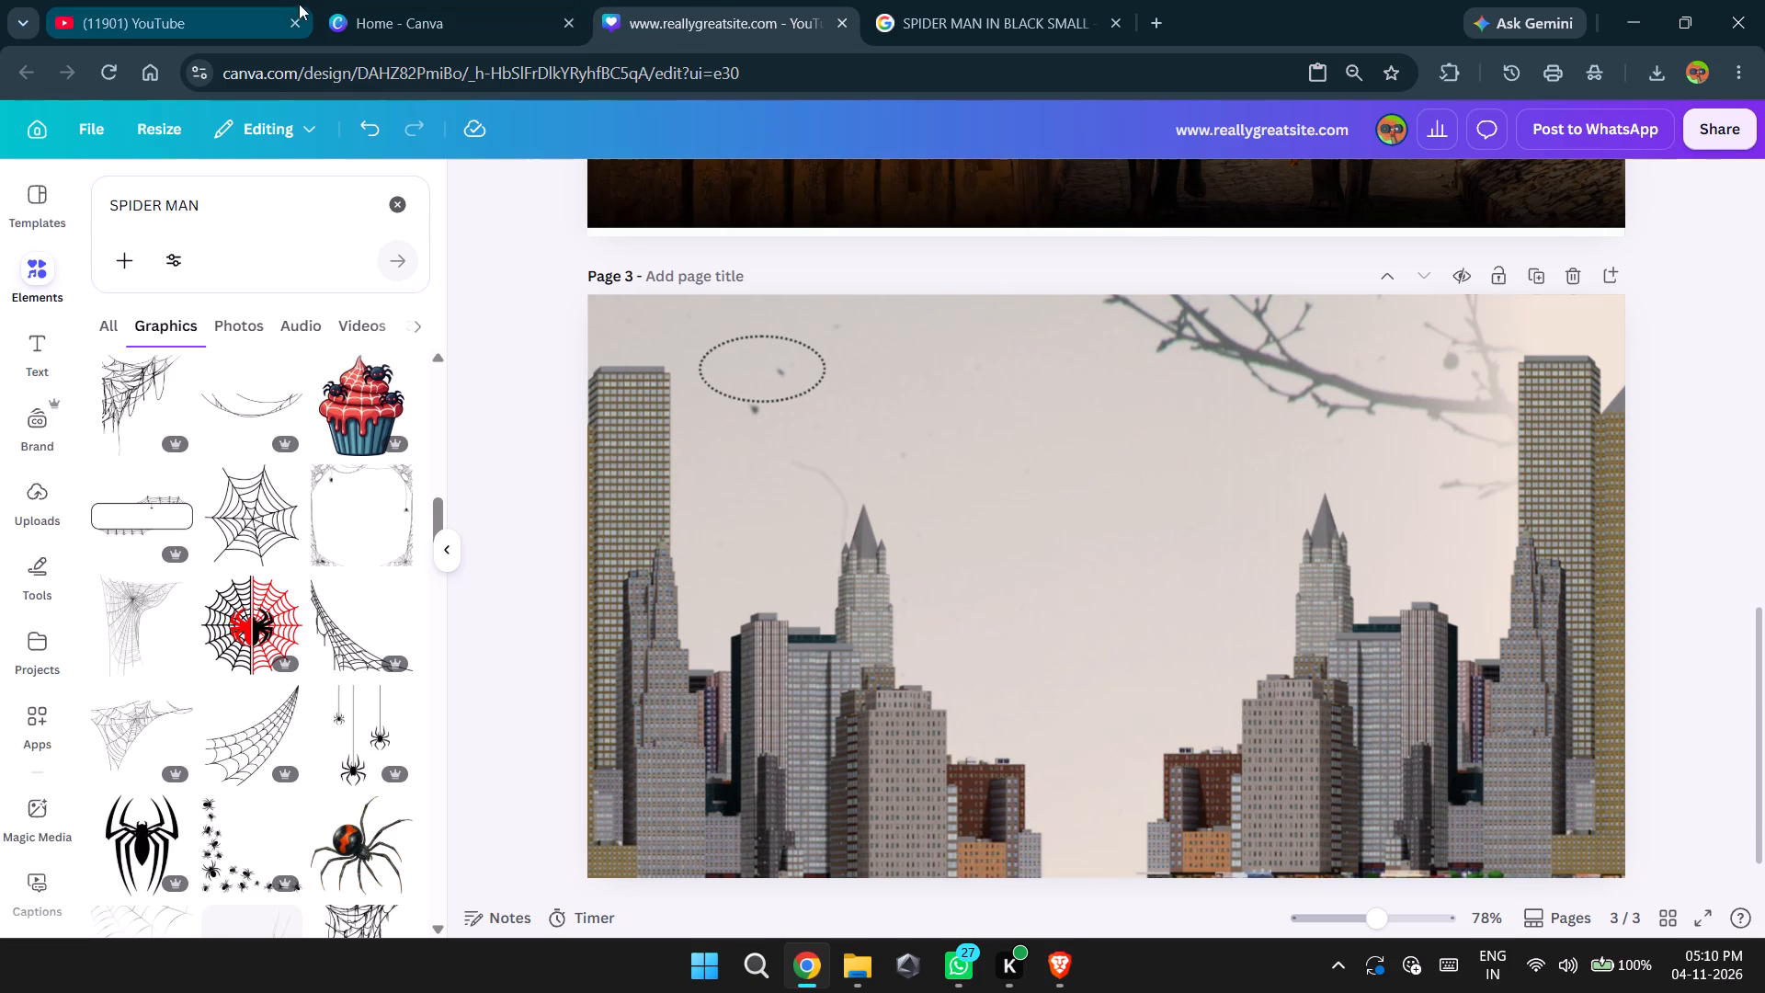
Switch to the Google image results for SPIDER MAN IN BLACK SMALL to look for a replacement picture.
{"action": "left_click", "coordinate": [999, 0]}
{"action": "scroll", "coordinate": [914, 496], "scroll_direction": "down", "scroll_amount": 2}
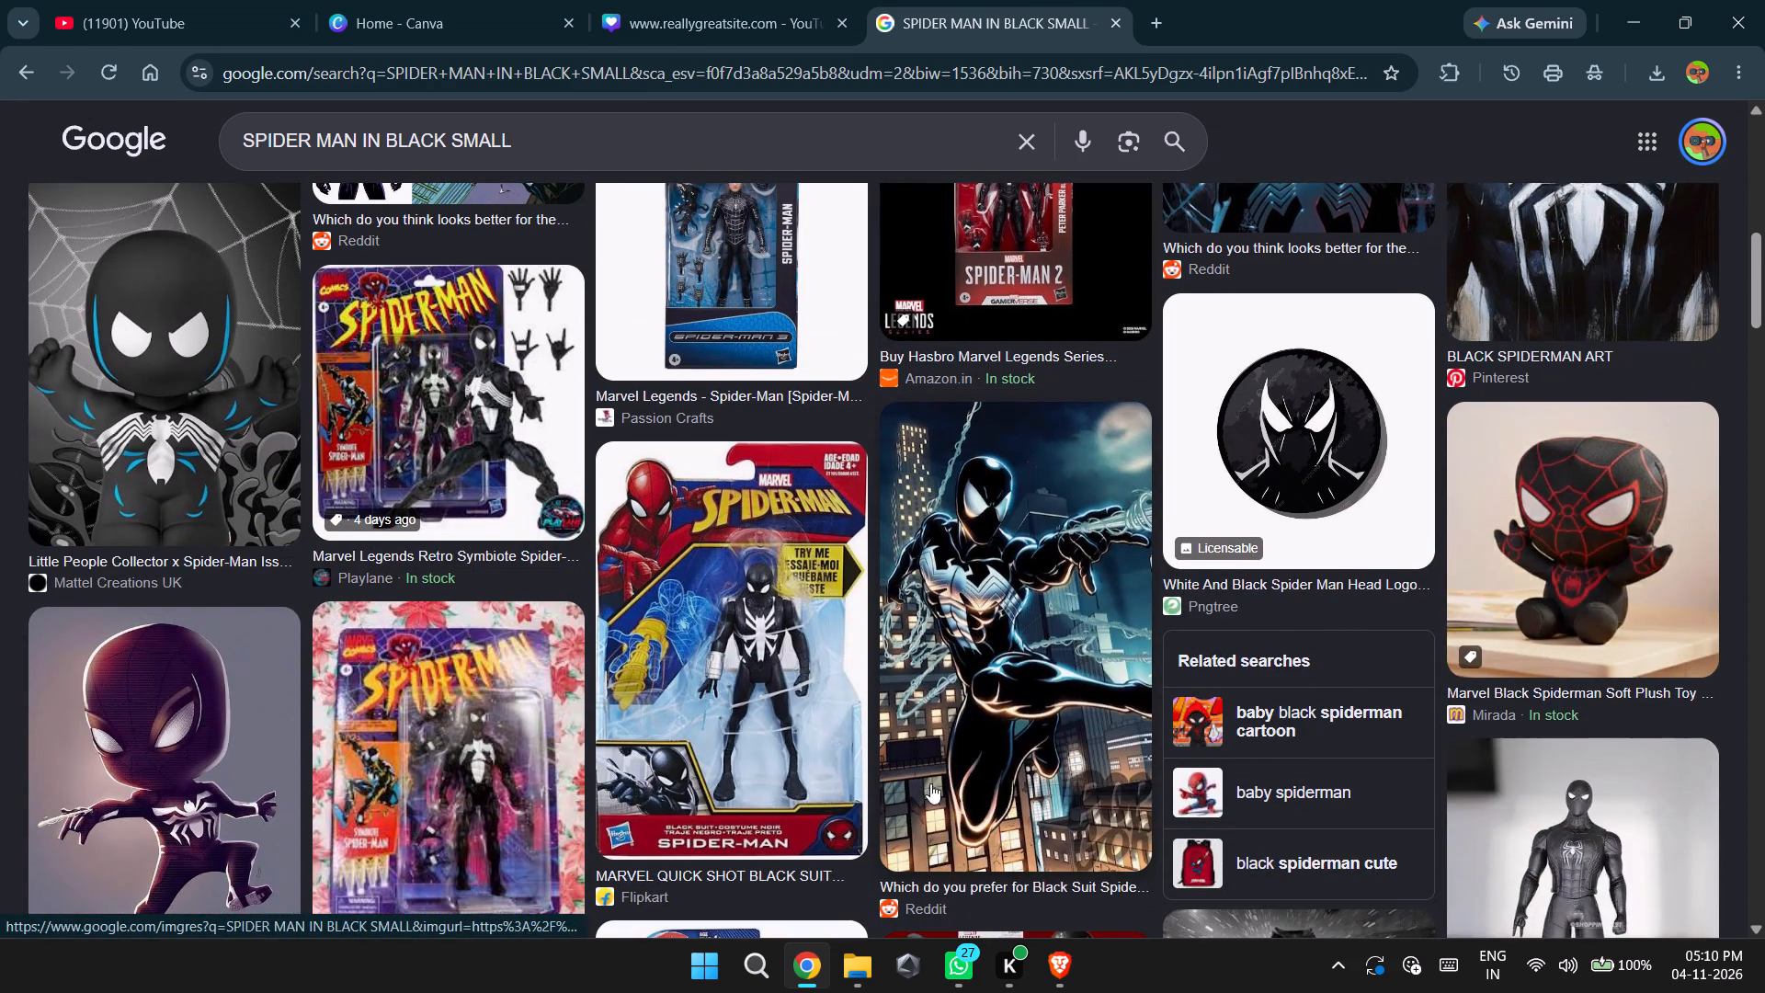
Switch to YouTube in Brave, like the Britney Spears - Criminal (Lyrics) video, and return to the image results in Chrome.
{"action": "left_click", "coordinate": [1070, 974]}
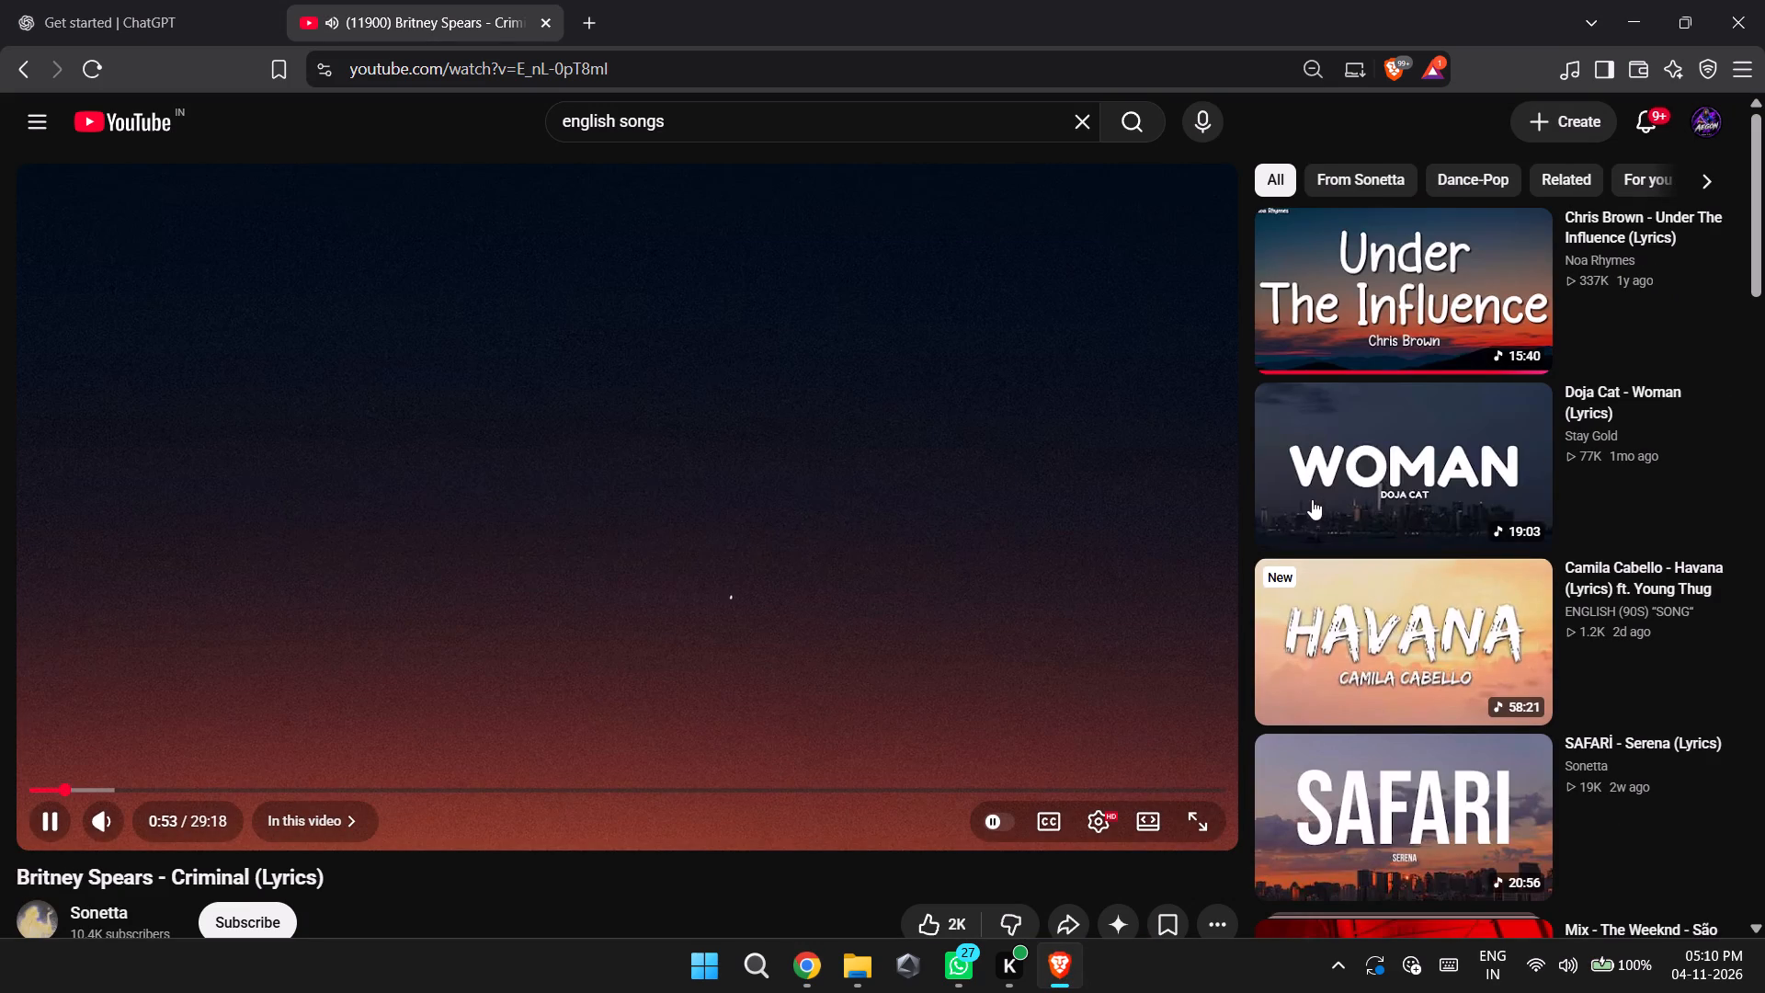
{"action": "scroll", "coordinate": [1320, 517], "scroll_direction": "down", "scroll_amount": 1}
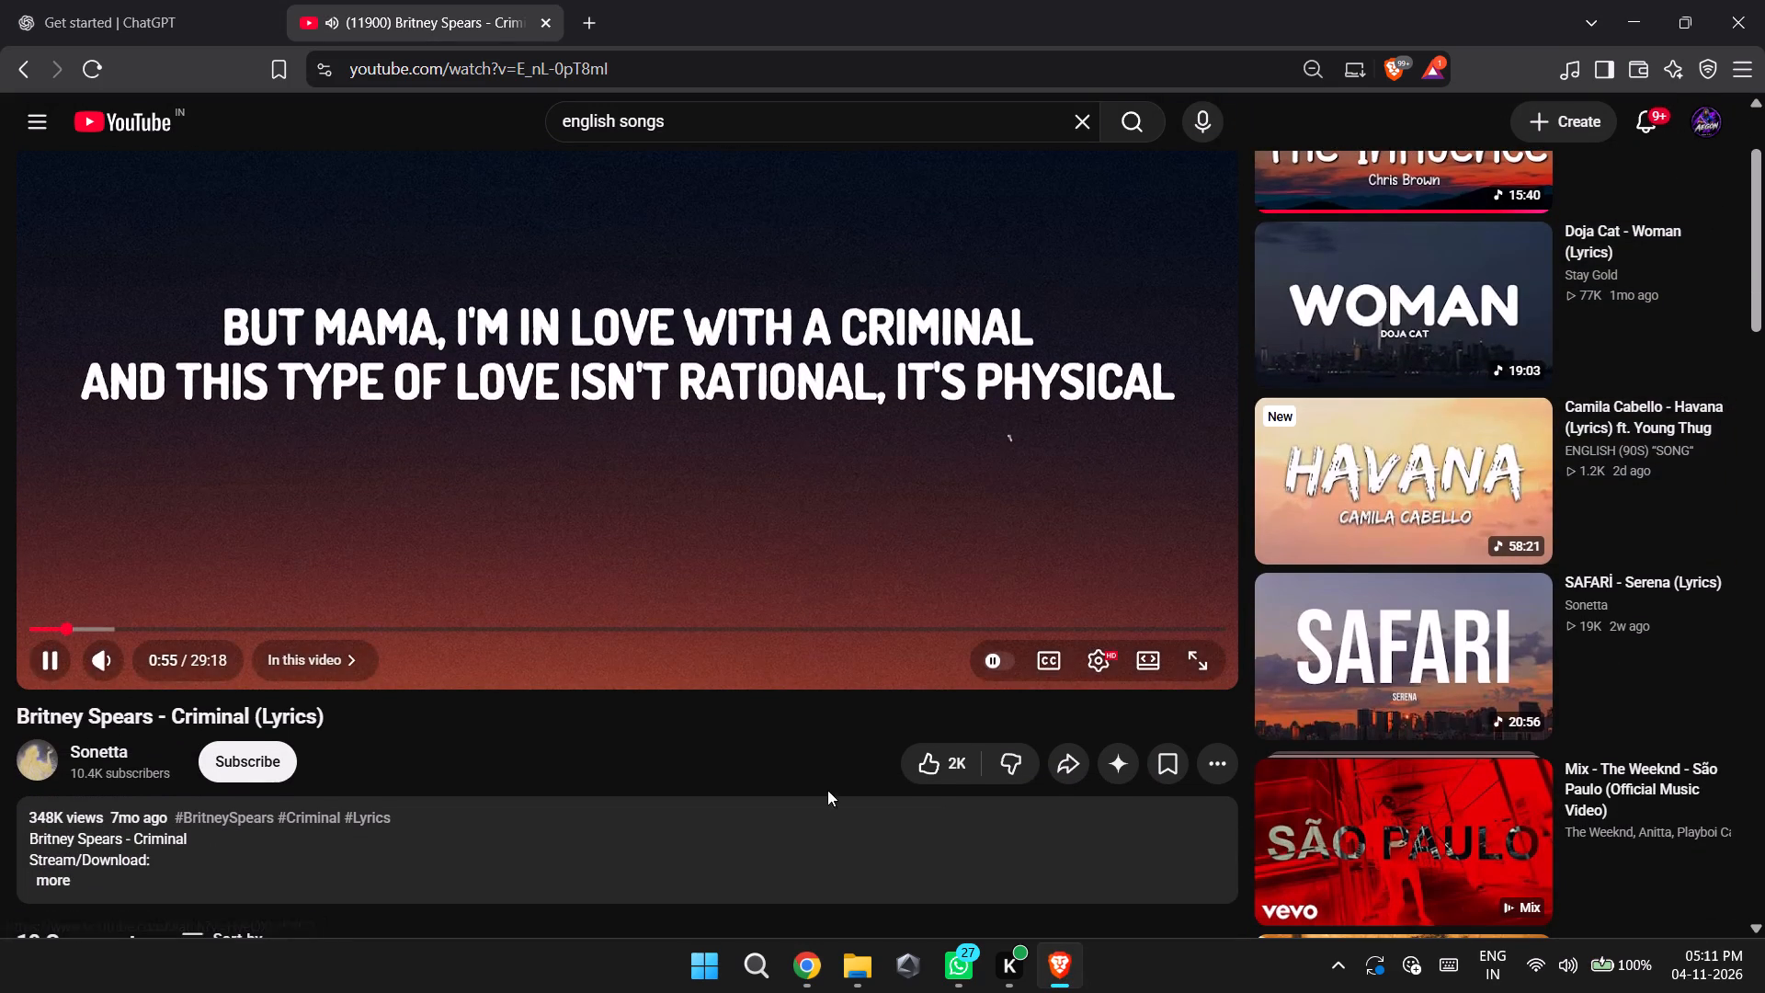
{"action": "left_click", "coordinate": [939, 744]}
{"action": "left_click", "coordinate": [803, 987]}
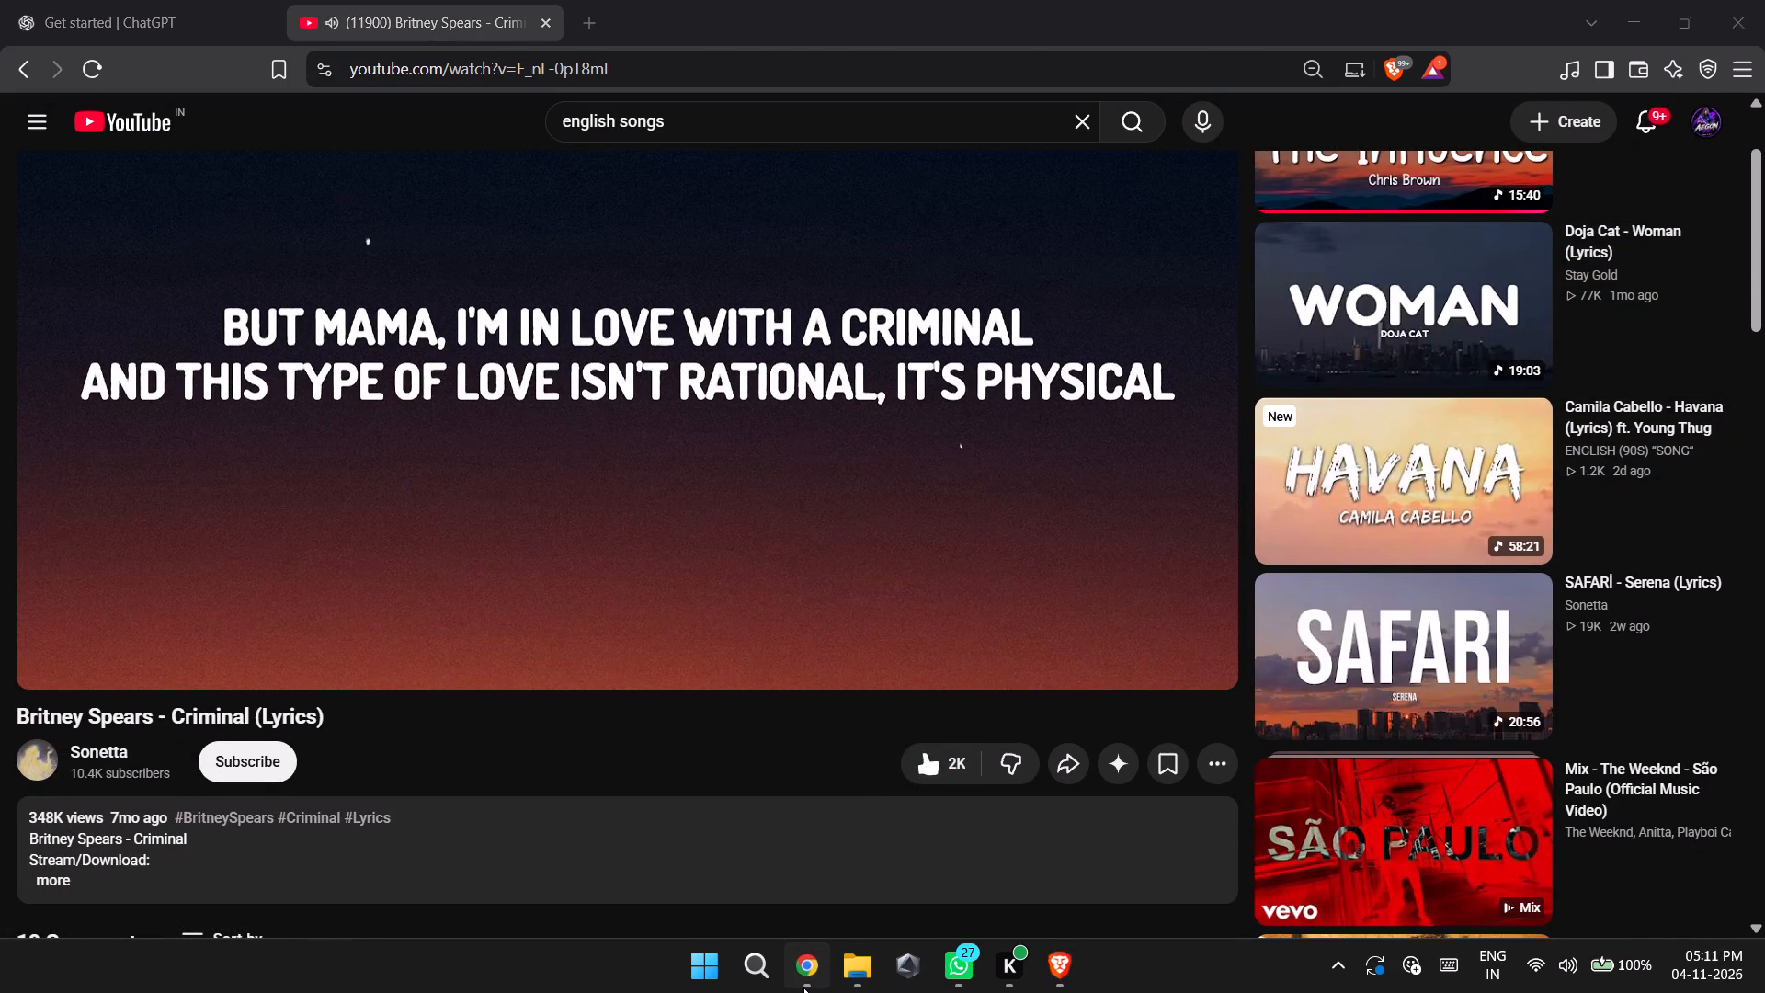
Find the Wallpics "Aesthetic Black Suit Spider-Man" picture in the image results and copy the image.
{"action": "scroll", "coordinate": [813, 664], "scroll_direction": "down", "scroll_amount": 2}
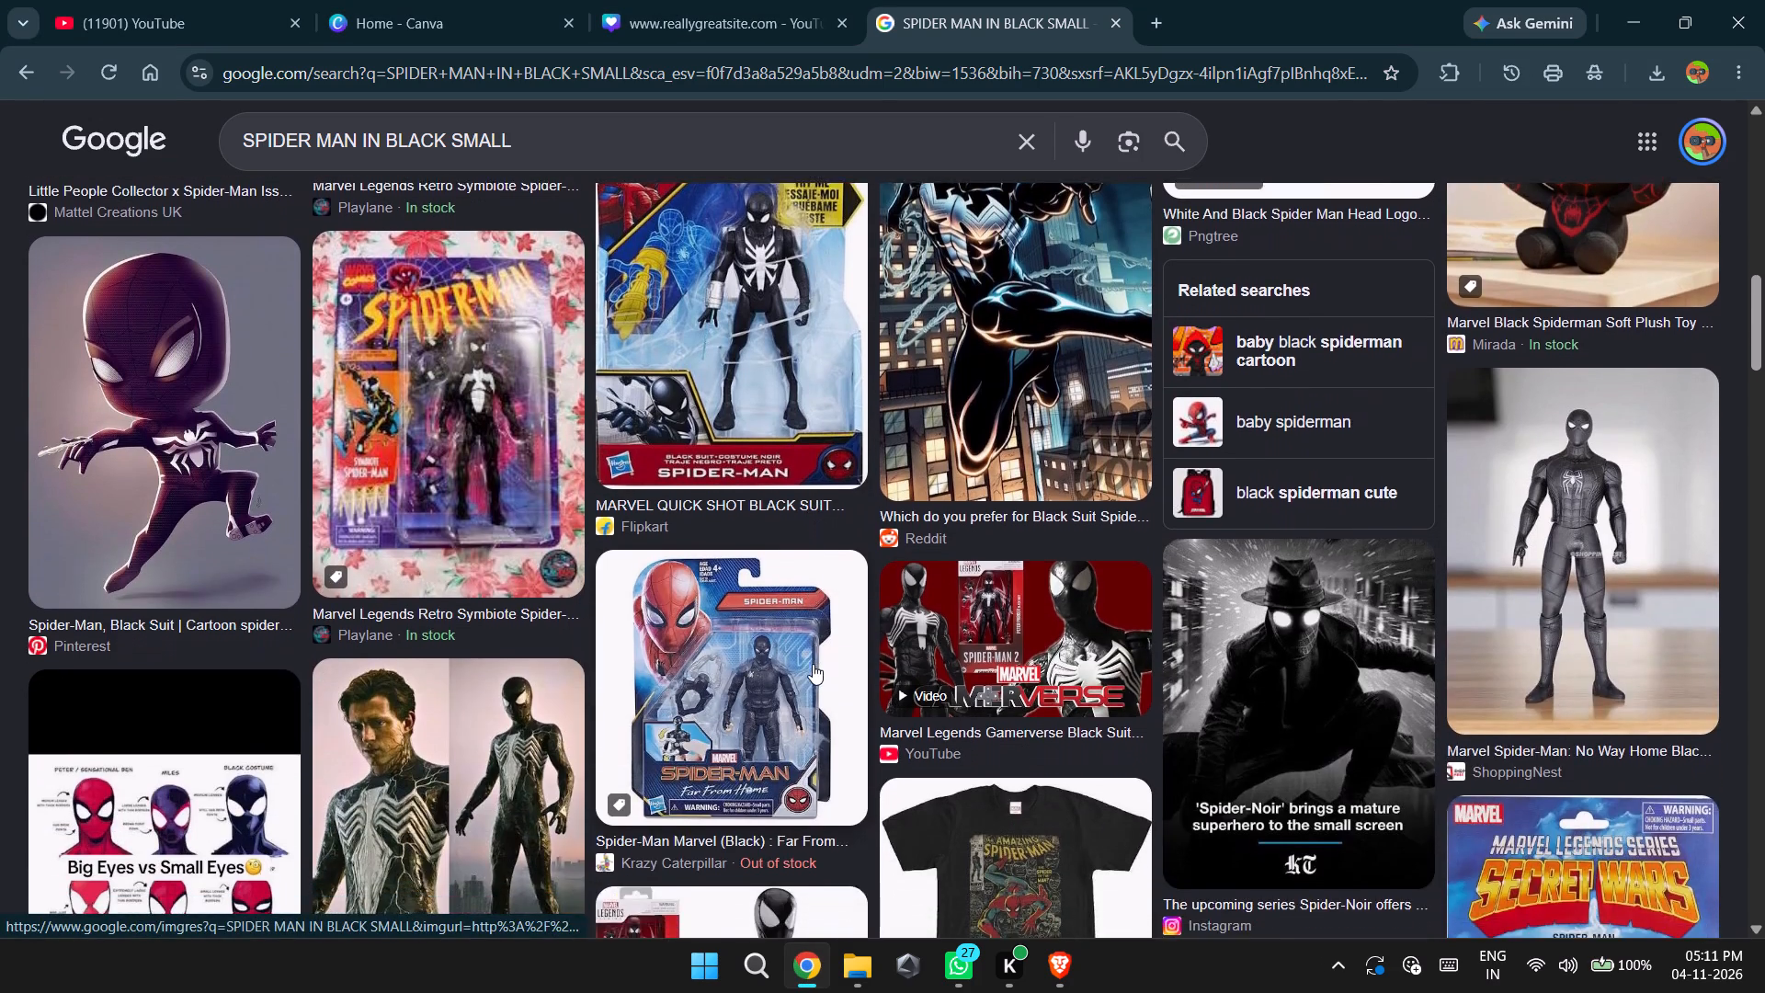
{"action": "scroll", "coordinate": [813, 664], "scroll_direction": "down", "scroll_amount": 3}
{"action": "scroll", "coordinate": [813, 664], "scroll_direction": "up", "scroll_amount": 2}
{"action": "scroll", "coordinate": [813, 664], "scroll_direction": "down", "scroll_amount": 2}
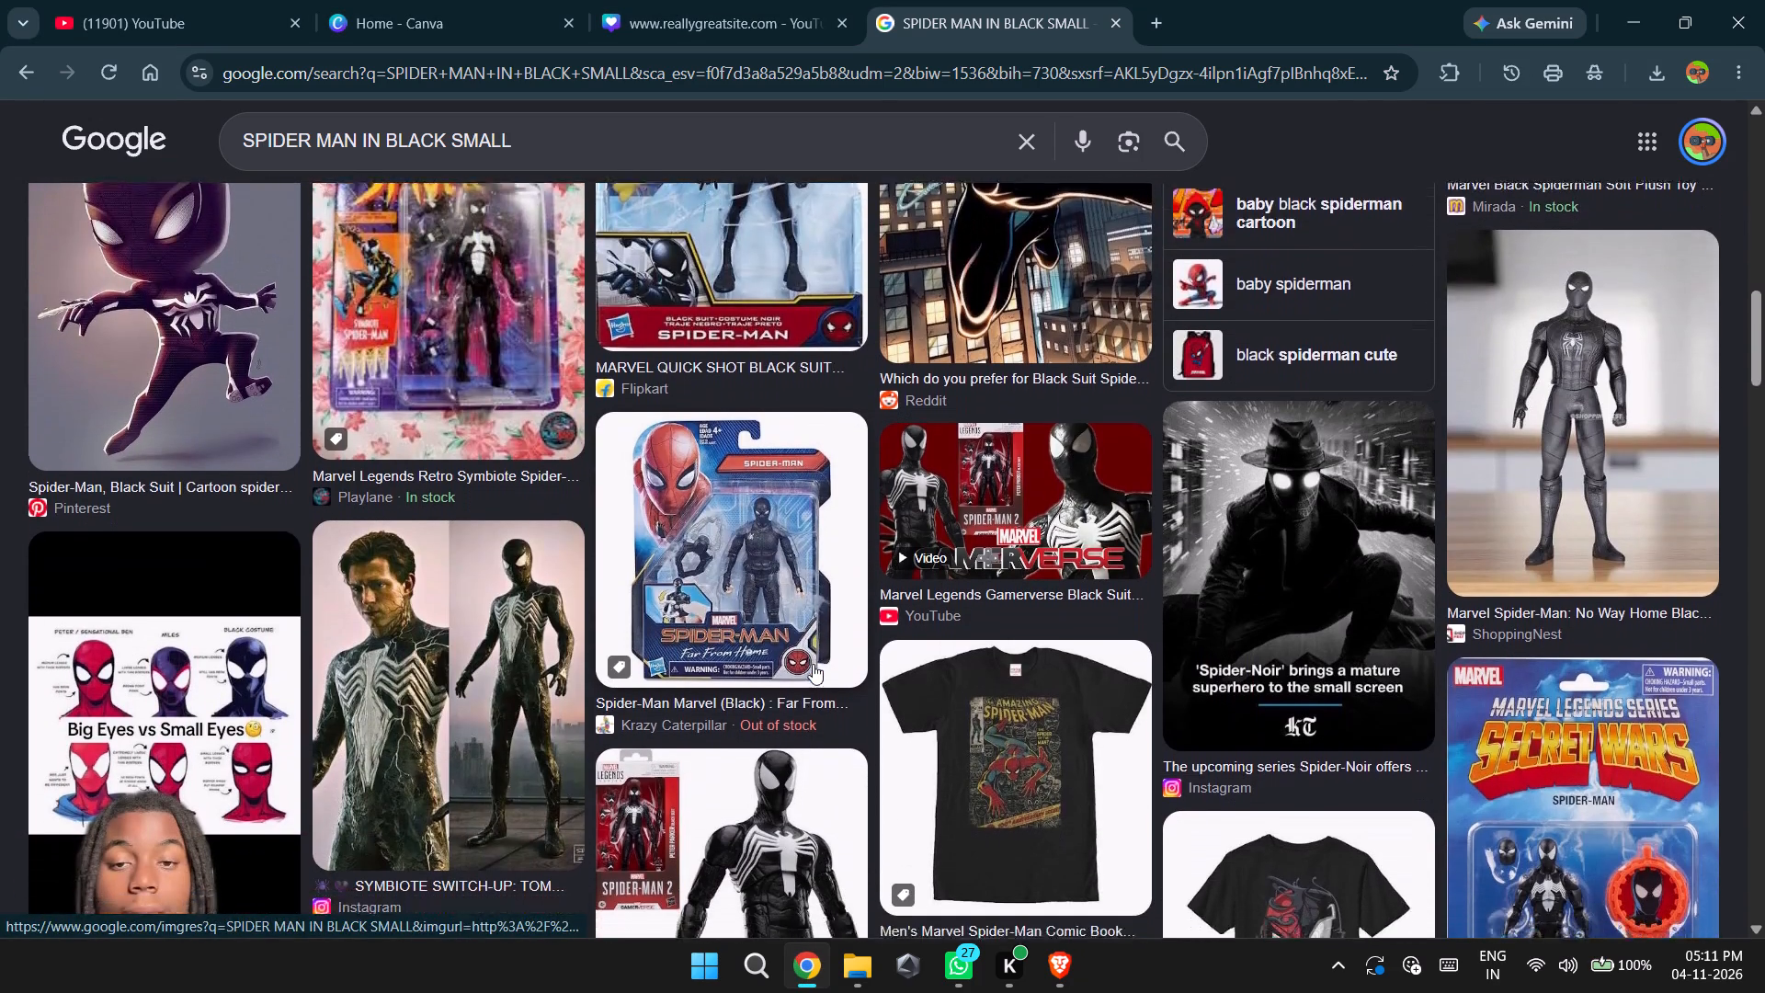
{"action": "scroll", "coordinate": [813, 664], "scroll_direction": "down", "scroll_amount": 4}
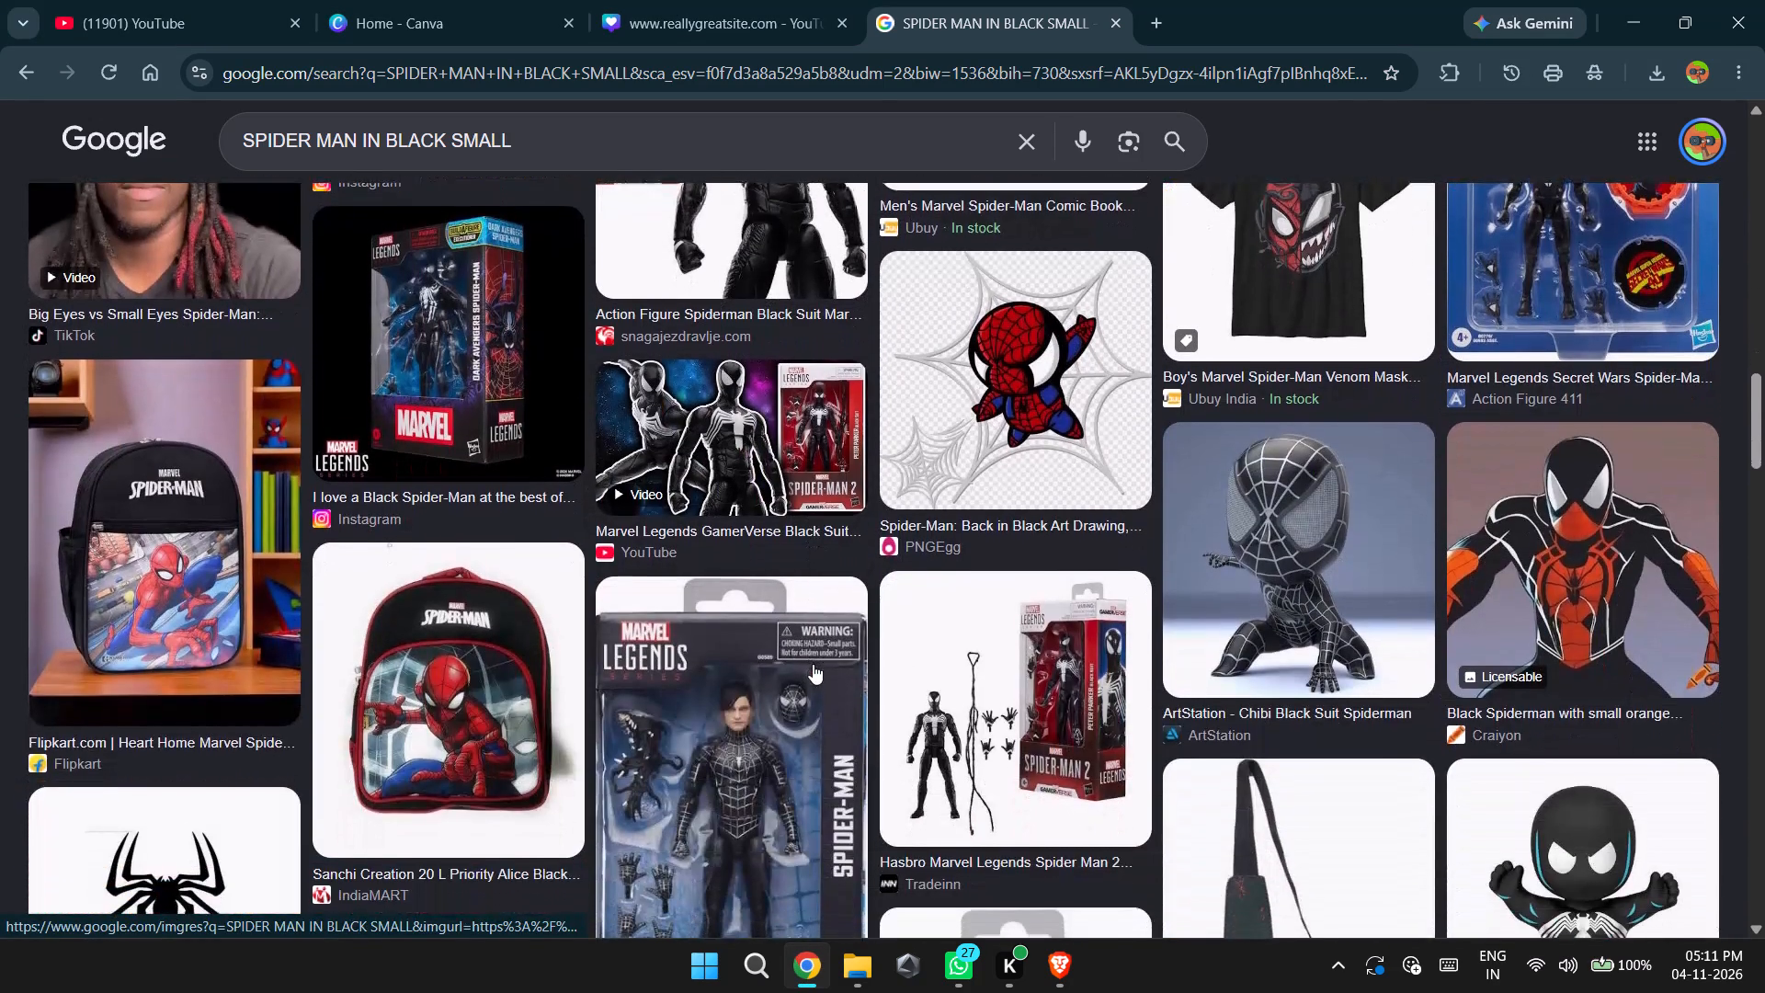
{"action": "scroll", "coordinate": [813, 664], "scroll_direction": "down", "scroll_amount": 4}
{"action": "scroll", "coordinate": [813, 664], "scroll_direction": "right", "scroll_amount": 2}
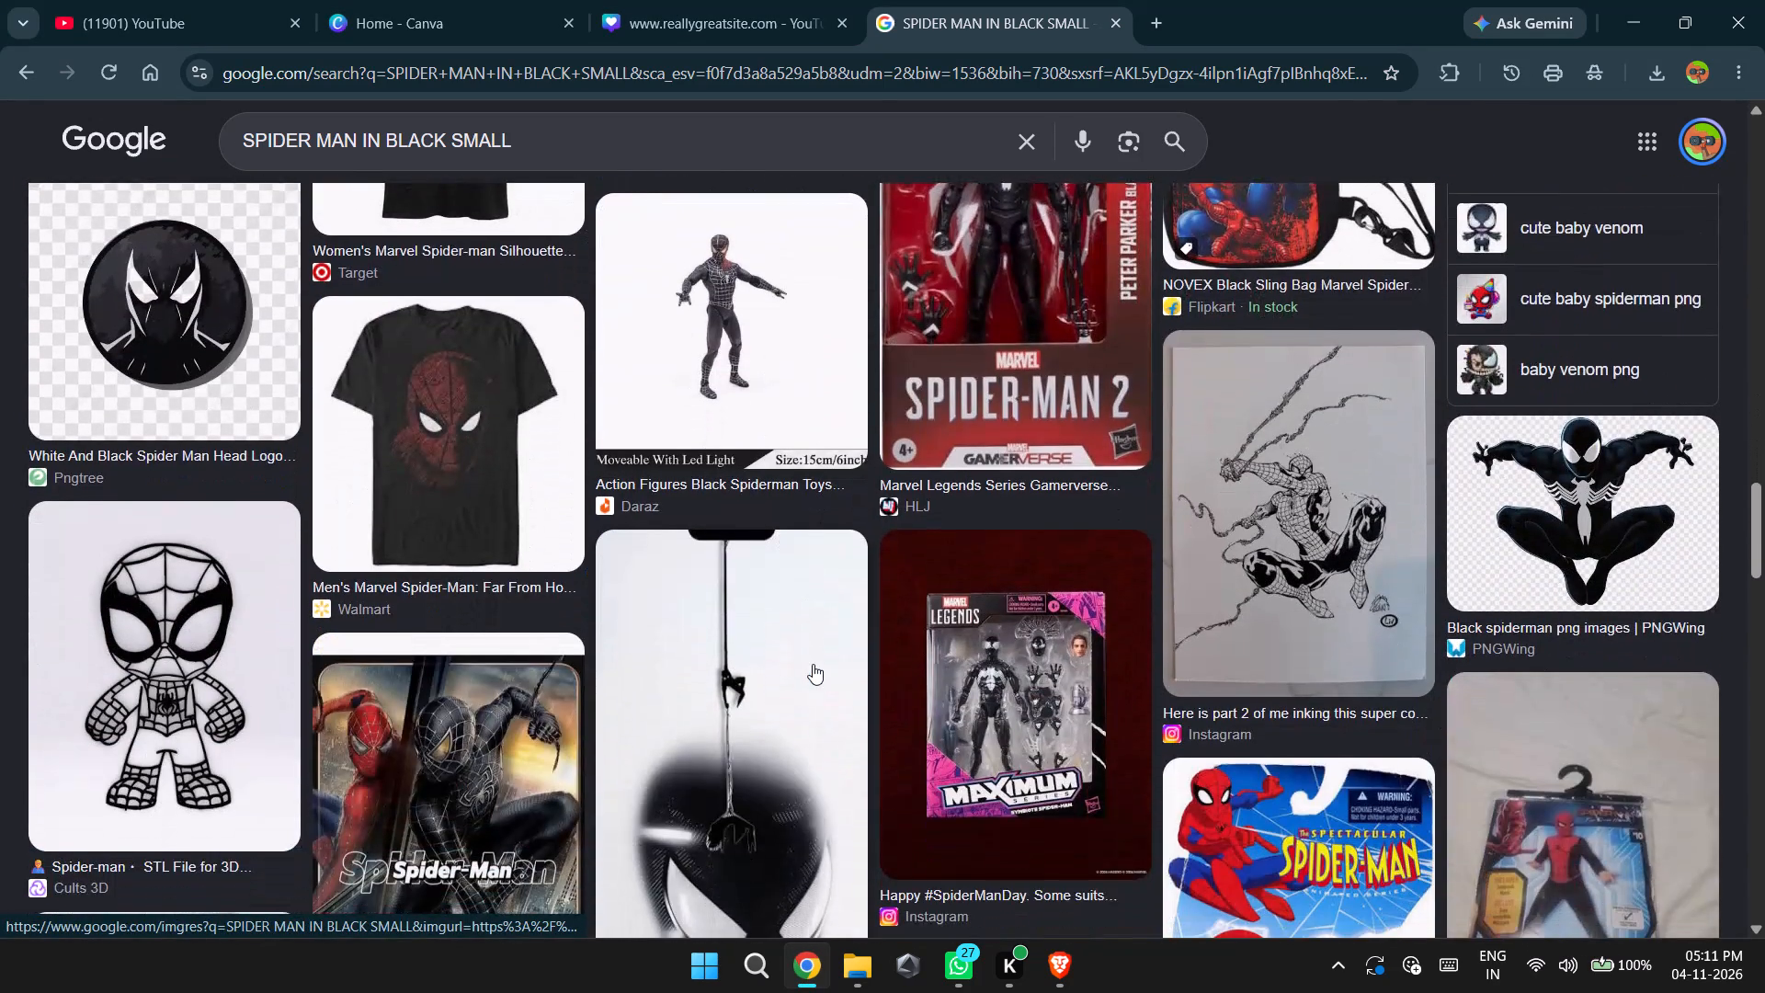
{"action": "scroll", "coordinate": [813, 664], "scroll_direction": "right", "scroll_amount": 2}
{"action": "scroll", "coordinate": [813, 664], "scroll_direction": "down", "scroll_amount": 3}
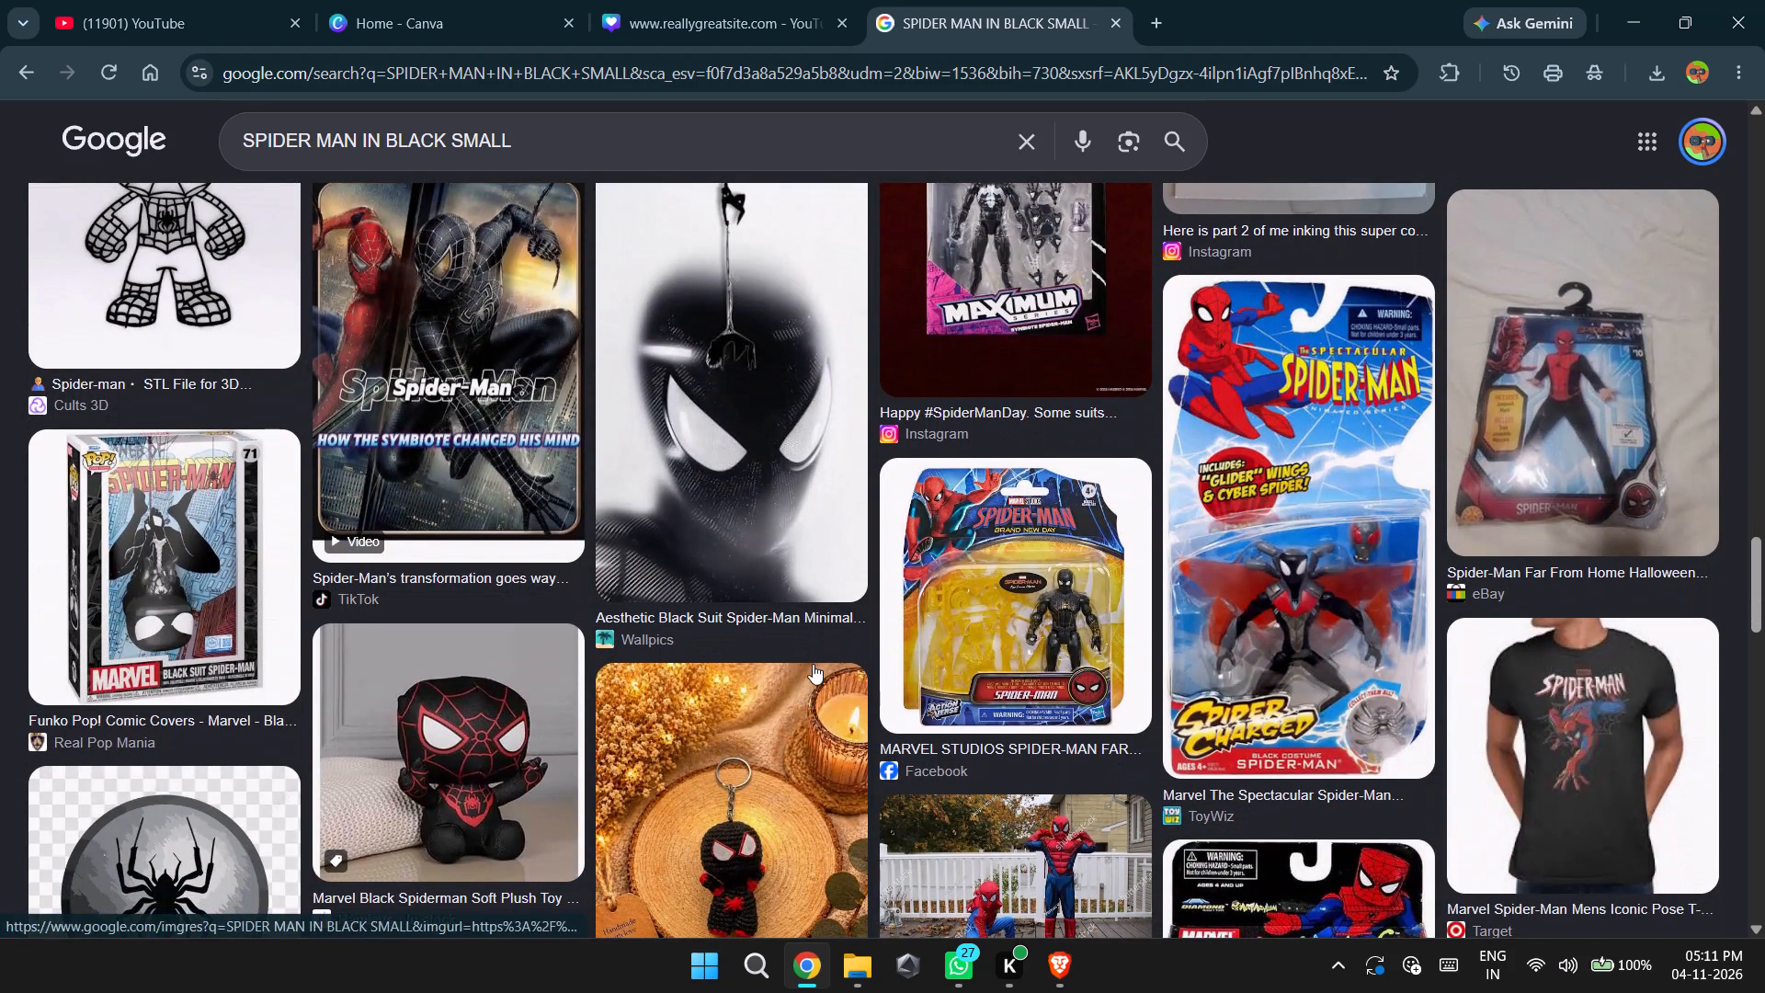
{"action": "right_click", "coordinate": [803, 401]}
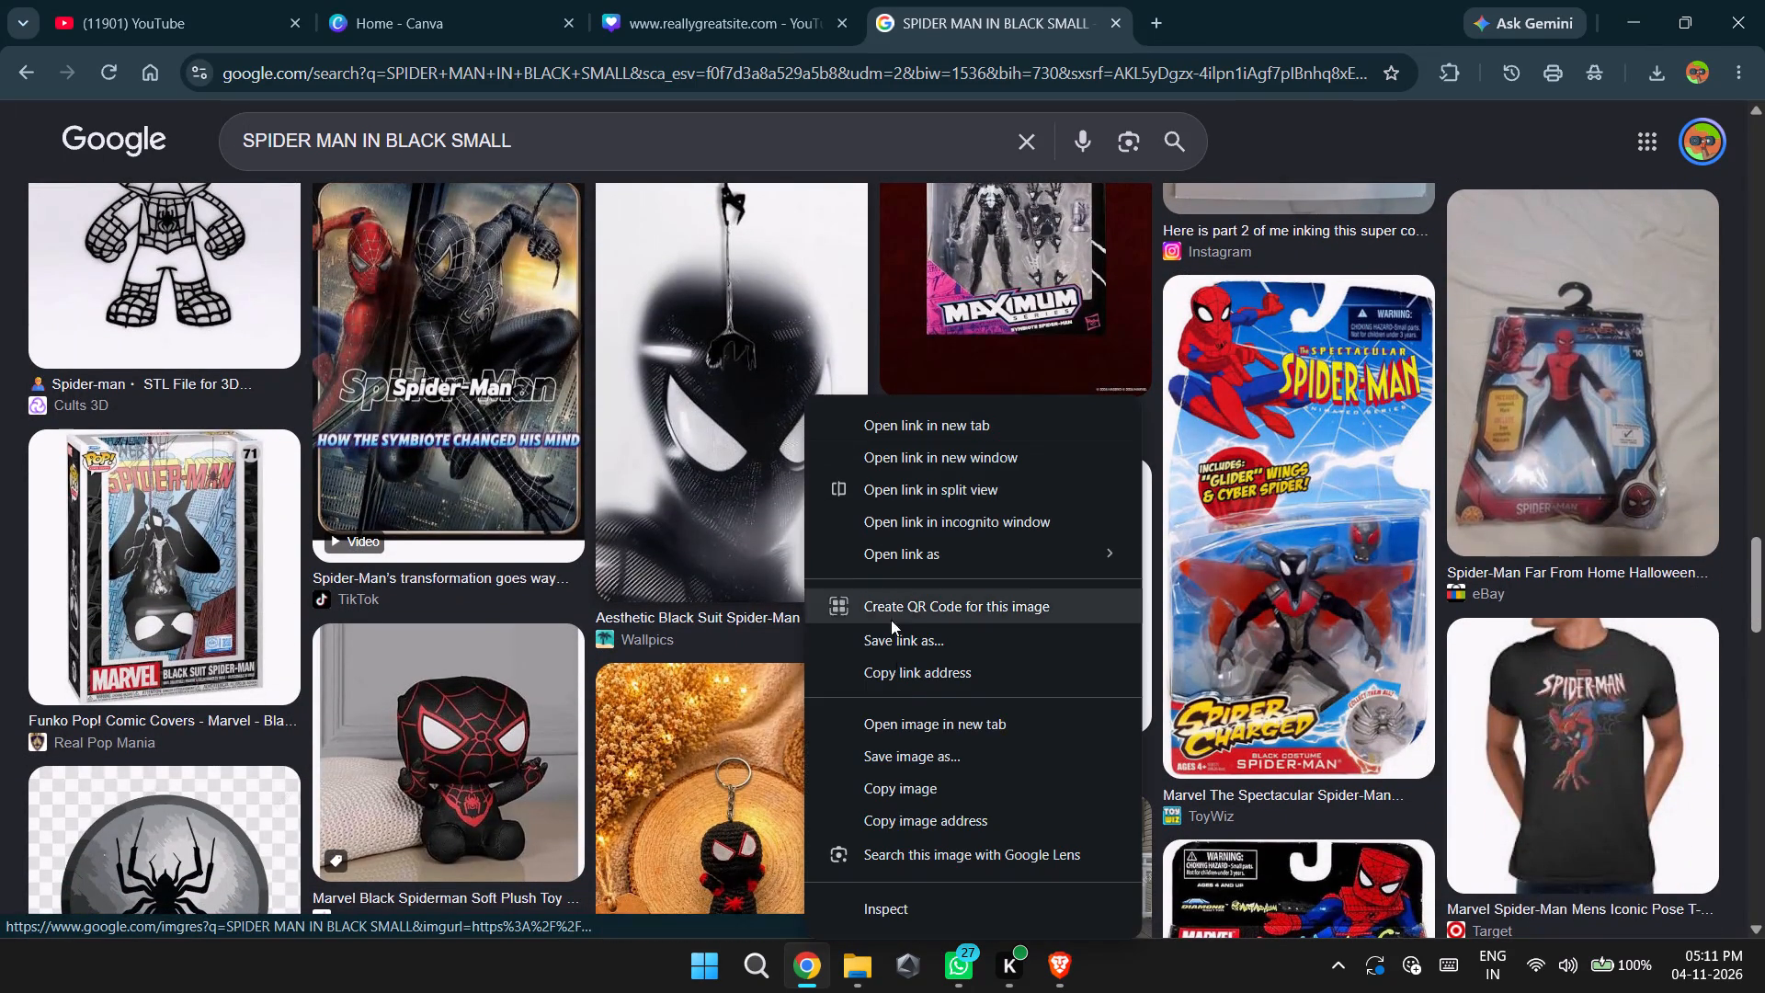
{"action": "left_click", "coordinate": [914, 788]}
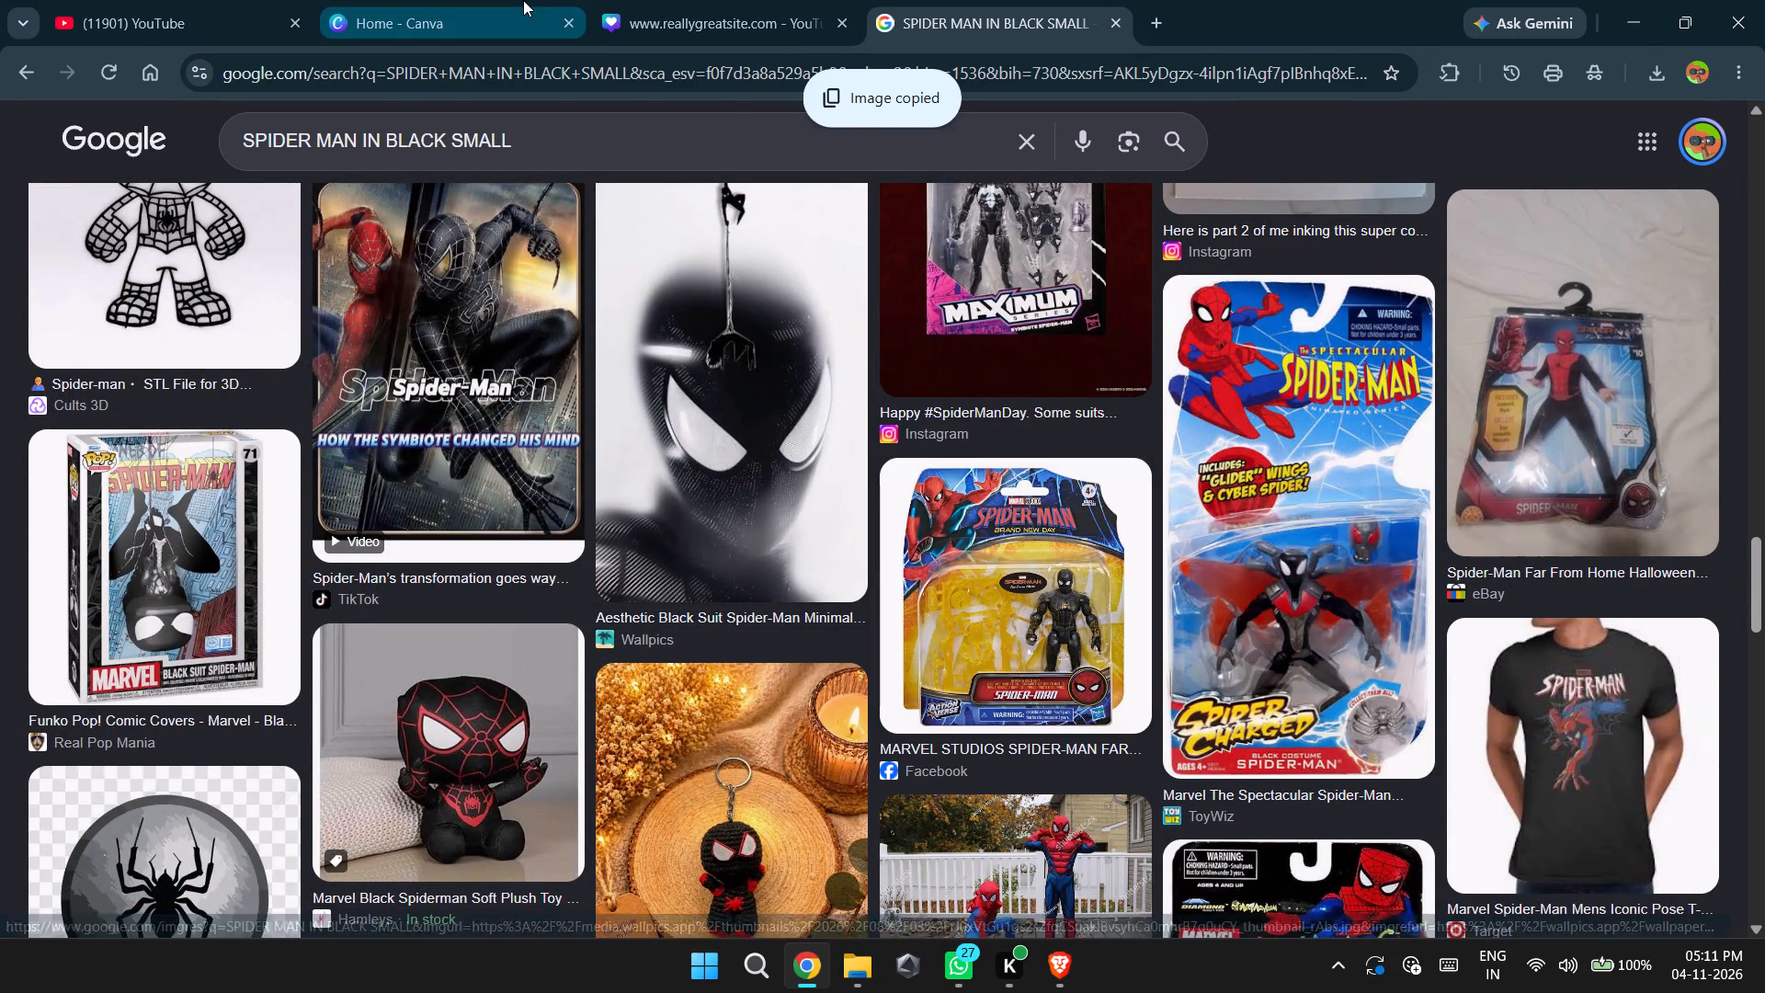
Return to the Canva design and paste the copied Spider-Man picture onto page 3.
{"action": "left_click", "coordinate": [710, 1]}
{"action": "right_click", "coordinate": [936, 368]}
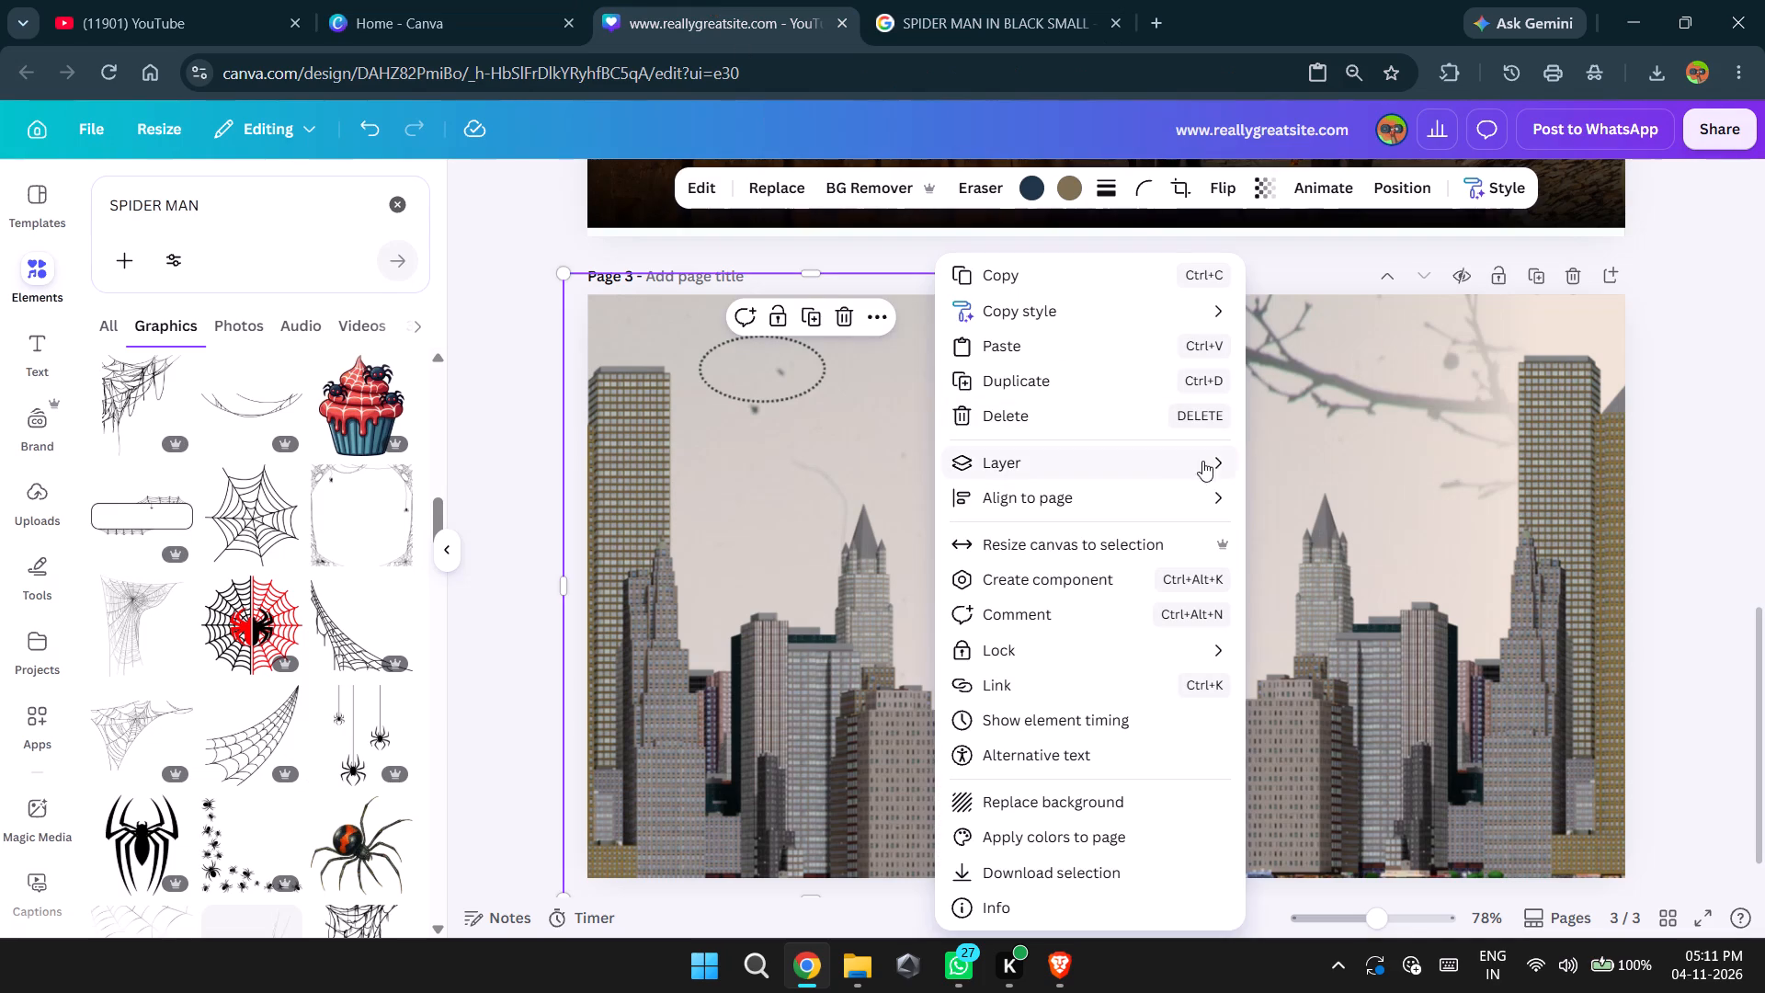
{"action": "left_click", "coordinate": [1012, 345]}
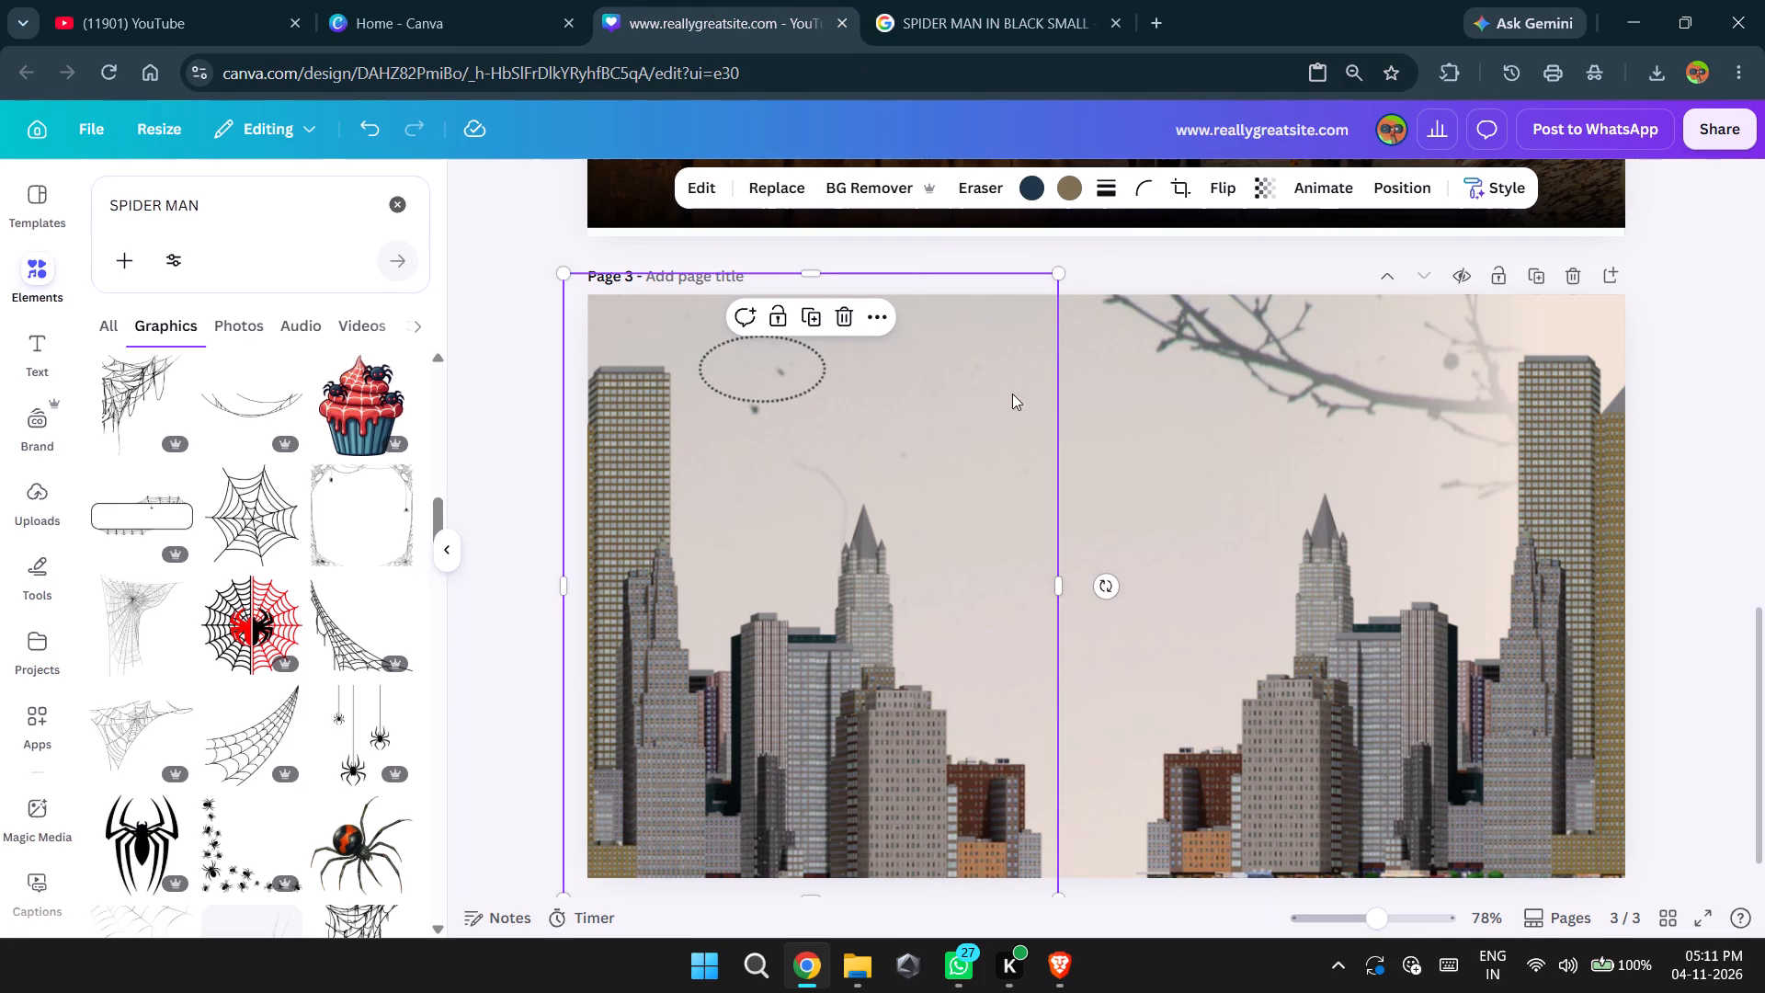
{"action": "left_click", "coordinate": [1107, 609]}
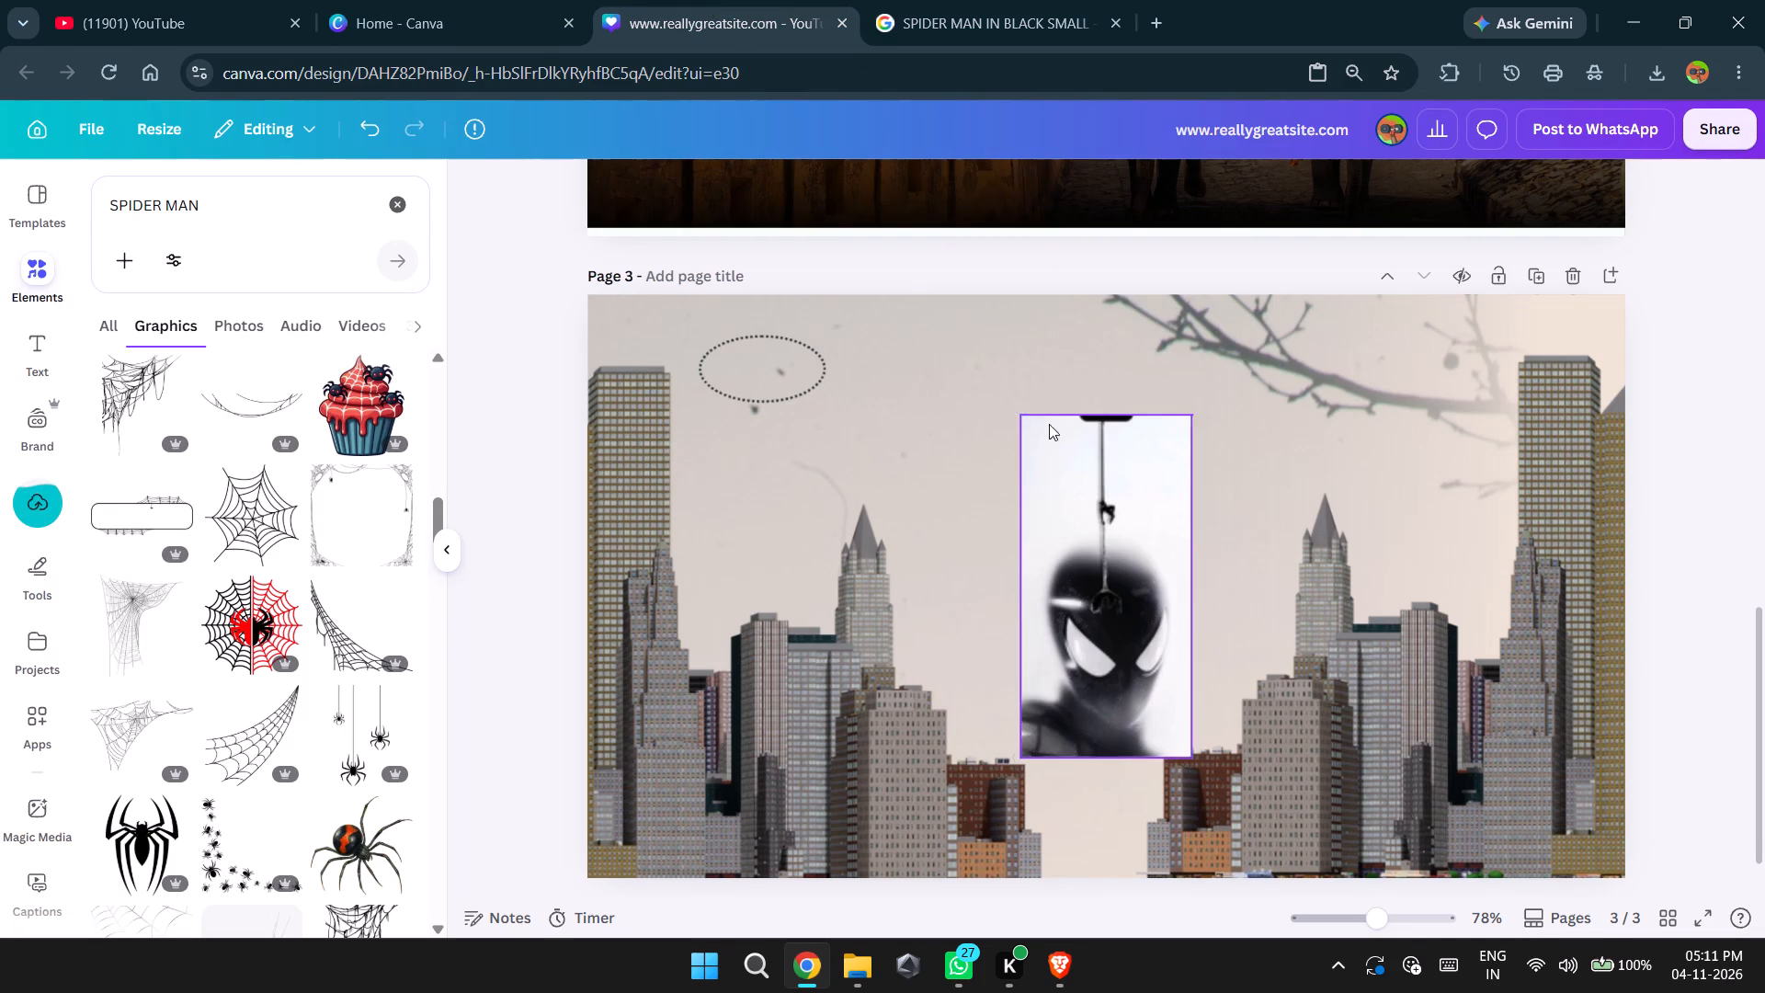
Remove the background from the pasted Spider-Man picture with BG Remover.
{"action": "left_click", "coordinate": [1053, 452]}
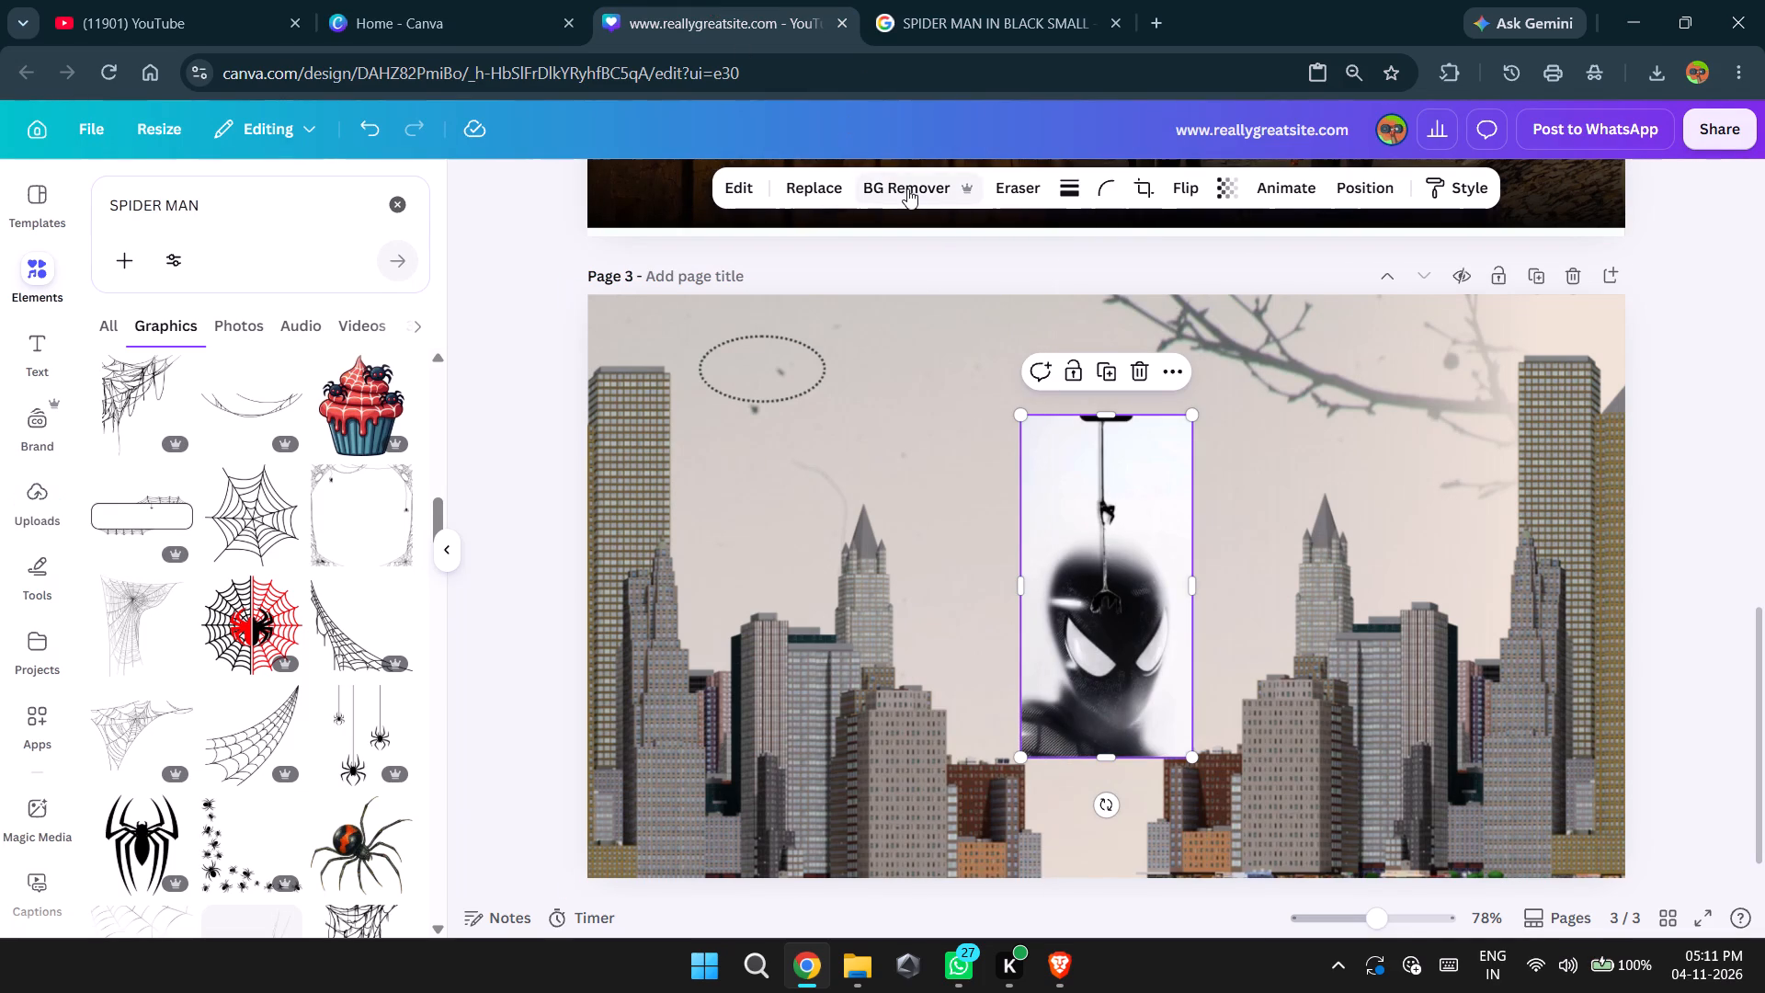
{"action": "left_click", "coordinate": [907, 188]}
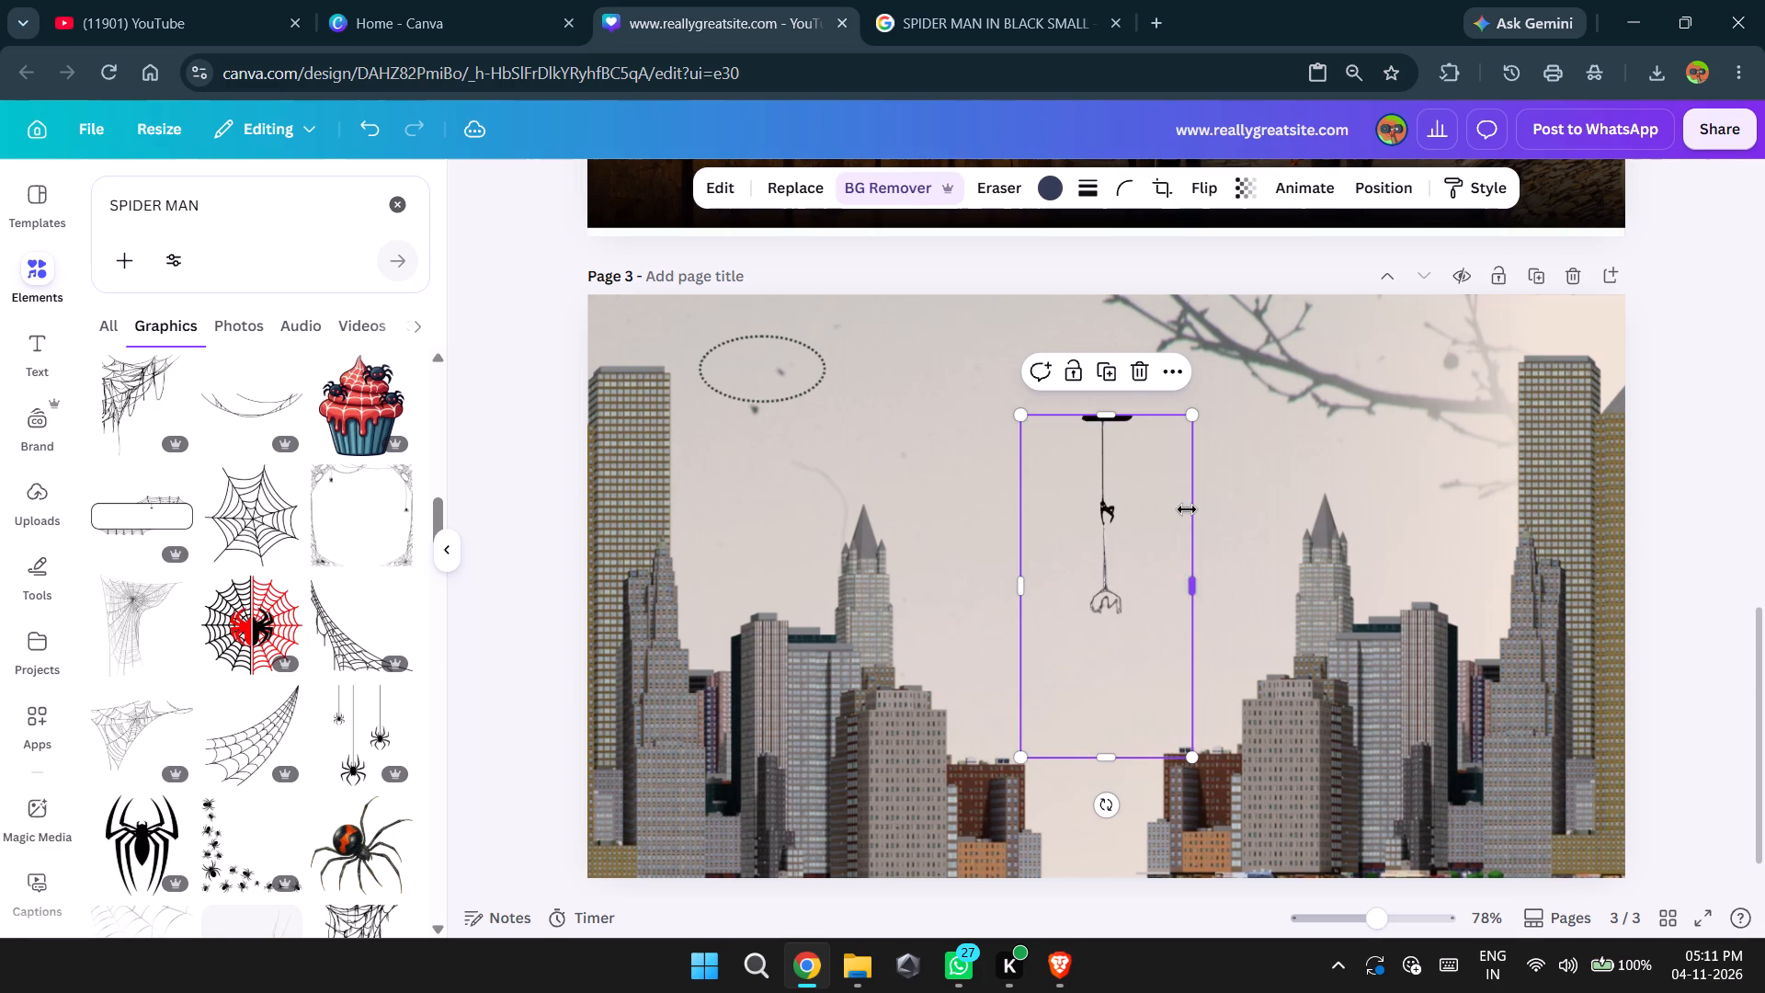
Extend the hanging Spider-Man cutout up to the page's top edge and down past the page's bottom edge.
{"action": "left_click_drag", "start_coordinate": [1108, 413], "coordinate": [1091, 329]}
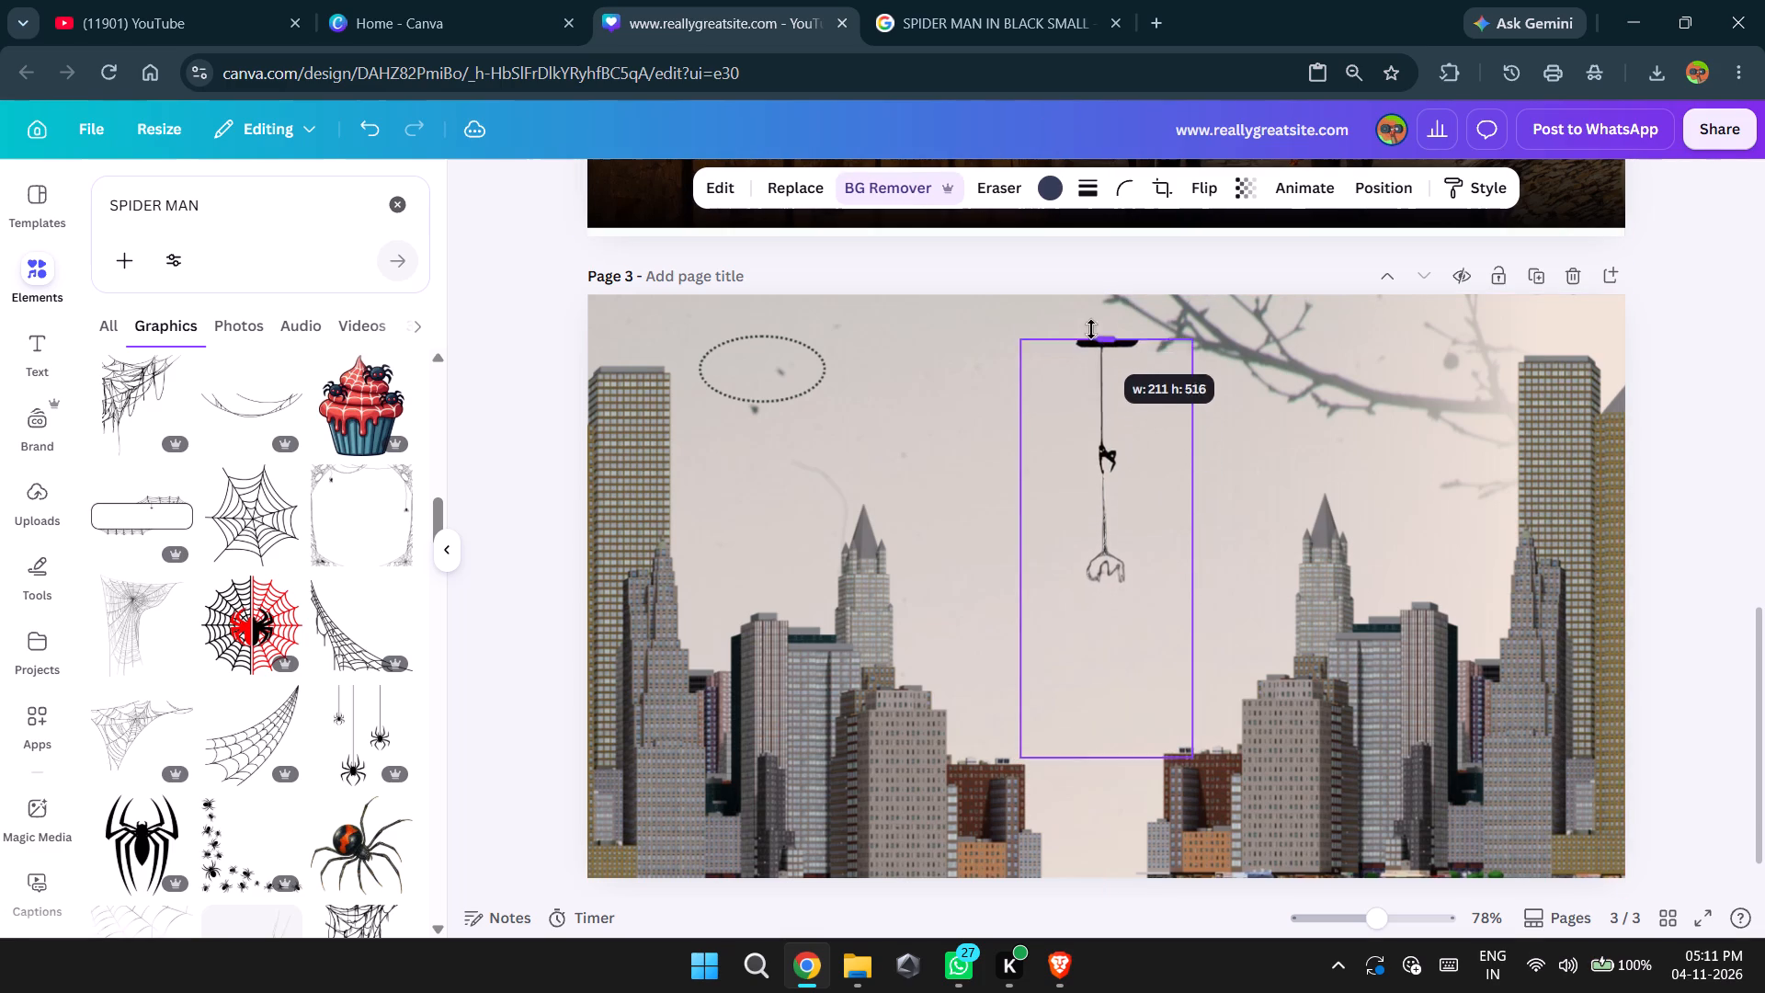
{"action": "left_click_drag", "start_coordinate": [1091, 329], "coordinate": [1090, 291]}
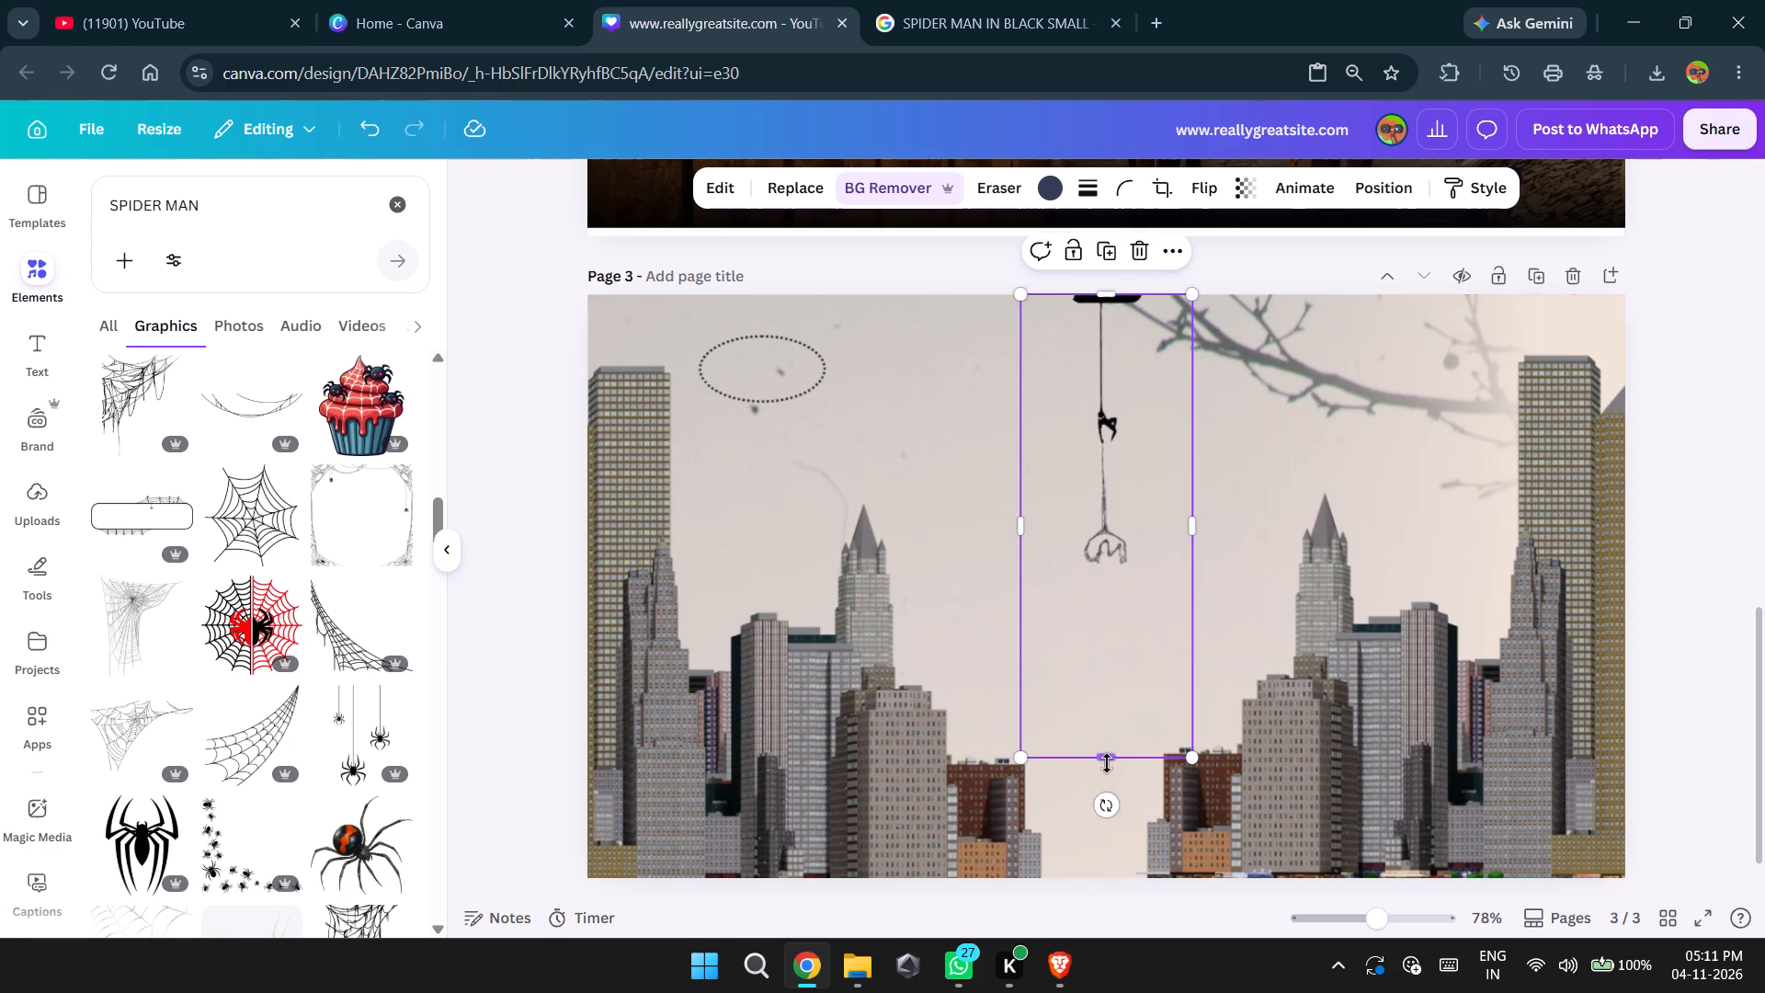
{"action": "left_click_drag", "start_coordinate": [1105, 759], "coordinate": [1083, 979]}
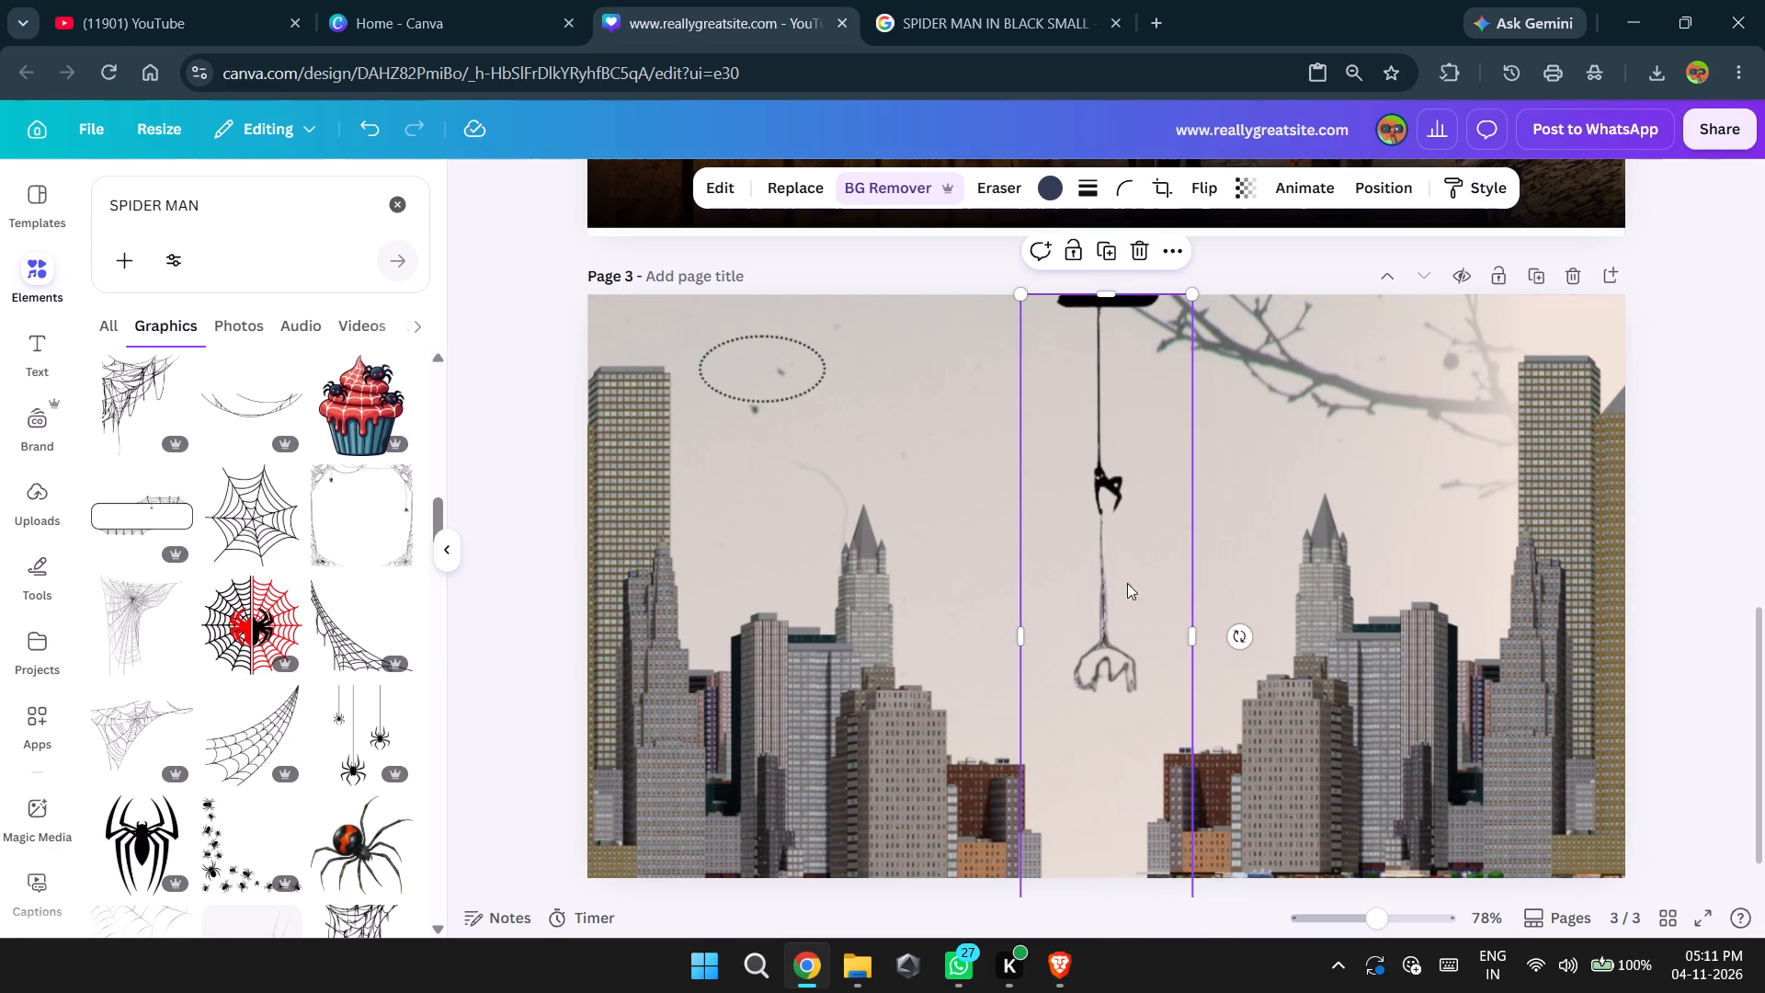
{"action": "left_click", "coordinate": [1126, 558]}
Shift the hanging Spider-Man cutout slightly right and up until its black top bar lies beyond page 3's top edge.
{"action": "left_click_drag", "start_coordinate": [1127, 560], "coordinate": [1145, 553]}
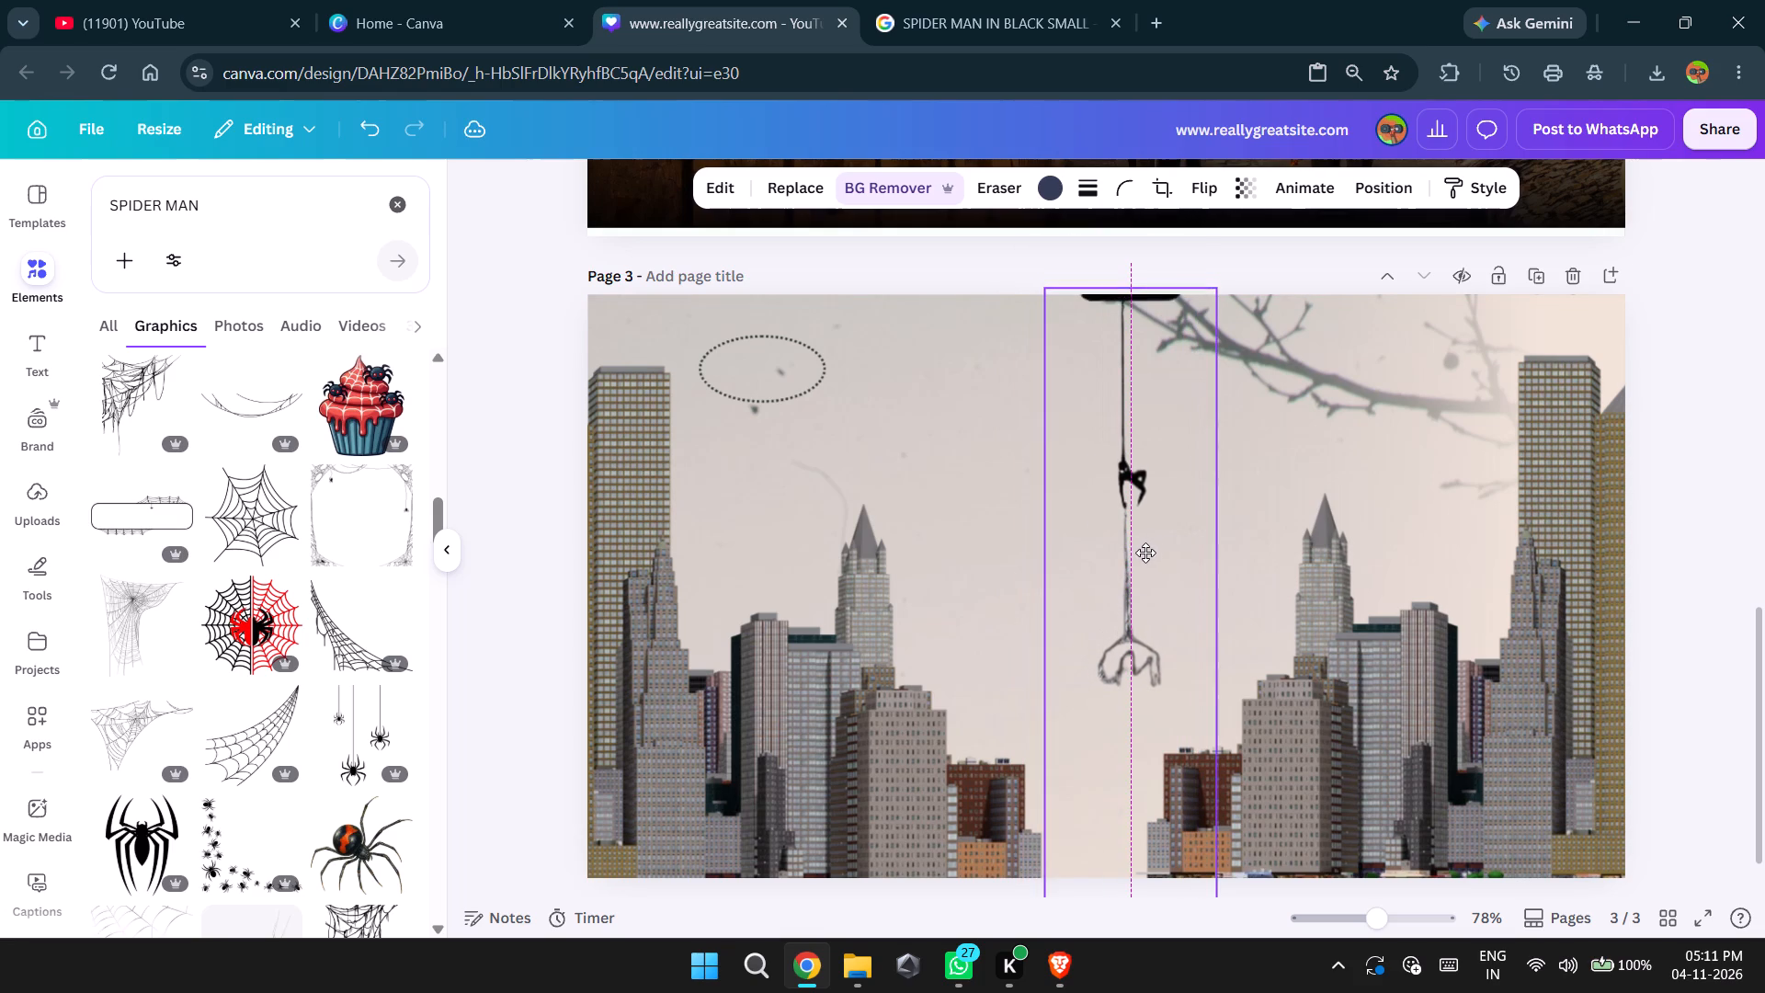
{"action": "left_click_drag", "start_coordinate": [1145, 553], "coordinate": [1145, 545]}
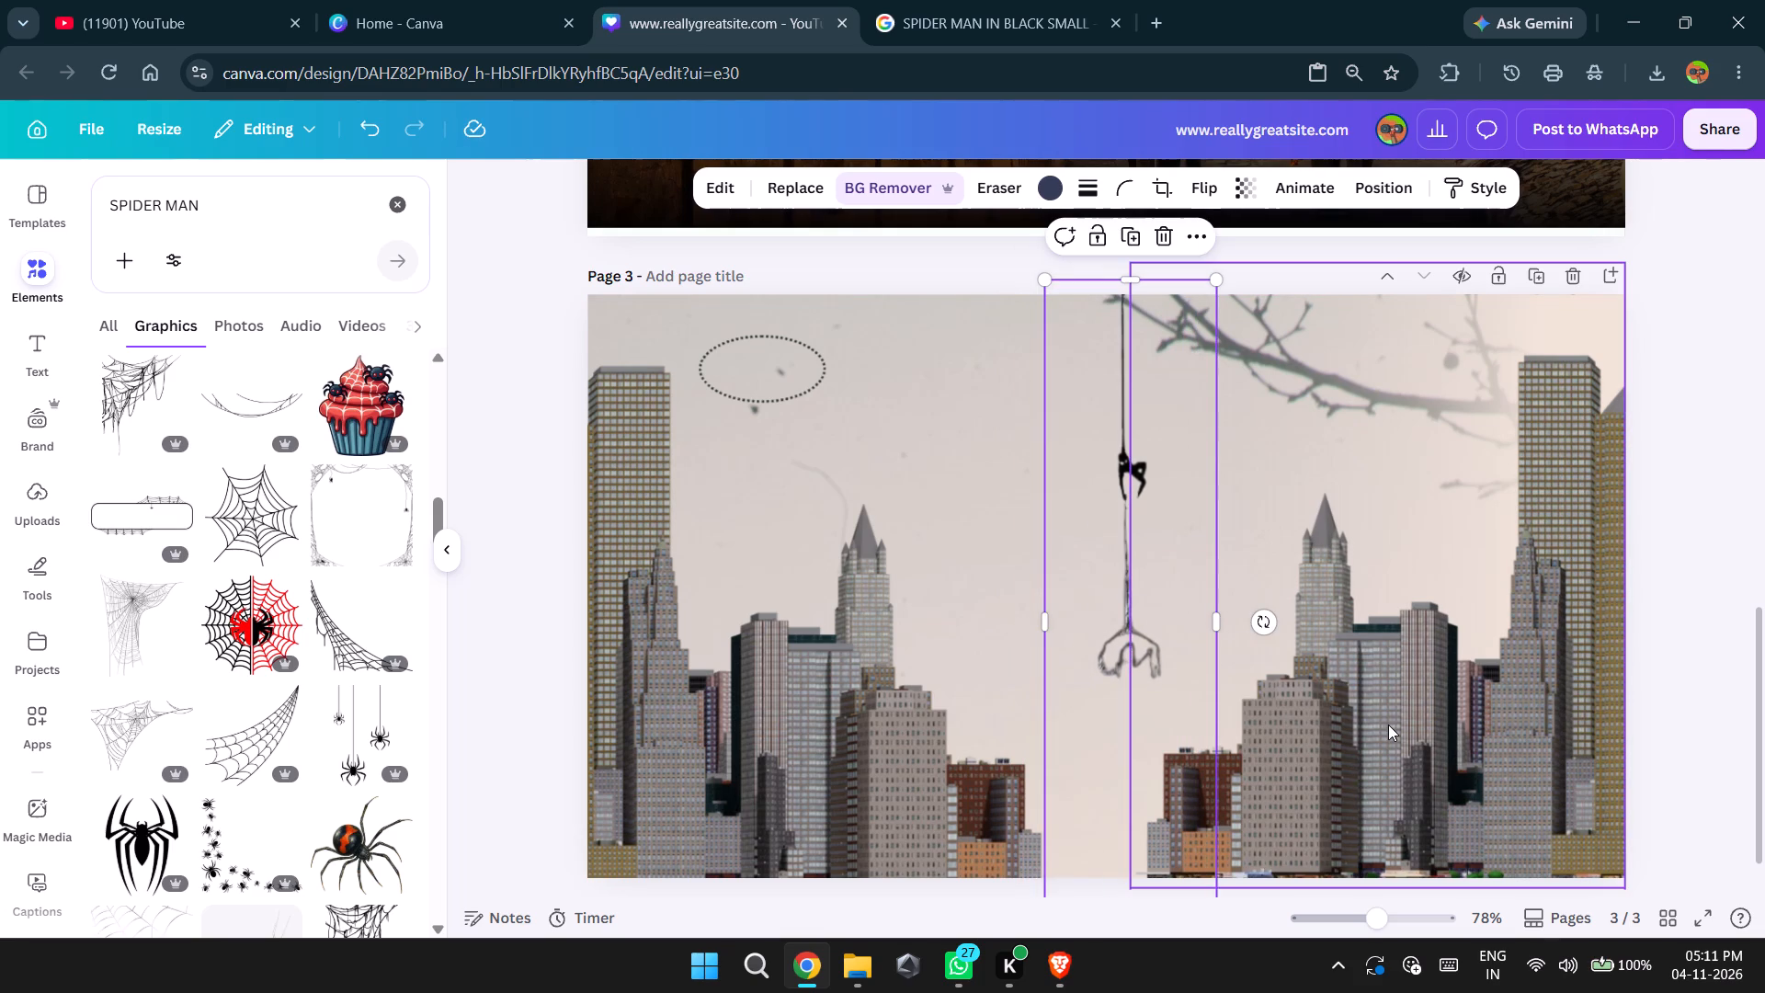
Delete the mirrored skyline picture on the right half of page 3.
{"action": "left_click", "coordinate": [1388, 725]}
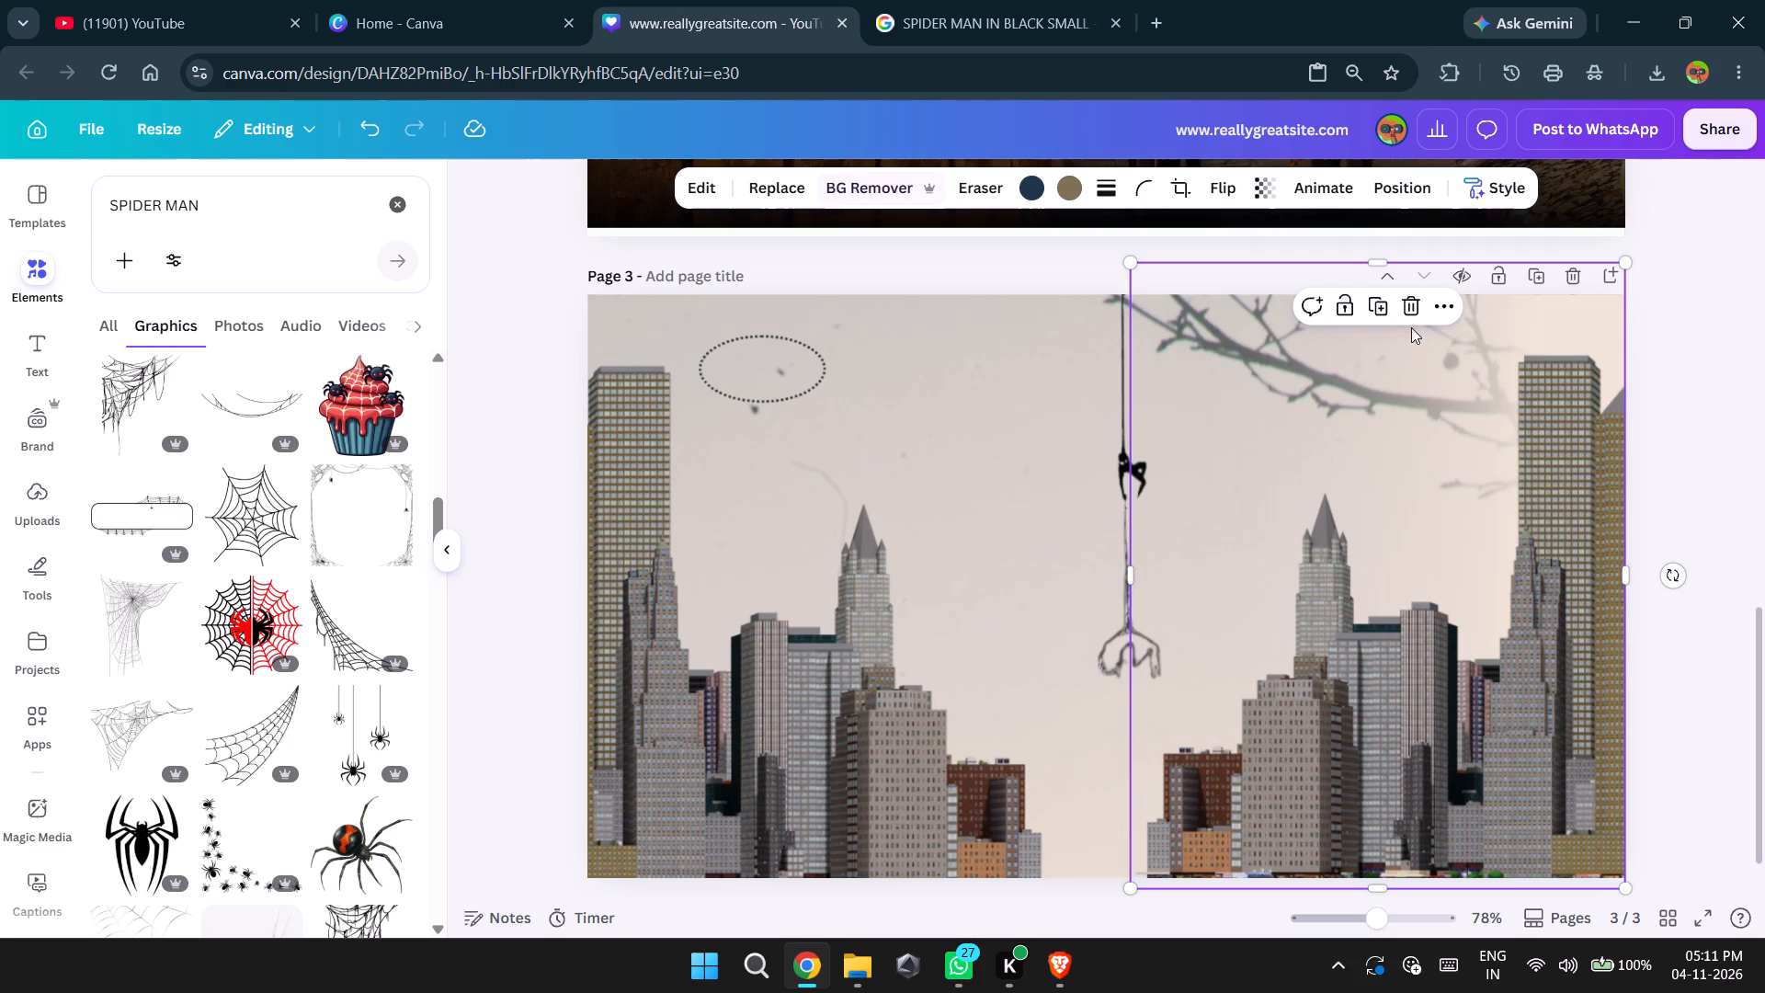
{"action": "left_click", "coordinate": [1412, 302]}
Enlarge the remaining left skyline picture to about 669 wide by 771 high, up to the hanging web.
{"action": "left_click", "coordinate": [962, 710]}
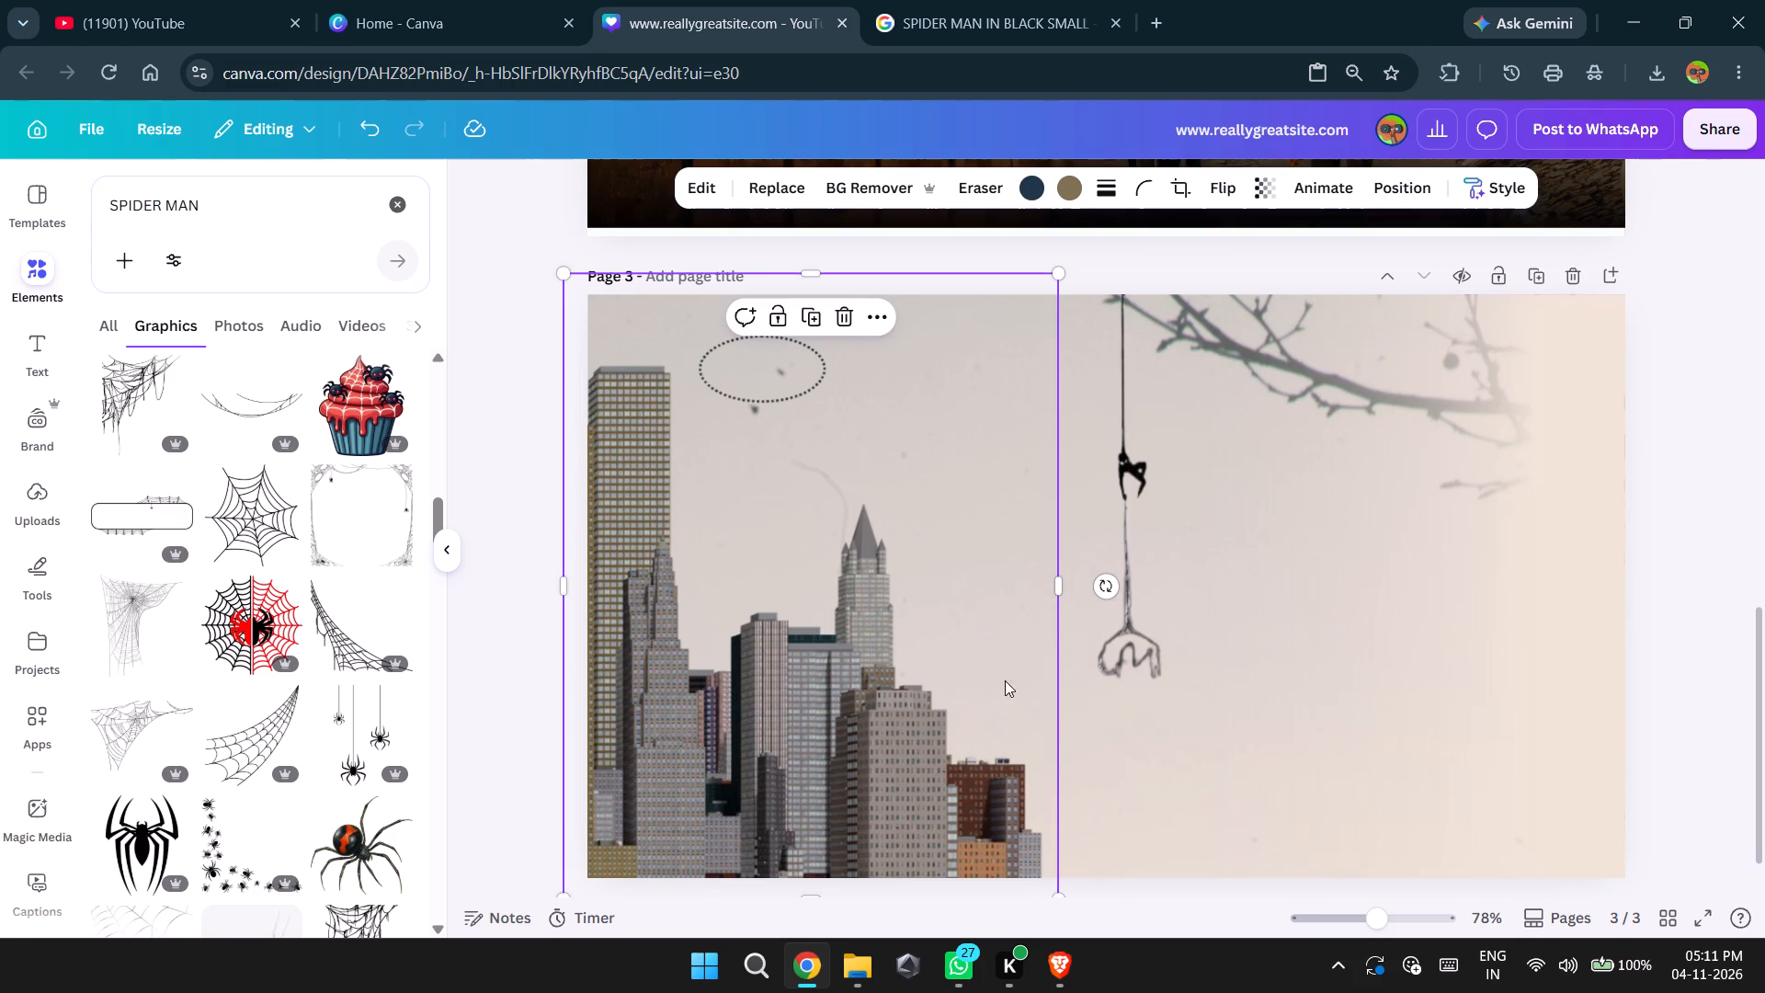
{"action": "left_click_drag", "start_coordinate": [1058, 587], "coordinate": [1105, 582]}
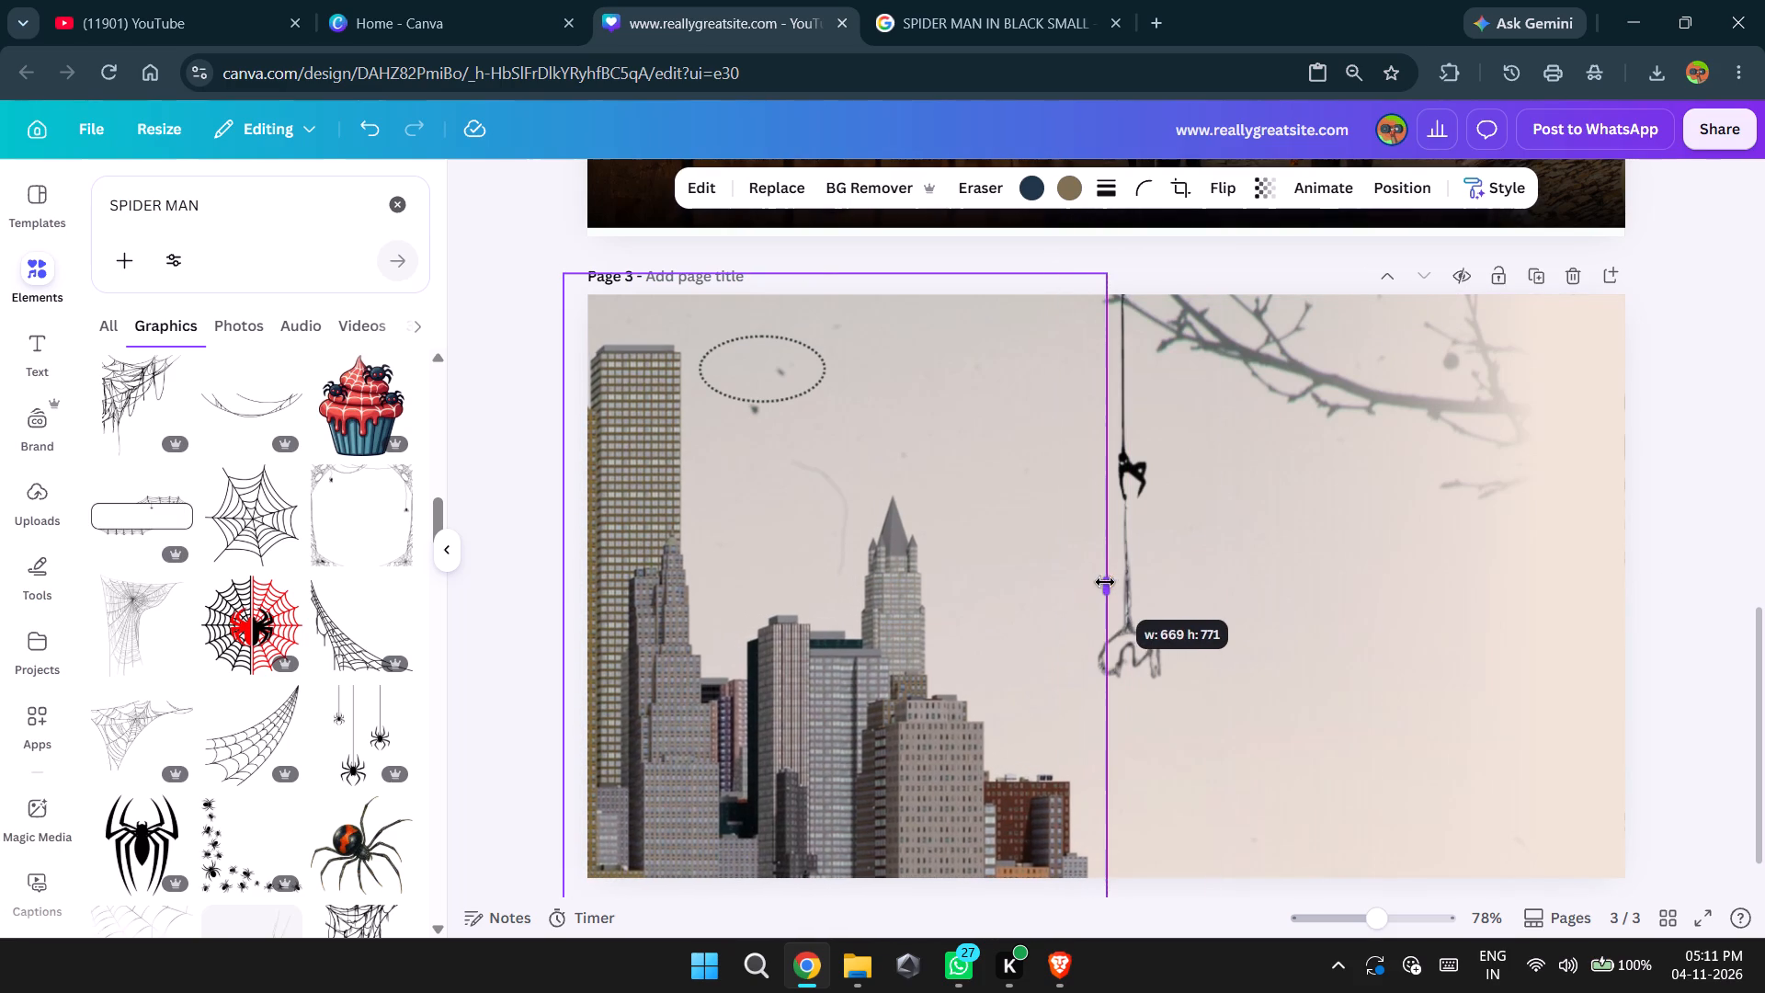
{"action": "left_click_drag", "start_coordinate": [1105, 582], "coordinate": [1111, 582]}
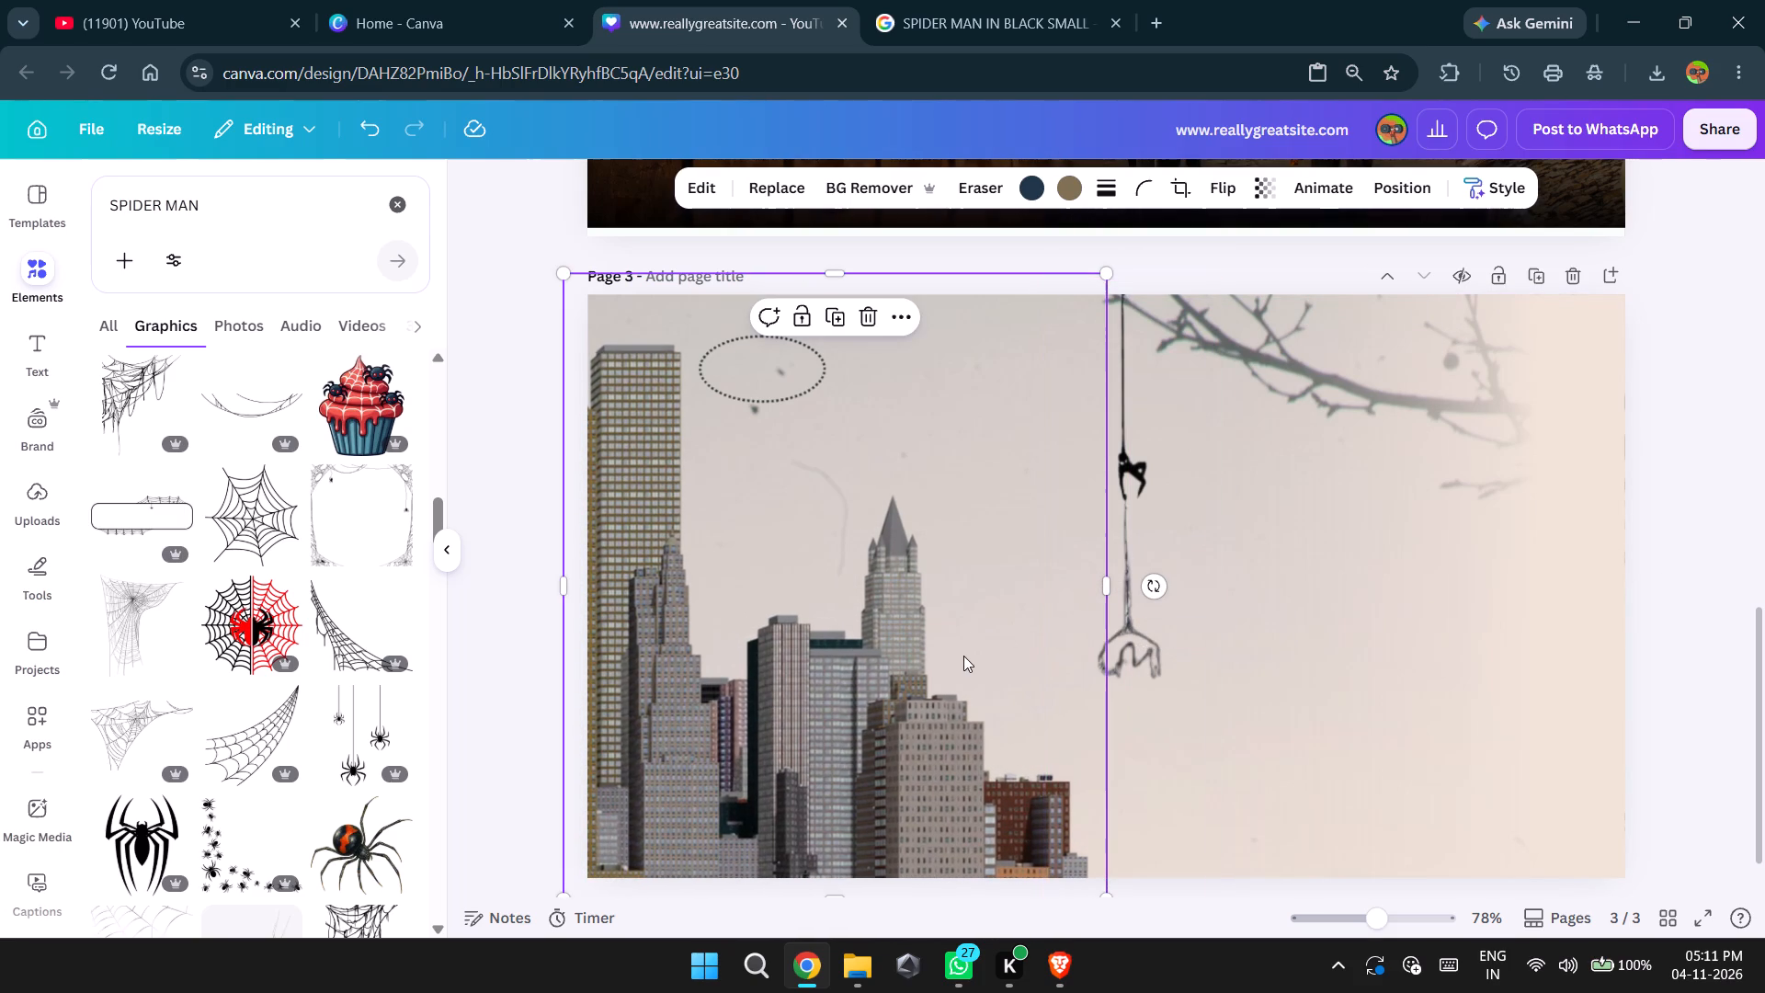
{"action": "left_click", "coordinate": [963, 656]}
{"action": "left_click", "coordinate": [1270, 657]}
{"action": "left_click", "coordinate": [1270, 657]}
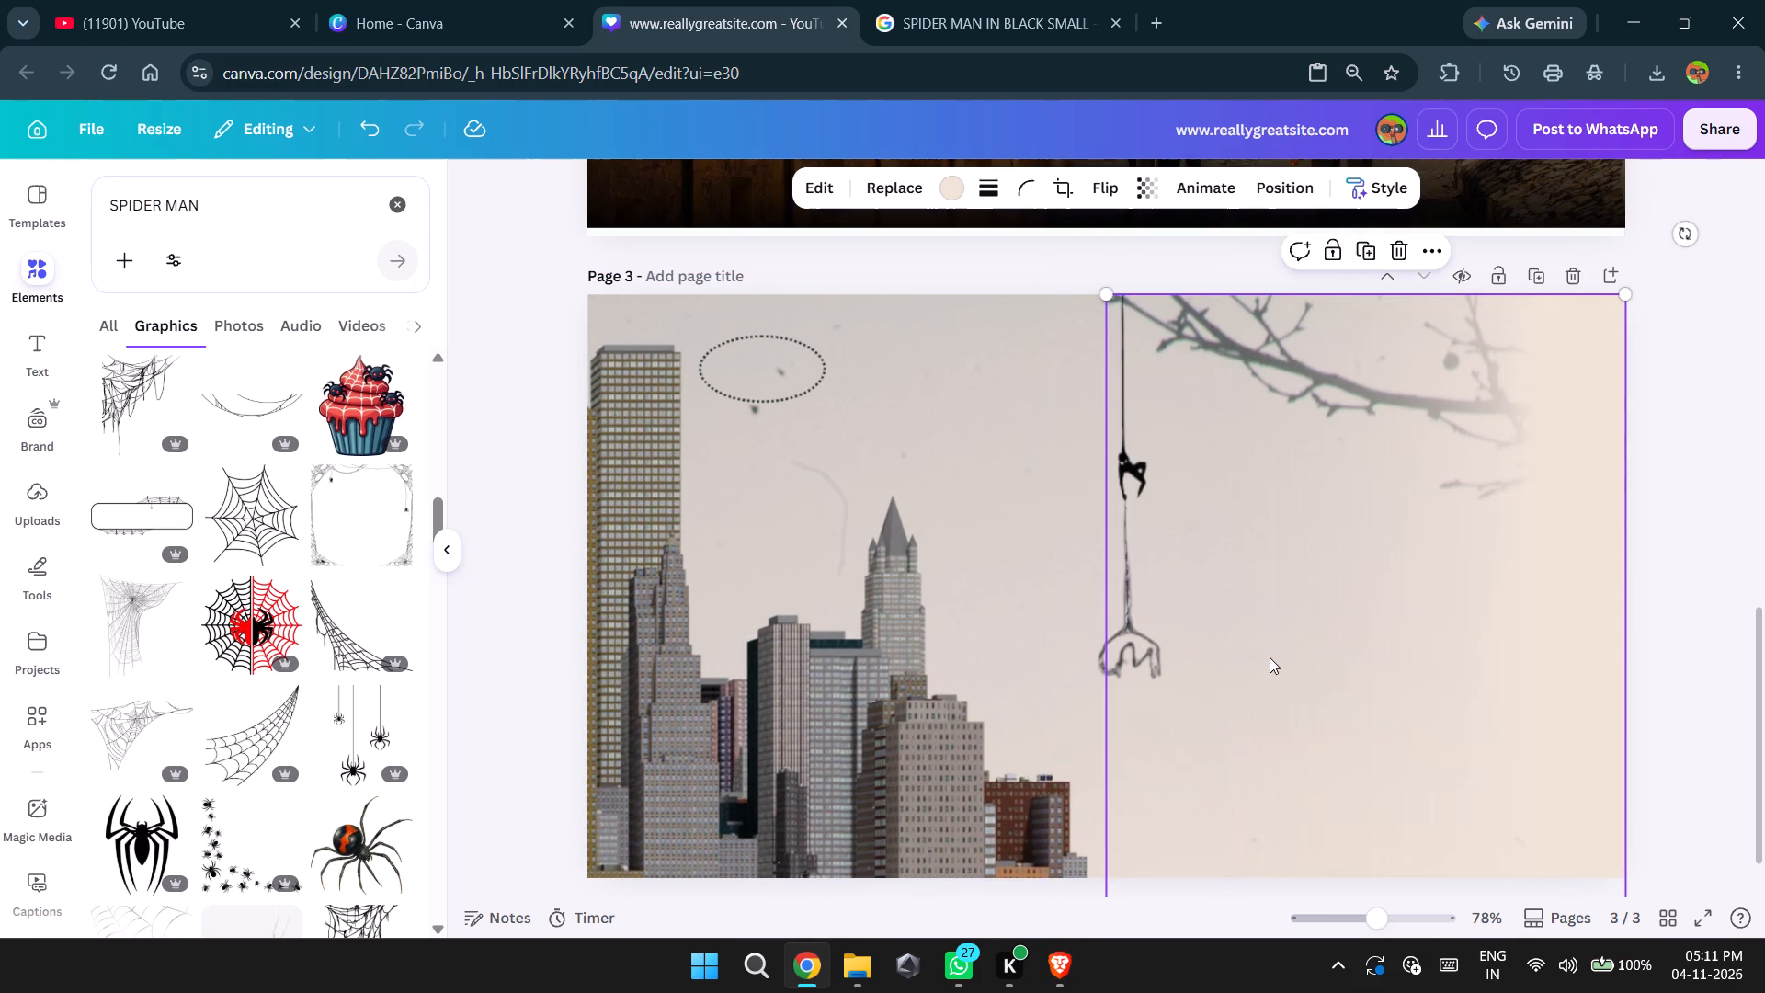
Widen the Spider-Man cutout's frame slightly by pulling out its right side.
{"action": "left_click", "coordinate": [1112, 622]}
{"action": "left_click_drag", "start_coordinate": [1213, 622], "coordinate": [1231, 621]}
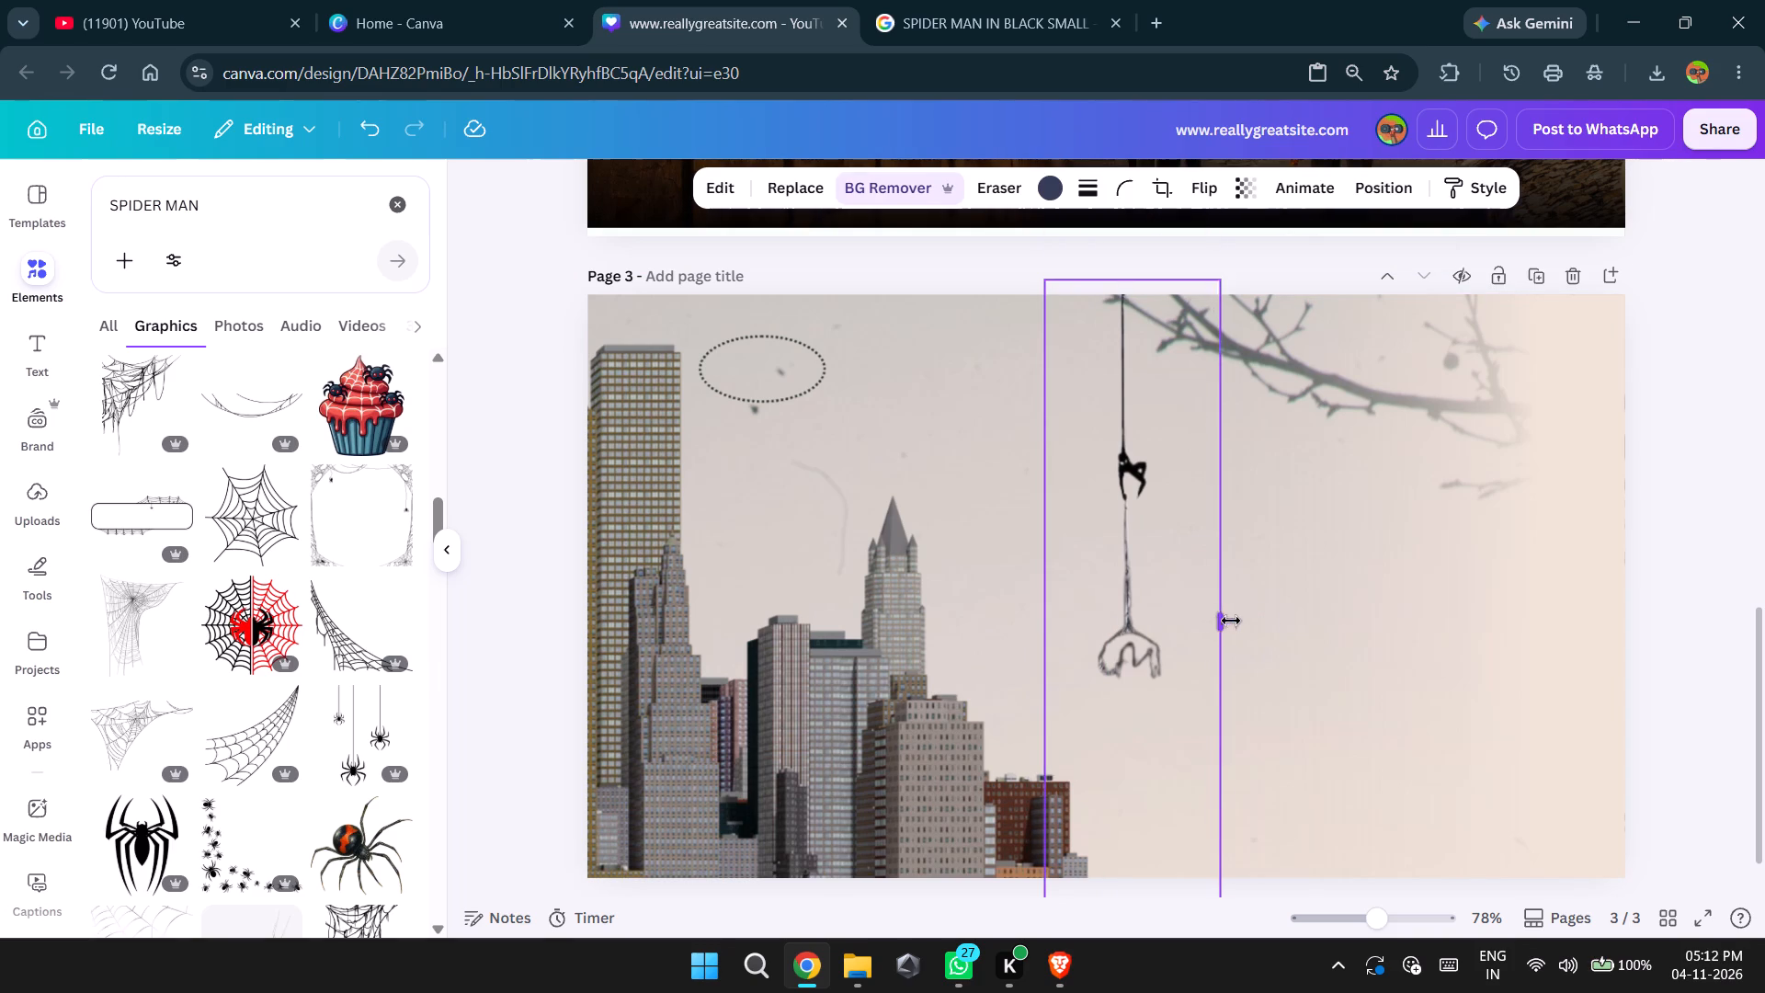
{"action": "left_click_drag", "start_coordinate": [1231, 621], "coordinate": [1247, 624]}
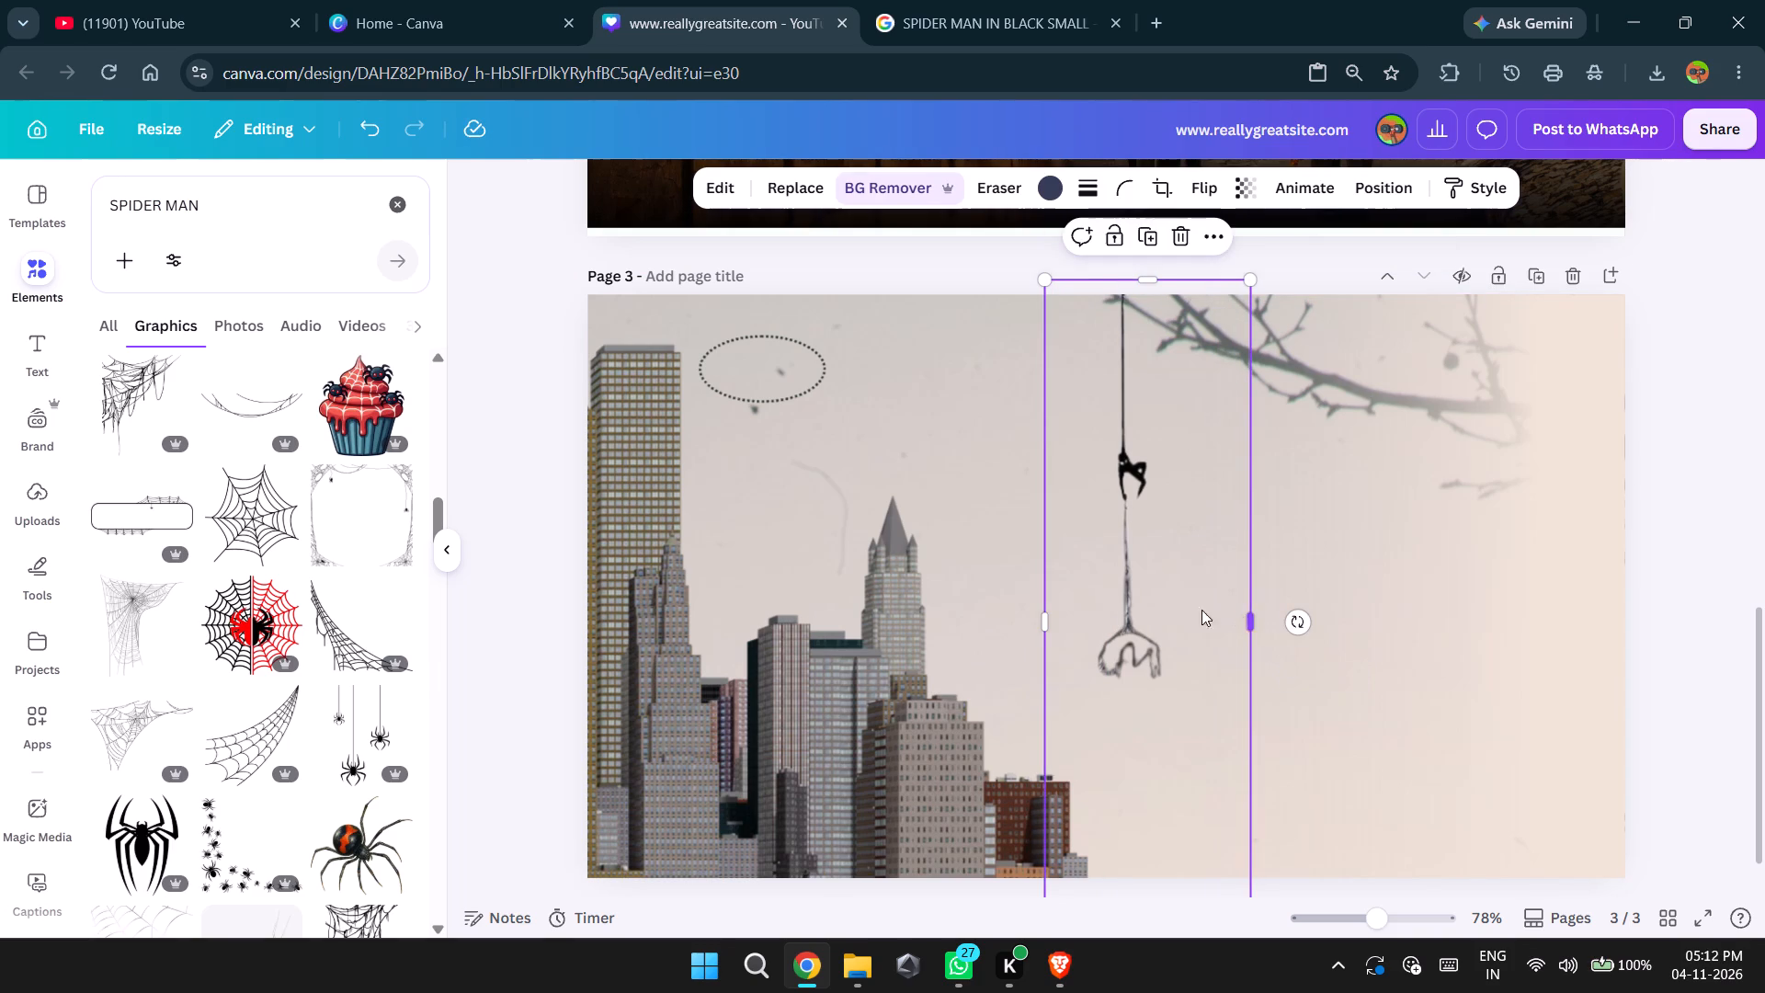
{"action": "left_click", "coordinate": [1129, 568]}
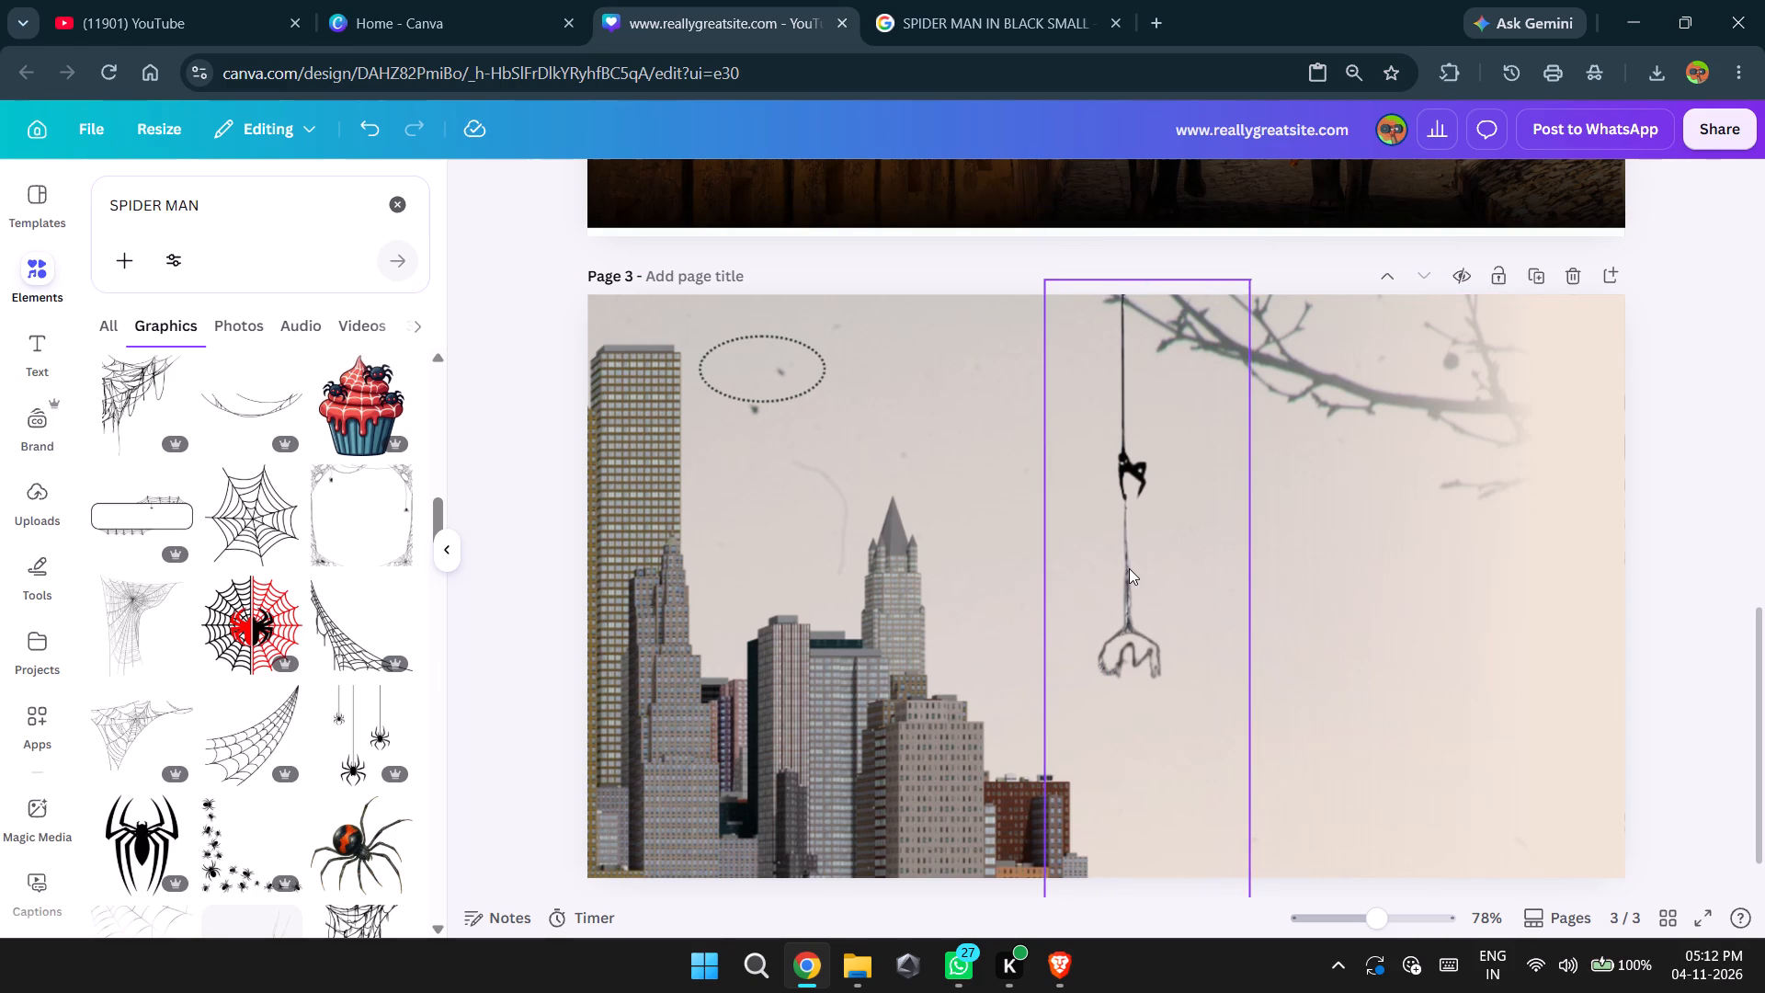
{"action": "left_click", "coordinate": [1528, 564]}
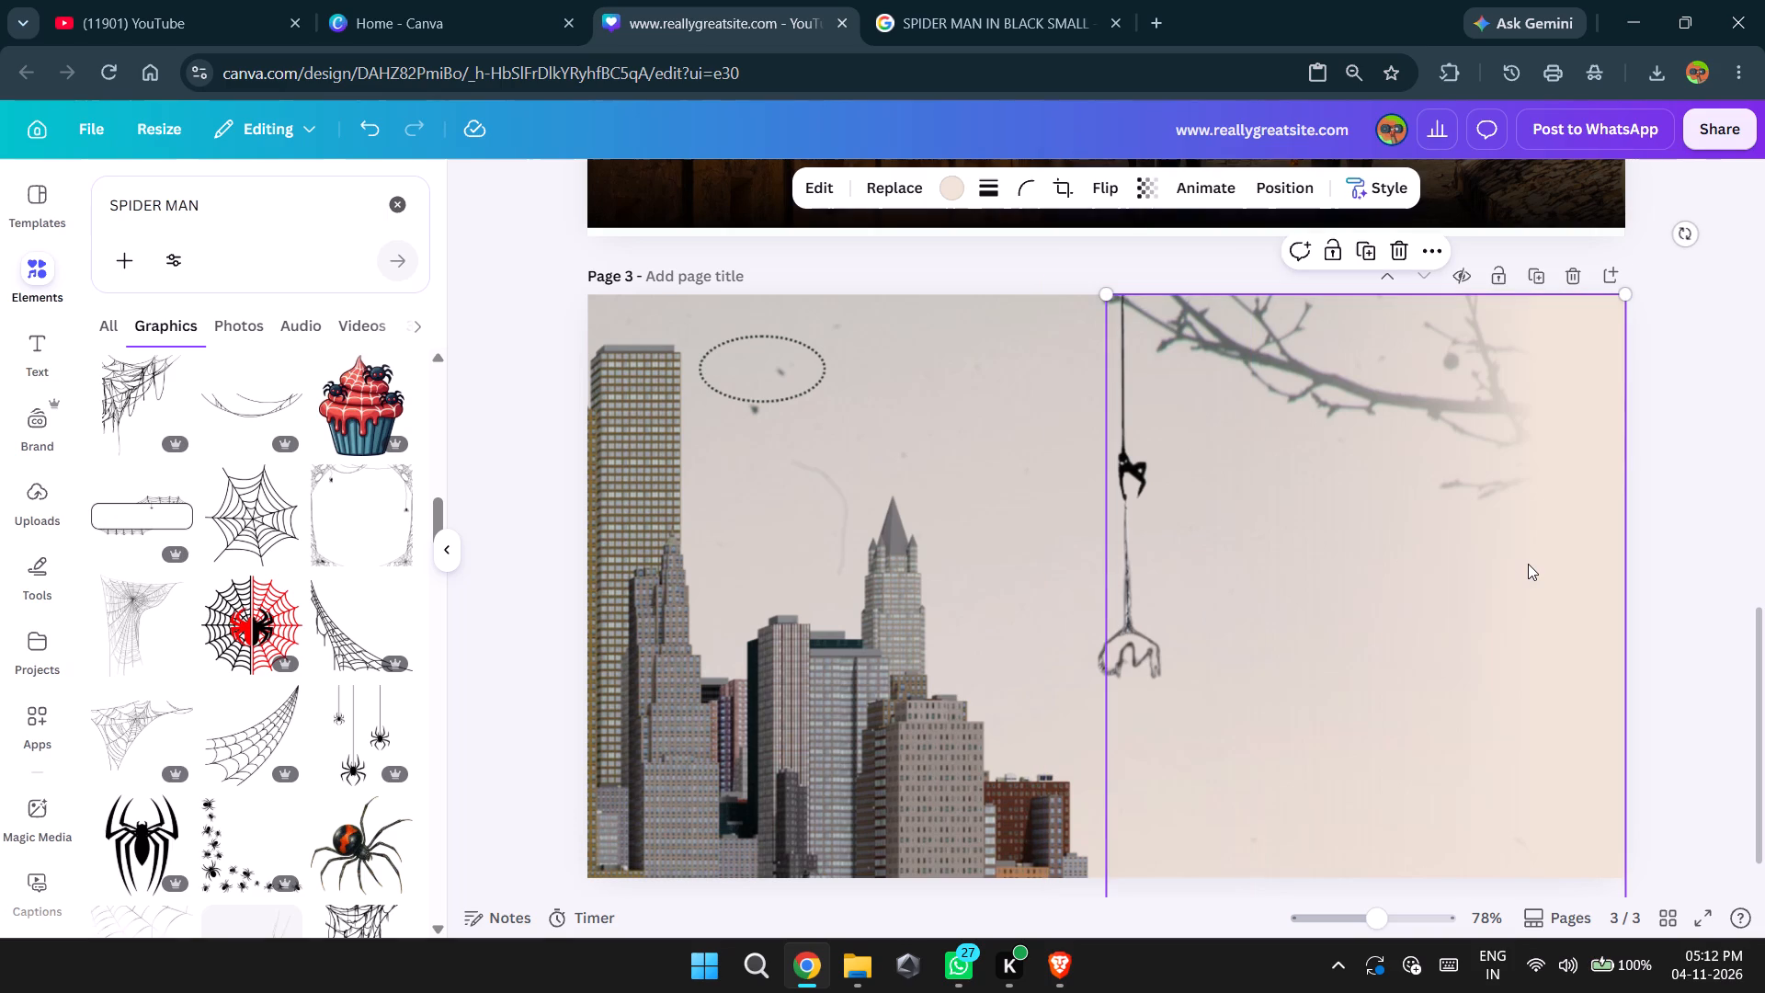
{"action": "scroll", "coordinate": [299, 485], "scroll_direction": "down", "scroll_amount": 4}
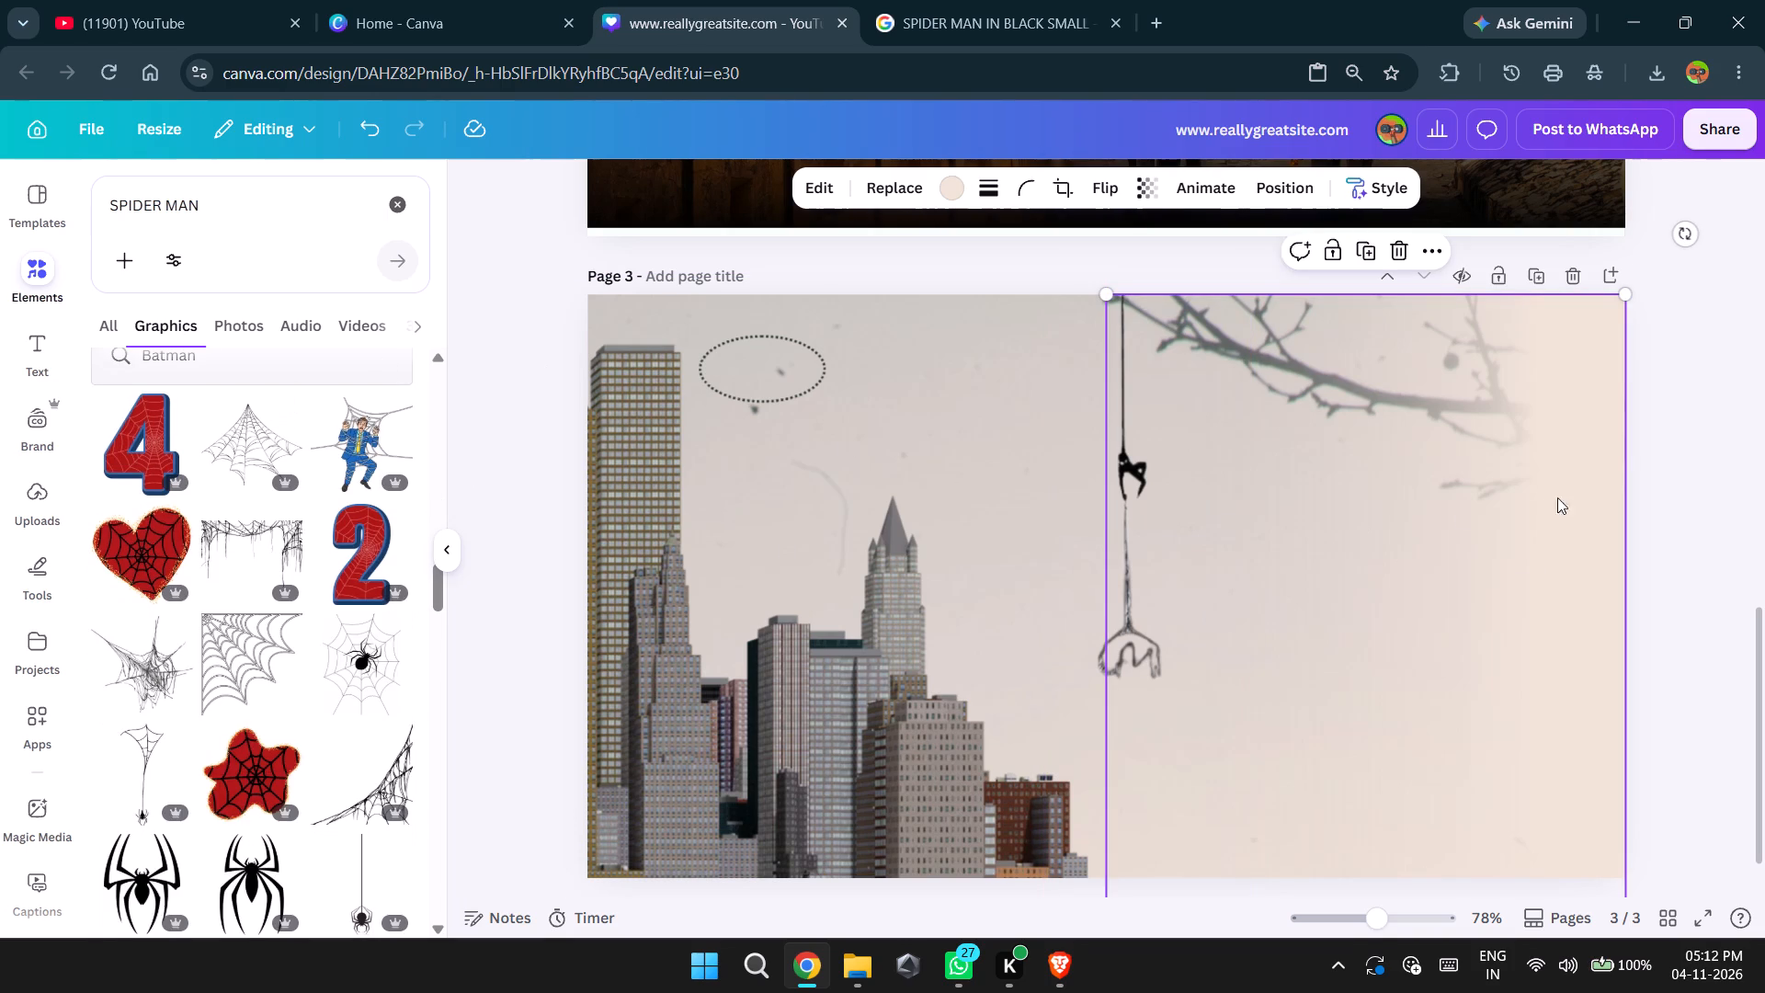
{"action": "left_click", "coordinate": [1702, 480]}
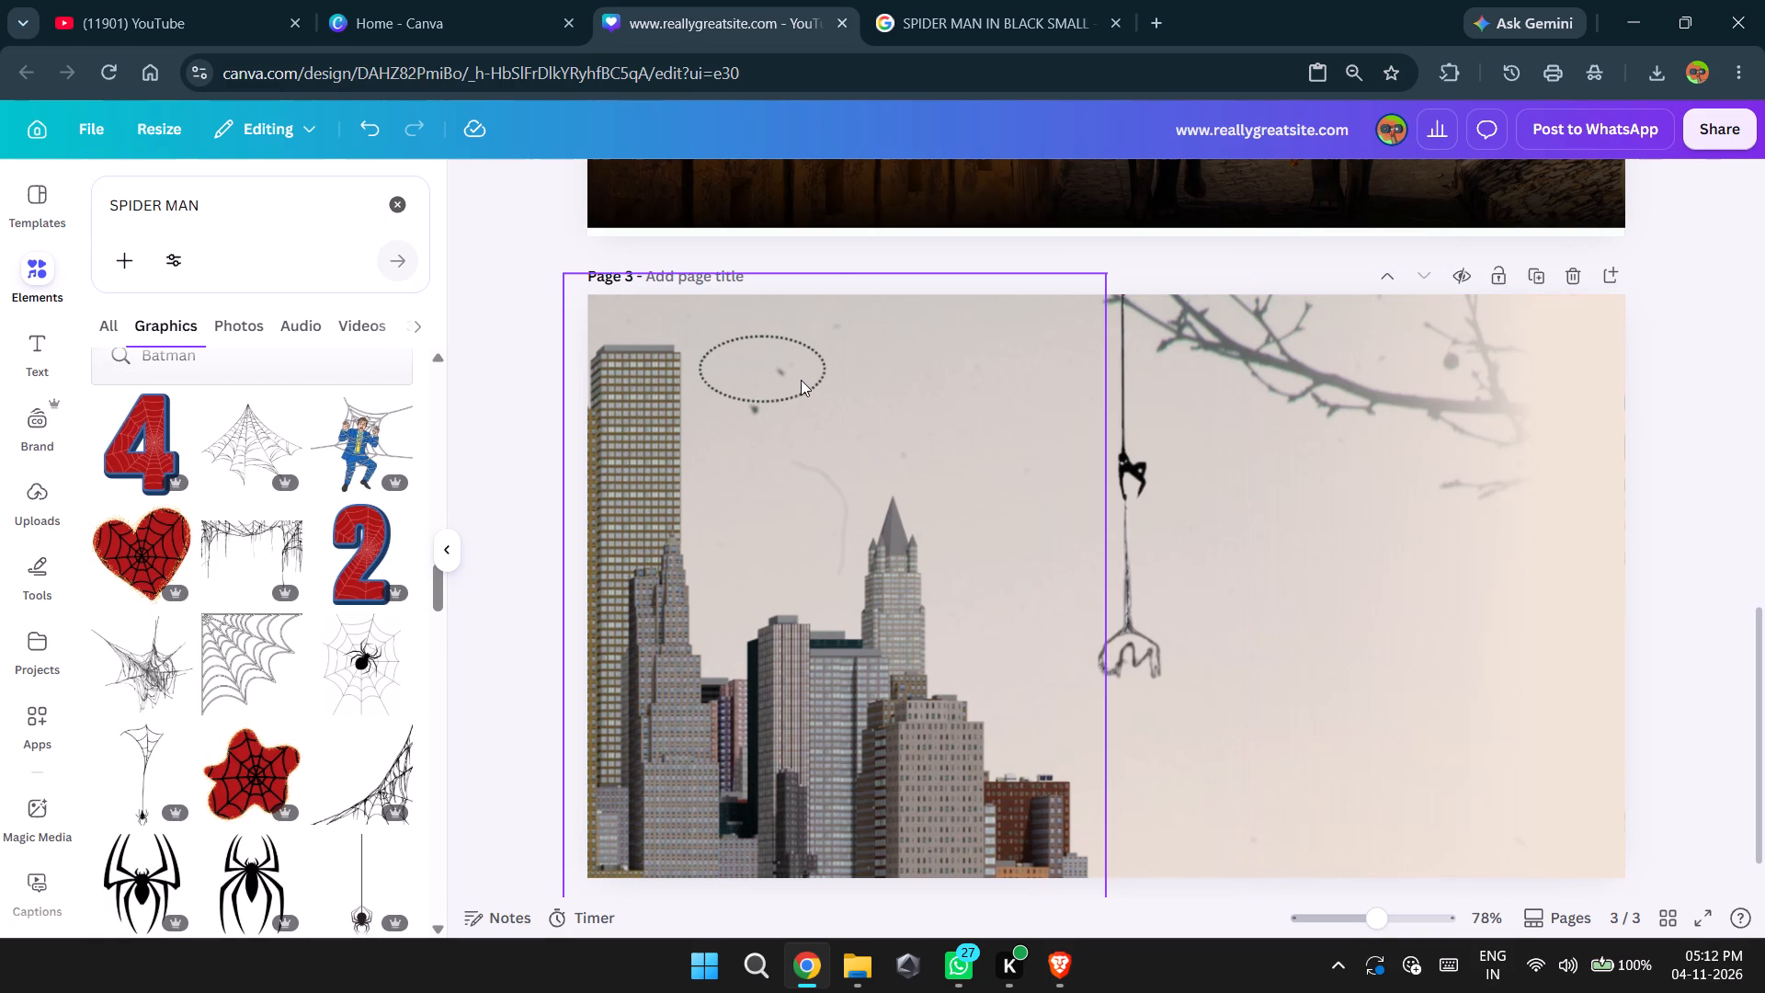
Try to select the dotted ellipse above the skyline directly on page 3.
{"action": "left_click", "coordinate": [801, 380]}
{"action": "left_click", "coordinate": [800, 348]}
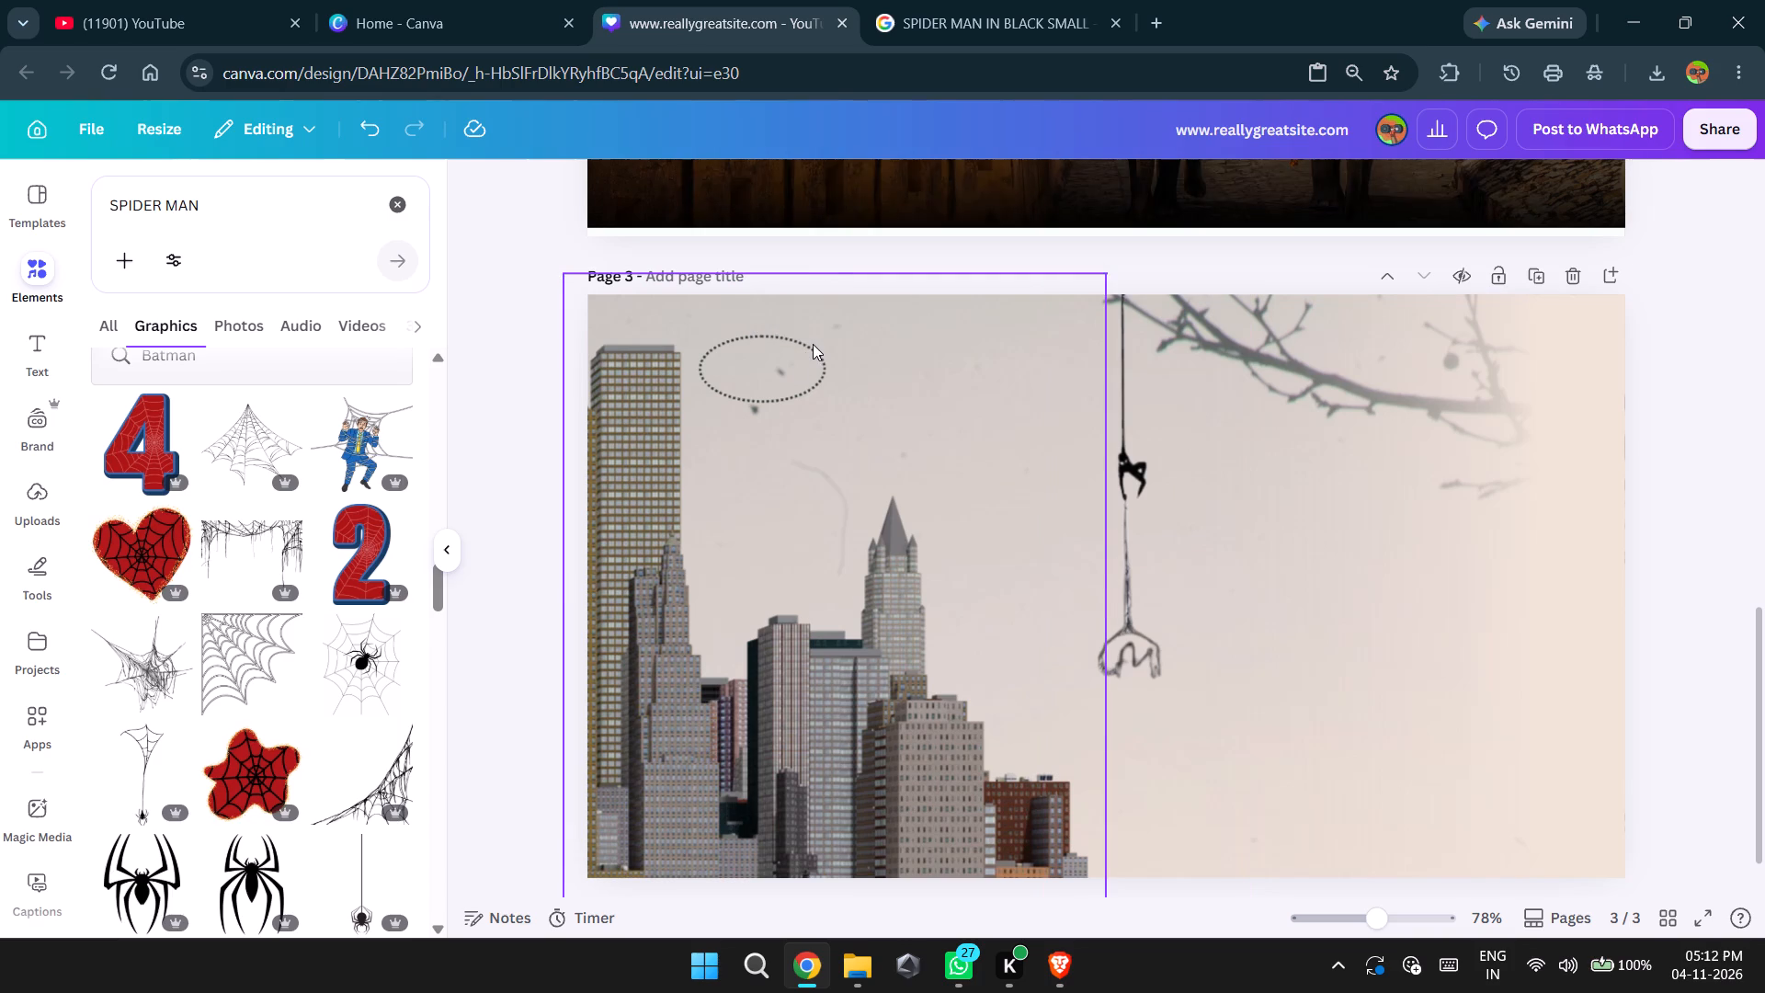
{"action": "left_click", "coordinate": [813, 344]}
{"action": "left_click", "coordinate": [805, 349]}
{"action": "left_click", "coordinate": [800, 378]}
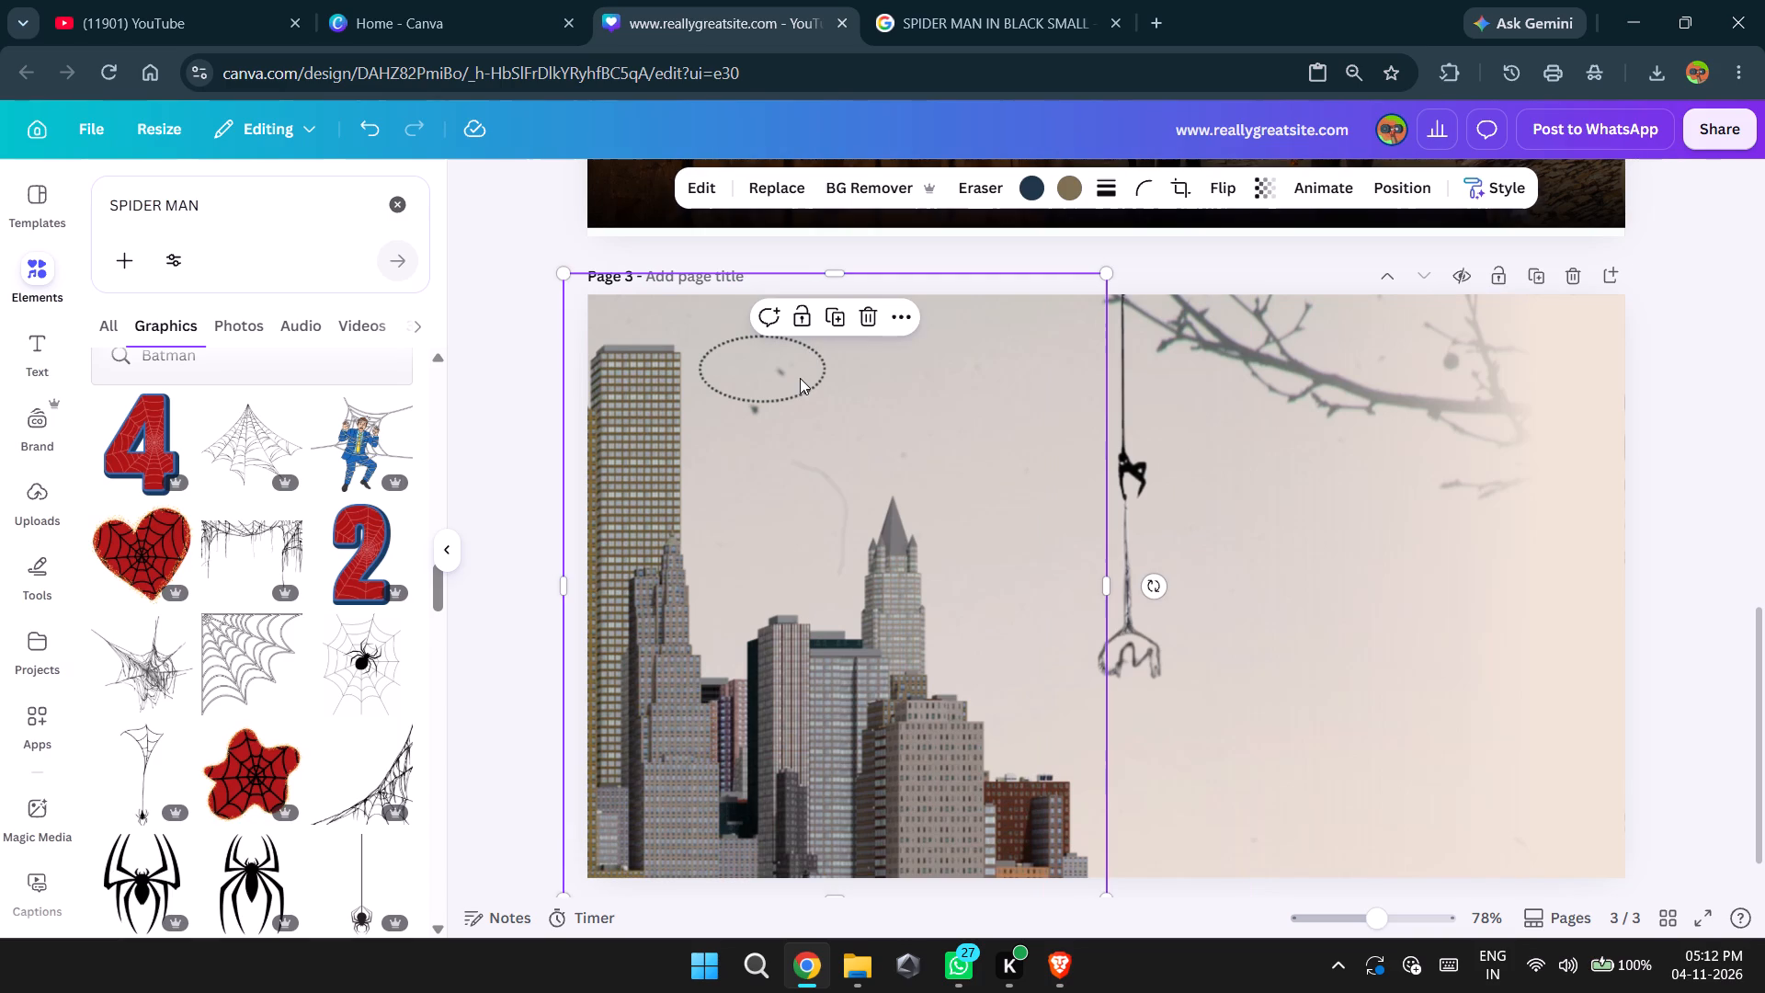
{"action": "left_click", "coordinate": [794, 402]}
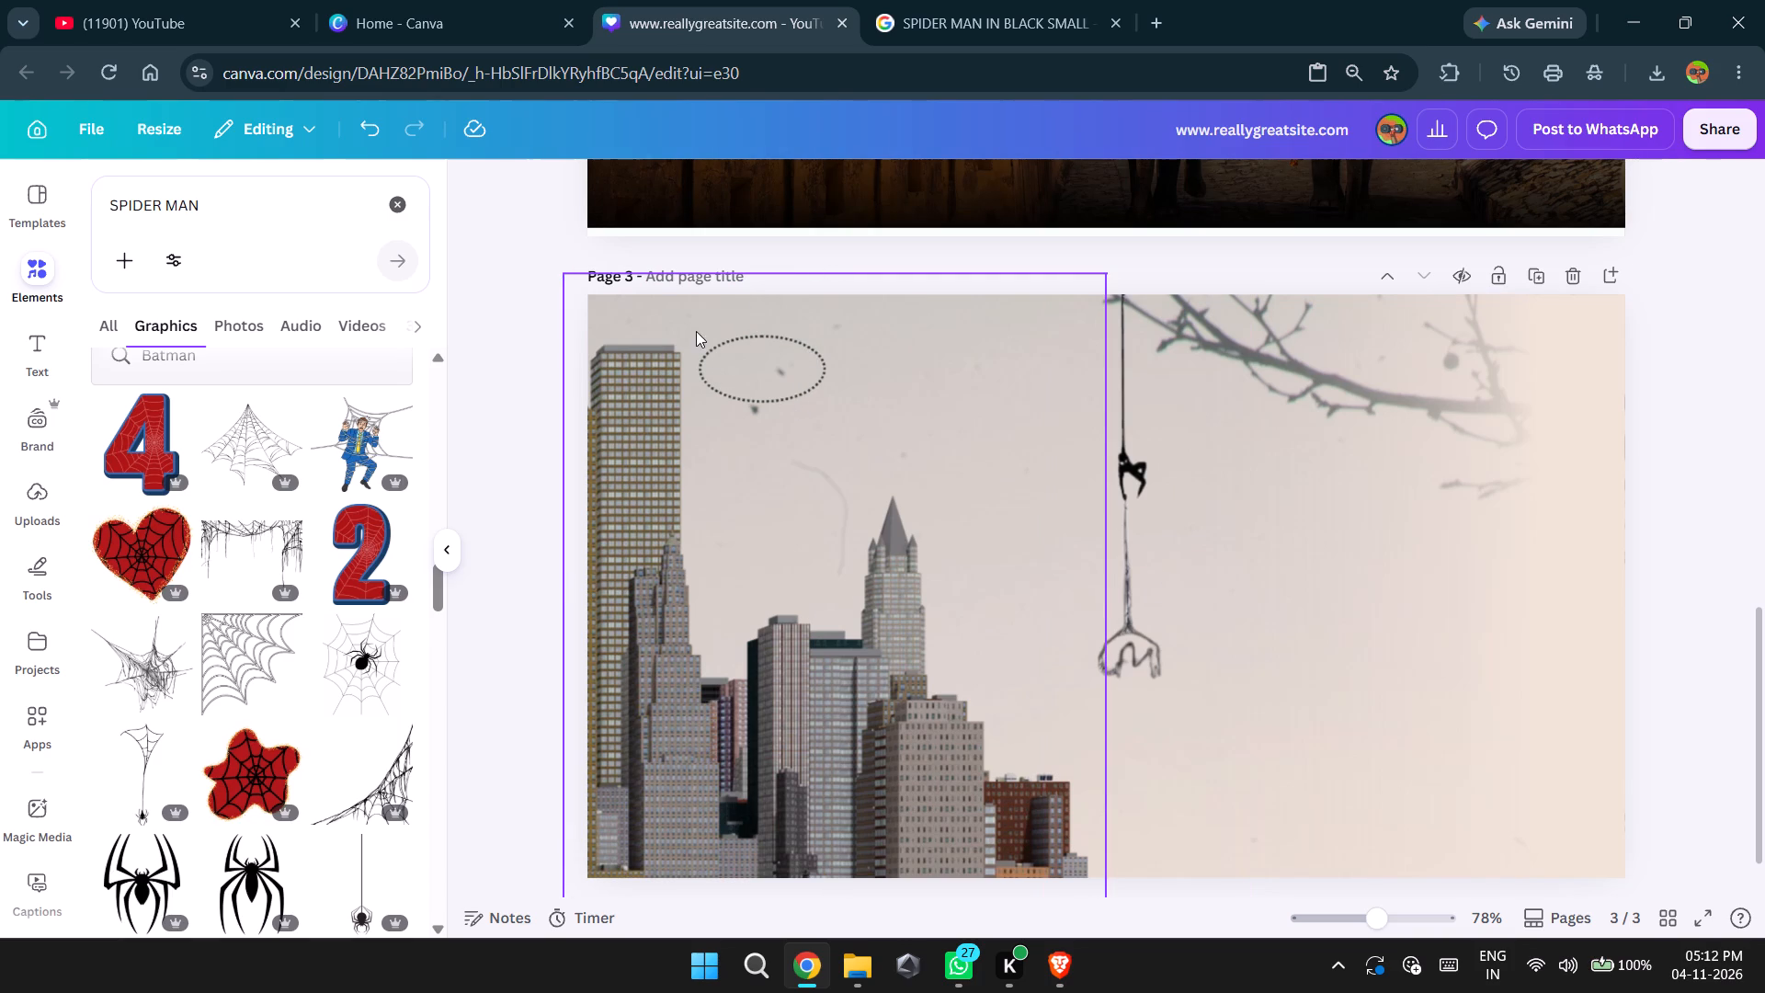
Lower the left skyline picture until its frame's upper edge meets the top edge of page 3.
{"action": "left_click_drag", "start_coordinate": [929, 523], "coordinate": [928, 546]}
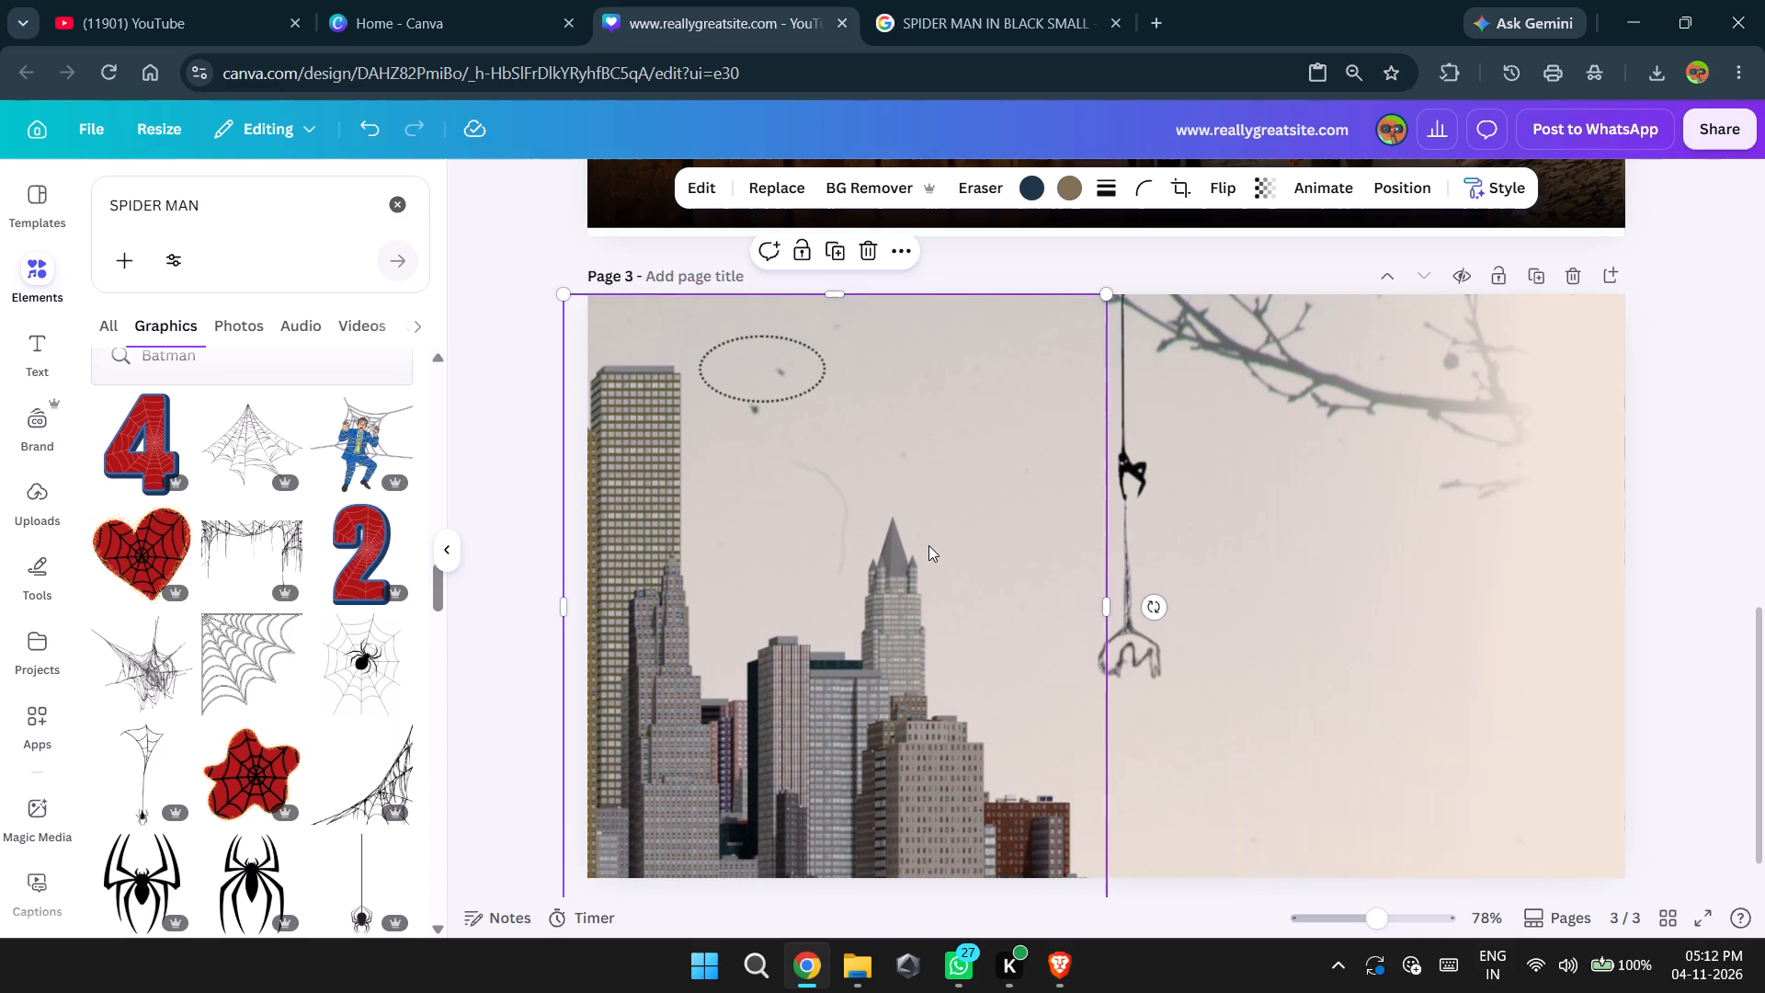
{"action": "left_click", "coordinate": [928, 545]}
Show the page's layers, move the dotted ellipse above the skyline layer in the stack, and select the ellipse.
{"action": "left_click", "coordinate": [796, 378]}
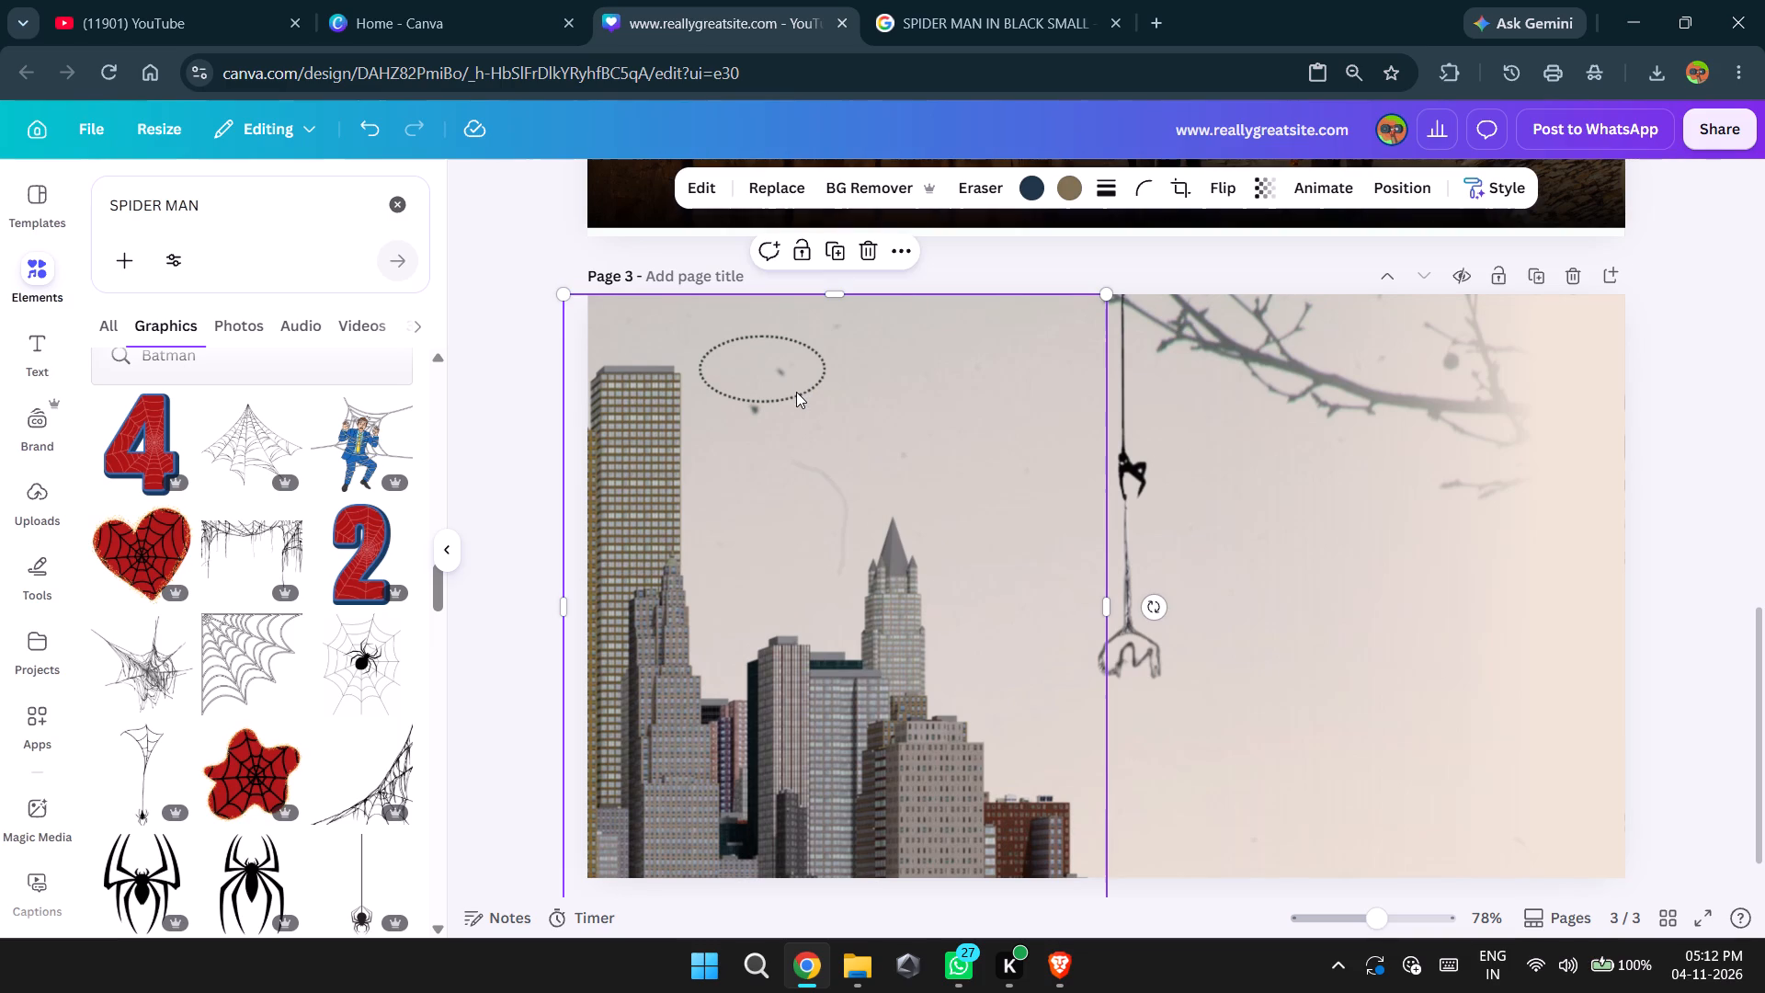
{"action": "left_click", "coordinate": [796, 392]}
{"action": "right_click", "coordinate": [868, 550]}
{"action": "left_click", "coordinate": [971, 459]}
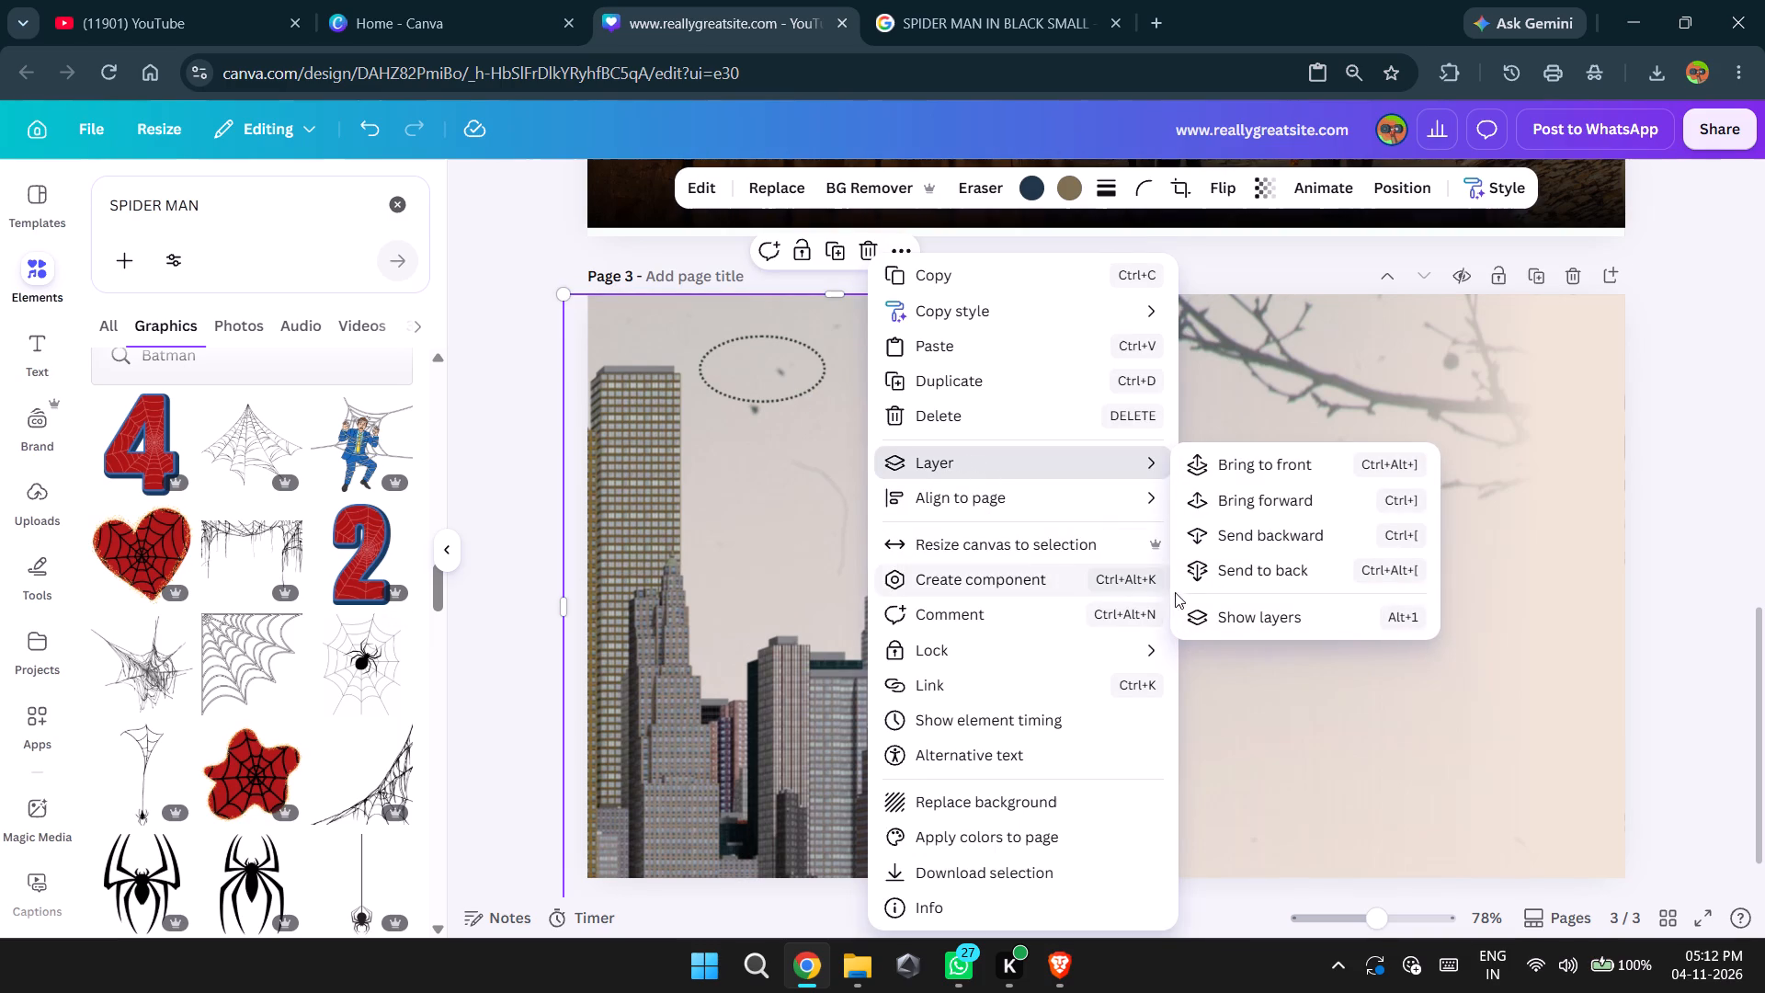
{"action": "left_click", "coordinate": [1200, 611]}
{"action": "left_click_drag", "start_coordinate": [270, 495], "coordinate": [276, 486]}
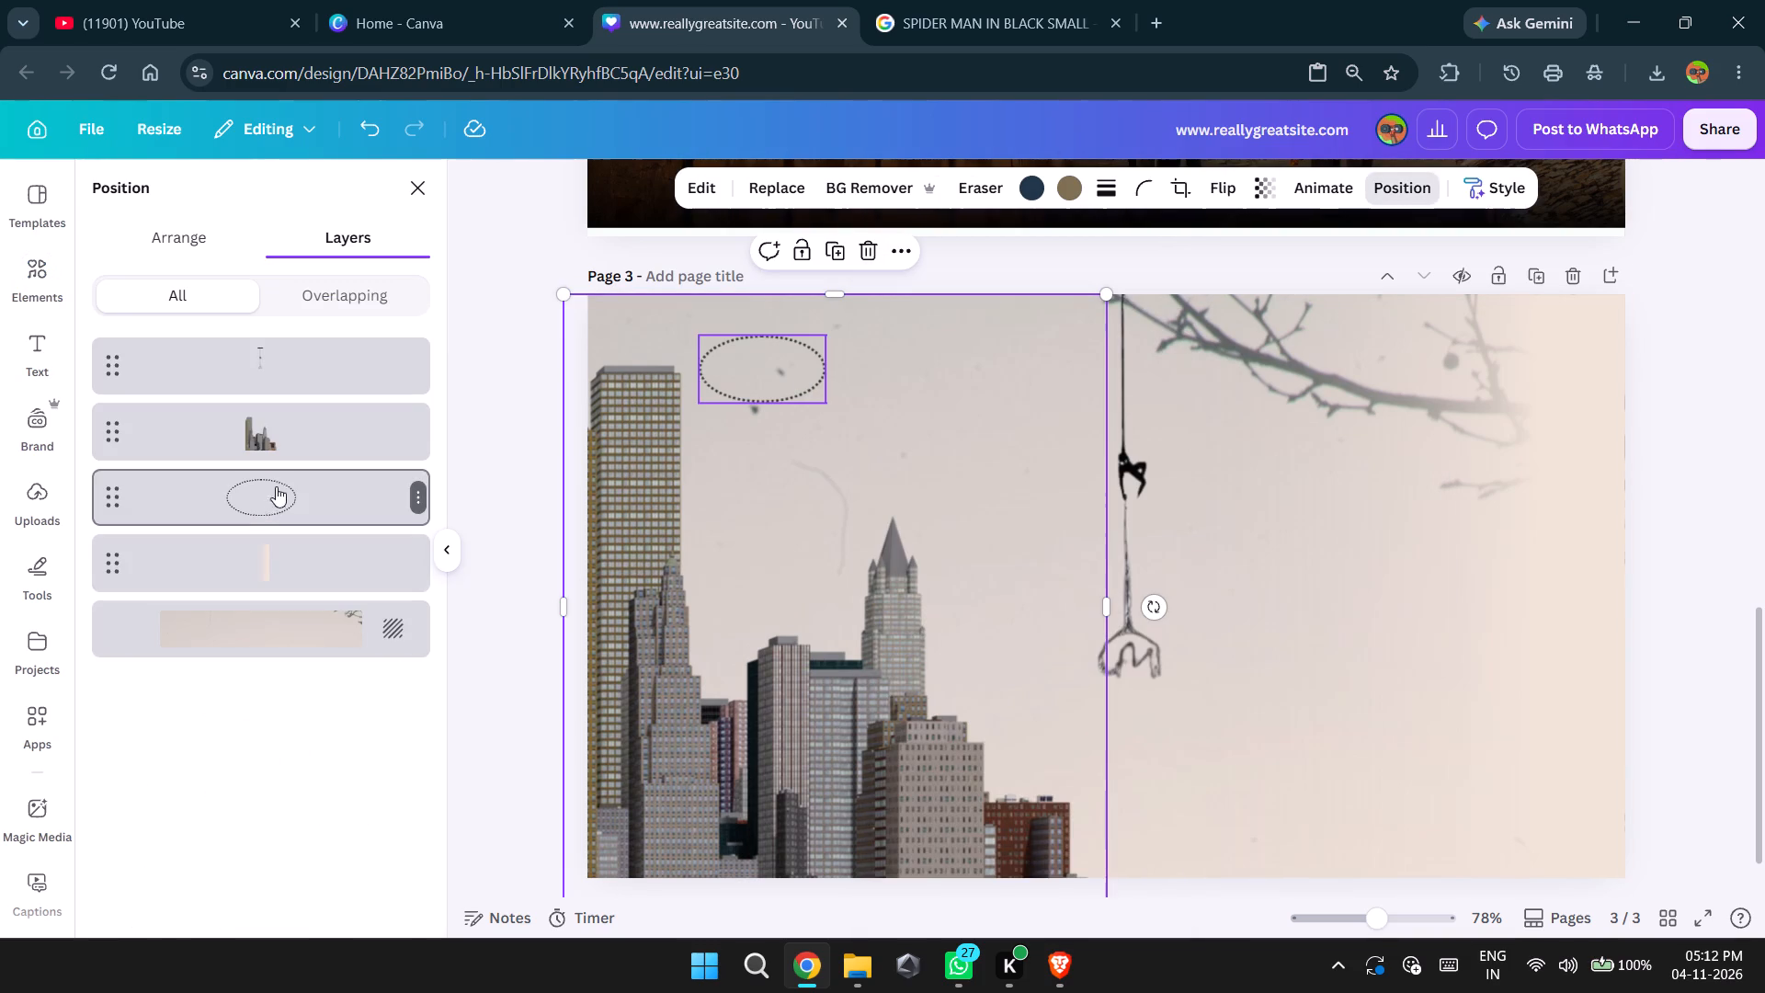
{"action": "left_click_drag", "start_coordinate": [276, 486], "coordinate": [283, 385]}
{"action": "left_click", "coordinate": [283, 385]}
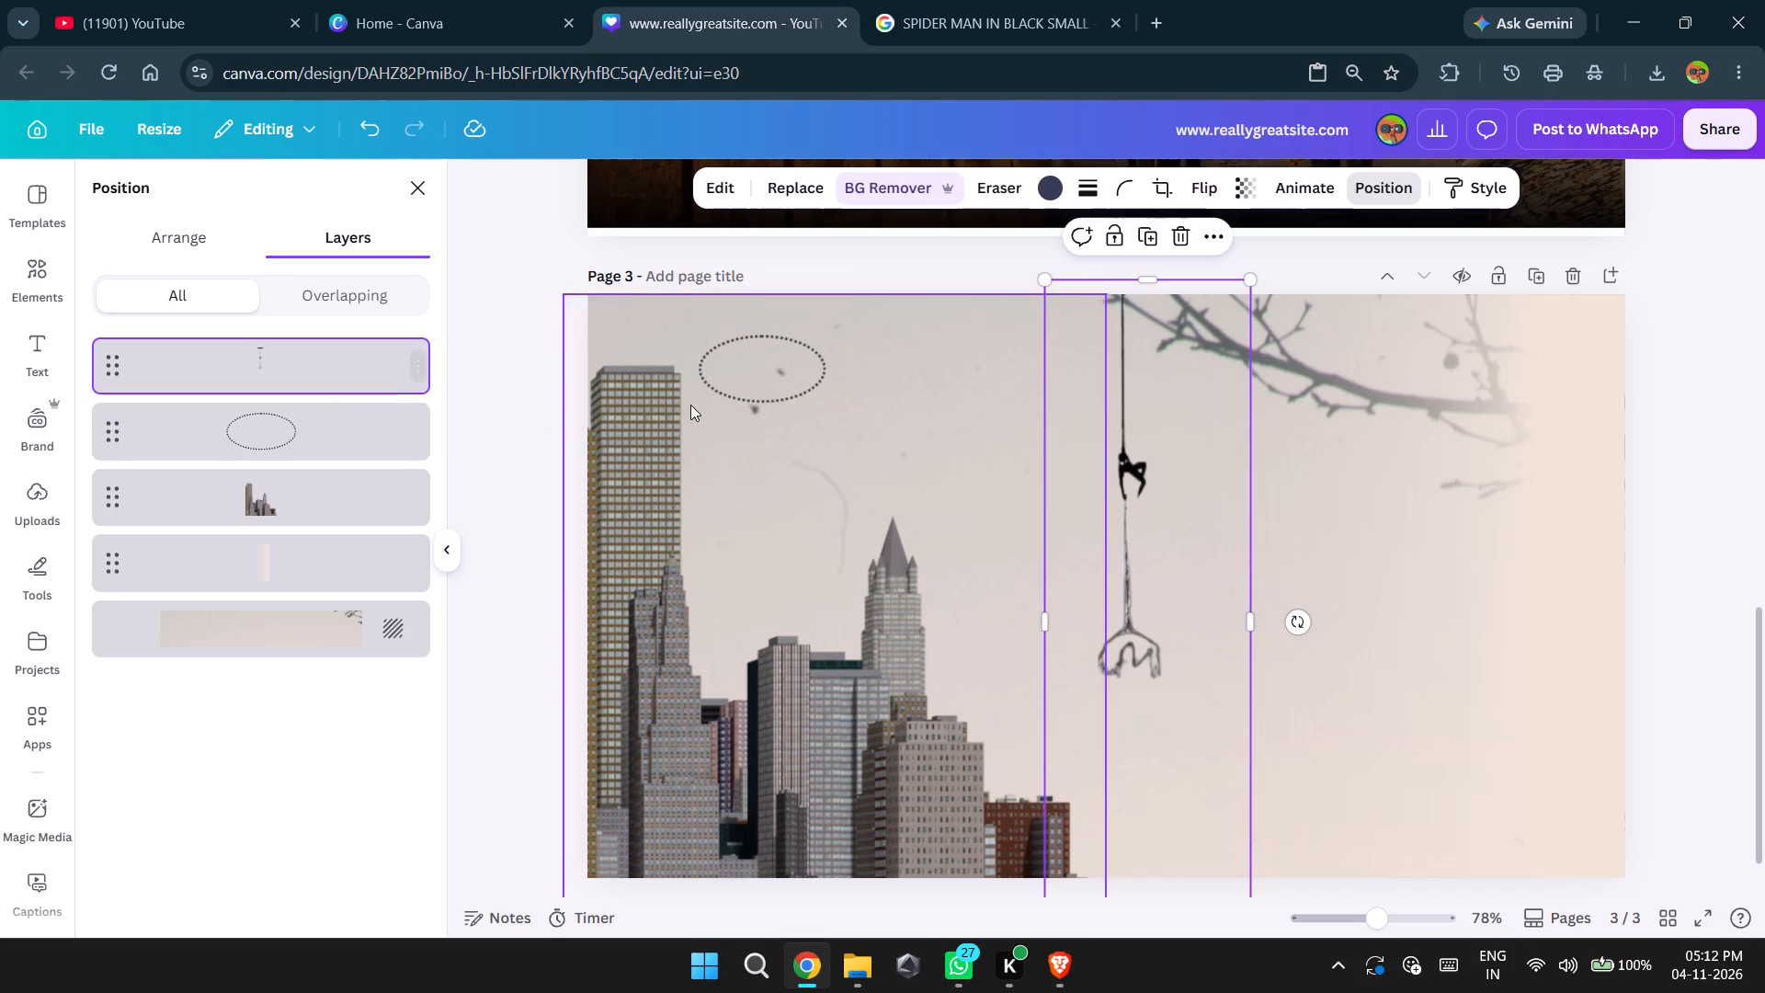
{"action": "left_click", "coordinate": [726, 392]}
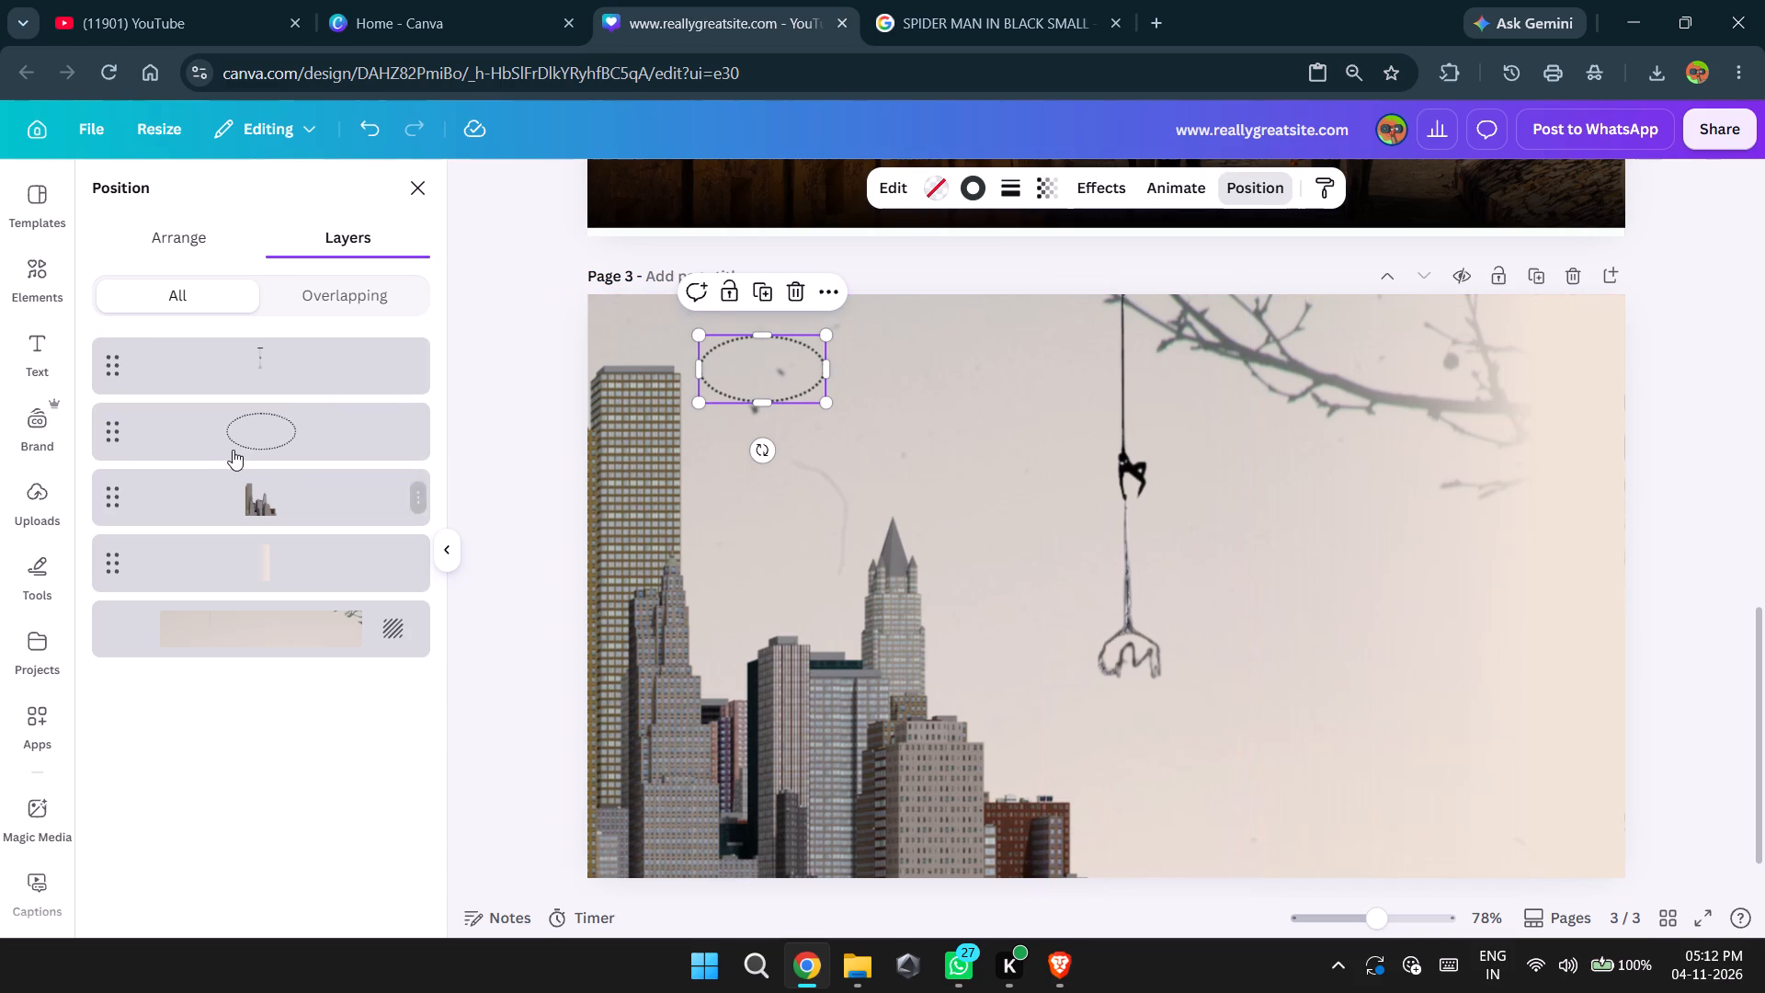
Switch to YouTube, reload the home feed and browse the song and lyric video thumbnails for design reference.
{"action": "left_click", "coordinate": [123, 0]}
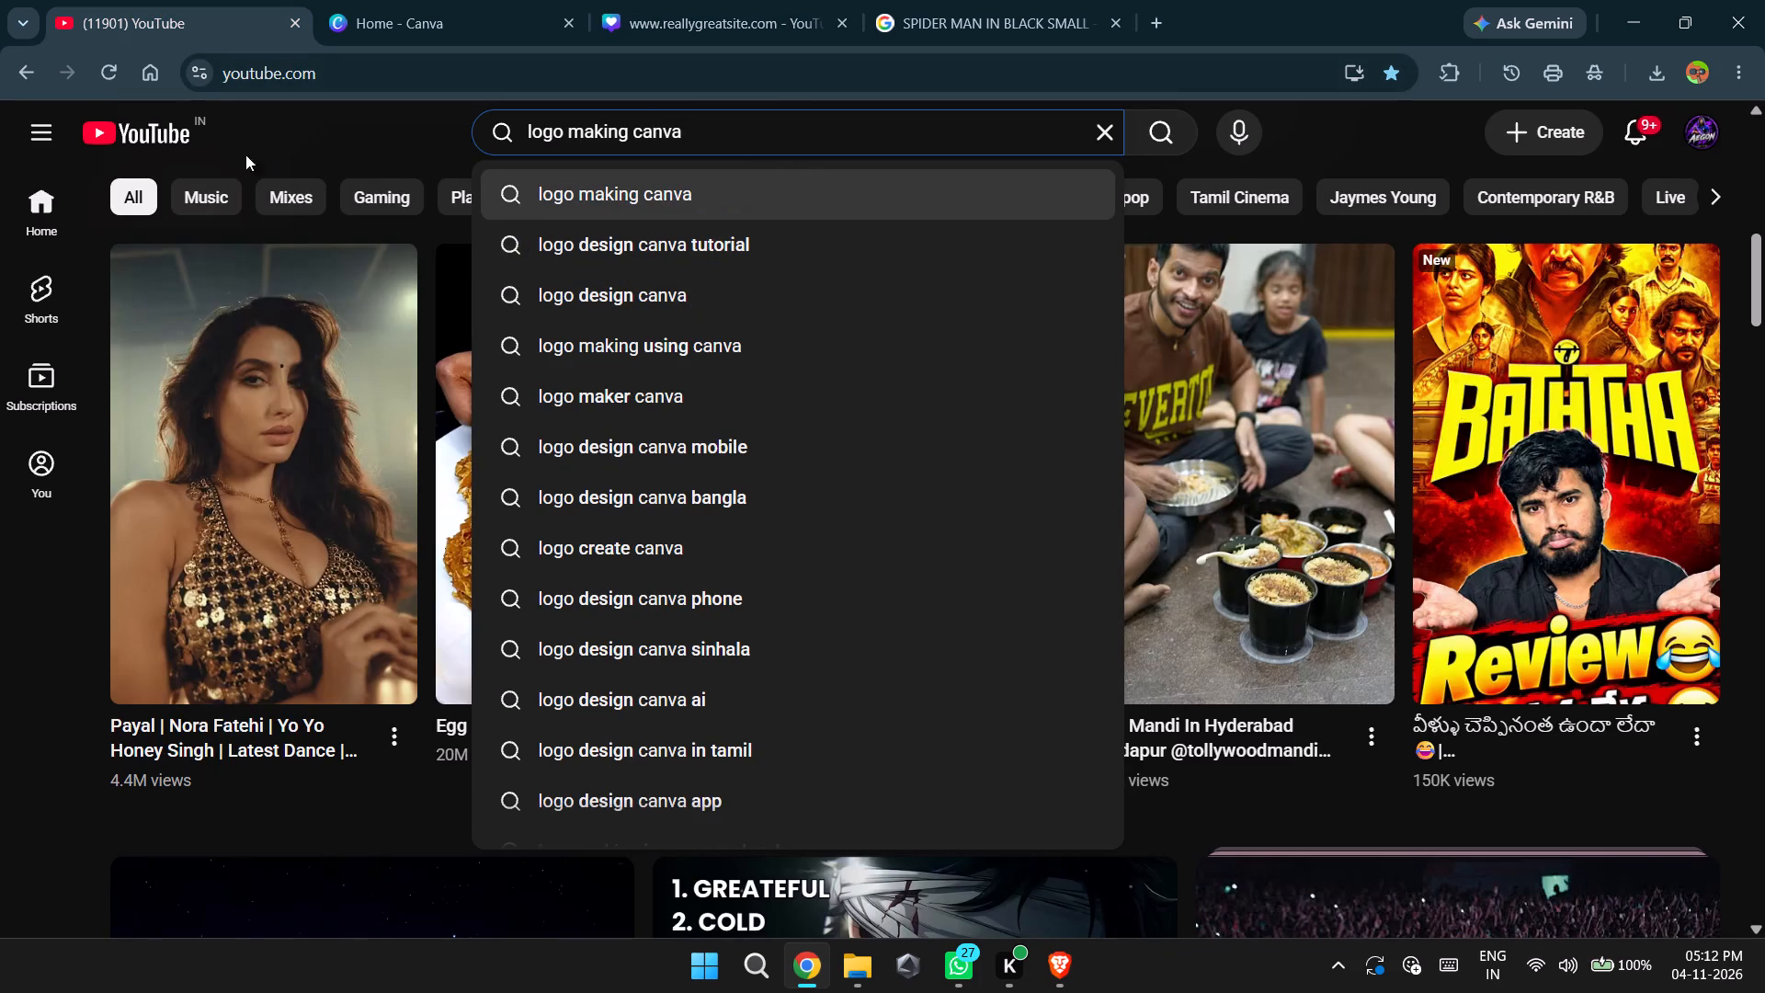
{"action": "left_click", "coordinate": [171, 128]}
{"action": "left_click", "coordinate": [214, 191]}
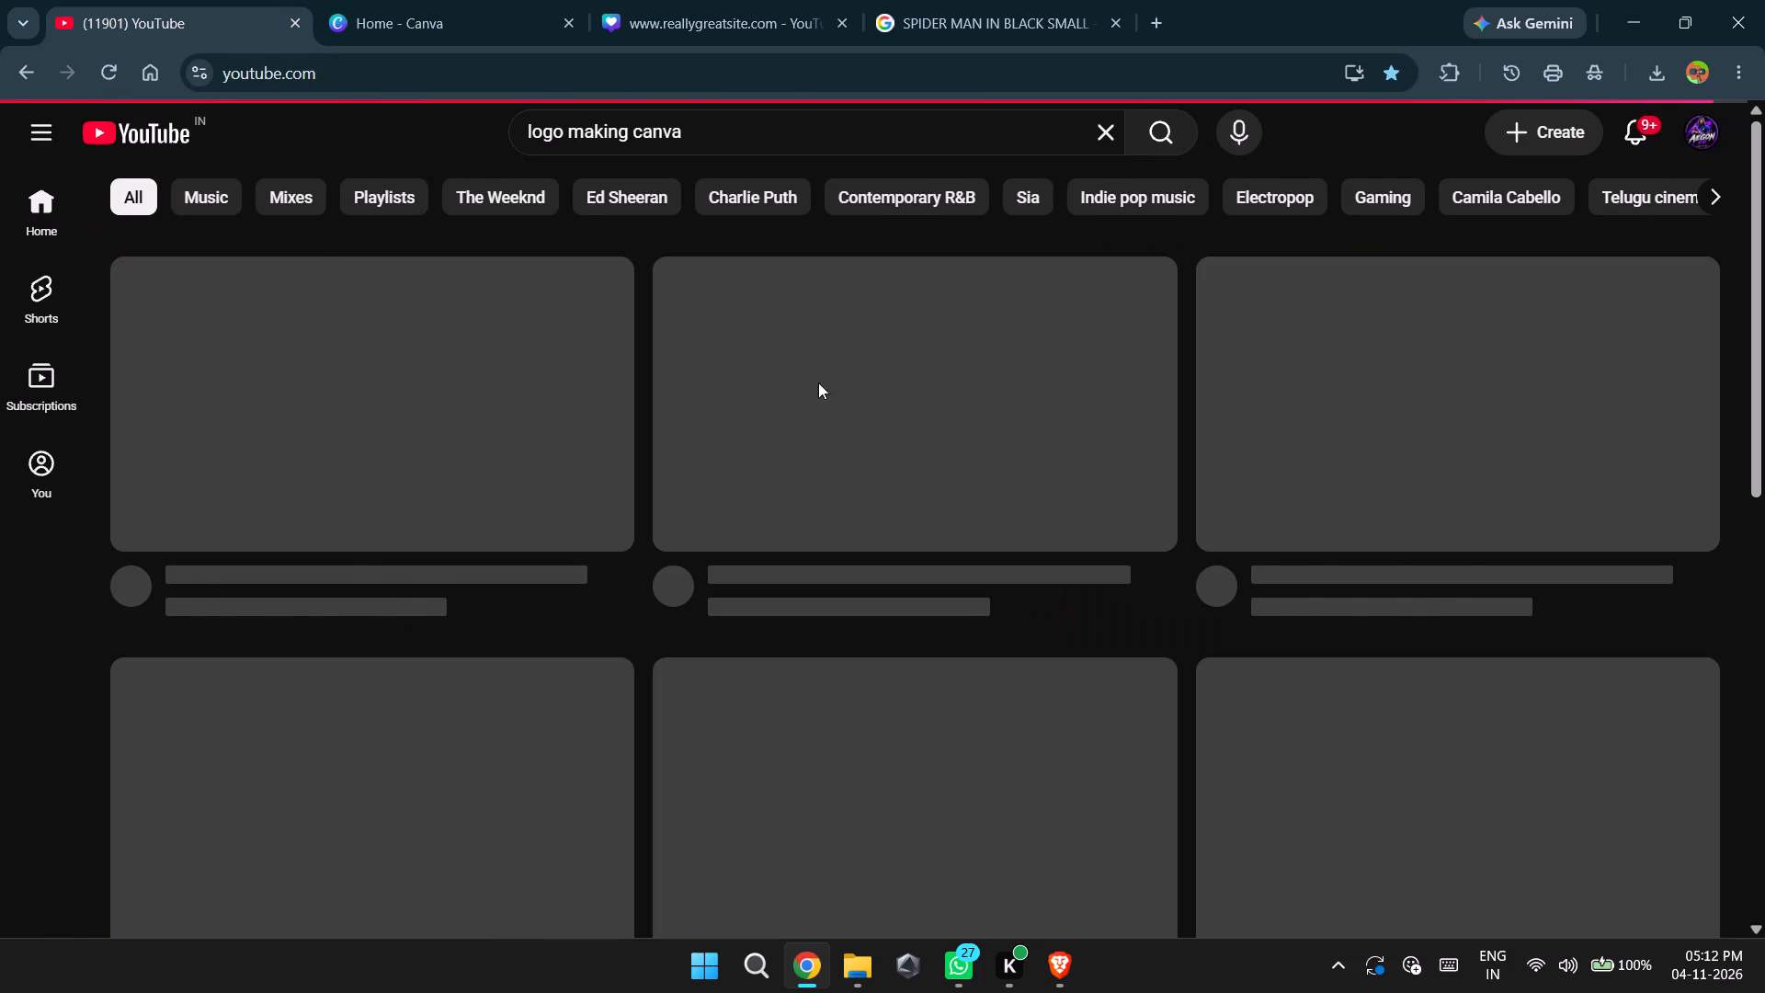
{"action": "scroll", "coordinate": [825, 607], "scroll_direction": "down", "scroll_amount": 2}
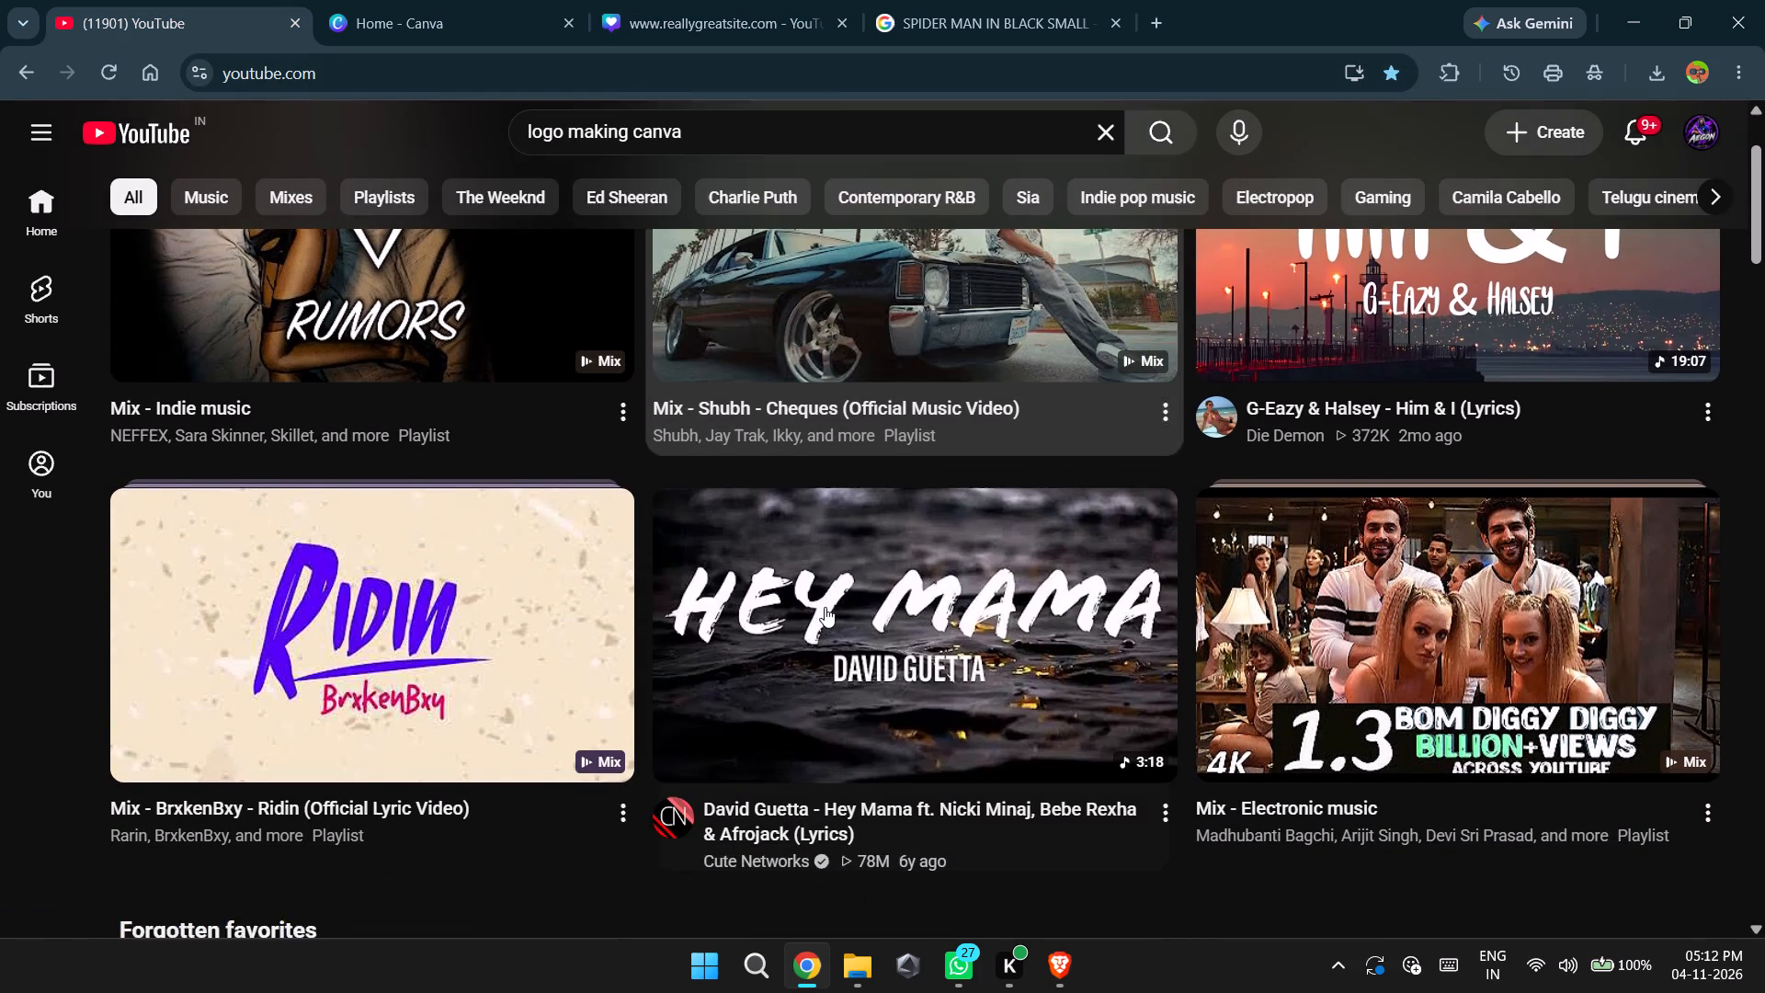
{"action": "scroll", "coordinate": [1109, 626], "scroll_direction": "up", "scroll_amount": 2}
{"action": "scroll", "coordinate": [1406, 392], "scroll_direction": "up", "scroll_amount": 1}
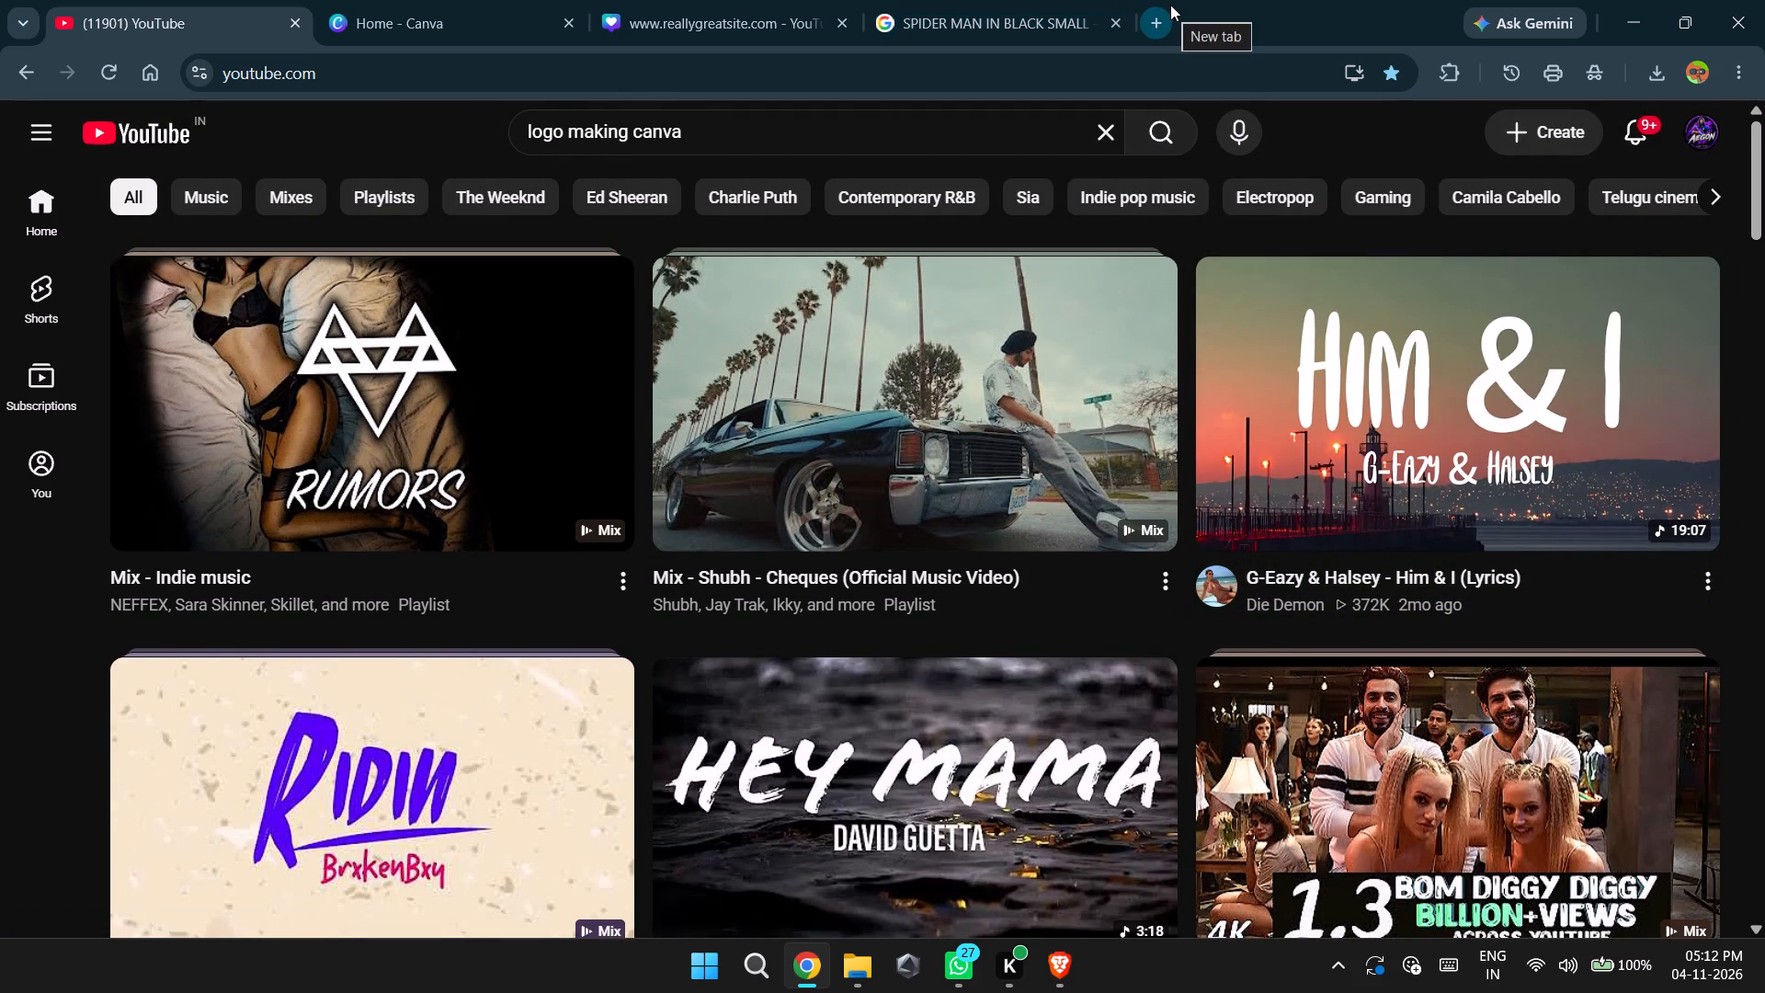
{"action": "left_click", "coordinate": [727, 25]}
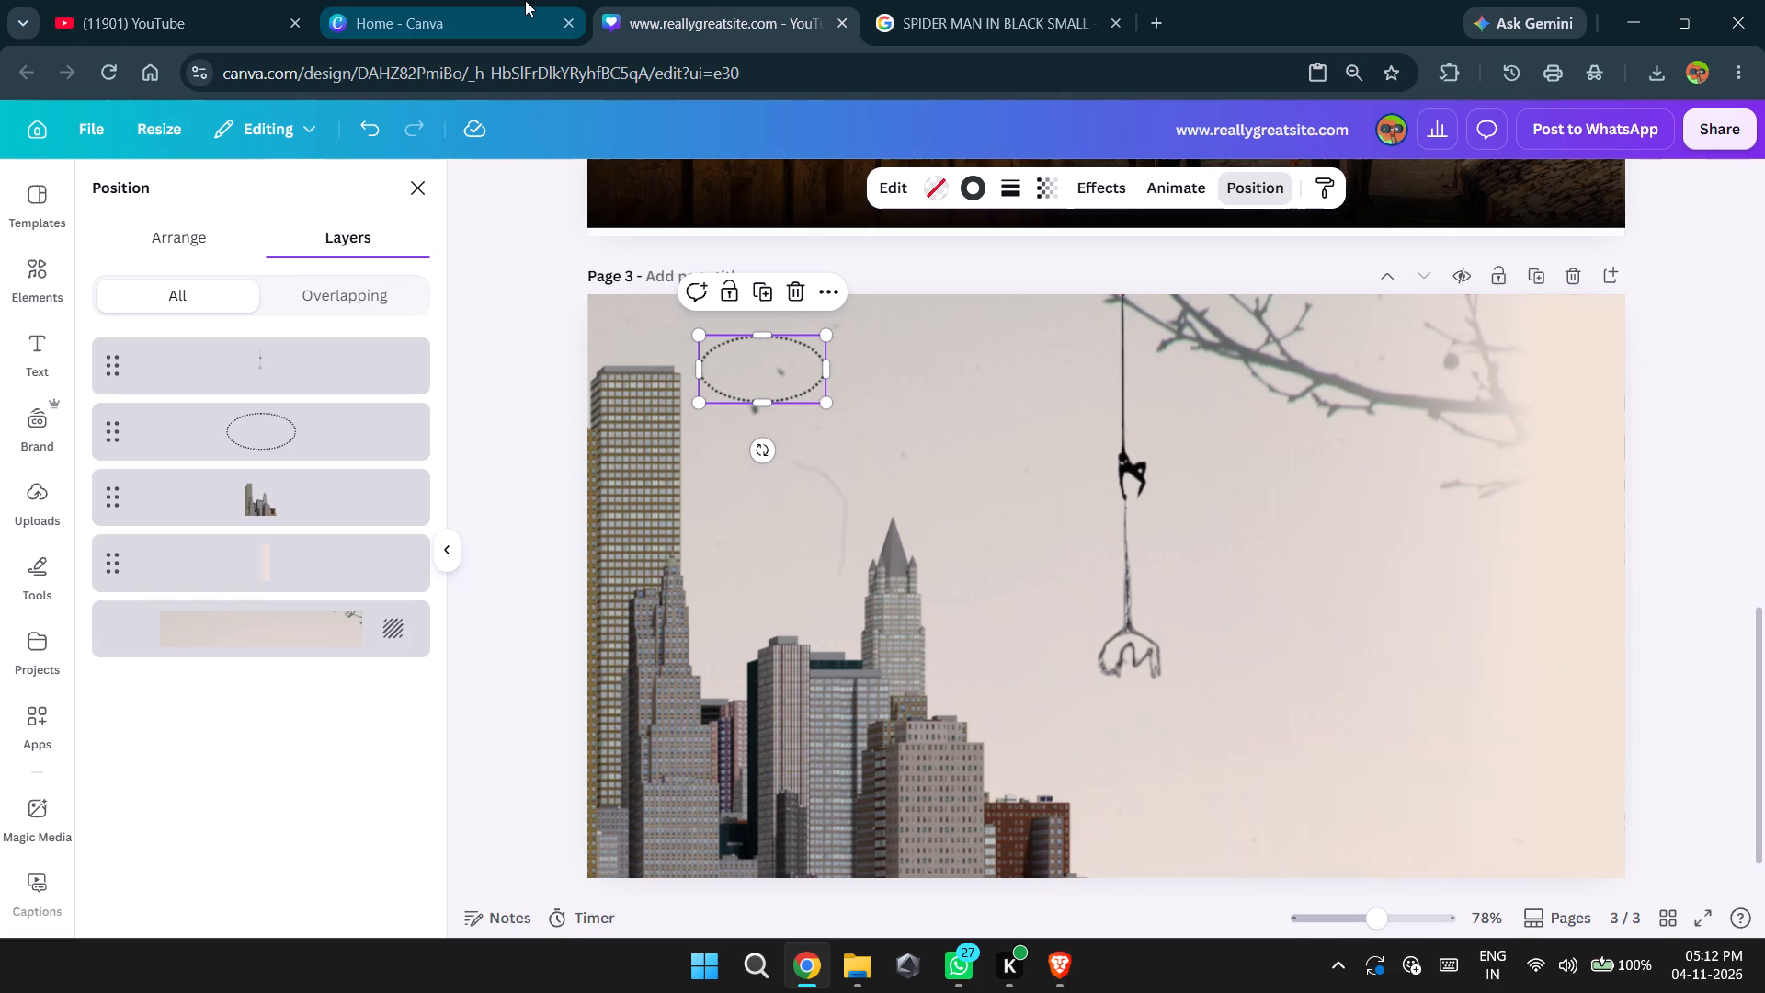
{"action": "left_click", "coordinate": [107, 0]}
{"action": "scroll", "coordinate": [927, 631], "scroll_direction": "down", "scroll_amount": 3}
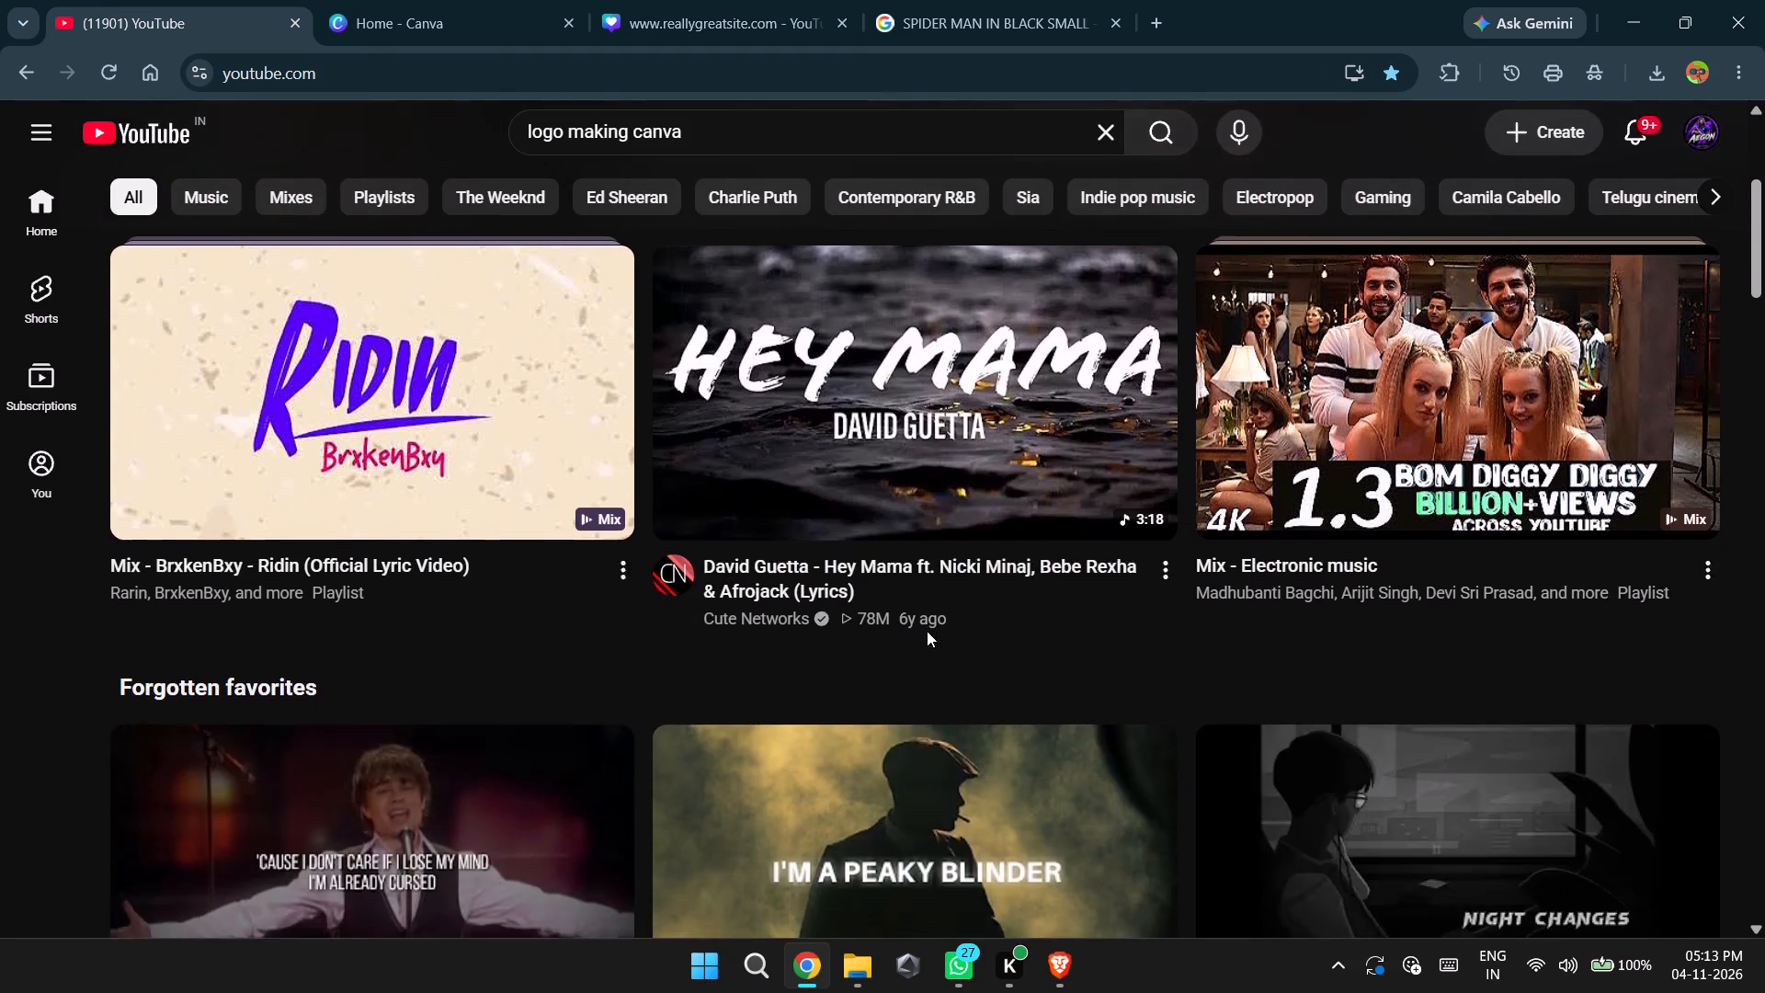
{"action": "scroll", "coordinate": [927, 631], "scroll_direction": "right", "scroll_amount": 1}
{"action": "scroll", "coordinate": [927, 631], "scroll_direction": "down", "scroll_amount": 3}
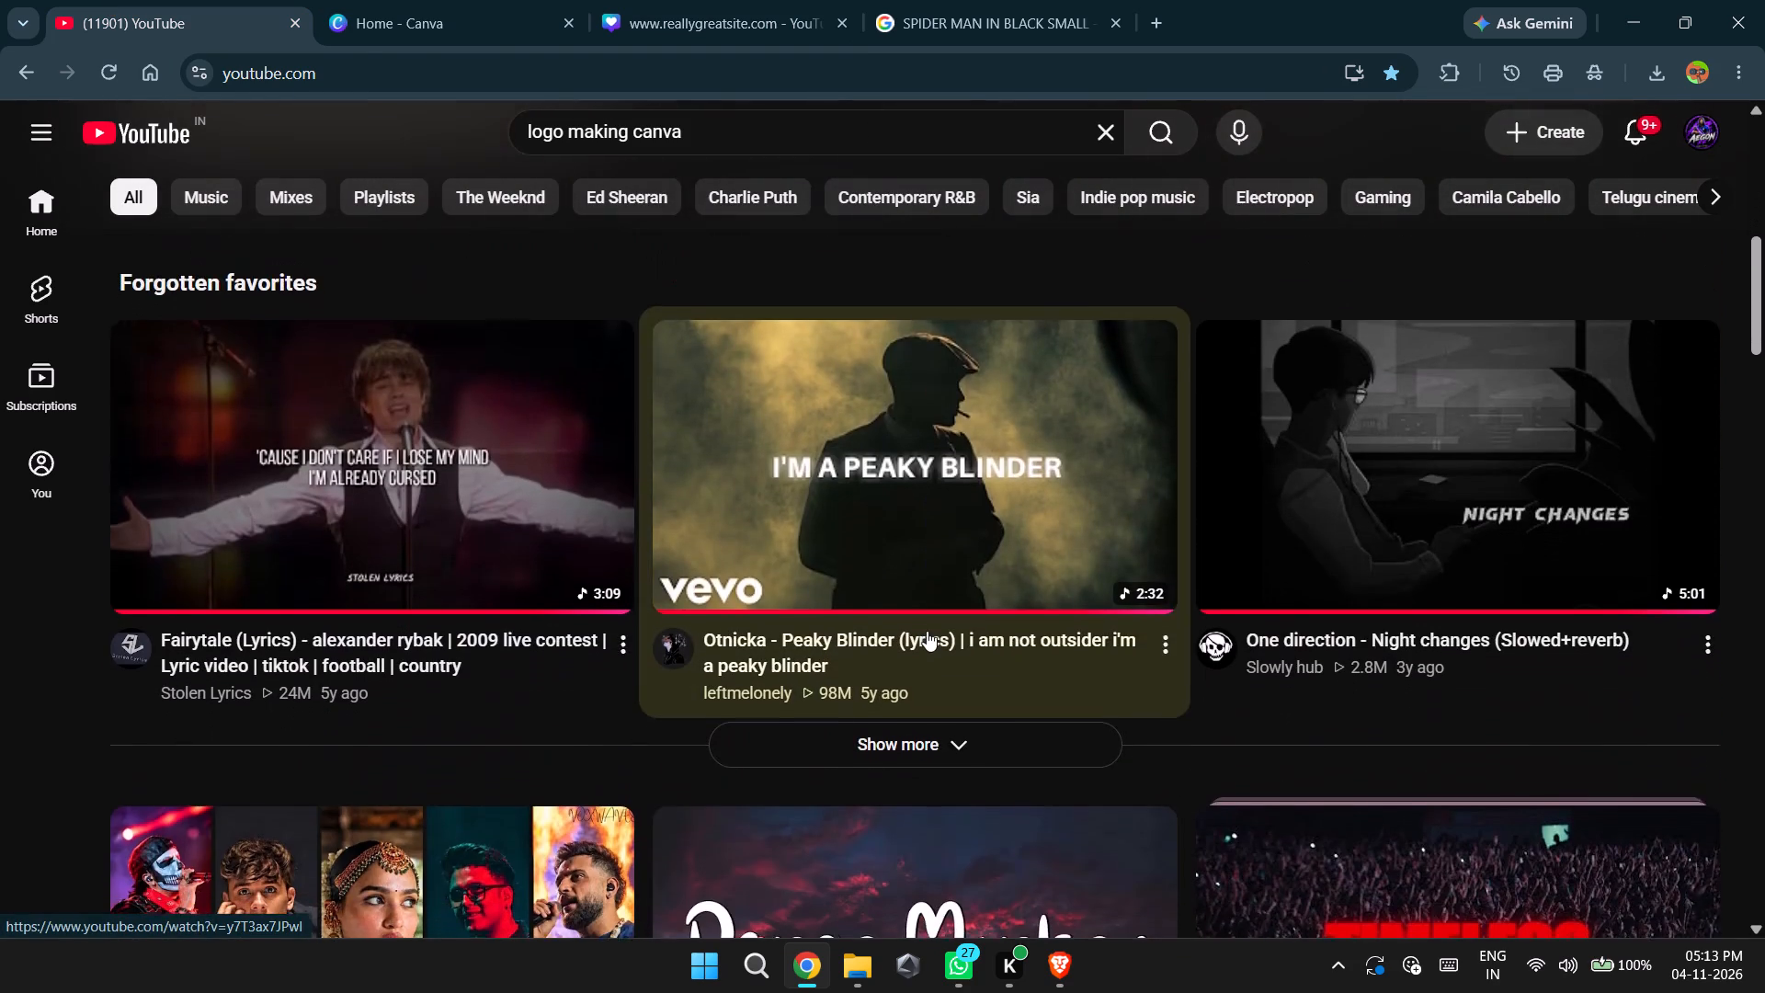
{"action": "scroll", "coordinate": [927, 631], "scroll_direction": "right", "scroll_amount": 3}
{"action": "scroll", "coordinate": [927, 631], "scroll_direction": "down", "scroll_amount": 2}
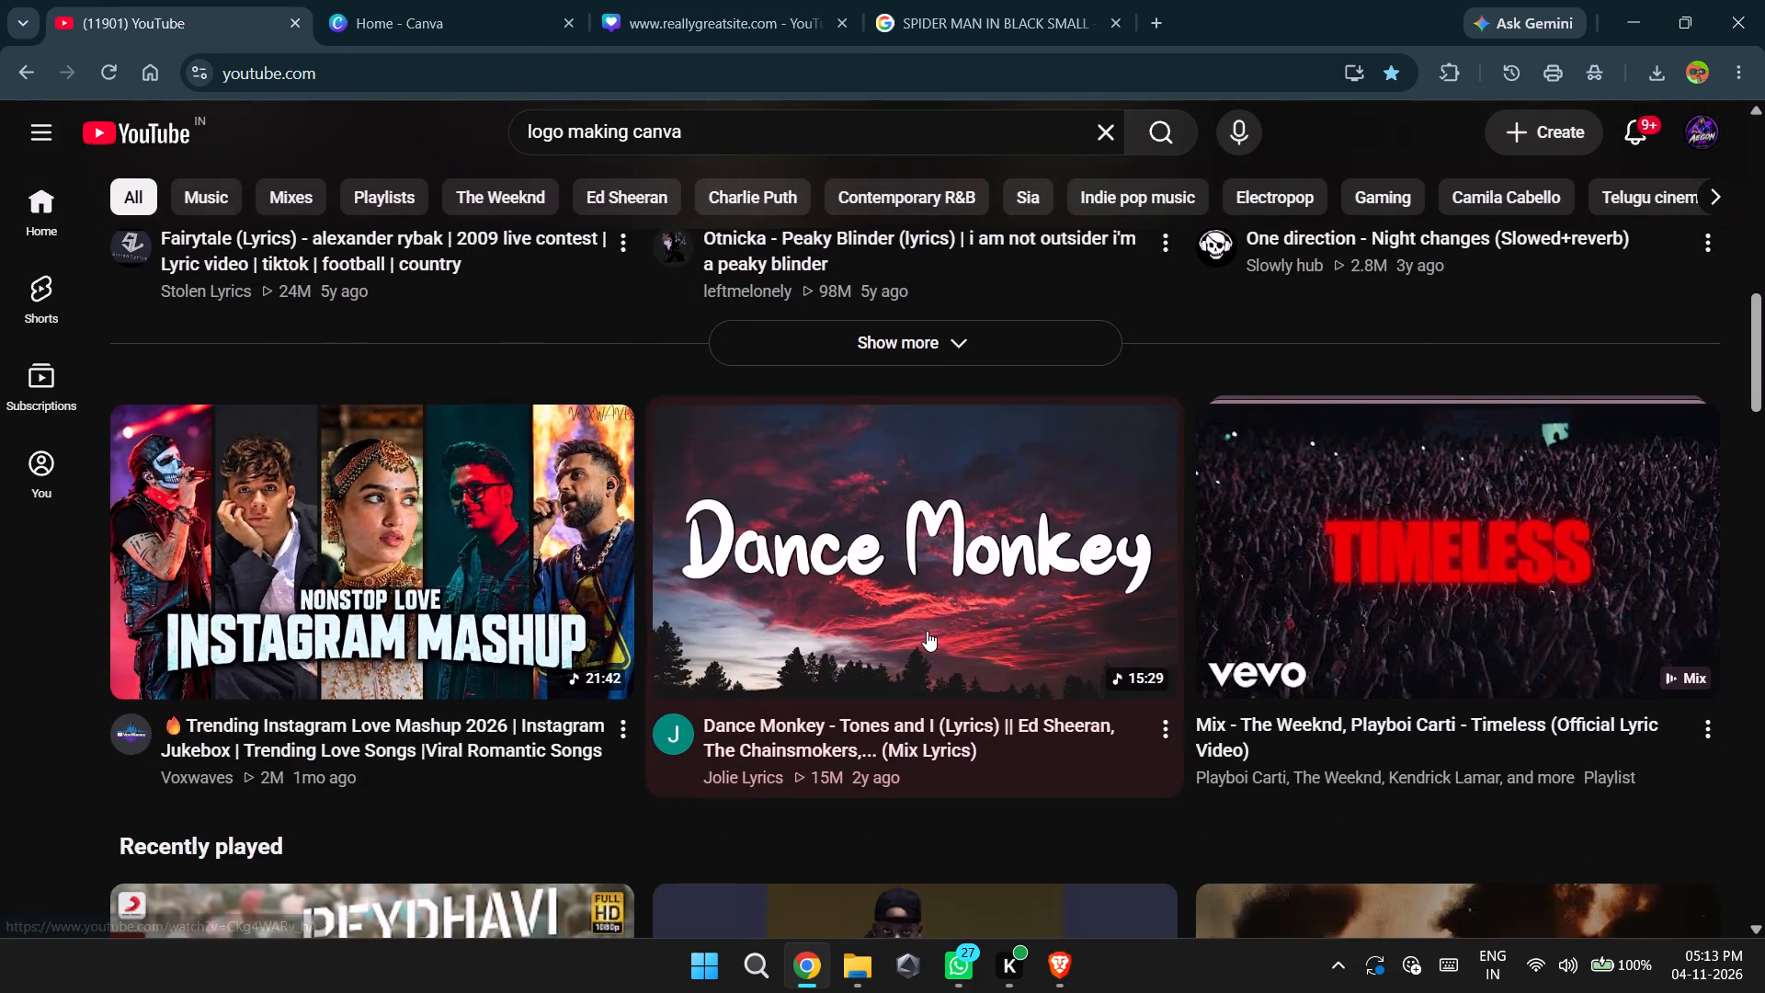
{"action": "scroll", "coordinate": [927, 631], "scroll_direction": "right", "scroll_amount": 4}
{"action": "scroll", "coordinate": [927, 631], "scroll_direction": "up", "scroll_amount": 1}
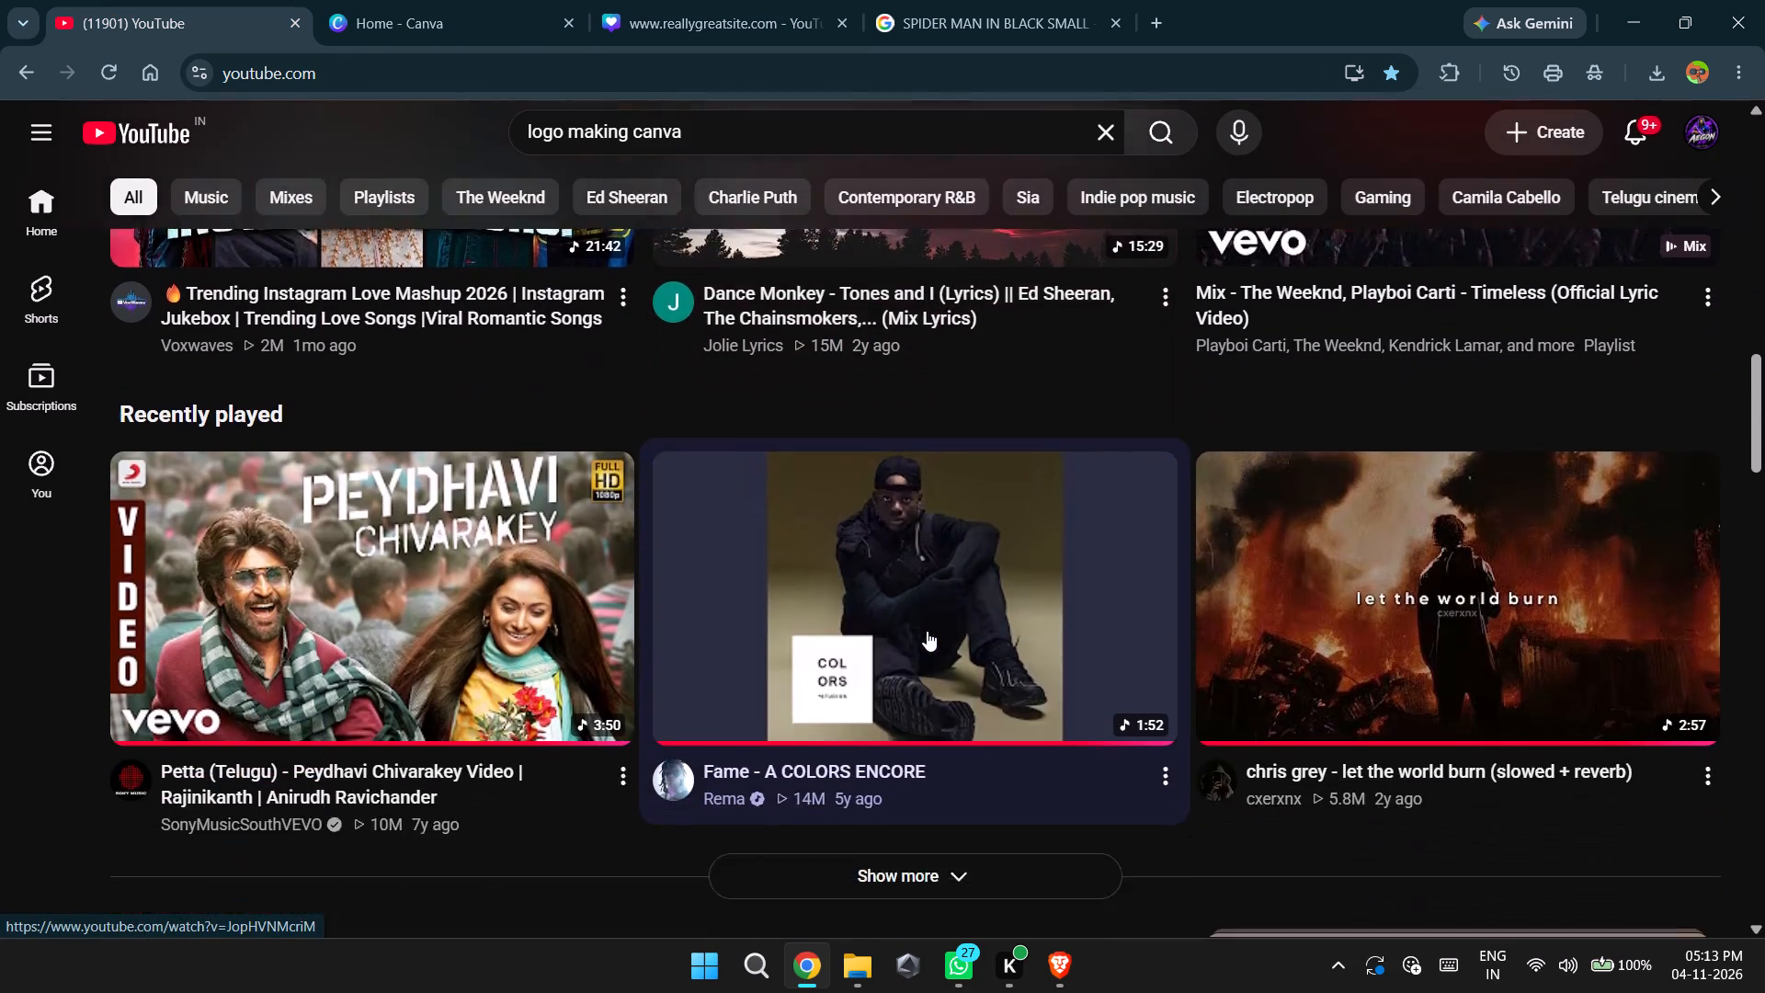
{"action": "scroll", "coordinate": [927, 631], "scroll_direction": "up", "scroll_amount": 1}
{"action": "scroll", "coordinate": [927, 631], "scroll_direction": "right", "scroll_amount": 1}
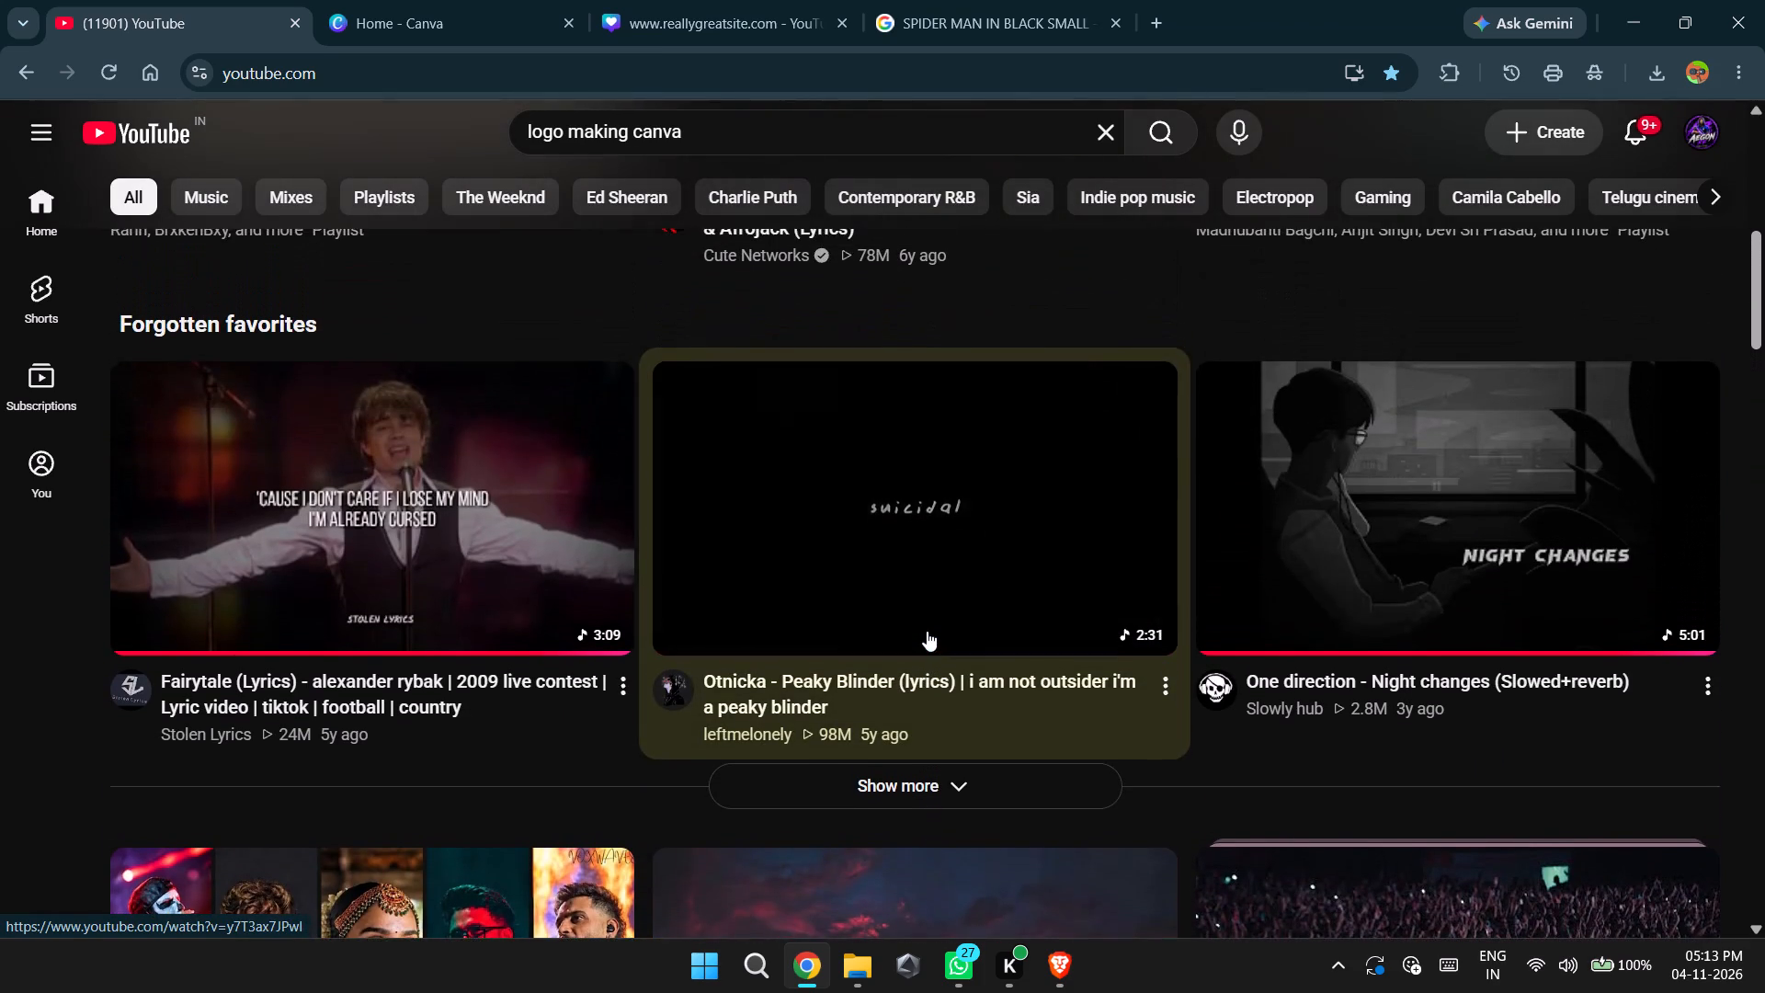
{"action": "scroll", "coordinate": [927, 631], "scroll_direction": "right", "scroll_amount": 2}
{"action": "scroll", "coordinate": [927, 631], "scroll_direction": "down", "scroll_amount": 2}
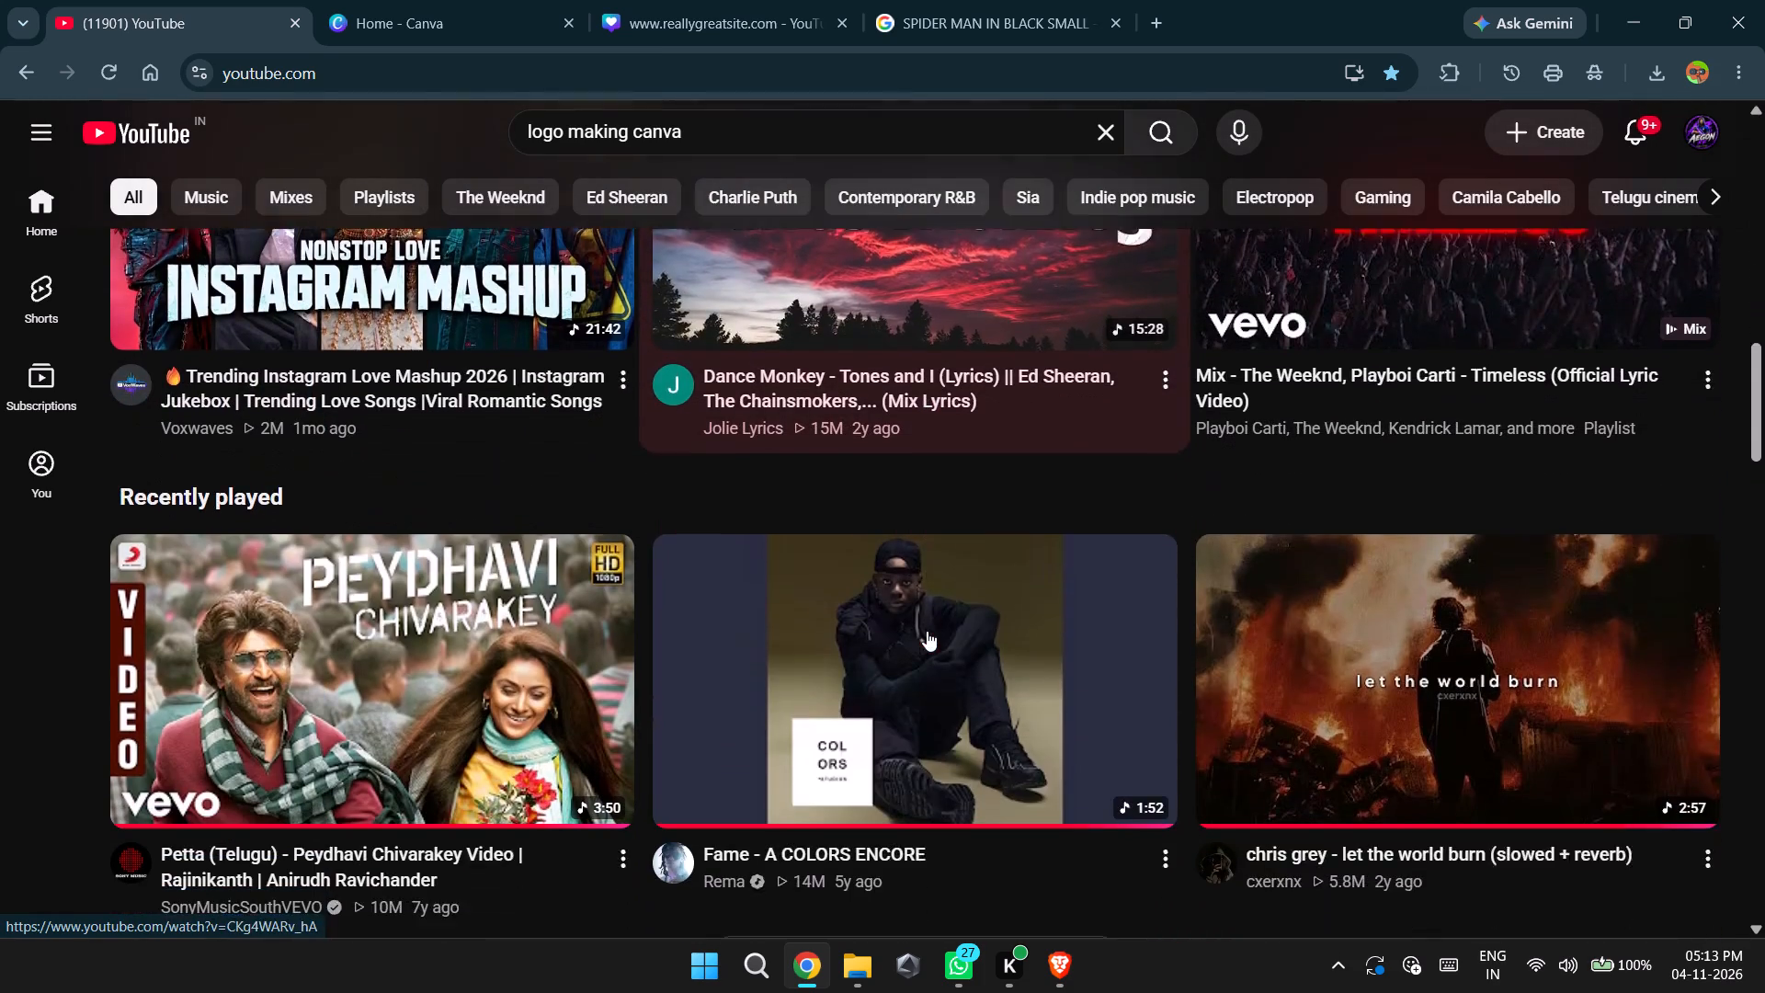
{"action": "scroll", "coordinate": [927, 631], "scroll_direction": "down", "scroll_amount": 1}
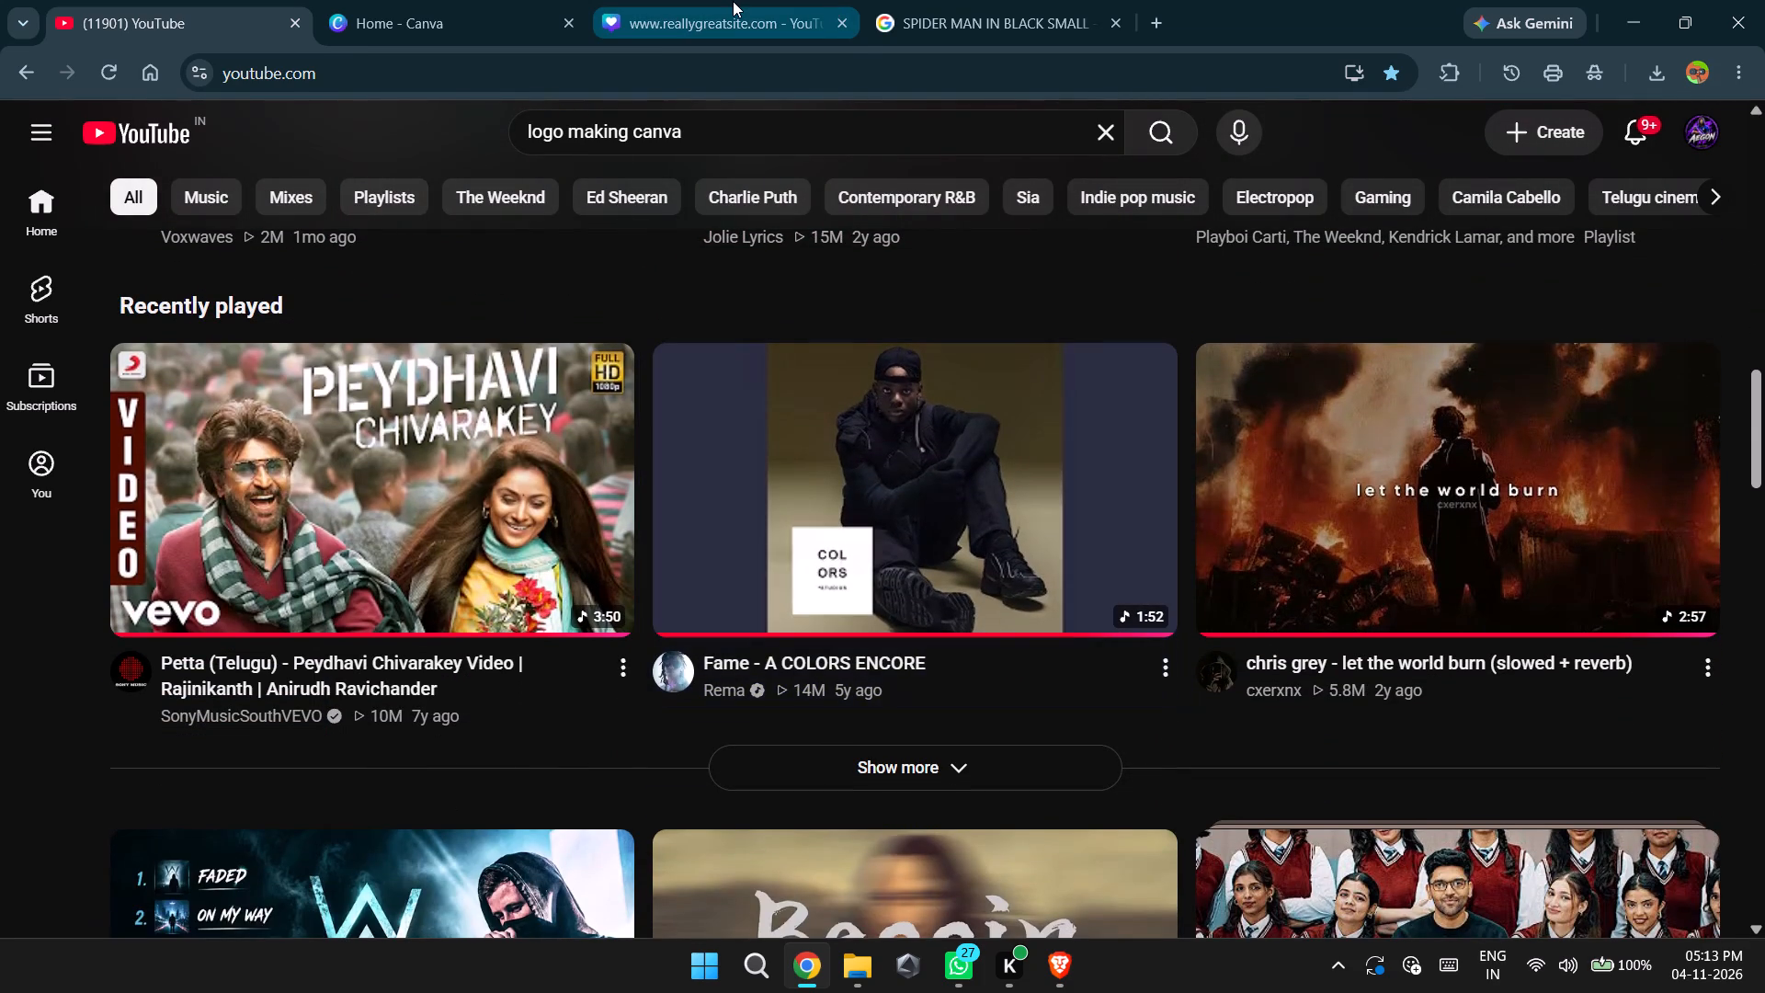
Return to the Canva design, add the heading PEYDHAVI to page 3, and widen its text box so it fits on one line.
{"action": "left_click", "coordinate": [733, 1]}
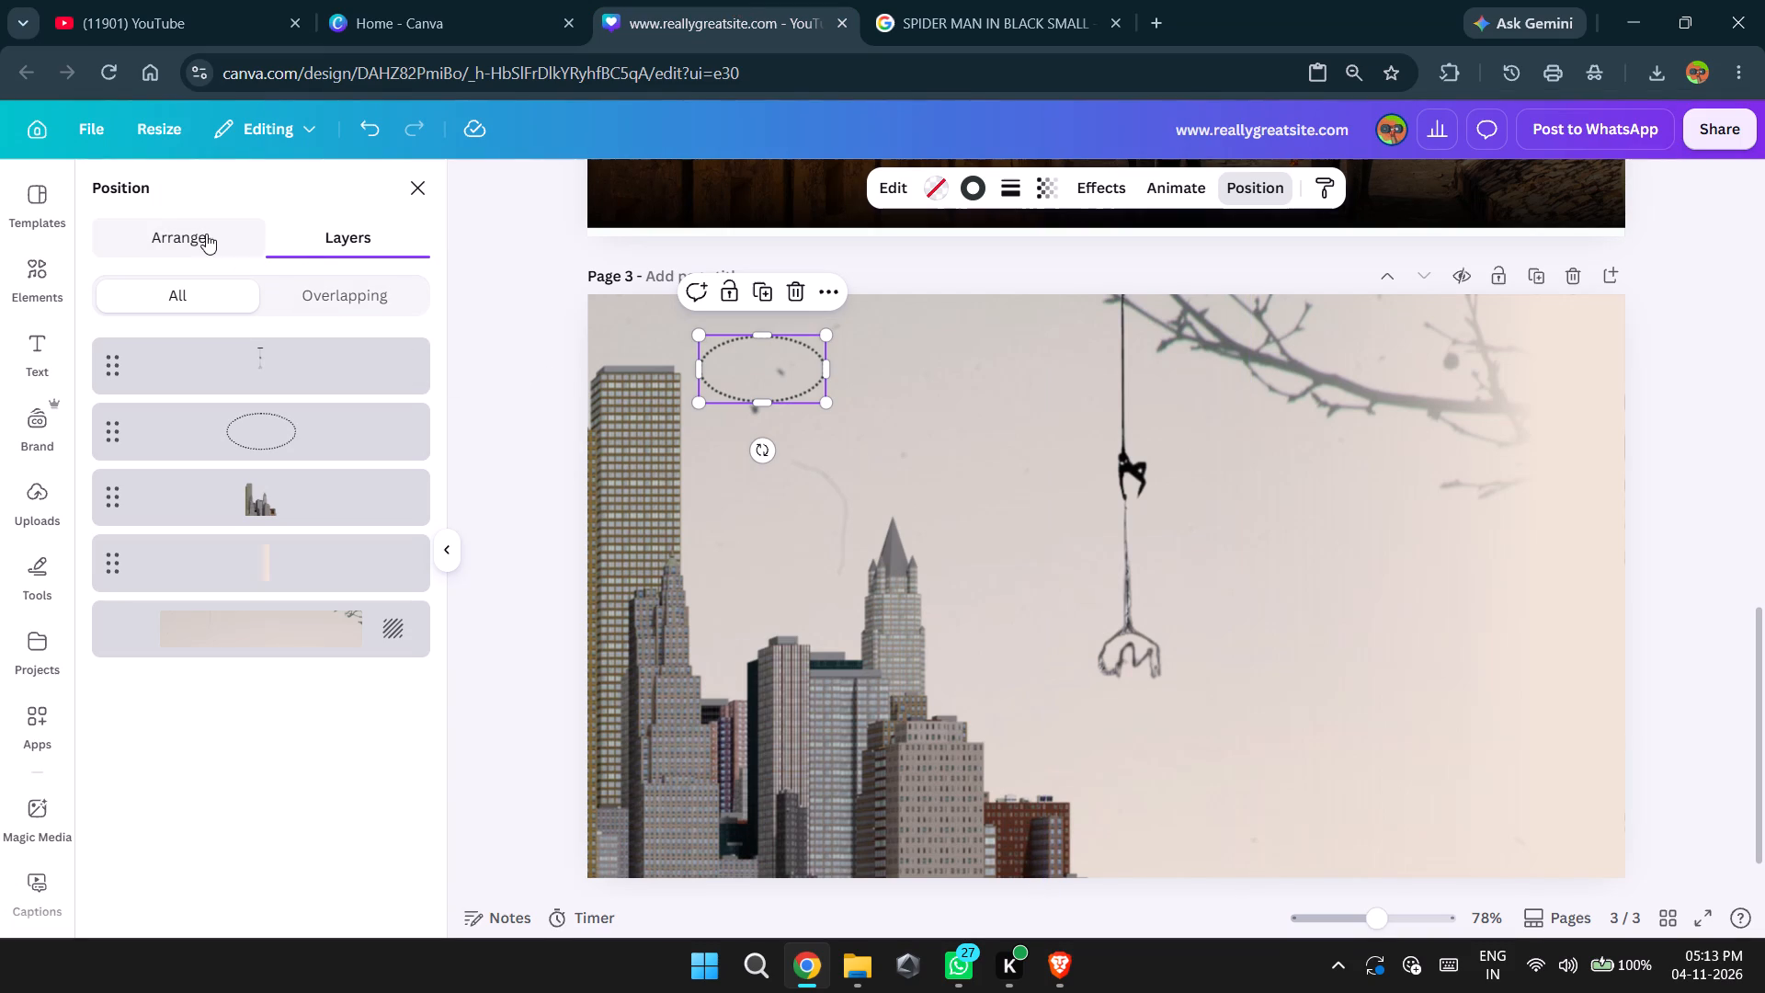
{"action": "left_click", "coordinate": [421, 188]}
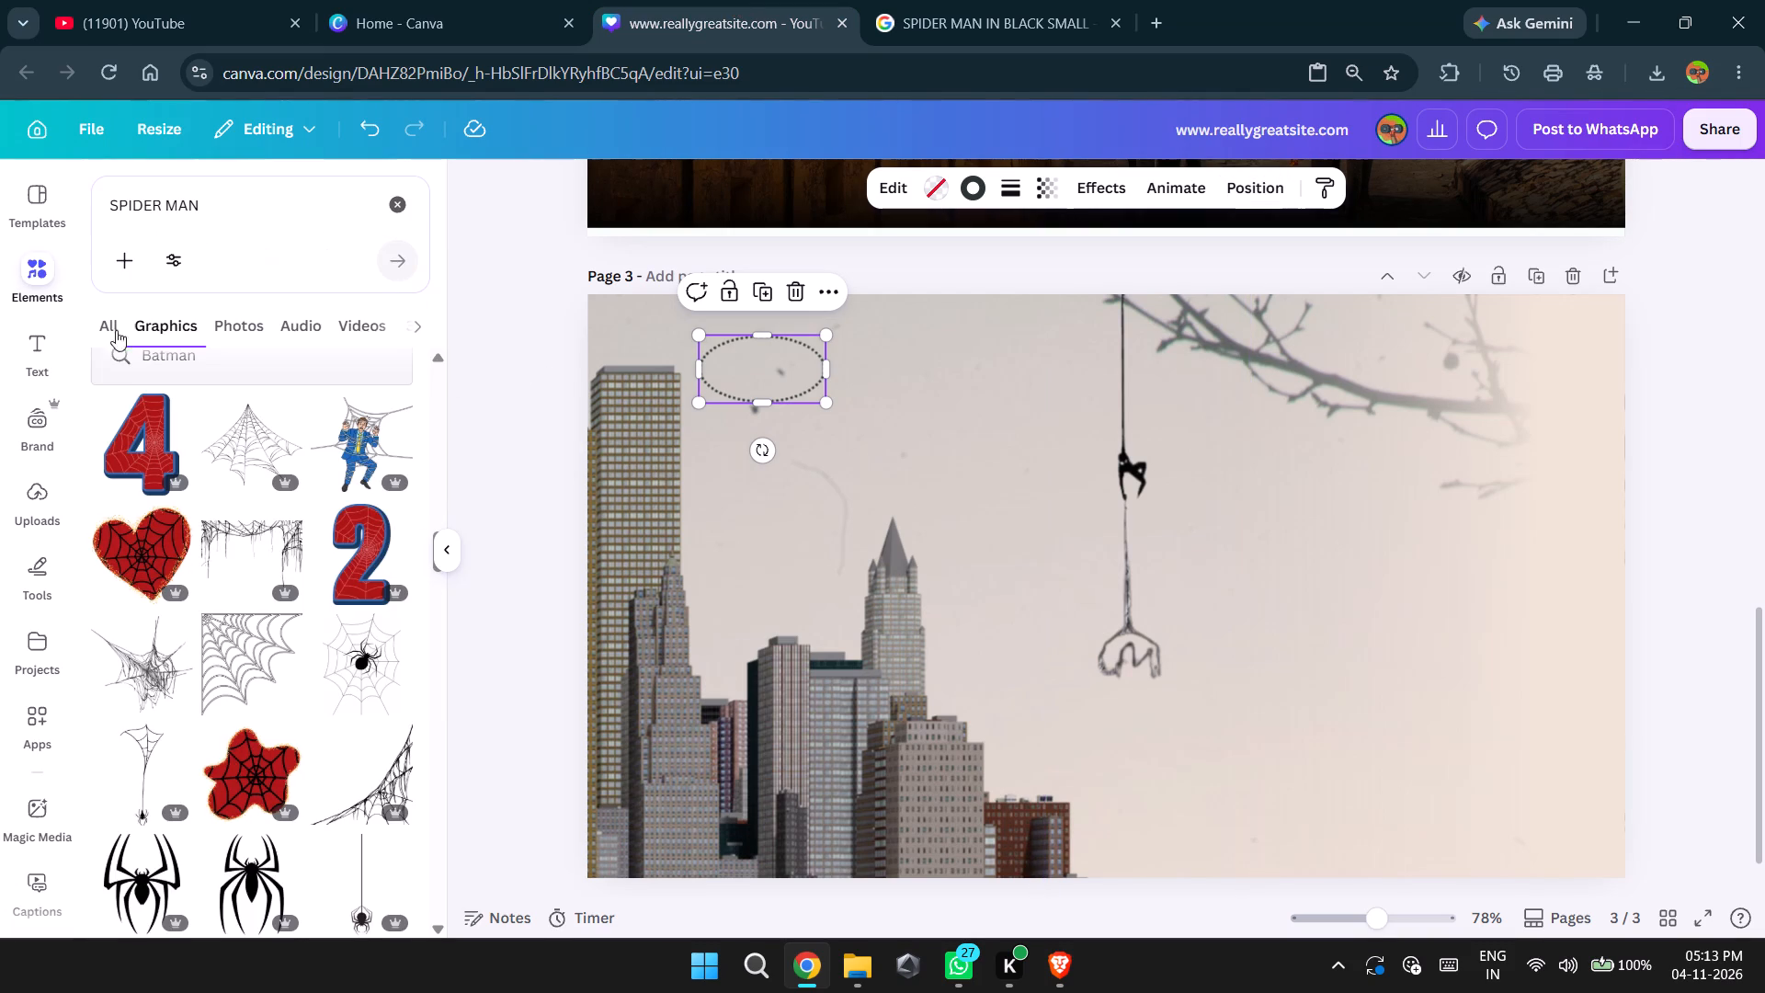
{"action": "left_click", "coordinate": [61, 348]}
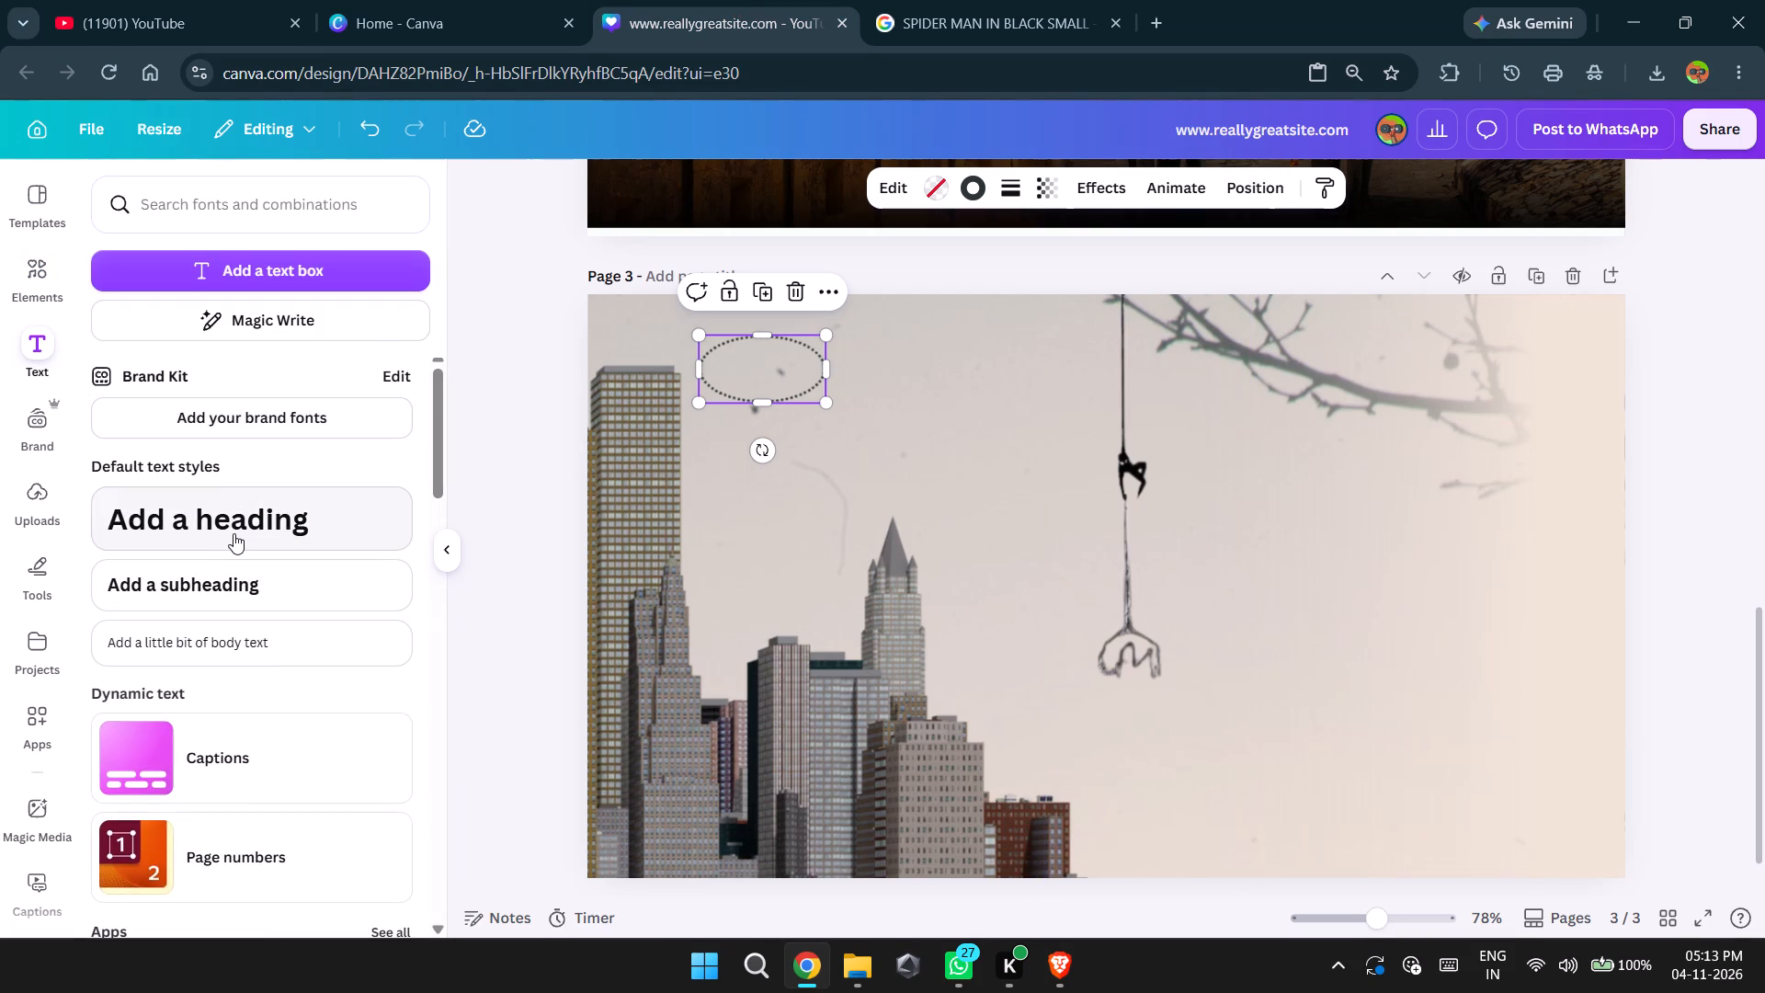
{"action": "left_click", "coordinate": [233, 533]}
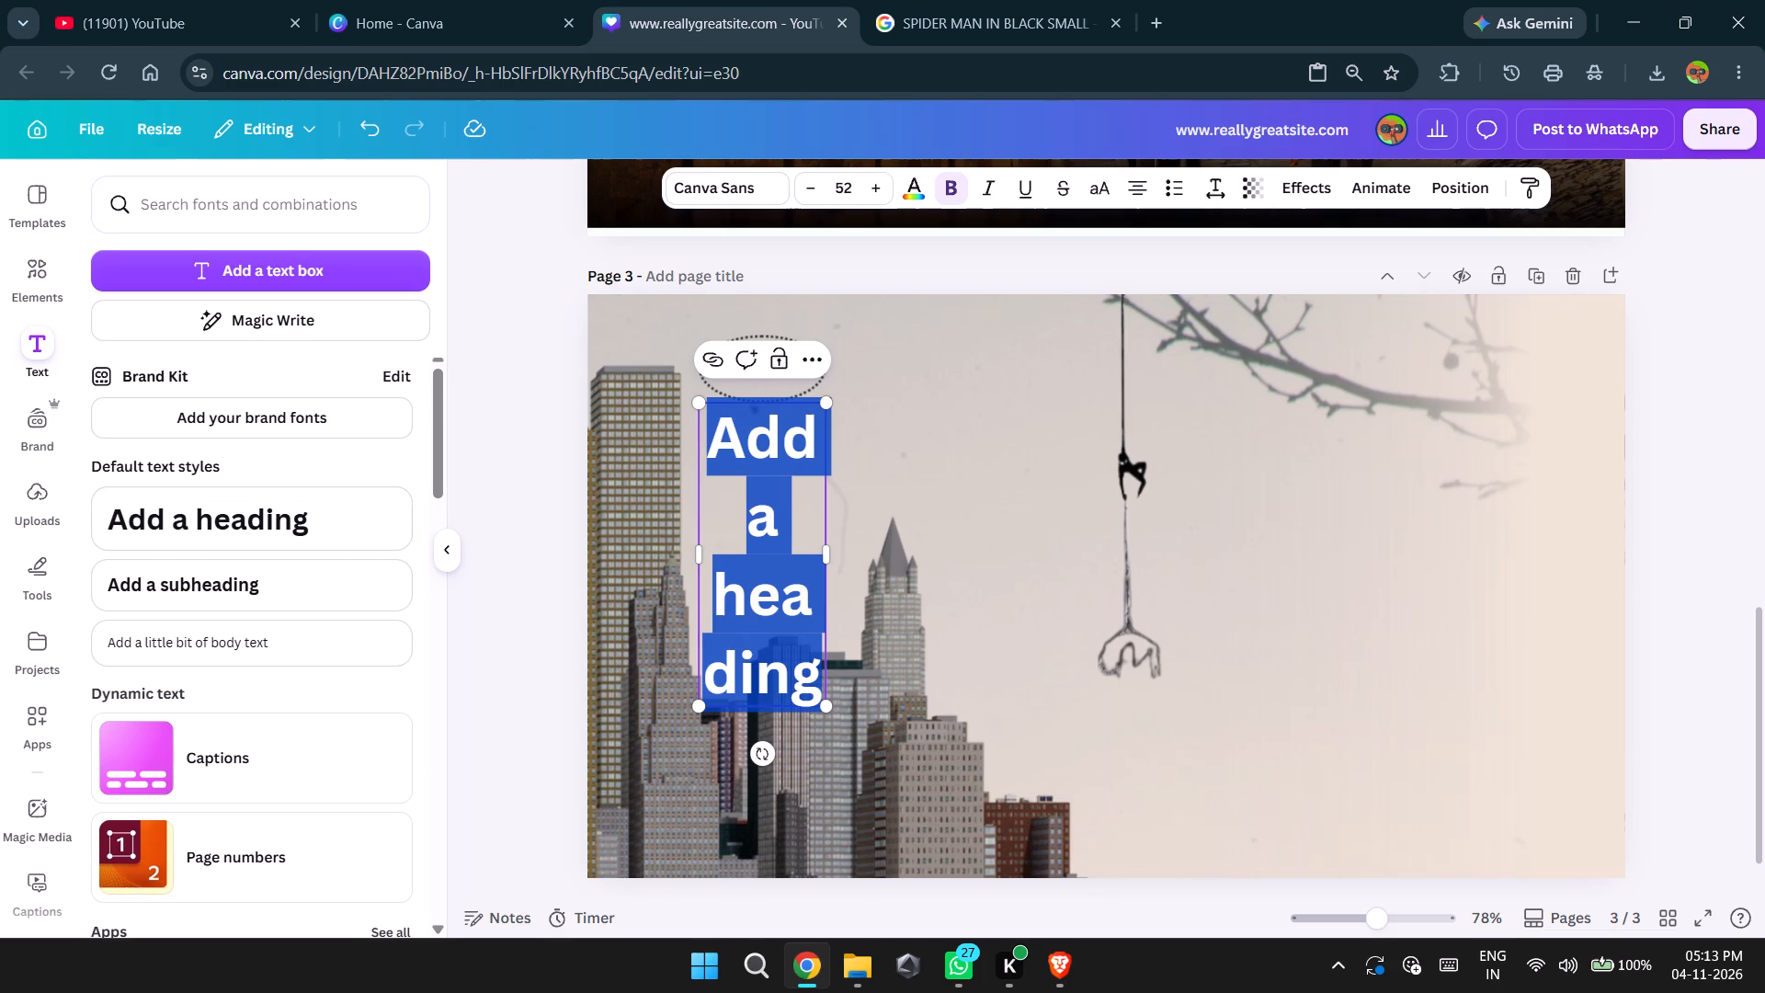
{"action": "key", "text": "p"}
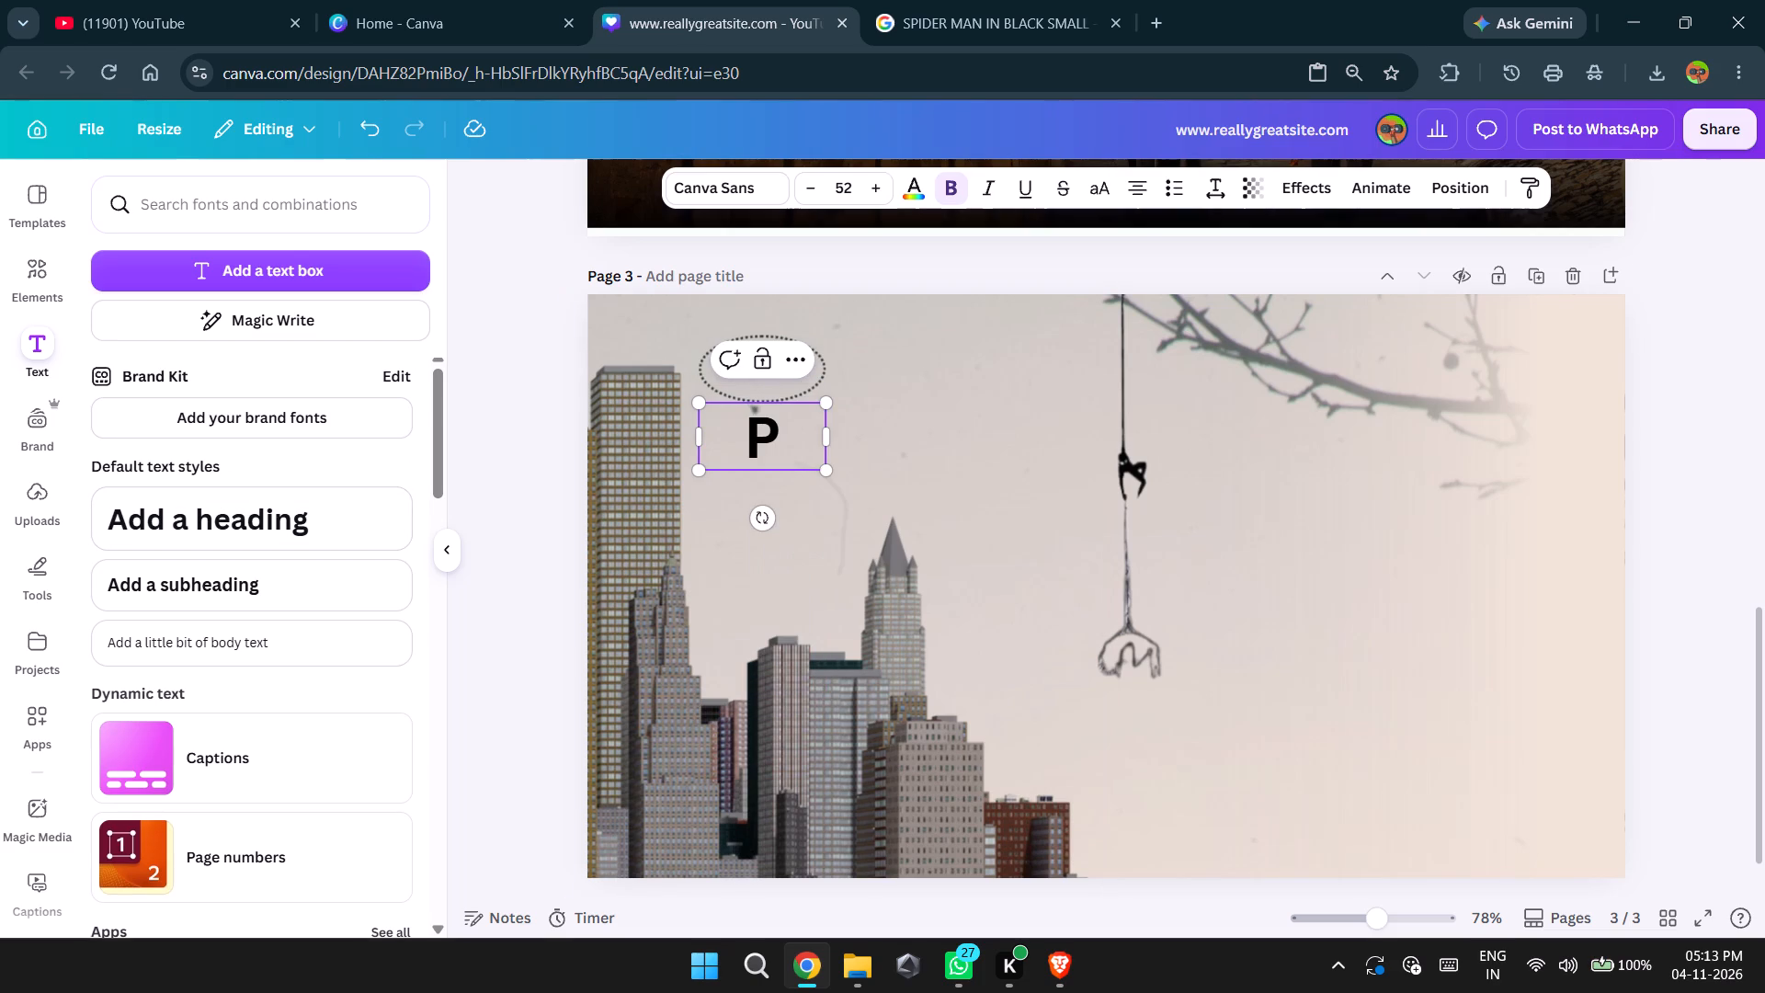
{"action": "type", "text": "EYDHAVI"}
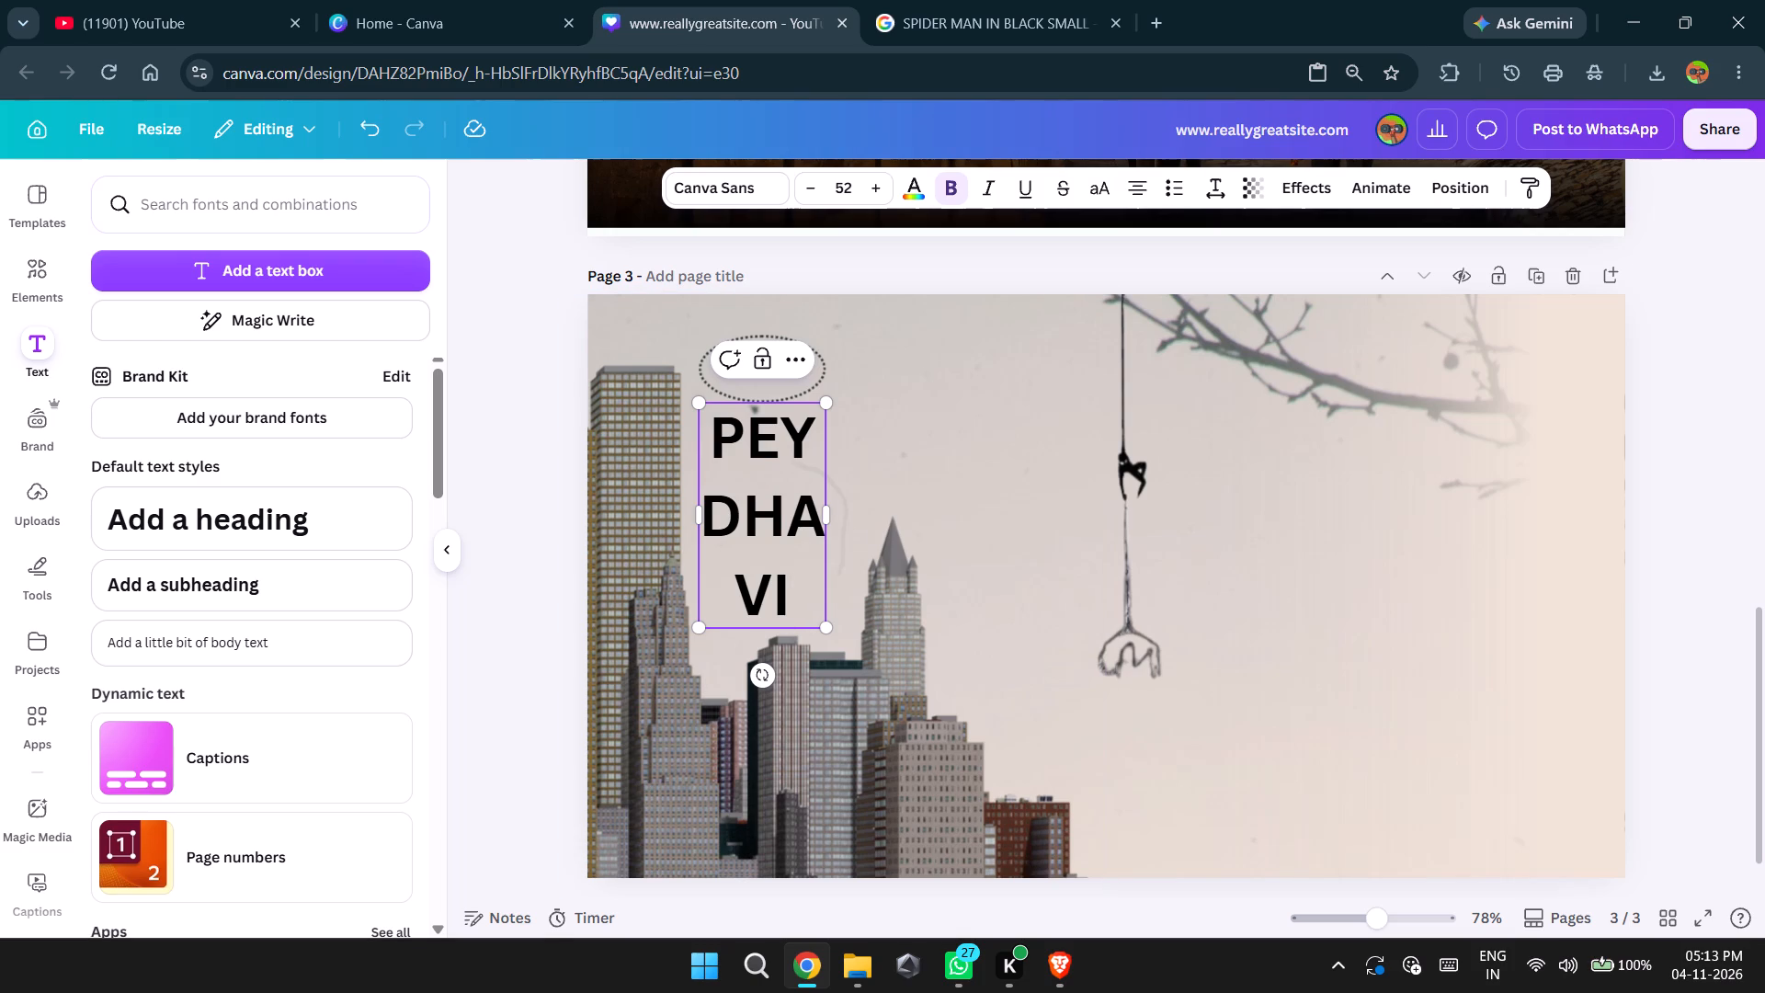
{"action": "left_click_drag", "start_coordinate": [826, 511], "coordinate": [928, 511]}
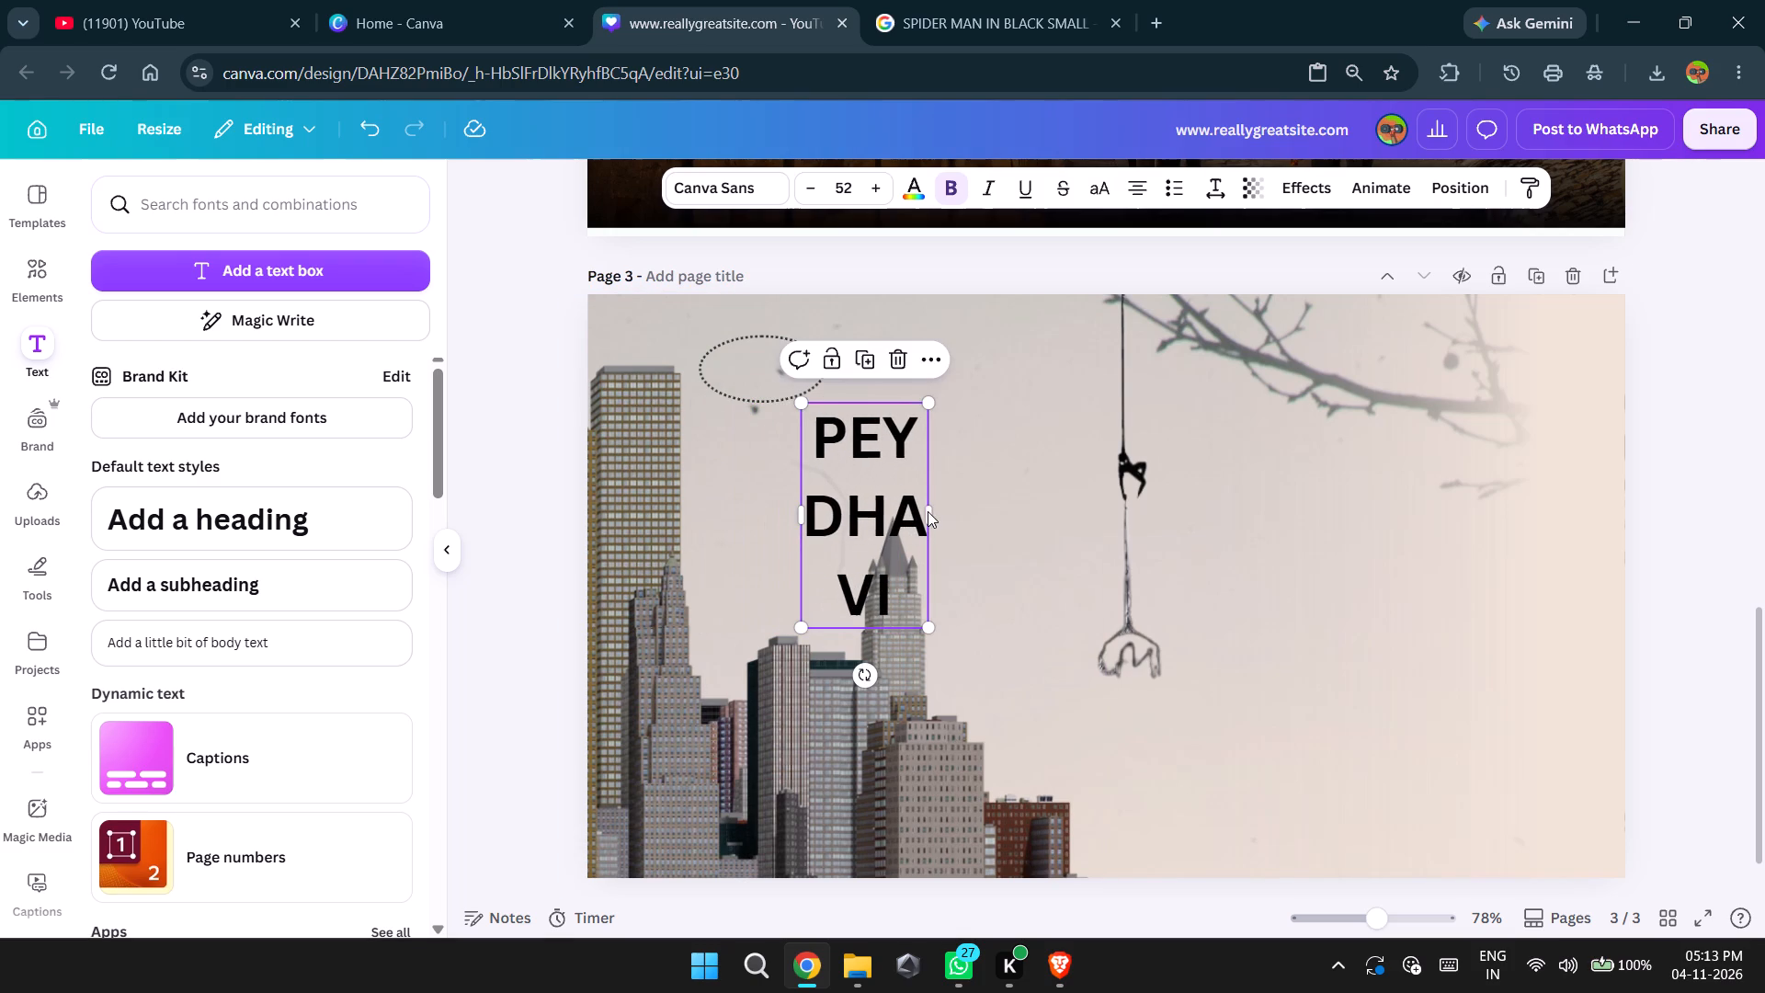
{"action": "left_click_drag", "start_coordinate": [931, 511], "coordinate": [1086, 489]}
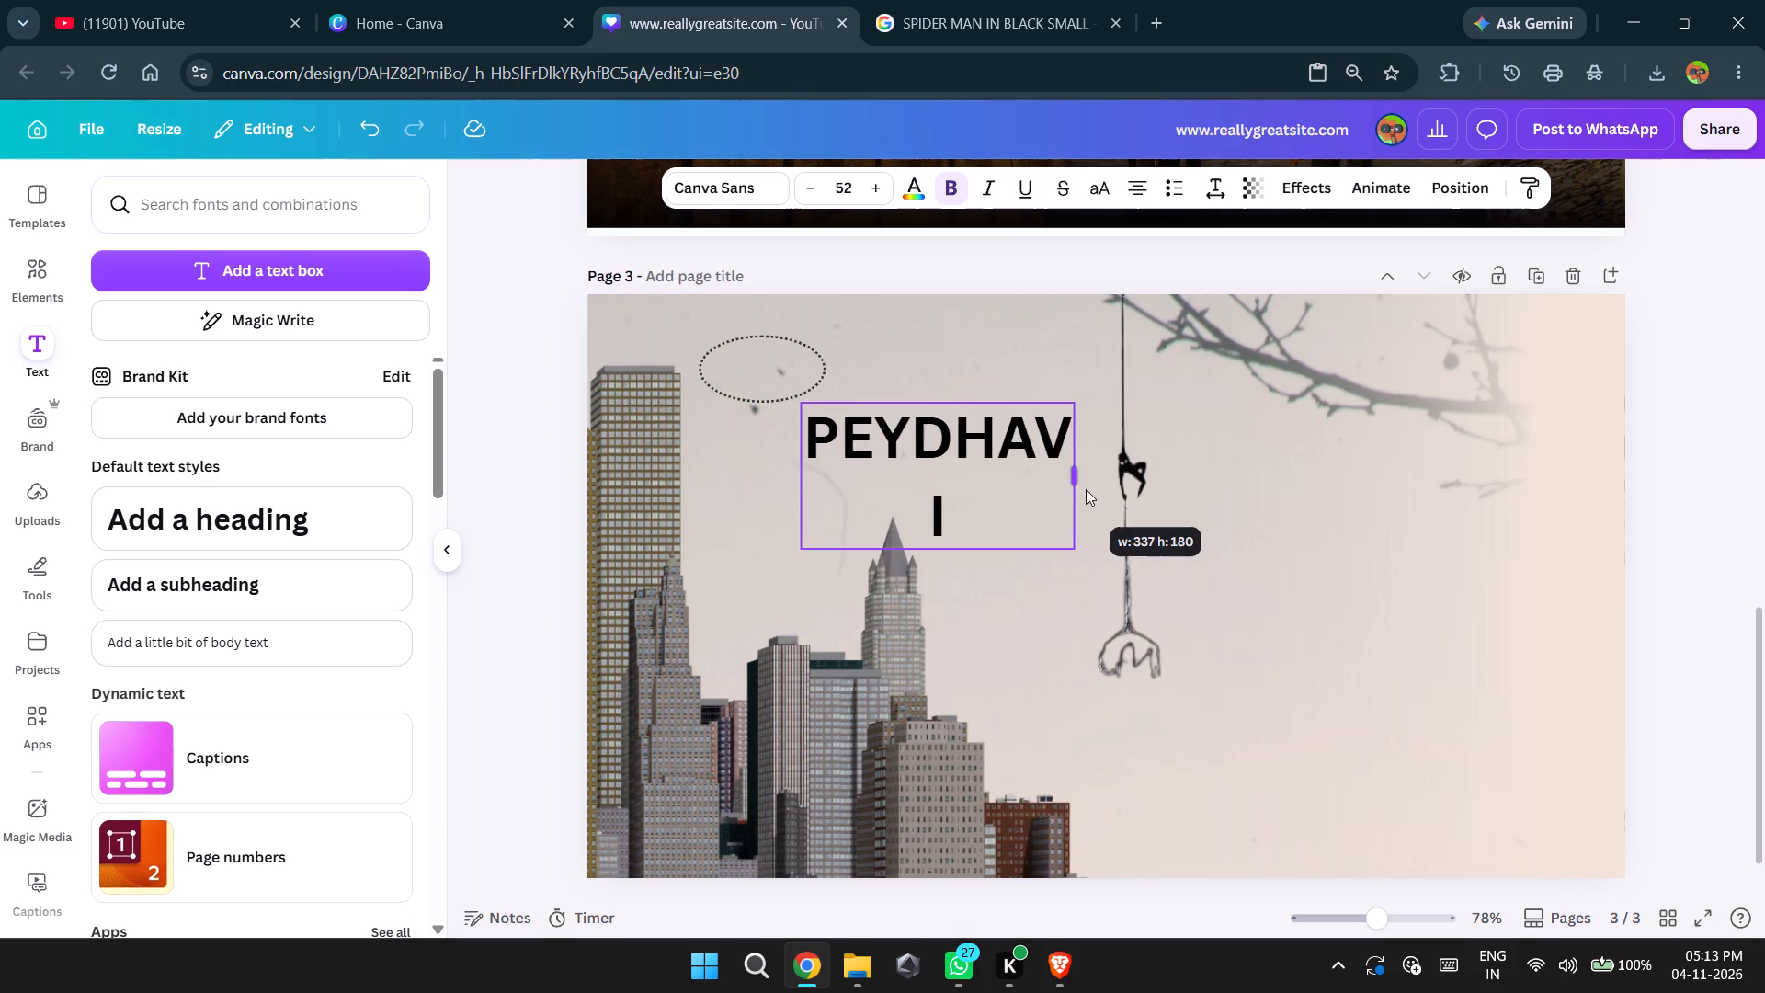
{"action": "left_click_drag", "start_coordinate": [1086, 489], "coordinate": [1122, 448]}
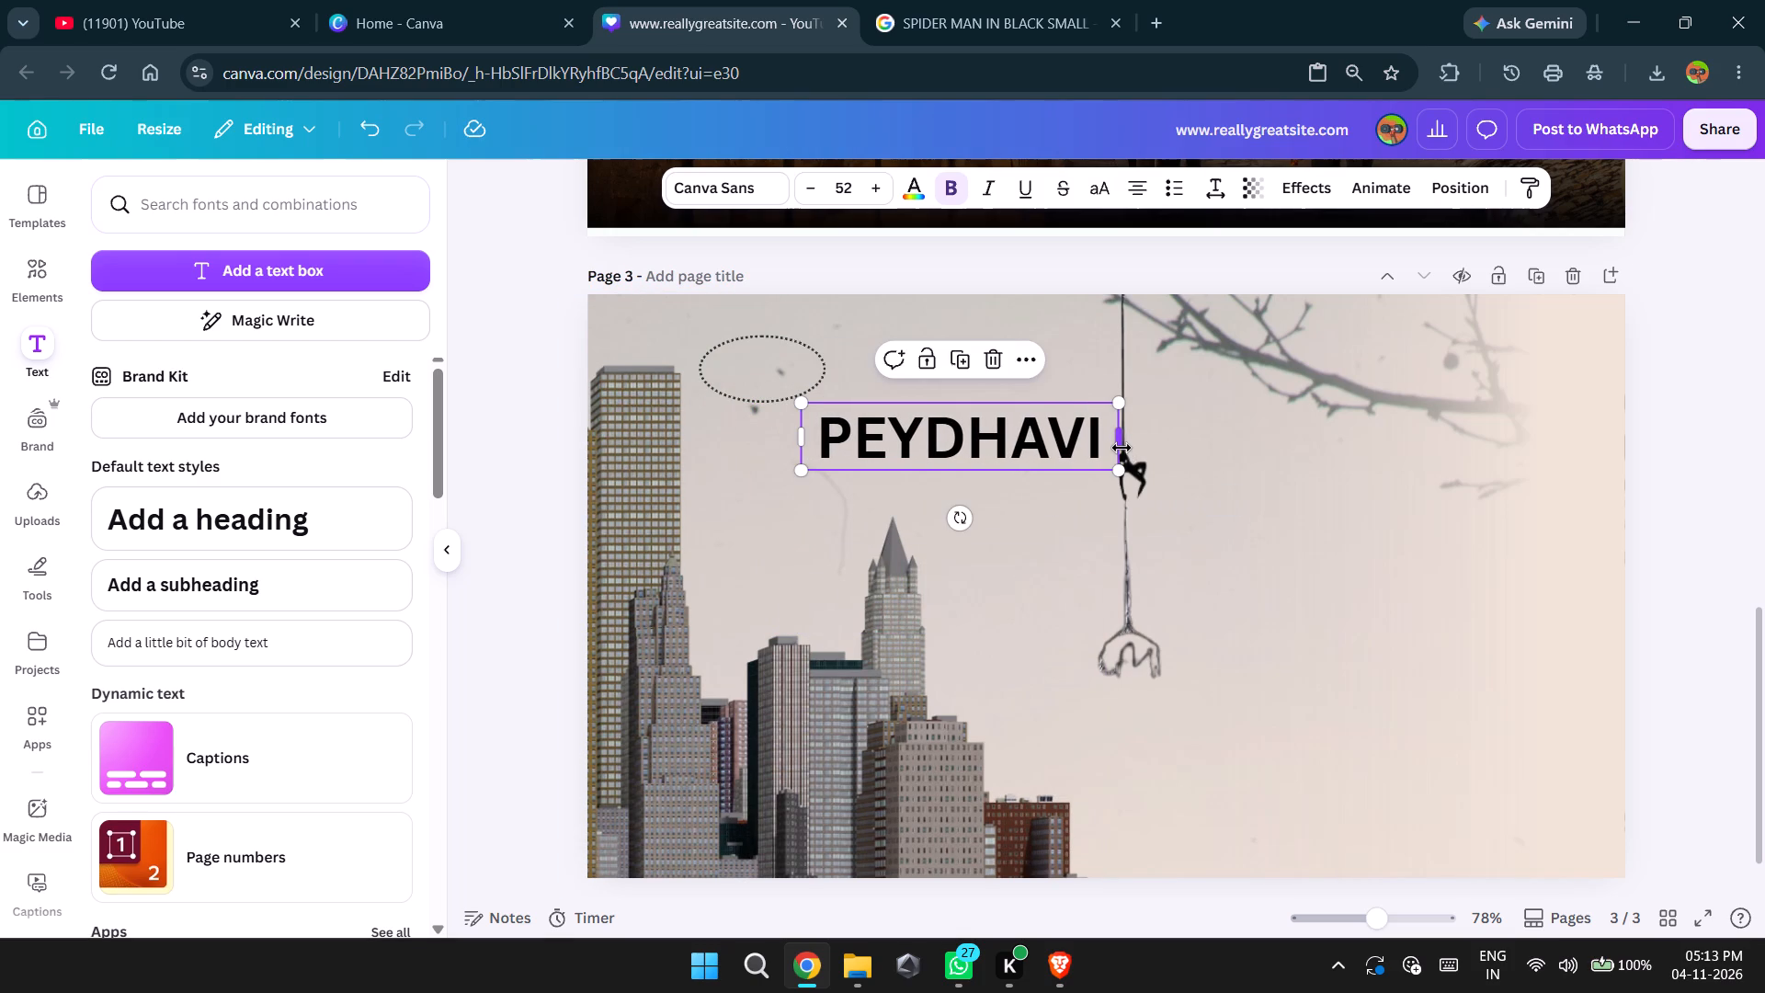
Recheck the song title on YouTube, then move the PEYDHAVI heading into the empty area right of the hanging figure.
{"action": "left_click", "coordinate": [275, 0]}
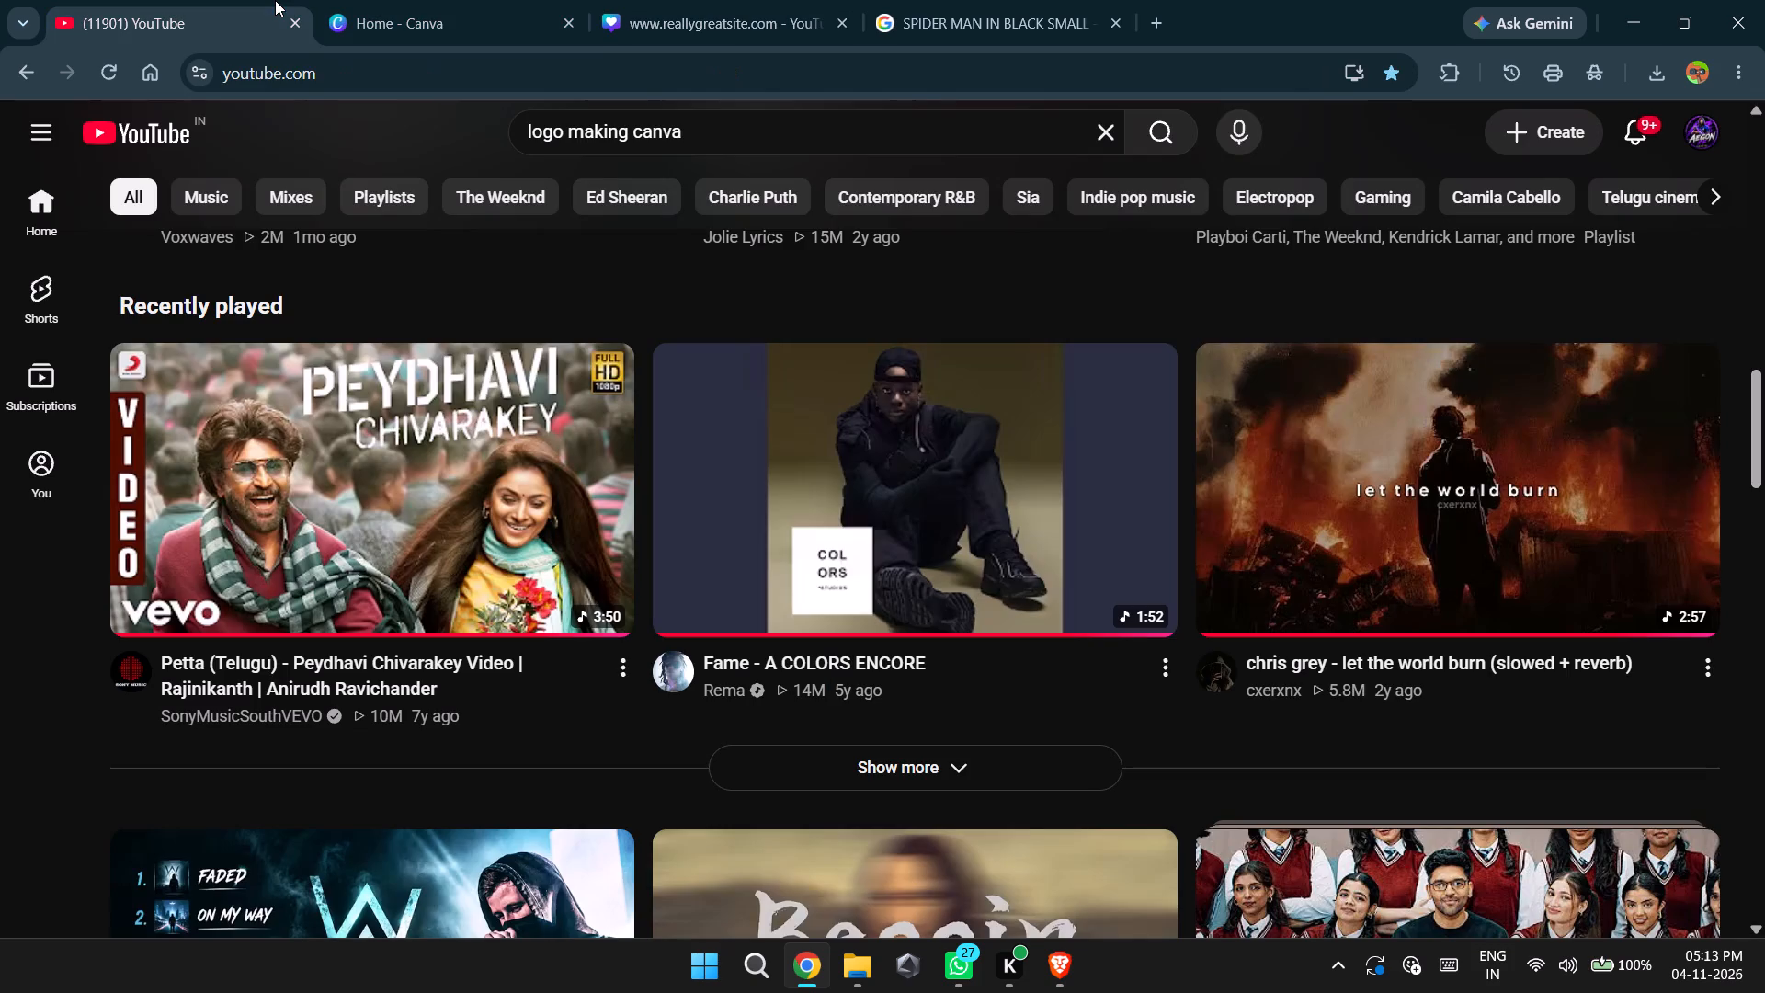
{"action": "left_click", "coordinate": [743, 6]}
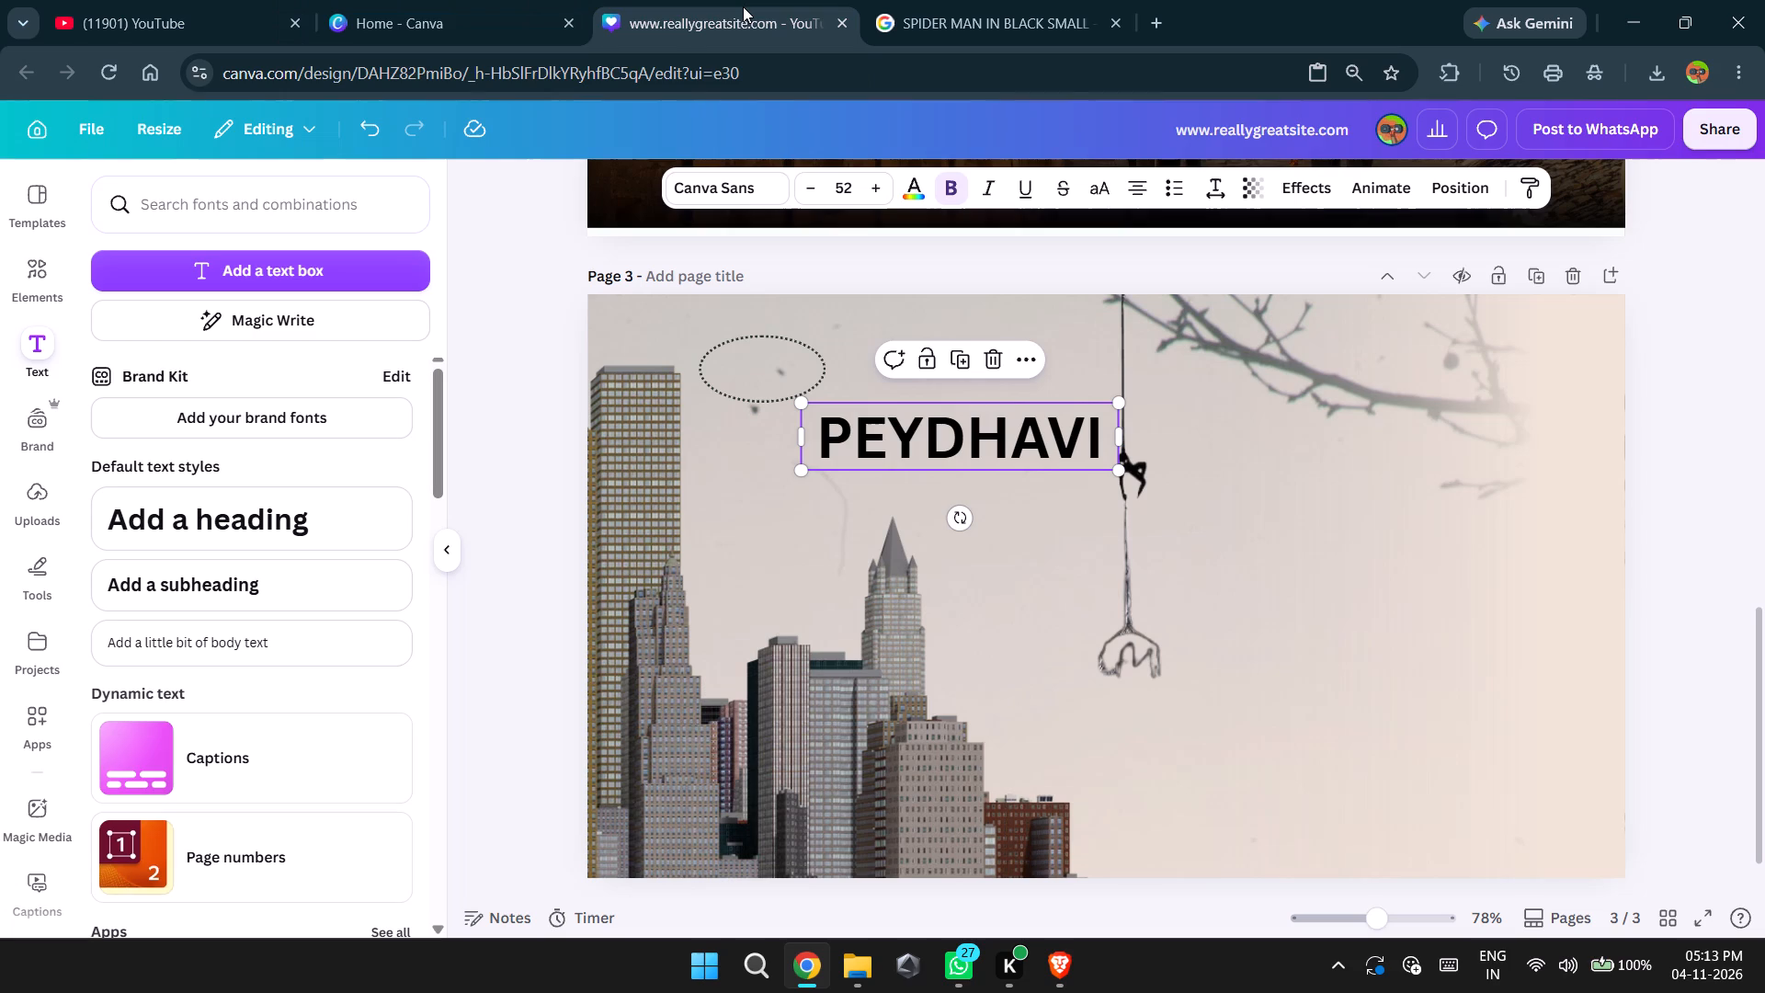
{"action": "left_click_drag", "start_coordinate": [983, 442], "coordinate": [1004, 529]}
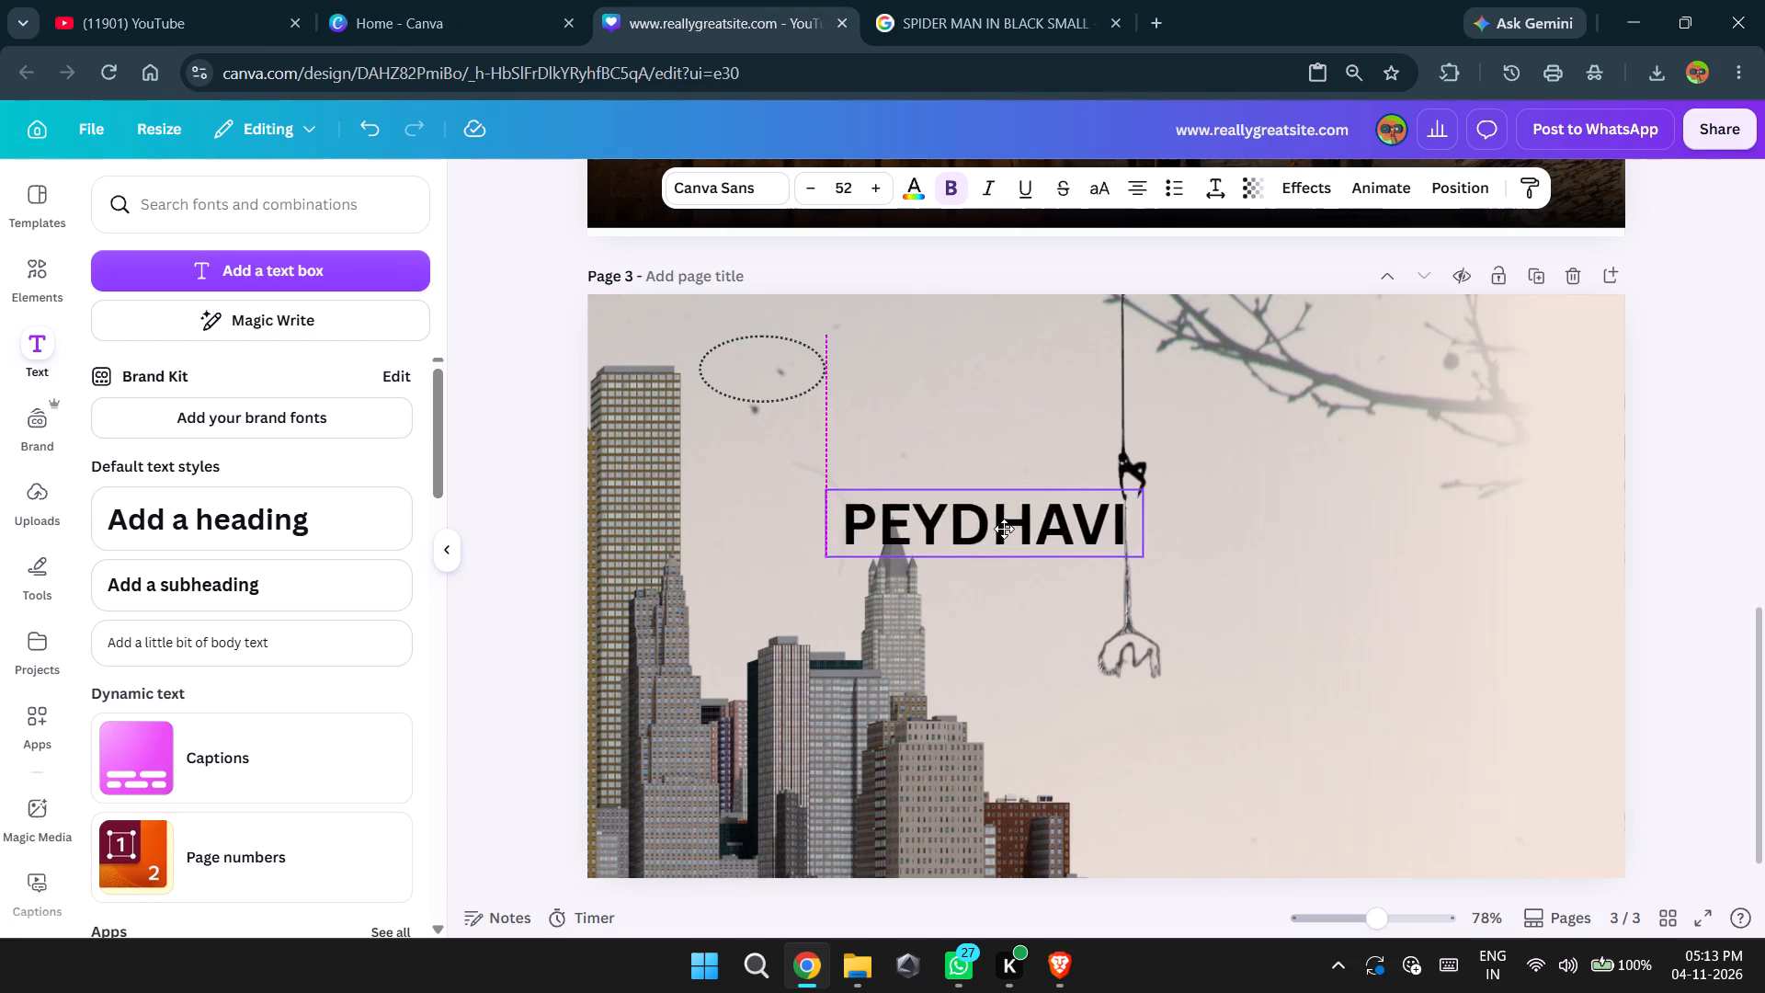
{"action": "left_click_drag", "start_coordinate": [1004, 529], "coordinate": [1440, 581]}
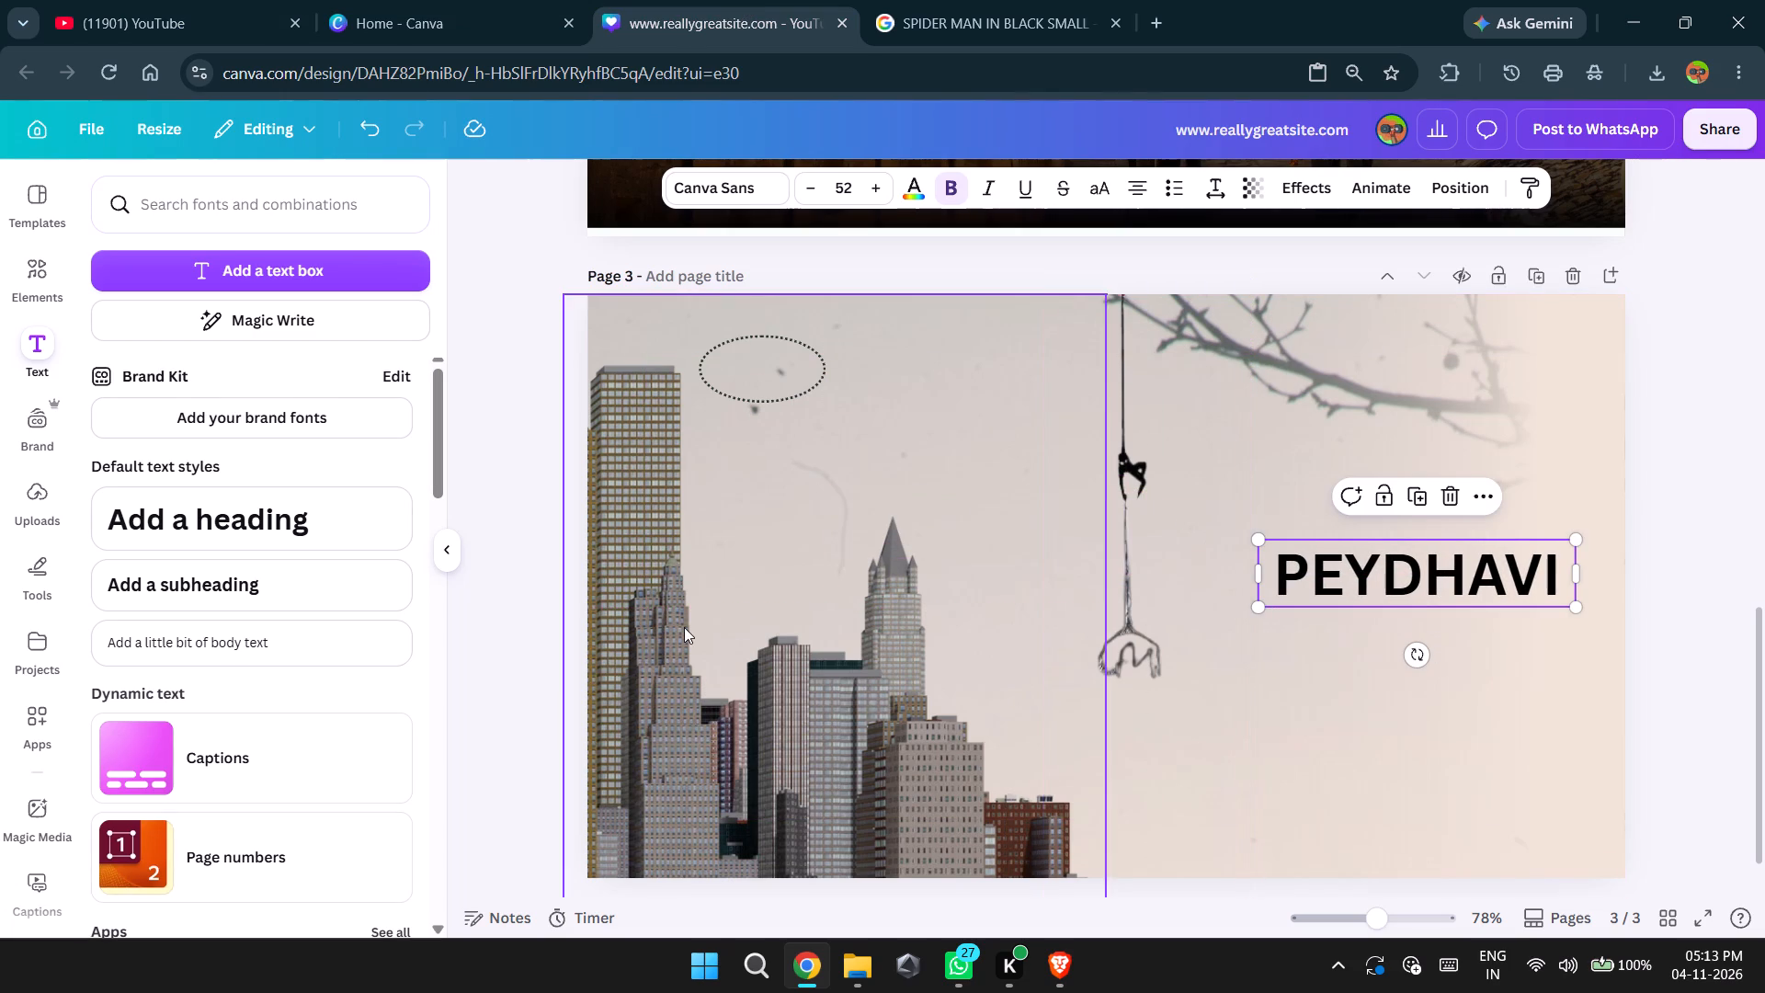
Add a subheading reading CHIVARAKE directly beneath PEYDHAVI, checking its spelling against the YouTube thumbnail.
{"action": "left_click", "coordinate": [268, 576]}
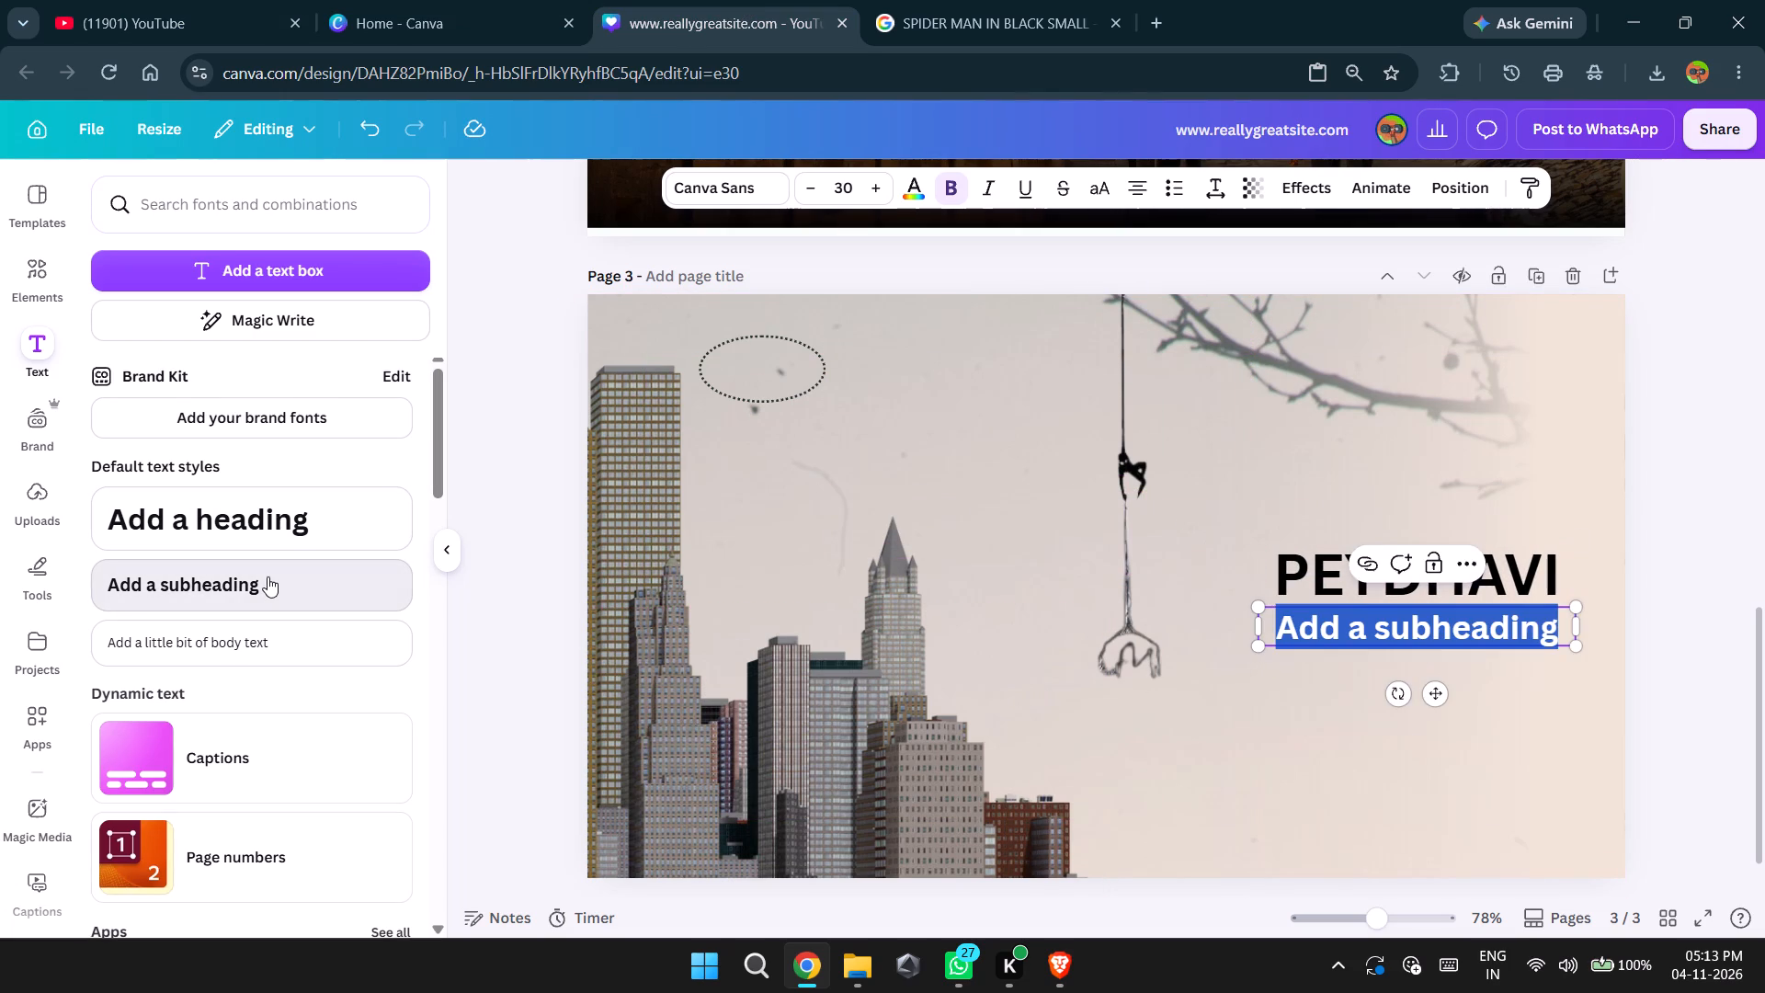
{"action": "type", "text": "CHIVARIKE"}
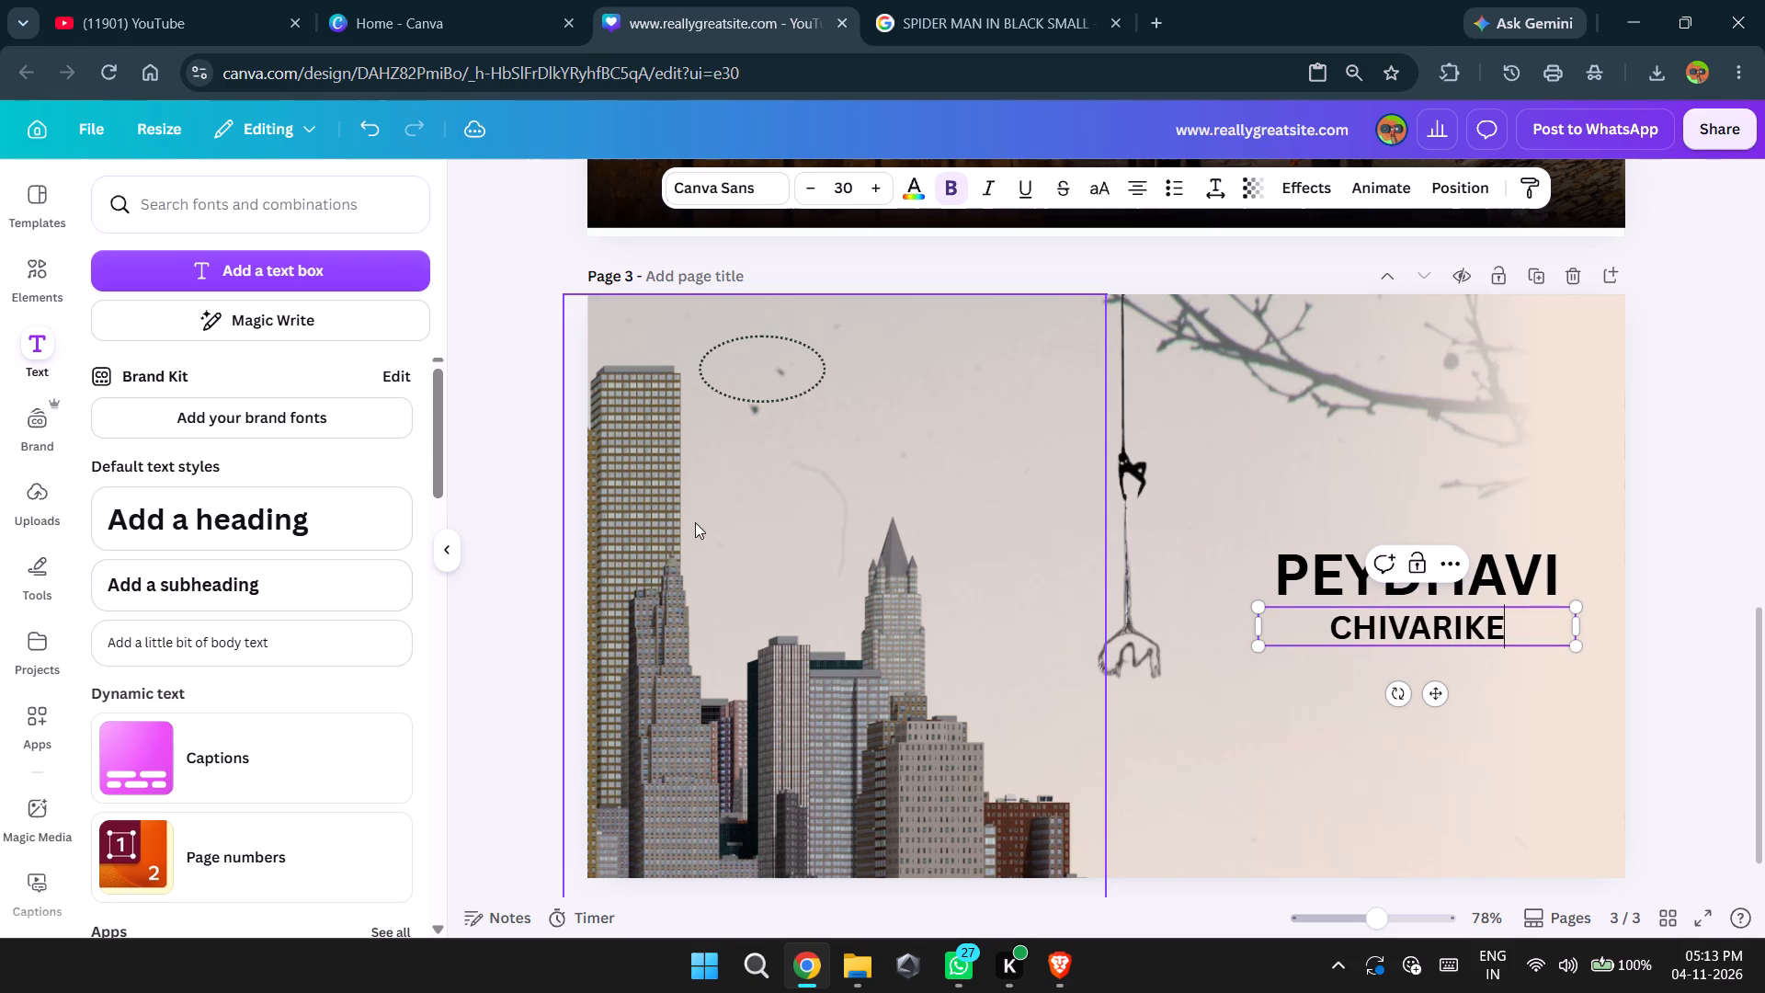
{"action": "left_click", "coordinate": [149, 0]}
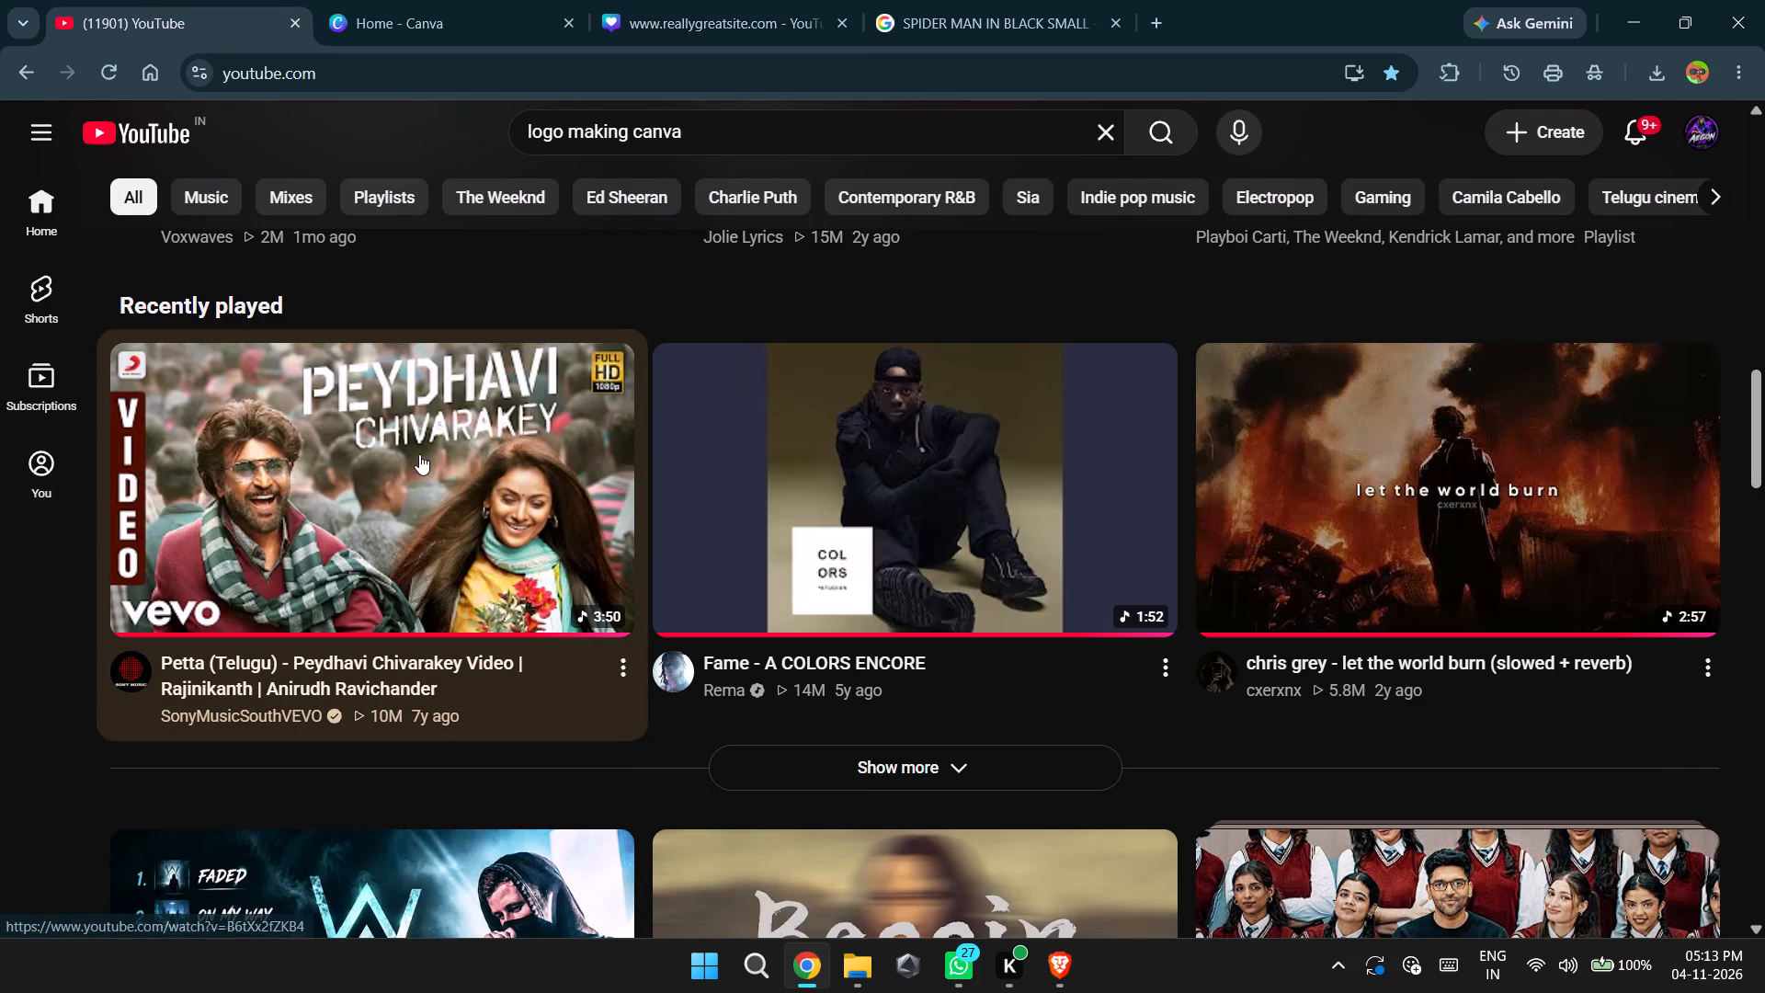
{"action": "left_click", "coordinate": [713, 0]}
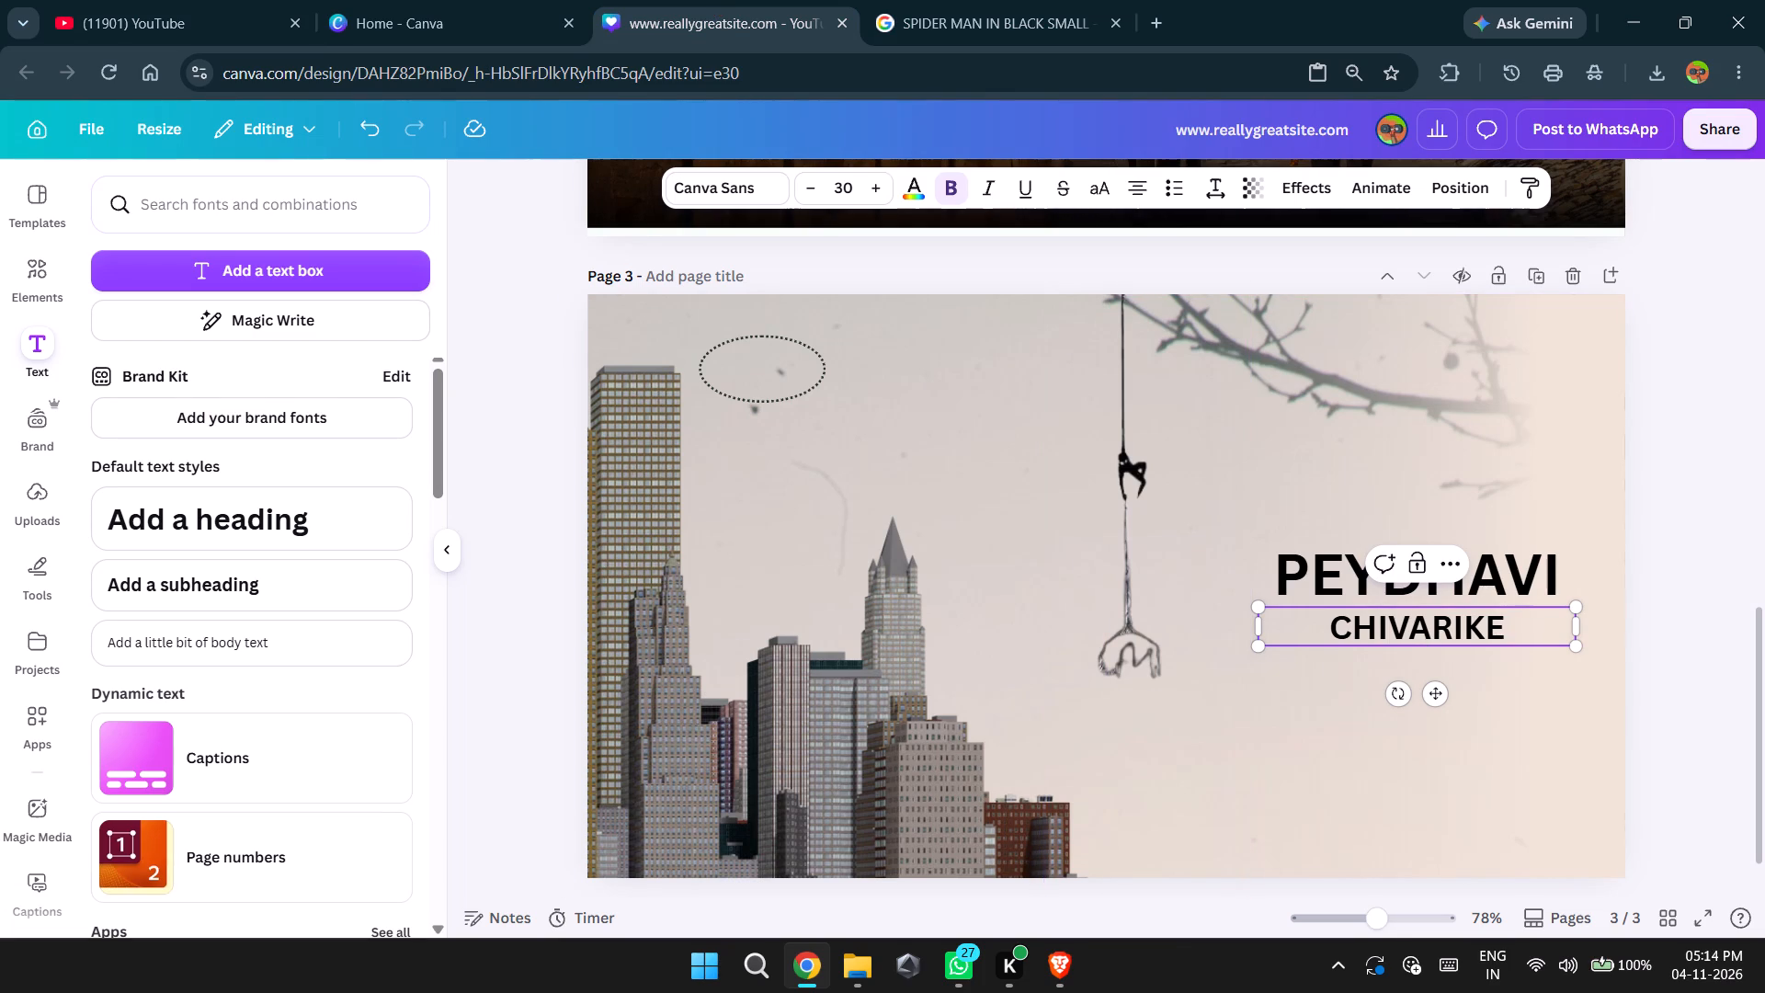
{"action": "key", "text": "BackSpace"}
{"action": "key", "text": "BackSpace"}
{"action": "key", "text": "BackSpace"}
{"action": "type", "text": "AKE"}
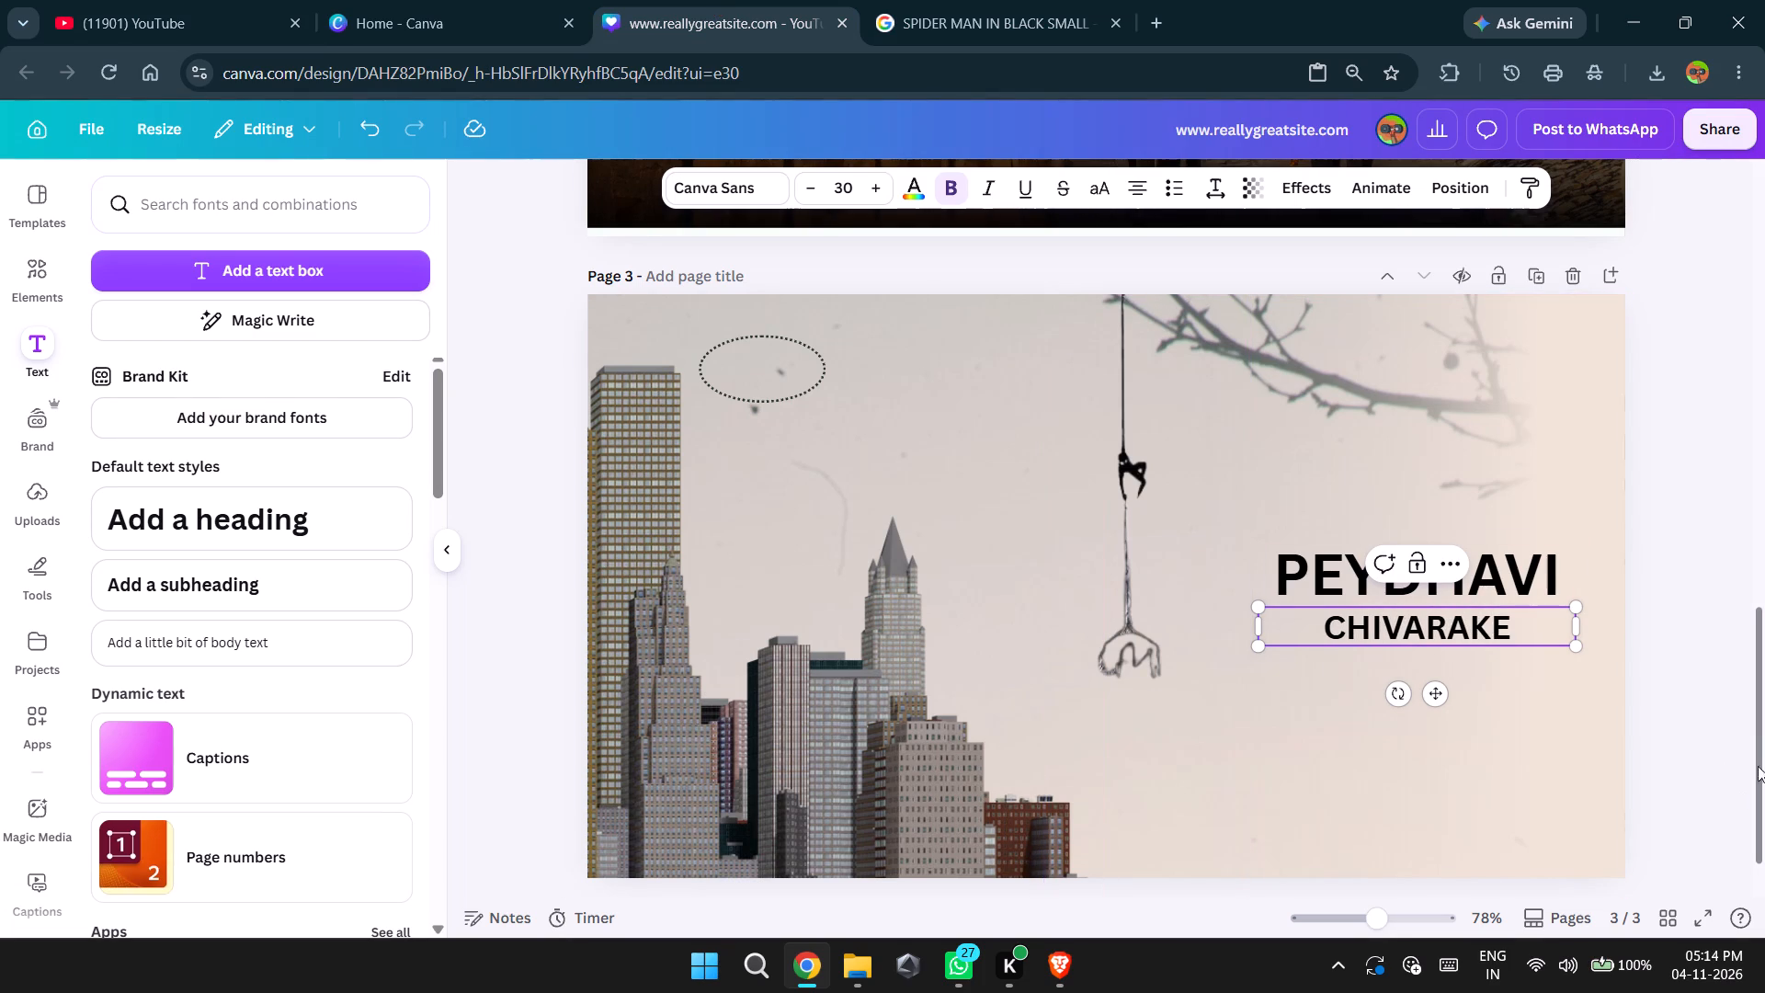
{"action": "left_click", "coordinate": [1690, 686]}
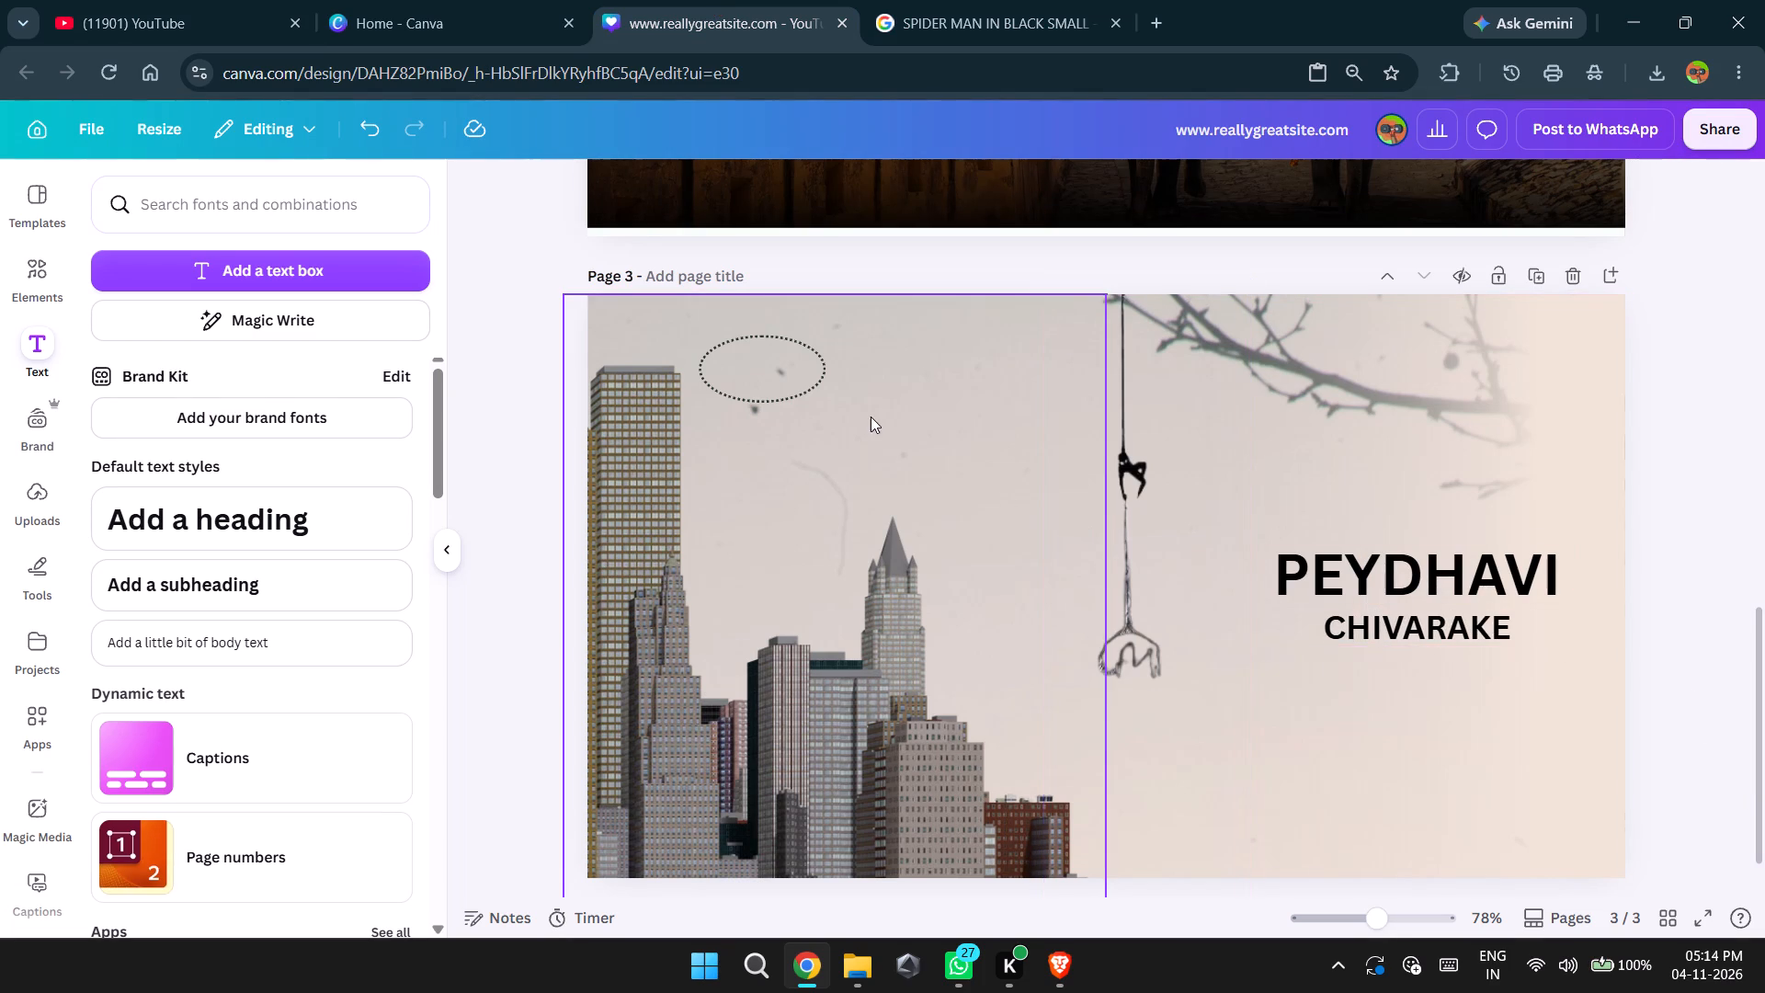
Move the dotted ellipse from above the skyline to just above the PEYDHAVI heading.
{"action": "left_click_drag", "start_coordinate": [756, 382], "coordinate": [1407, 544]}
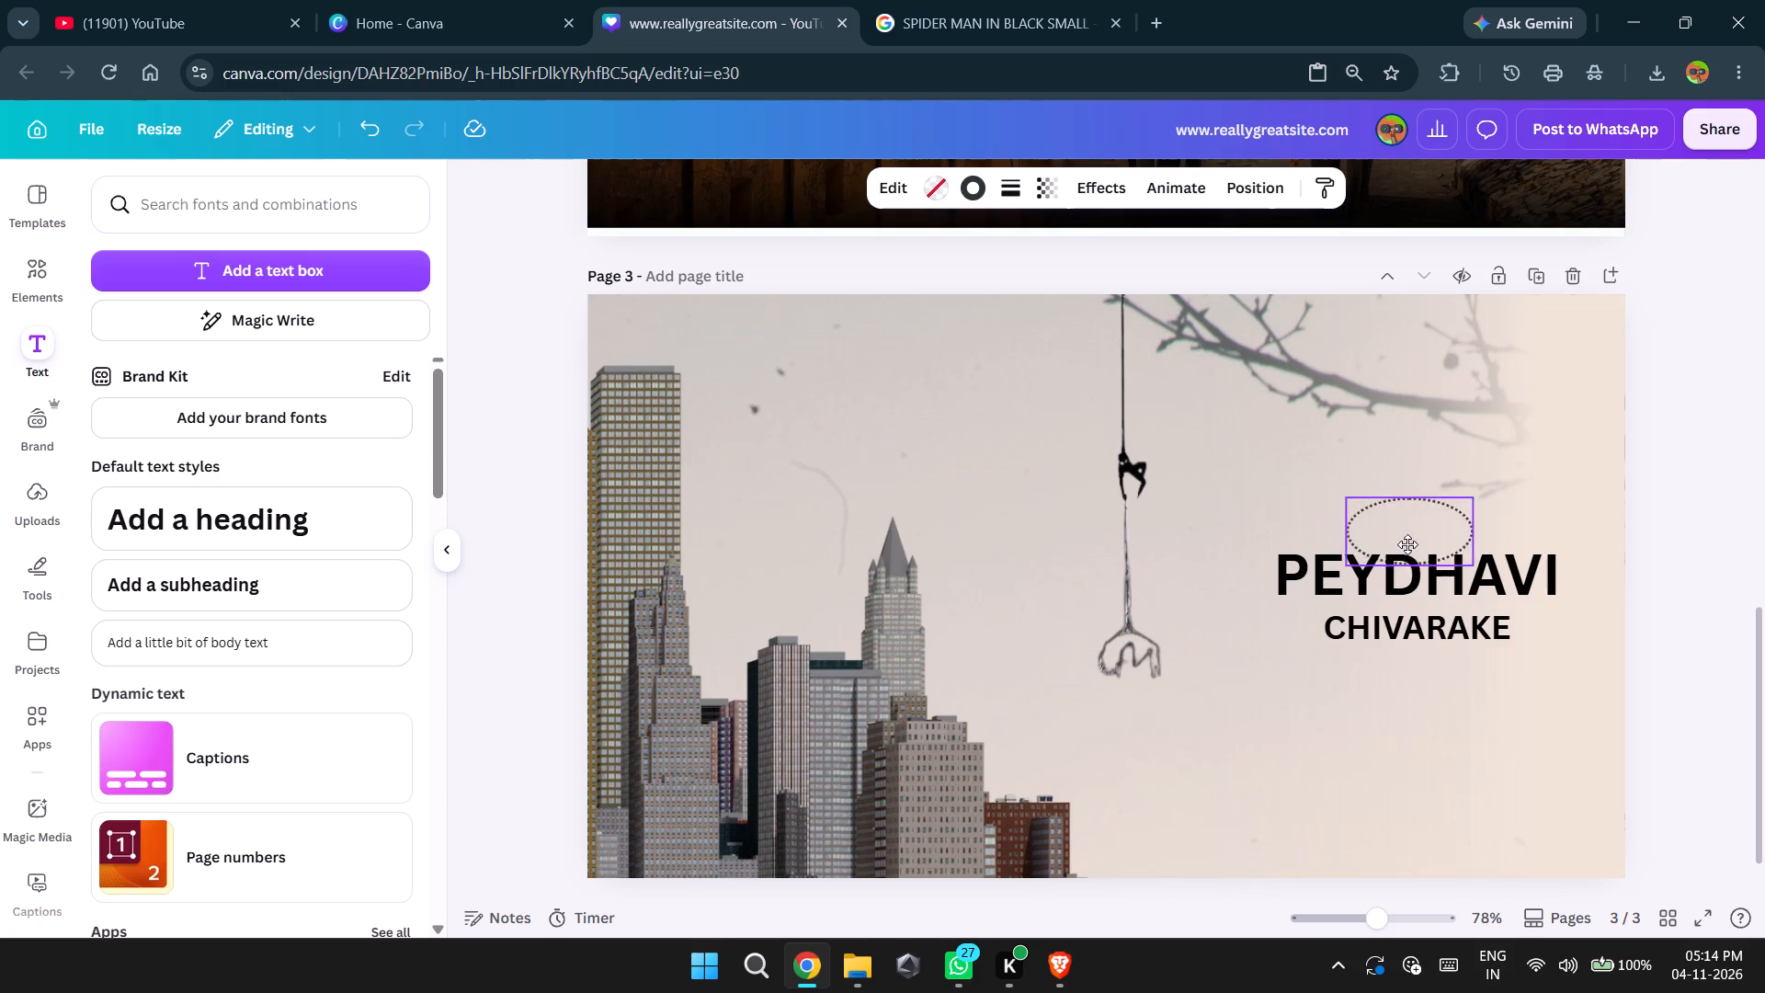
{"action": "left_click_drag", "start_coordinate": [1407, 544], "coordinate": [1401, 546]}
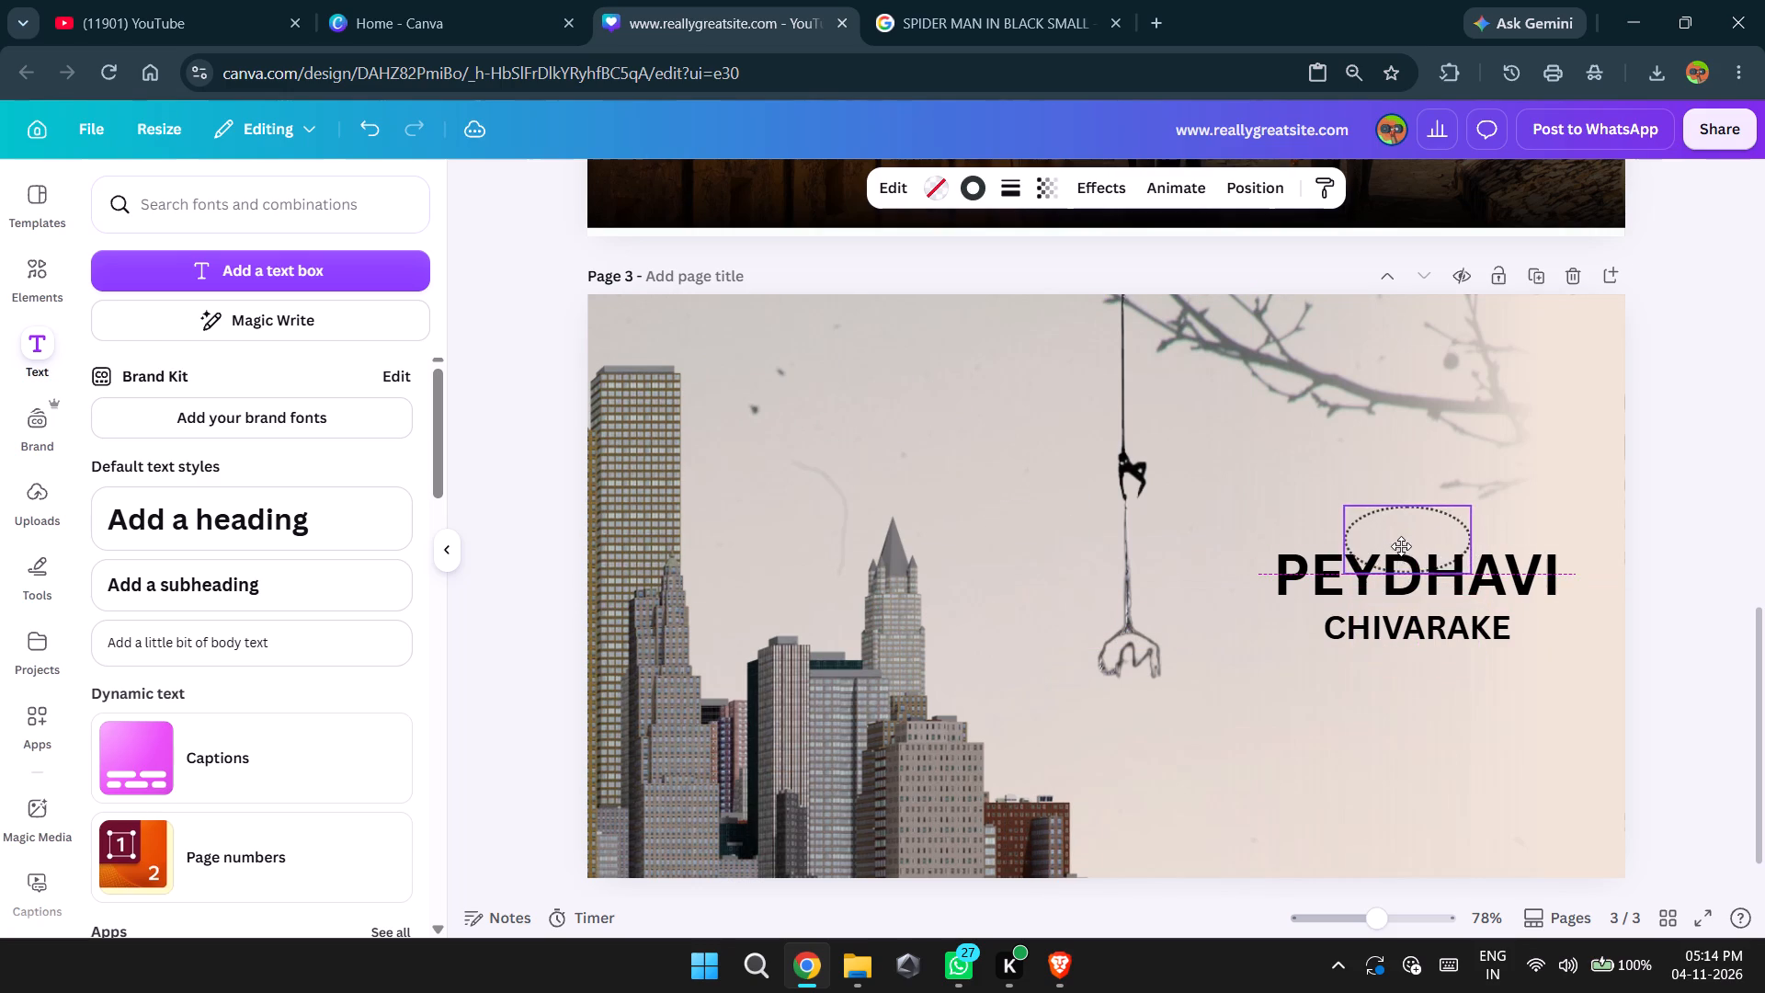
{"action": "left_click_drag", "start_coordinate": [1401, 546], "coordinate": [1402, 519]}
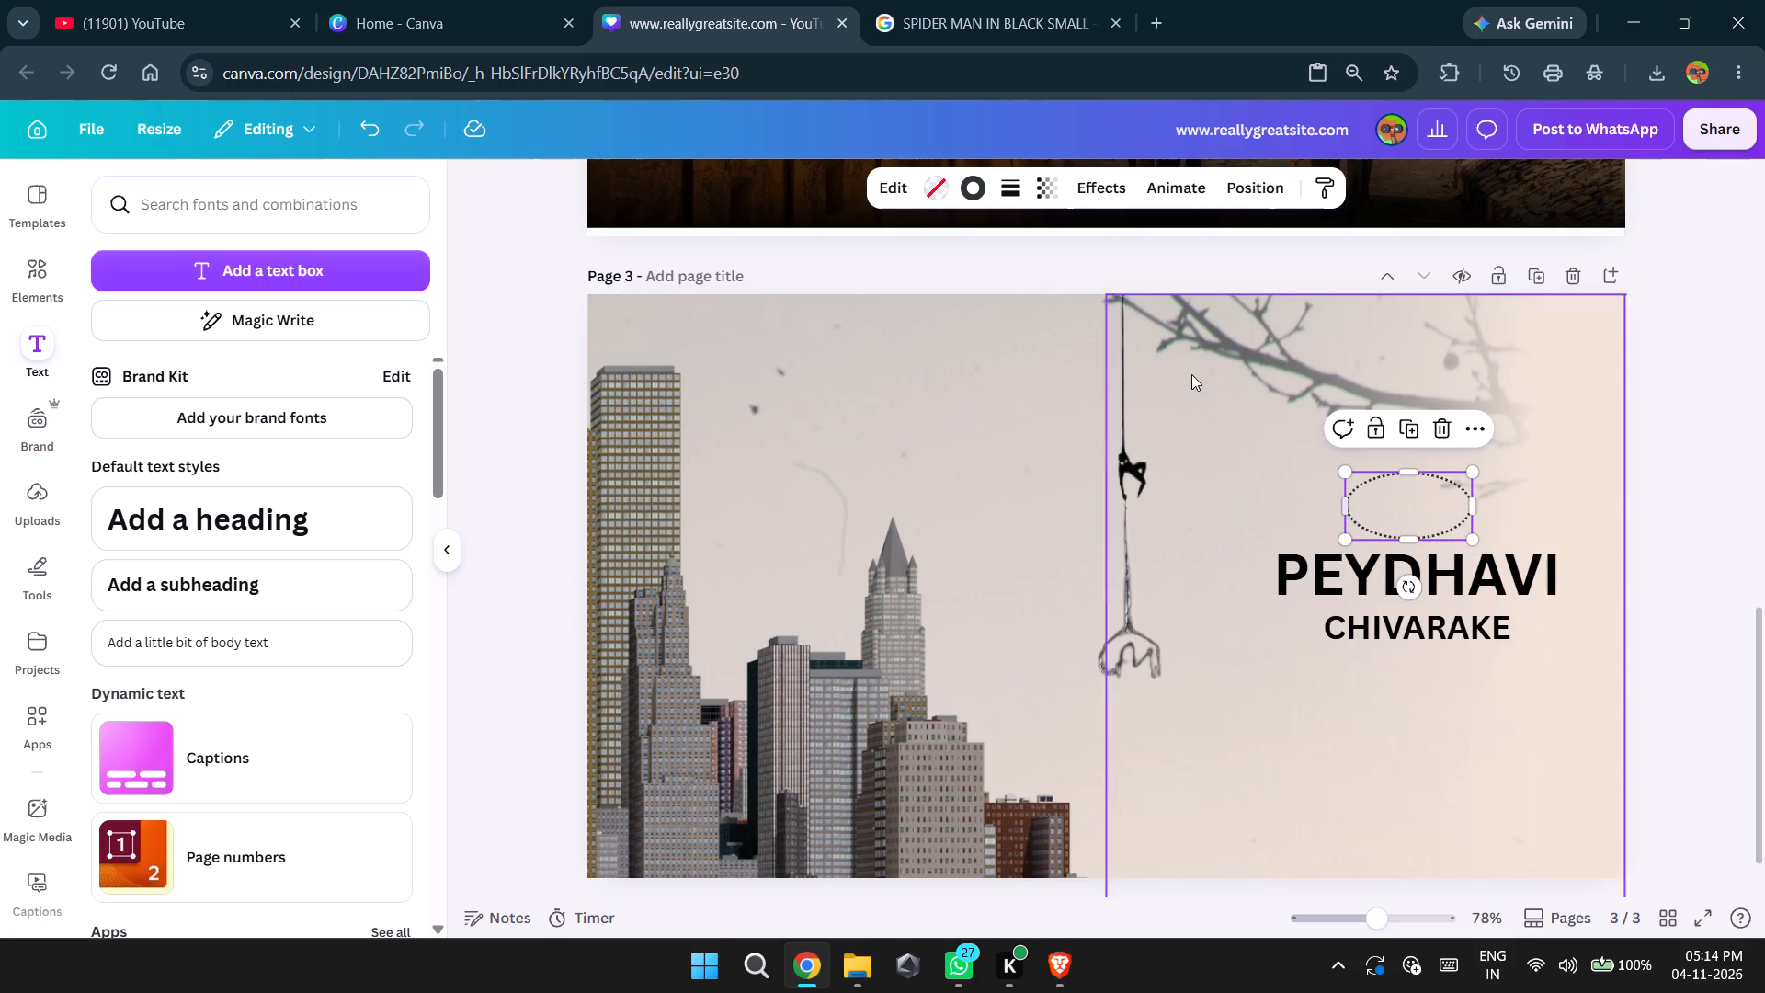
Consult the YouTube reference again, then lower the CHIVARAKE subheading on page 3 and enlarge it to font size 34.7.
{"action": "left_click", "coordinate": [272, 0]}
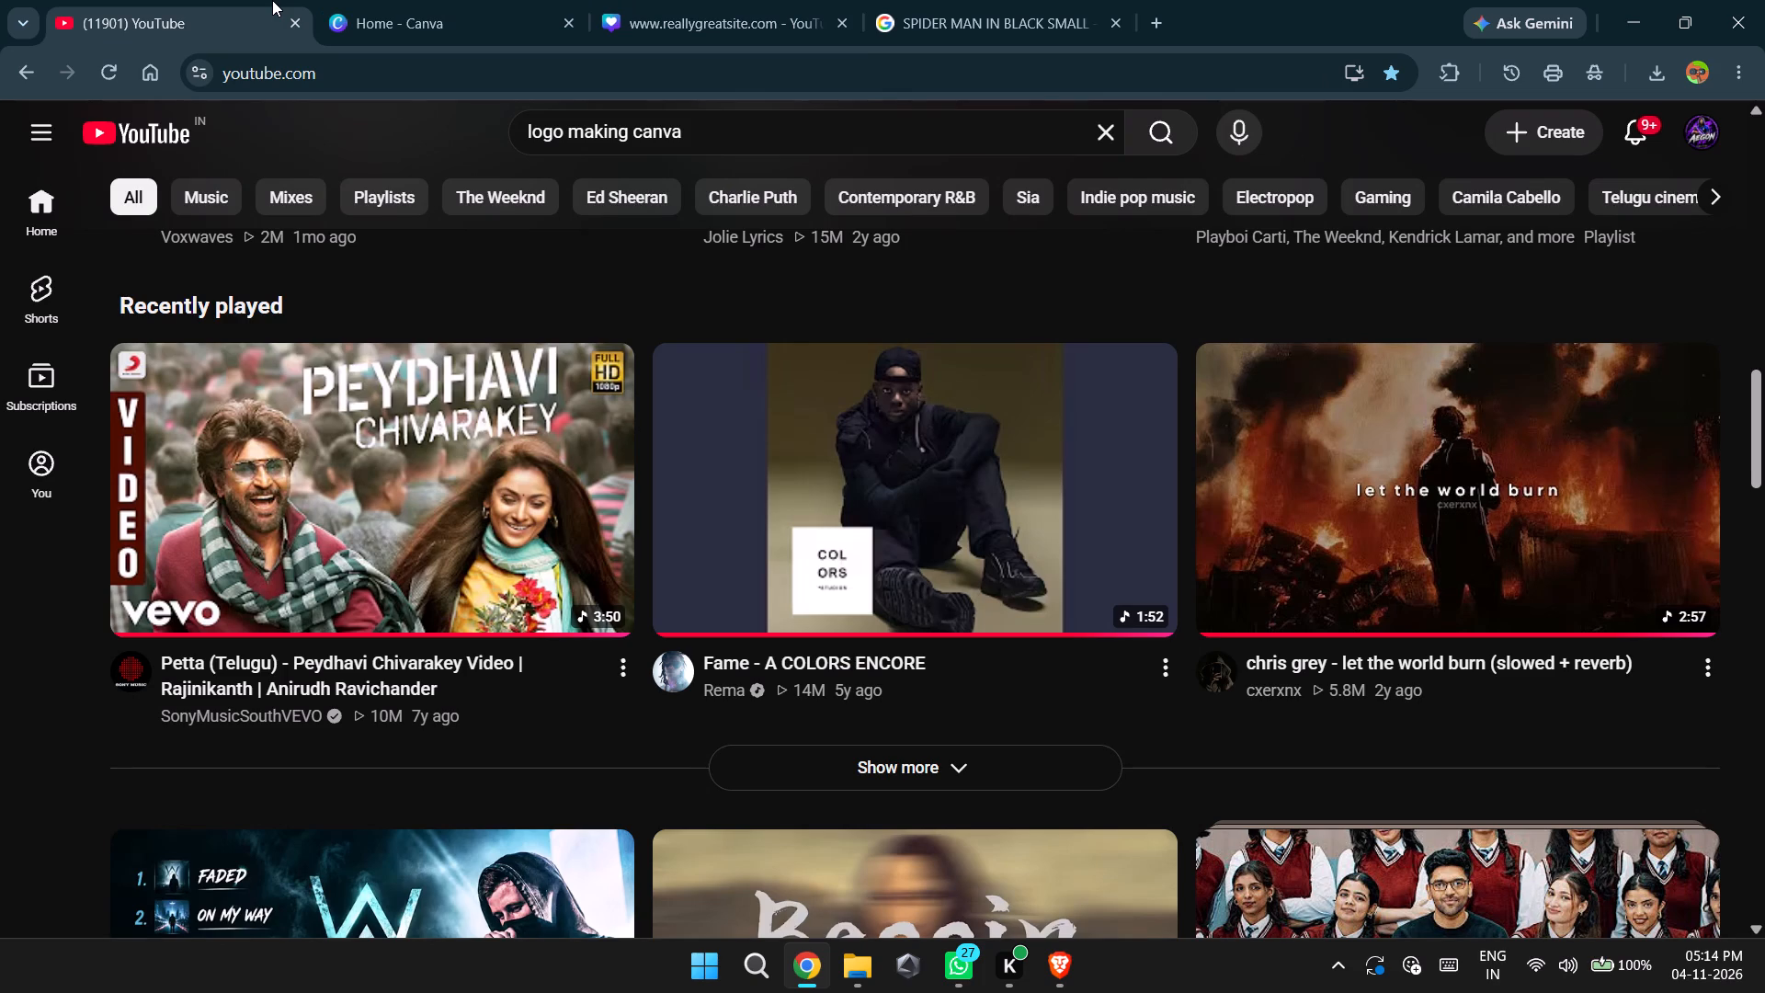
{"action": "left_click", "coordinate": [637, 0]}
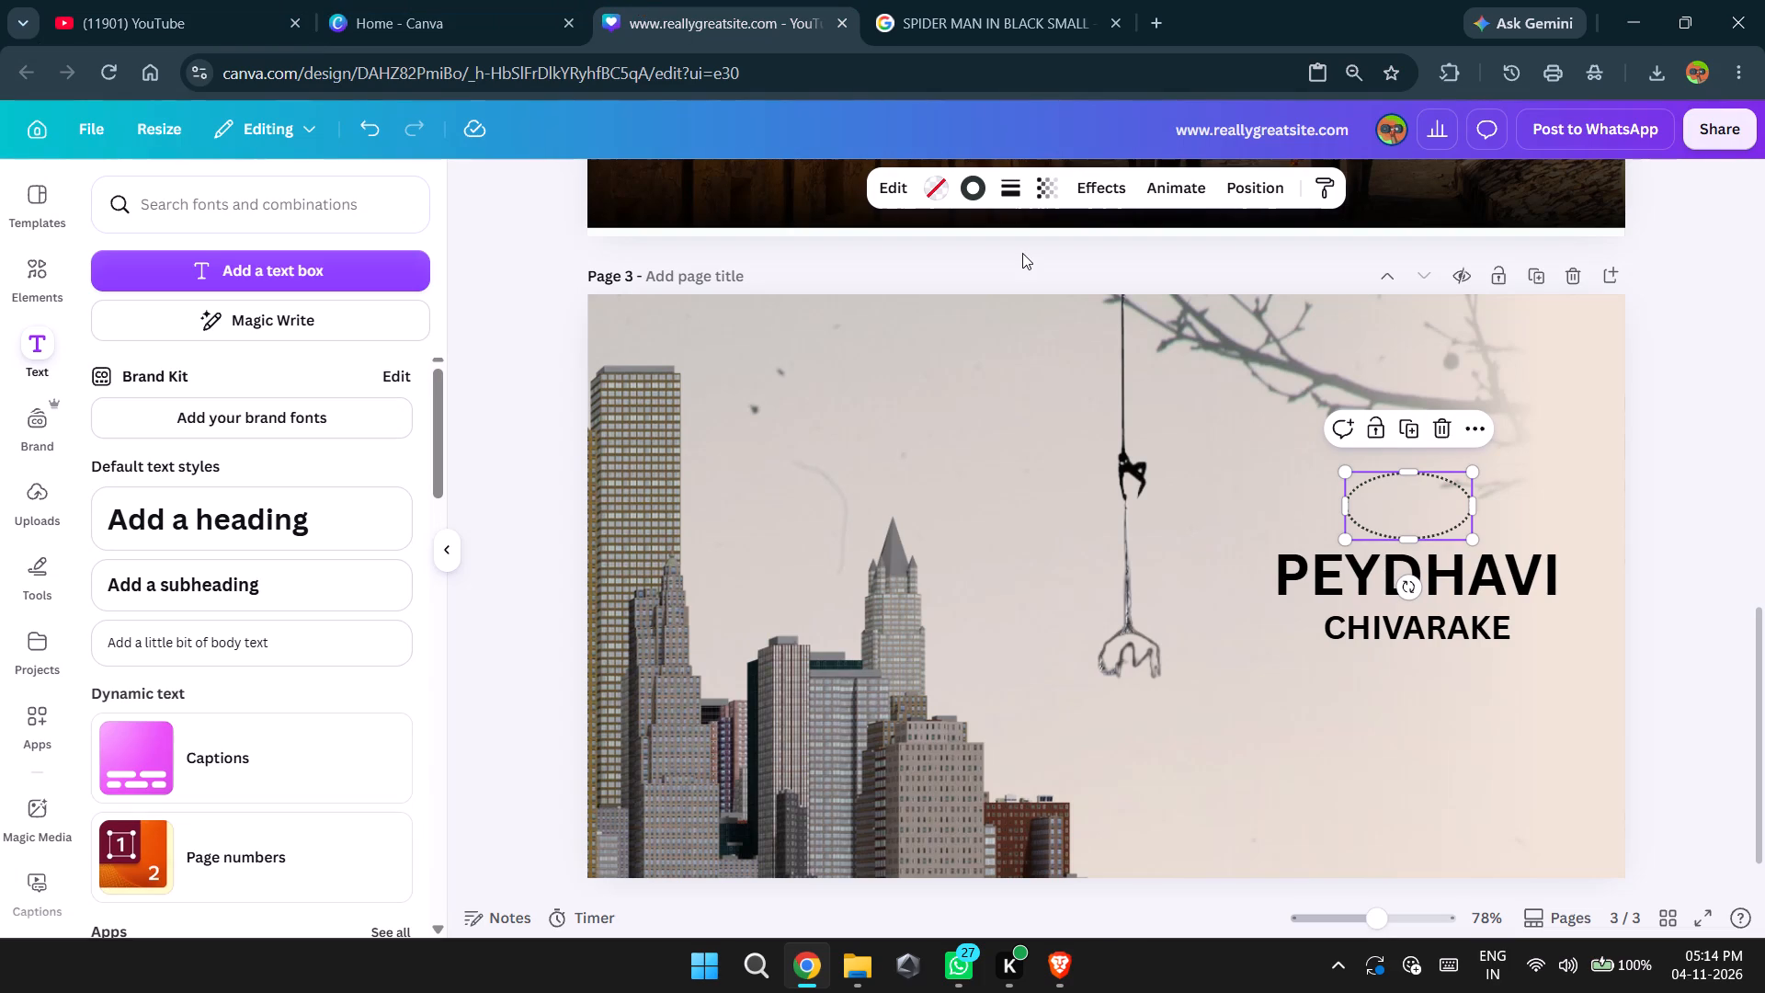
{"action": "left_click_drag", "start_coordinate": [1431, 637], "coordinate": [1428, 652]}
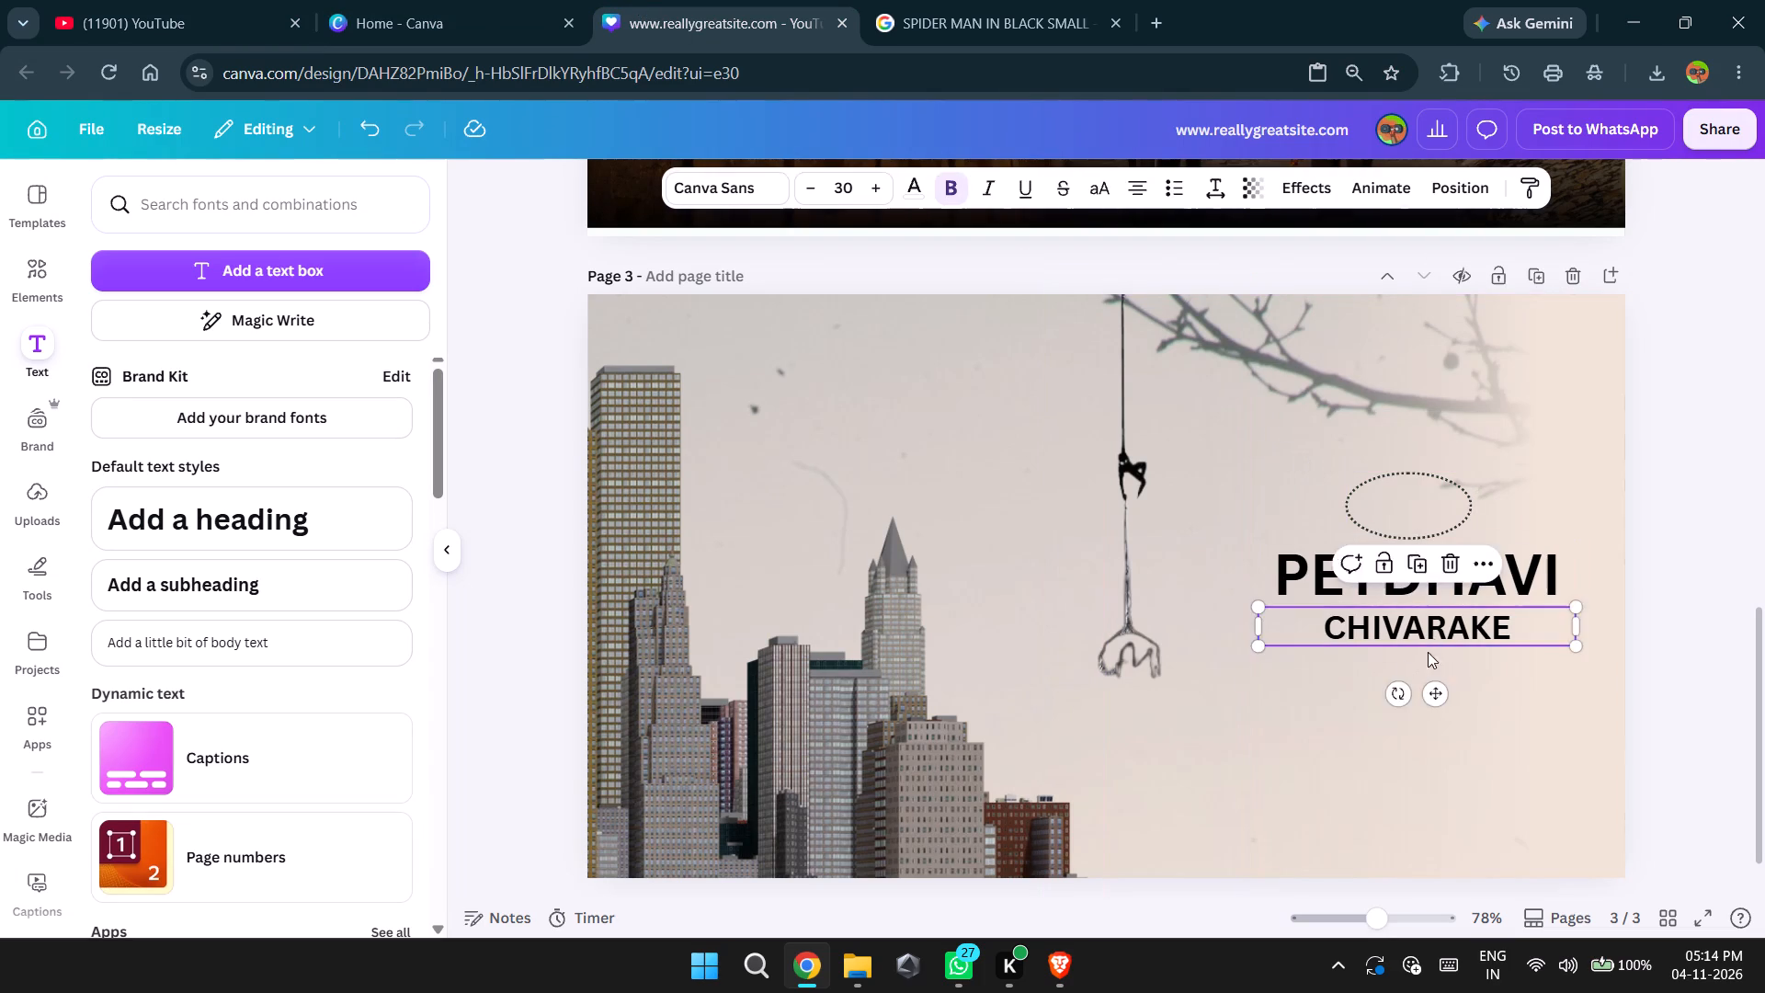
{"action": "left_click_drag", "start_coordinate": [1428, 652], "coordinate": [1412, 714]}
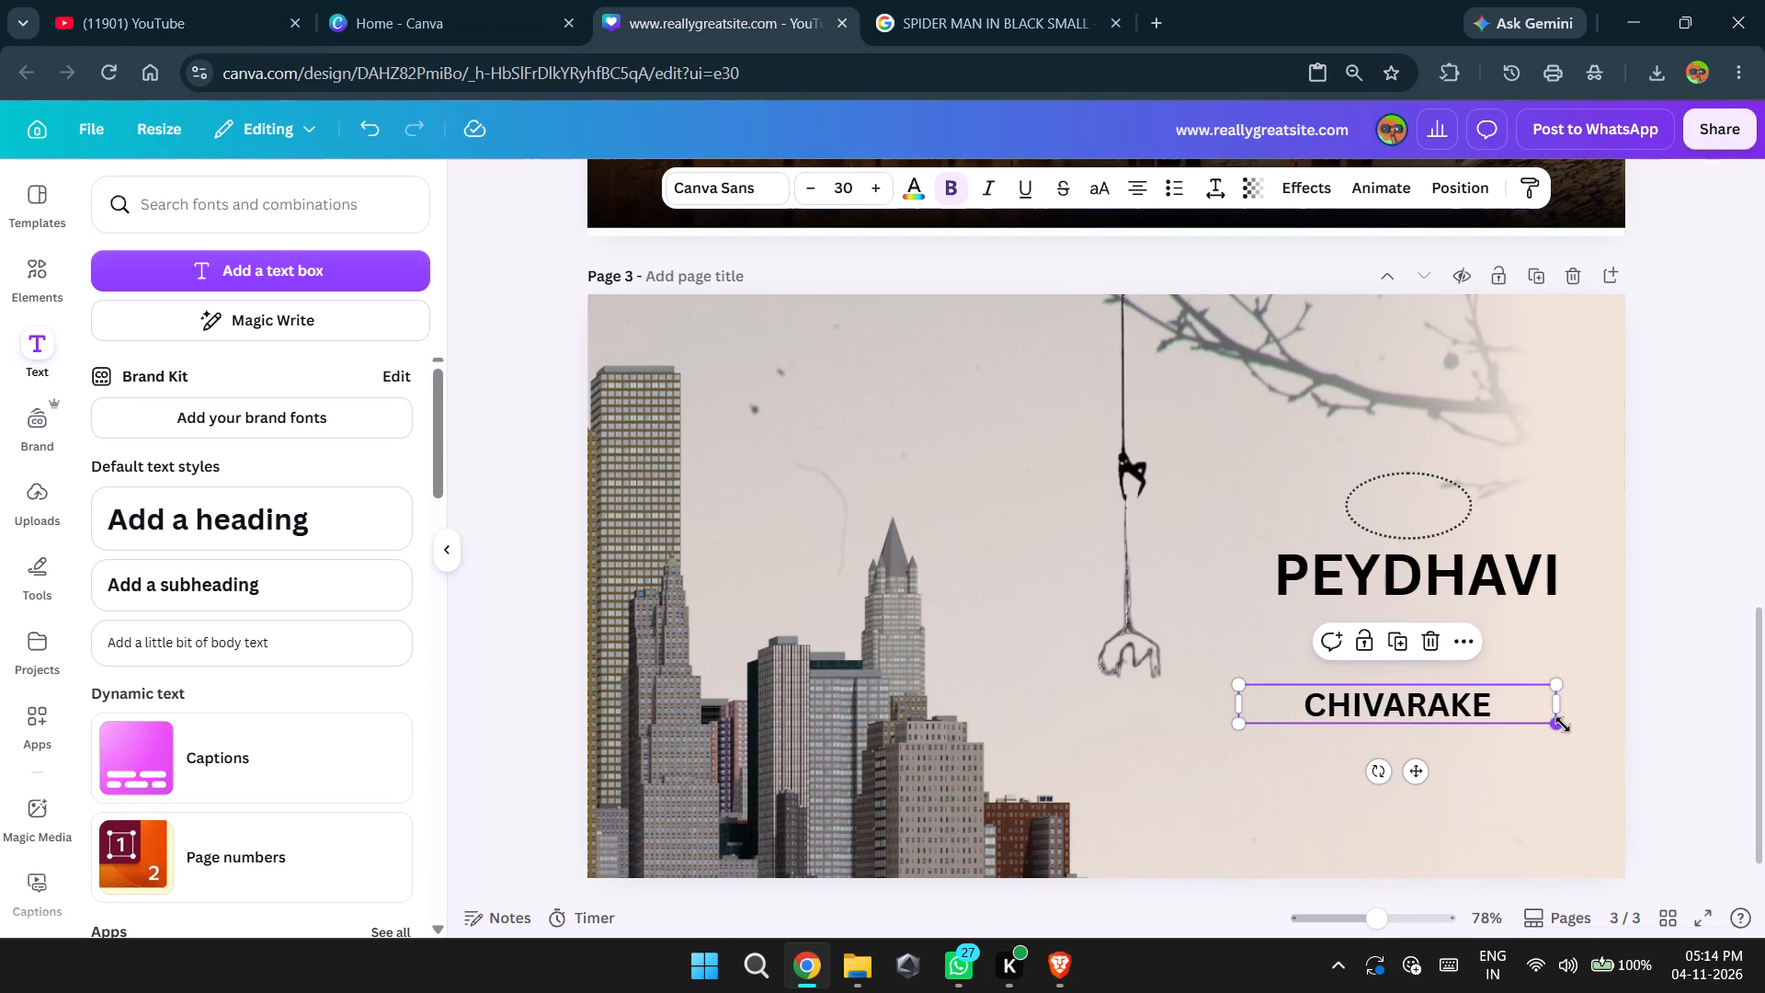
{"action": "left_click_drag", "start_coordinate": [1563, 725], "coordinate": [1611, 752]}
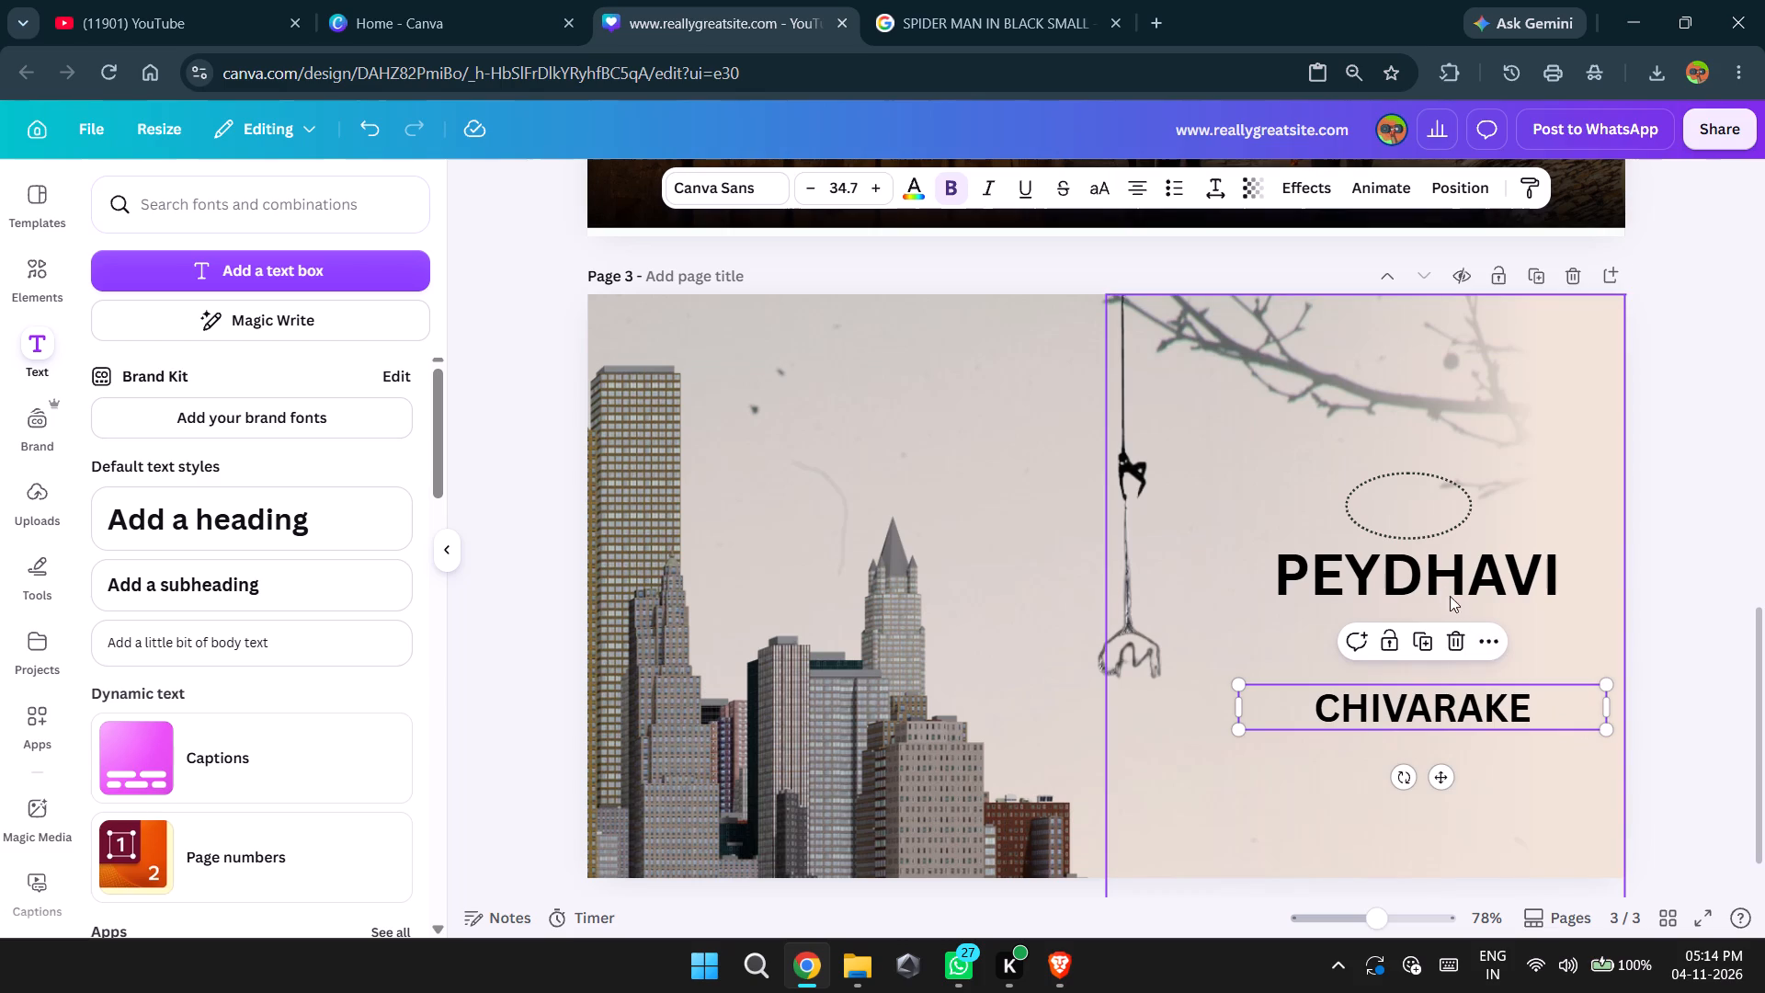
Lower the PEYDHAVI heading until it sits just above the CHIVARAKE subheading.
{"action": "left_click", "coordinate": [1431, 579]}
{"action": "left_click_drag", "start_coordinate": [1431, 579], "coordinate": [1422, 656]}
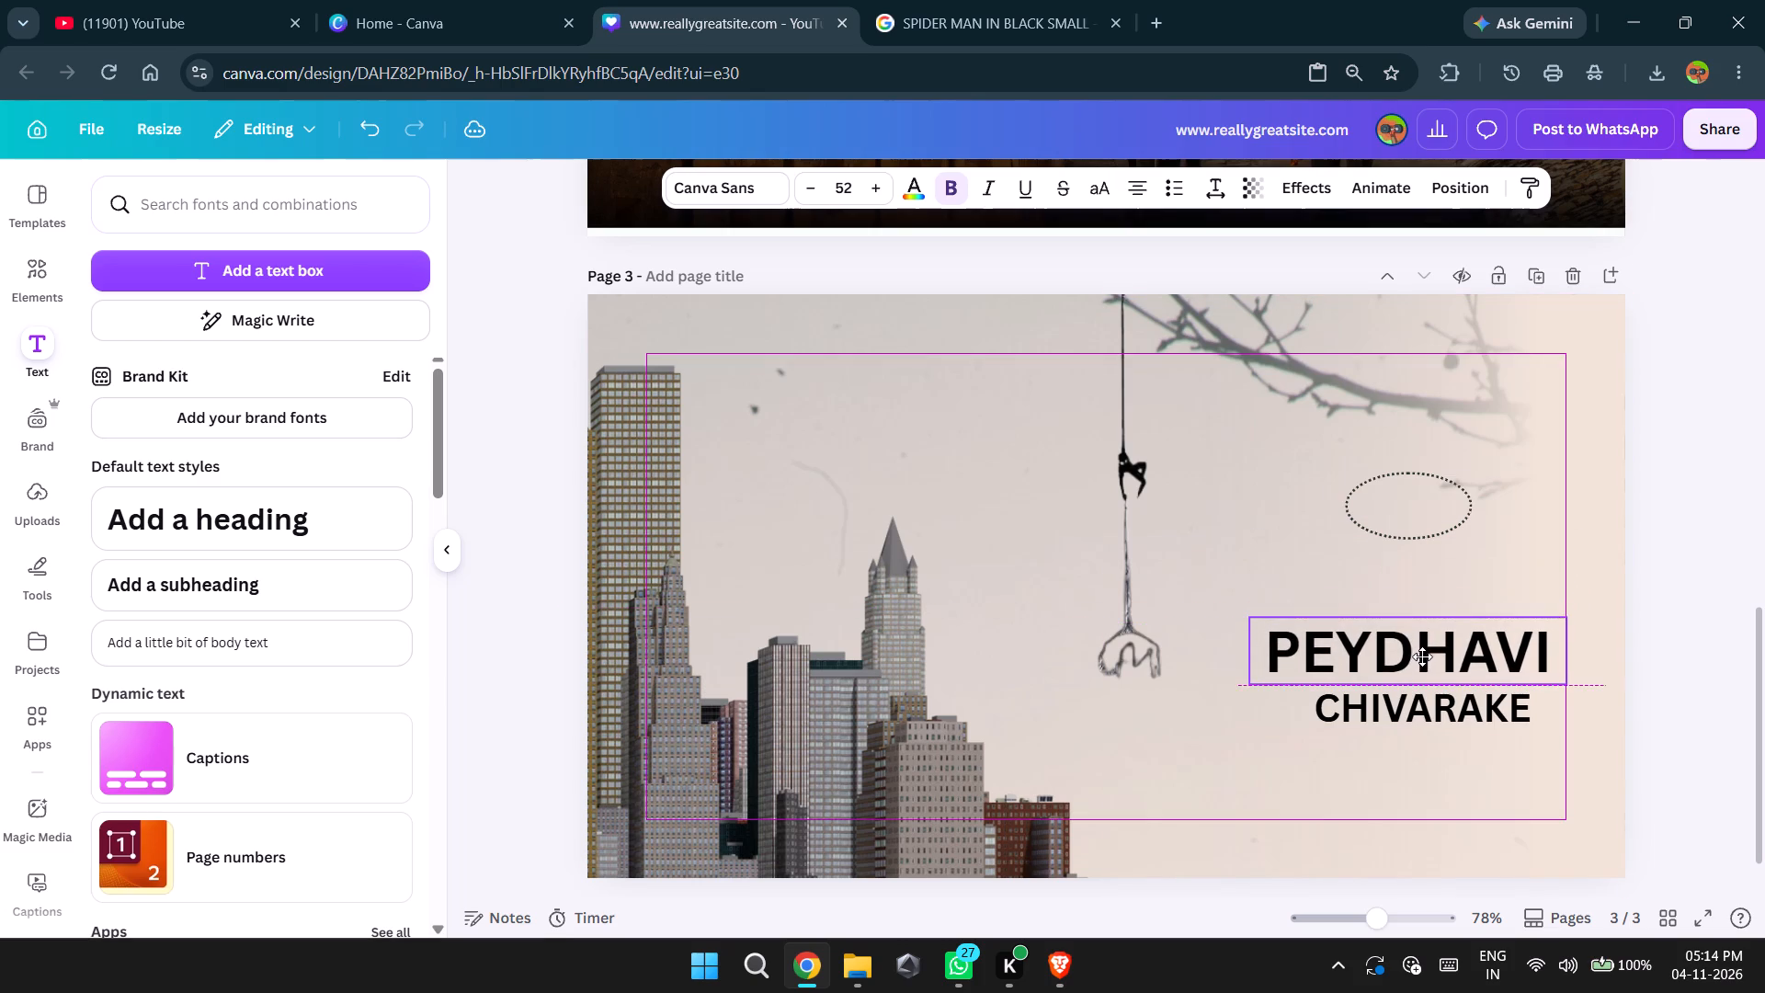
{"action": "left_click_drag", "start_coordinate": [1422, 656], "coordinate": [1424, 648]}
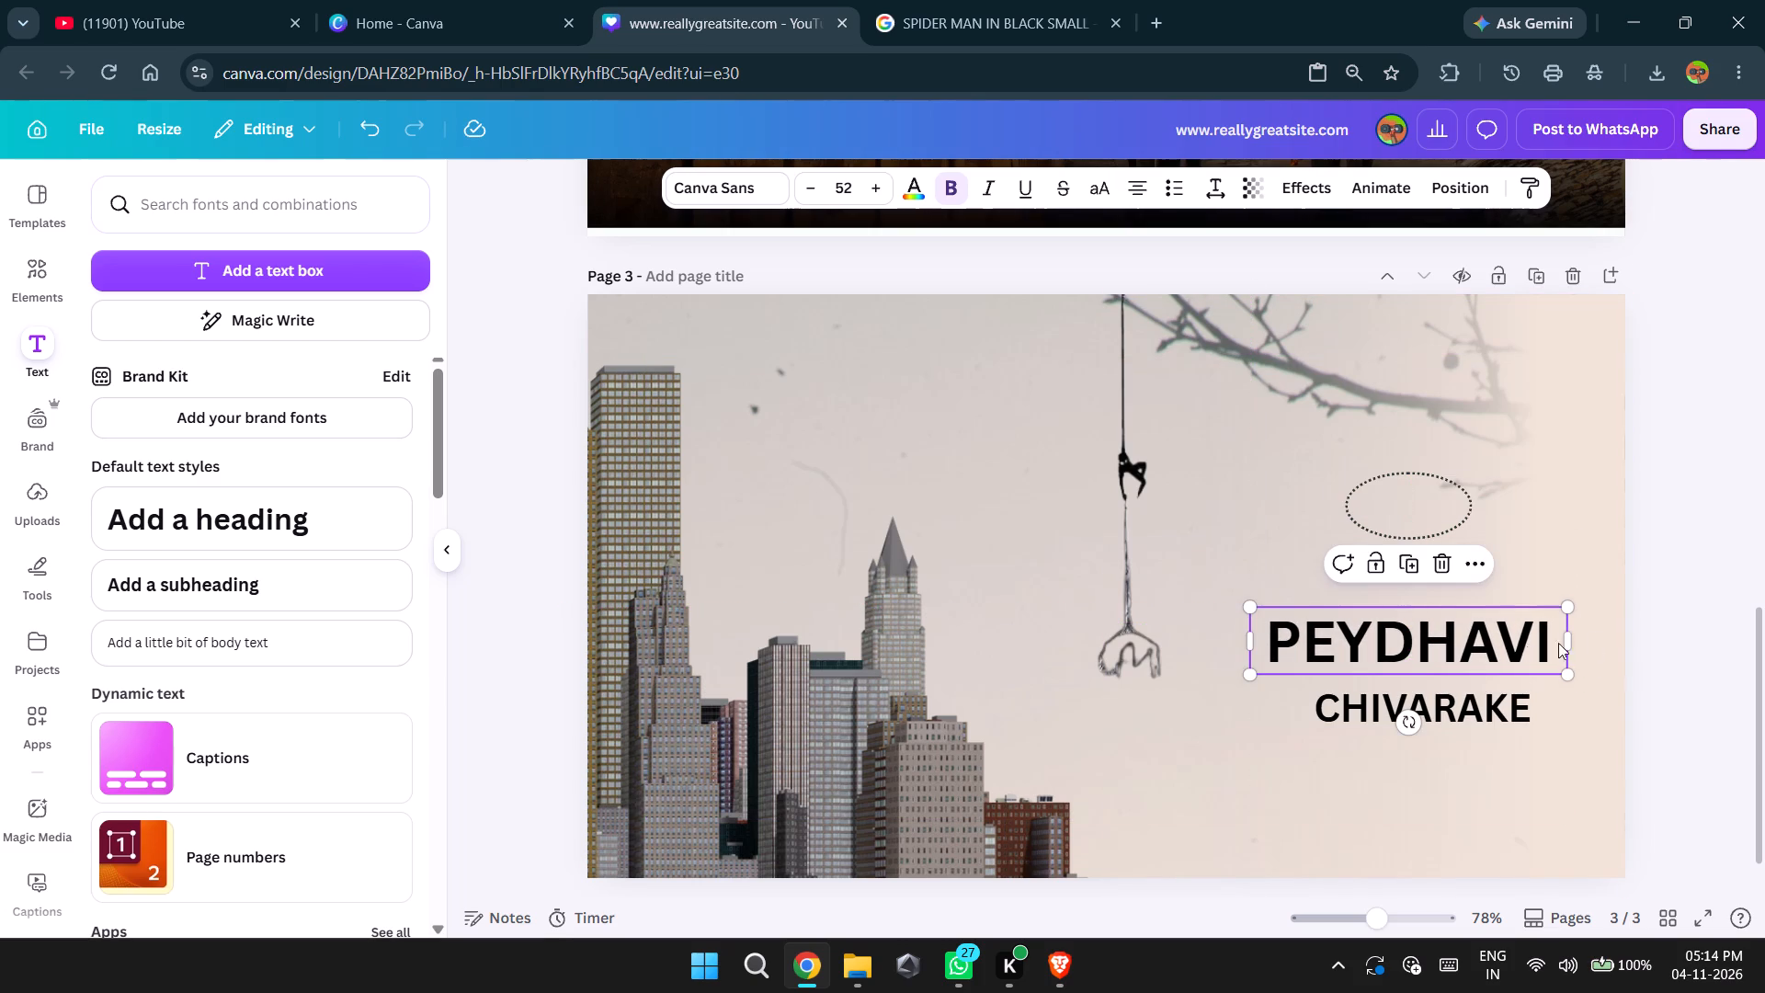
{"action": "left_click", "coordinate": [1664, 623]}
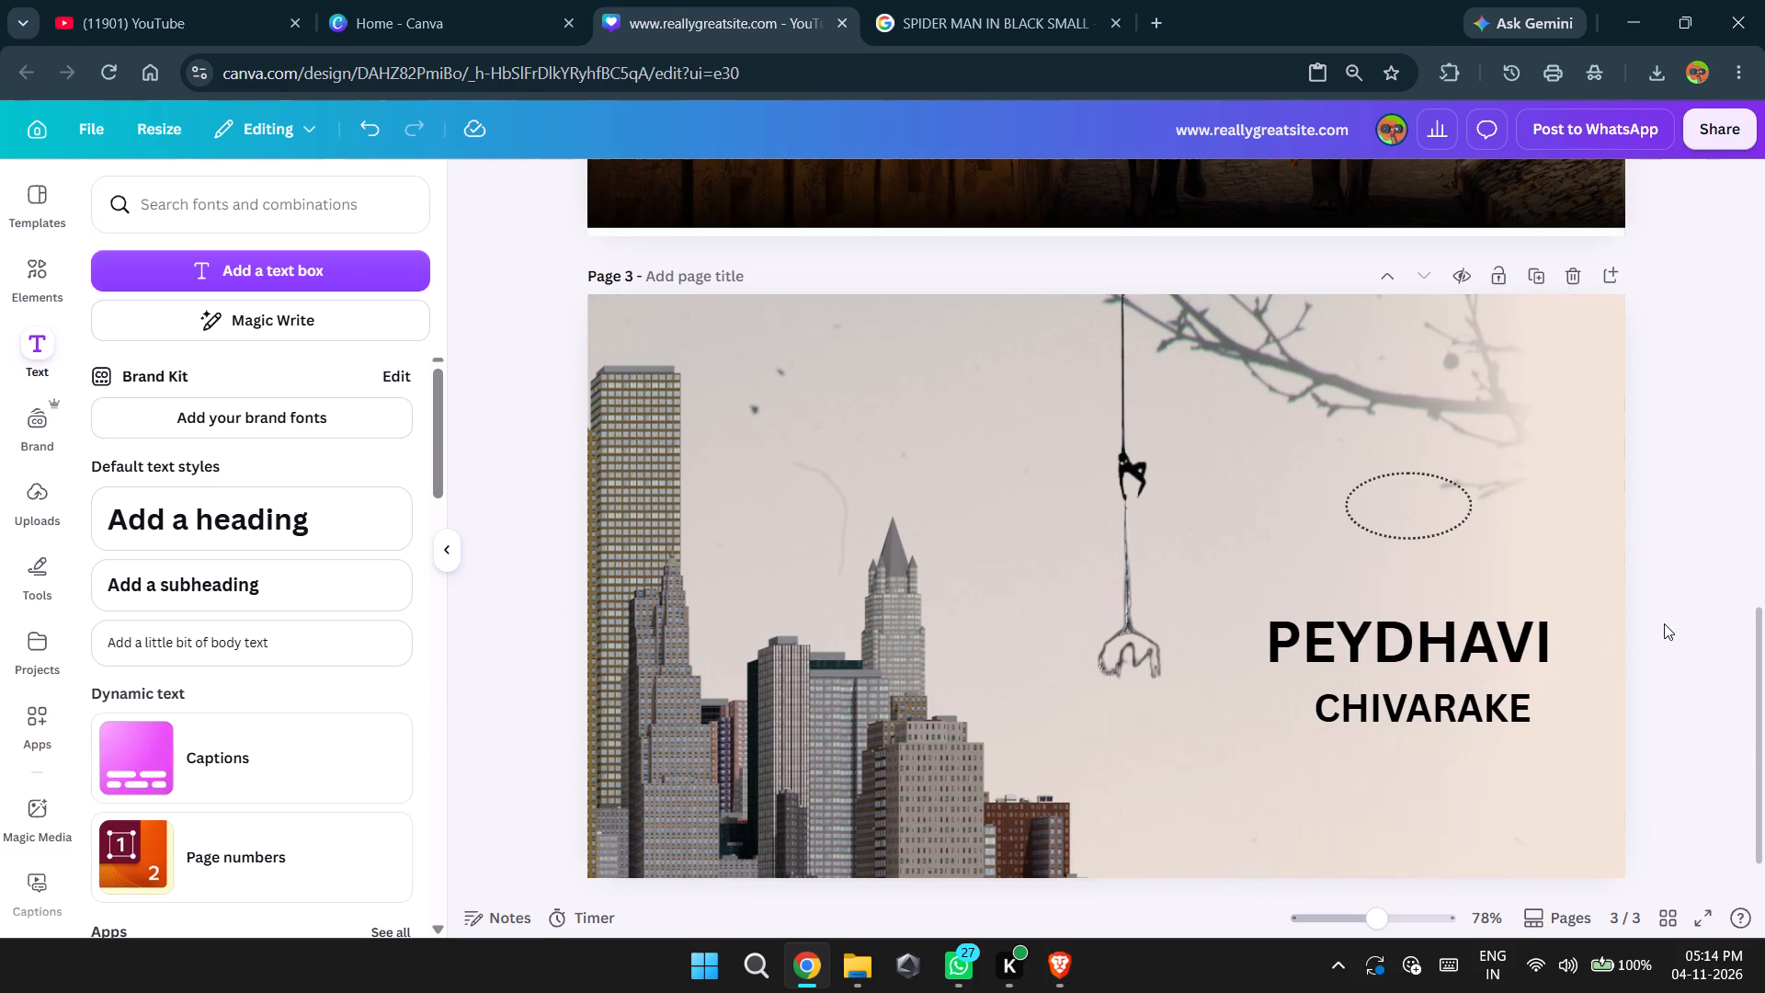
Delete the dotted ellipse above the PEYDHAVI heading.
{"action": "left_click", "coordinate": [1432, 511]}
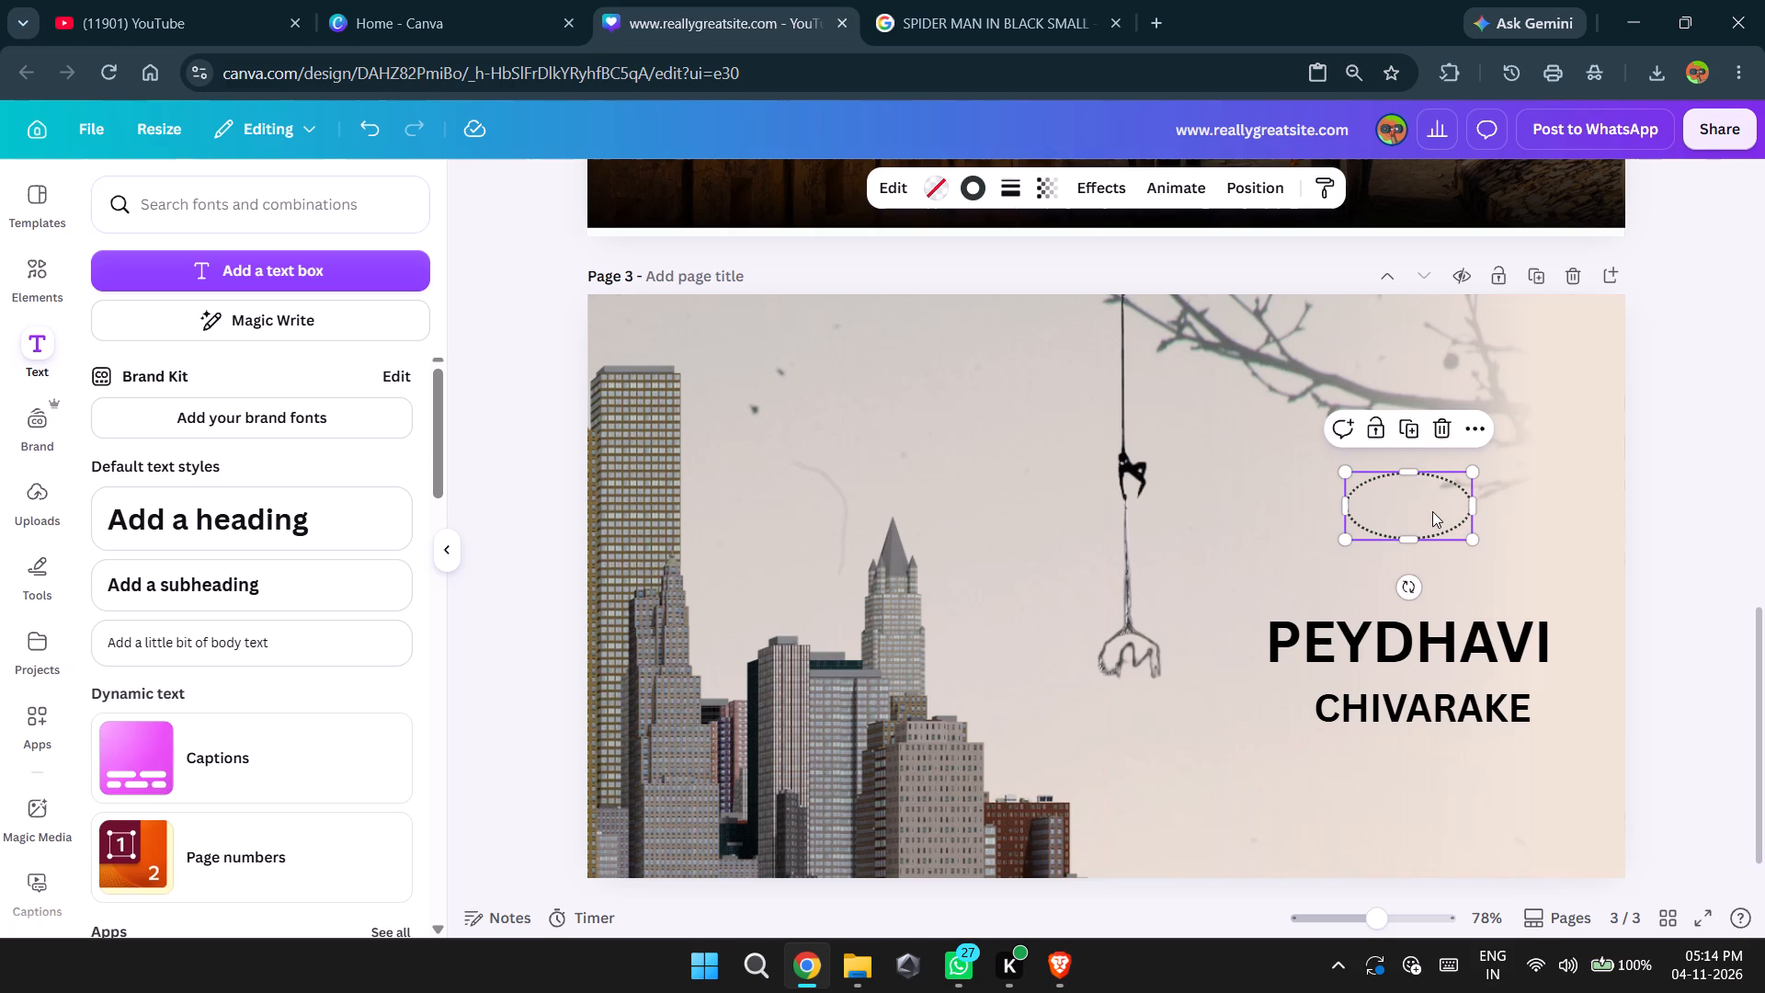
{"action": "left_click", "coordinate": [1443, 439]}
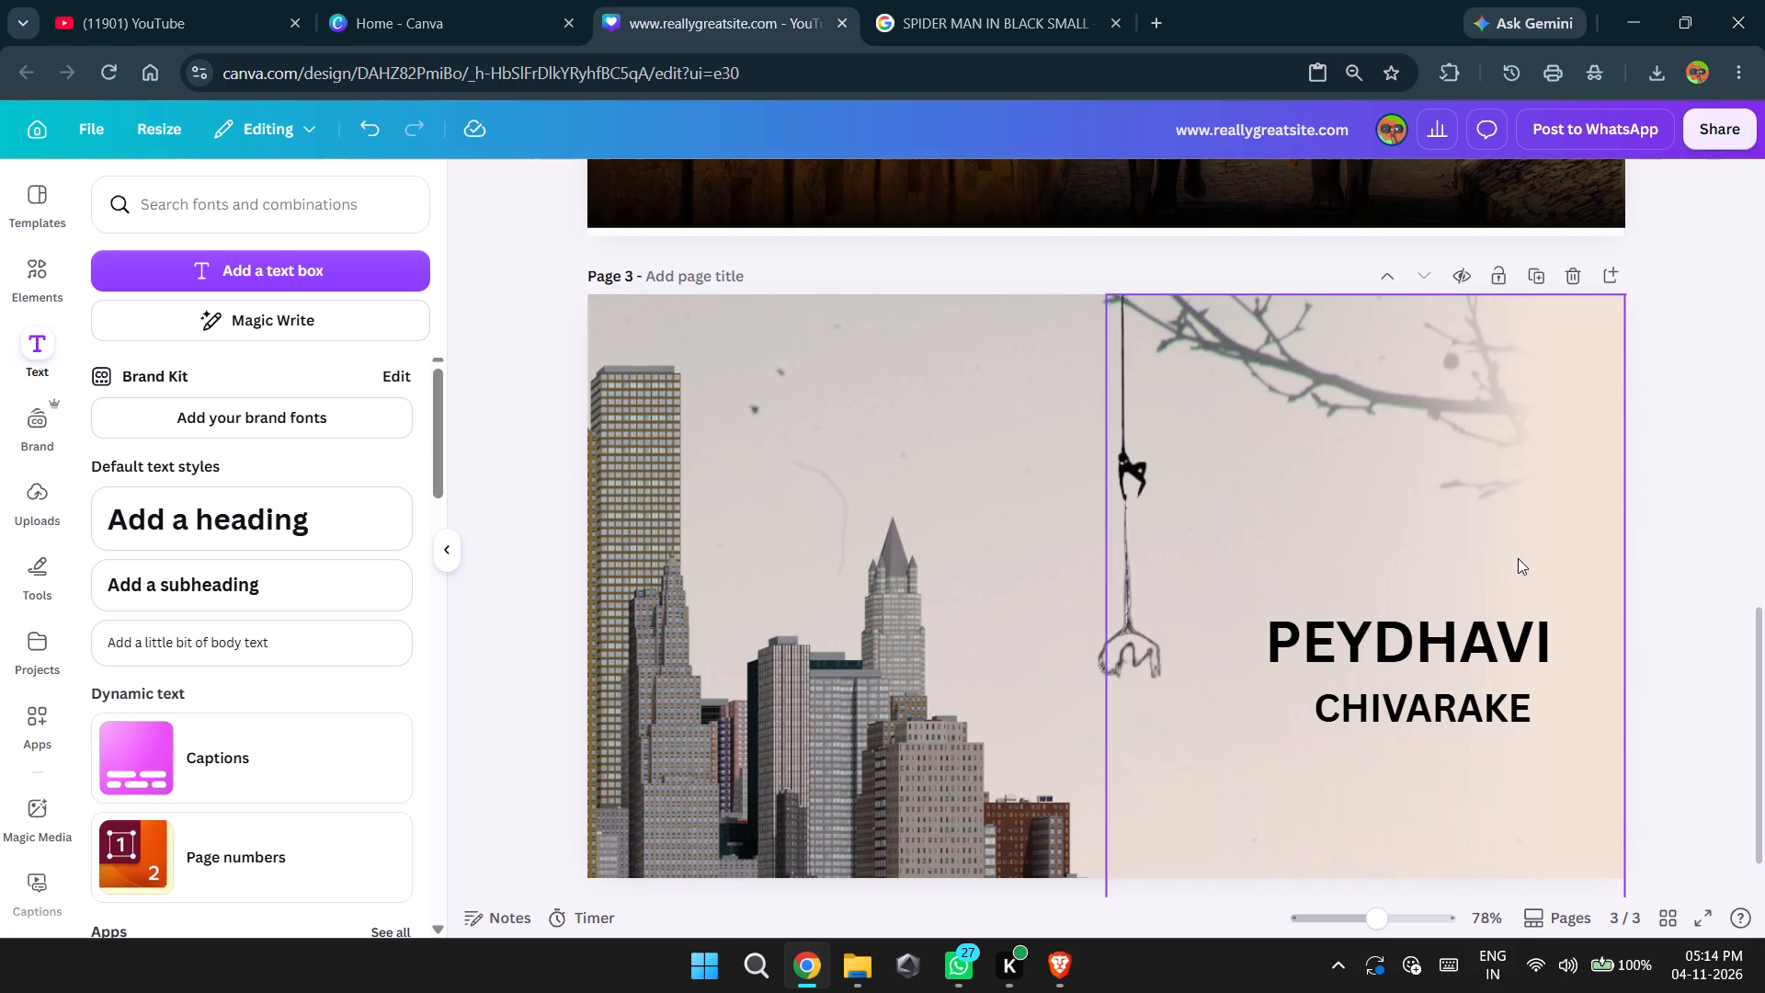
Enlarge the PEYDHAVI heading on page 3 to font size 59.4 and raise it further above the CHIVARAKE subheading.
{"action": "scroll", "coordinate": [1518, 558], "scroll_direction": "up", "scroll_amount": 4}
{"action": "scroll", "coordinate": [1518, 558], "scroll_direction": "down", "scroll_amount": 3}
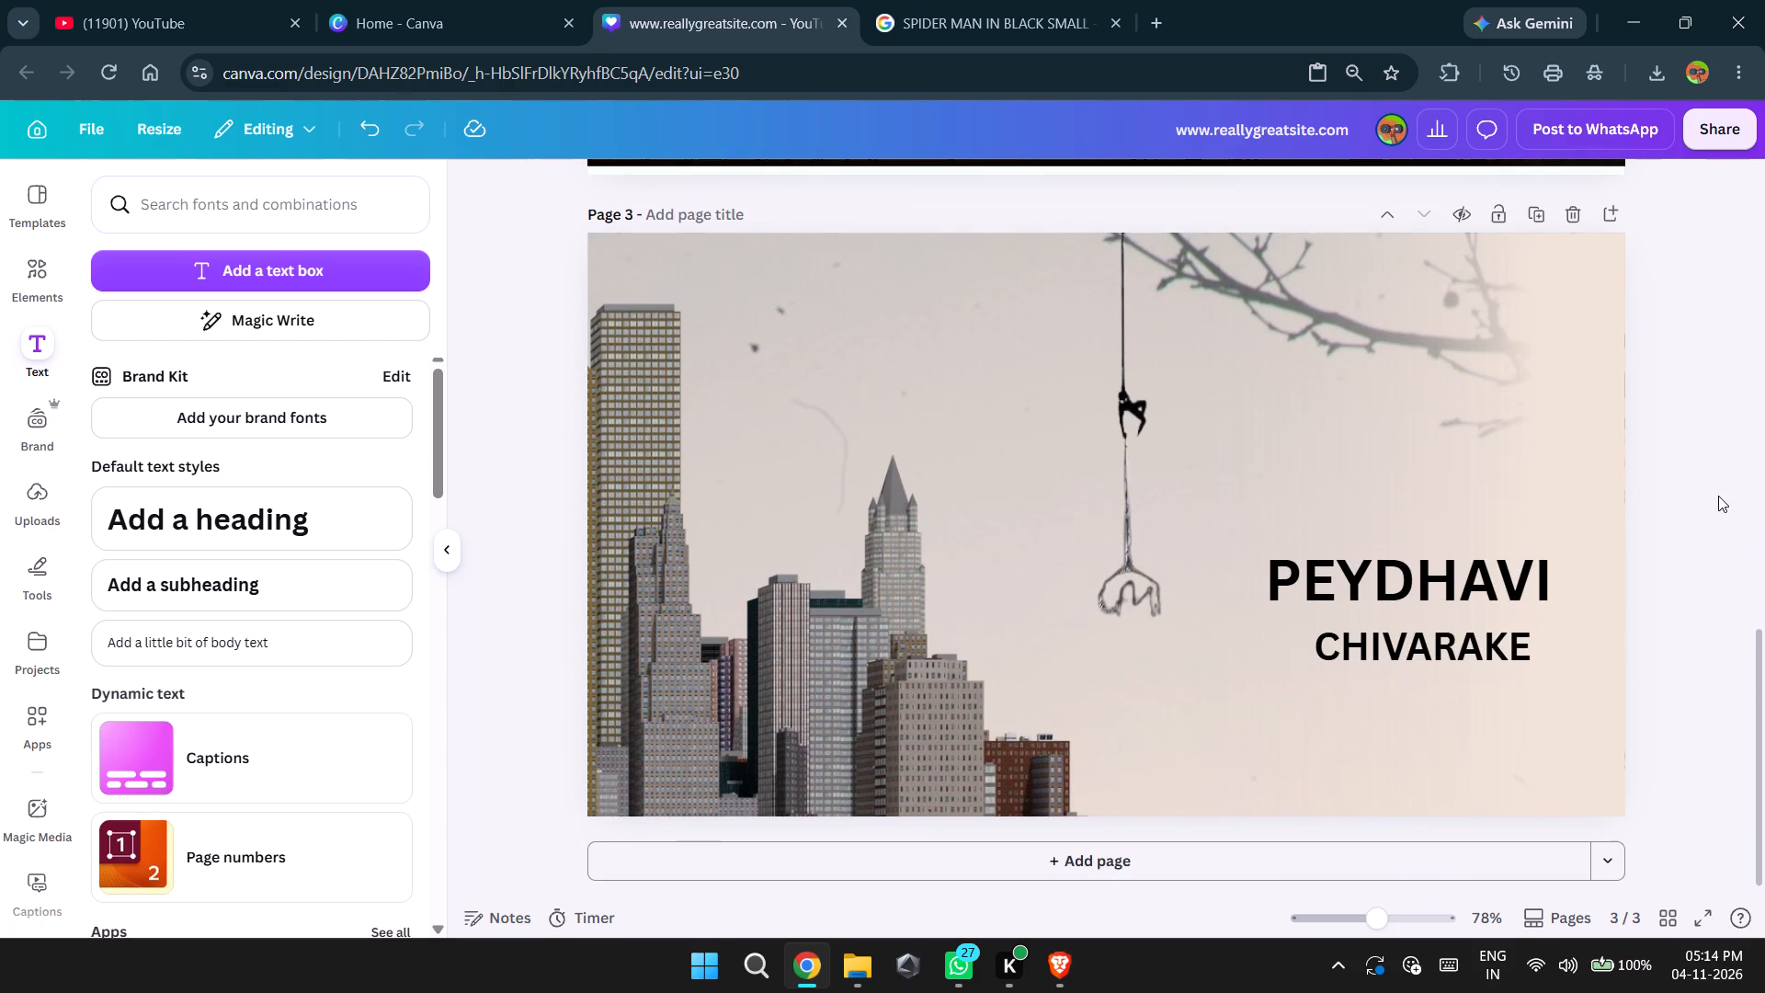
{"action": "left_click", "coordinate": [1439, 561]}
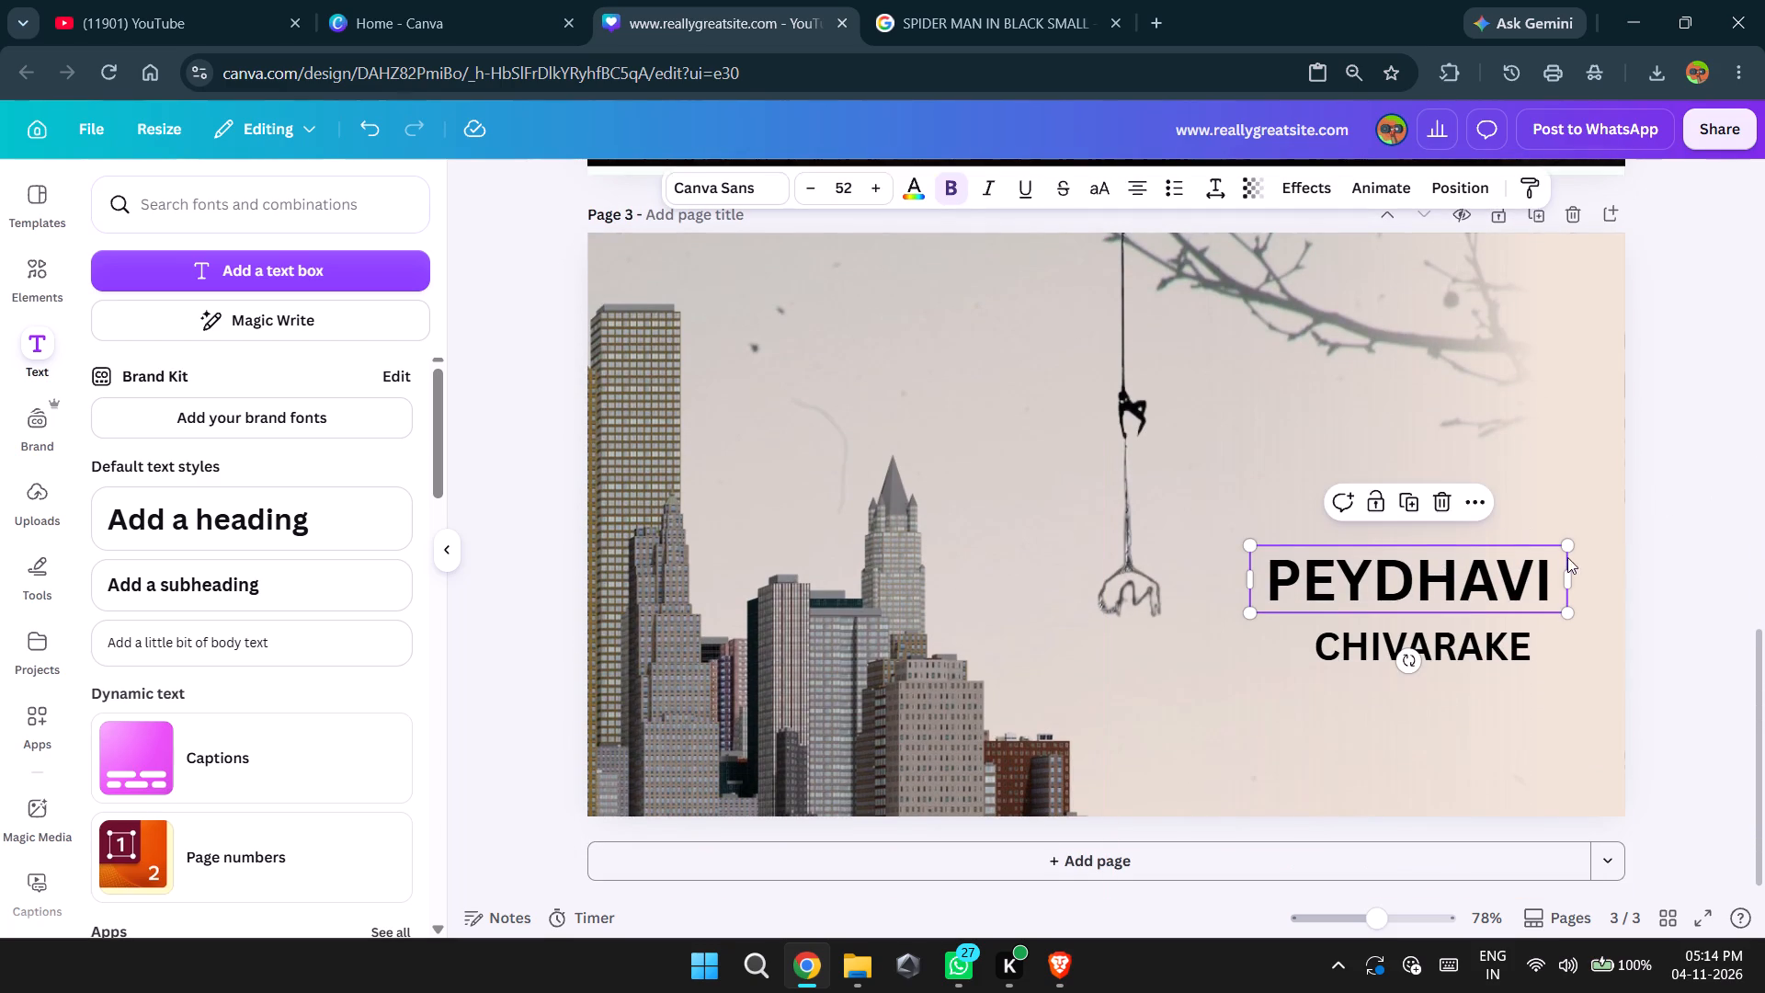
{"action": "left_click_drag", "start_coordinate": [1566, 536], "coordinate": [1604, 498]}
{"action": "left_click_drag", "start_coordinate": [1494, 611], "coordinate": [1496, 587]}
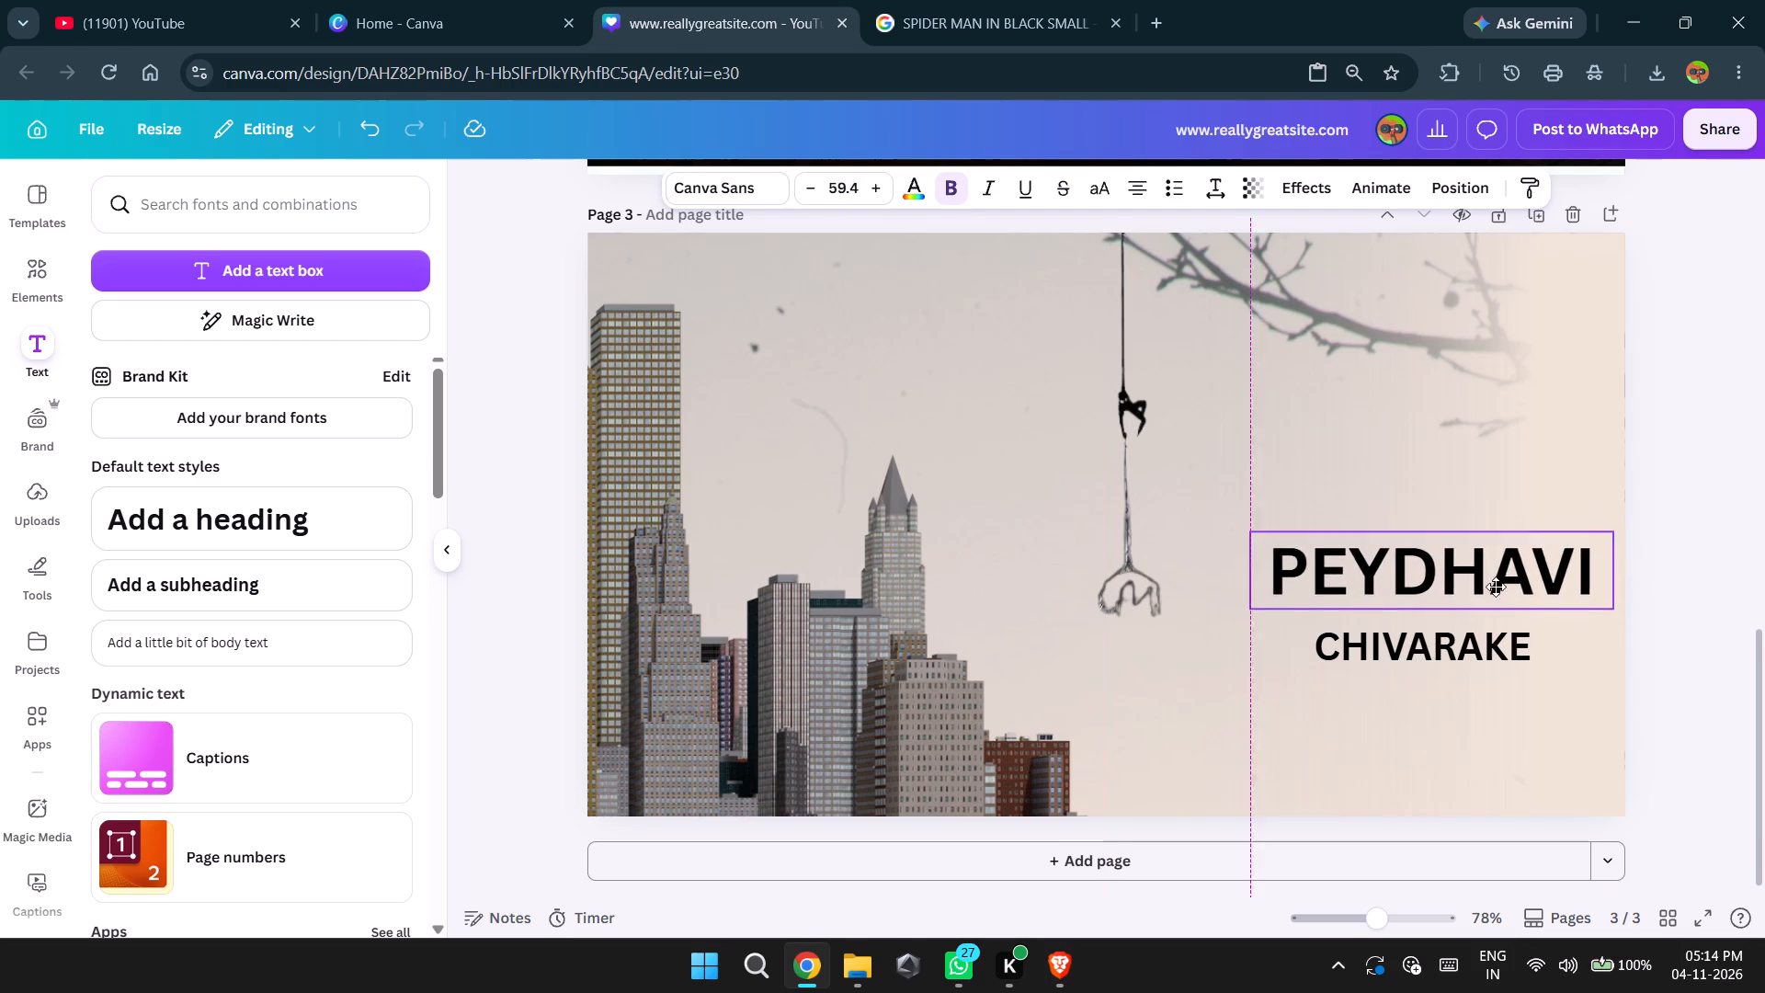
{"action": "left_click_drag", "start_coordinate": [1496, 587], "coordinate": [1496, 568]}
Enlarge the CHIVARAKE subheading to font size 39.9 and move it up directly beneath PEYDHAVI.
{"action": "left_click", "coordinate": [1483, 625]}
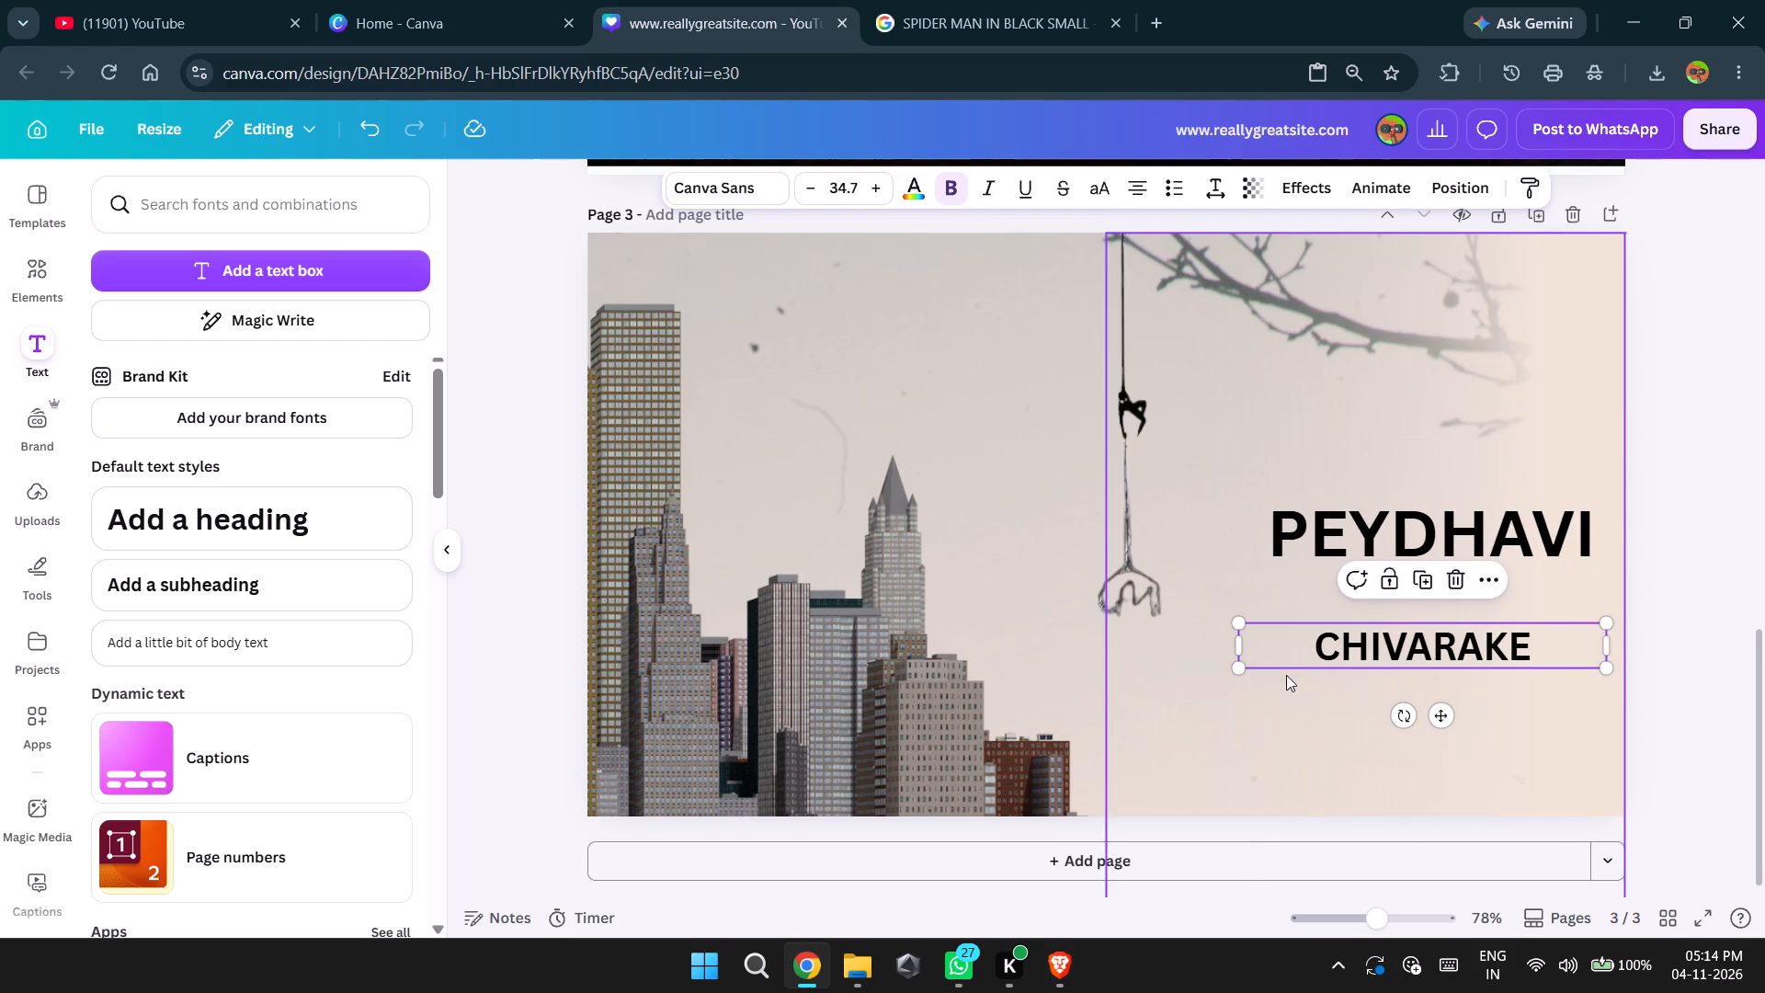
{"action": "left_click_drag", "start_coordinate": [1236, 667], "coordinate": [1190, 736]}
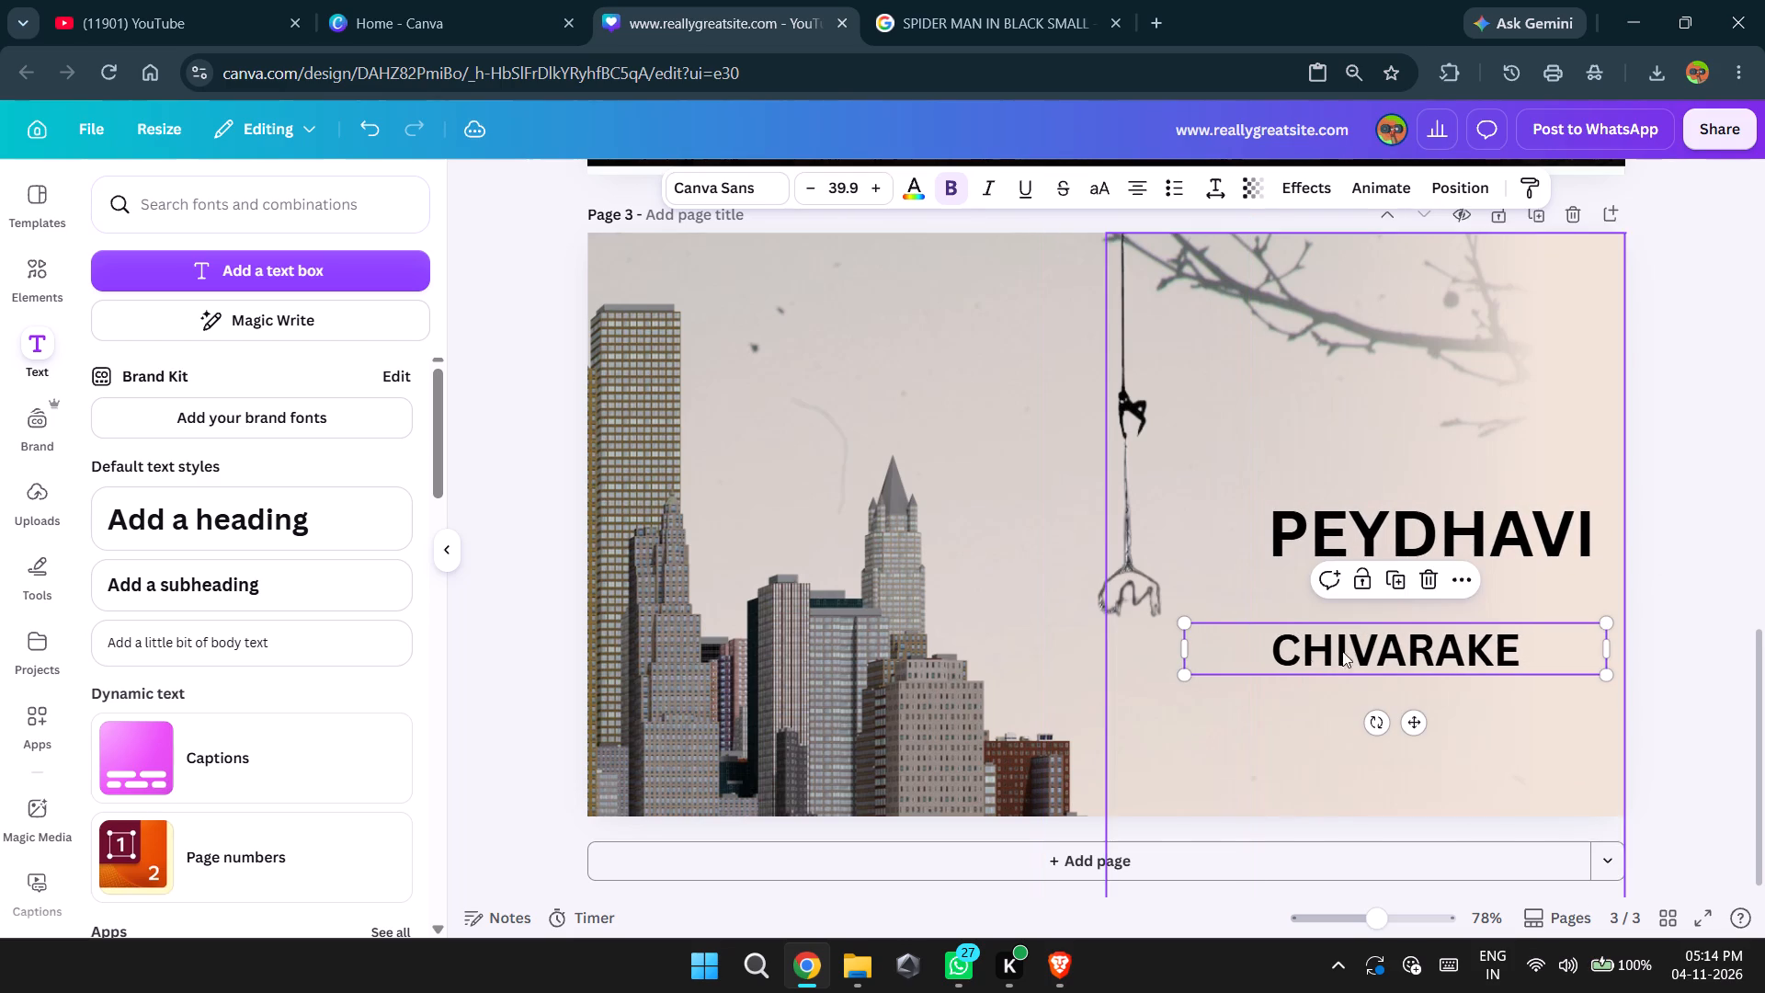
{"action": "left_click_drag", "start_coordinate": [1398, 641], "coordinate": [1417, 588]}
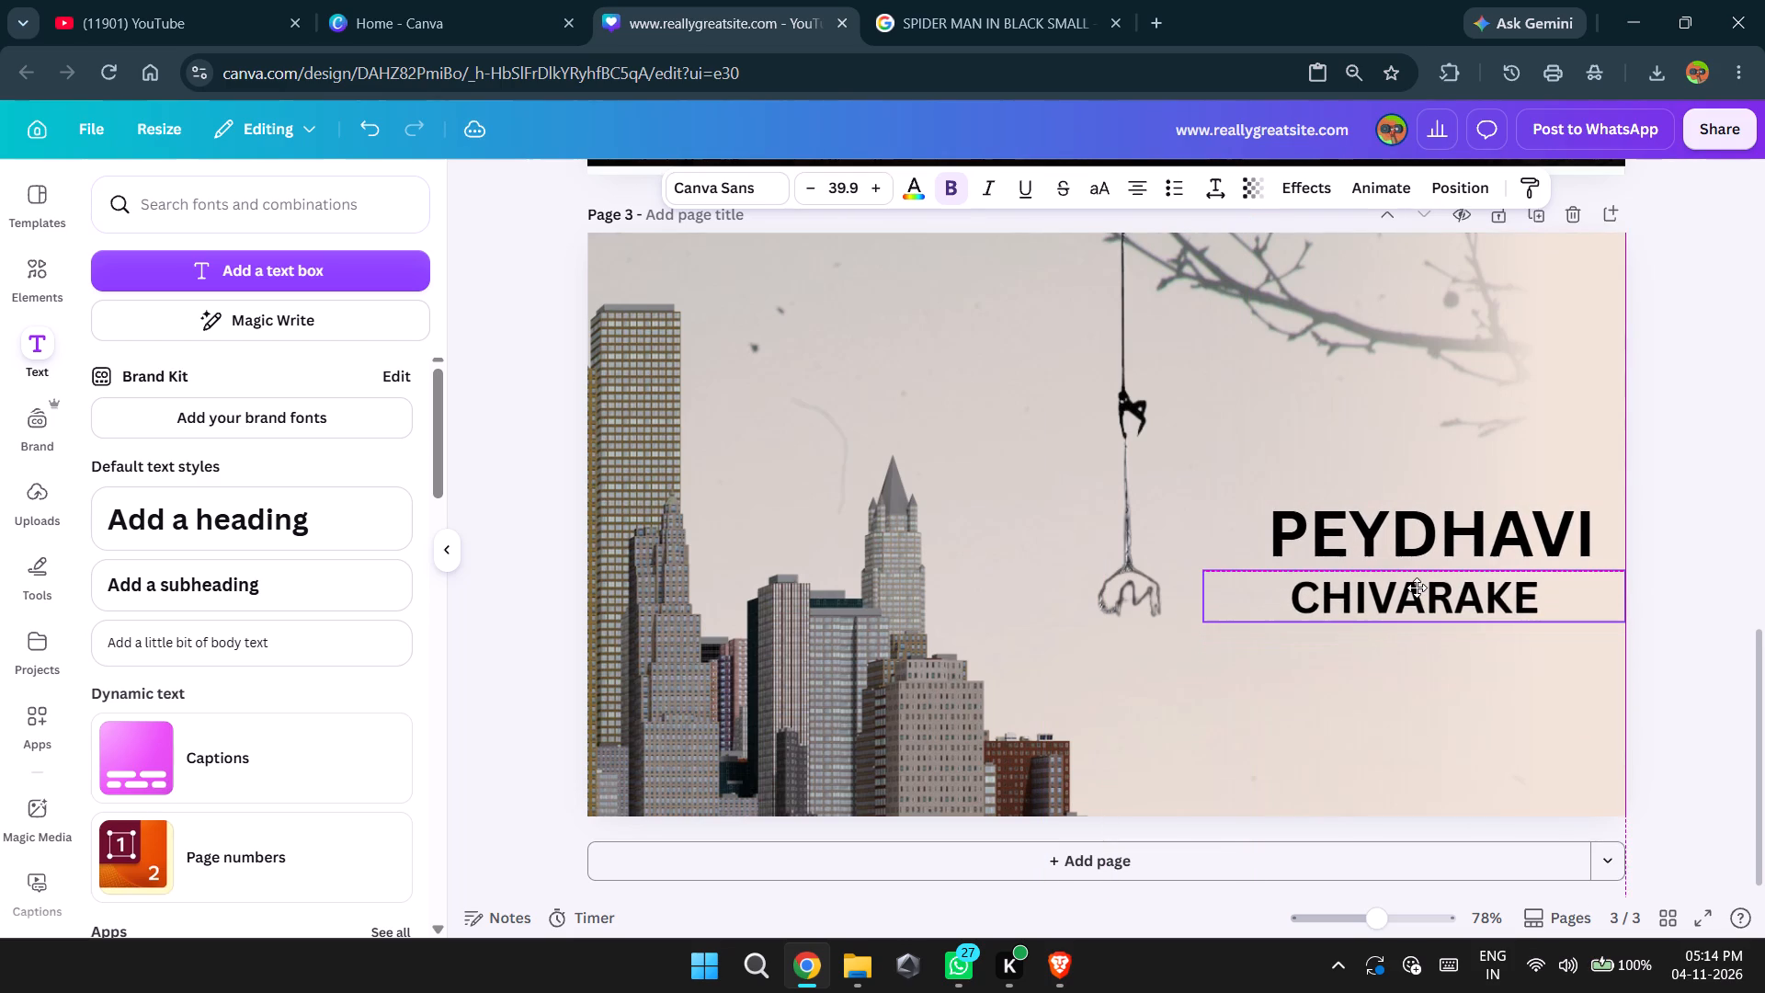
{"action": "left_click_drag", "start_coordinate": [1417, 588], "coordinate": [1418, 580]}
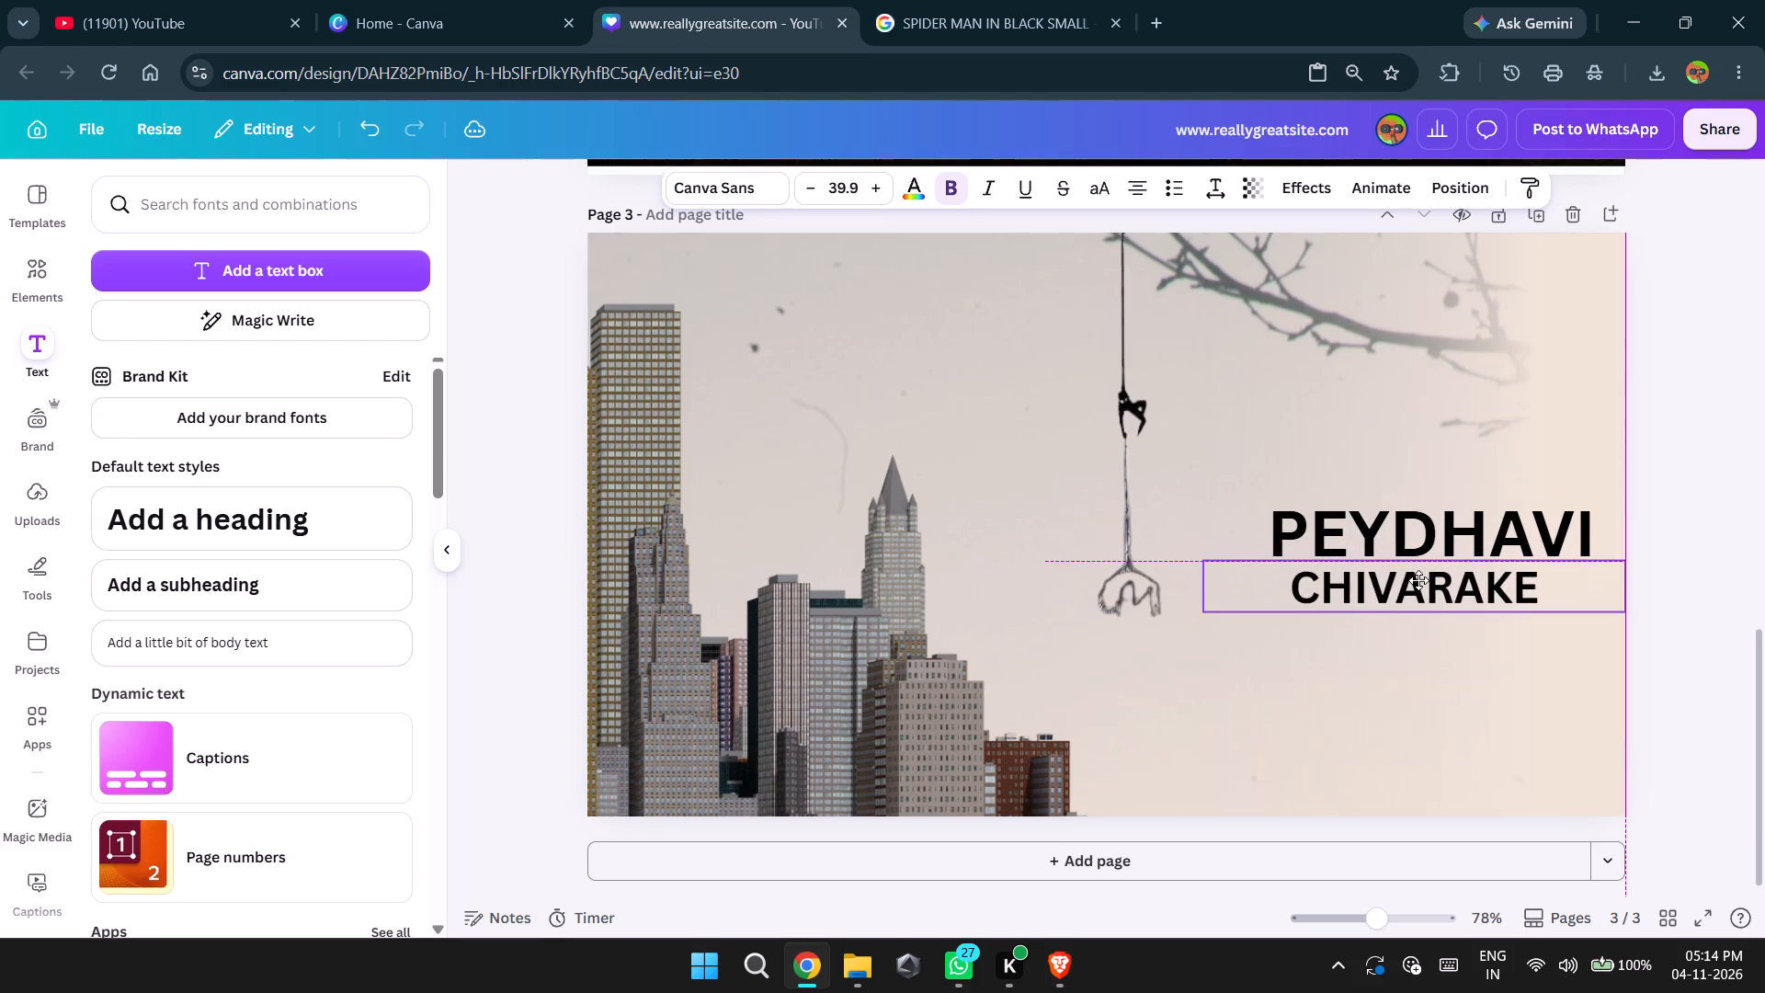
{"action": "left_click_drag", "start_coordinate": [1418, 580], "coordinate": [1435, 575]}
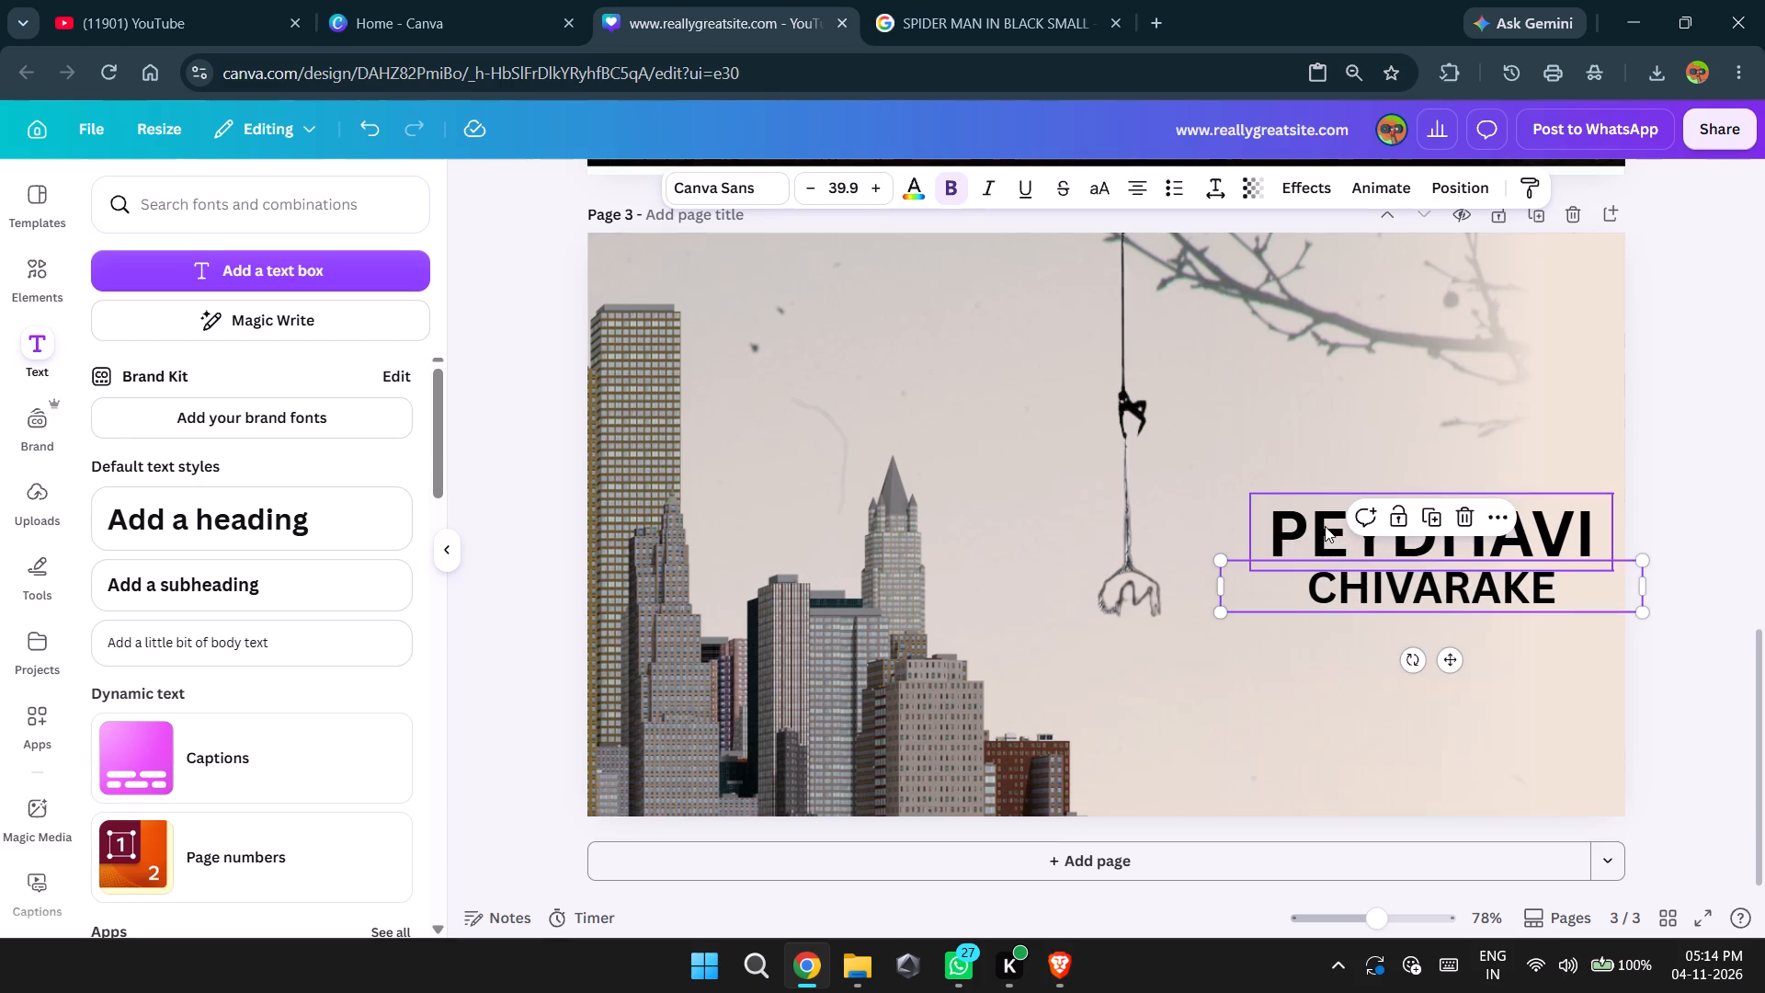
Raise the PEYDHAVI heading slightly, enlarge it to font size 64.3 and align its box with the page's right edge.
{"action": "left_click", "coordinate": [1325, 526]}
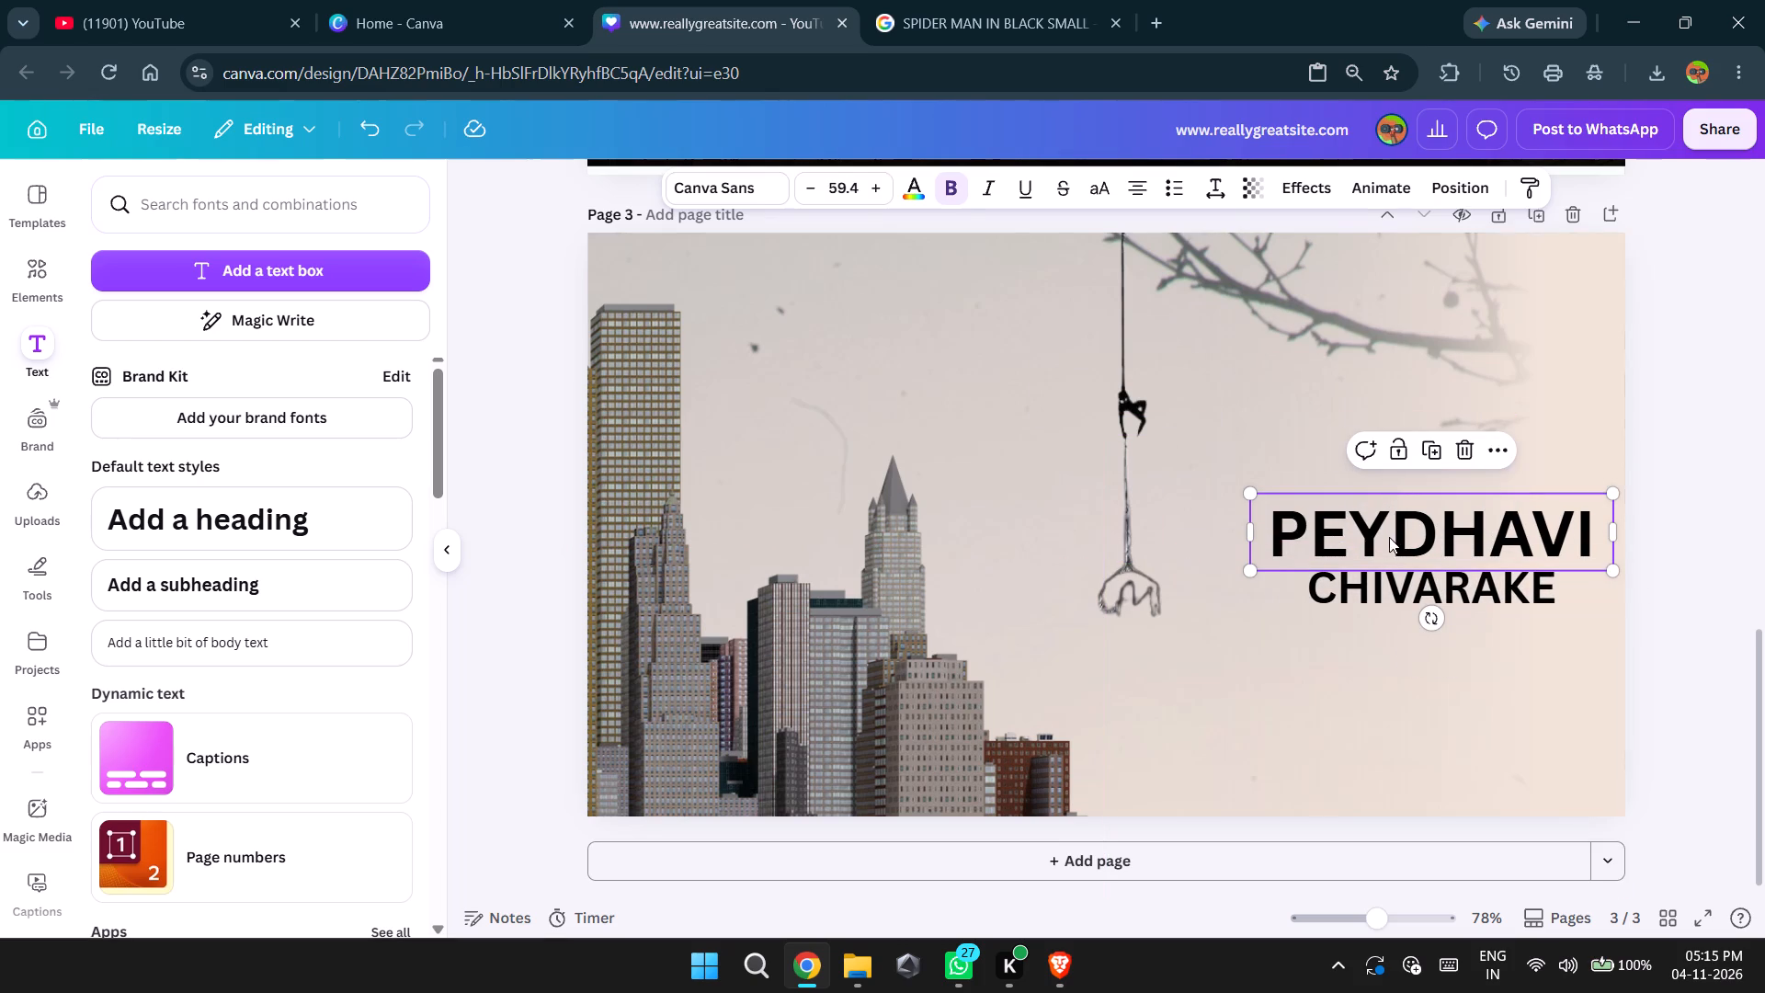
{"action": "left_click_drag", "start_coordinate": [1389, 537], "coordinate": [1385, 528]}
{"action": "left_click", "coordinate": [1385, 528]}
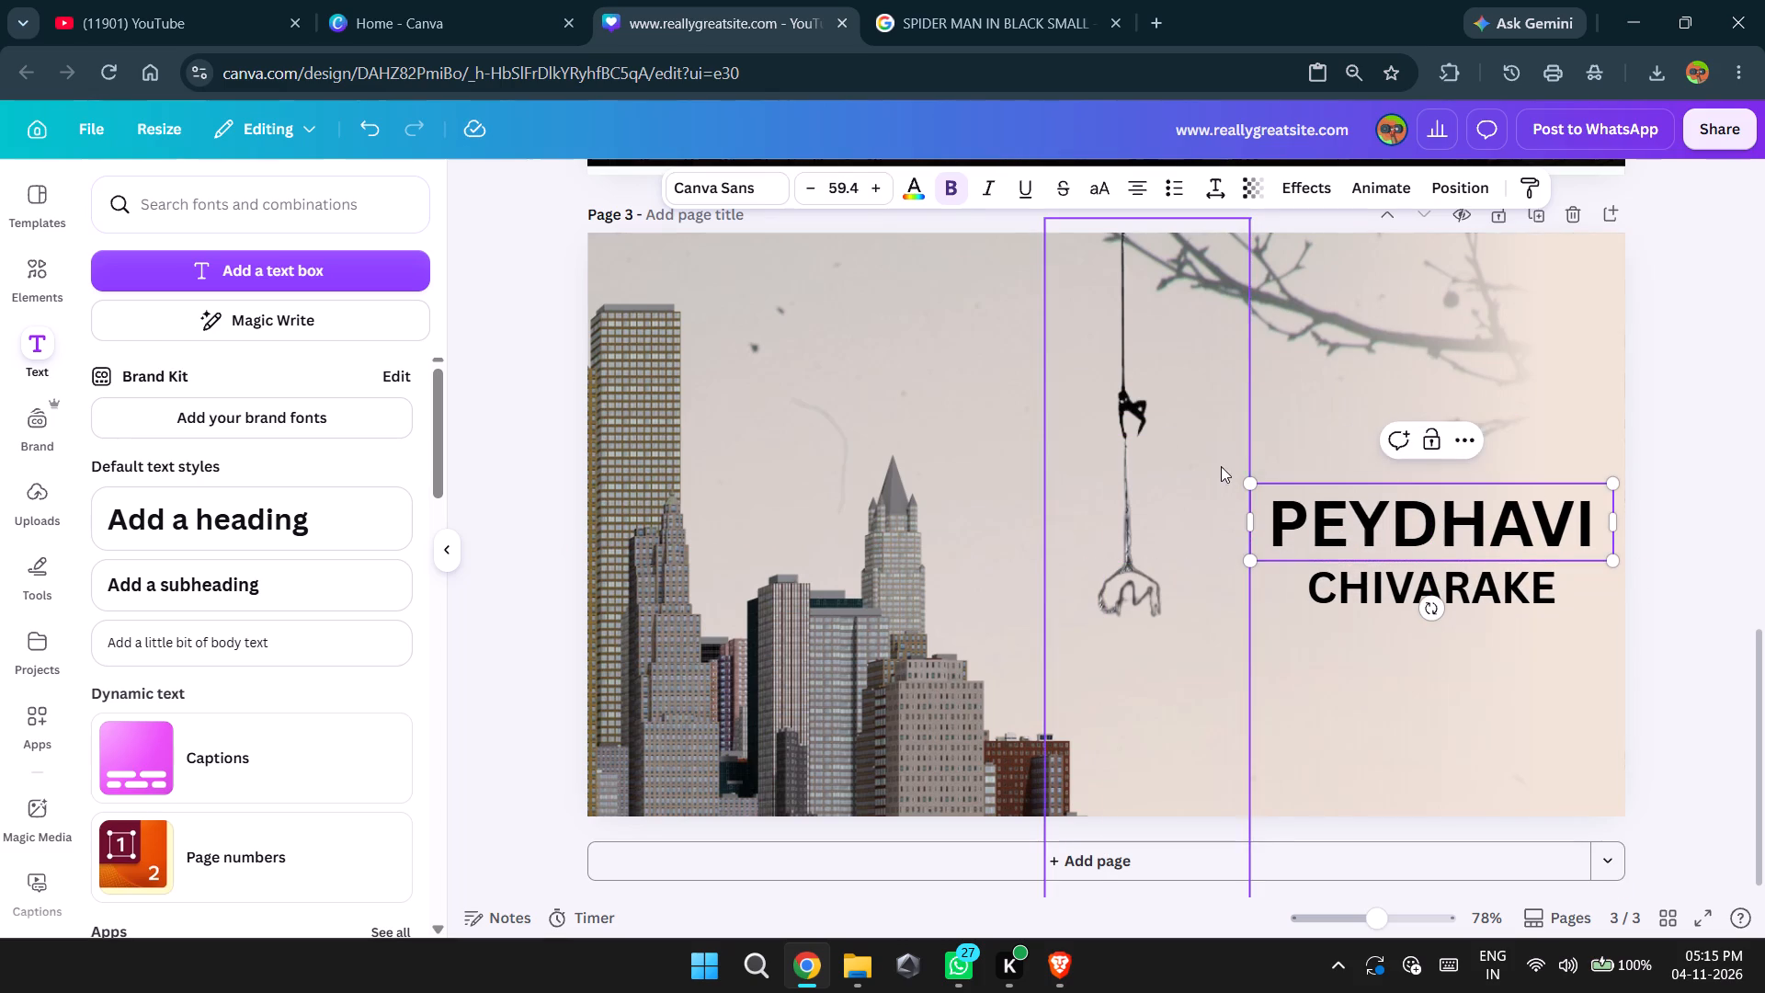
{"action": "left_click", "coordinate": [1251, 484]}
{"action": "left_click_drag", "start_coordinate": [1251, 484], "coordinate": [1234, 455]}
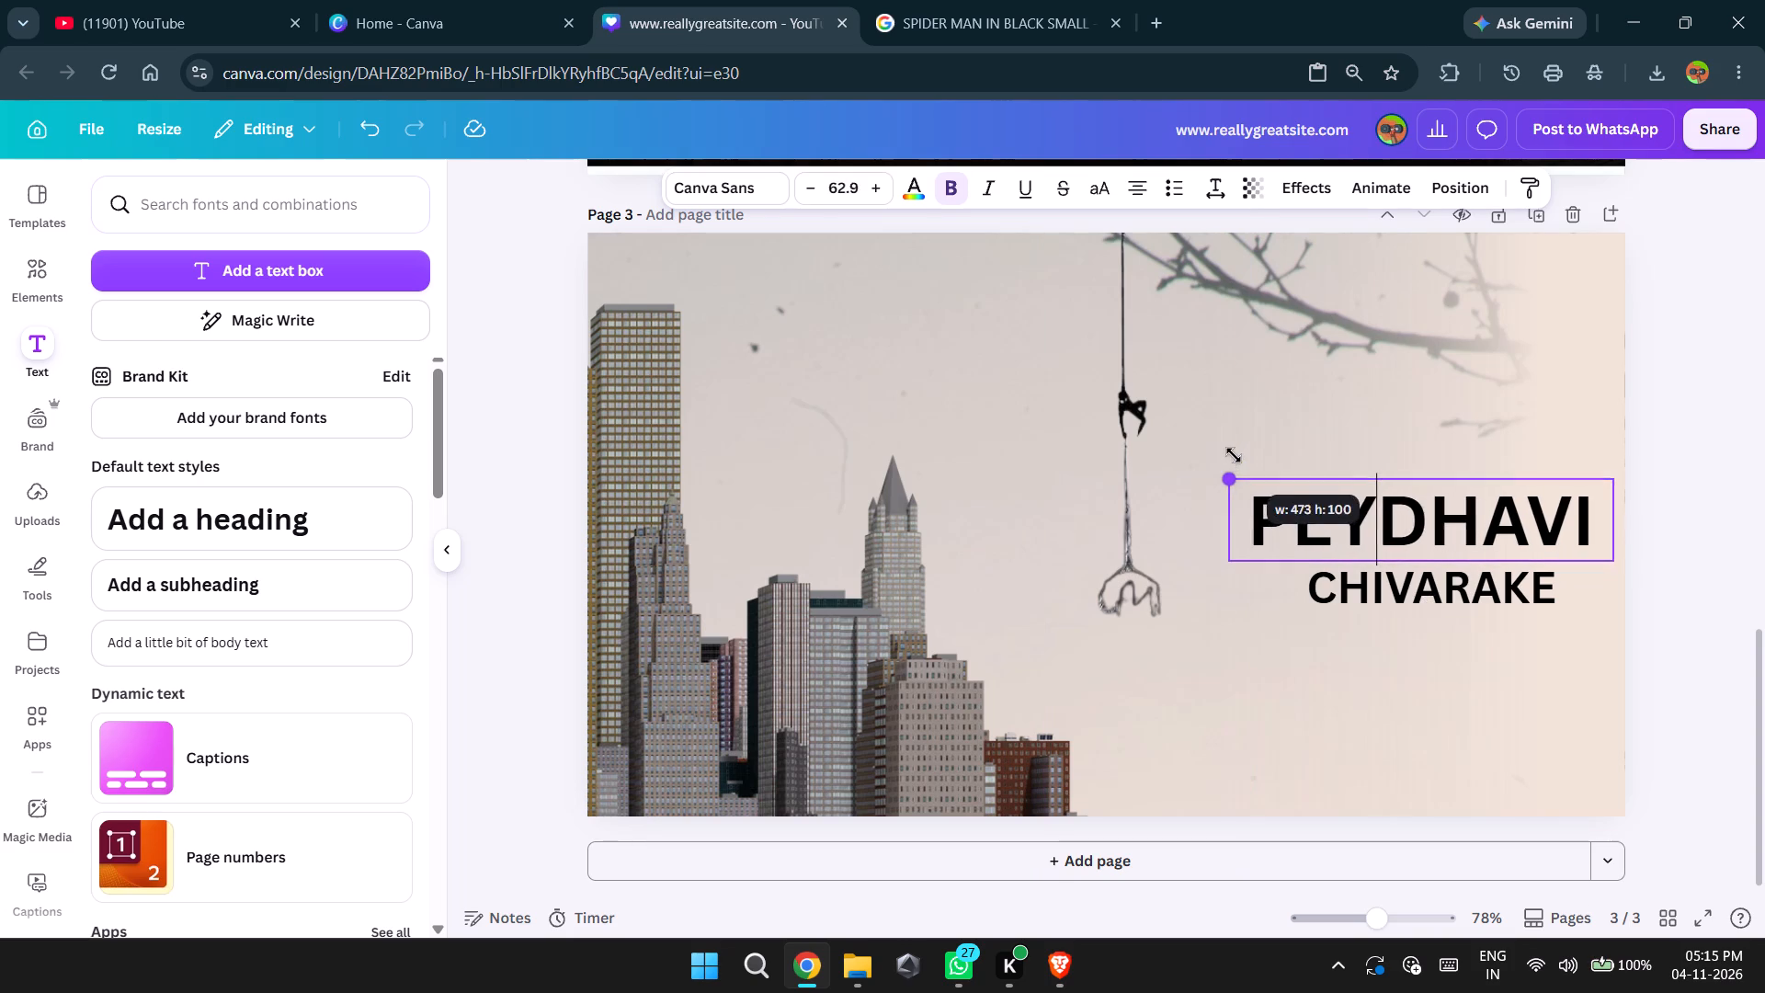
{"action": "left_click_drag", "start_coordinate": [1234, 455], "coordinate": [1232, 449]}
{"action": "left_click", "coordinate": [1232, 449]}
{"action": "left_click", "coordinate": [1380, 601]}
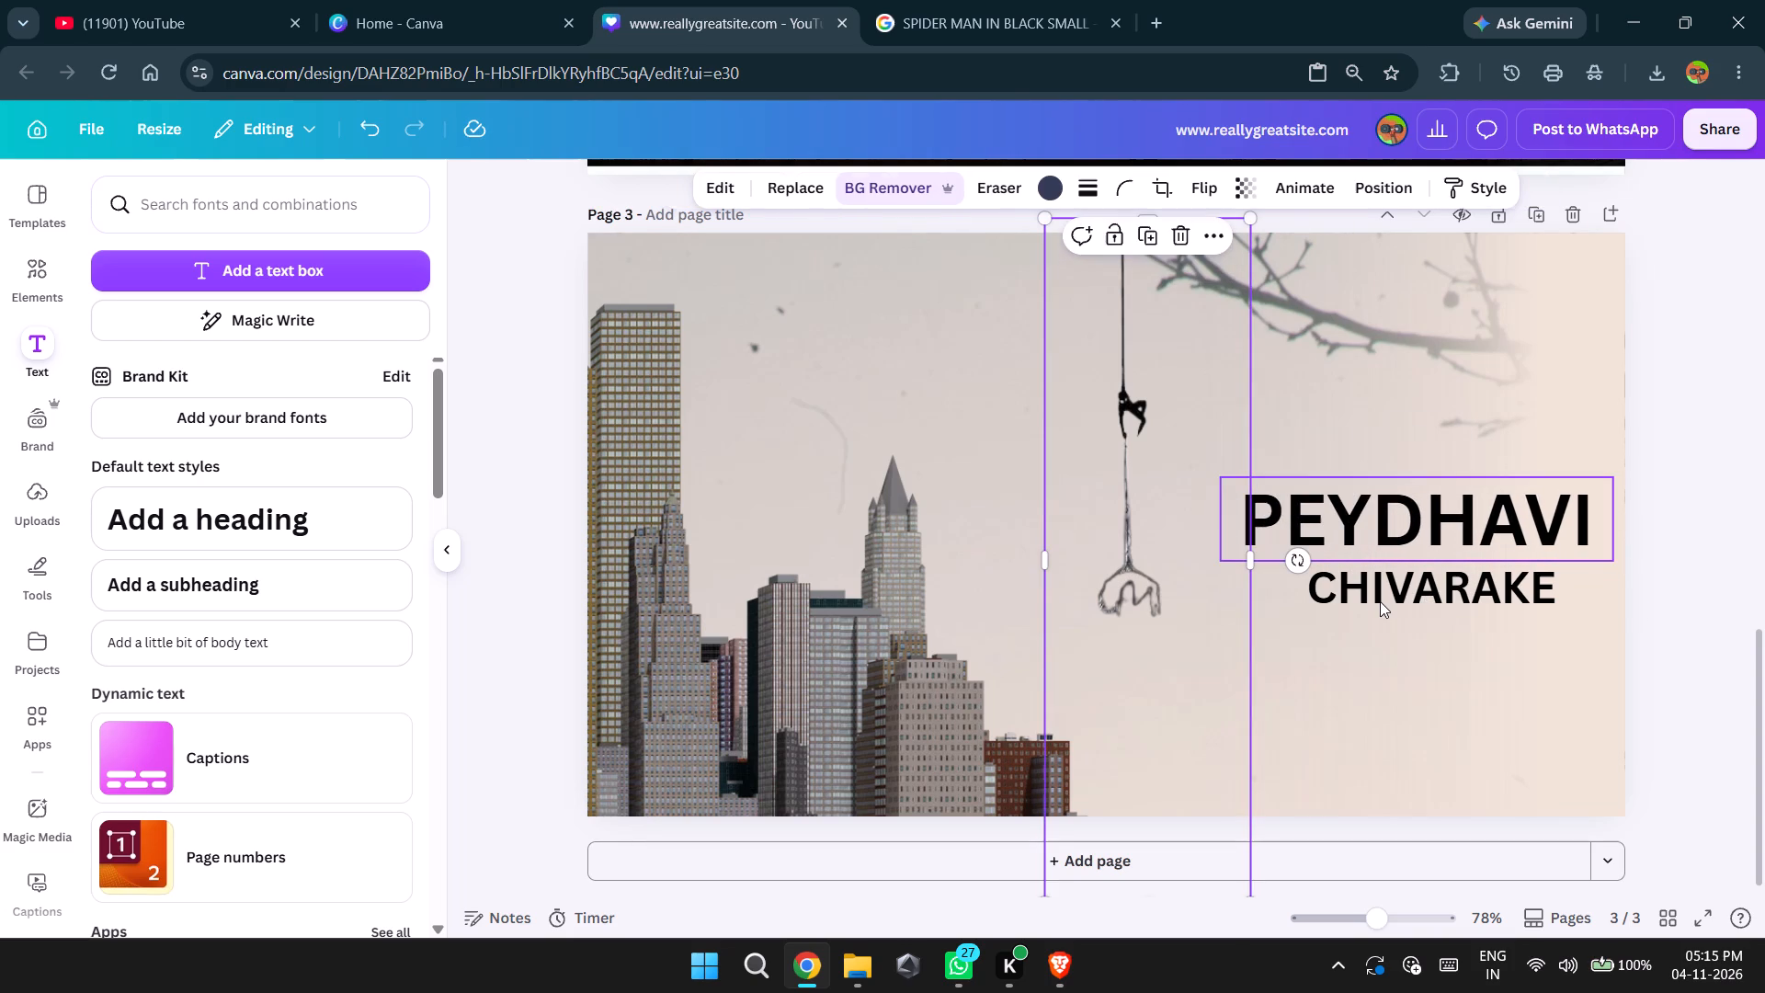
{"action": "left_click", "coordinate": [1298, 524]}
{"action": "left_click_drag", "start_coordinate": [1298, 524], "coordinate": [1306, 523]}
Try the Glow and Echo text effects on the CHIVARAKE subheading and settle on the Background effect.
{"action": "left_click", "coordinate": [1328, 588]}
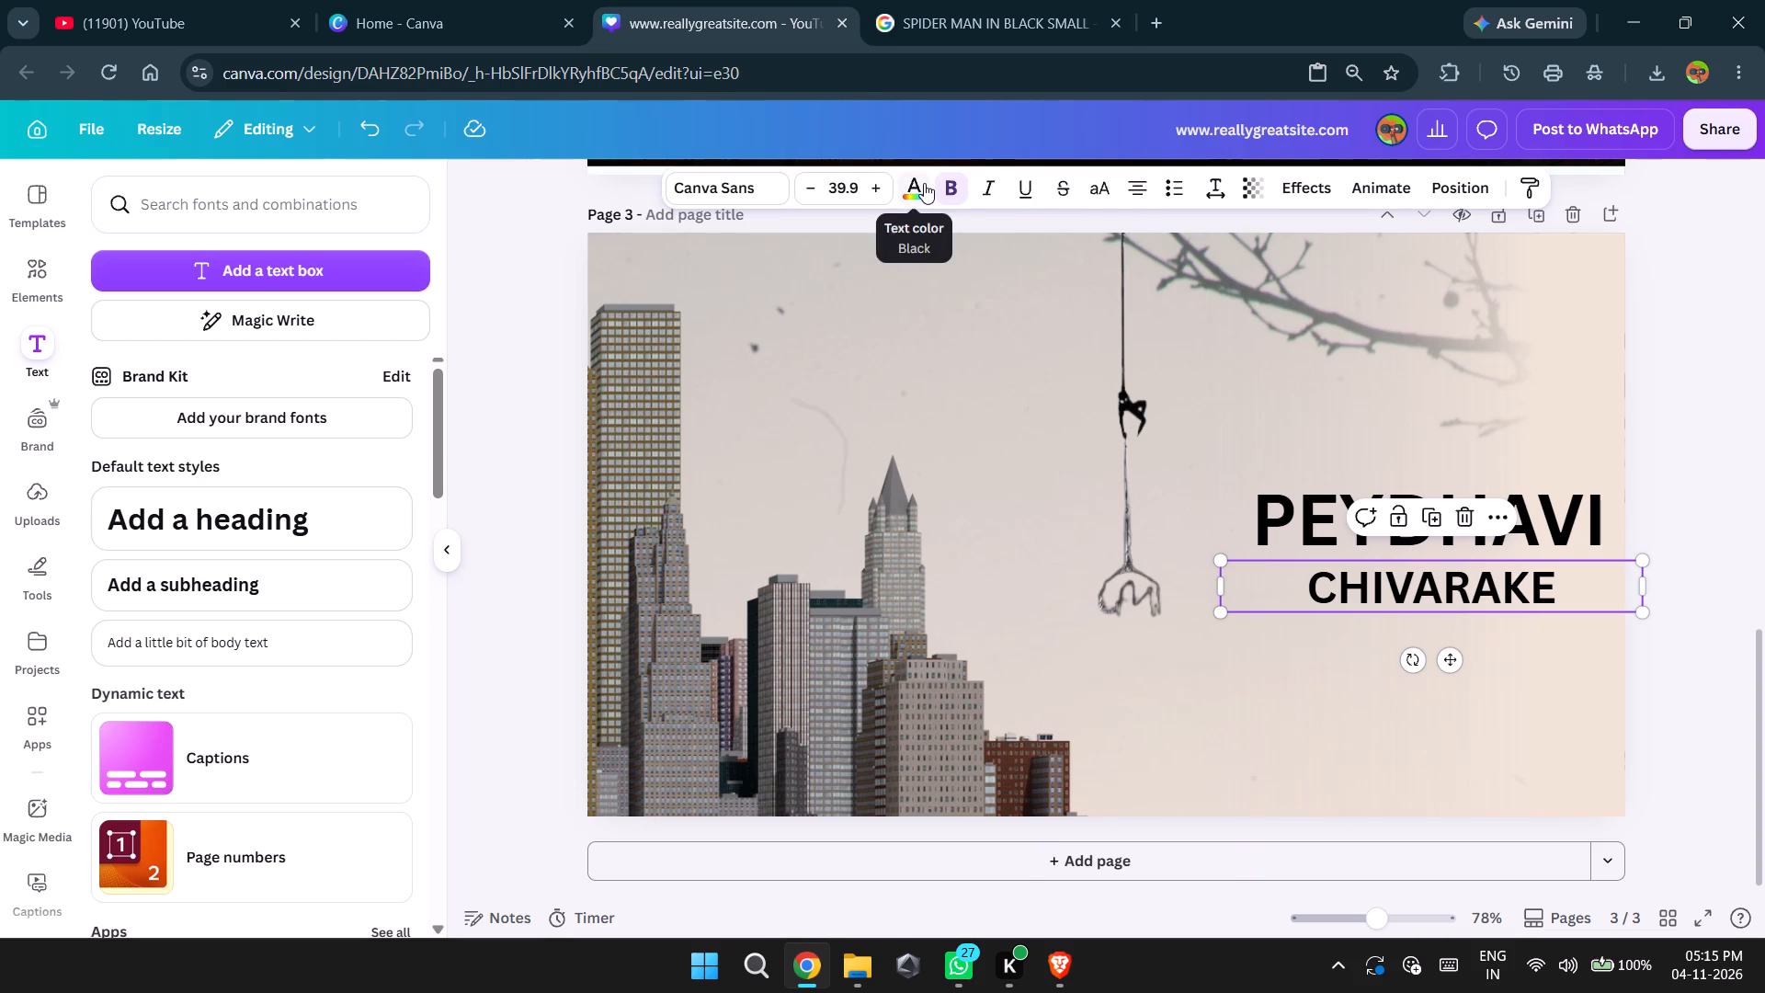
{"action": "left_click", "coordinate": [1311, 181]}
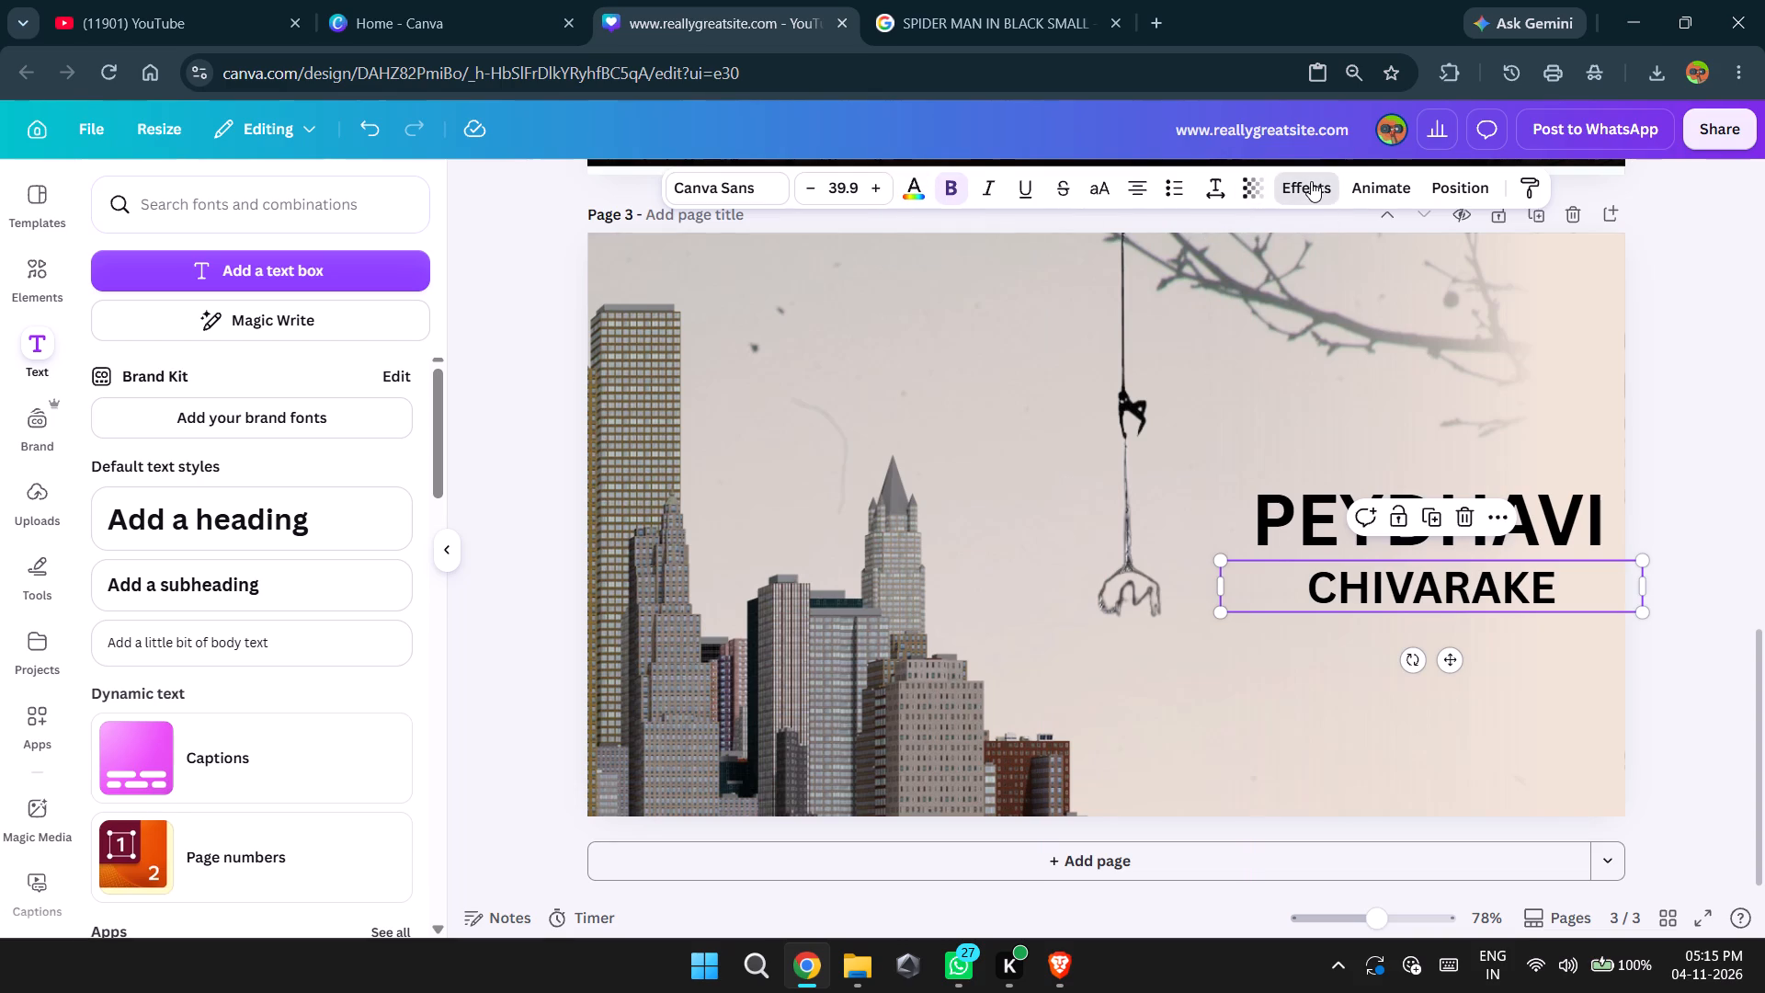
{"action": "left_click", "coordinate": [289, 291]}
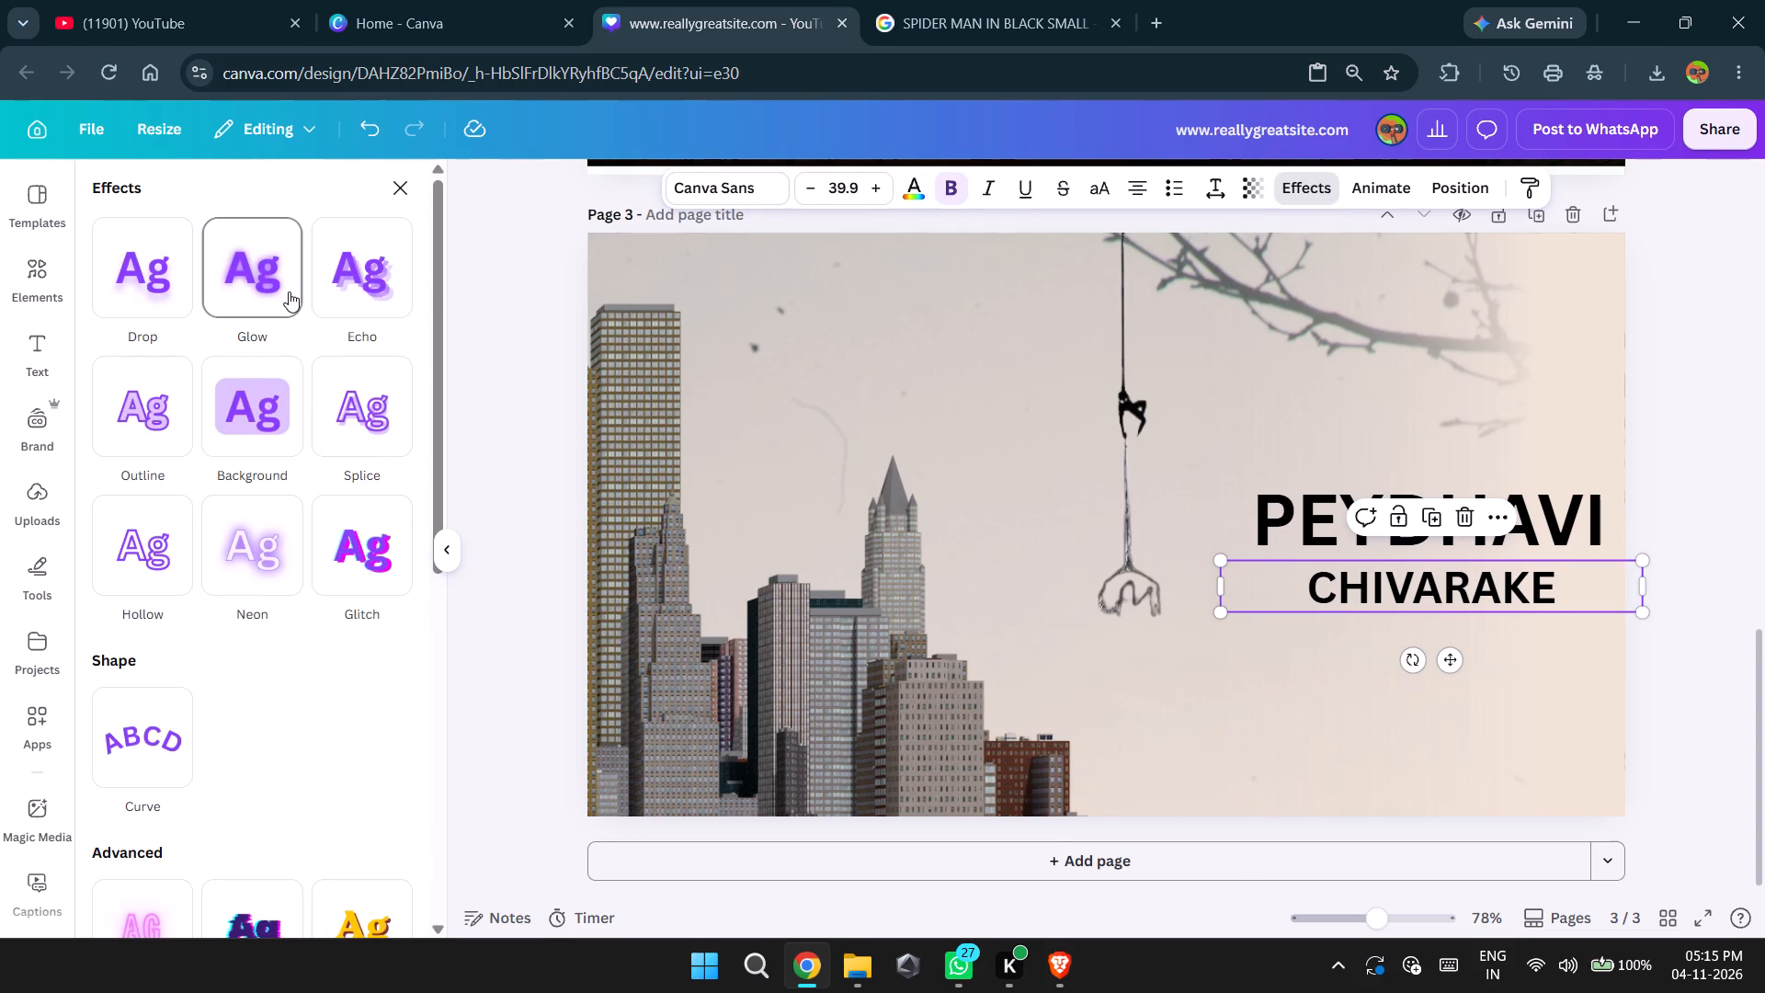
{"action": "left_click", "coordinate": [368, 297]}
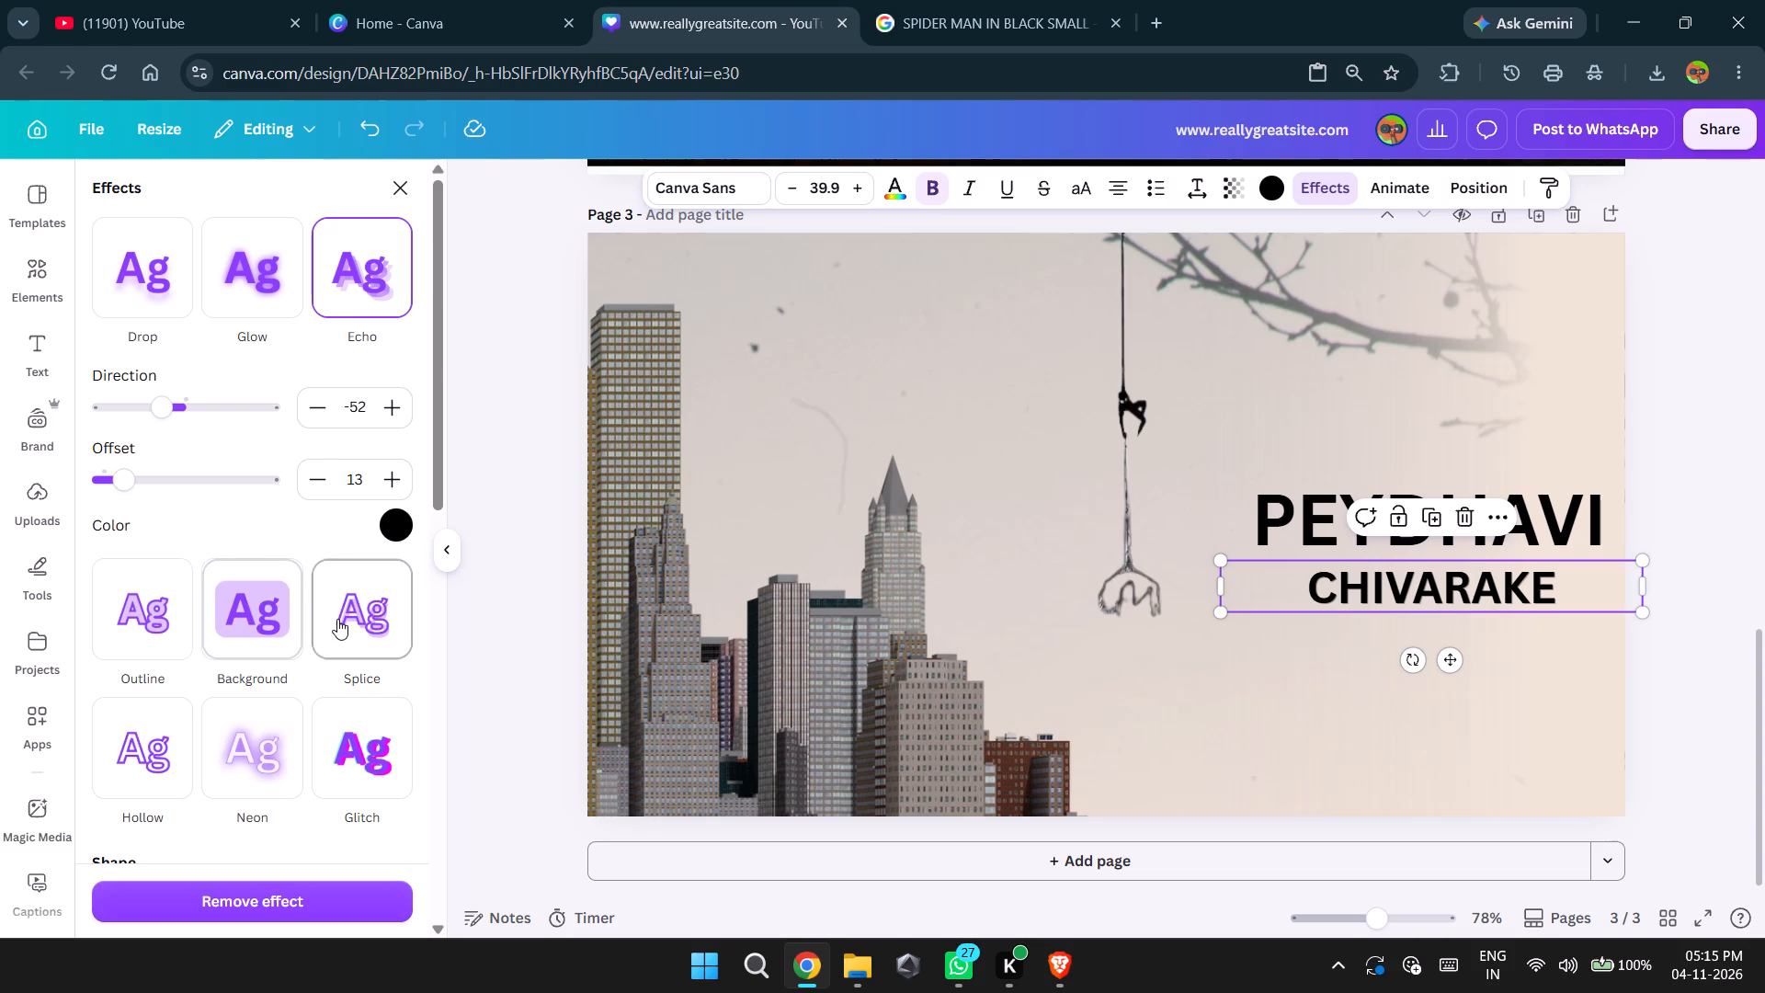
{"action": "double_click", "coordinate": [261, 621]}
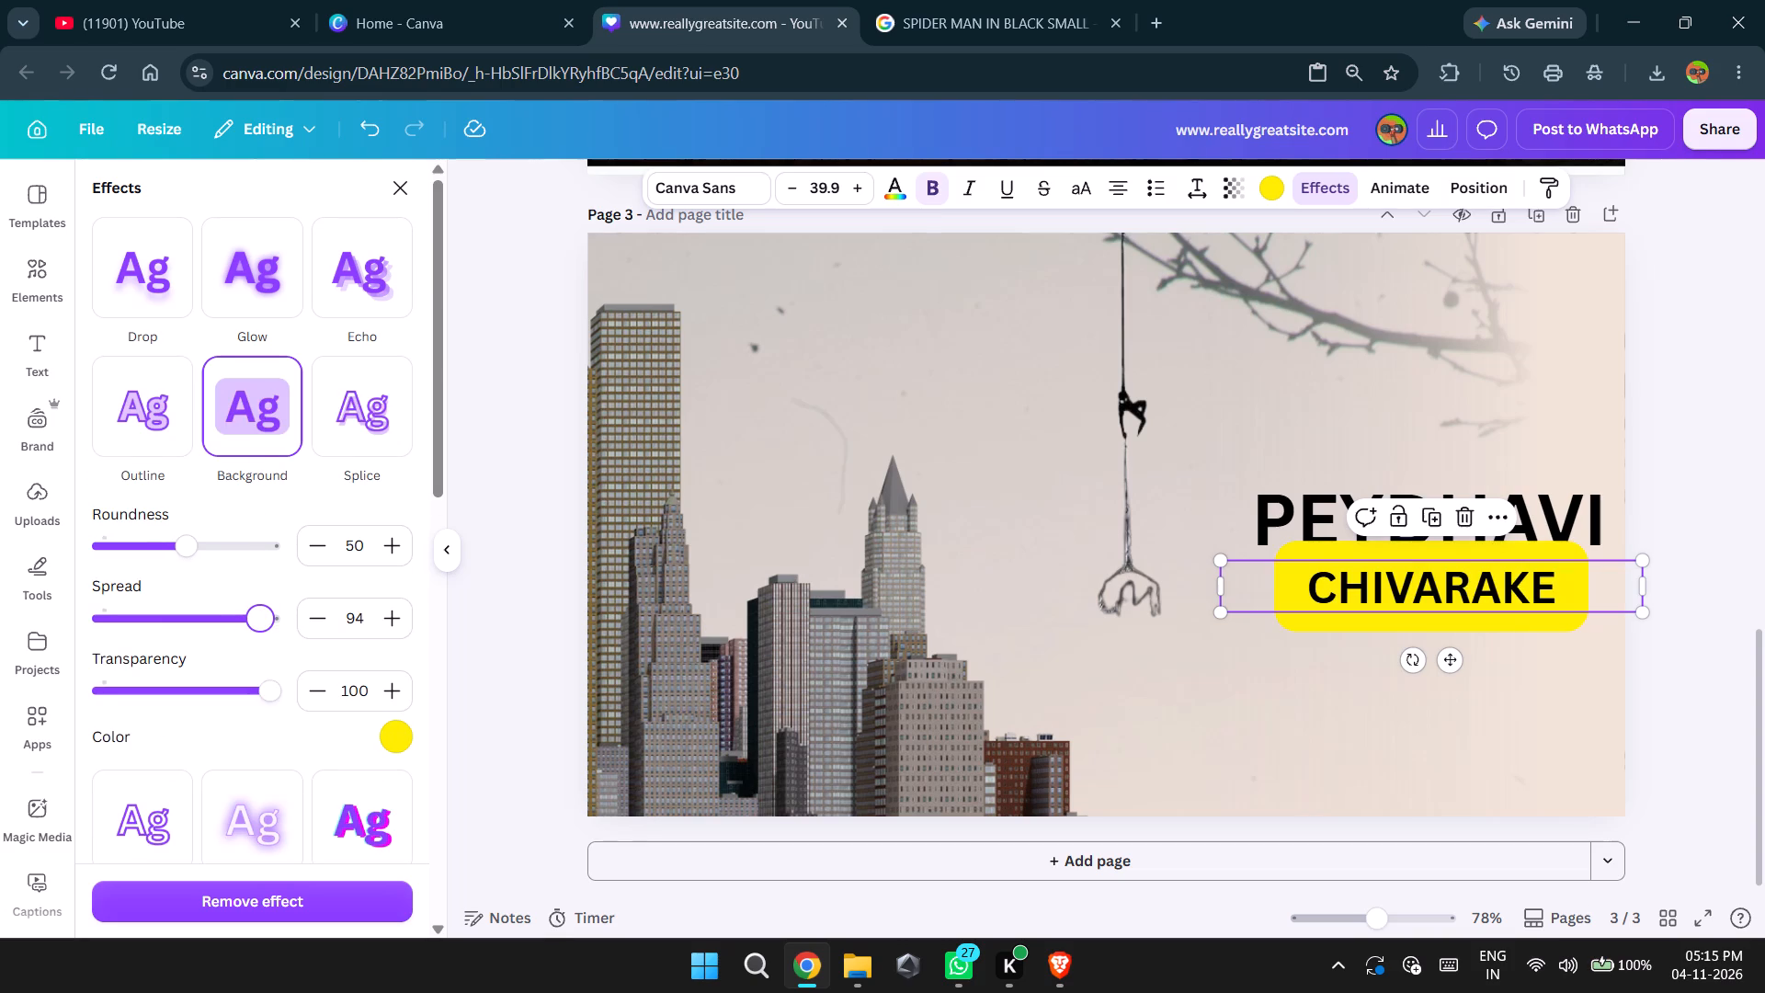
Try grey and soft yellow swatches for CHIVARAKE's text background, settling on the custom muted beige #CAC5B3.
{"action": "left_click", "coordinate": [395, 745]}
{"action": "left_click", "coordinate": [193, 628]}
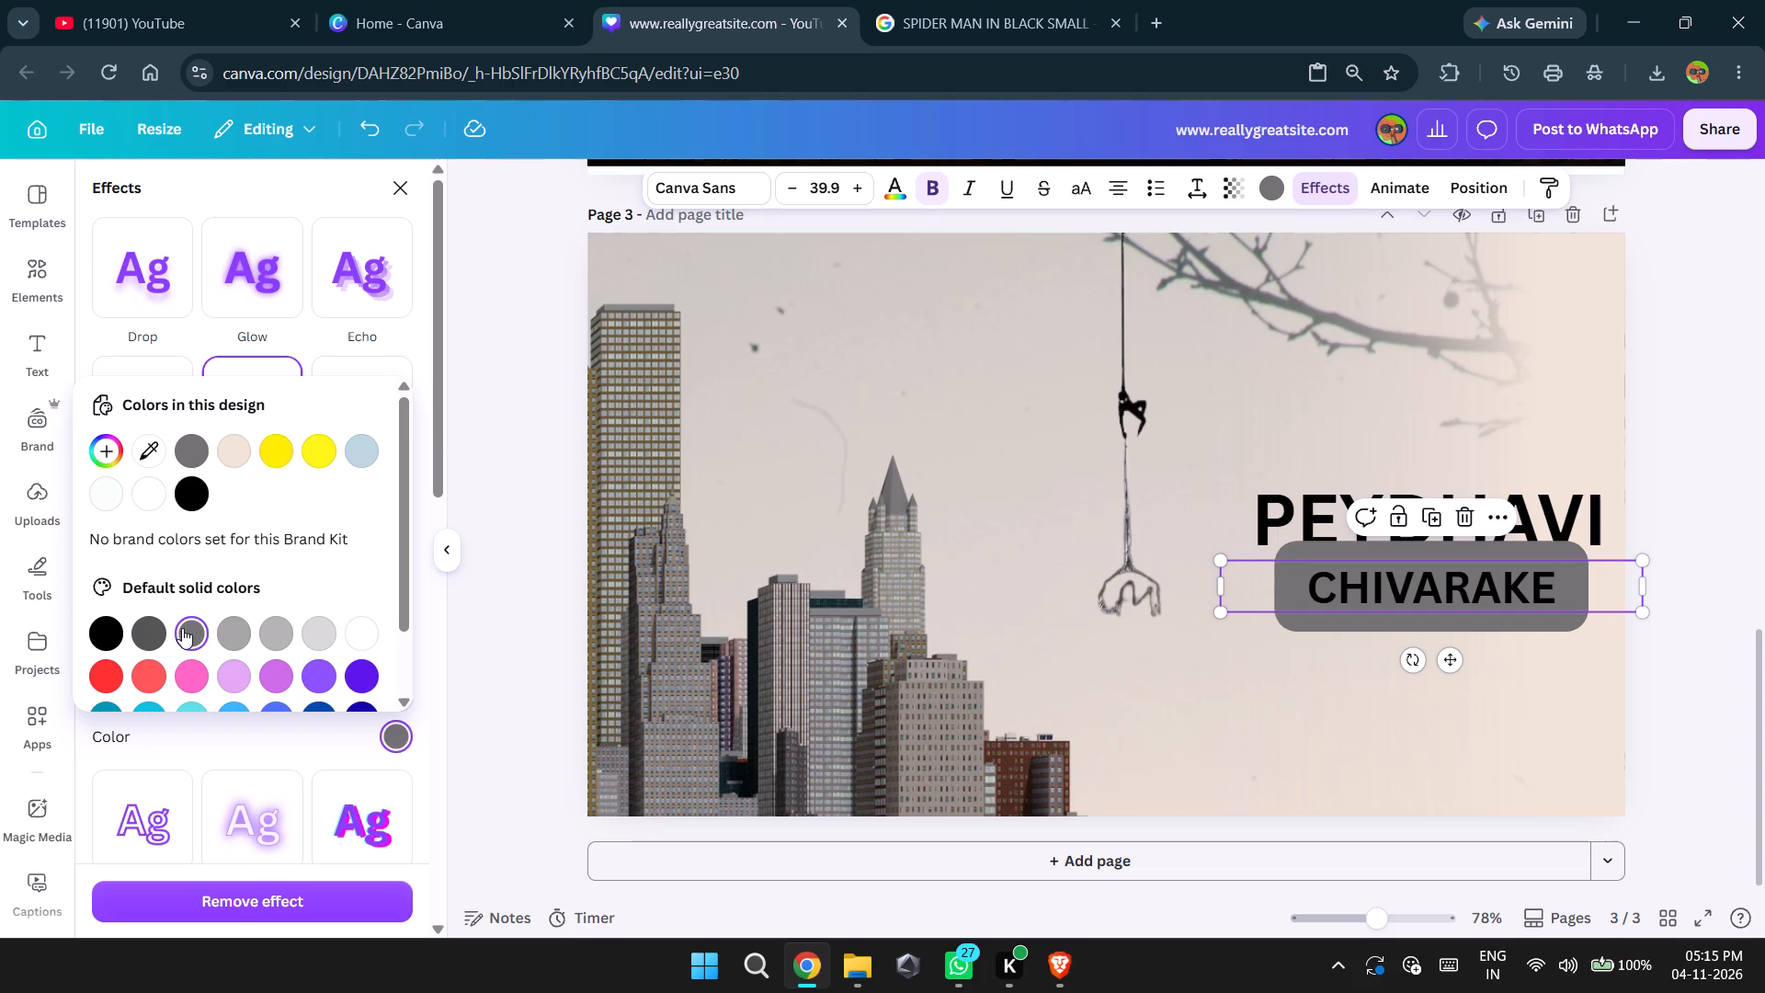
{"action": "scroll", "coordinate": [240, 636], "scroll_direction": "down", "scroll_amount": 1}
{"action": "left_click", "coordinate": [285, 542]}
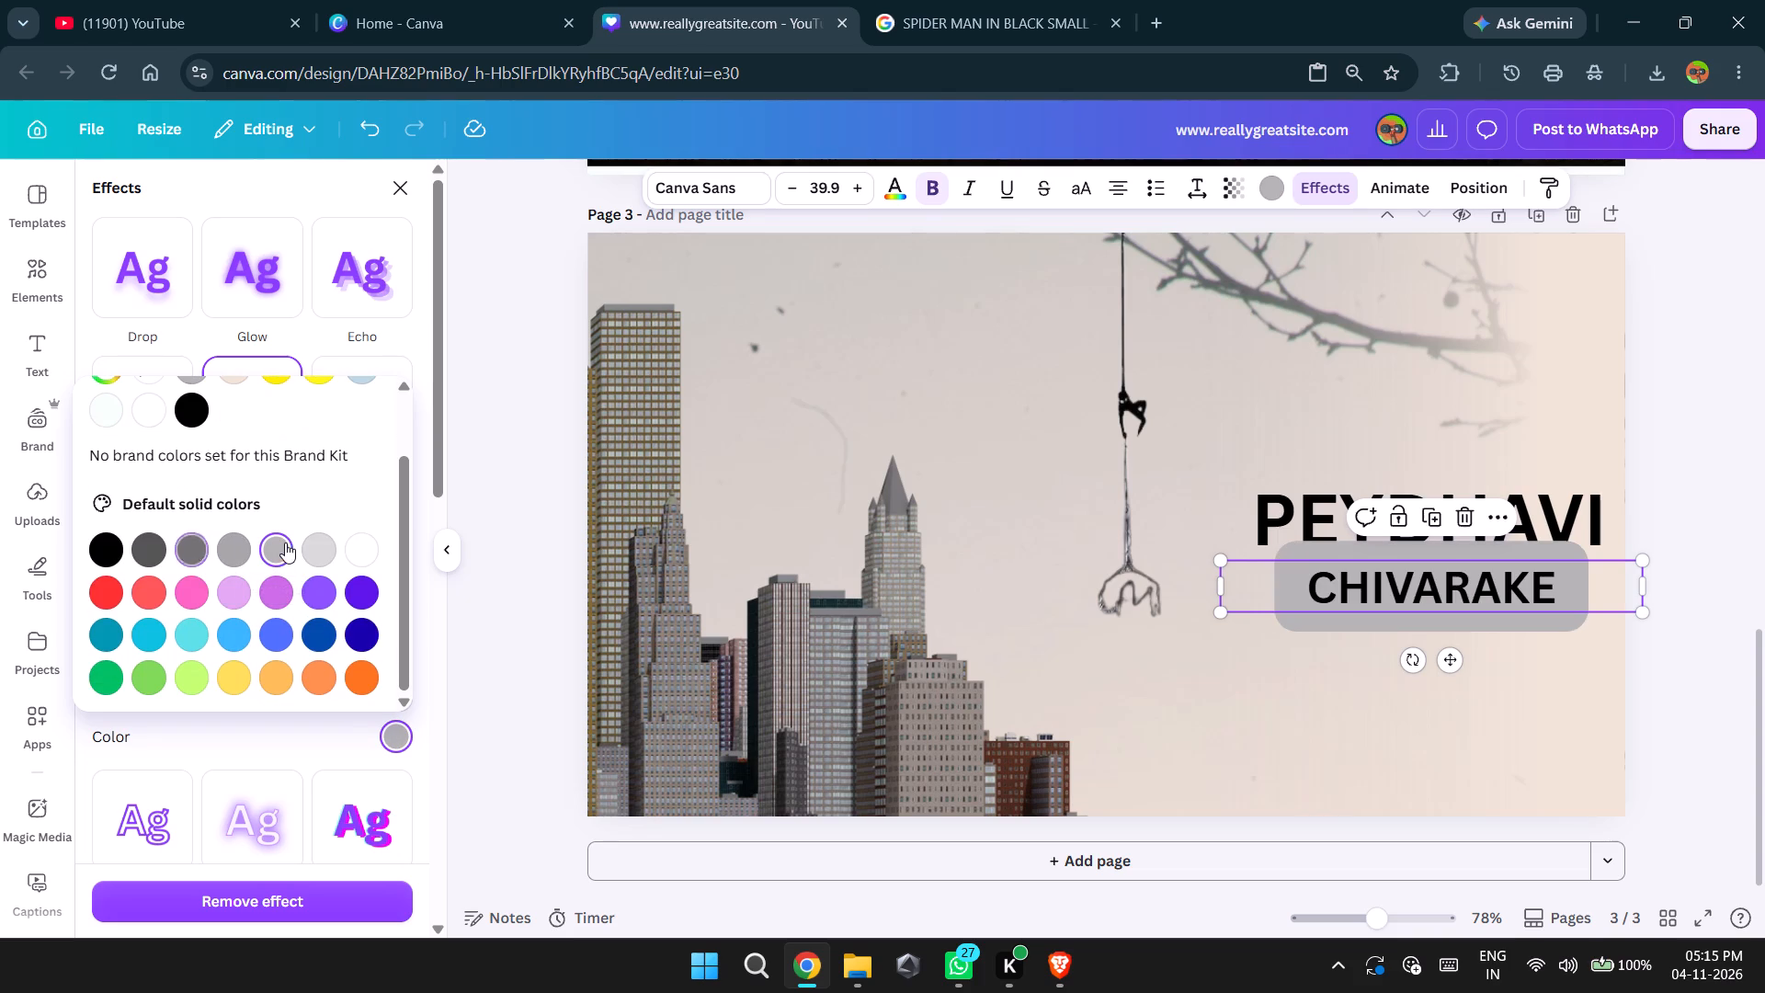
{"action": "left_click", "coordinate": [225, 678]}
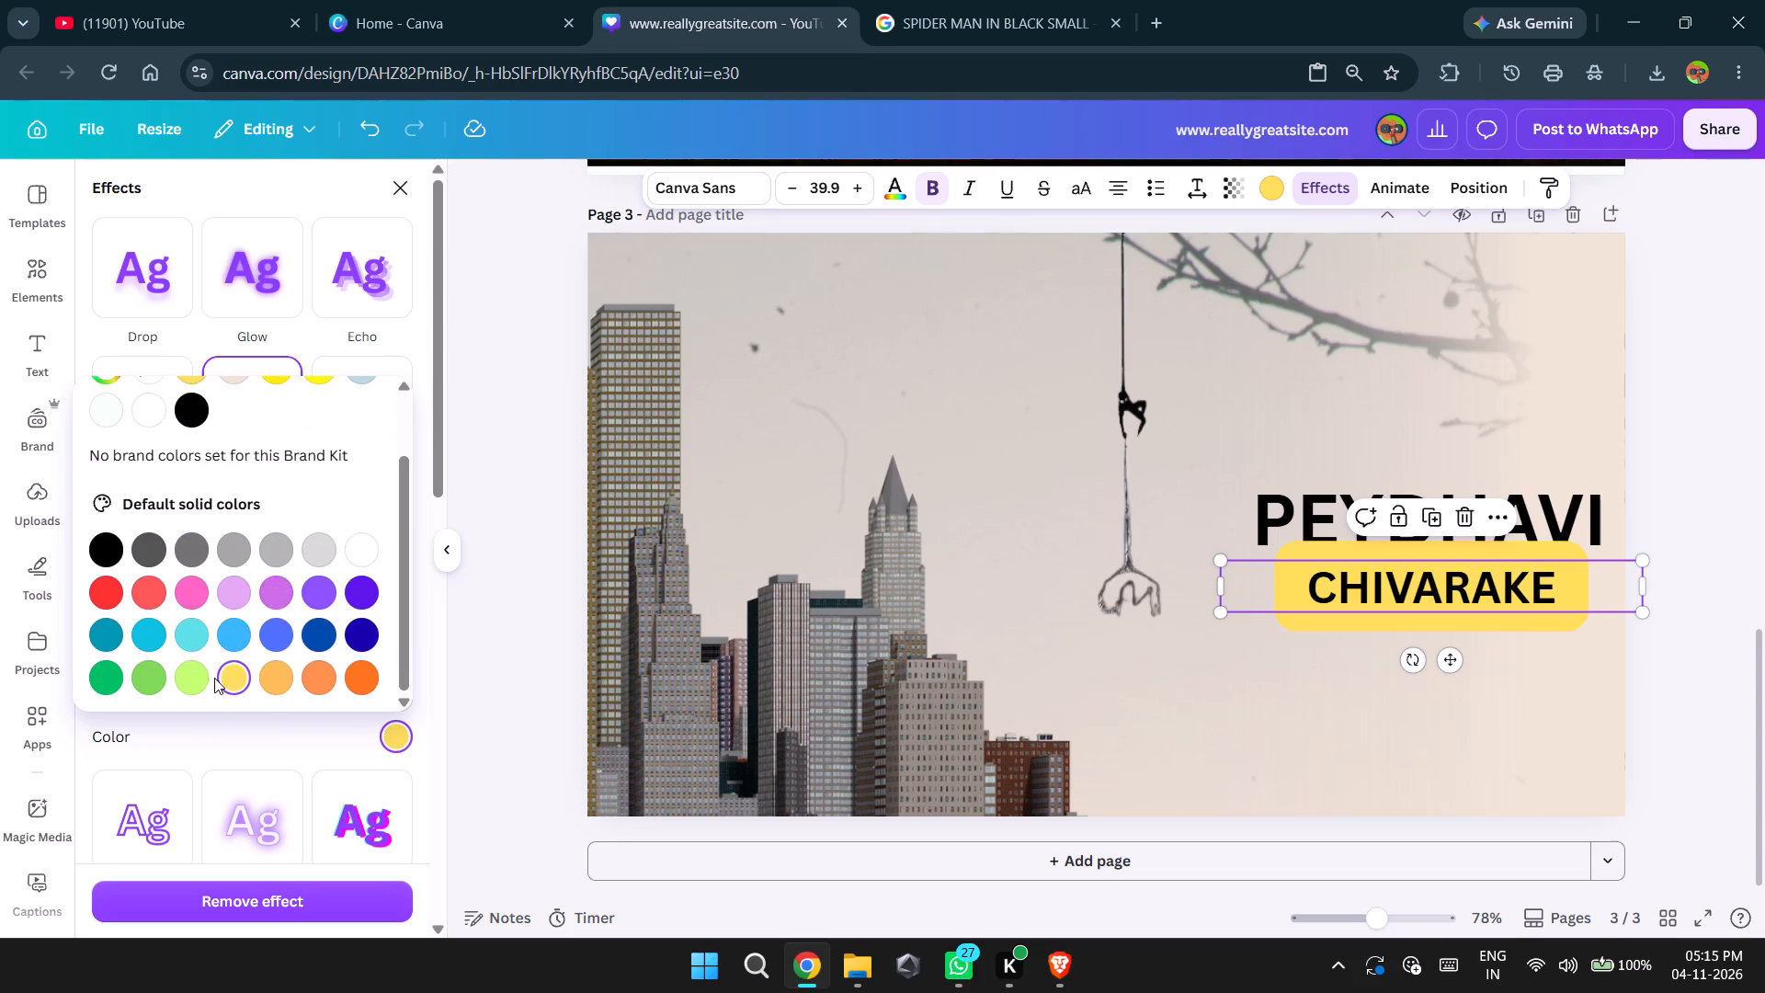
{"action": "scroll", "coordinate": [267, 531], "scroll_direction": "up", "scroll_amount": 2}
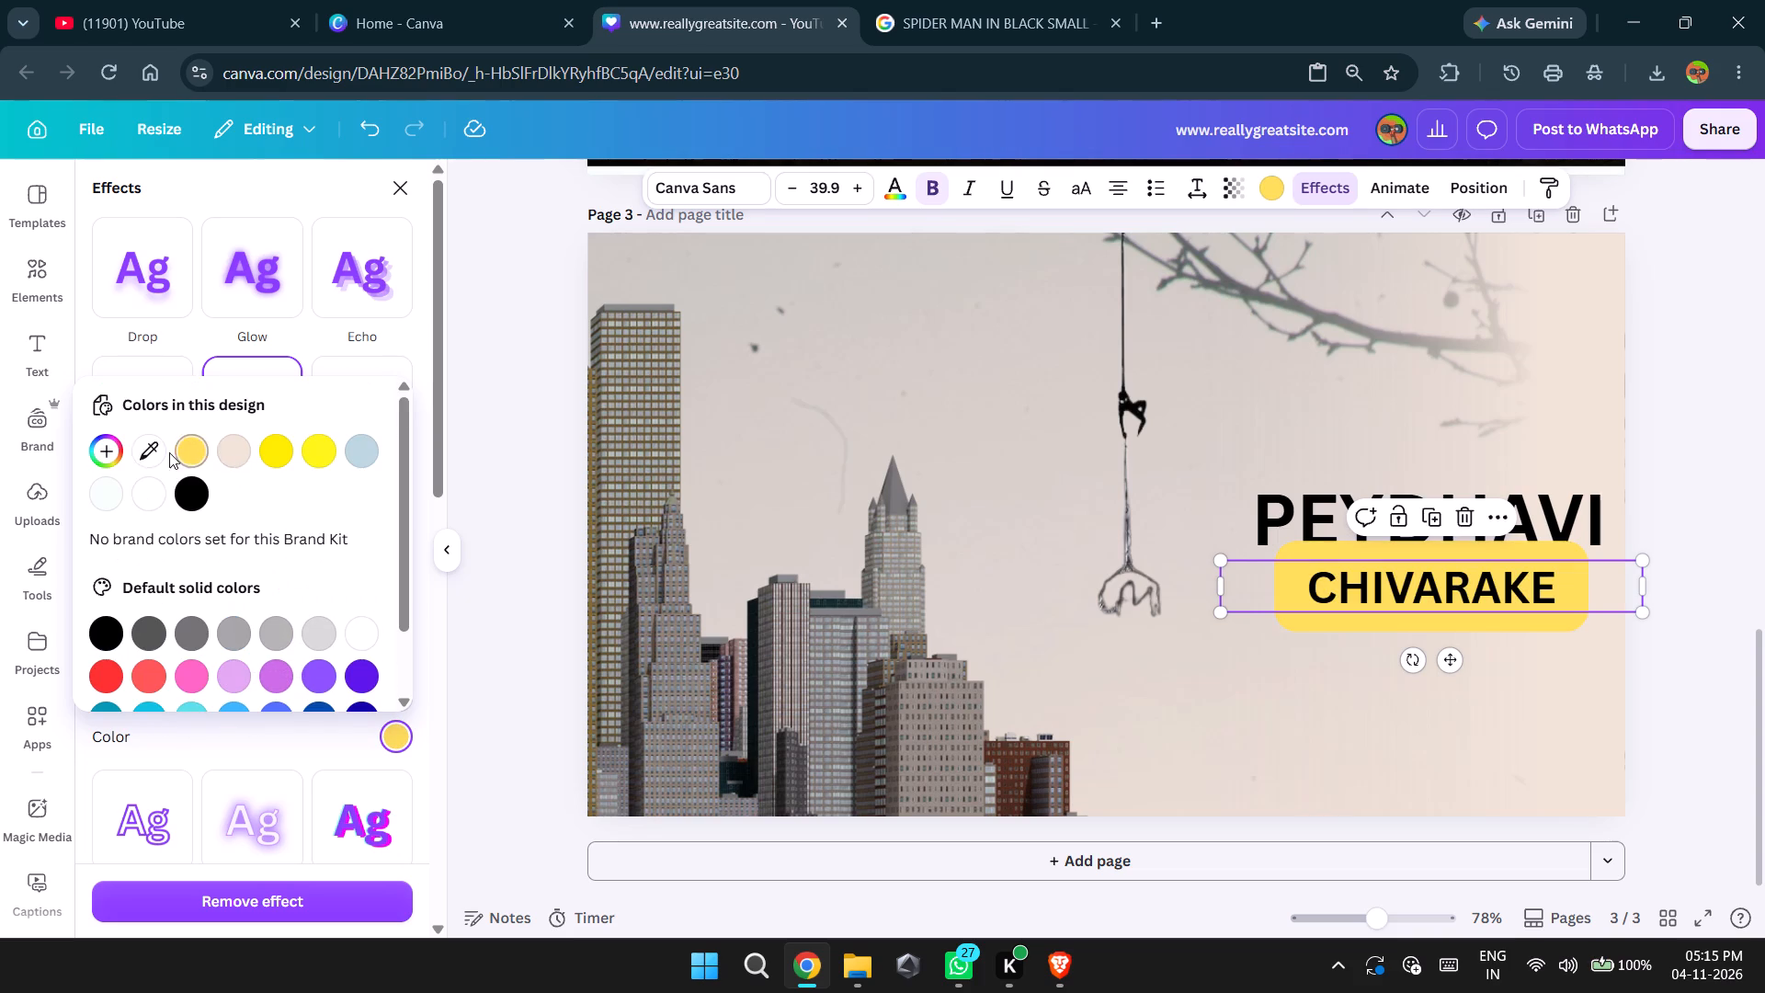
{"action": "left_click", "coordinate": [96, 438]}
{"action": "left_click", "coordinate": [176, 529]}
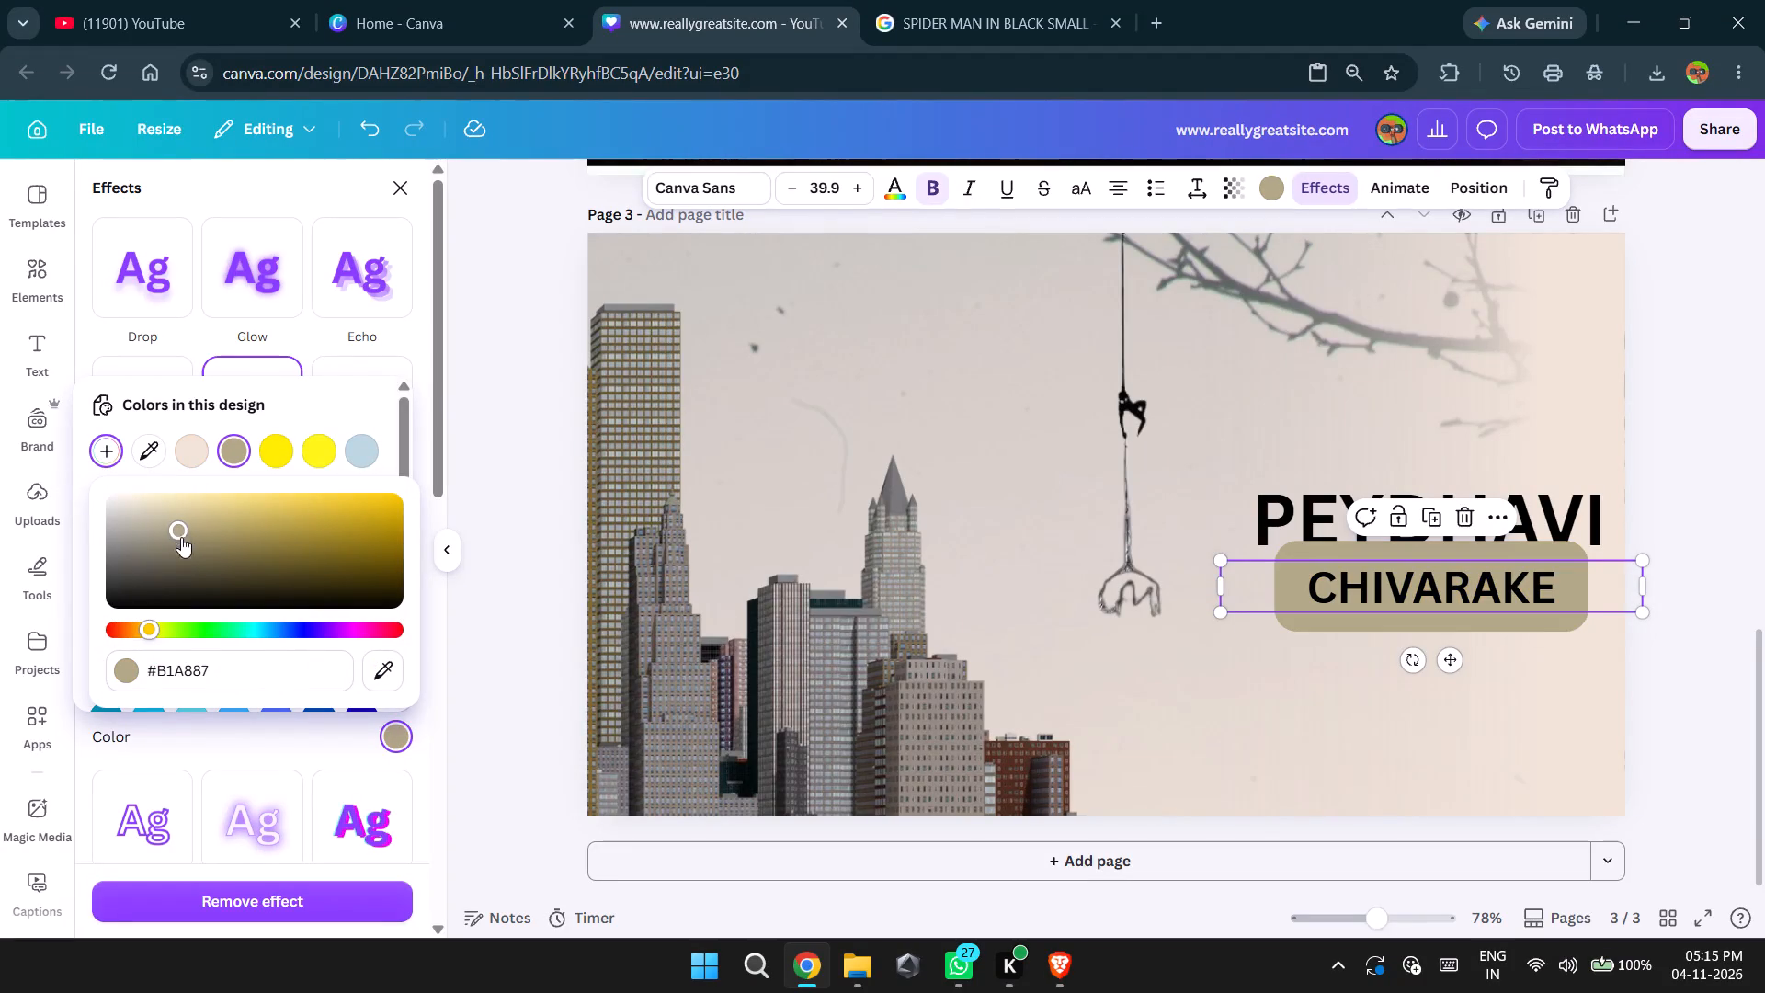
{"action": "left_click", "coordinate": [211, 562]}
{"action": "left_click", "coordinate": [155, 531]}
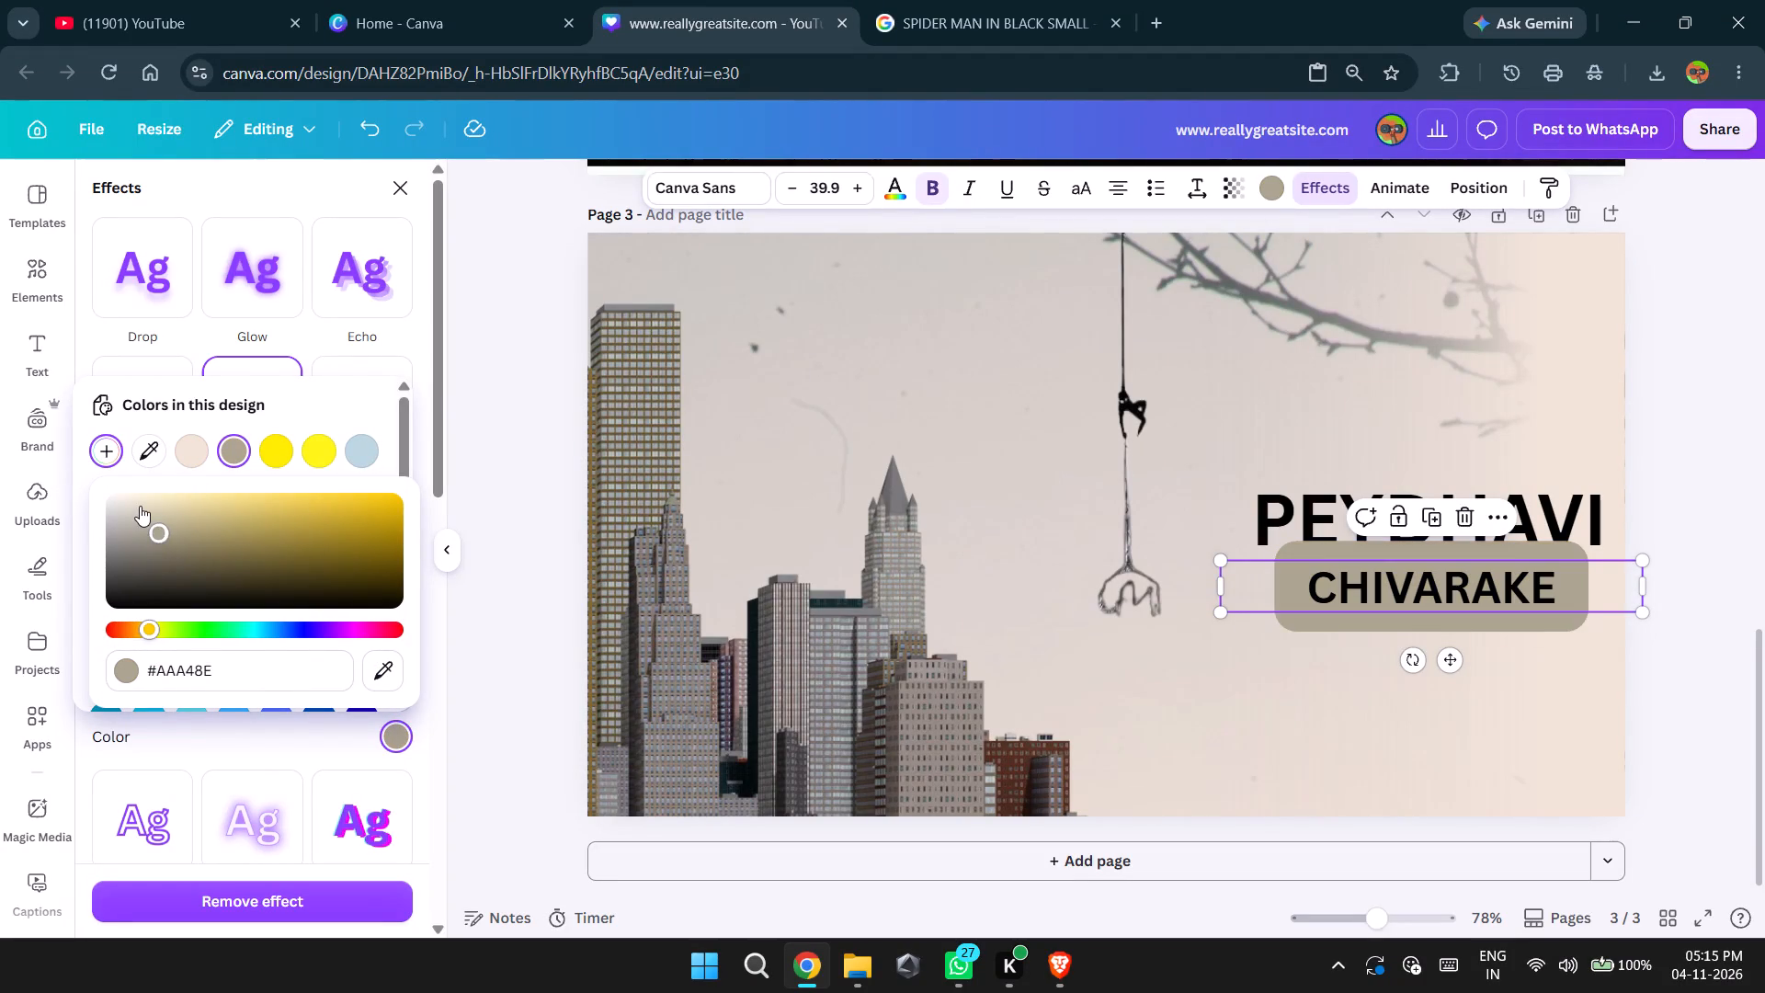
{"action": "left_click", "coordinate": [140, 506]}
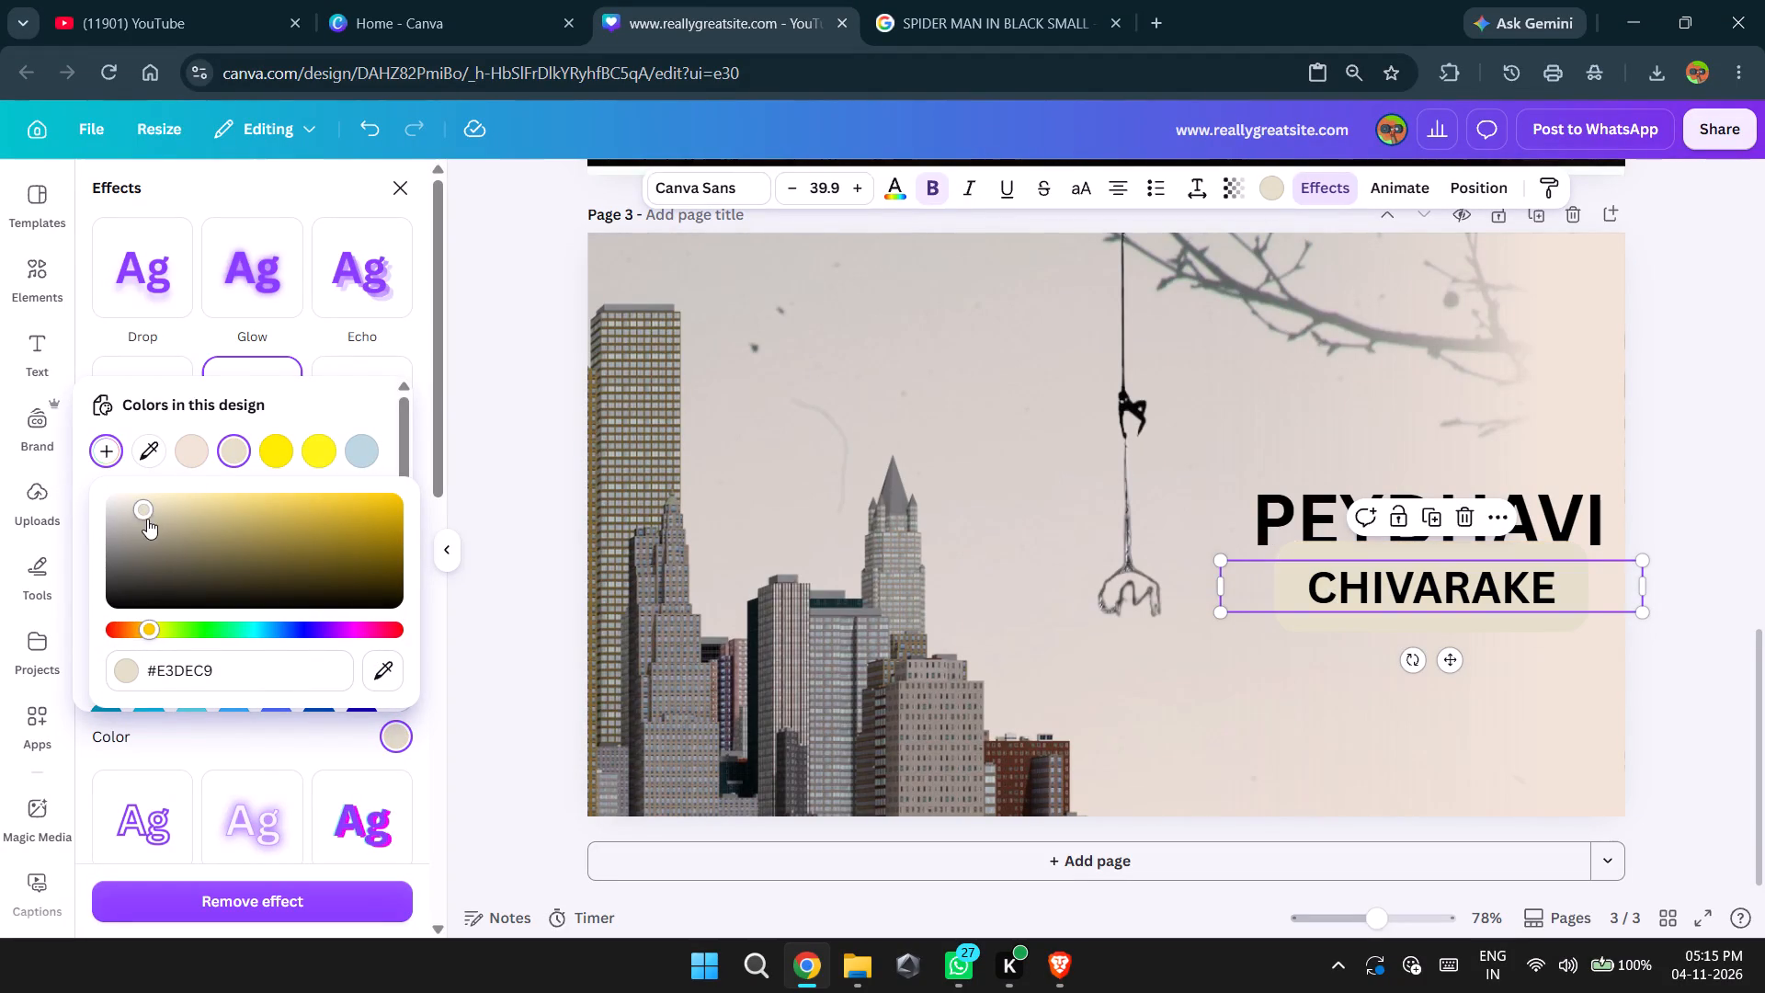
{"action": "left_click", "coordinate": [147, 519]}
{"action": "left_click", "coordinate": [112, 521]}
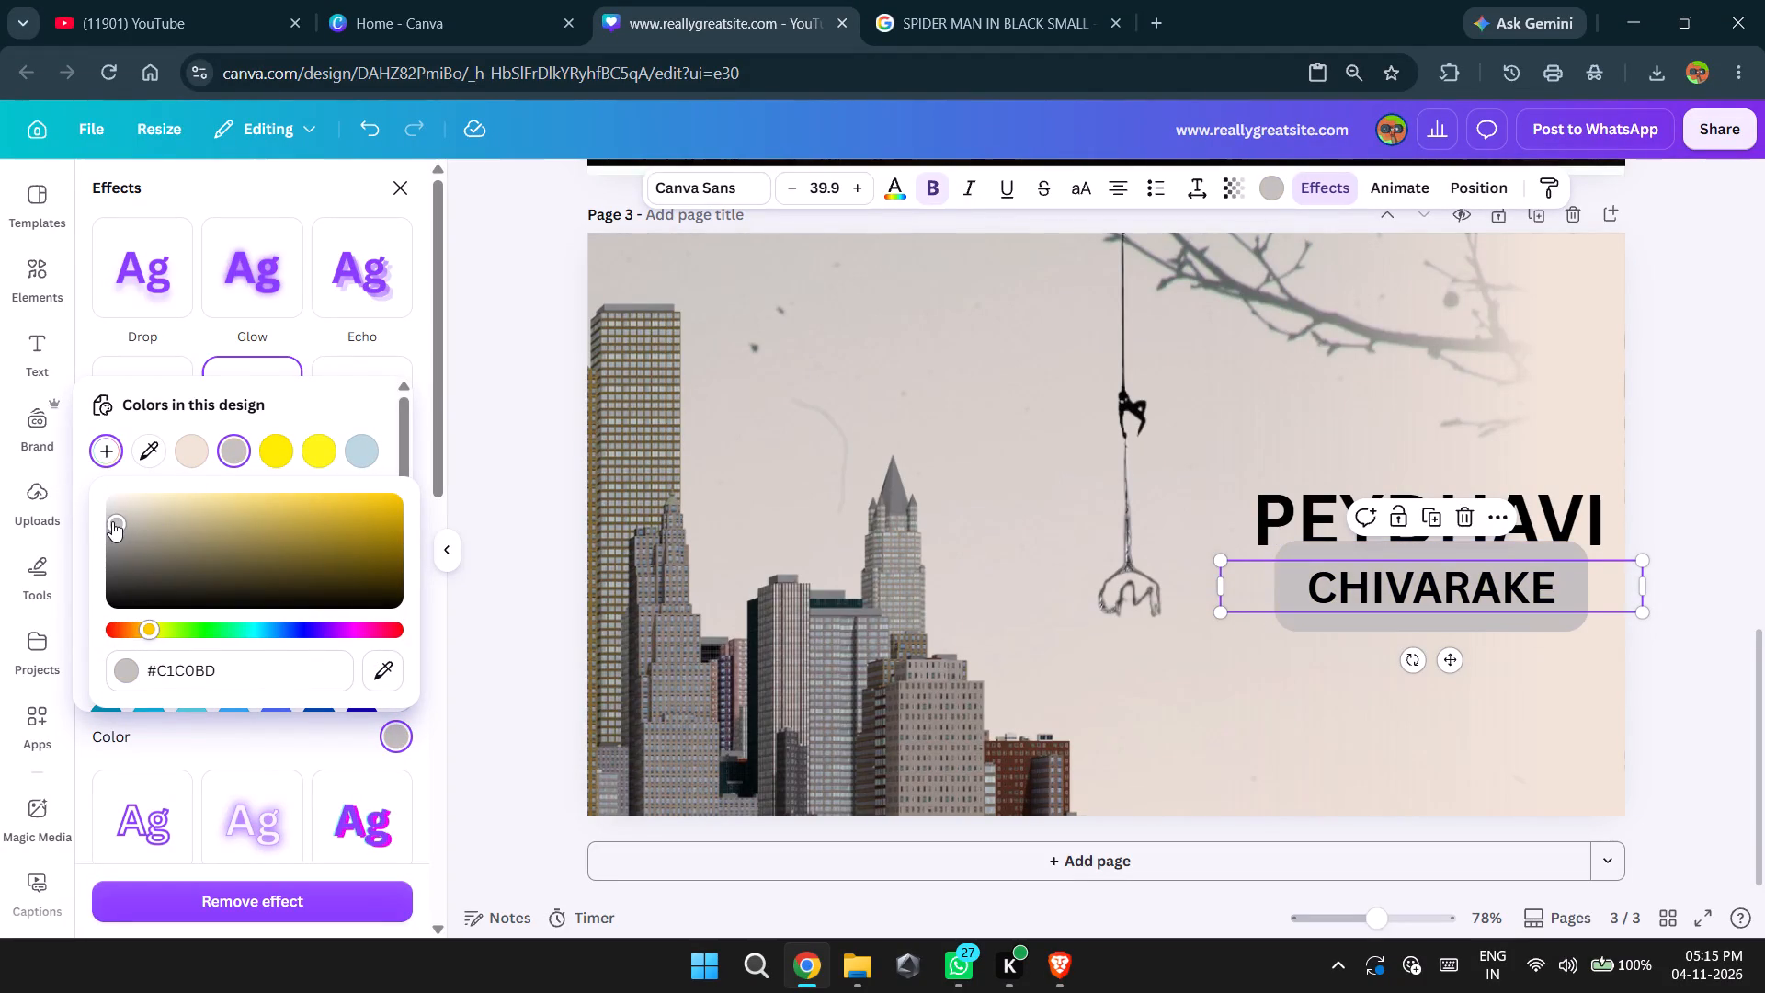
{"action": "left_click", "coordinate": [120, 520]}
{"action": "left_click", "coordinate": [129, 519]}
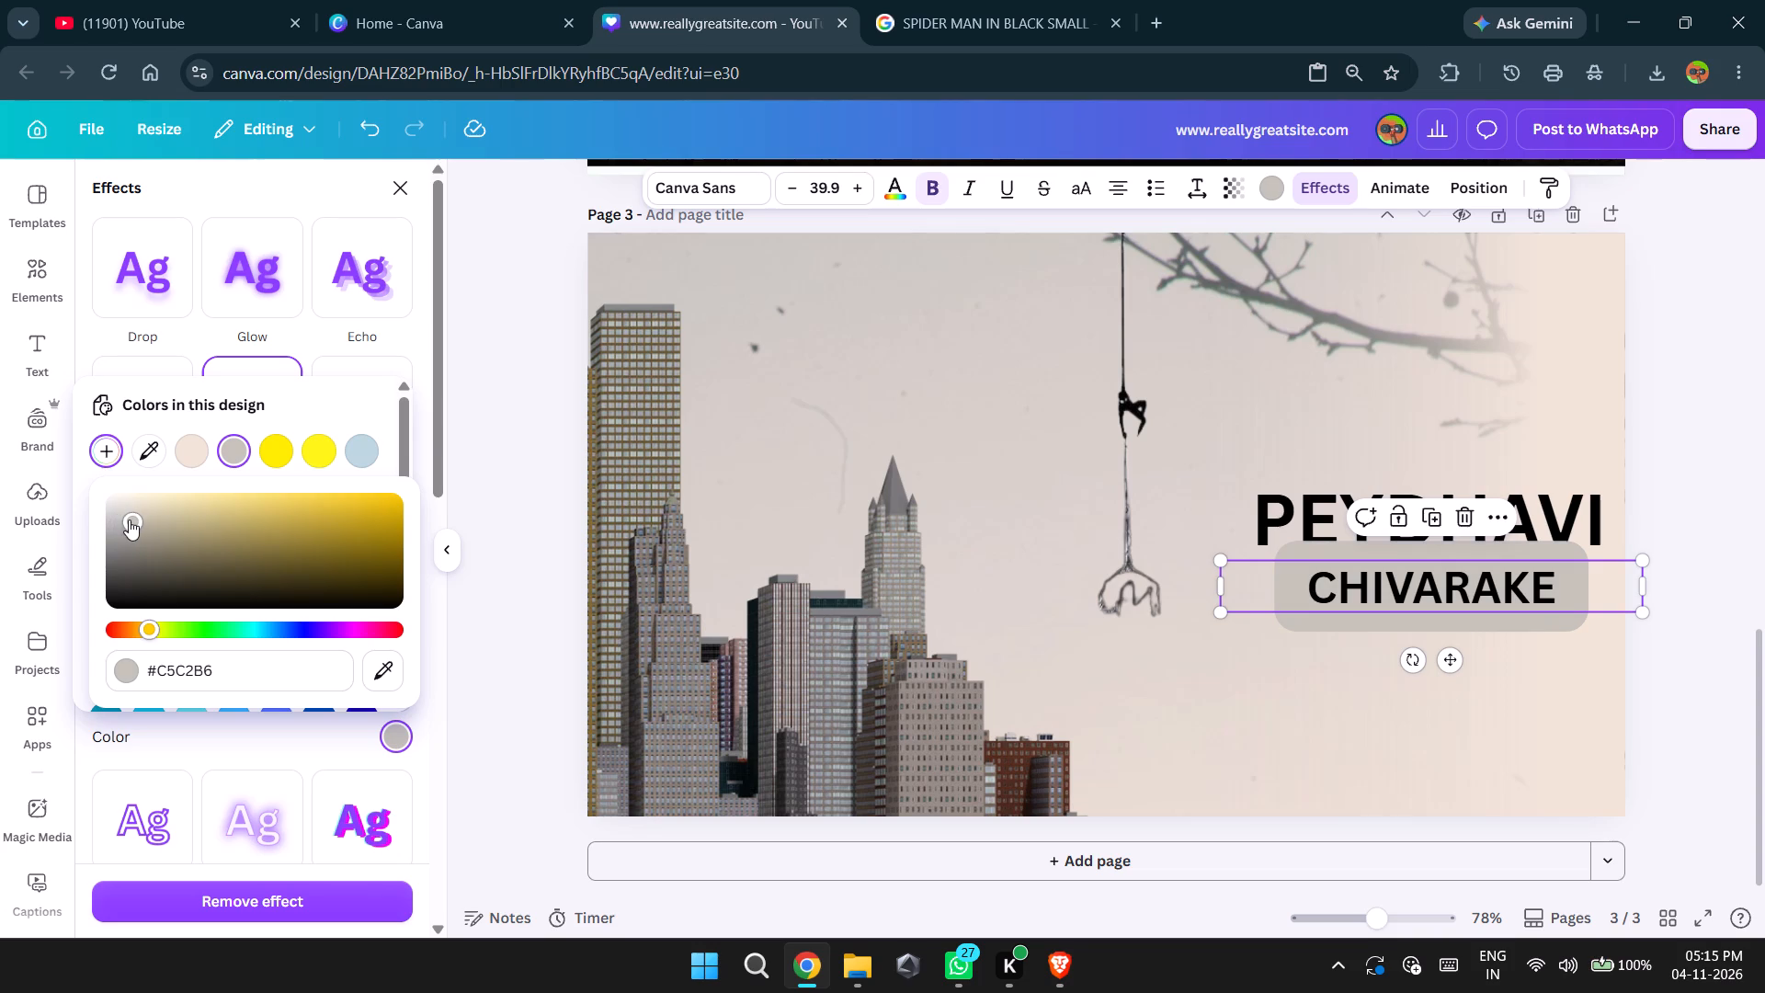
{"action": "left_click", "coordinate": [140, 518]}
{"action": "left_click", "coordinate": [1320, 668]}
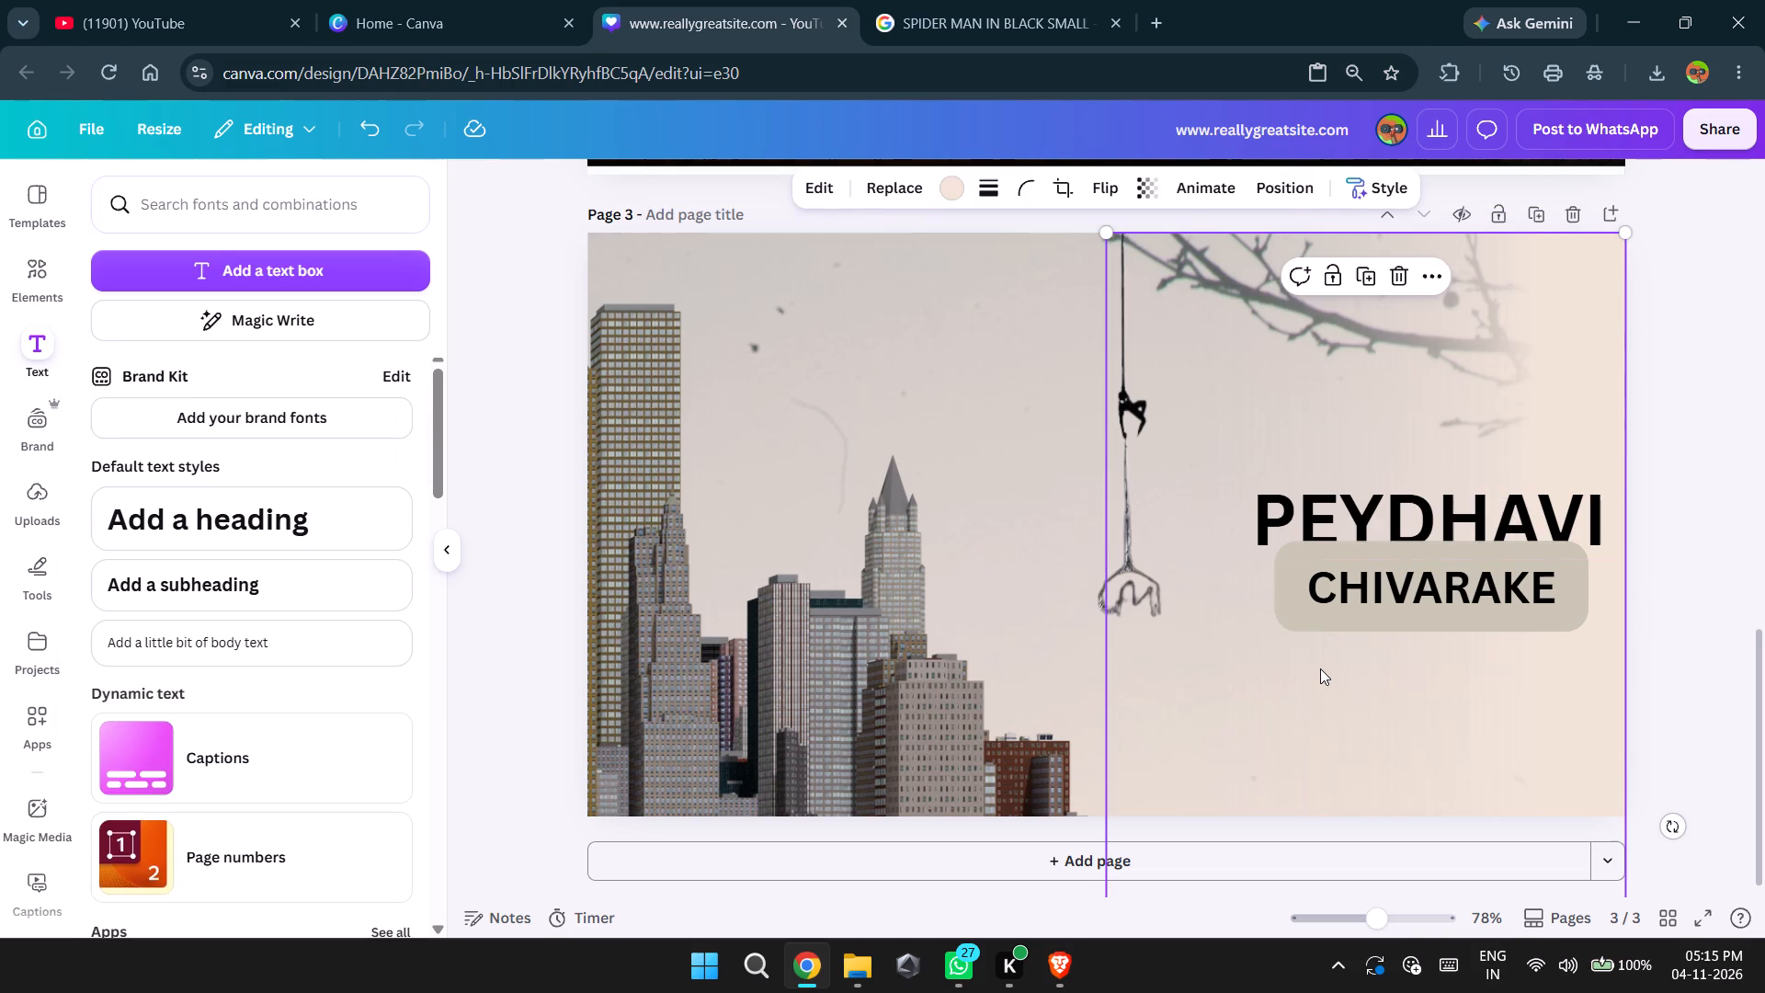
Lower the CHIVARAKE subheading until its beige background clears the PEYDHAVI heading, centred beneath it.
{"action": "left_click", "coordinate": [1315, 622]}
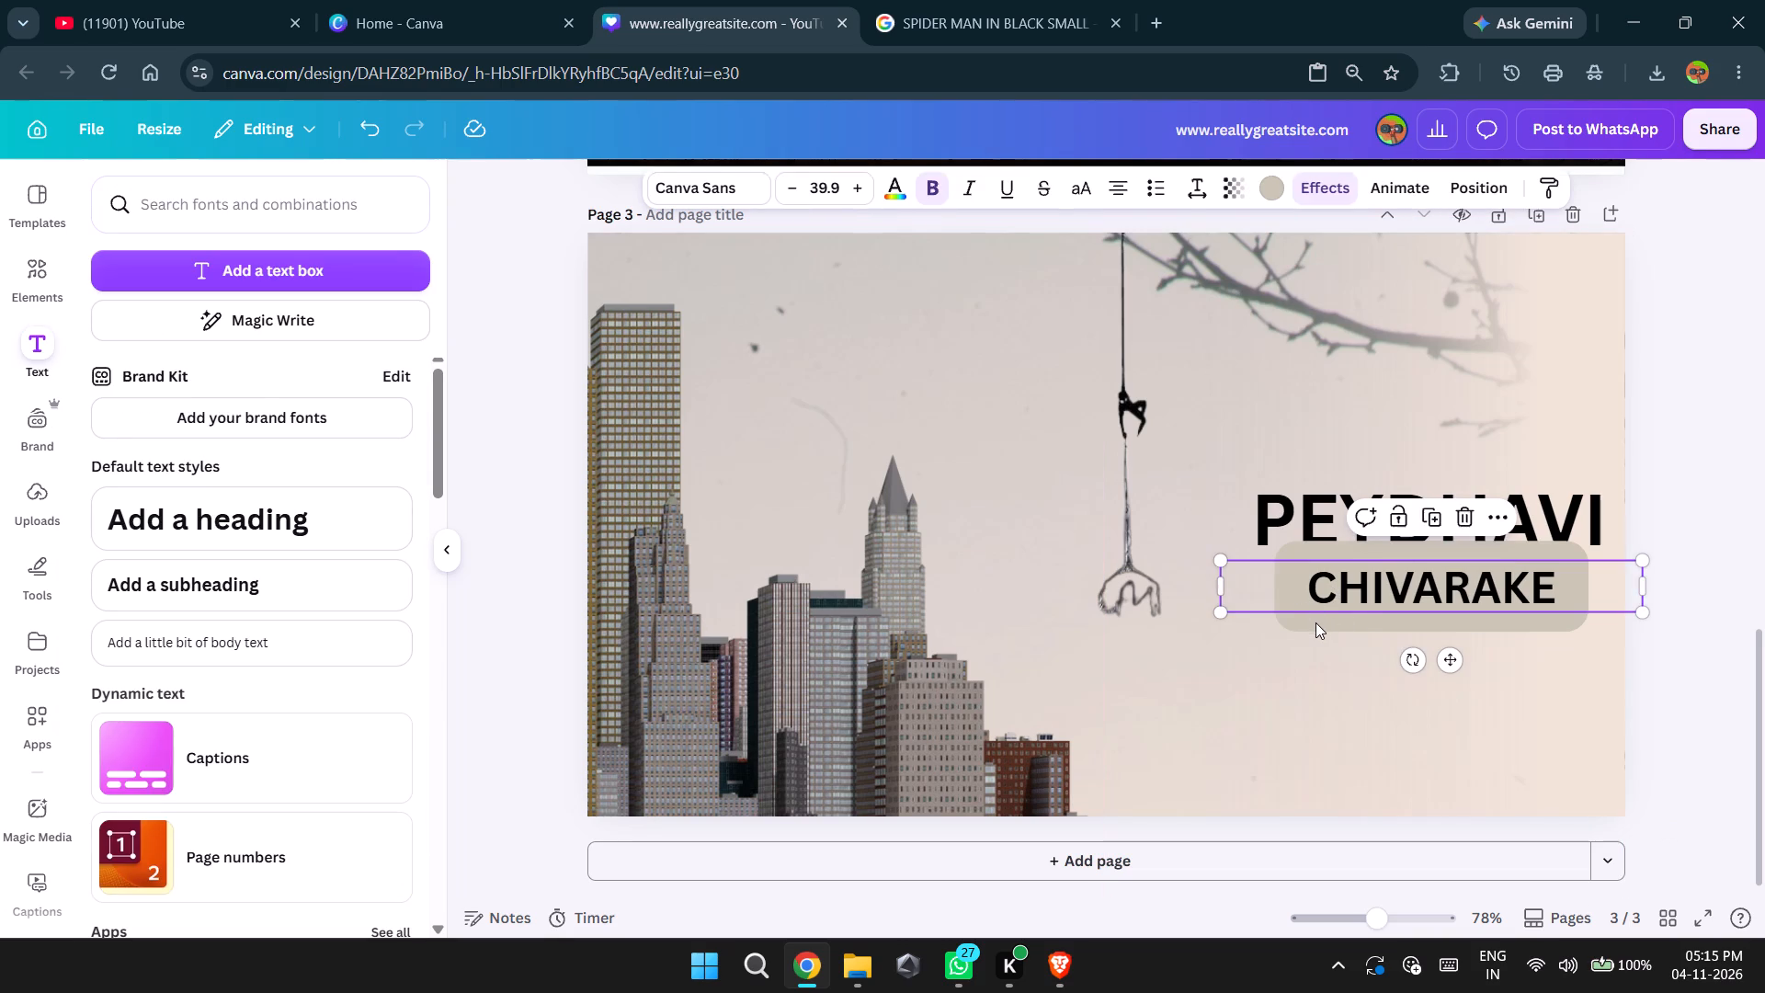
{"action": "left_click_drag", "start_coordinate": [1347, 585], "coordinate": [1340, 612]}
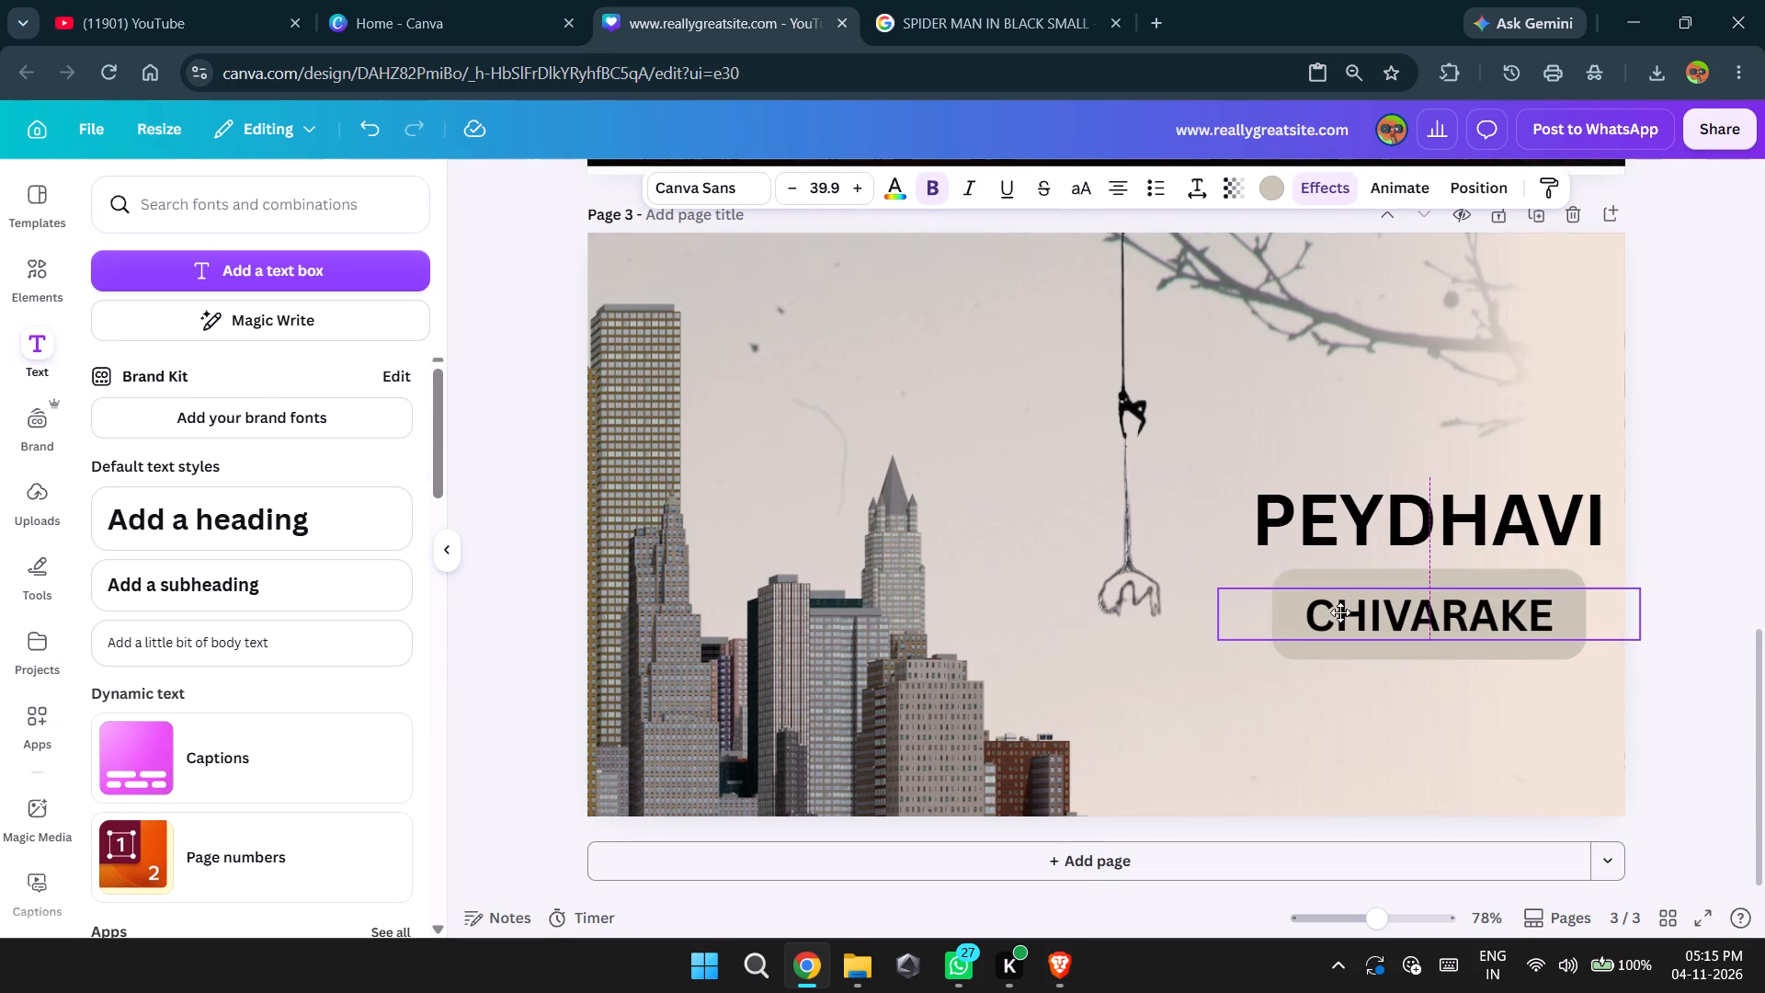
{"action": "left_click_drag", "start_coordinate": [1340, 612], "coordinate": [1343, 611]}
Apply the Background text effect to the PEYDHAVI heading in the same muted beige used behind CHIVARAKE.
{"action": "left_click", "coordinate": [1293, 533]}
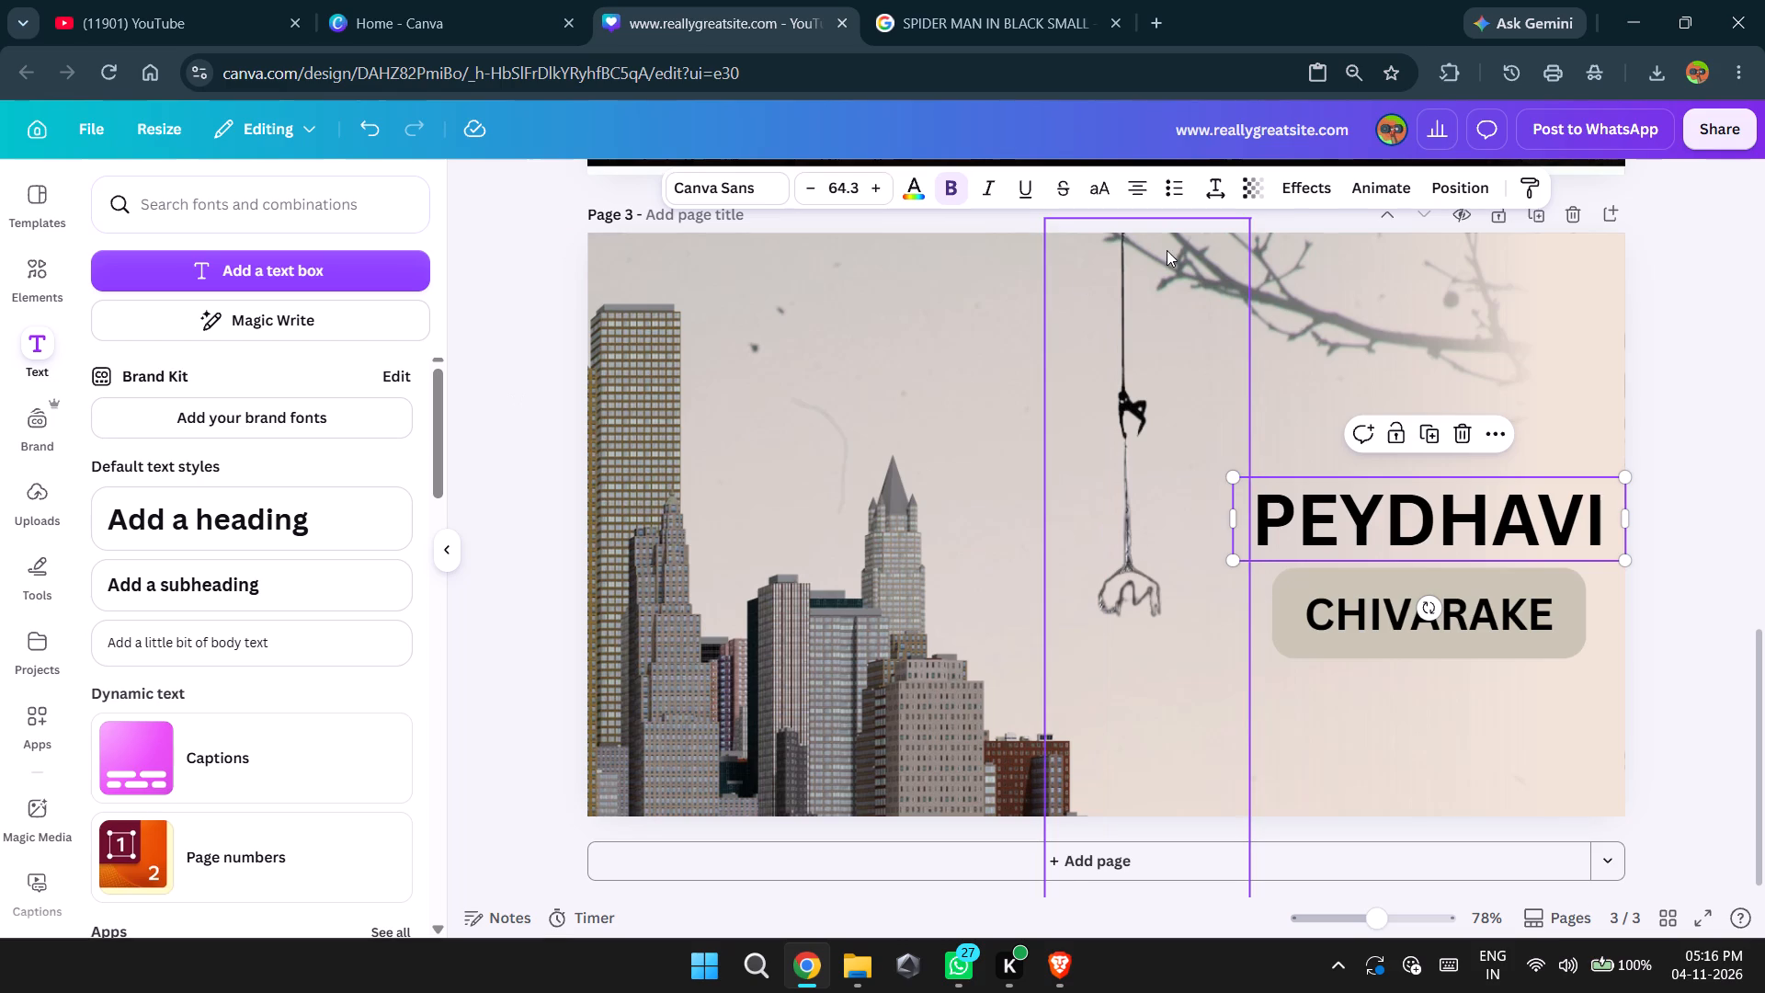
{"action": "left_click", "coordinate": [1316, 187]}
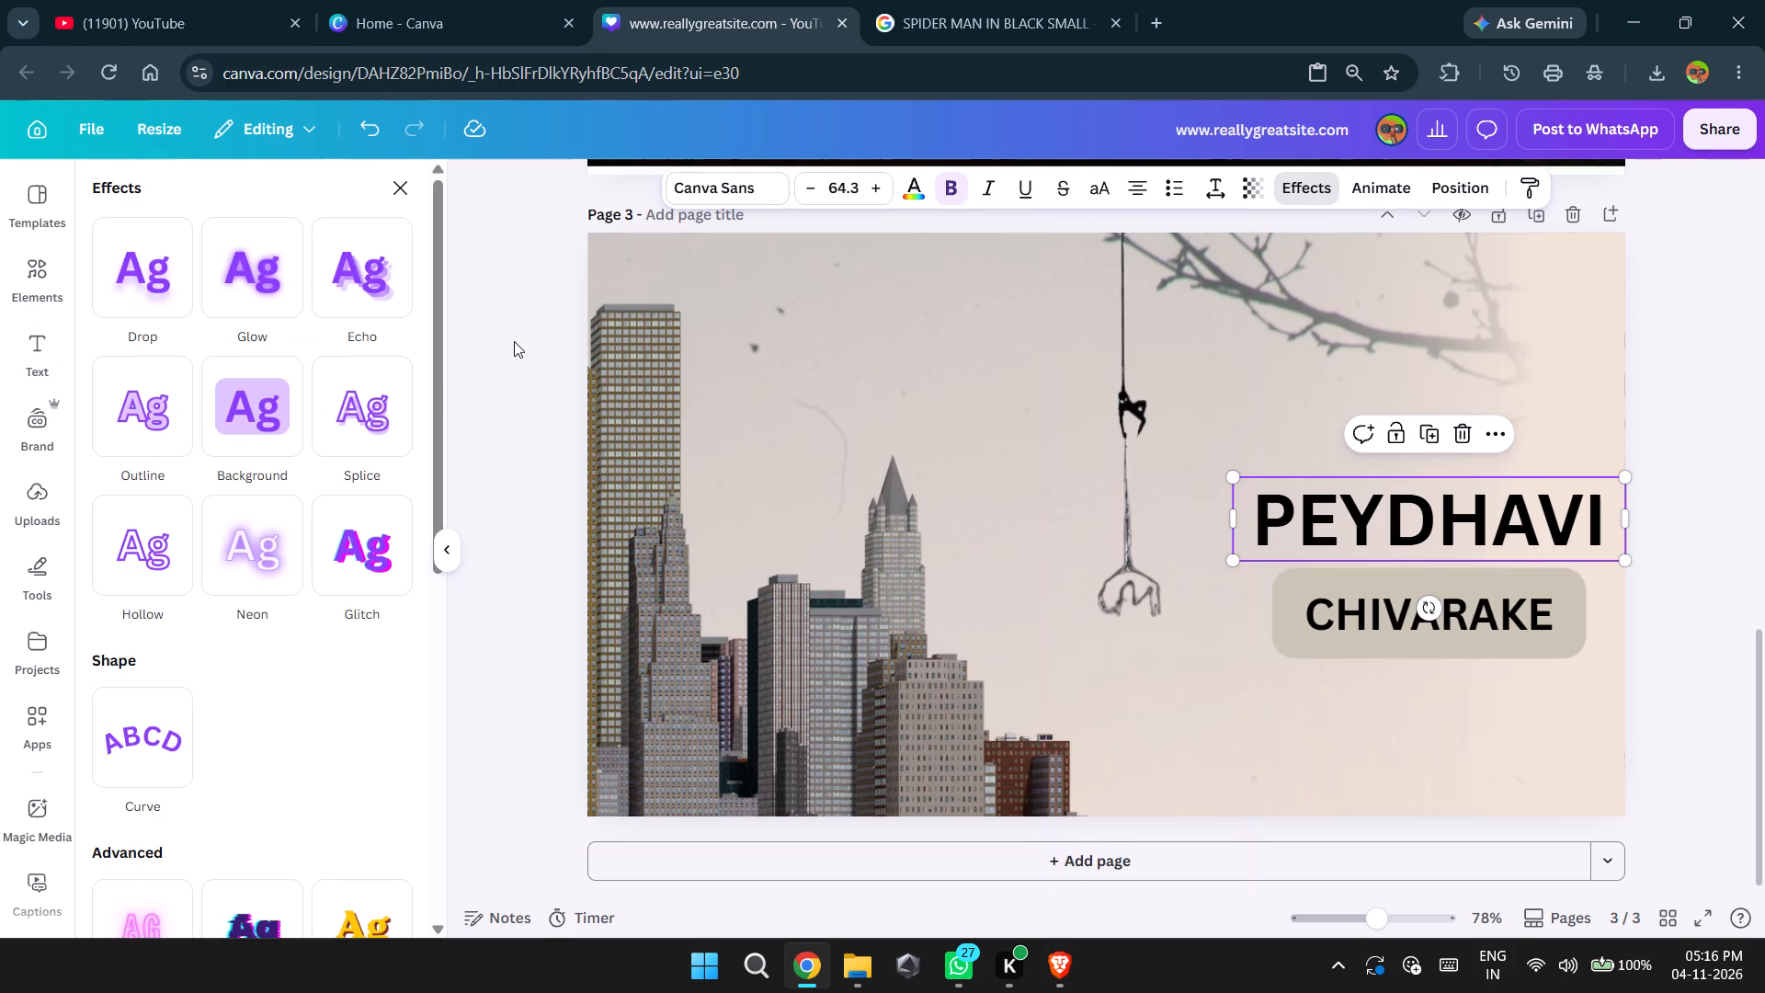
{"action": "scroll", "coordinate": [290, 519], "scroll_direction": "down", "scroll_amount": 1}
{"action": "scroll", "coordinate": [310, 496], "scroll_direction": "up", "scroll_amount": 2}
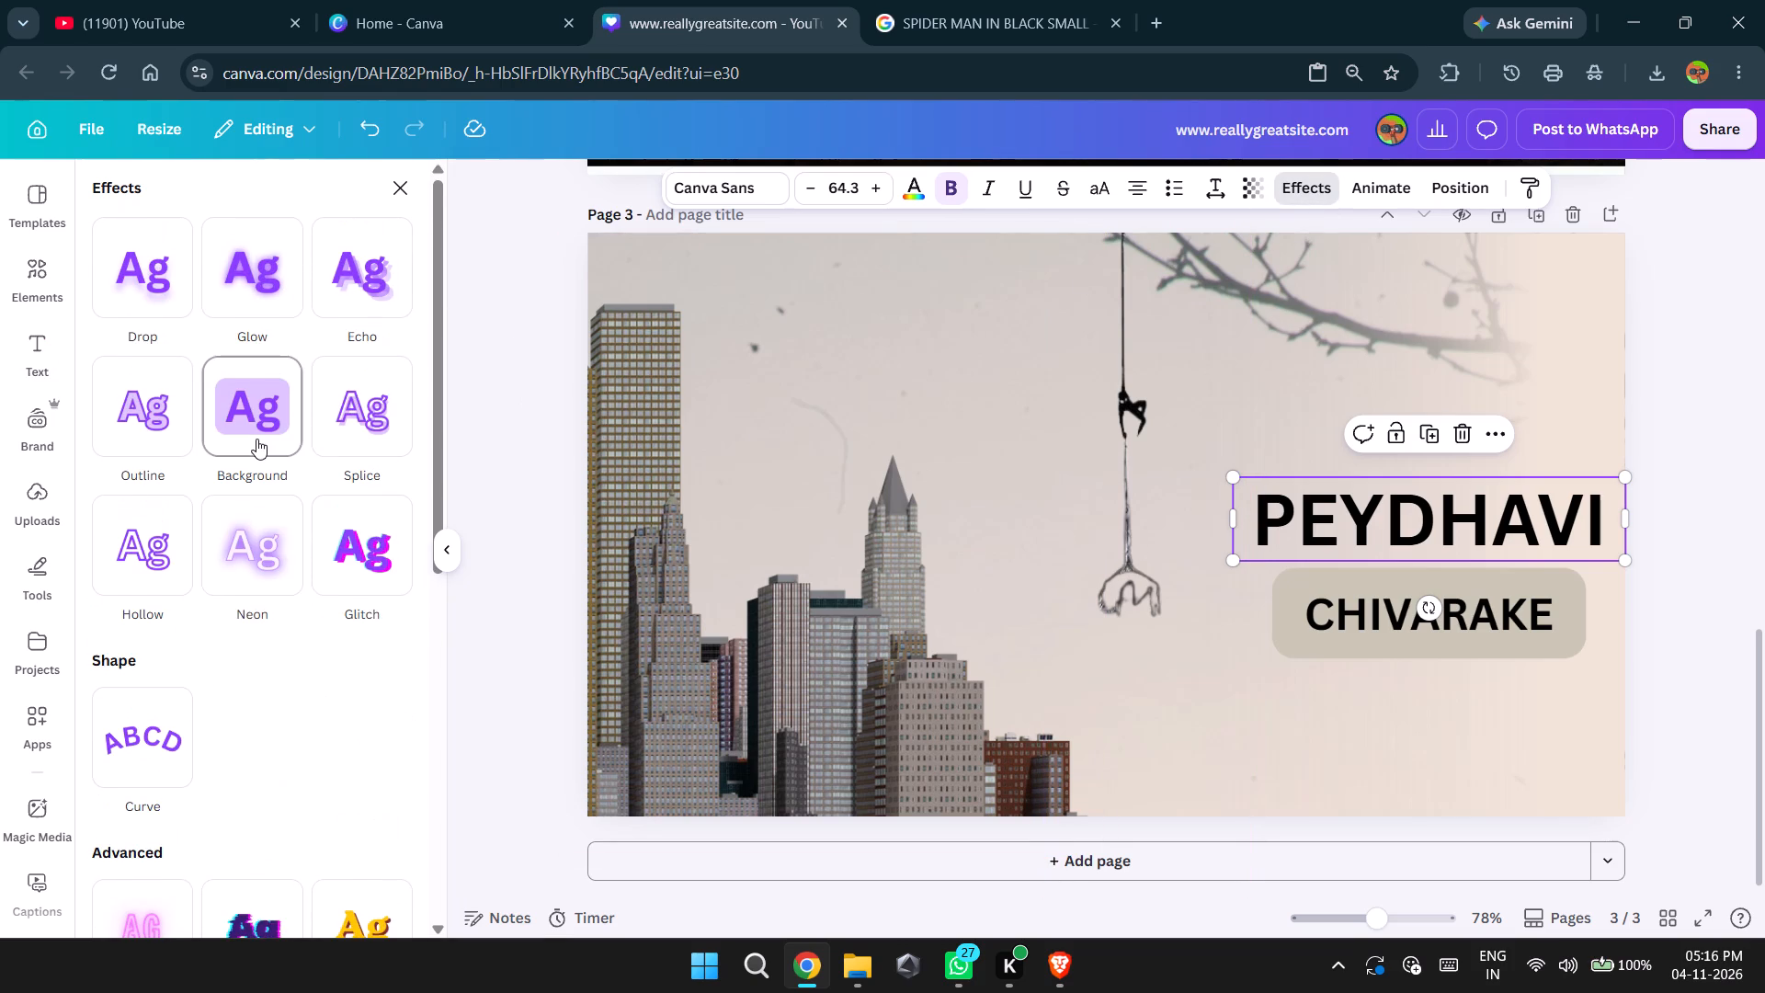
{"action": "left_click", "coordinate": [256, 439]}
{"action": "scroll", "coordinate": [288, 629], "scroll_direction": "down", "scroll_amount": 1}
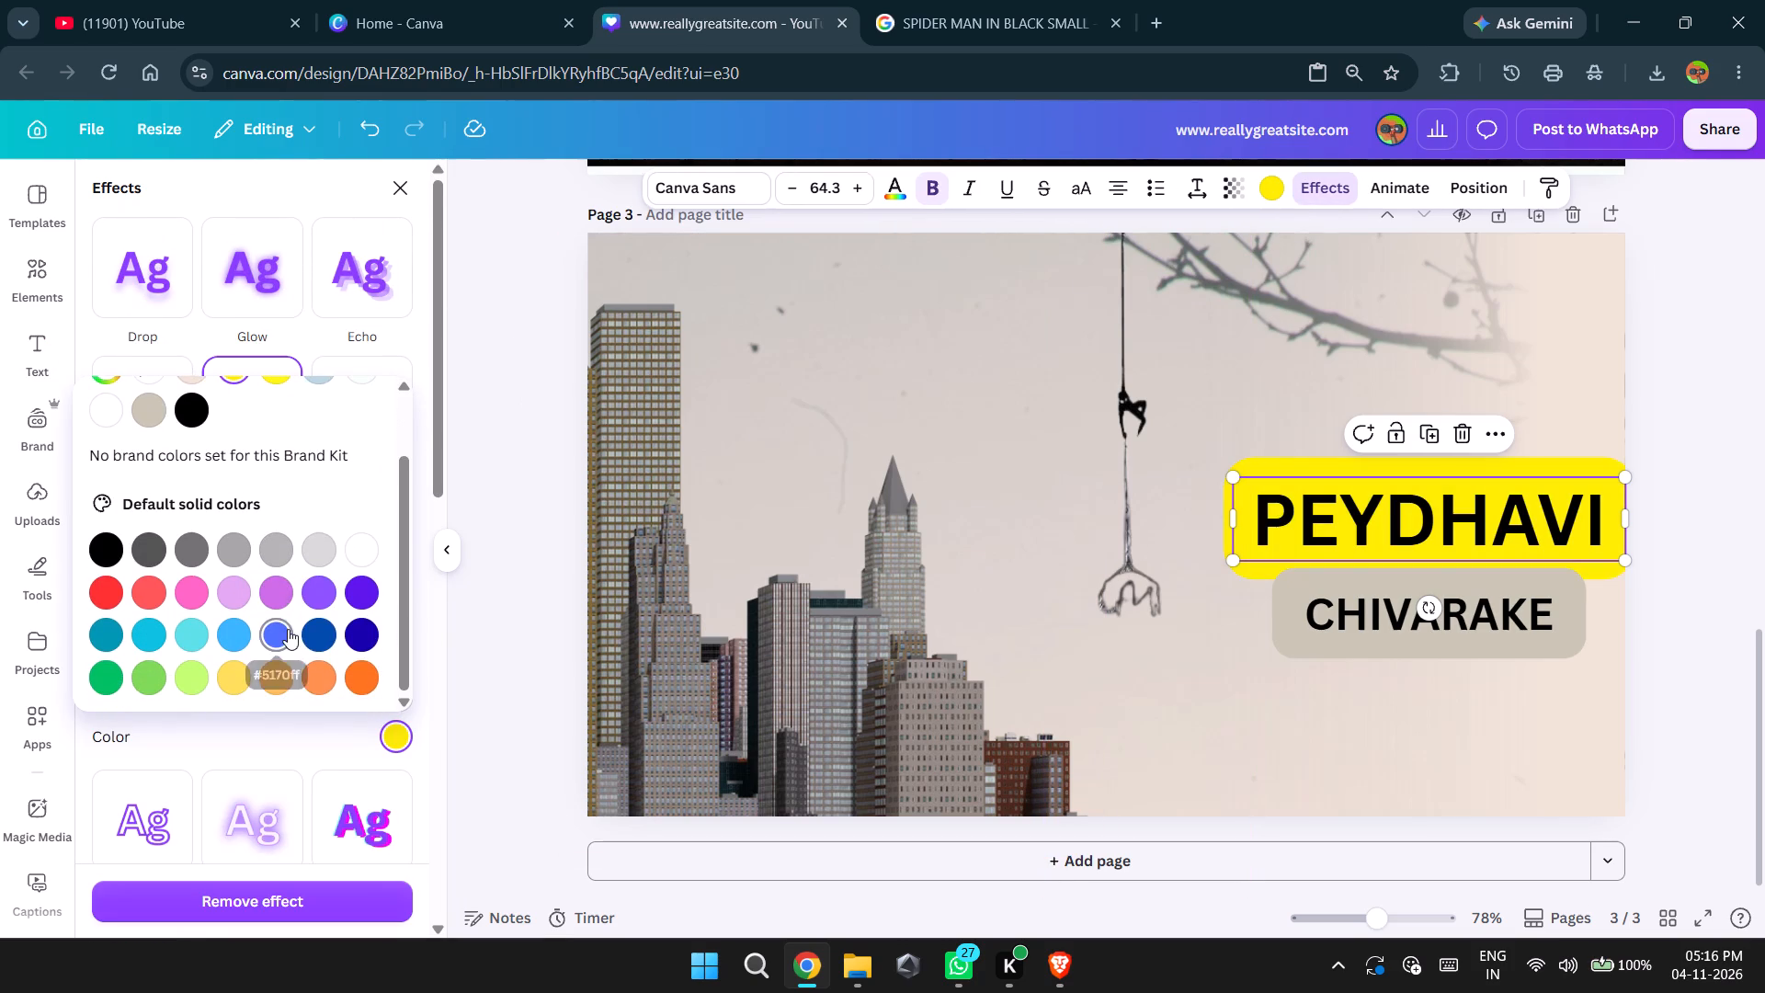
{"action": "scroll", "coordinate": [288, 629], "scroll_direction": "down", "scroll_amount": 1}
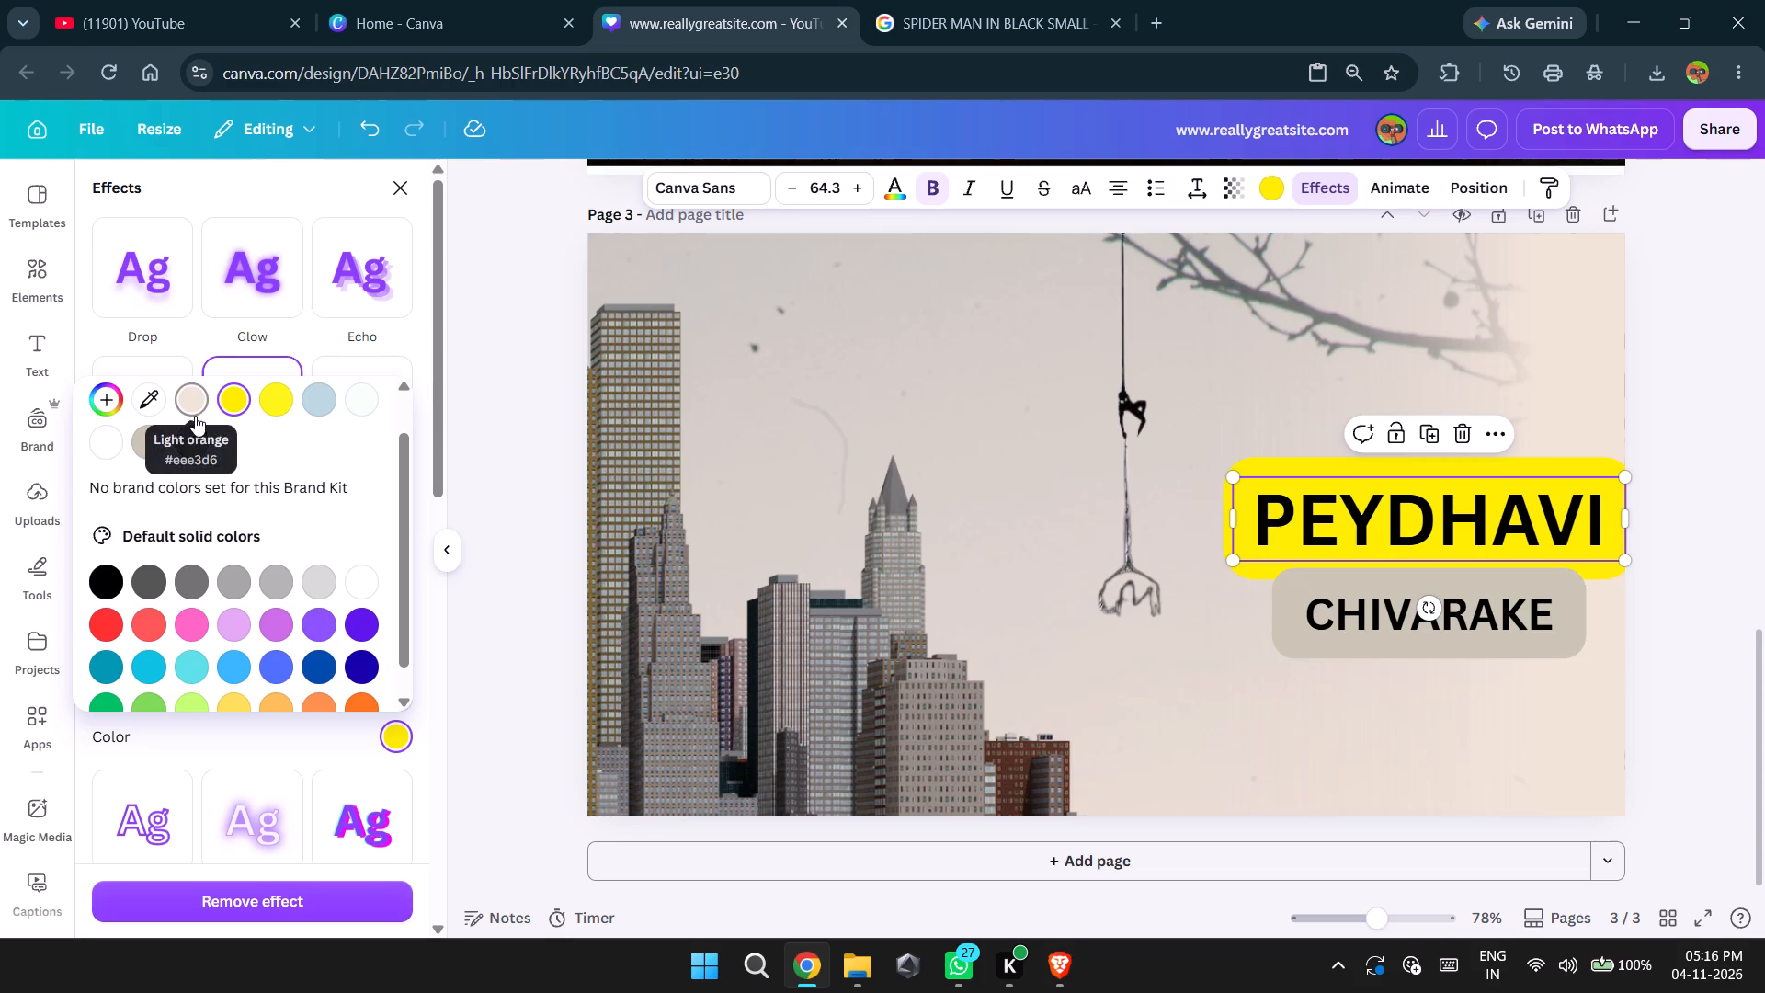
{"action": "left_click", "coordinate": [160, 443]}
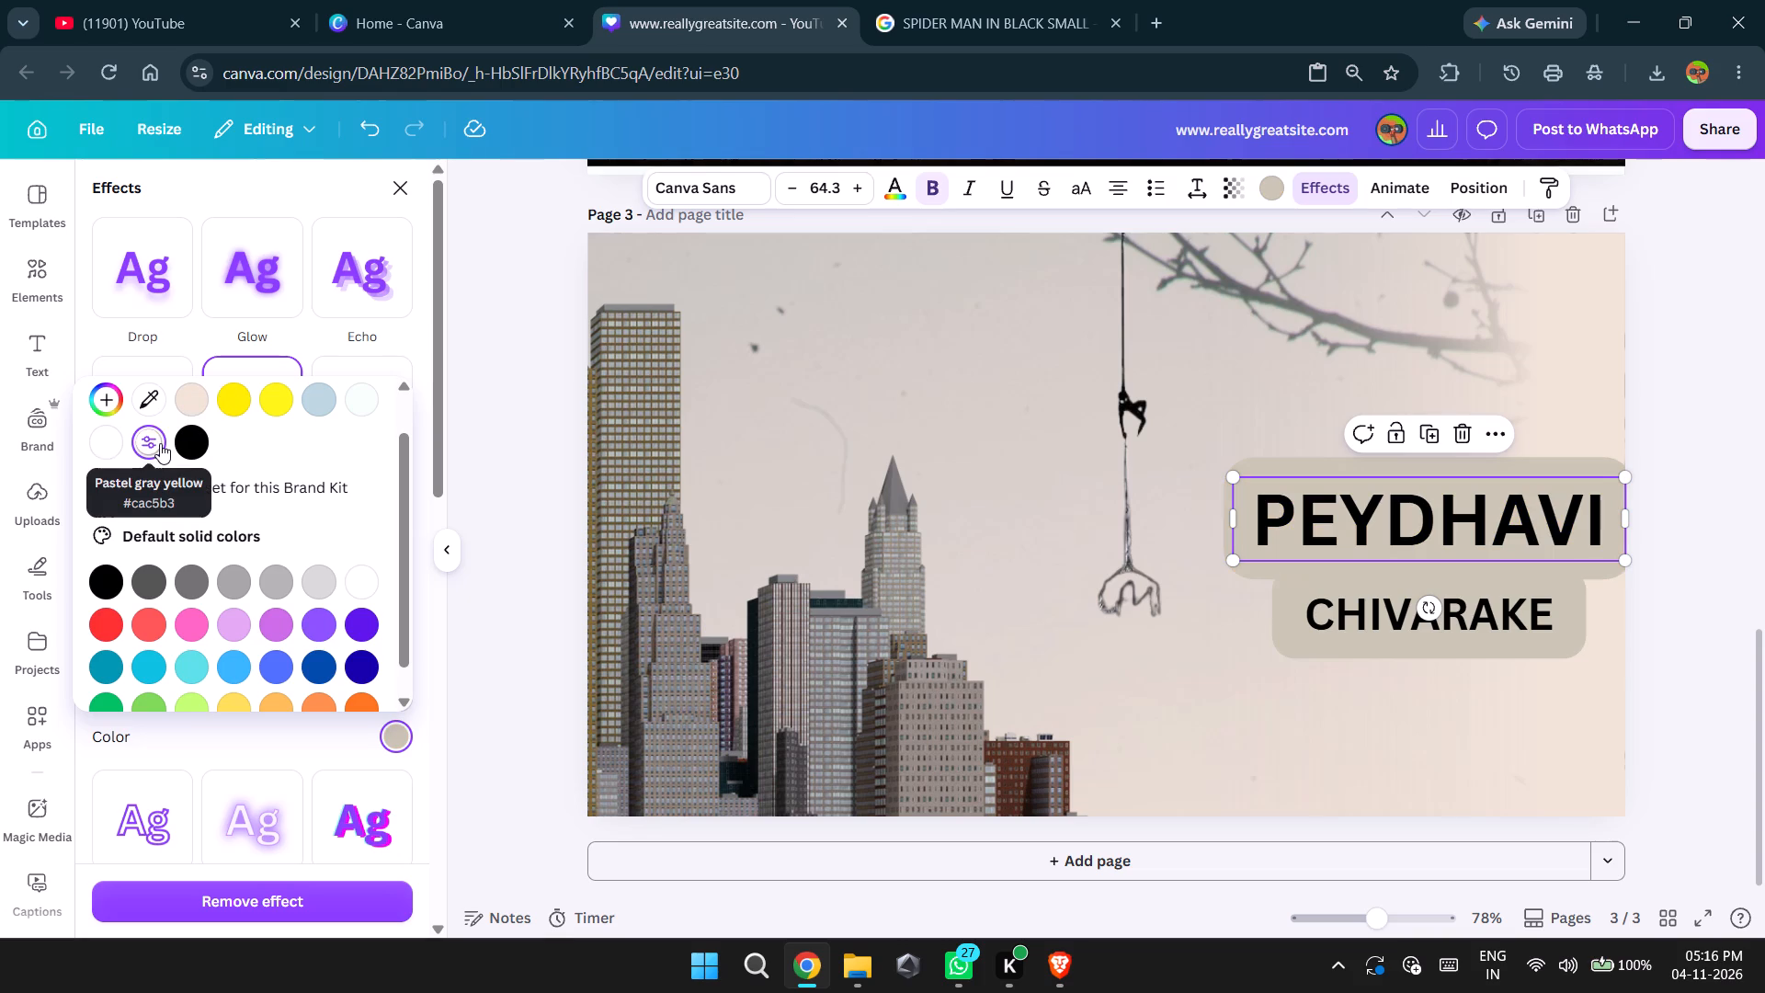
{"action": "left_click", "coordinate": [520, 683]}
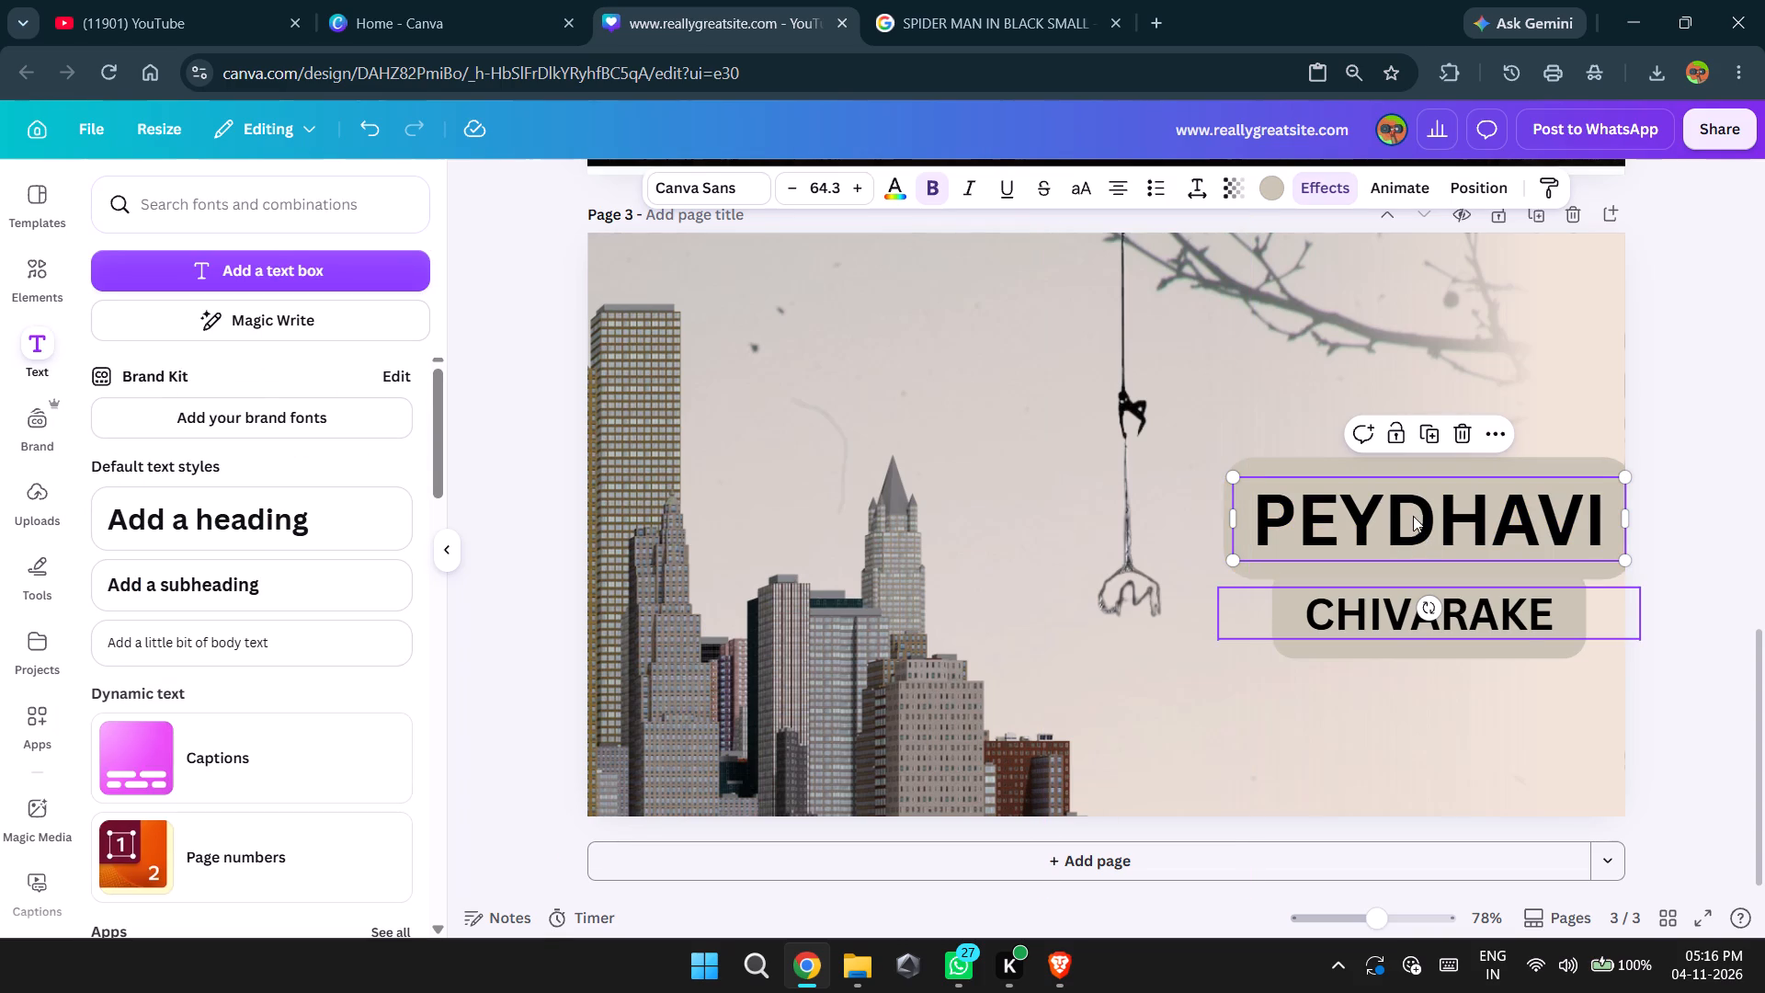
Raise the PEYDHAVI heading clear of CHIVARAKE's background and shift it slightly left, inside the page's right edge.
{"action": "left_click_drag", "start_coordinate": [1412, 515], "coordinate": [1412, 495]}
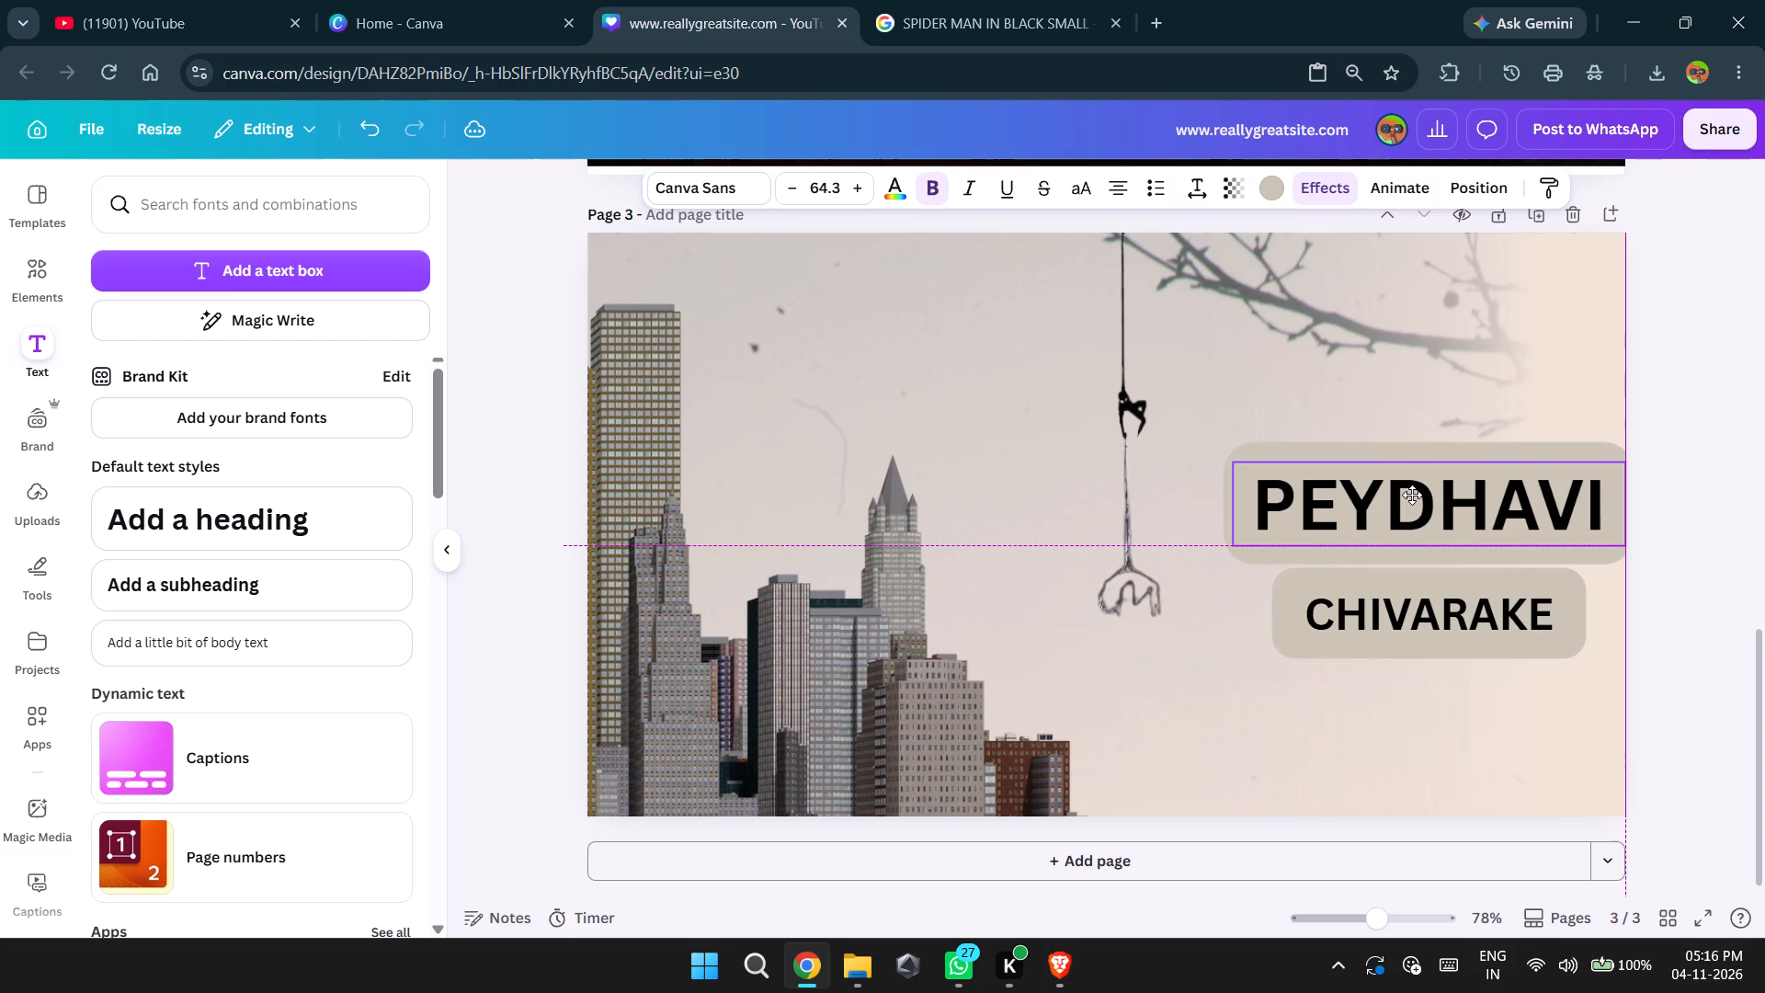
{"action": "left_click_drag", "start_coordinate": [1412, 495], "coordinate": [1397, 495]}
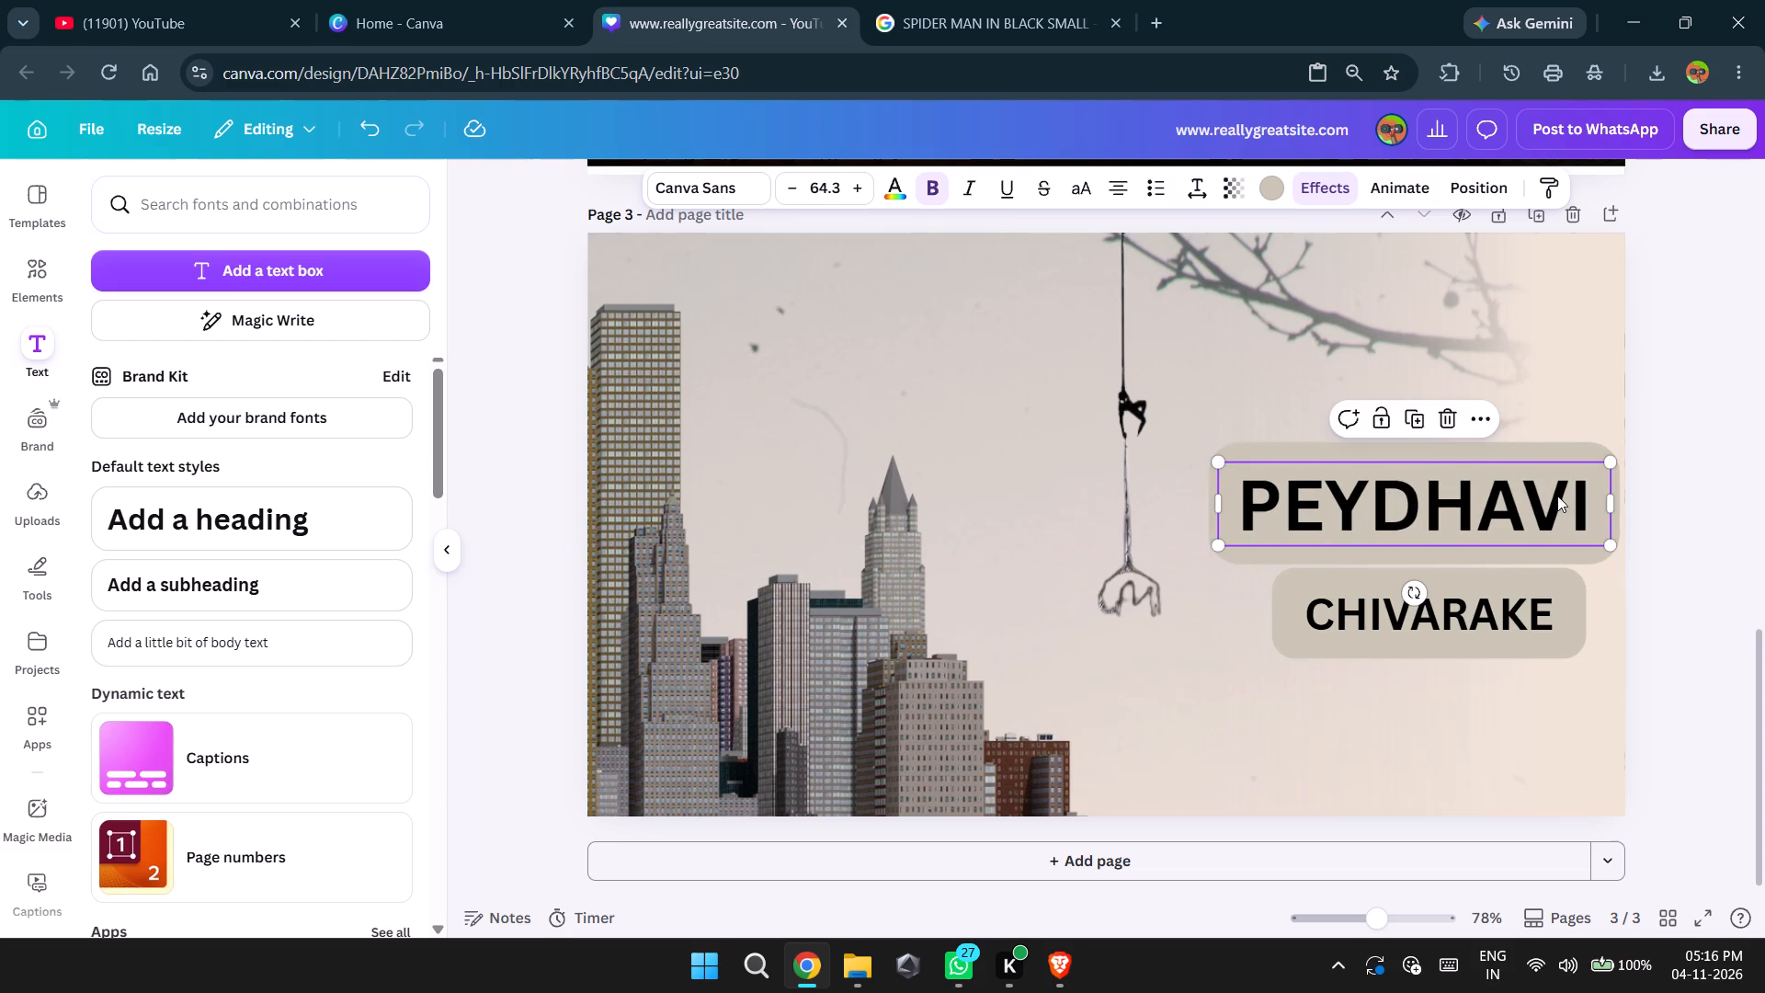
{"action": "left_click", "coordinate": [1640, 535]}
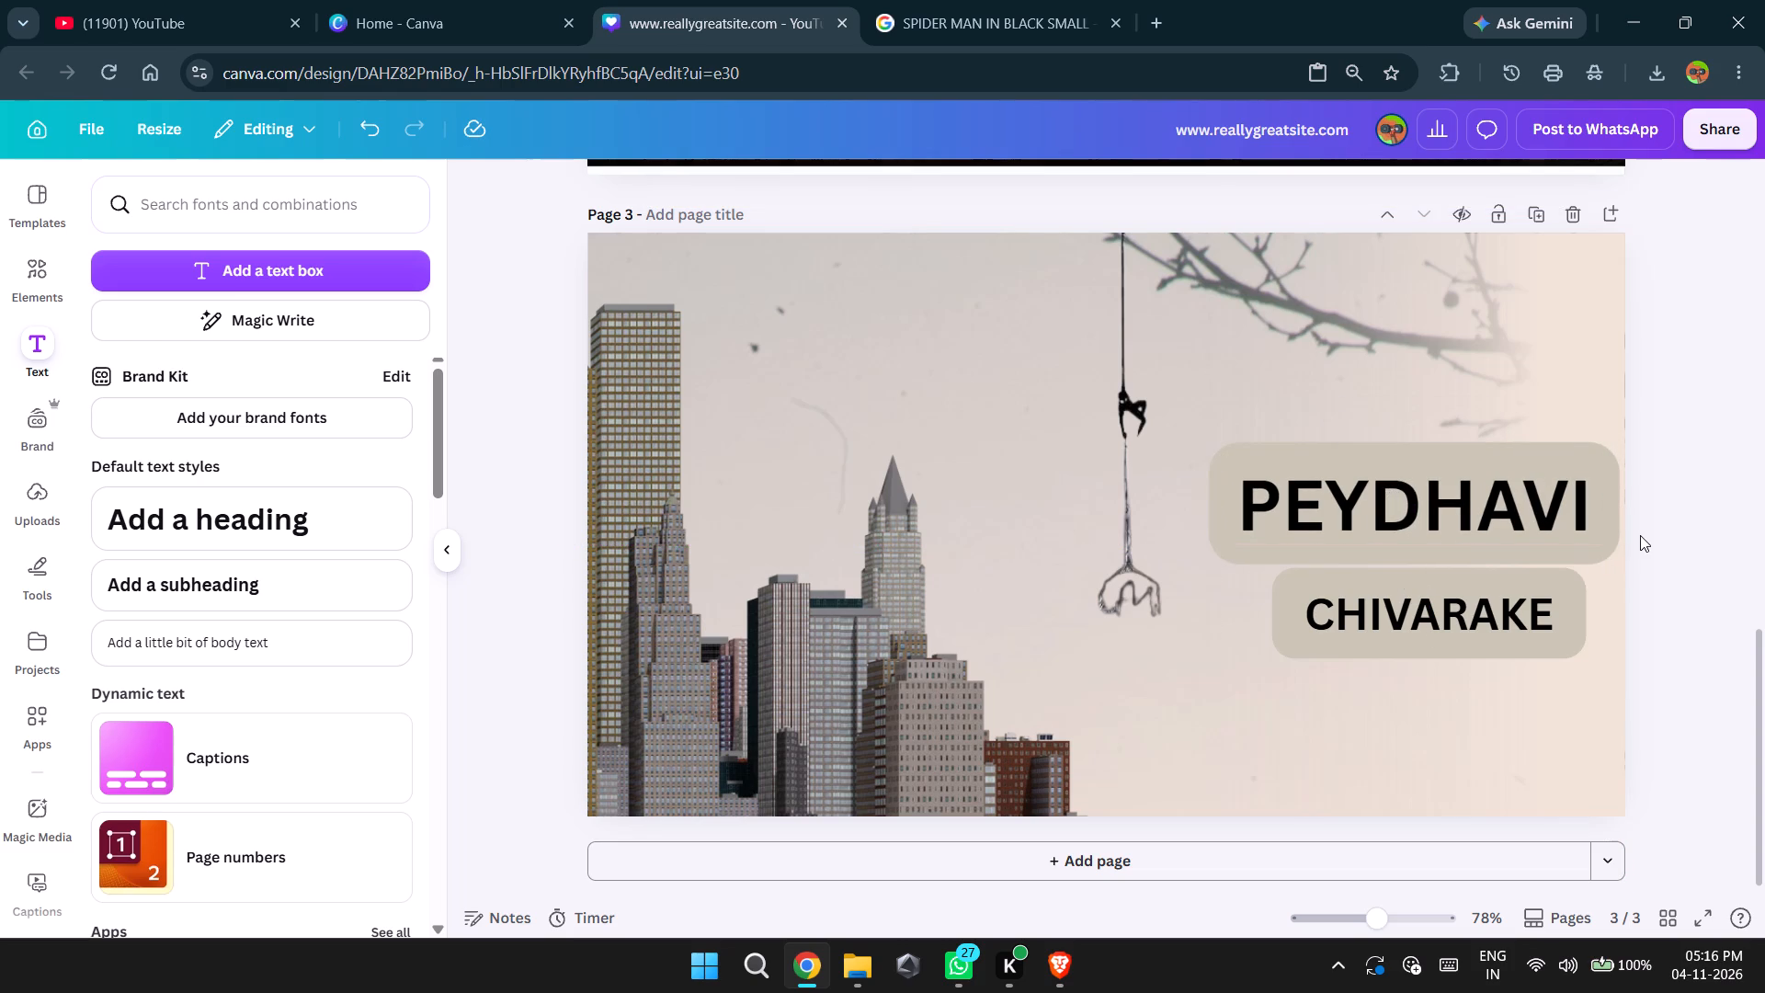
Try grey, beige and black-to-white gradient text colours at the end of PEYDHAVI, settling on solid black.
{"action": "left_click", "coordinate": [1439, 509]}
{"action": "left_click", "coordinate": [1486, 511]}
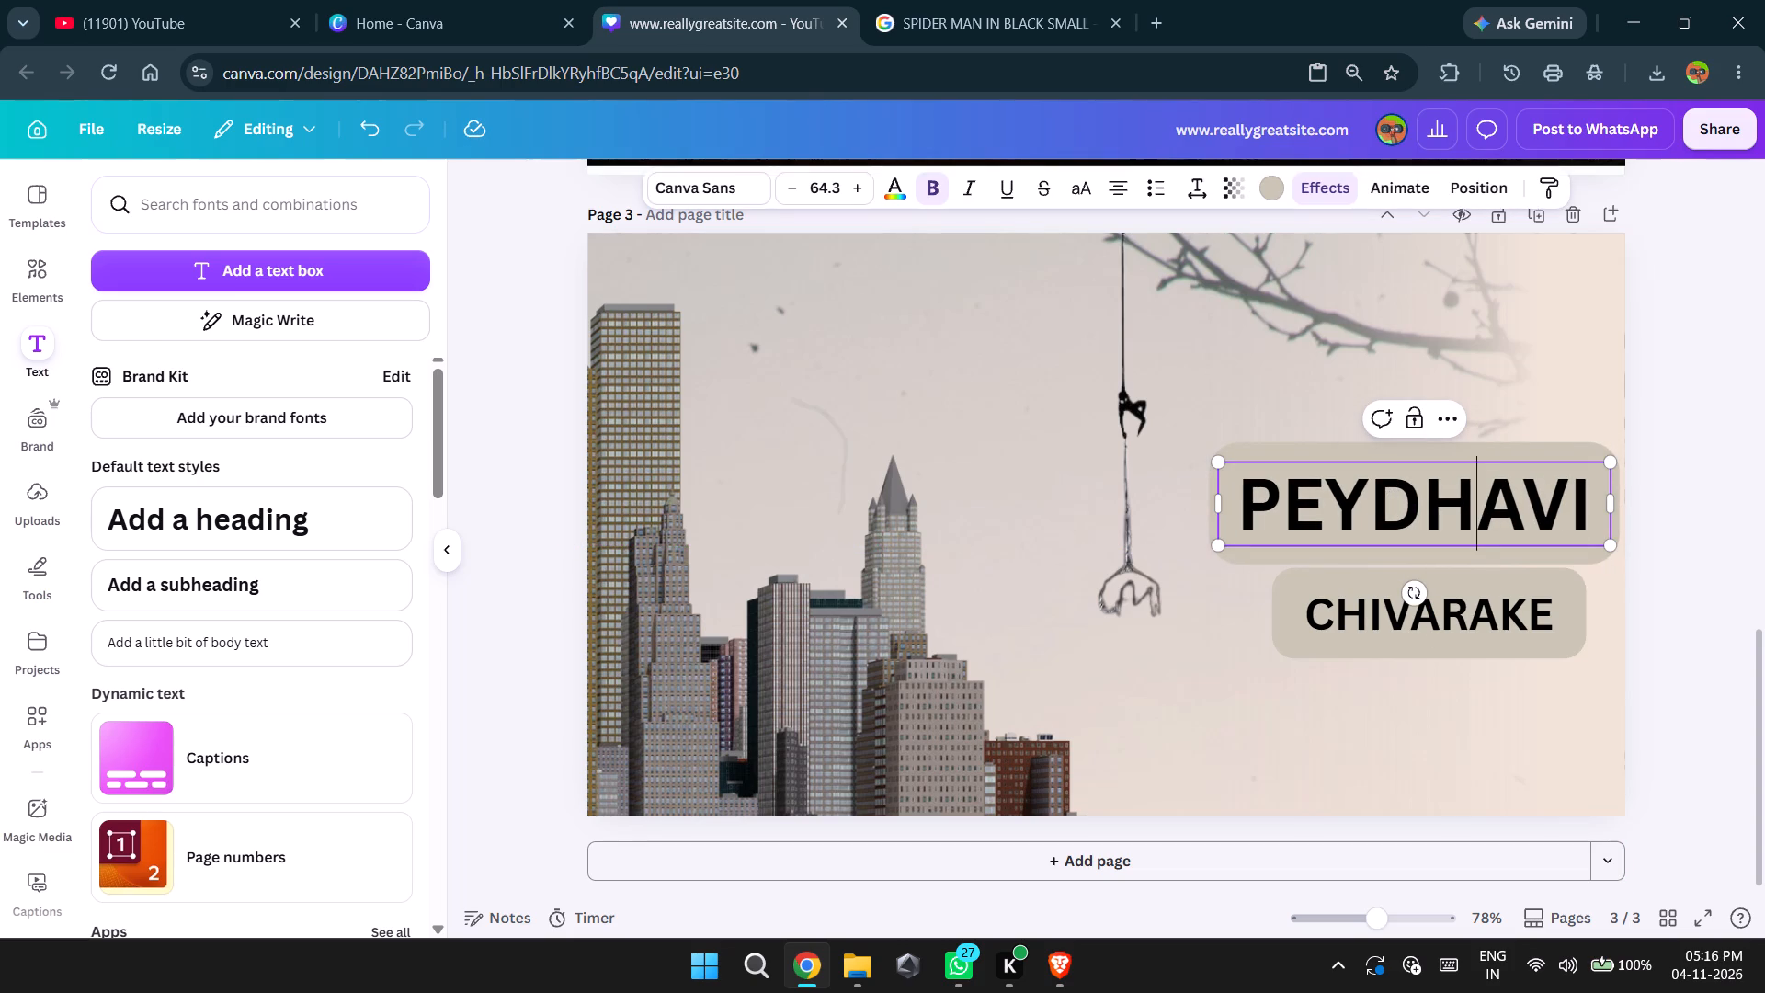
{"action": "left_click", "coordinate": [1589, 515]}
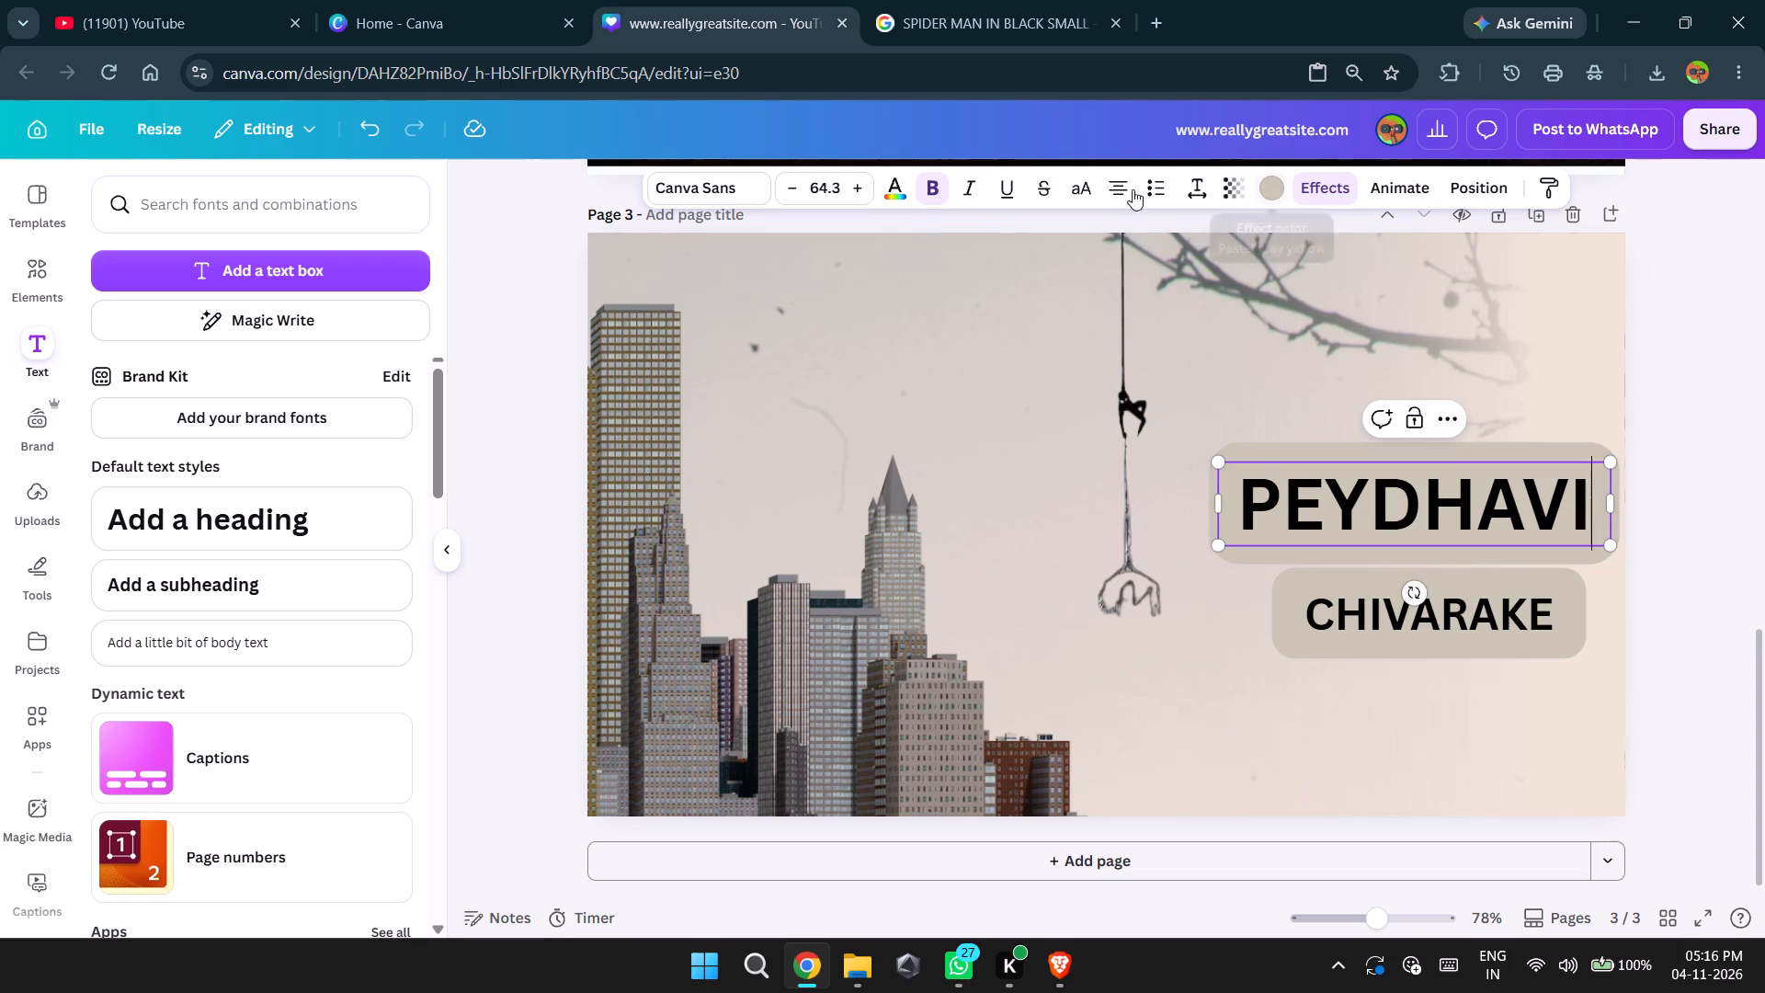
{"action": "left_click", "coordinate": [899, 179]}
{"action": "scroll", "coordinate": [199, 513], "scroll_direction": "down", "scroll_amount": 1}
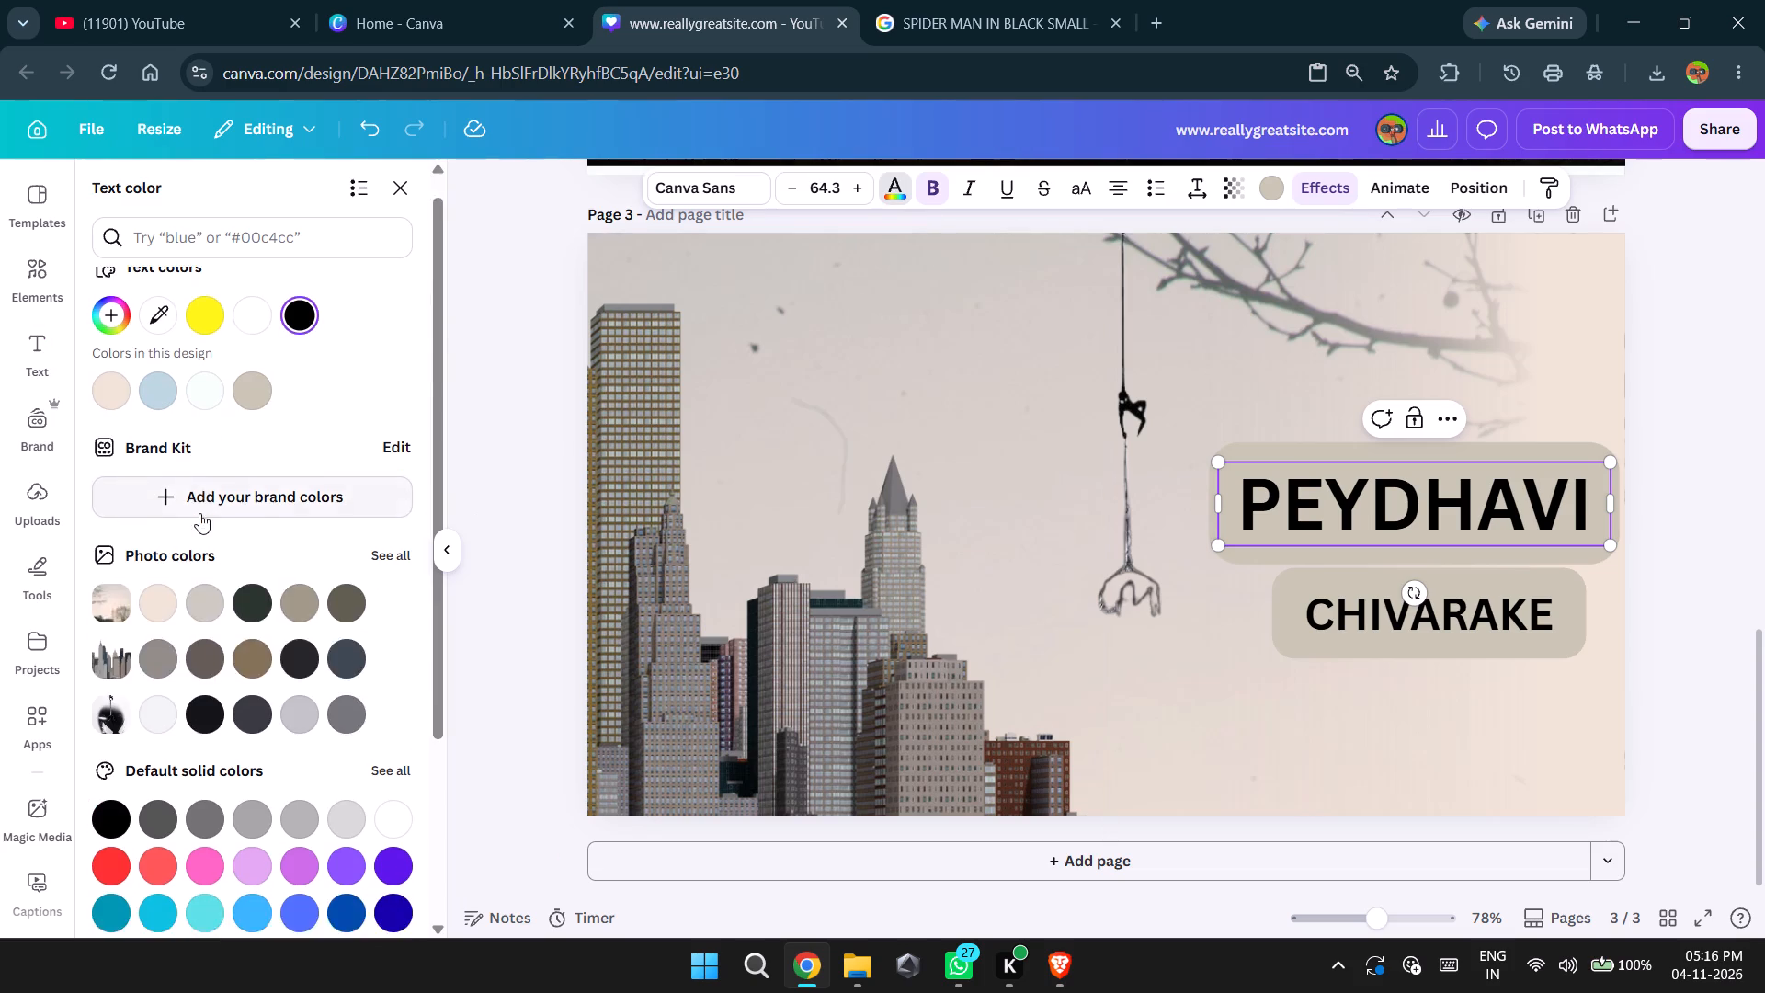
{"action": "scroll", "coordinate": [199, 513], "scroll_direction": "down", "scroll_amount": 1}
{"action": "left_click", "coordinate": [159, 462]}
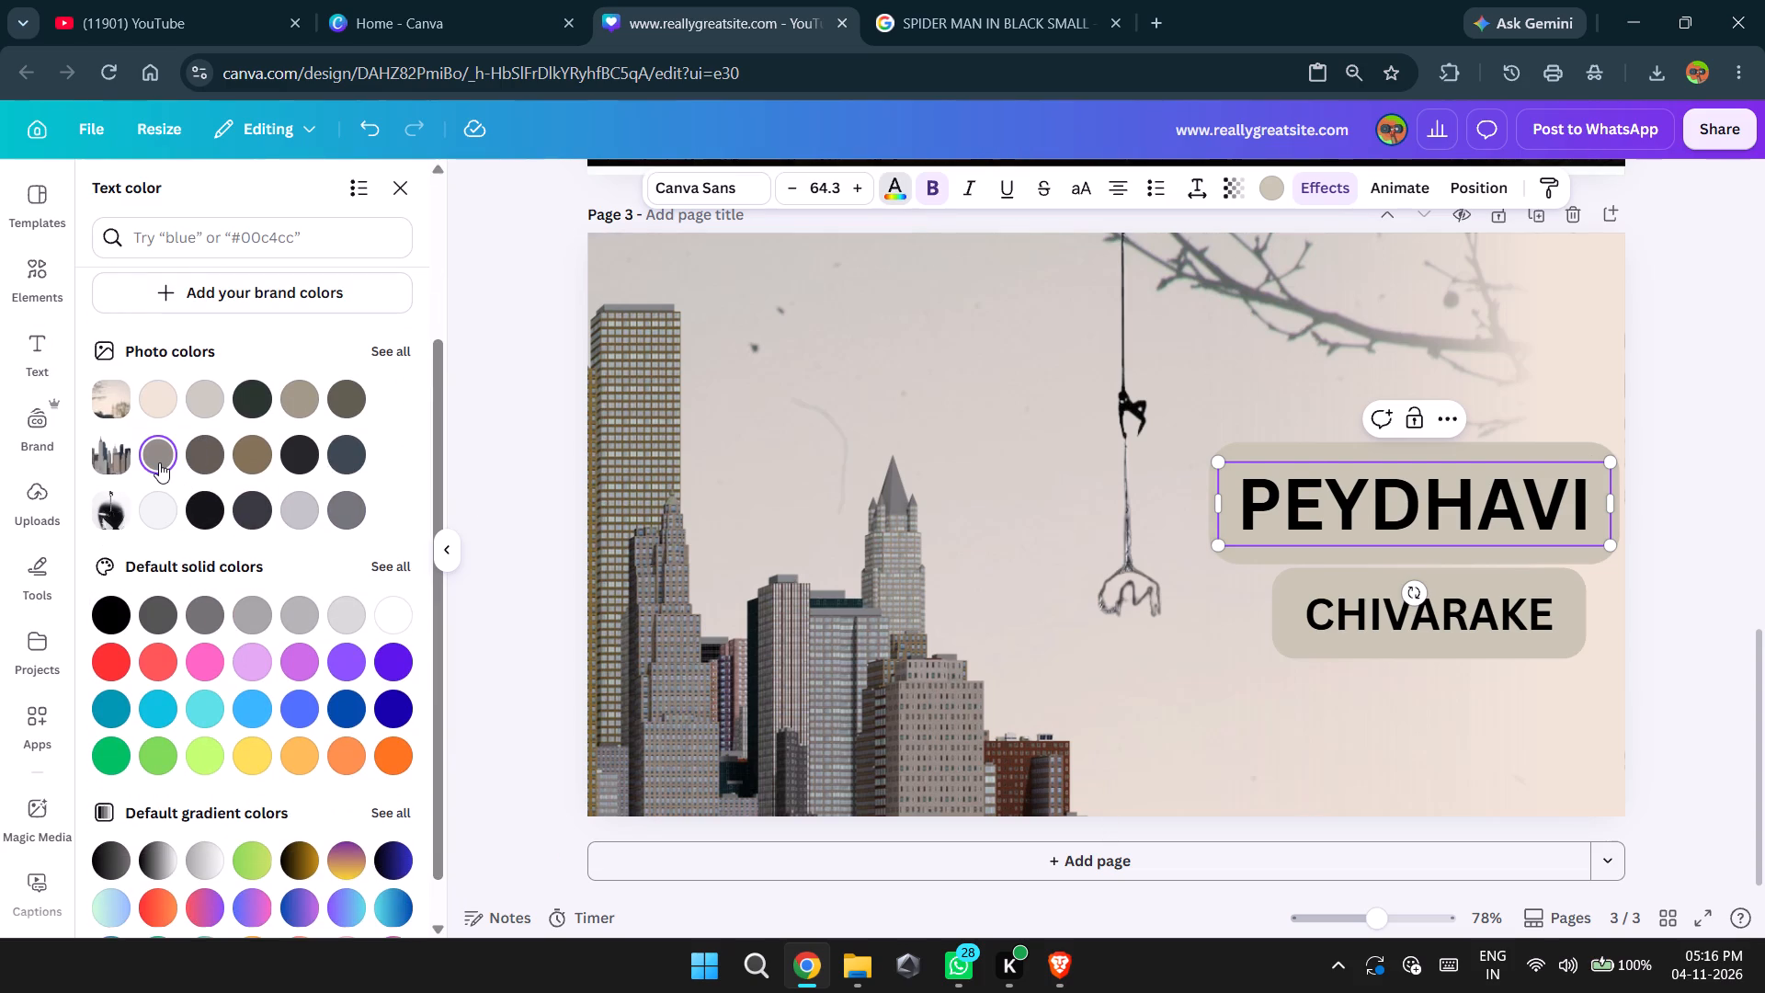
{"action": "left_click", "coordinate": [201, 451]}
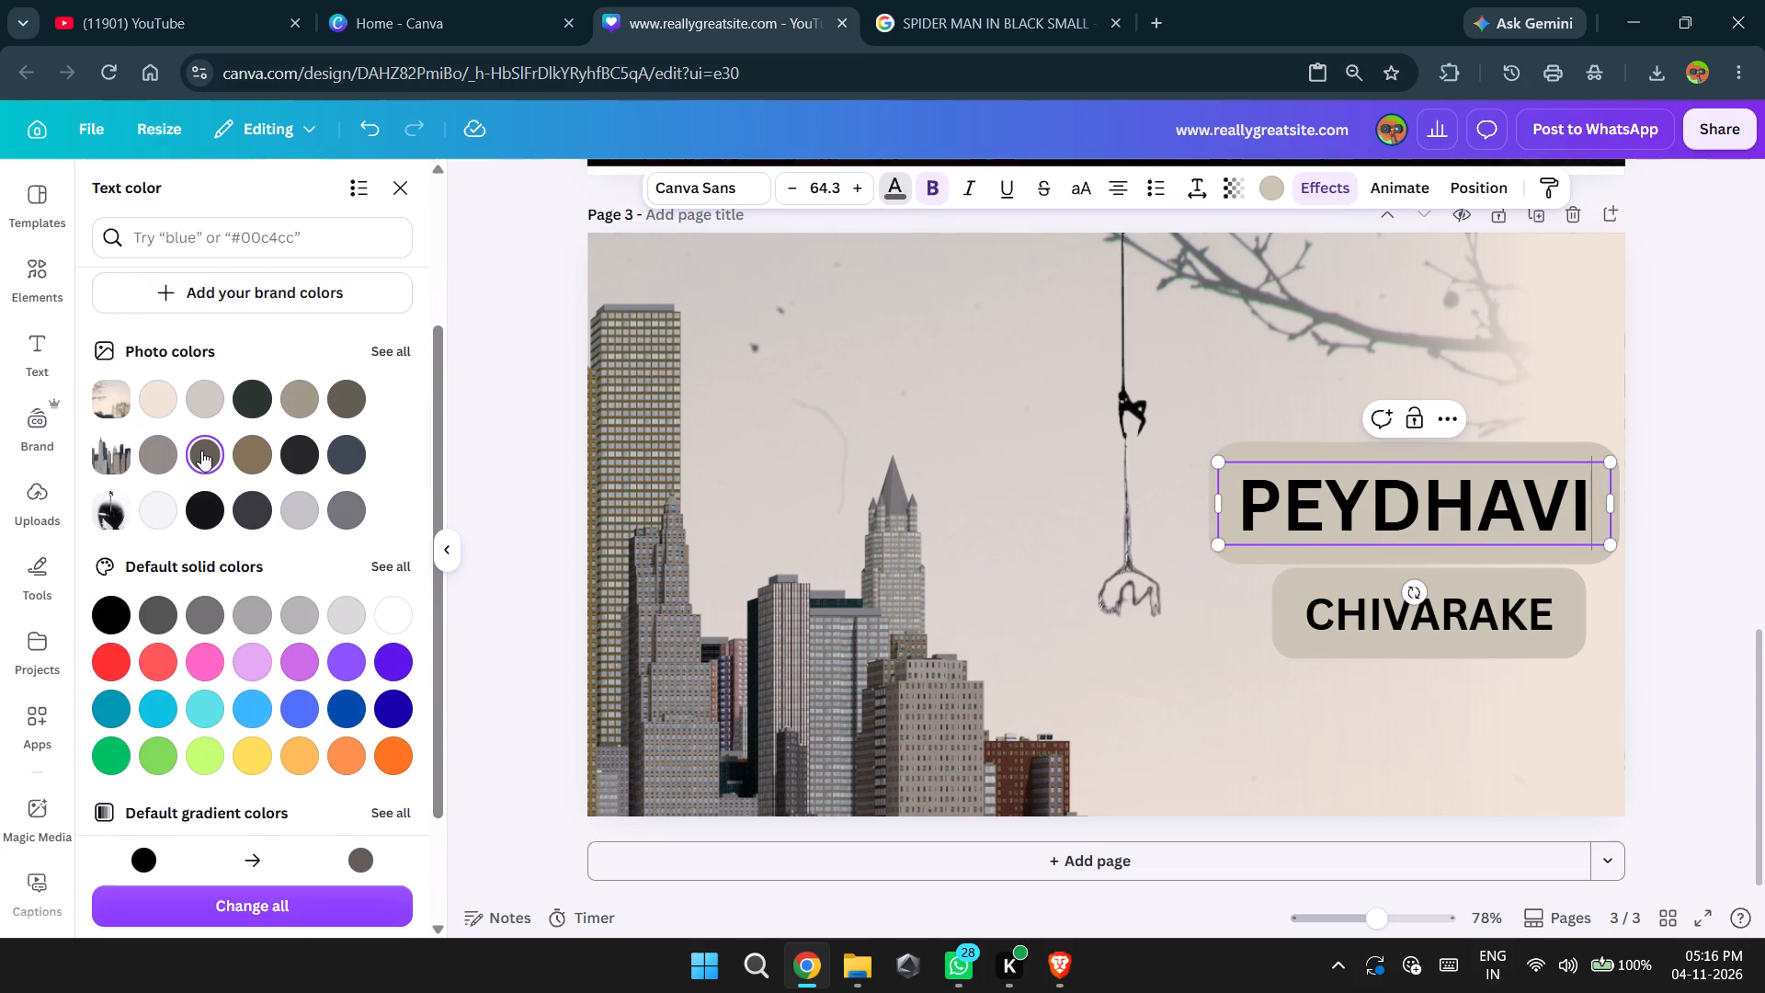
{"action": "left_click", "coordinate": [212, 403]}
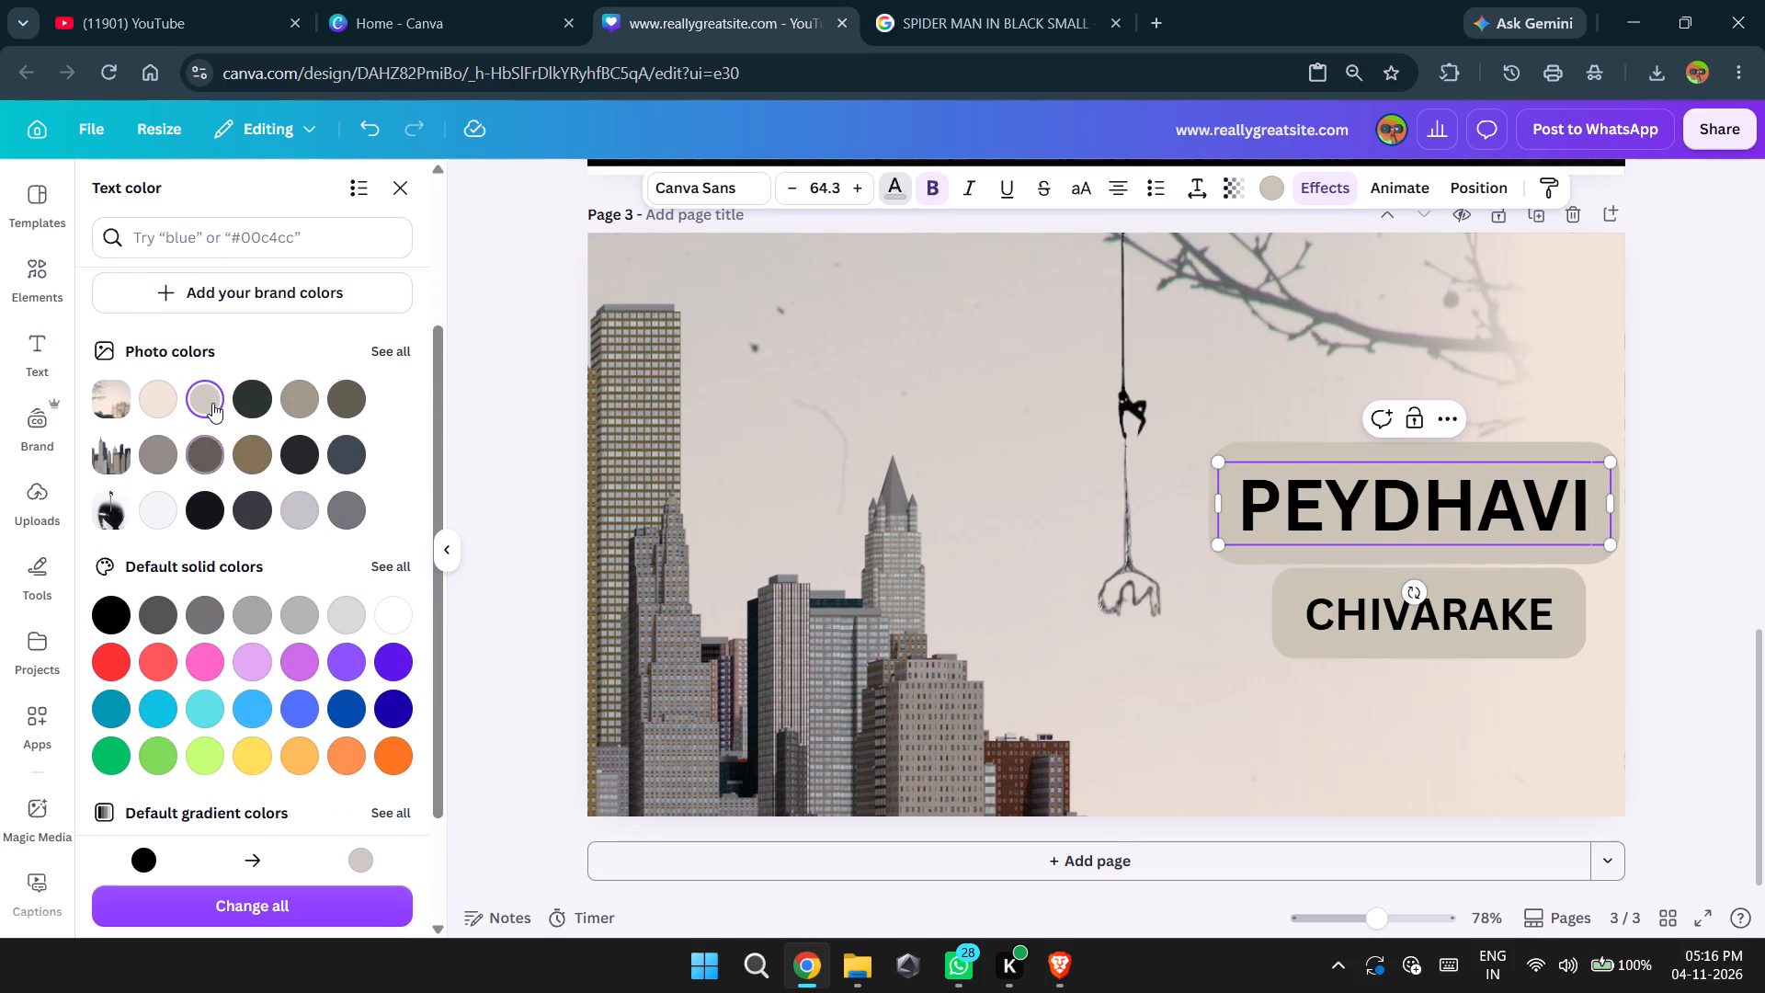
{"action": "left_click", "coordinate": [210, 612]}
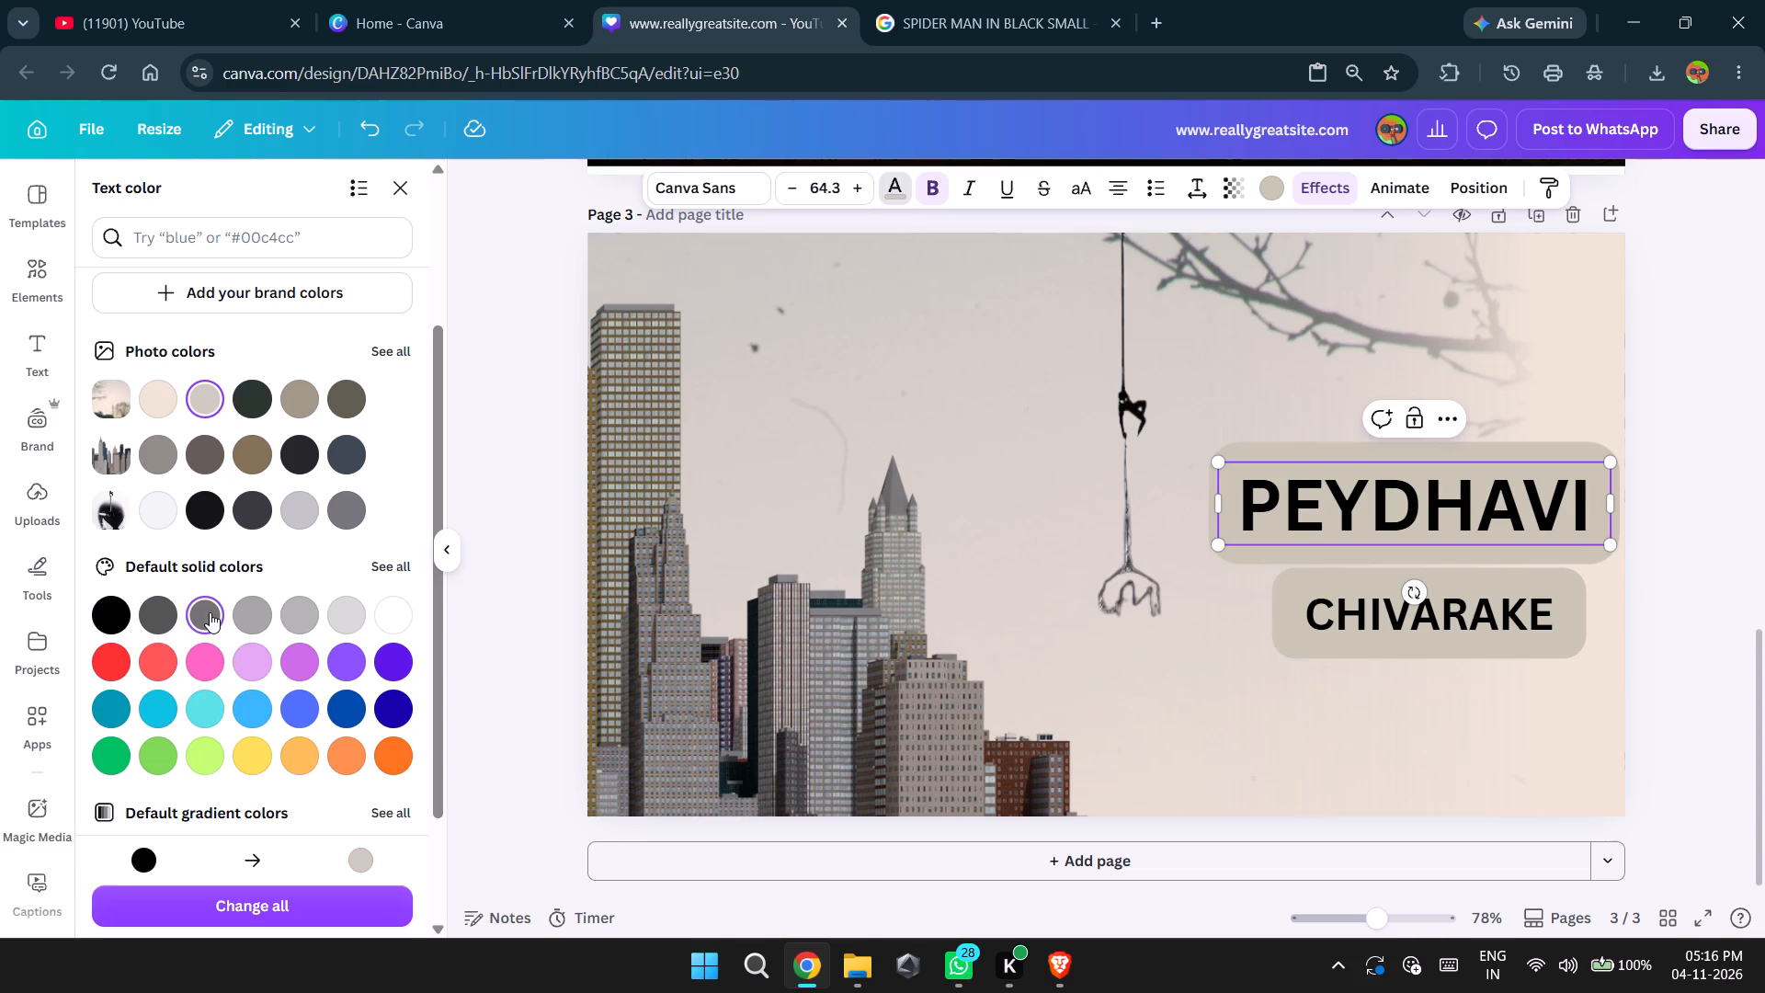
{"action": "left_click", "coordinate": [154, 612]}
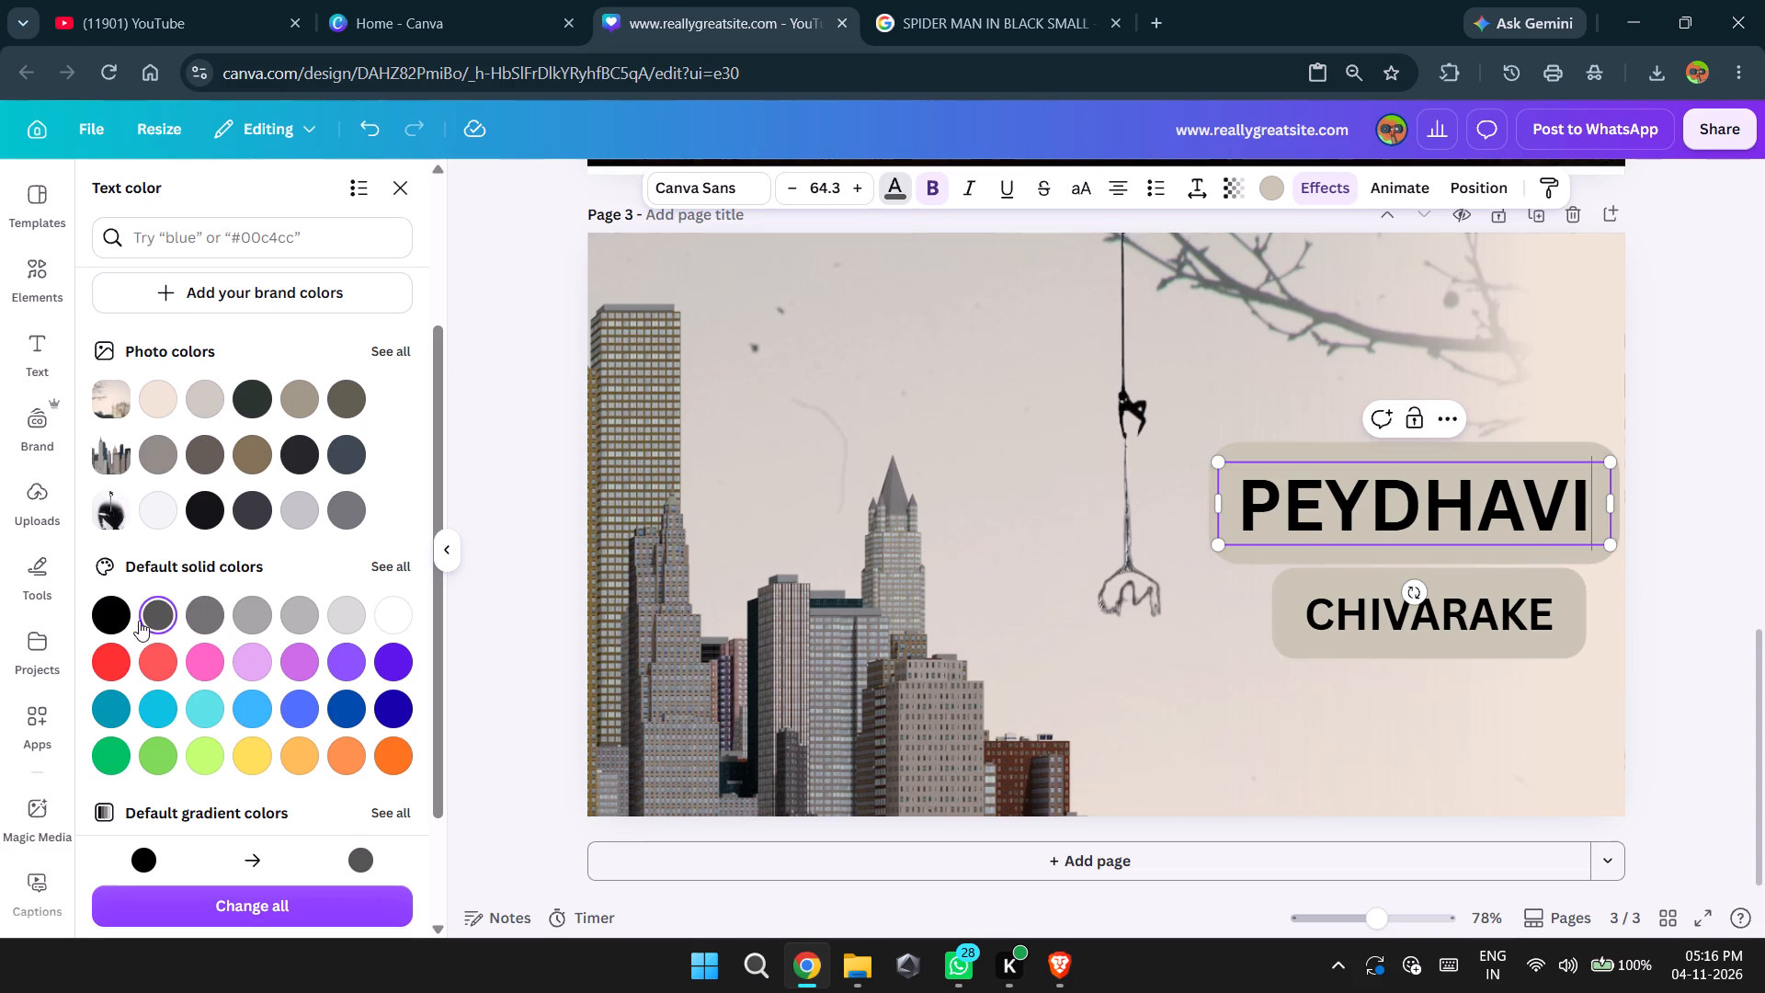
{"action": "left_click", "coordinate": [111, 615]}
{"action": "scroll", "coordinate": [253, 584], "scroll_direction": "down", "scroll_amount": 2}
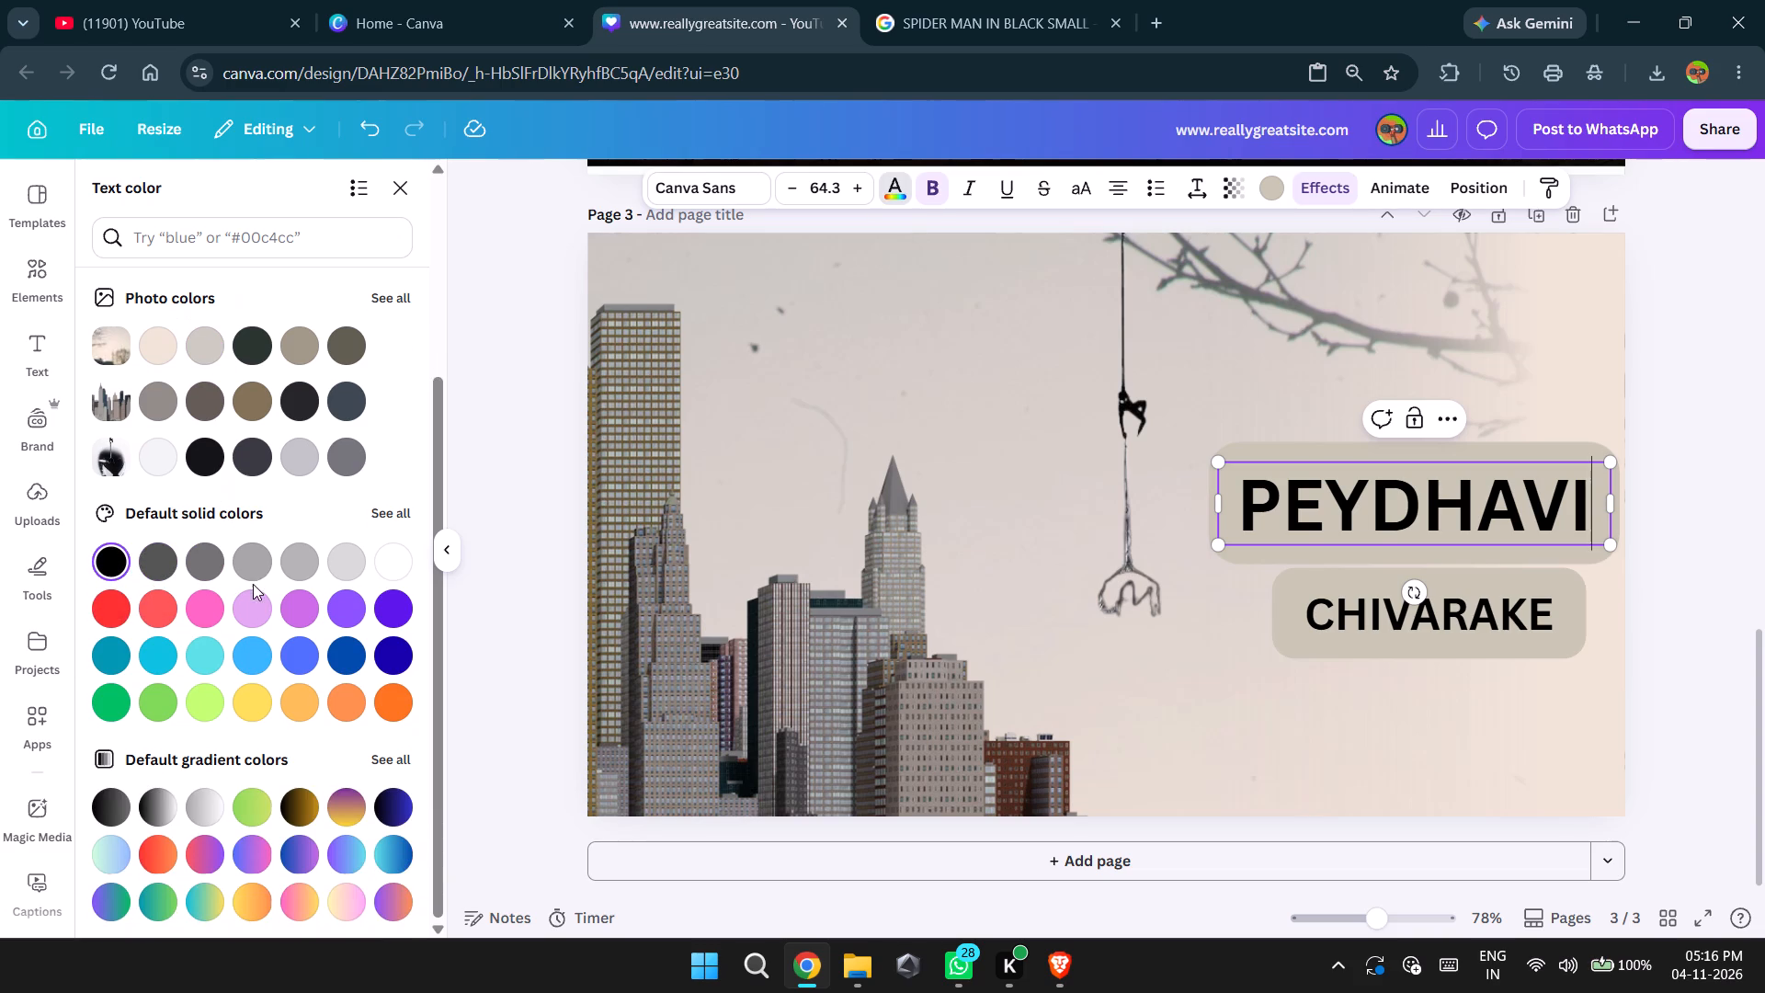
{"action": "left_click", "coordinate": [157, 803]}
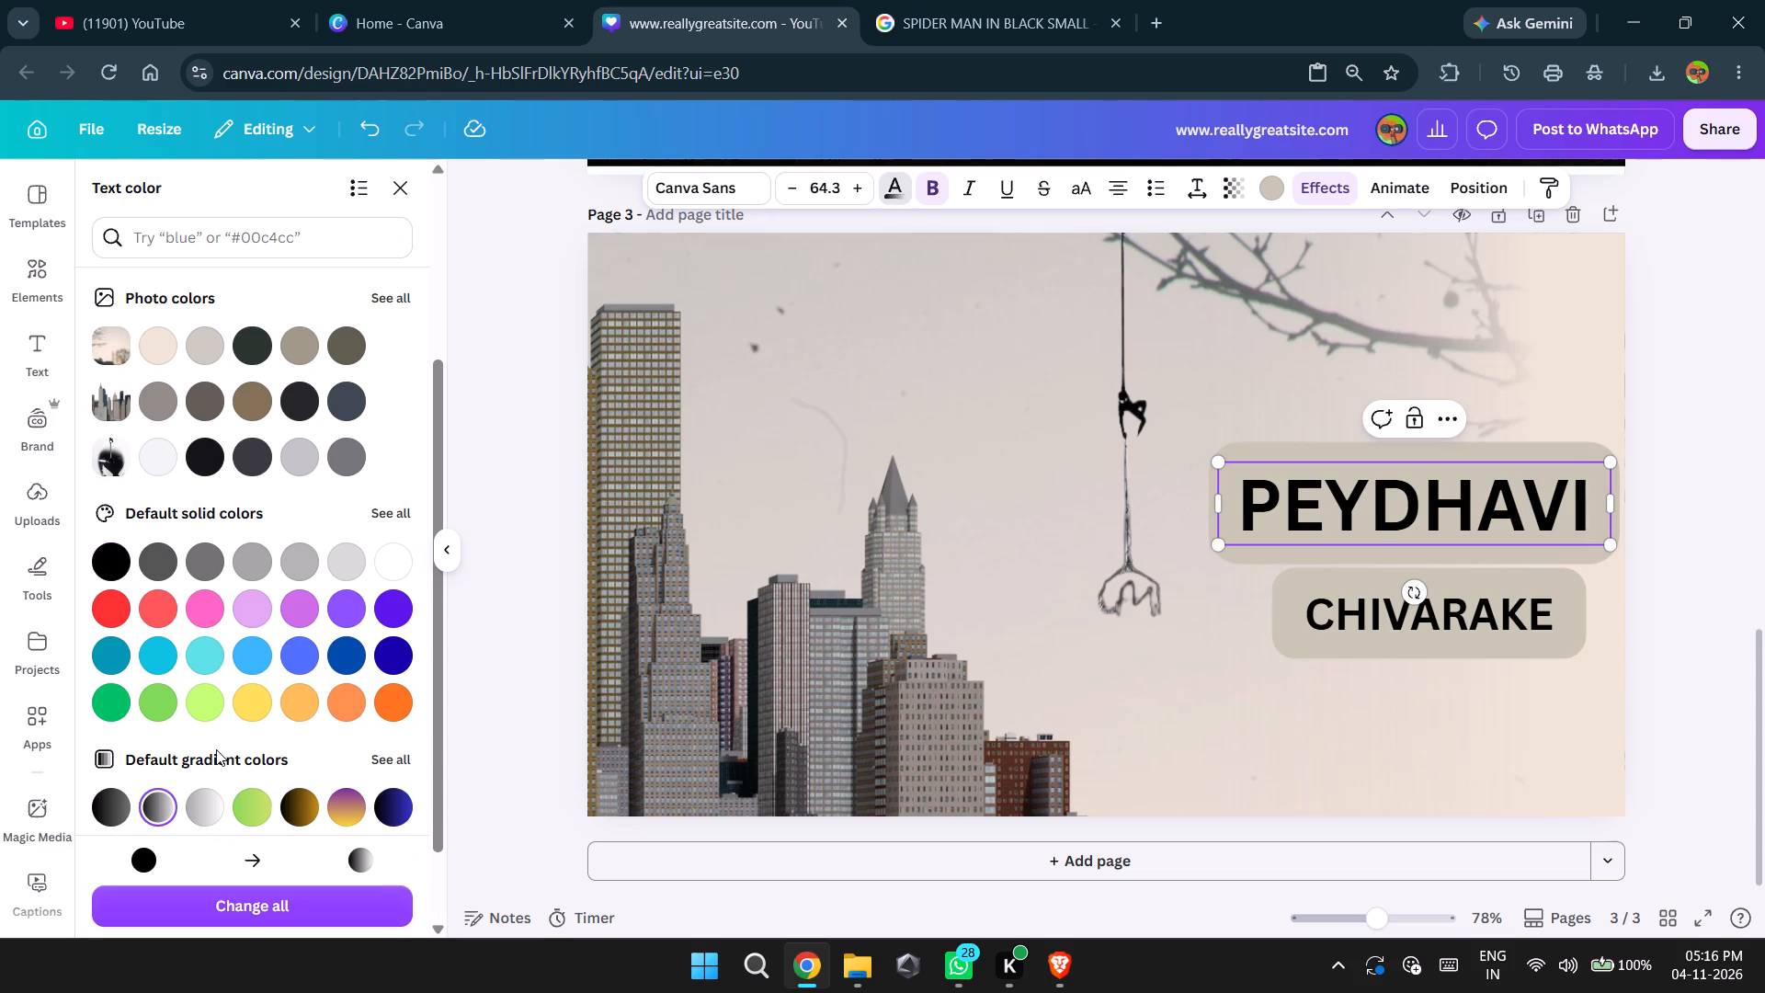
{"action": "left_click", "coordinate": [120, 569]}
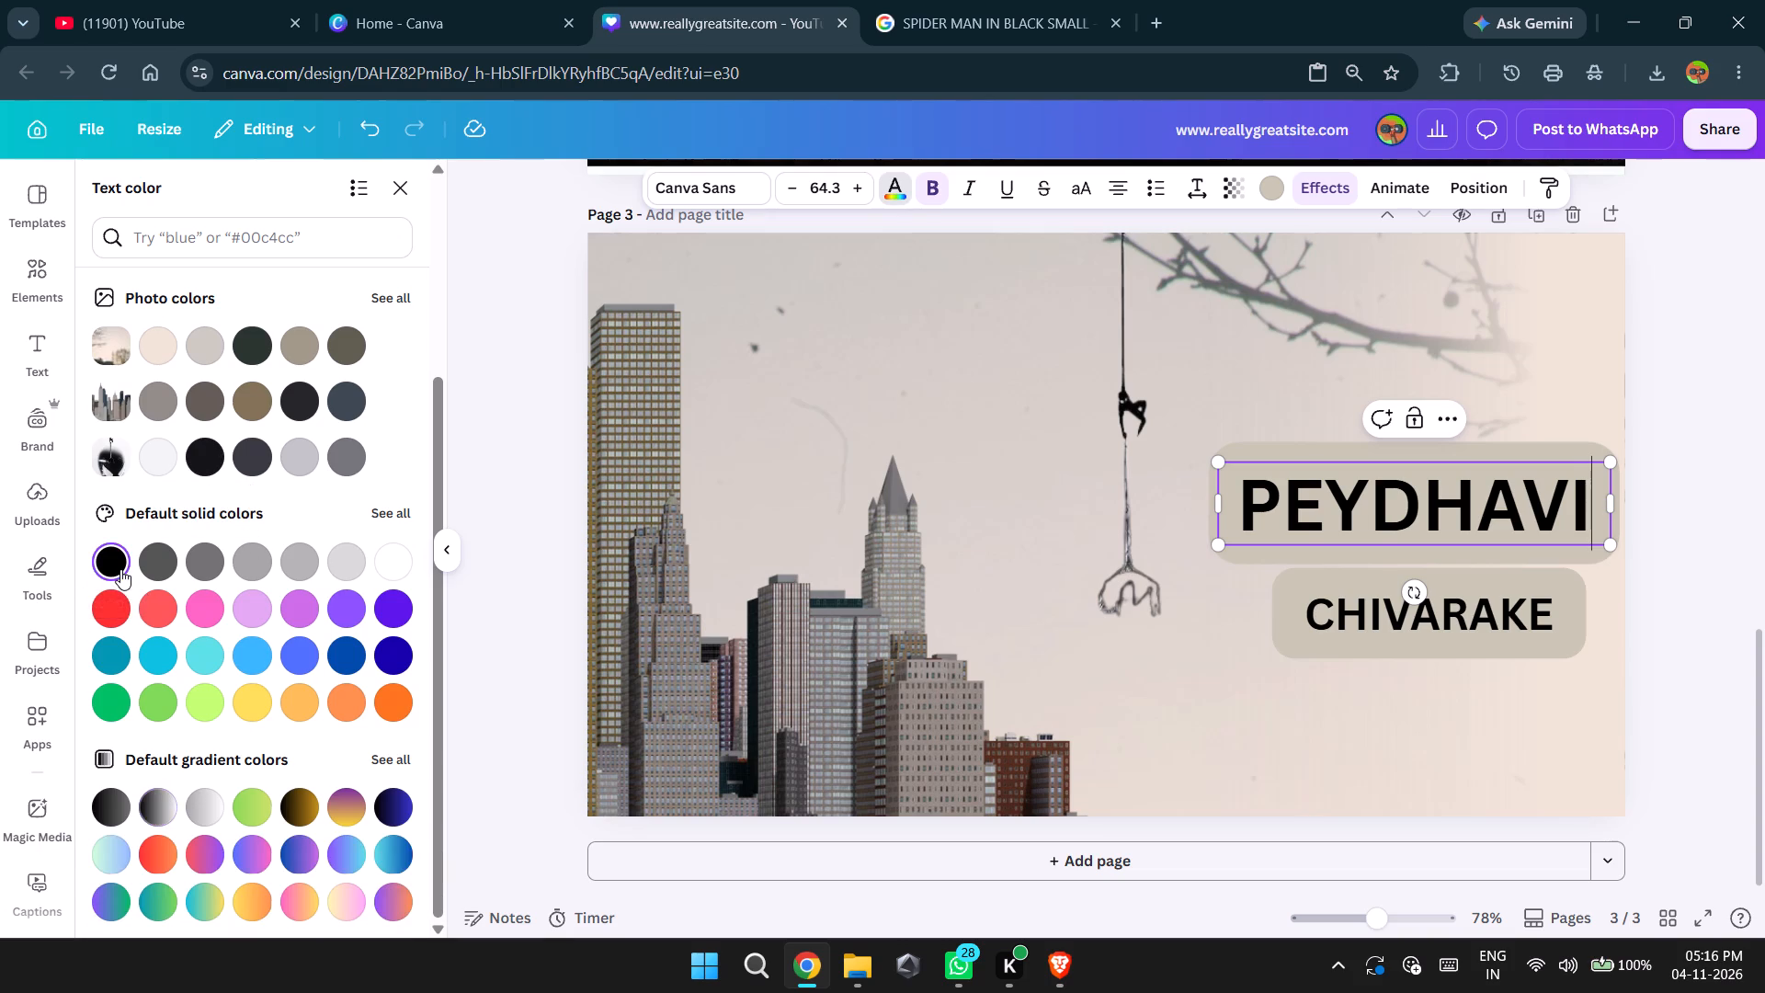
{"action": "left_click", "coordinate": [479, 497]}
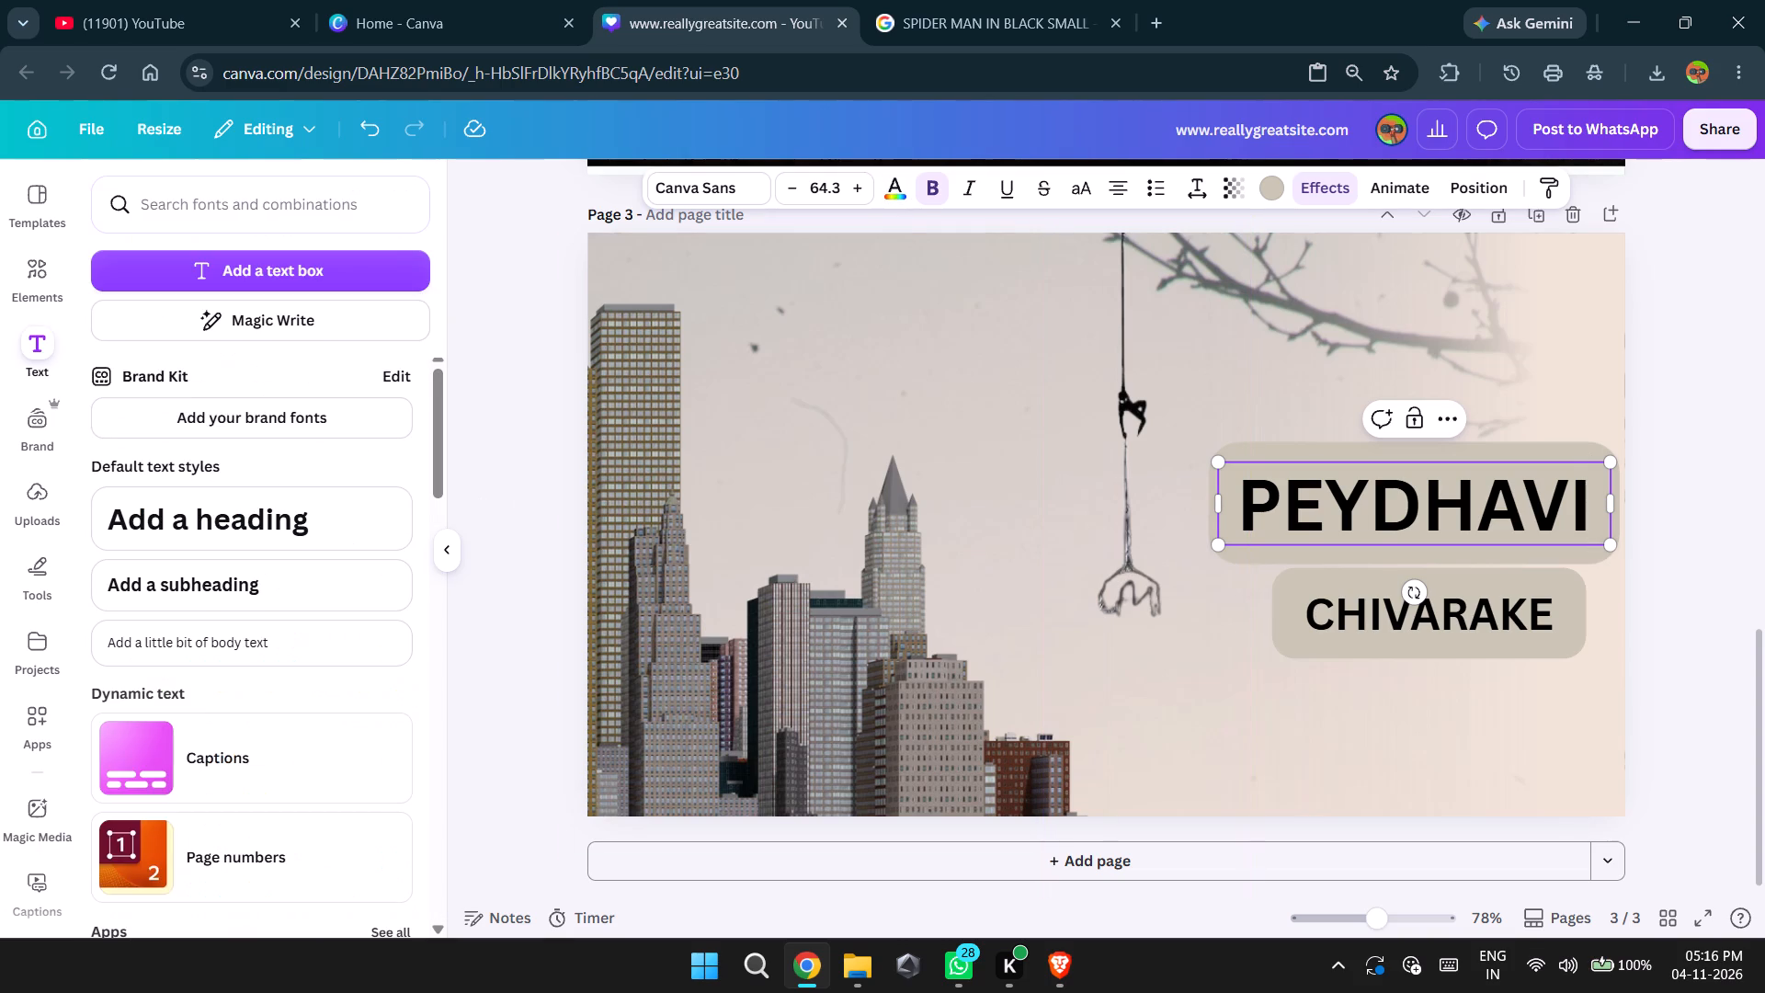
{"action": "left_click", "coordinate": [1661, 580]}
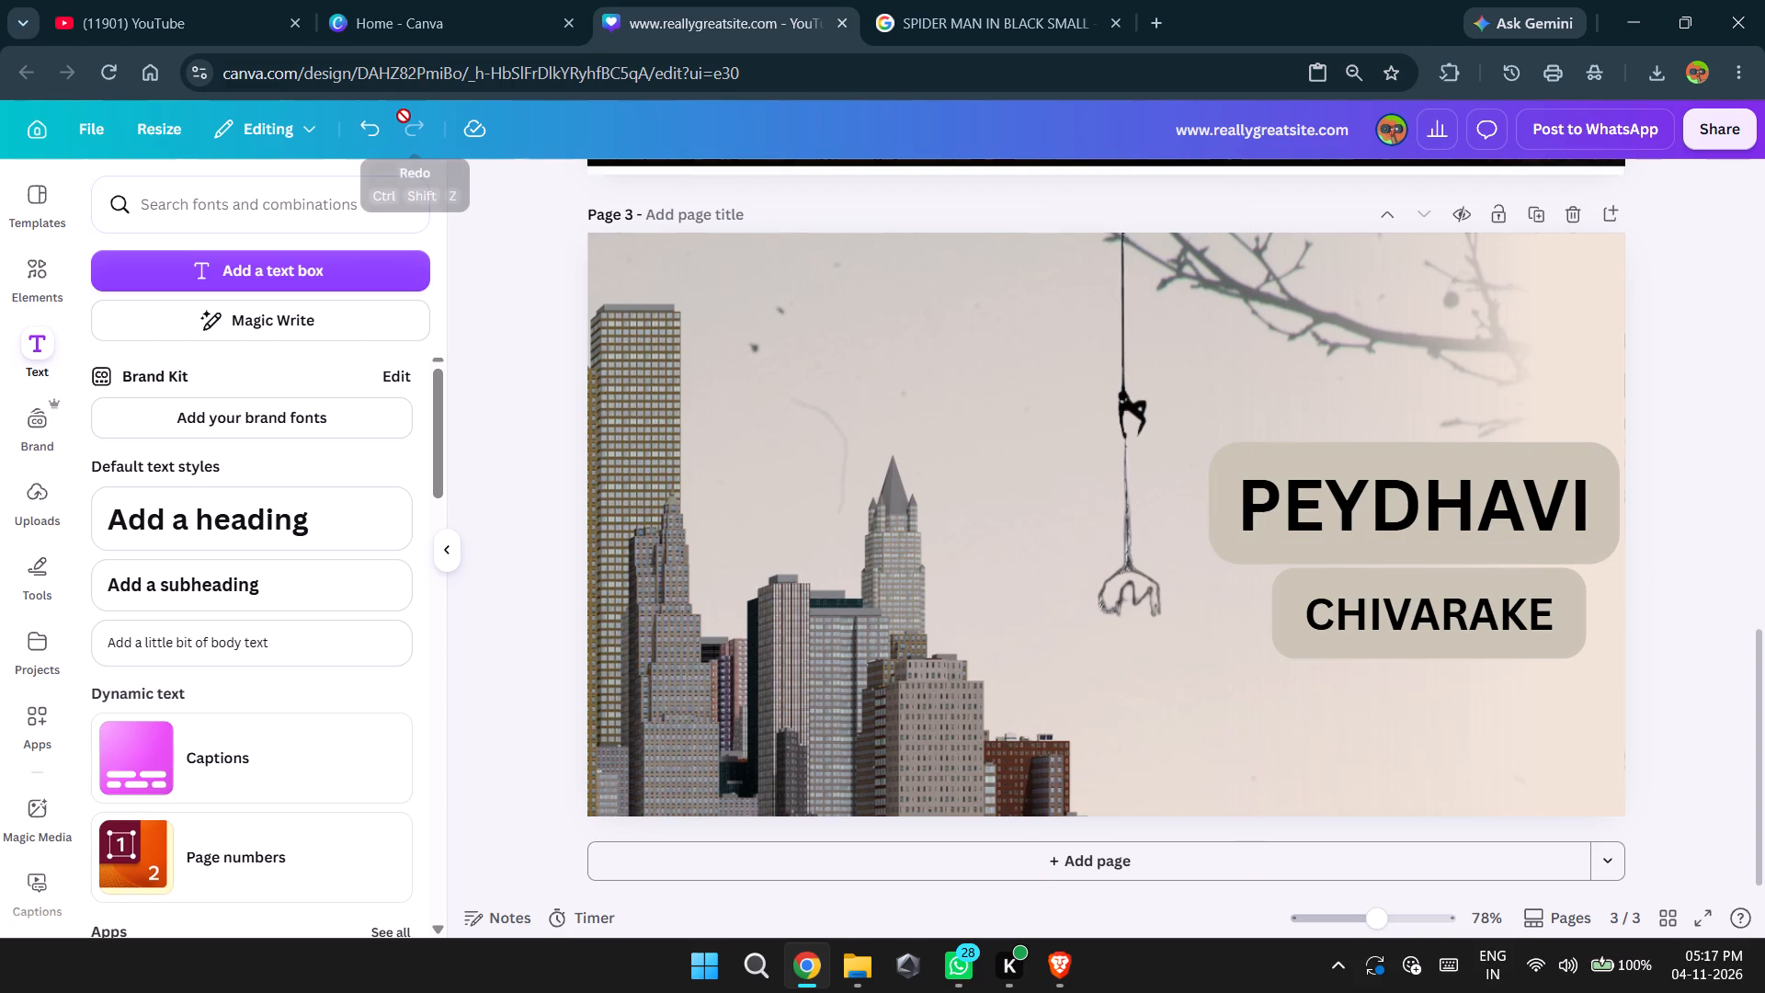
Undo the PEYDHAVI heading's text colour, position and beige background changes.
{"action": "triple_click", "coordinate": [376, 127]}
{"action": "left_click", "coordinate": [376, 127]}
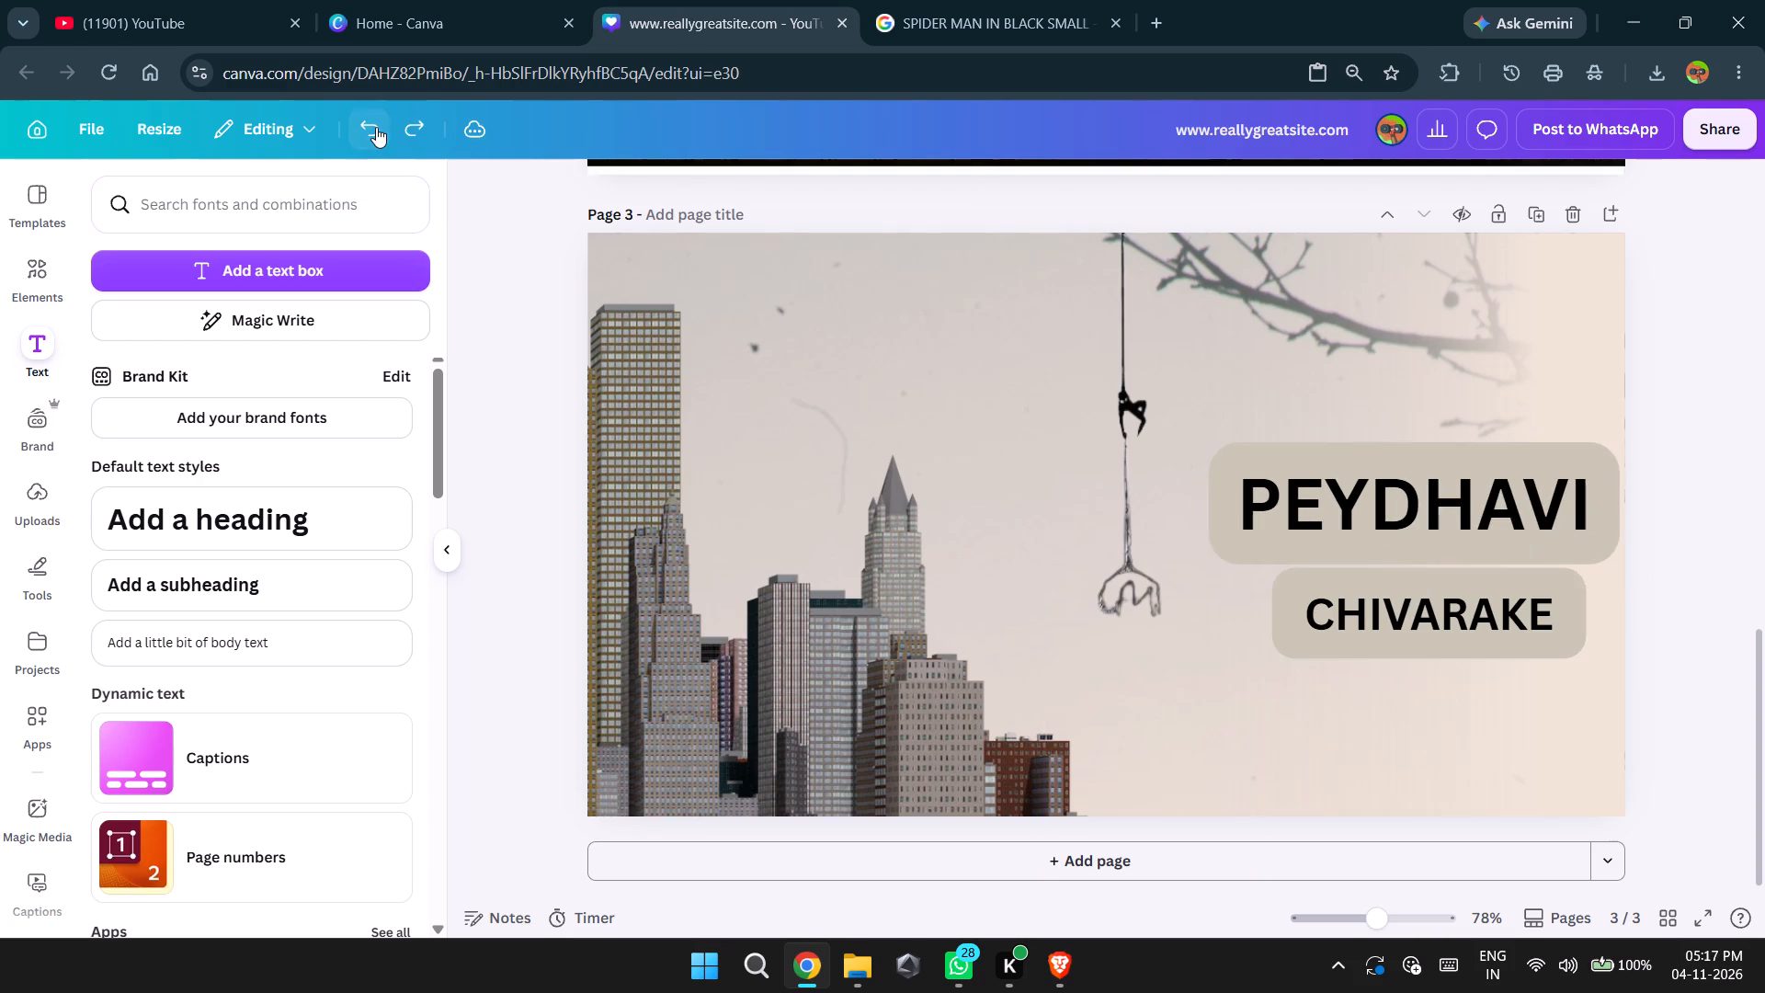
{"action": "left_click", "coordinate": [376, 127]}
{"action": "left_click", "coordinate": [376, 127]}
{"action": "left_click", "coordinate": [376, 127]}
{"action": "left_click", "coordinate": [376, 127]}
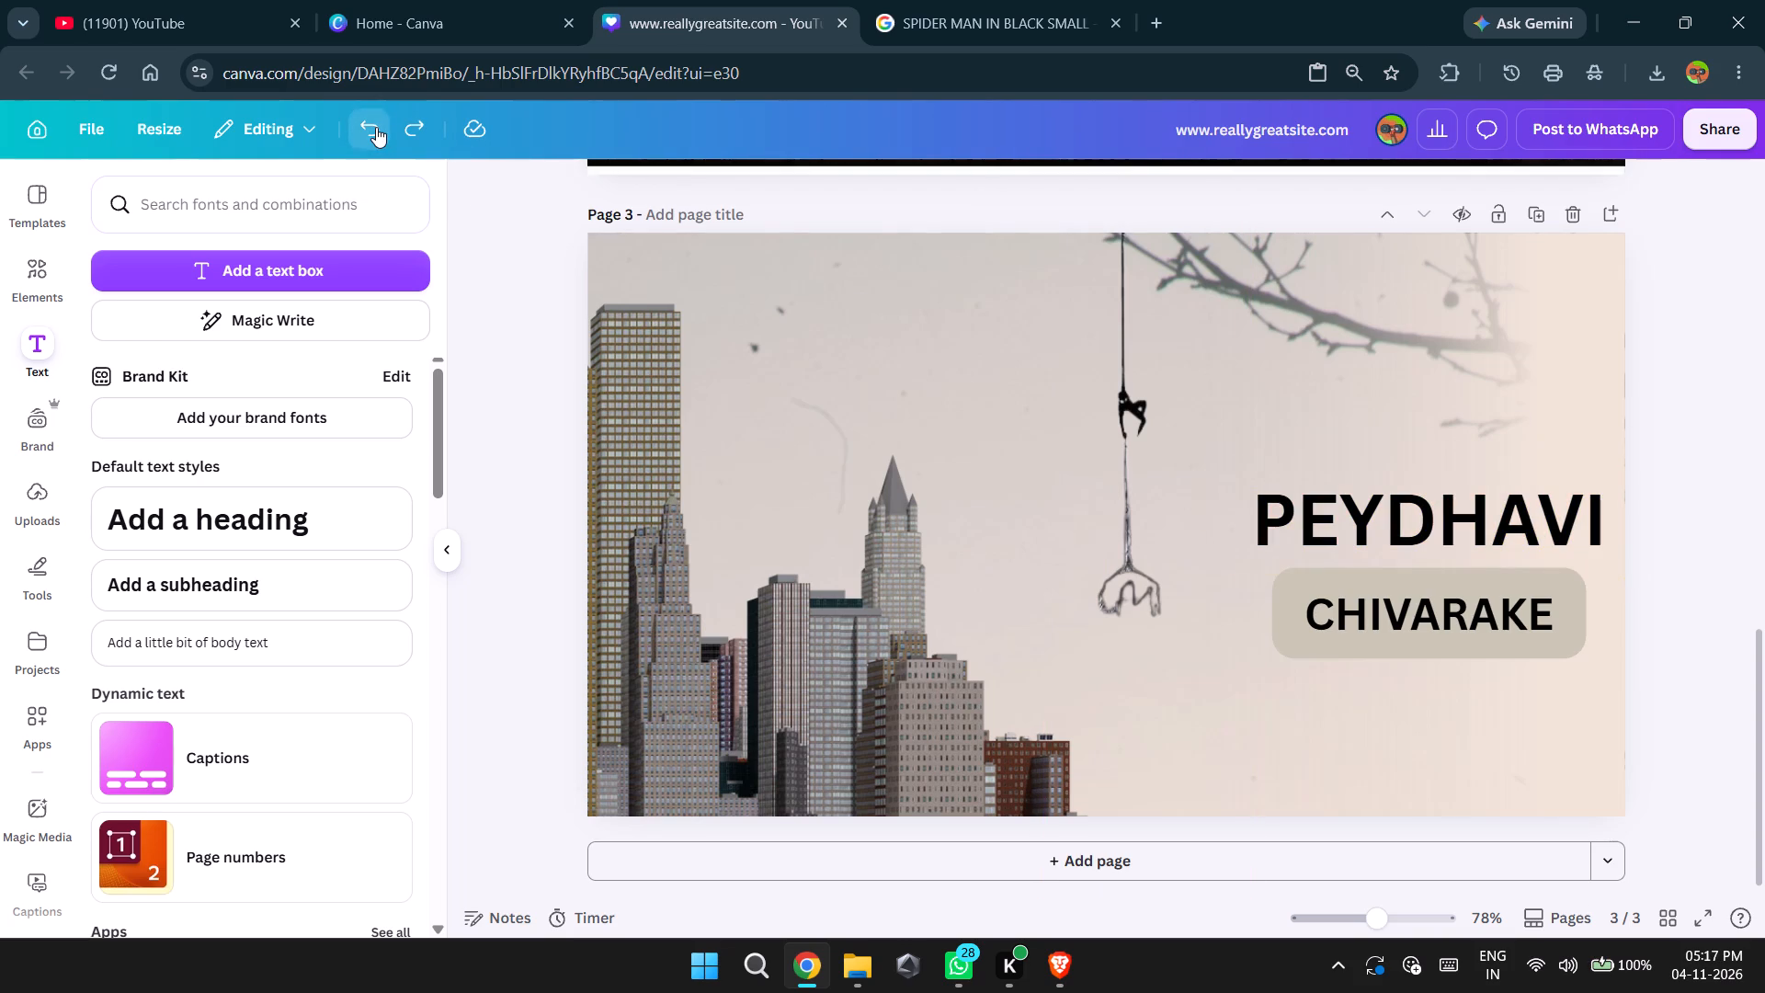
Undo the CHIVARAKE subheading's move, its background colour trials and its Background effect, back to plain black text.
{"action": "left_click", "coordinate": [376, 127]}
{"action": "left_click", "coordinate": [376, 127]}
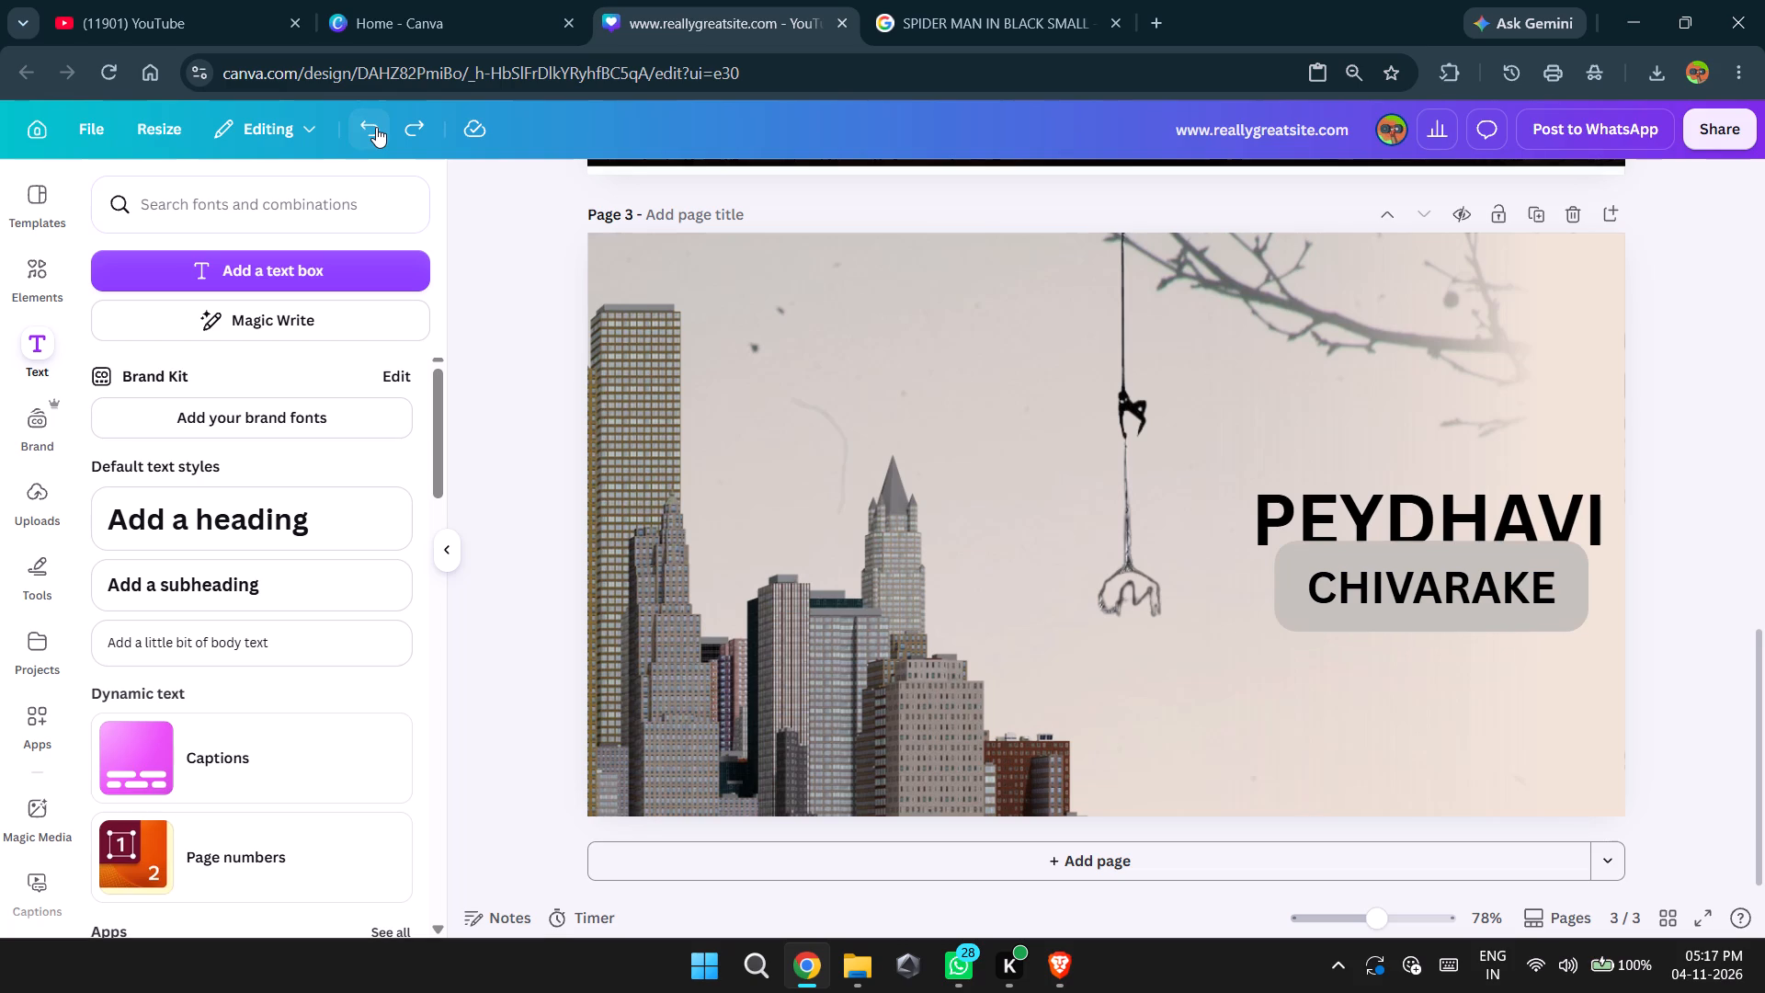
{"action": "left_click", "coordinate": [376, 127]}
{"action": "left_click", "coordinate": [376, 127]}
{"action": "left_click", "coordinate": [376, 127]}
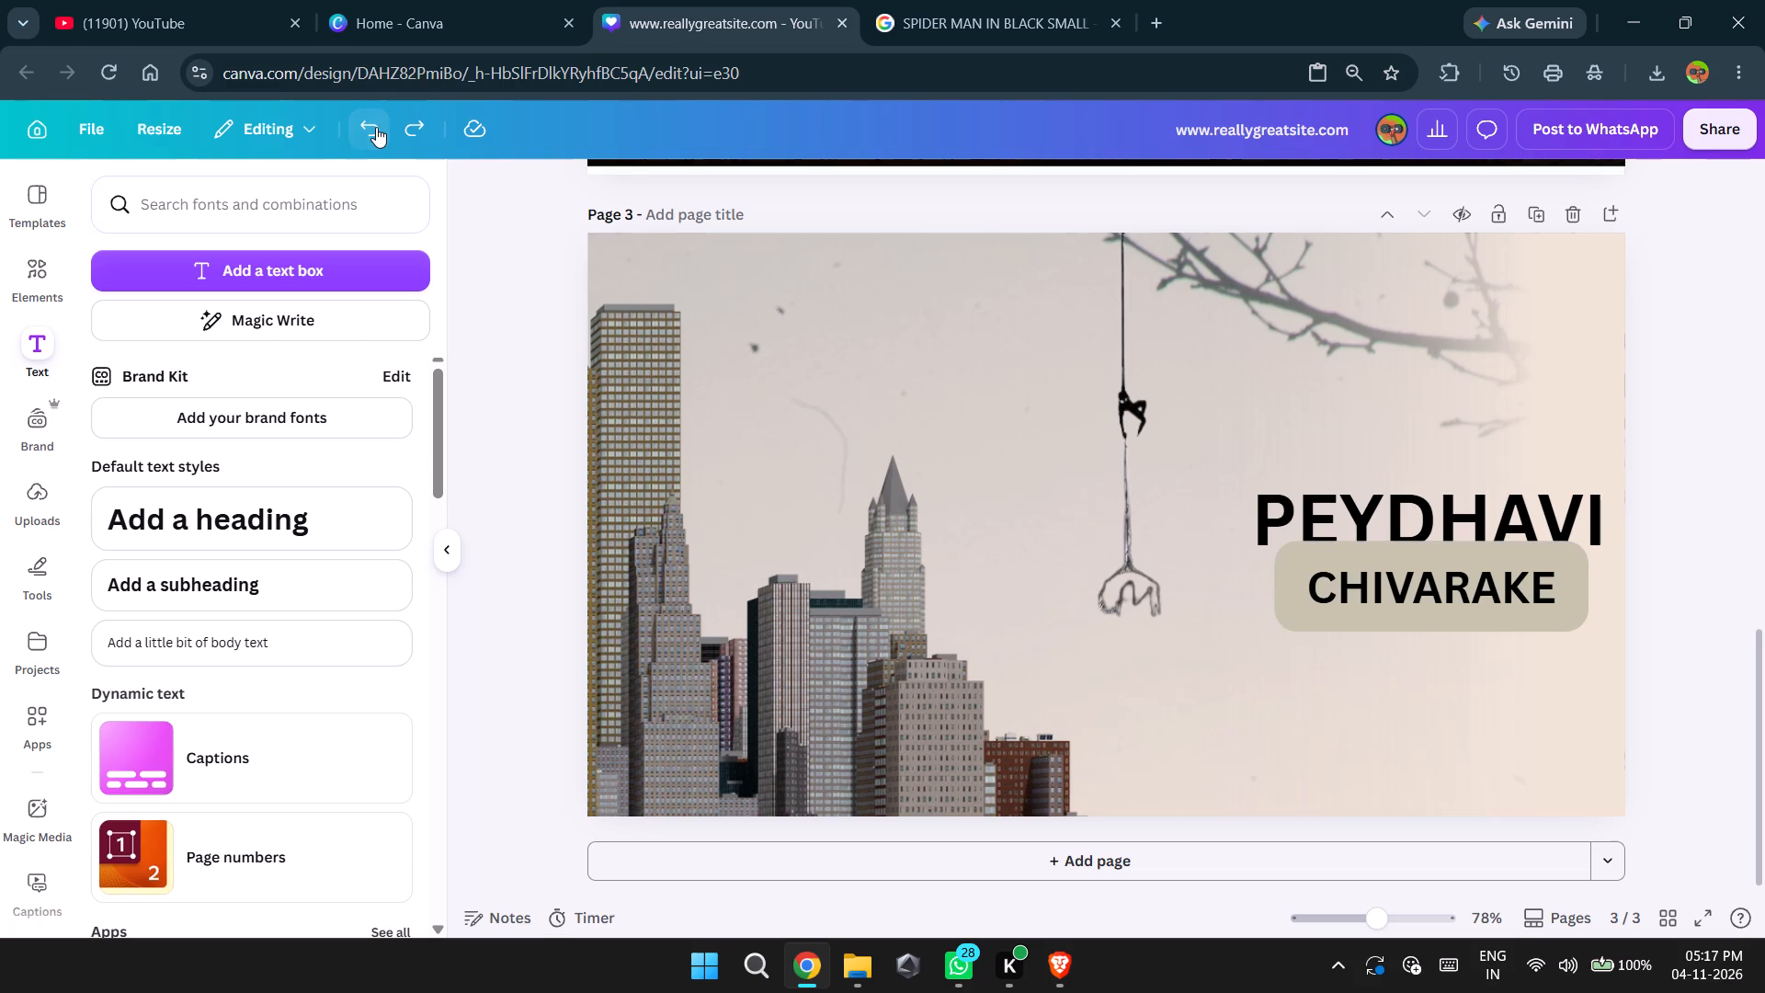
{"action": "left_click", "coordinate": [376, 127]}
{"action": "left_click", "coordinate": [376, 127]}
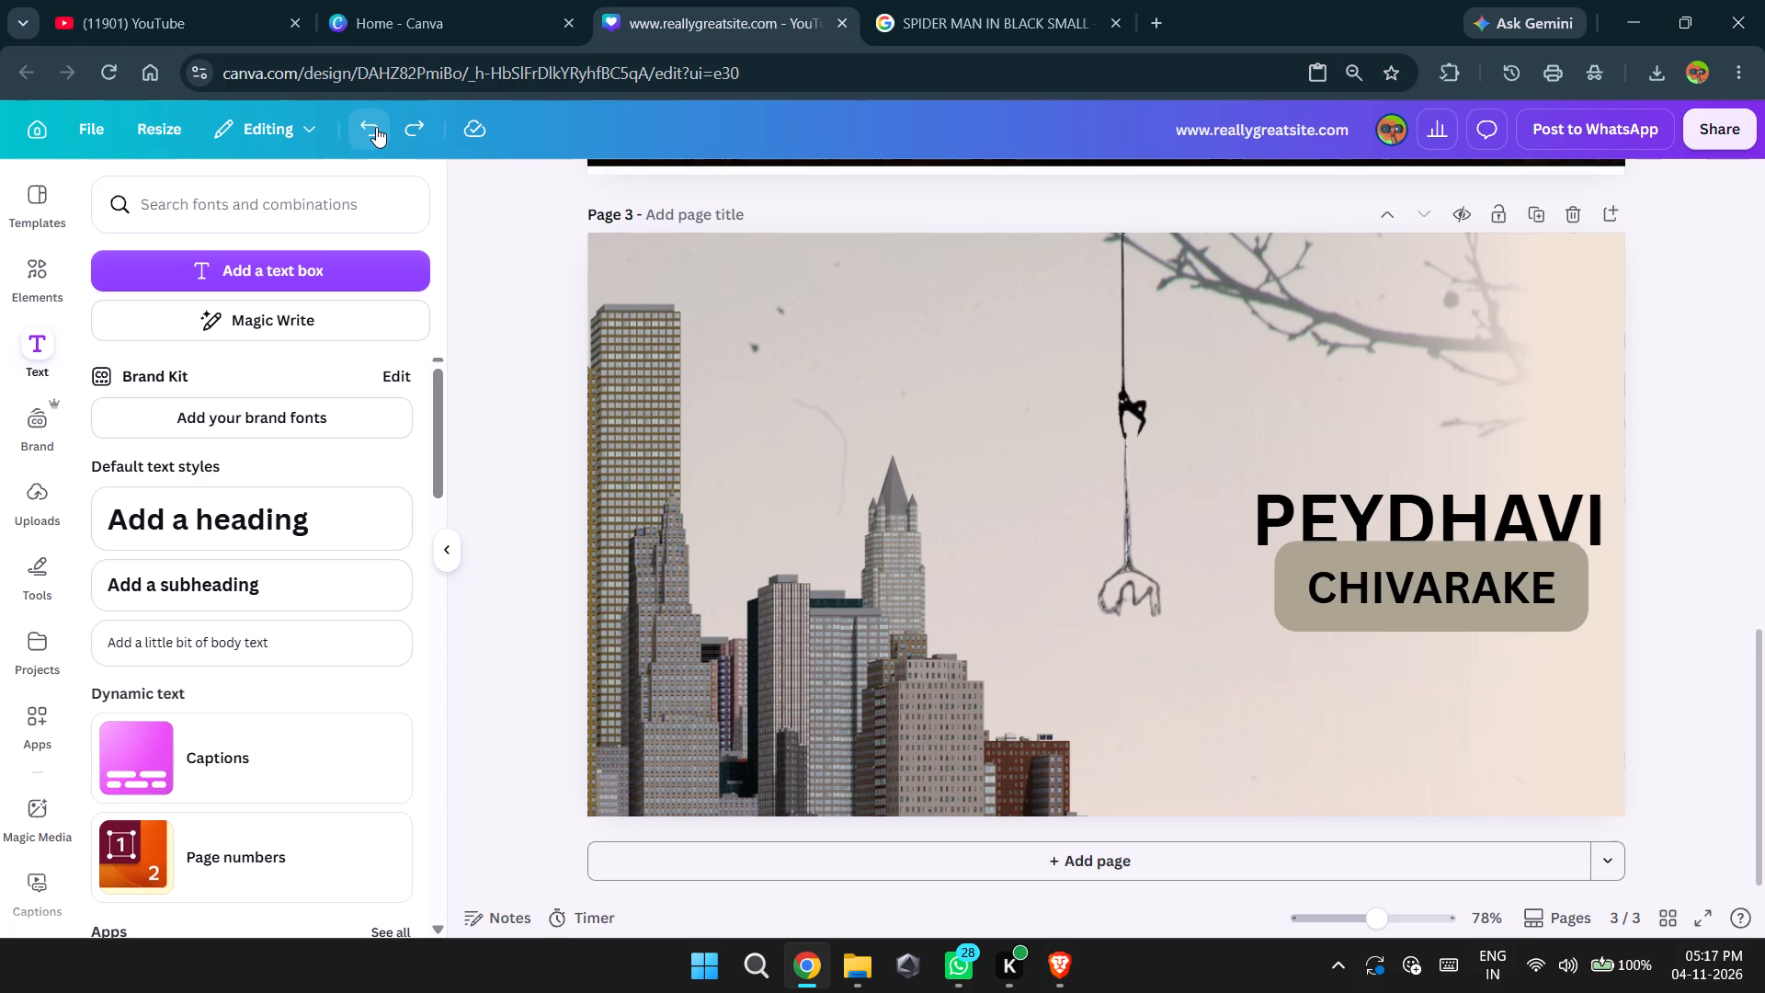
{"action": "left_click", "coordinate": [376, 127]}
{"action": "left_click", "coordinate": [376, 127]}
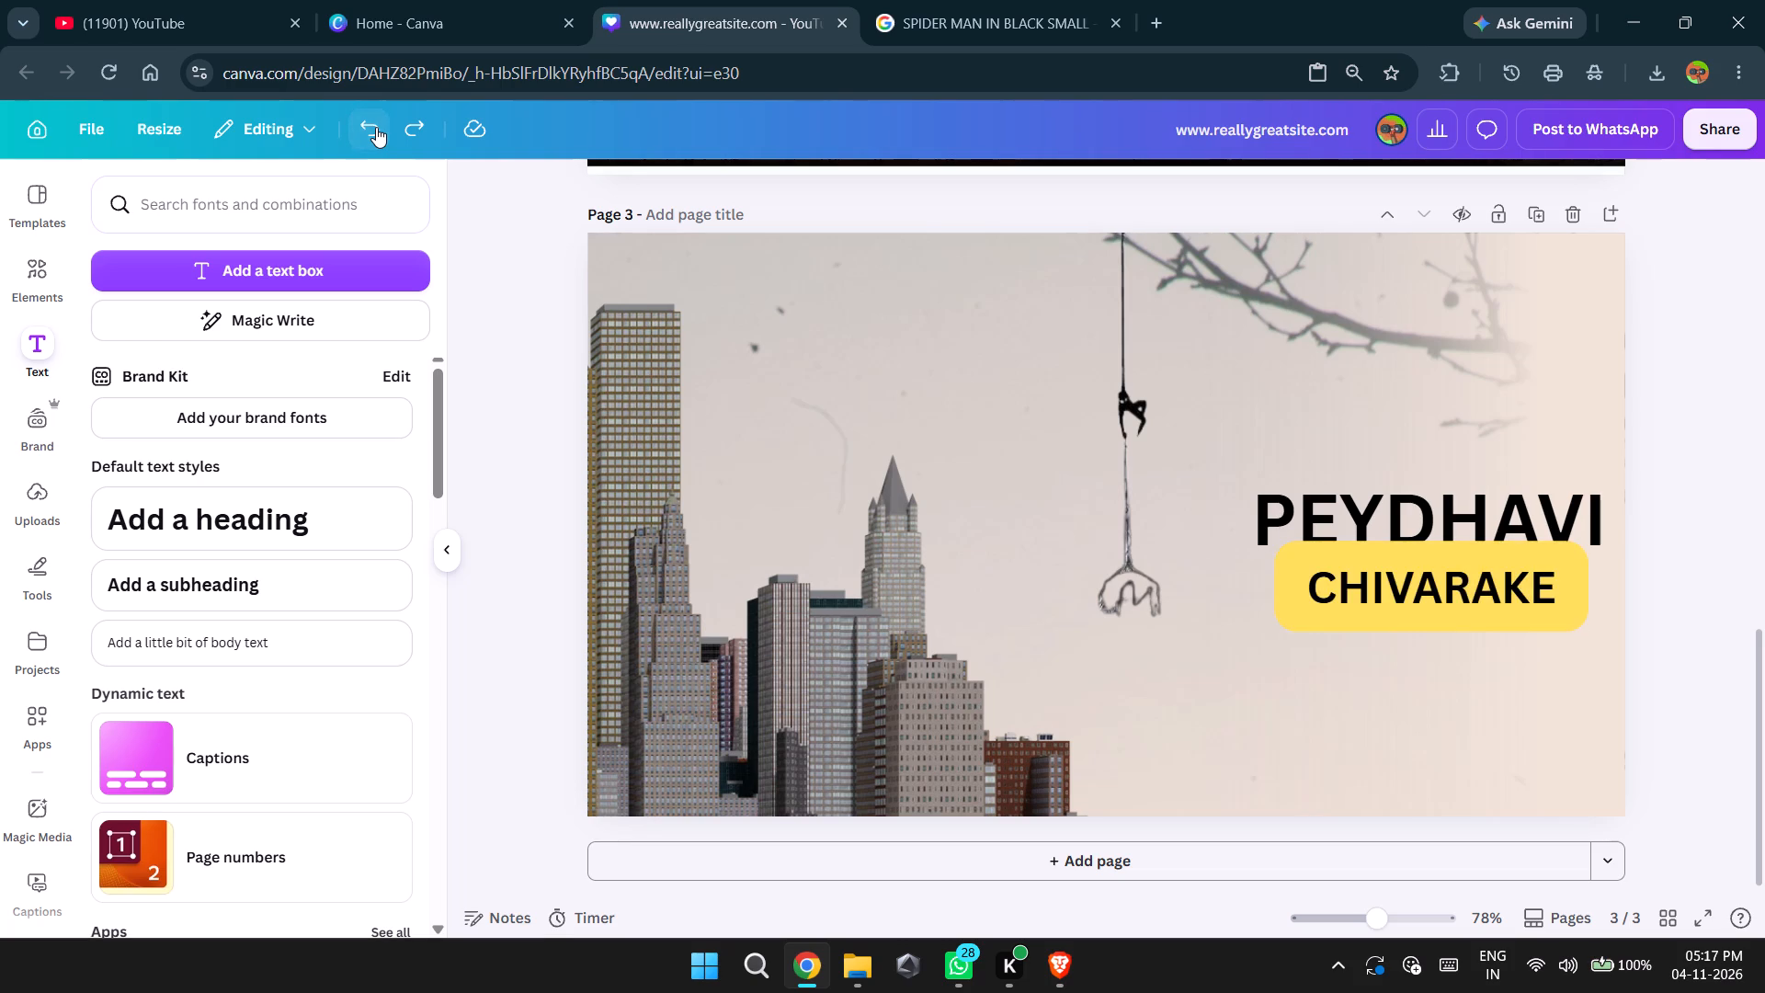
{"action": "left_click", "coordinate": [376, 127]}
{"action": "left_click", "coordinate": [376, 127]}
{"action": "left_click", "coordinate": [376, 127]}
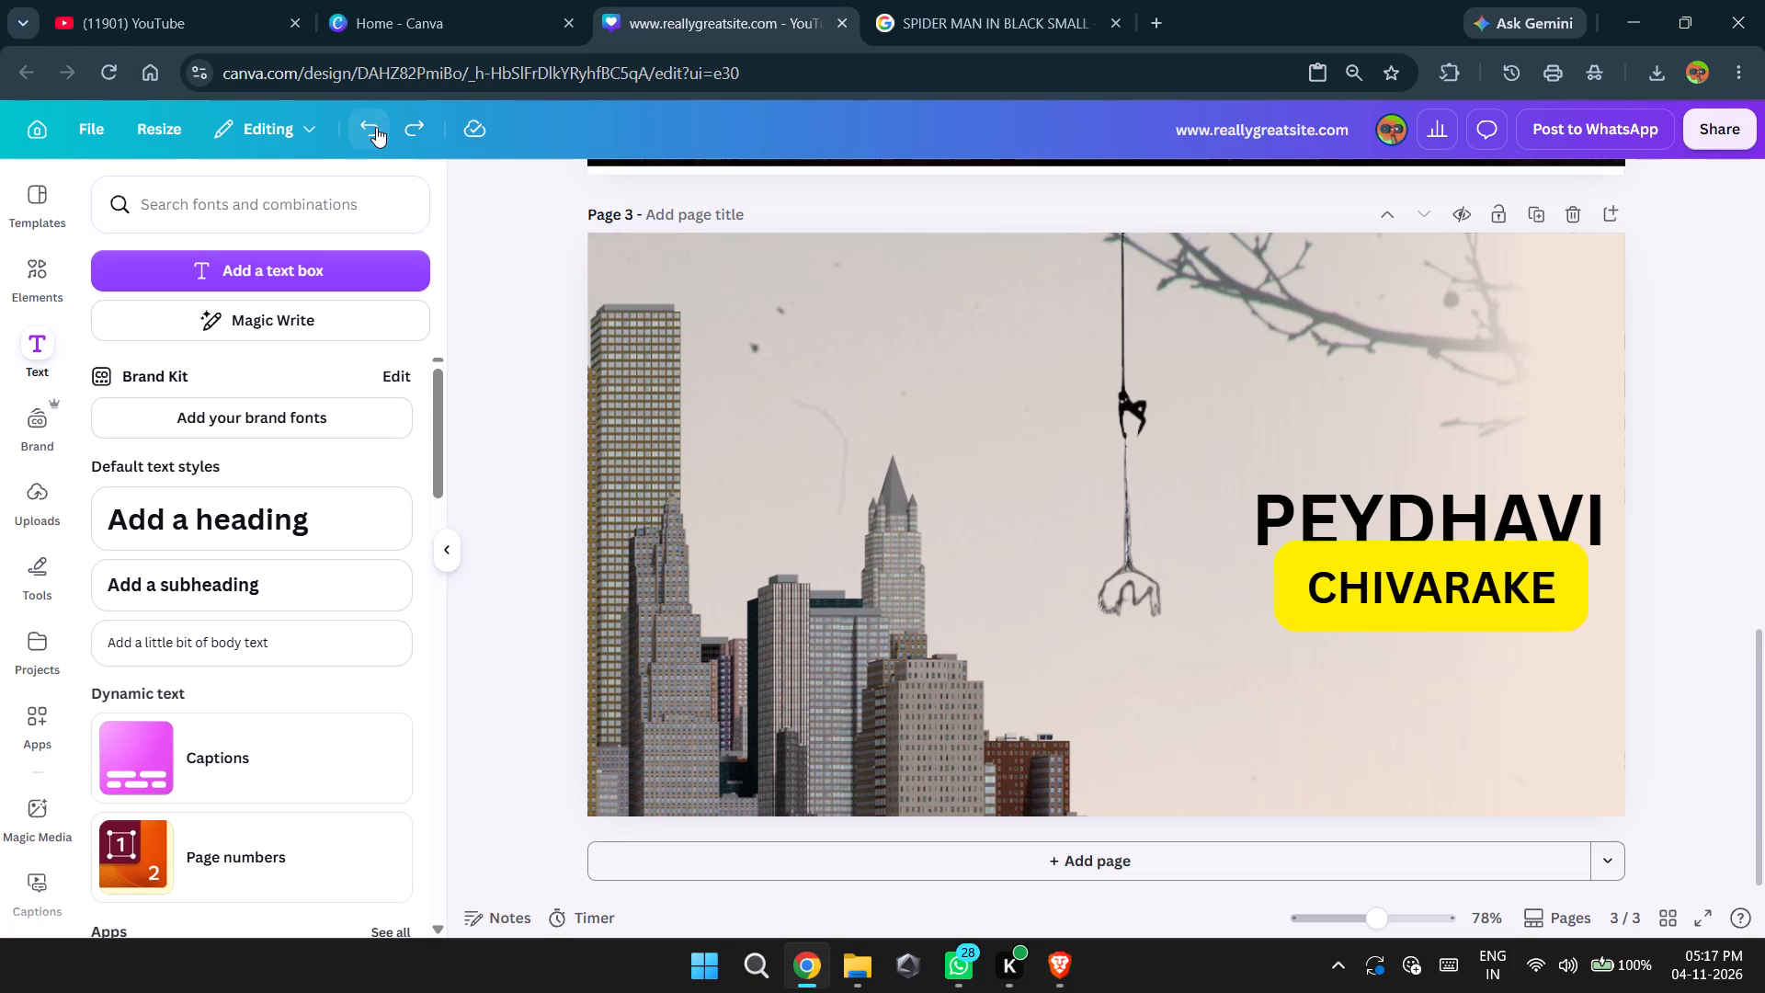
{"action": "left_click", "coordinate": [376, 127]}
{"action": "left_click", "coordinate": [376, 127]}
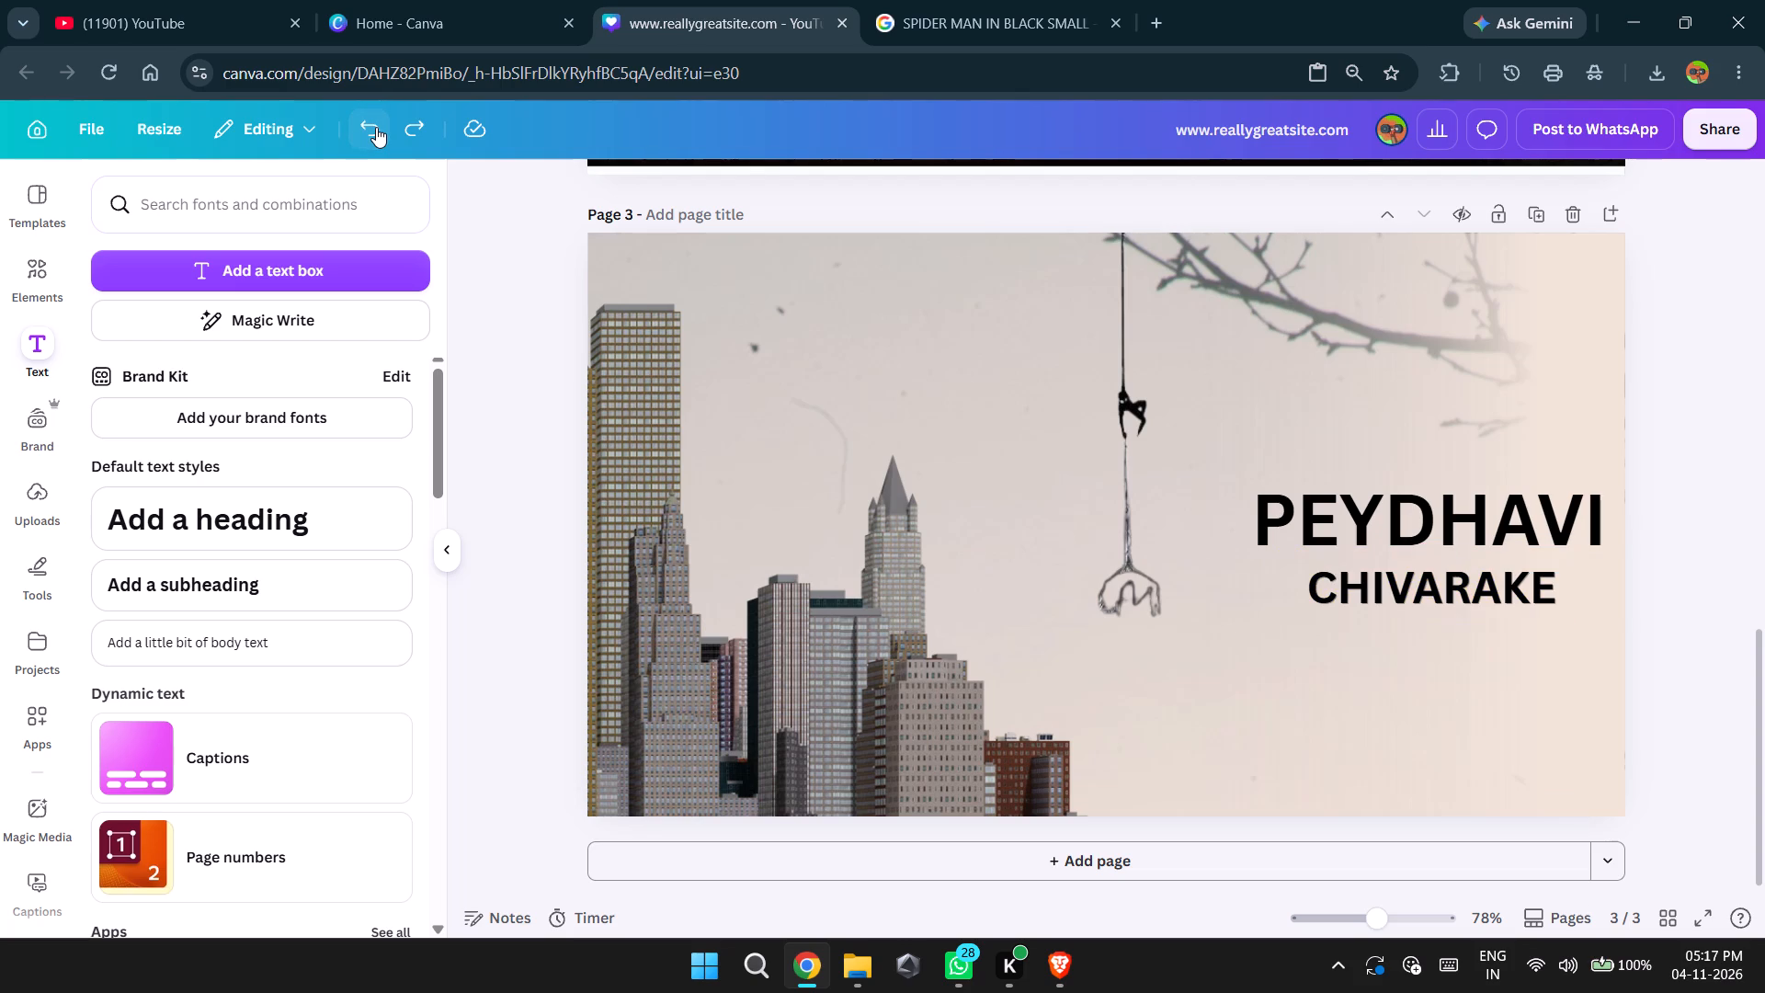
Try Splice, Outline, Neon and Hollow effects on the PEYDHAVI heading, settling on the Screenprint effect.
{"action": "left_click", "coordinate": [1542, 513]}
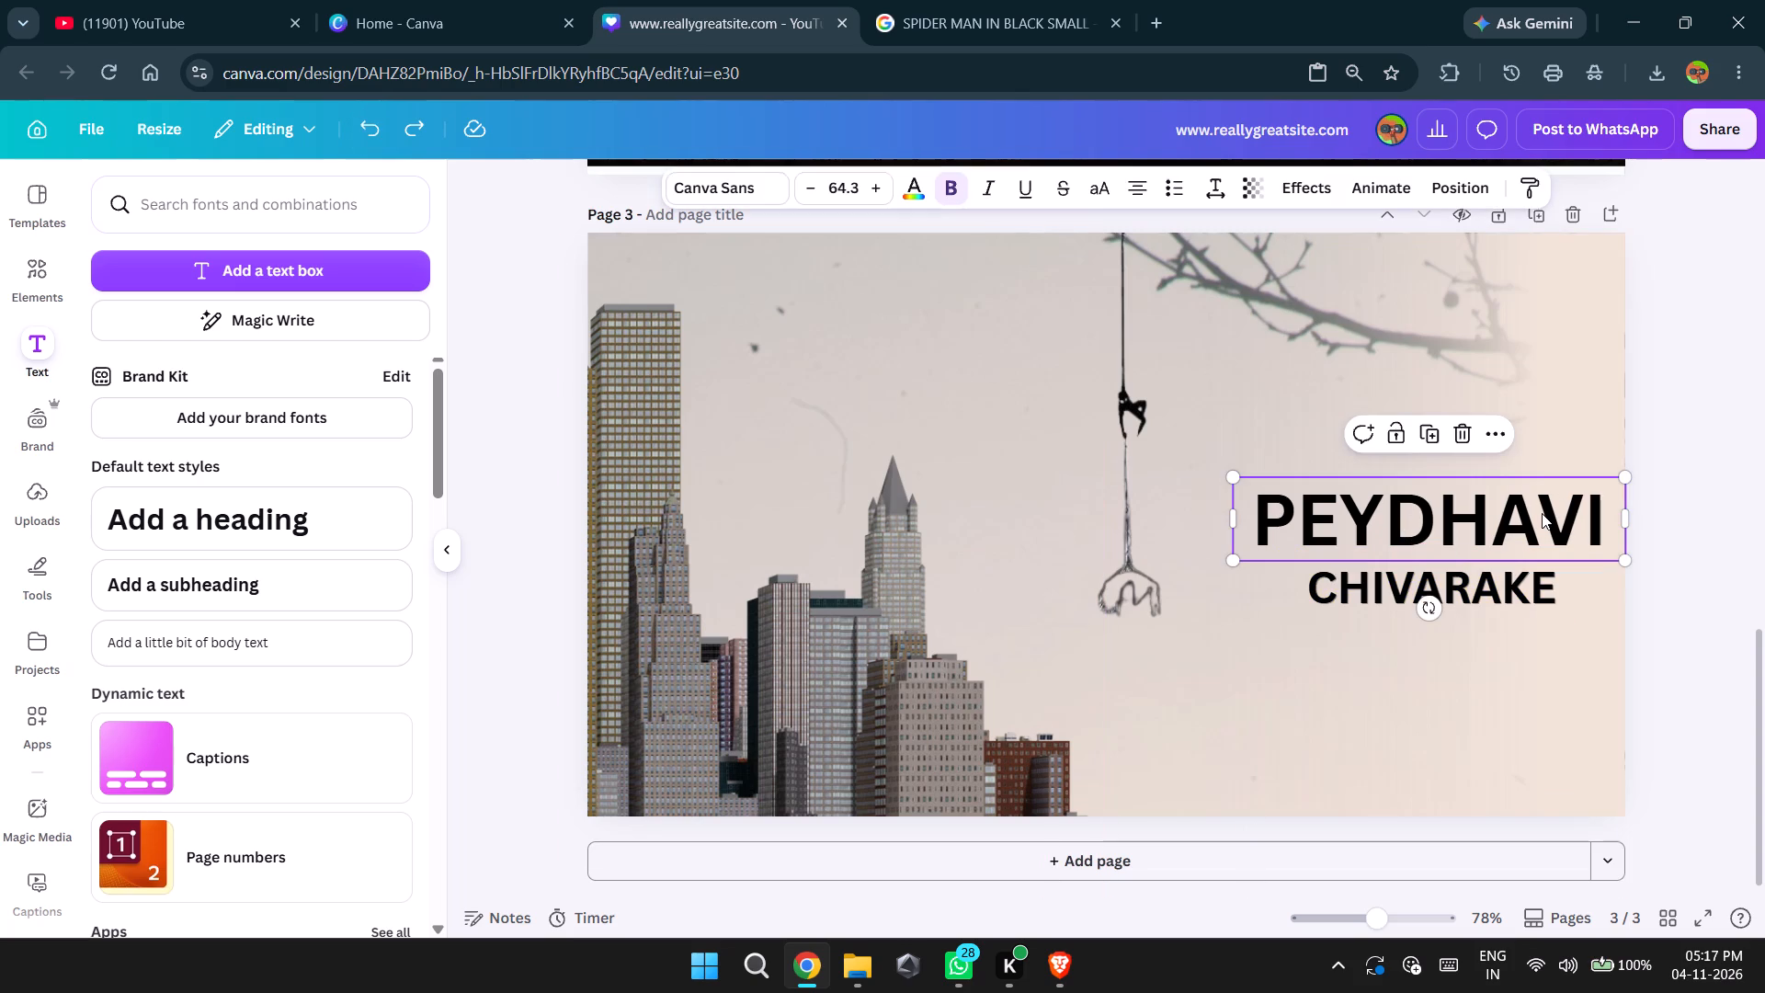
{"action": "left_click", "coordinate": [1296, 187]}
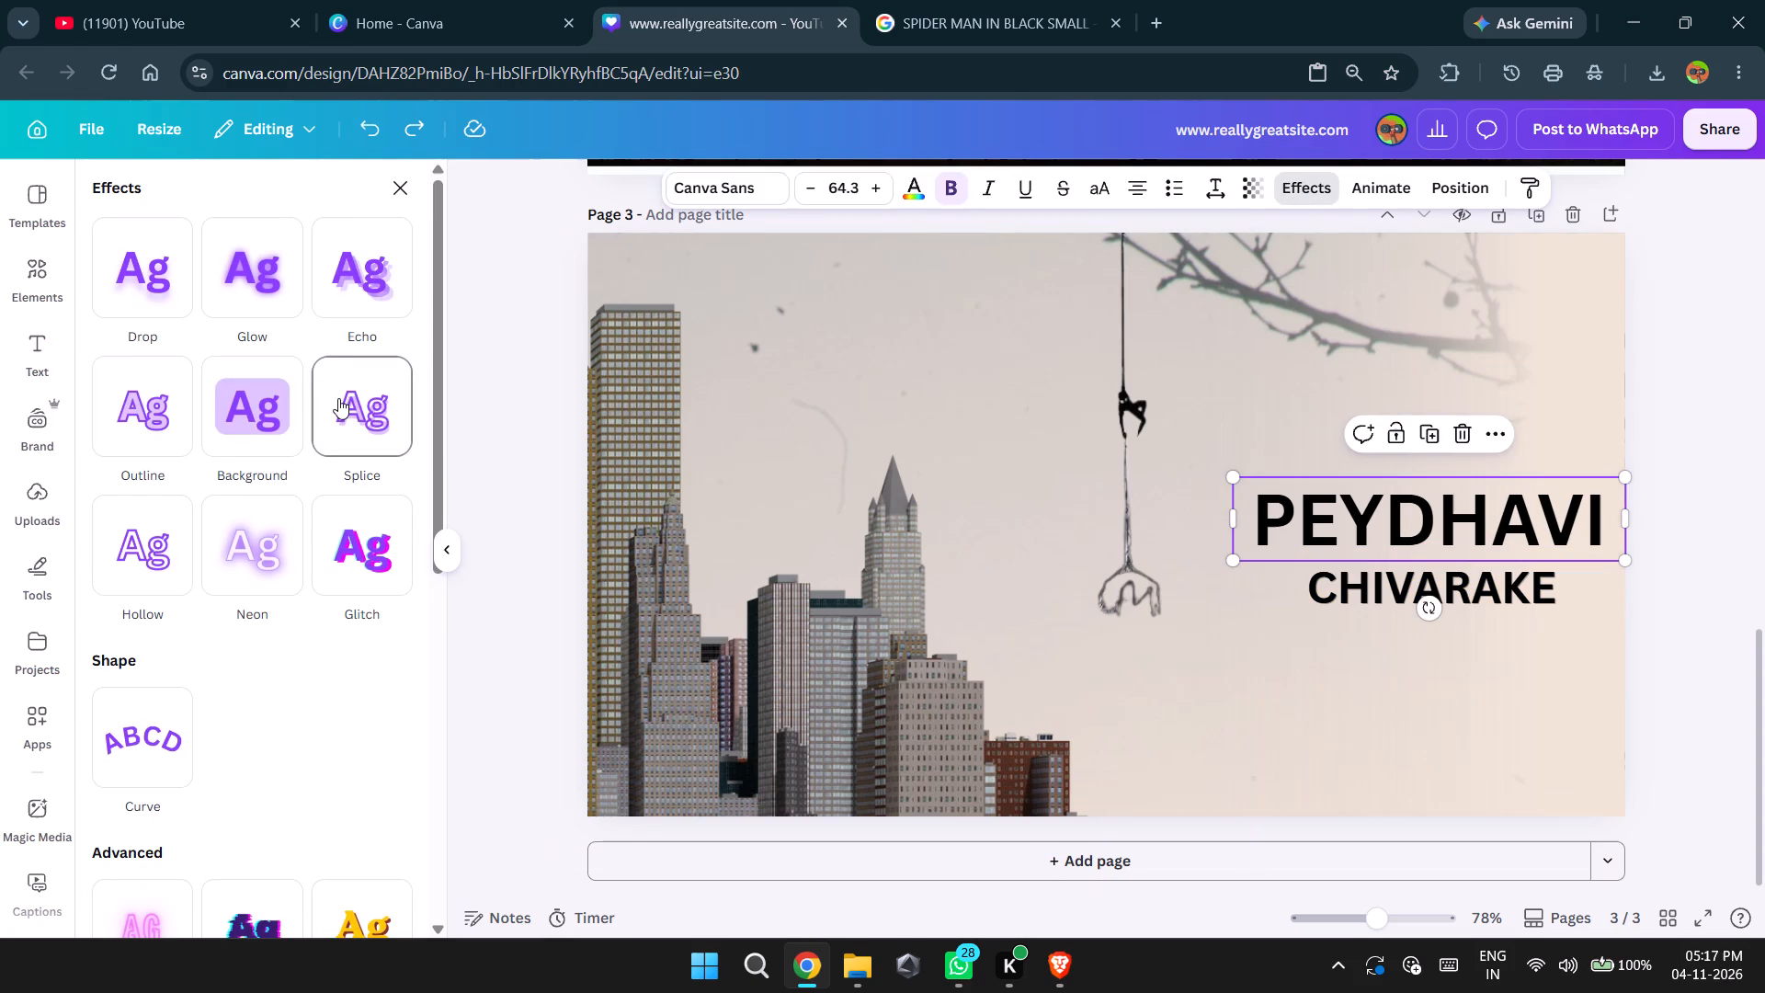
{"action": "left_click", "coordinate": [338, 398]}
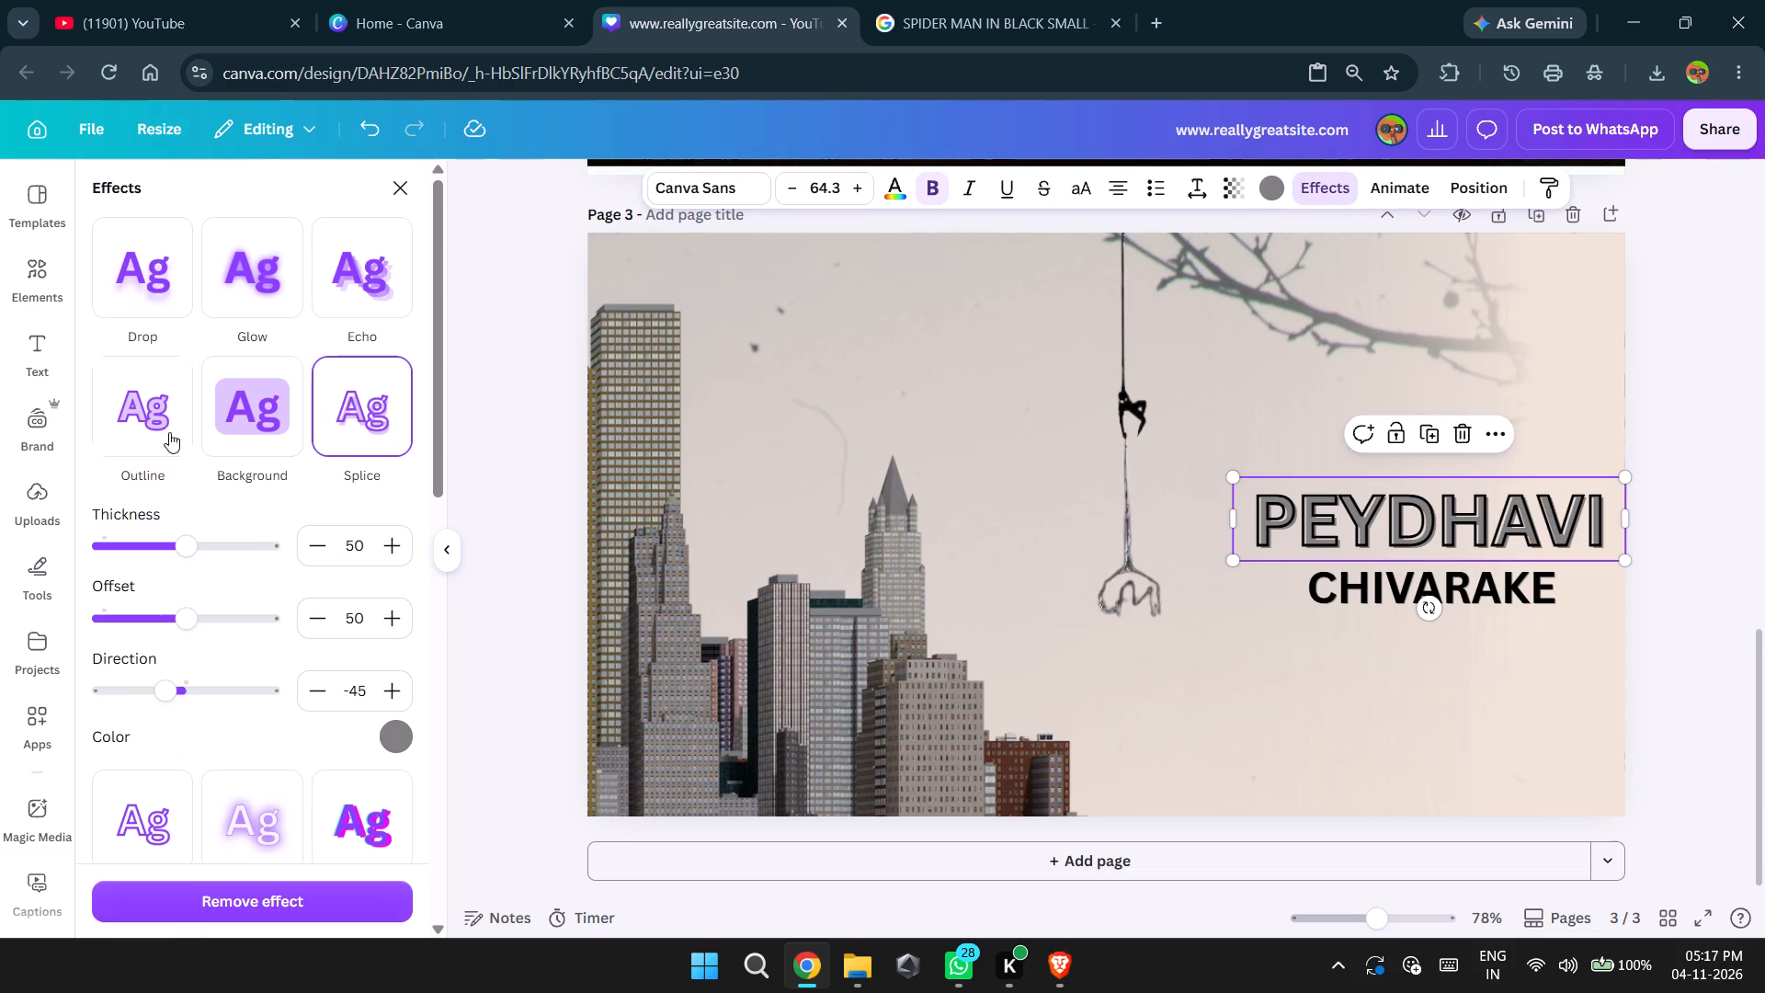
{"action": "left_click", "coordinate": [166, 407]}
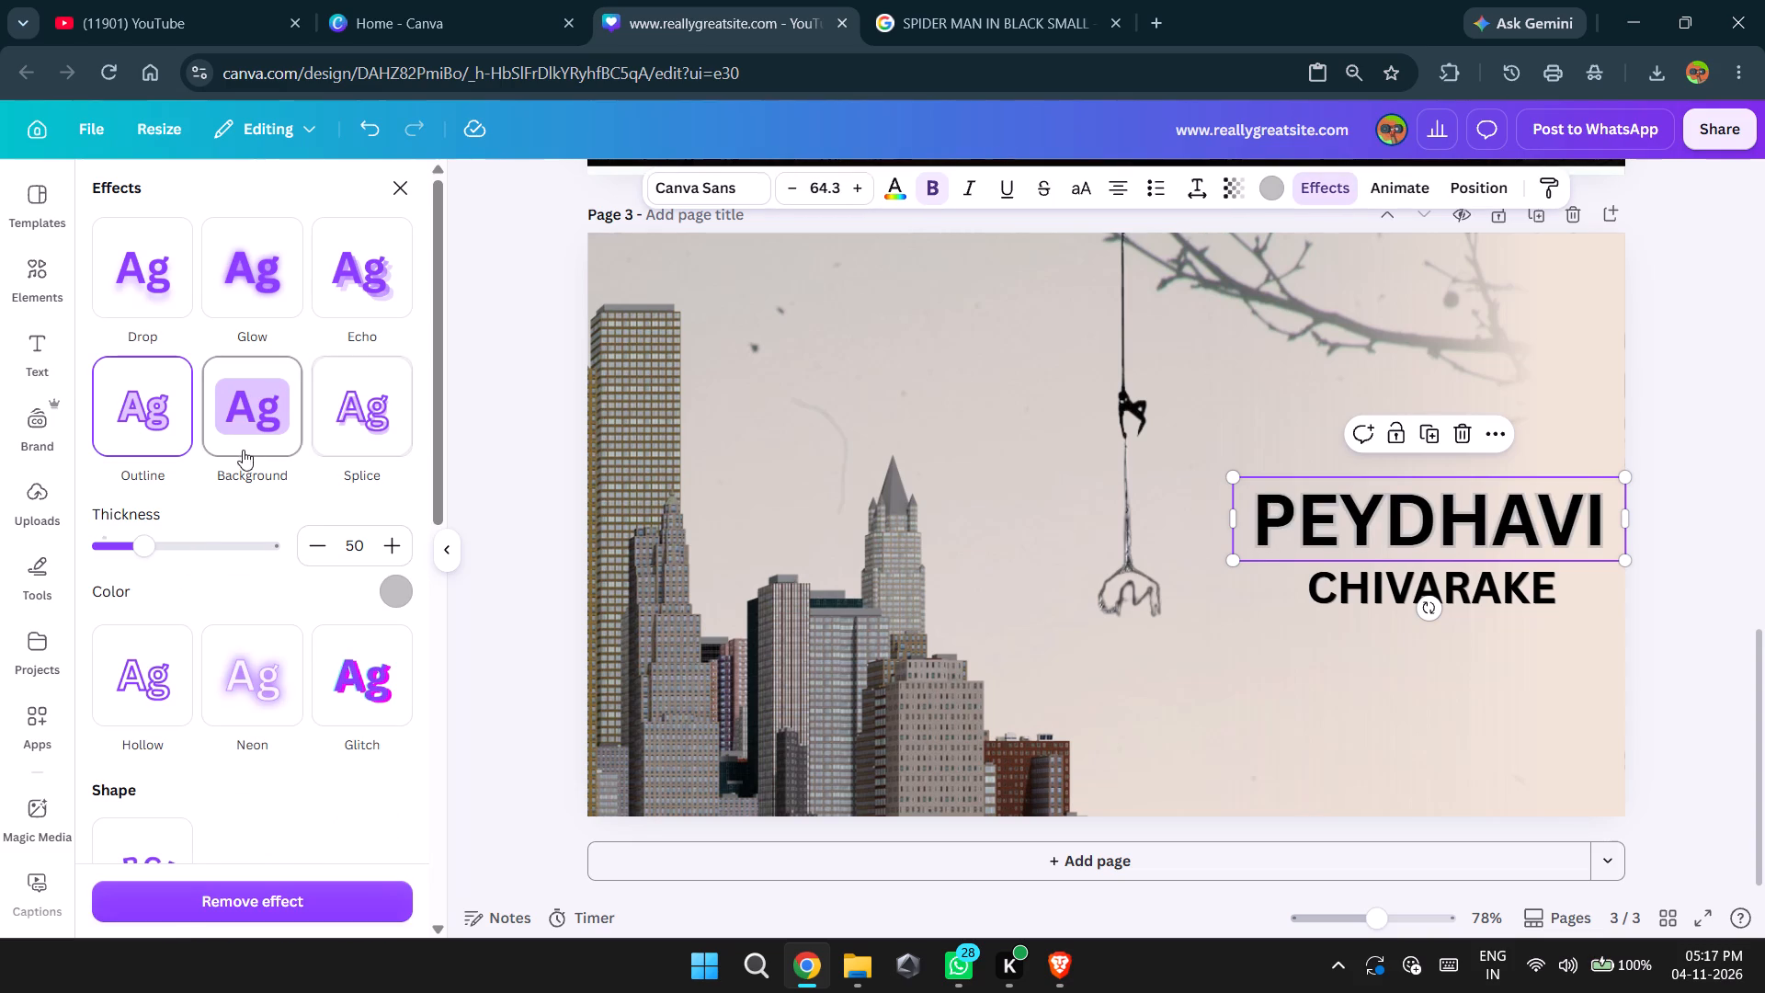
{"action": "left_click", "coordinate": [344, 405]}
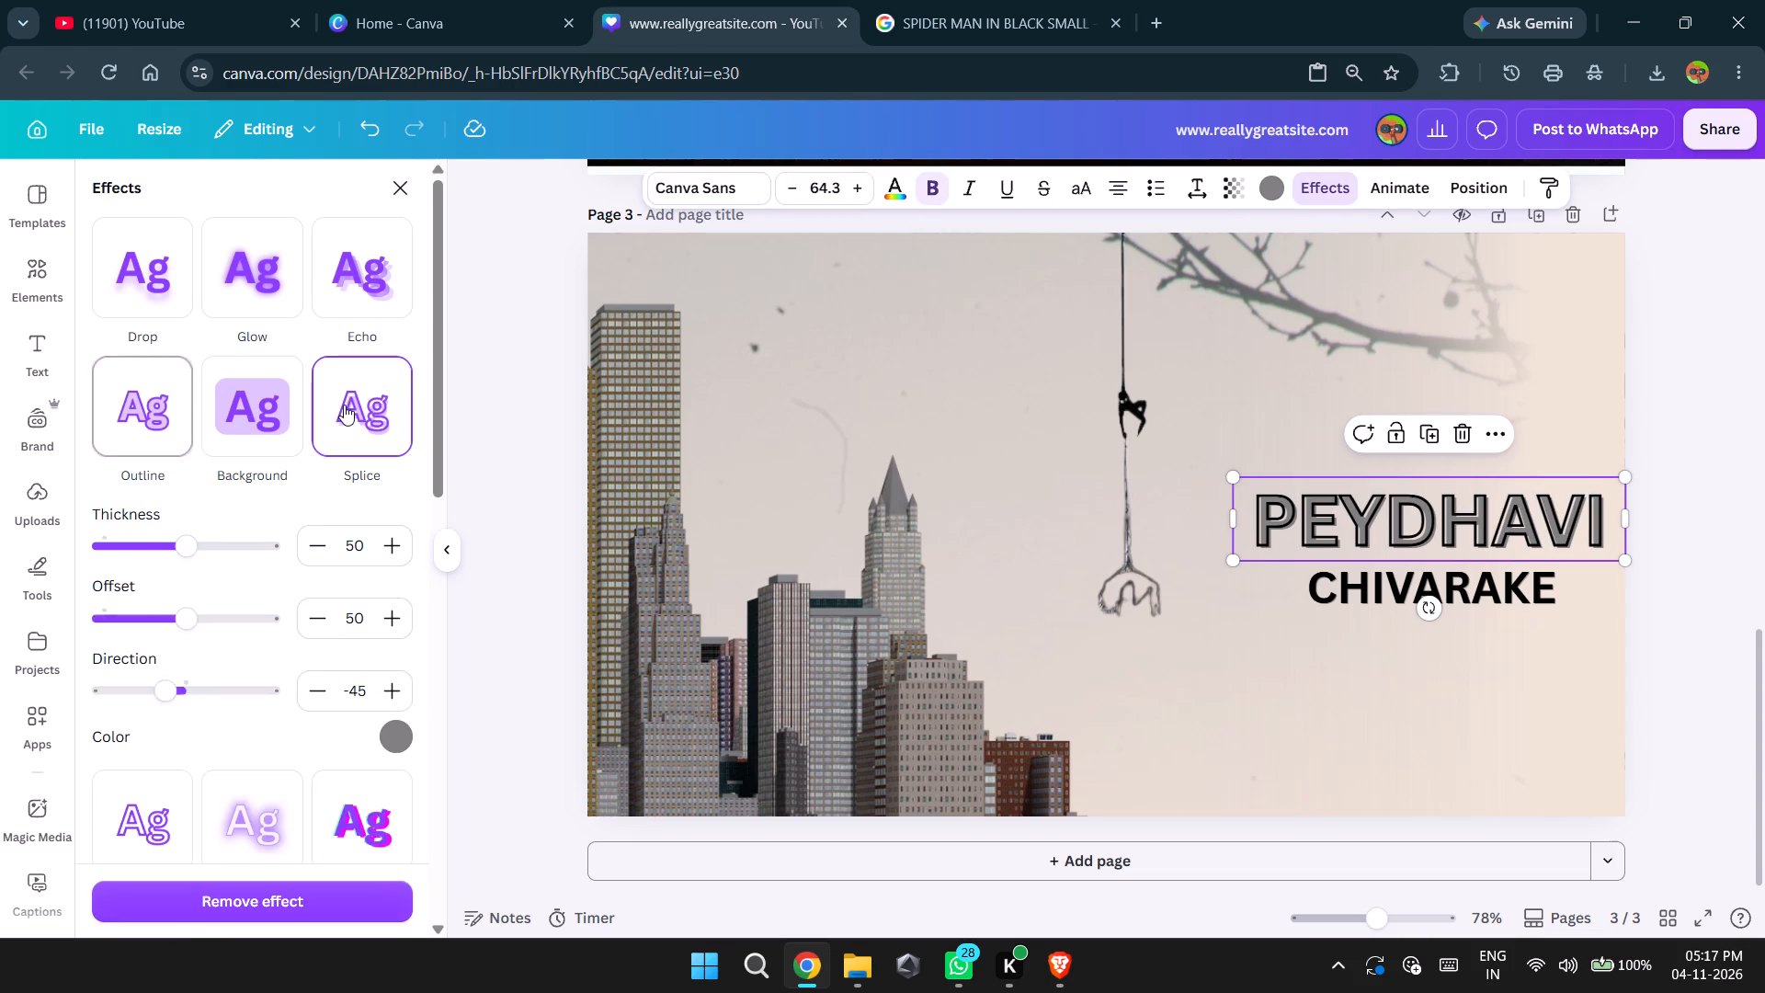
{"action": "scroll", "coordinate": [344, 405], "scroll_direction": "down", "scroll_amount": 4}
{"action": "left_click", "coordinate": [348, 254]}
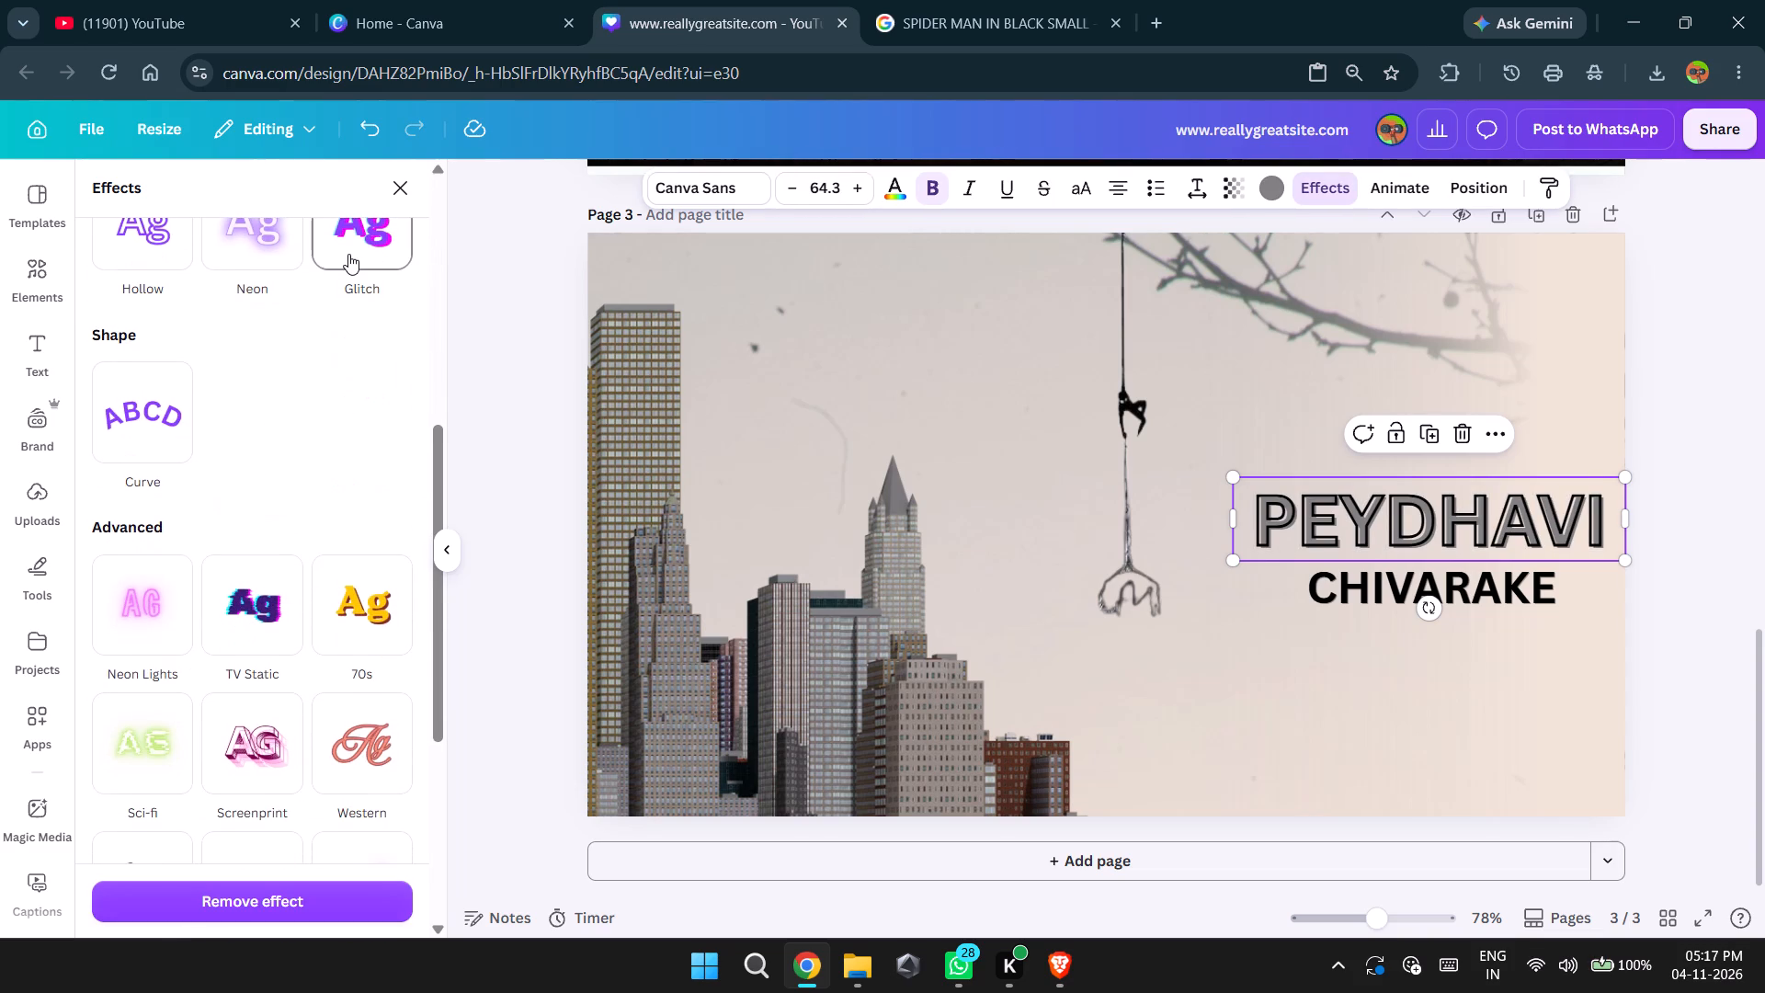
{"action": "left_click", "coordinate": [267, 249]}
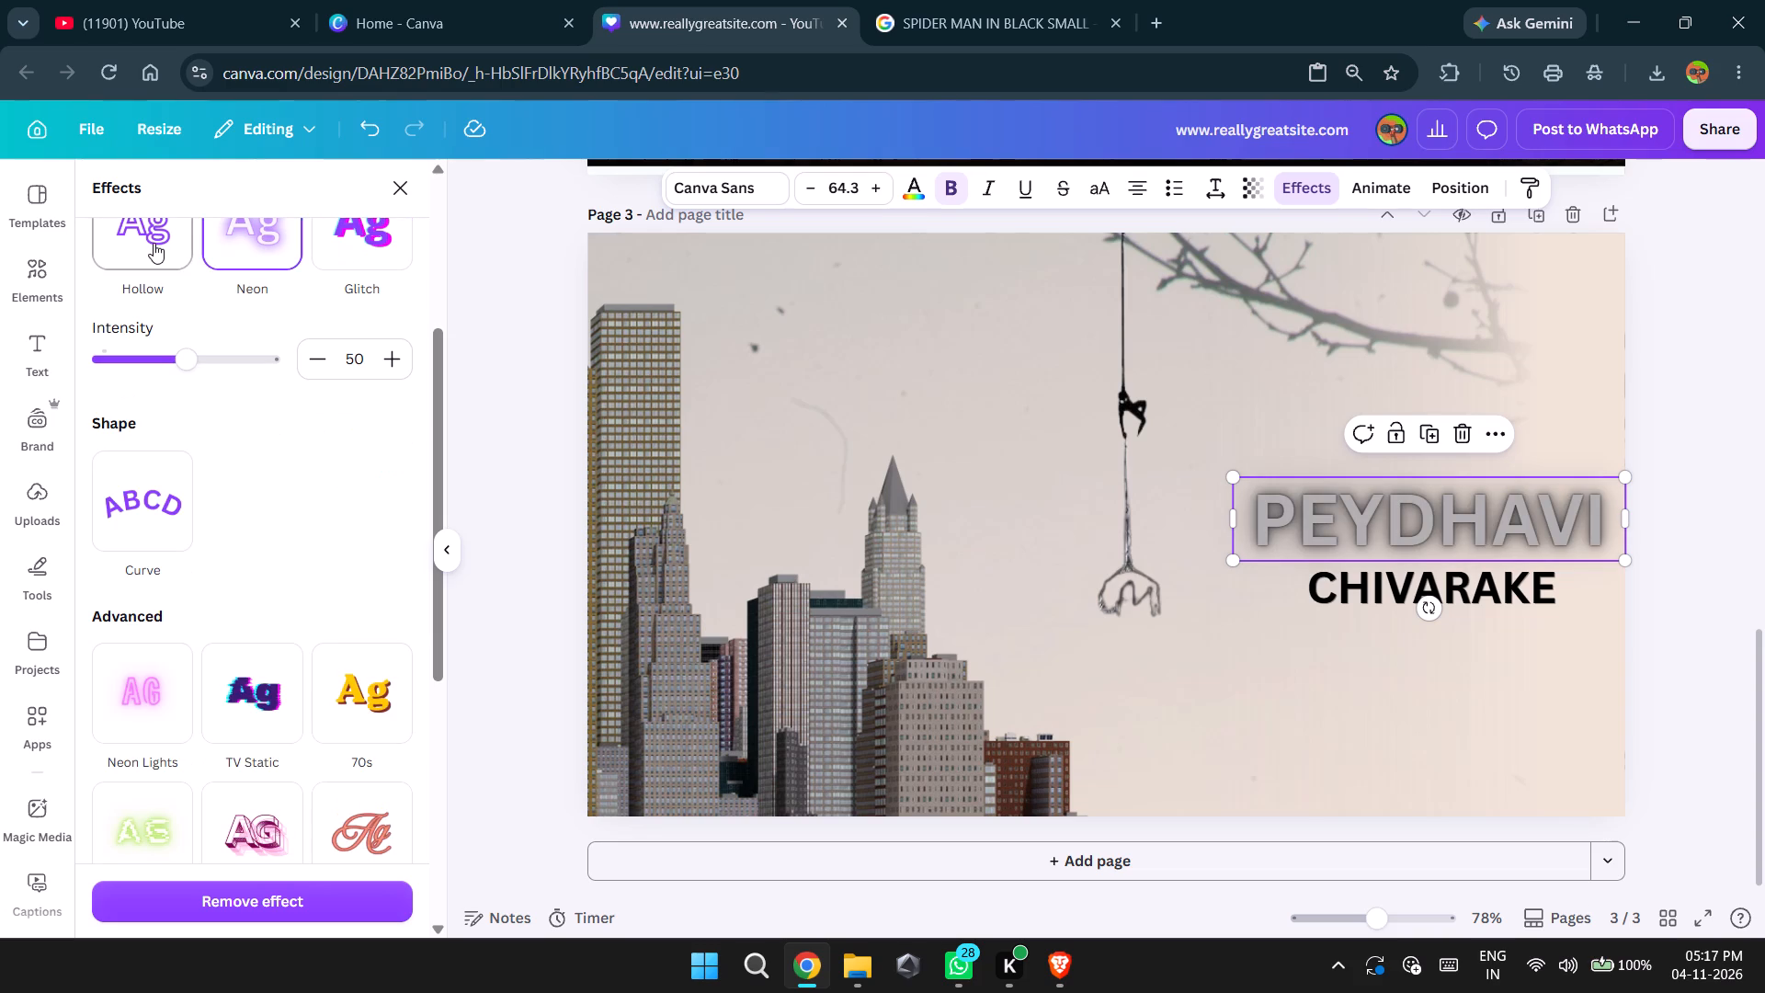
{"action": "left_click", "coordinate": [154, 243]}
{"action": "scroll", "coordinate": [189, 363], "scroll_direction": "down", "scroll_amount": 2}
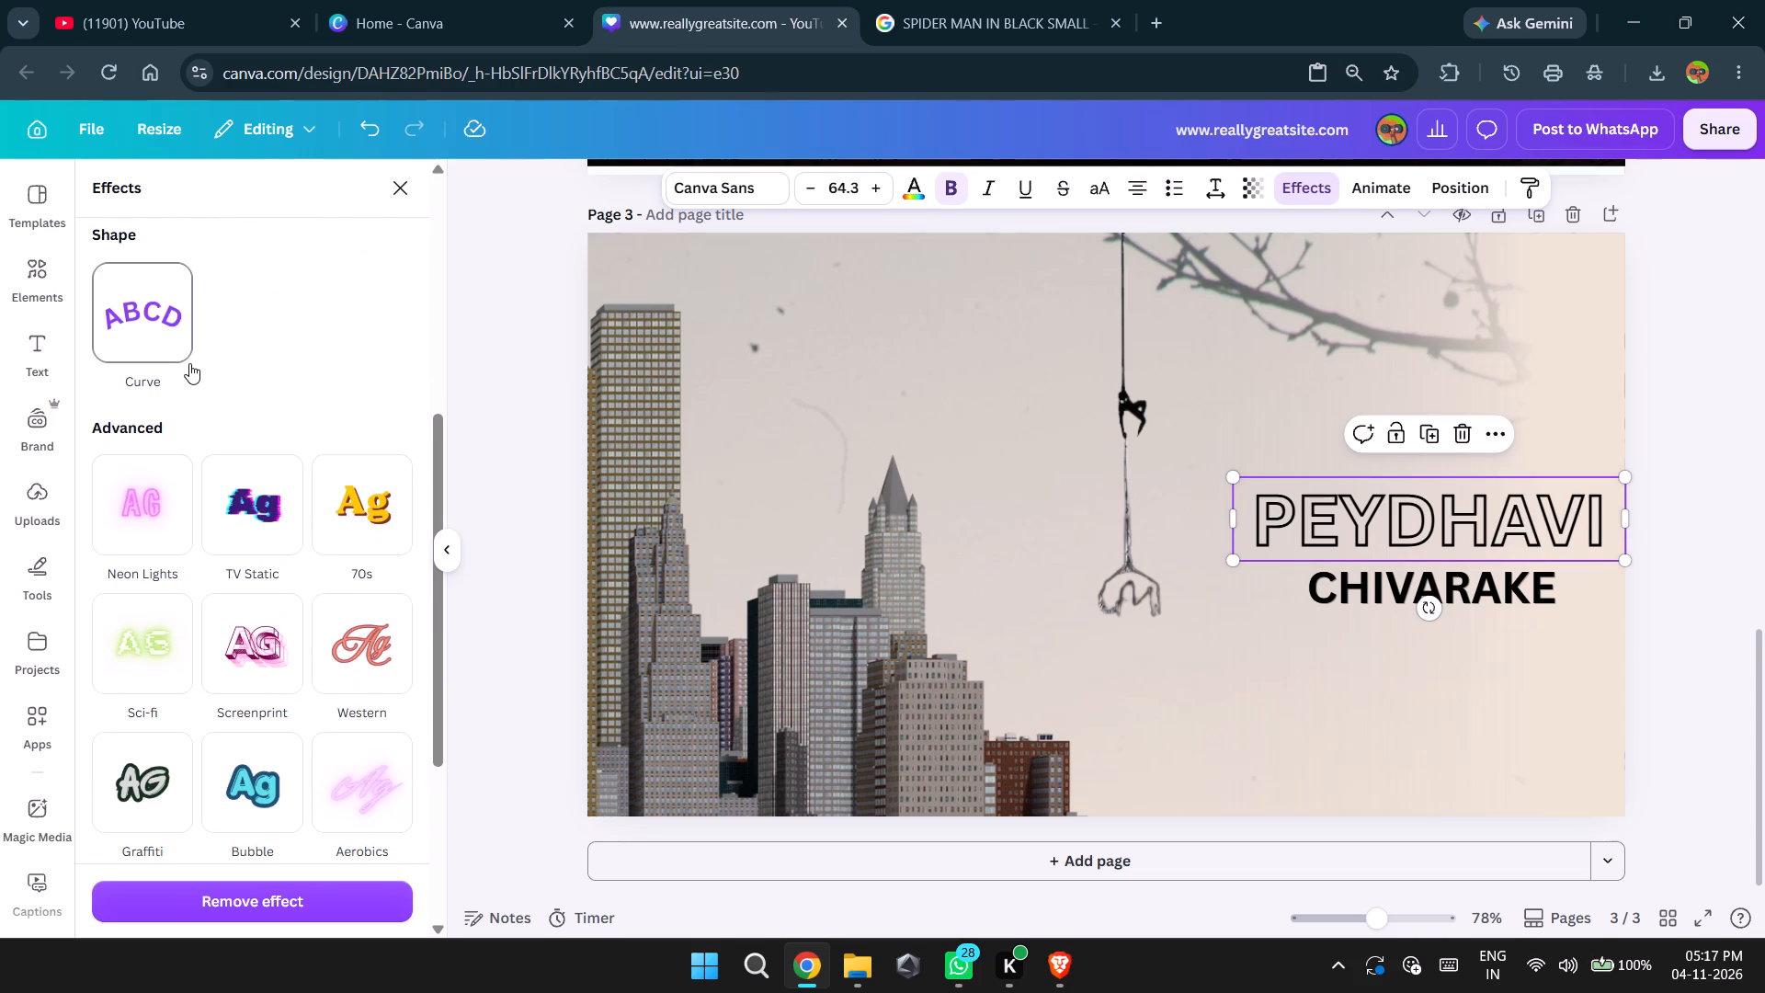
{"action": "scroll", "coordinate": [189, 363], "scroll_direction": "down", "scroll_amount": 2}
{"action": "left_click", "coordinate": [245, 431]}
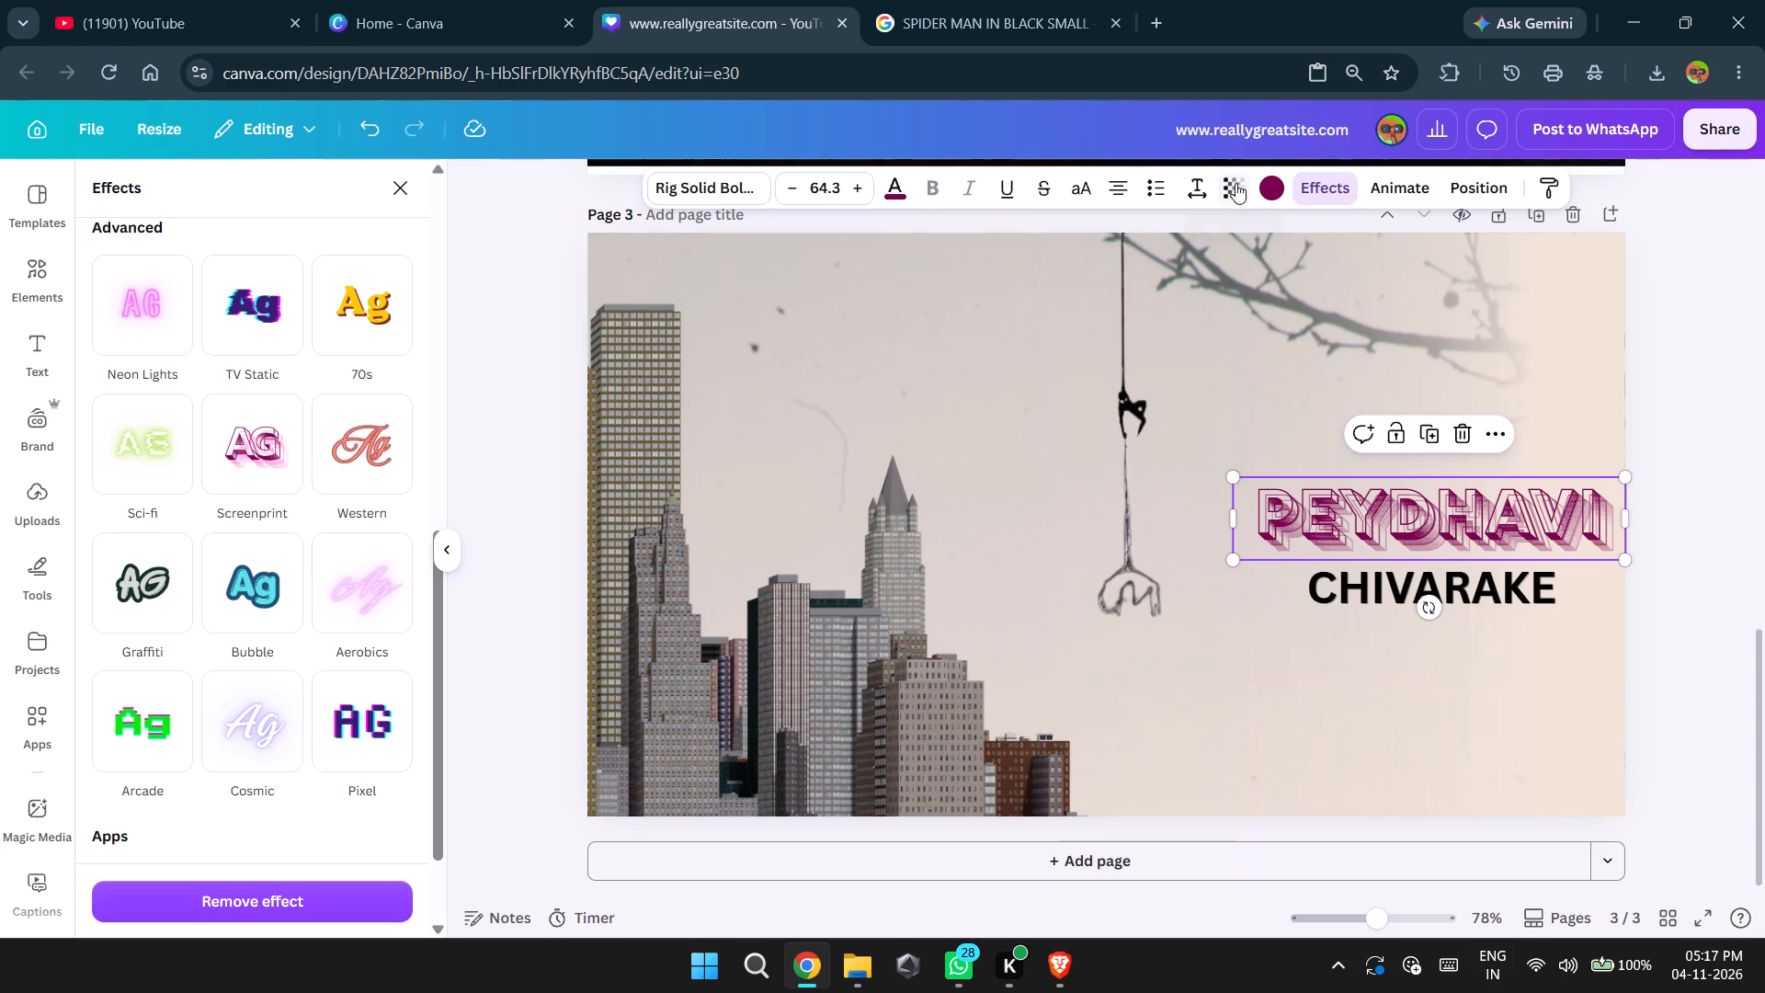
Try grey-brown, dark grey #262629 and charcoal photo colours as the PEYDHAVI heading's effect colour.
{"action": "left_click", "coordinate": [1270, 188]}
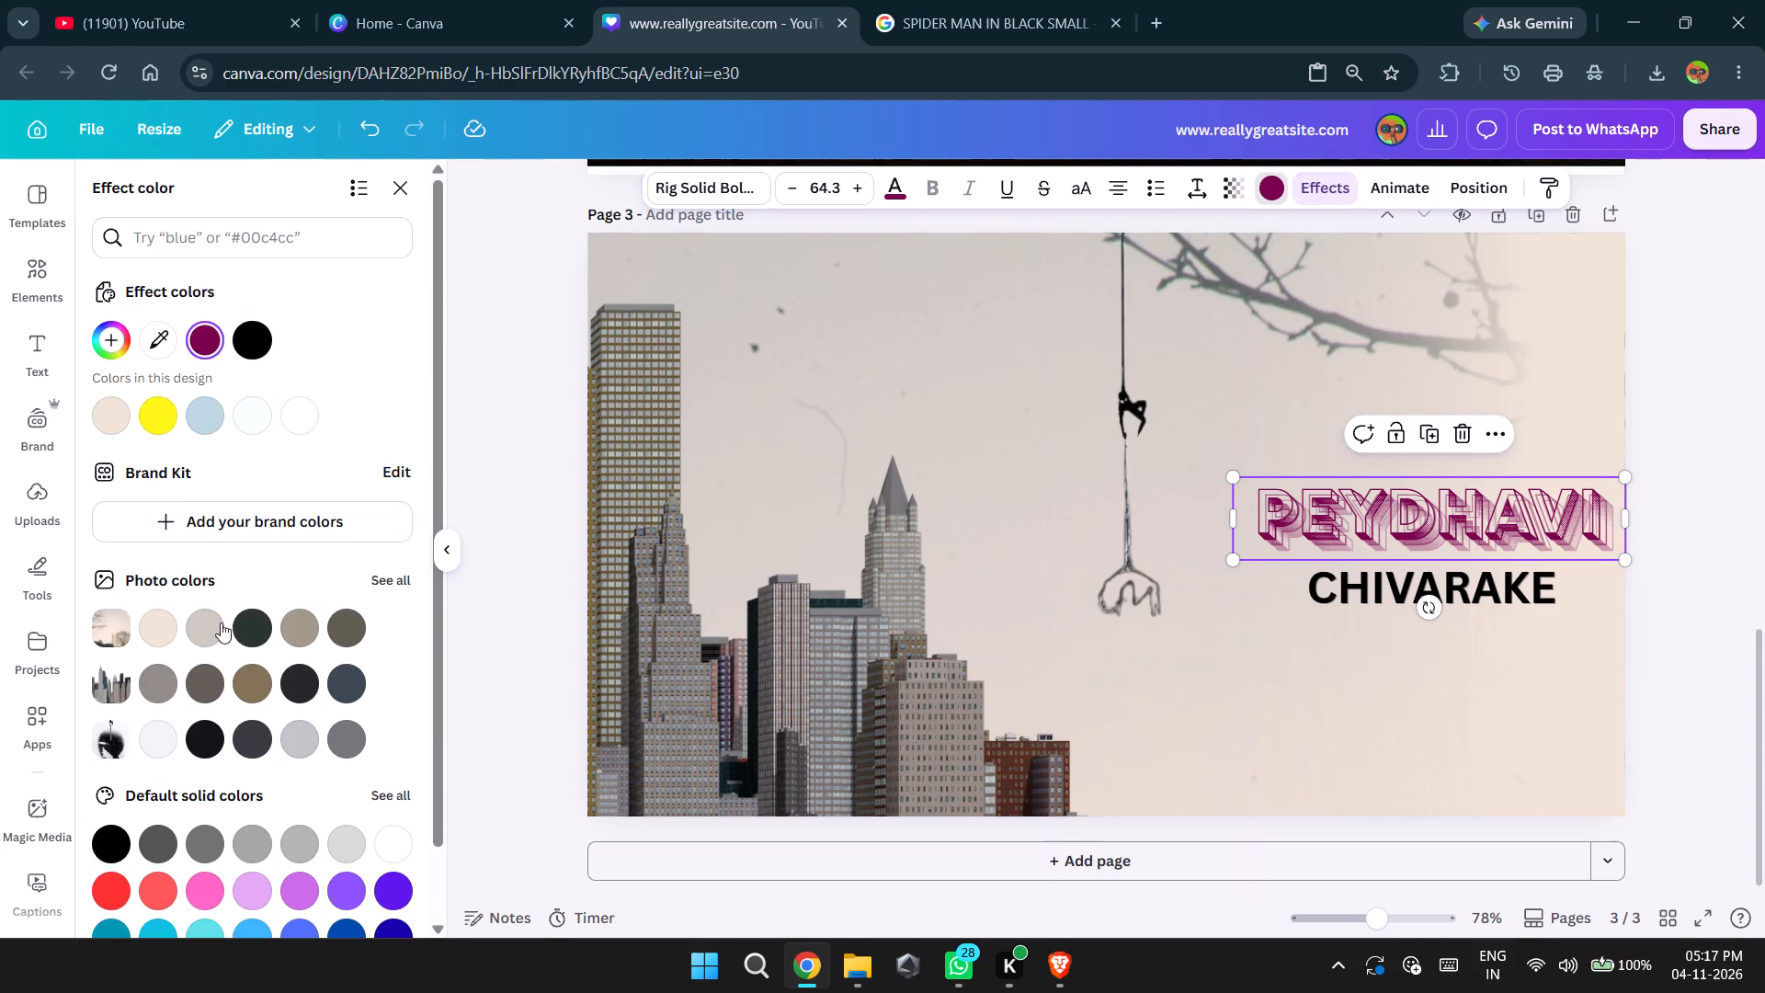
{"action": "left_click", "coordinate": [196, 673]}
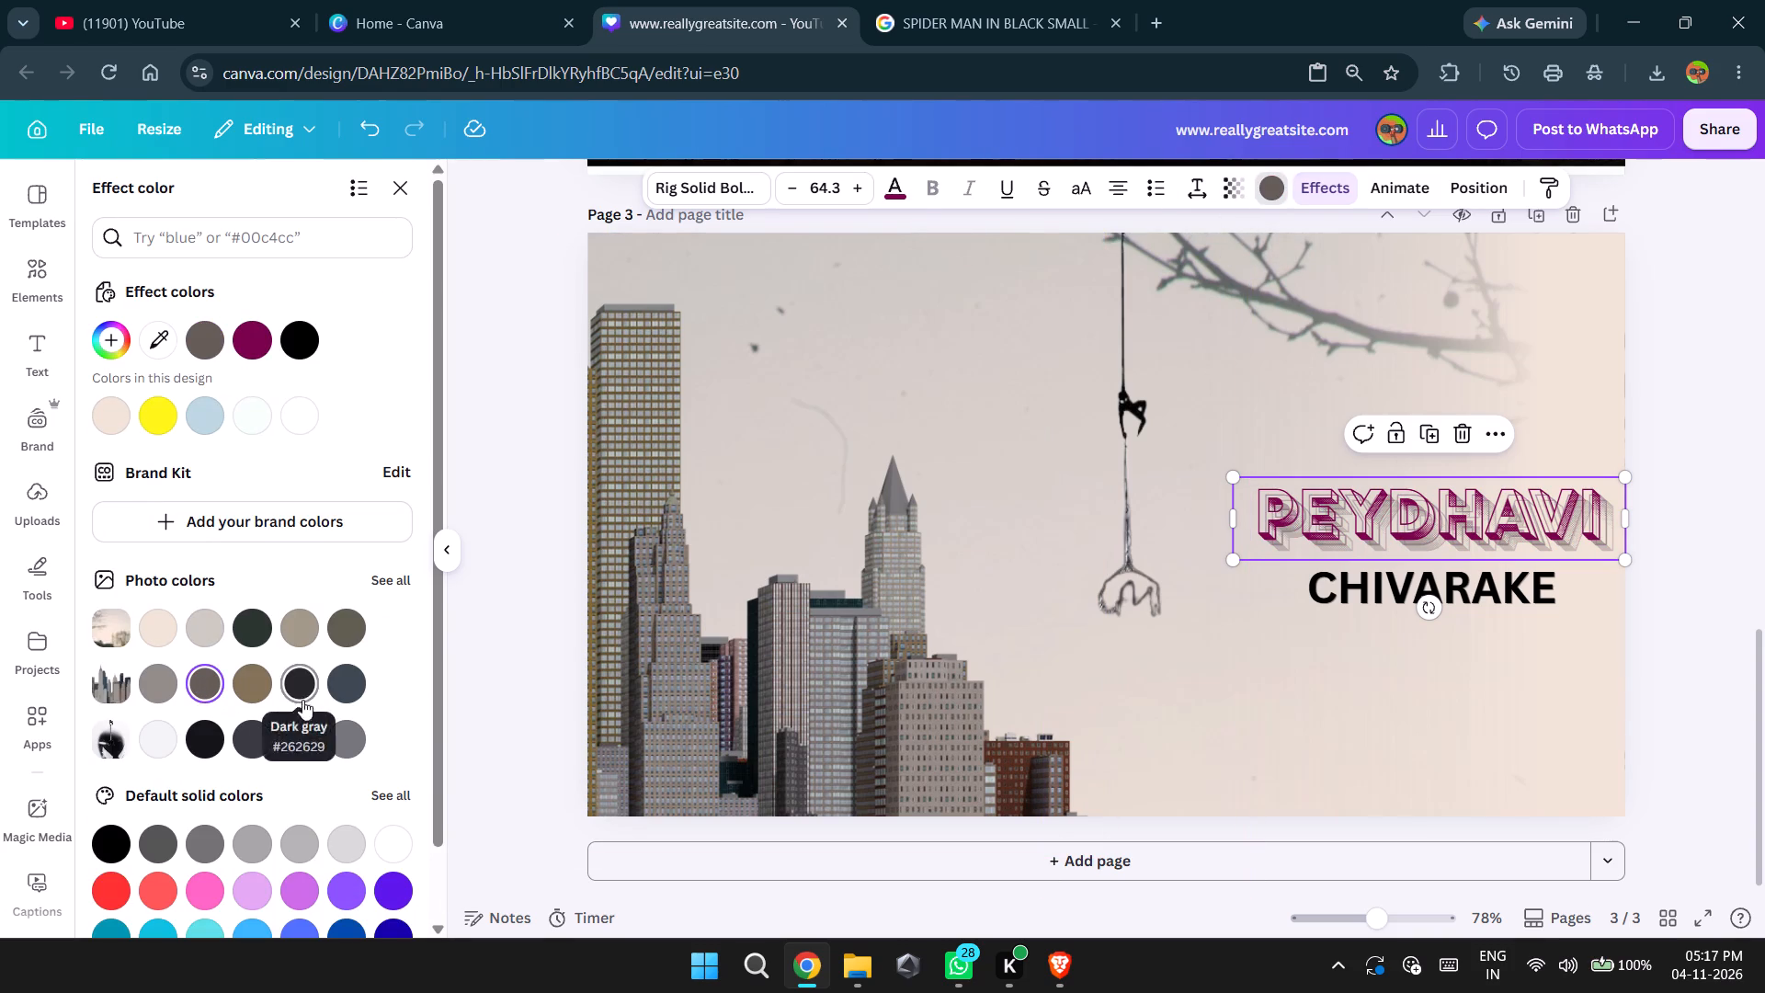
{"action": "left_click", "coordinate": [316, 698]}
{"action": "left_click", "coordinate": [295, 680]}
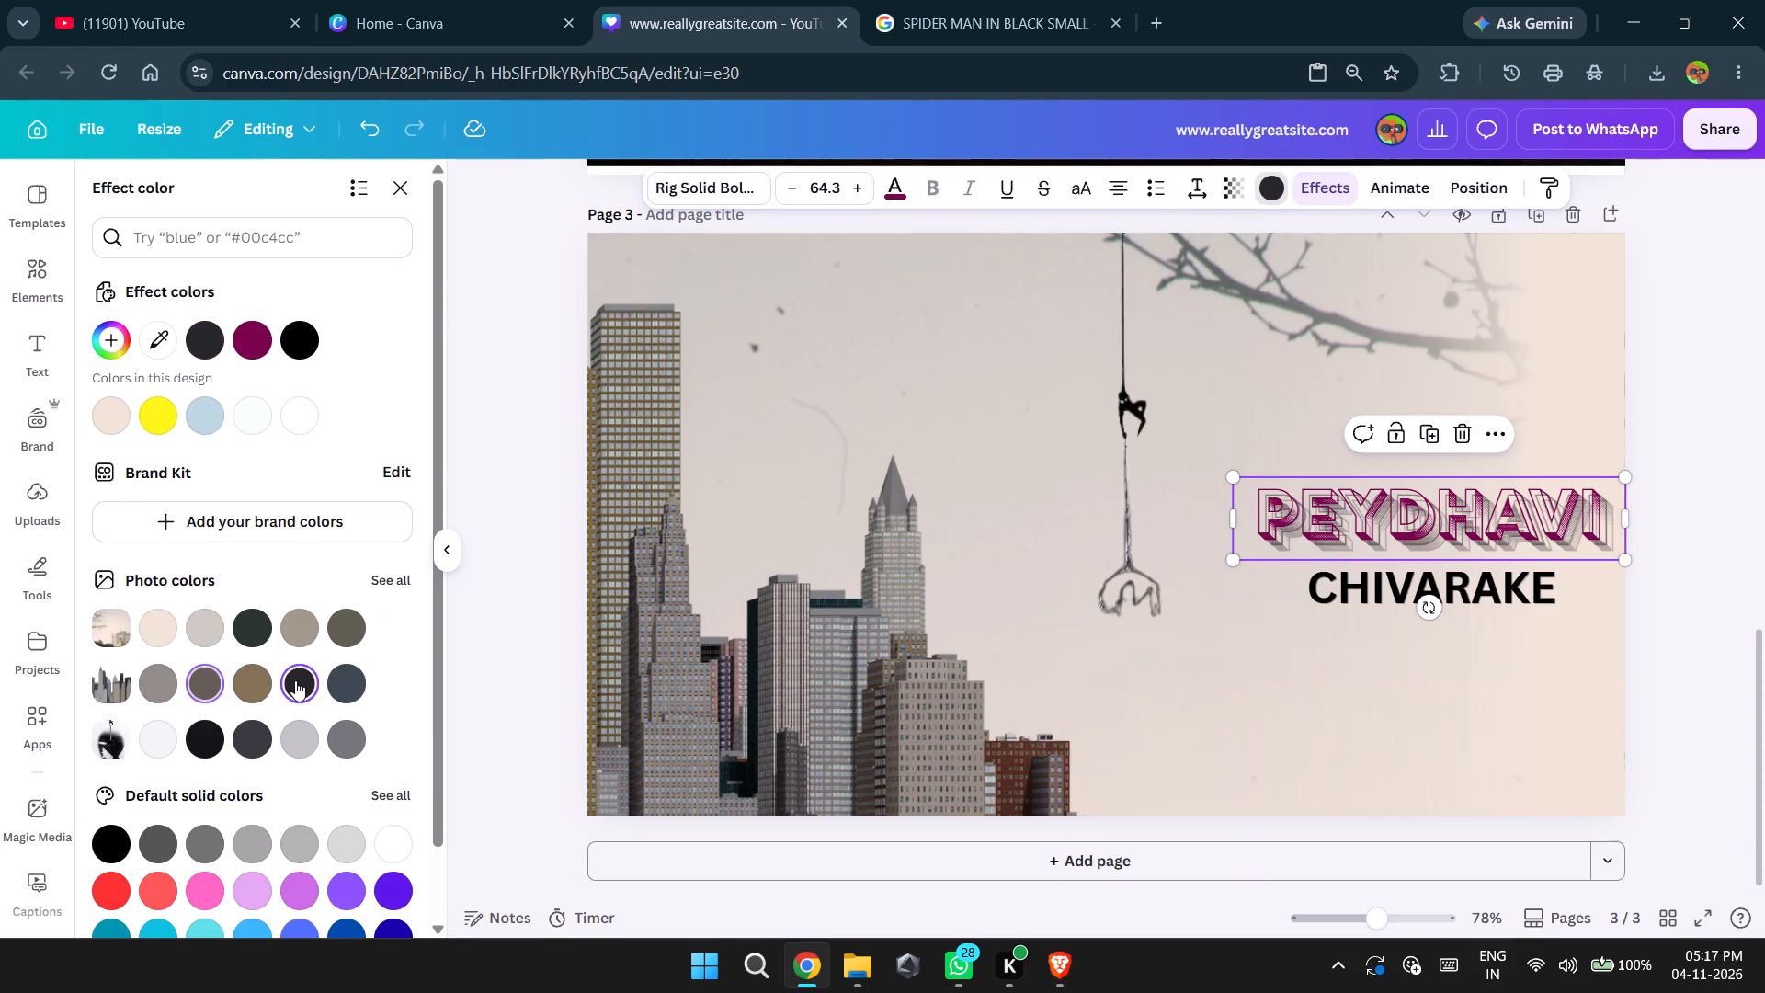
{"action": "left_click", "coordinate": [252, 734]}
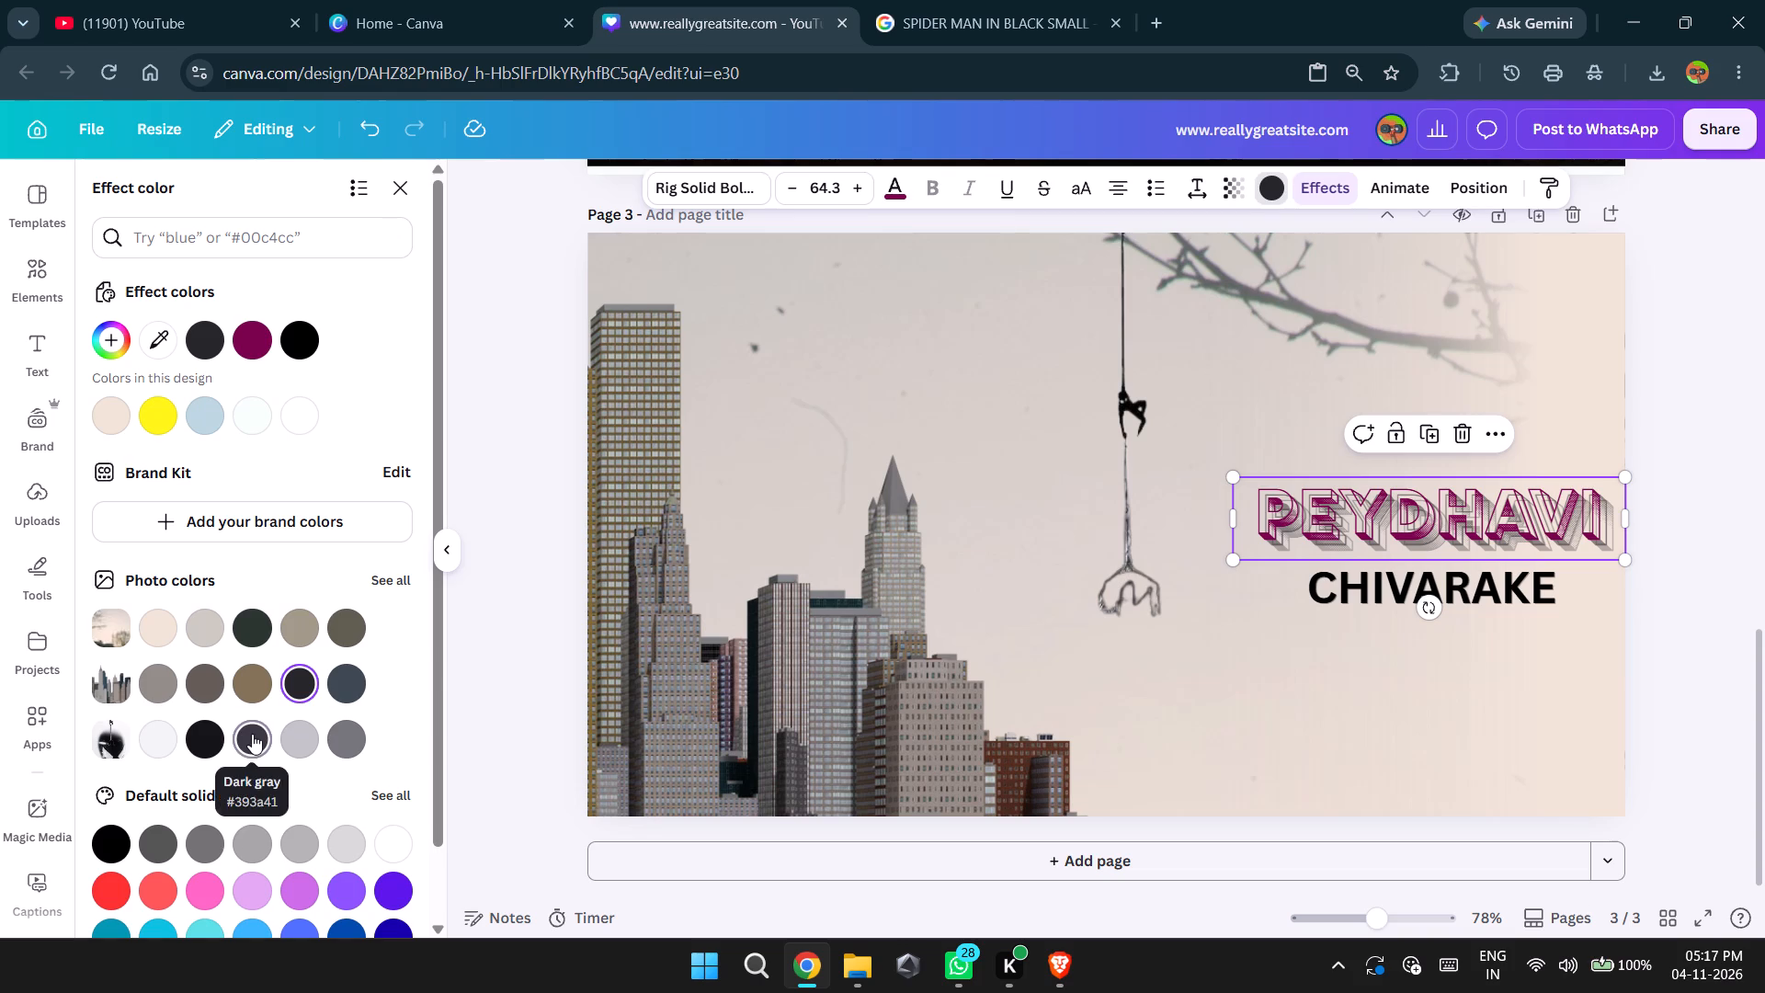
Set the PEYDHAVI heading's text colour to the dark green-grey from the background photo's colours.
{"action": "left_click", "coordinate": [904, 180]}
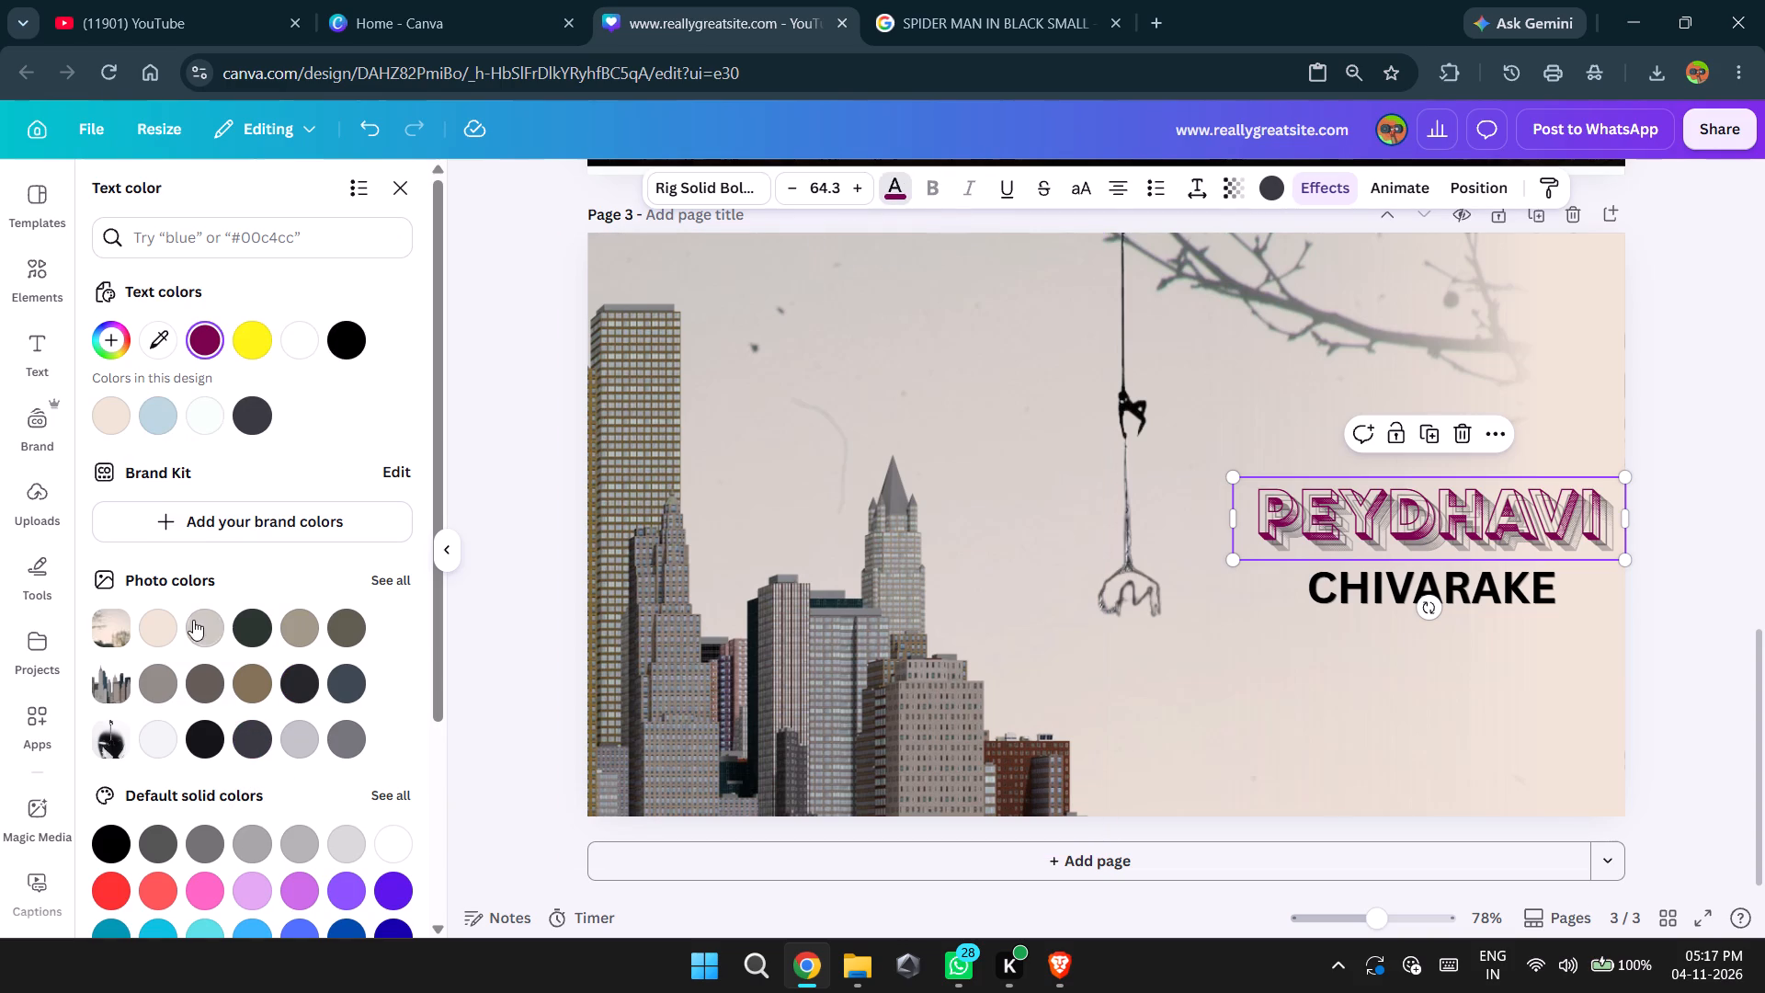
{"action": "left_click", "coordinate": [236, 621]}
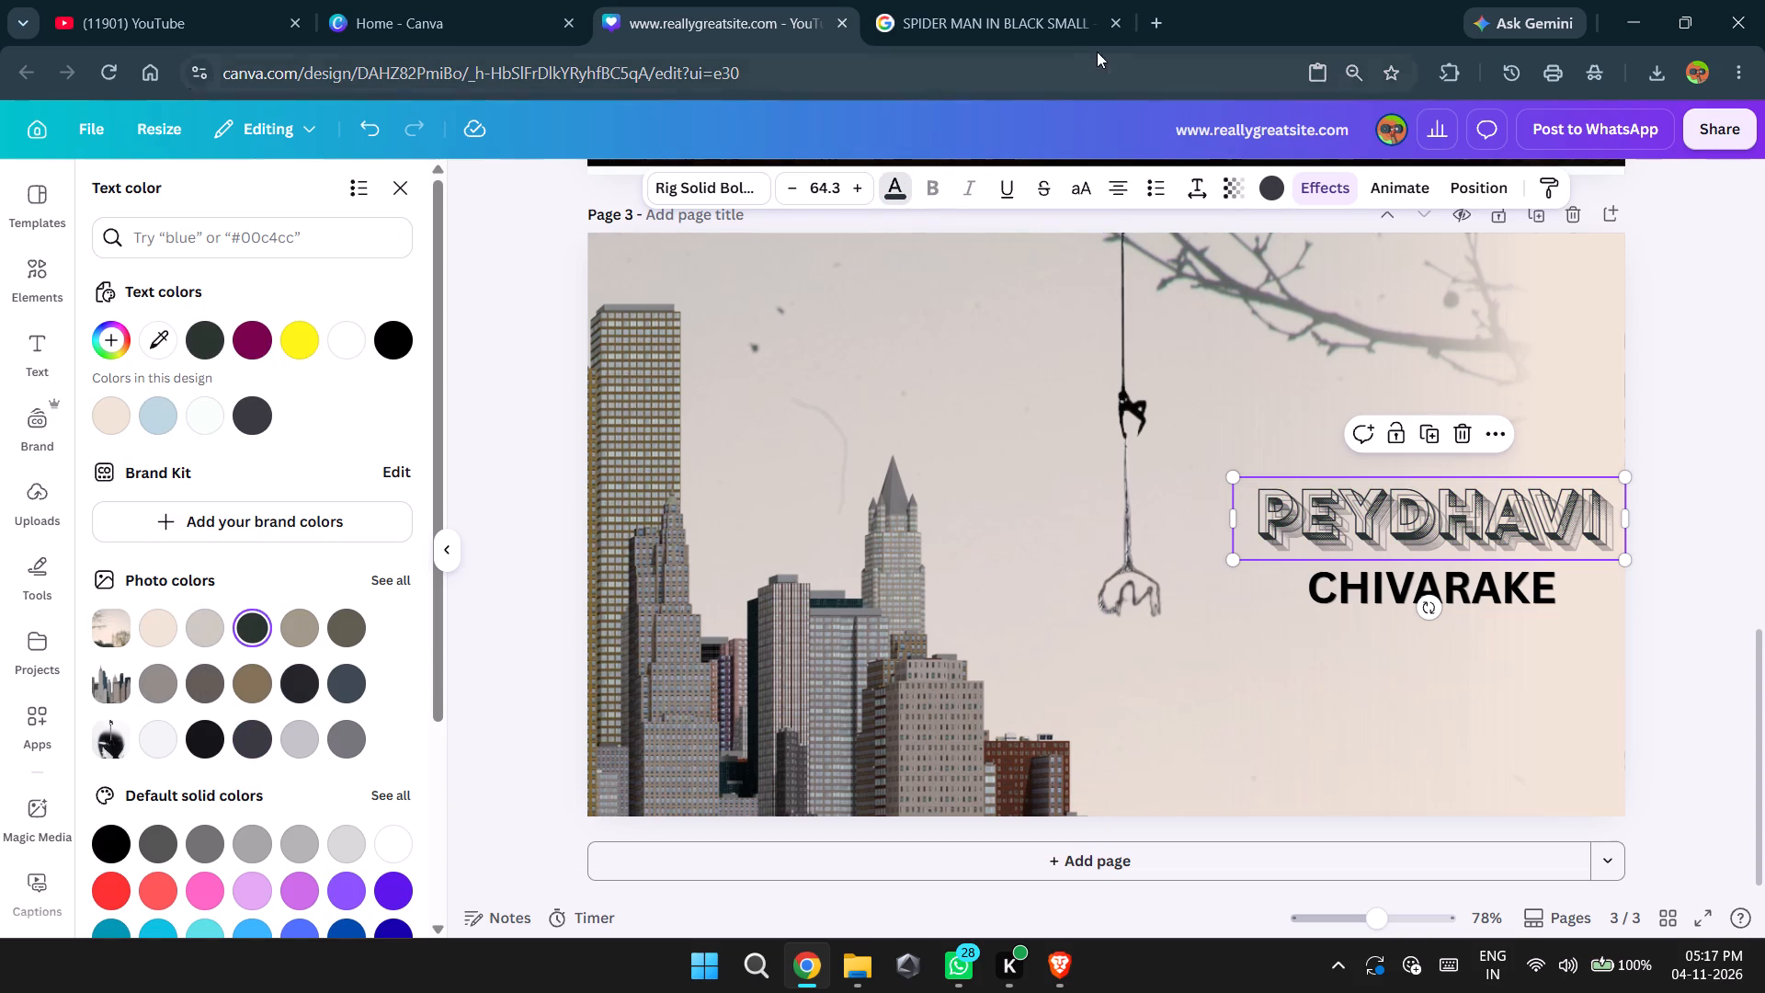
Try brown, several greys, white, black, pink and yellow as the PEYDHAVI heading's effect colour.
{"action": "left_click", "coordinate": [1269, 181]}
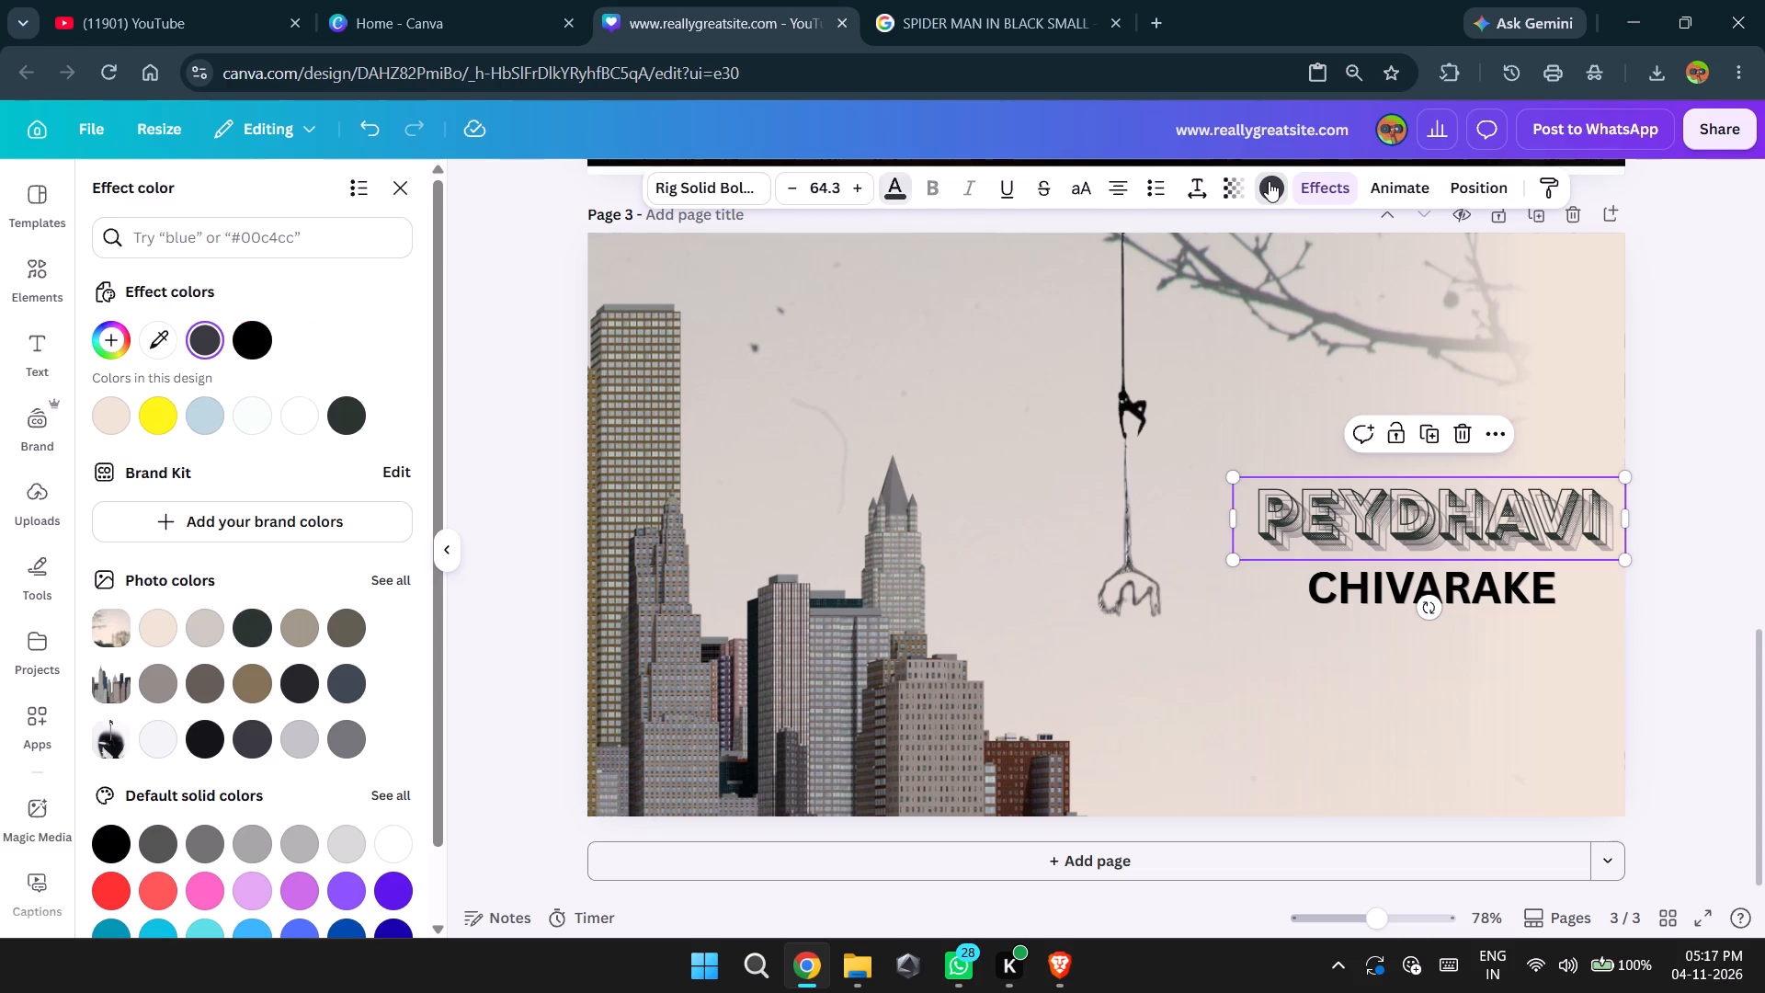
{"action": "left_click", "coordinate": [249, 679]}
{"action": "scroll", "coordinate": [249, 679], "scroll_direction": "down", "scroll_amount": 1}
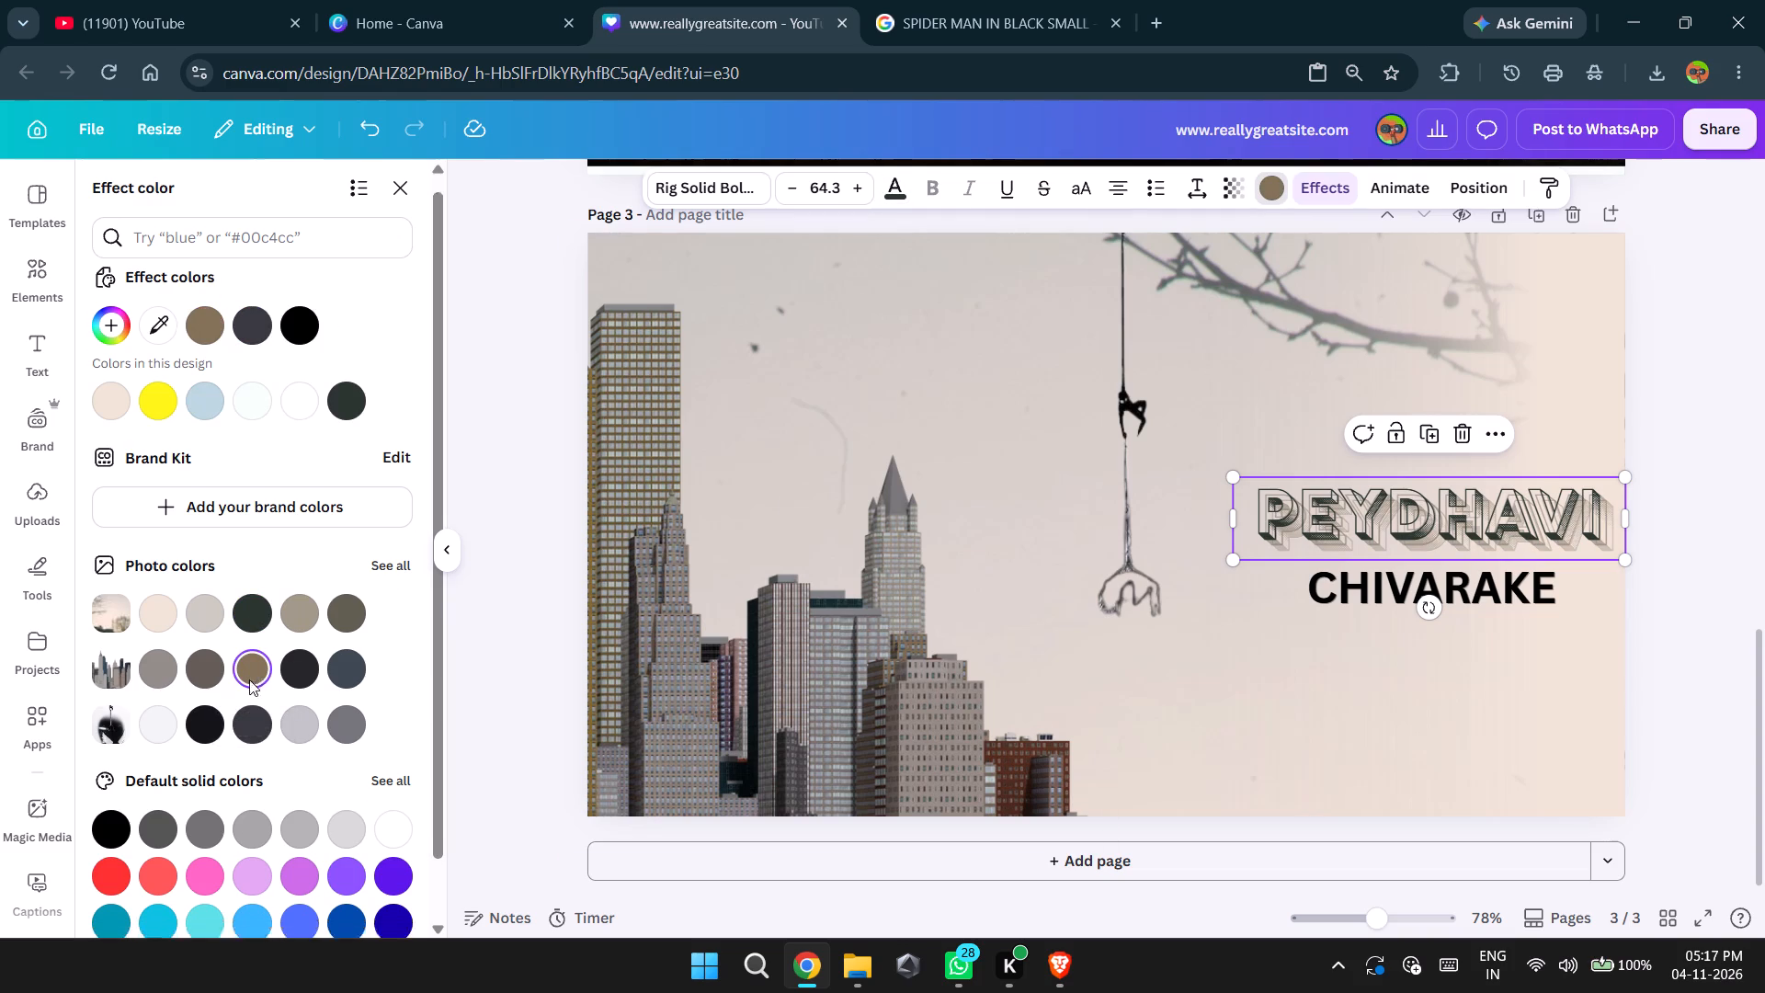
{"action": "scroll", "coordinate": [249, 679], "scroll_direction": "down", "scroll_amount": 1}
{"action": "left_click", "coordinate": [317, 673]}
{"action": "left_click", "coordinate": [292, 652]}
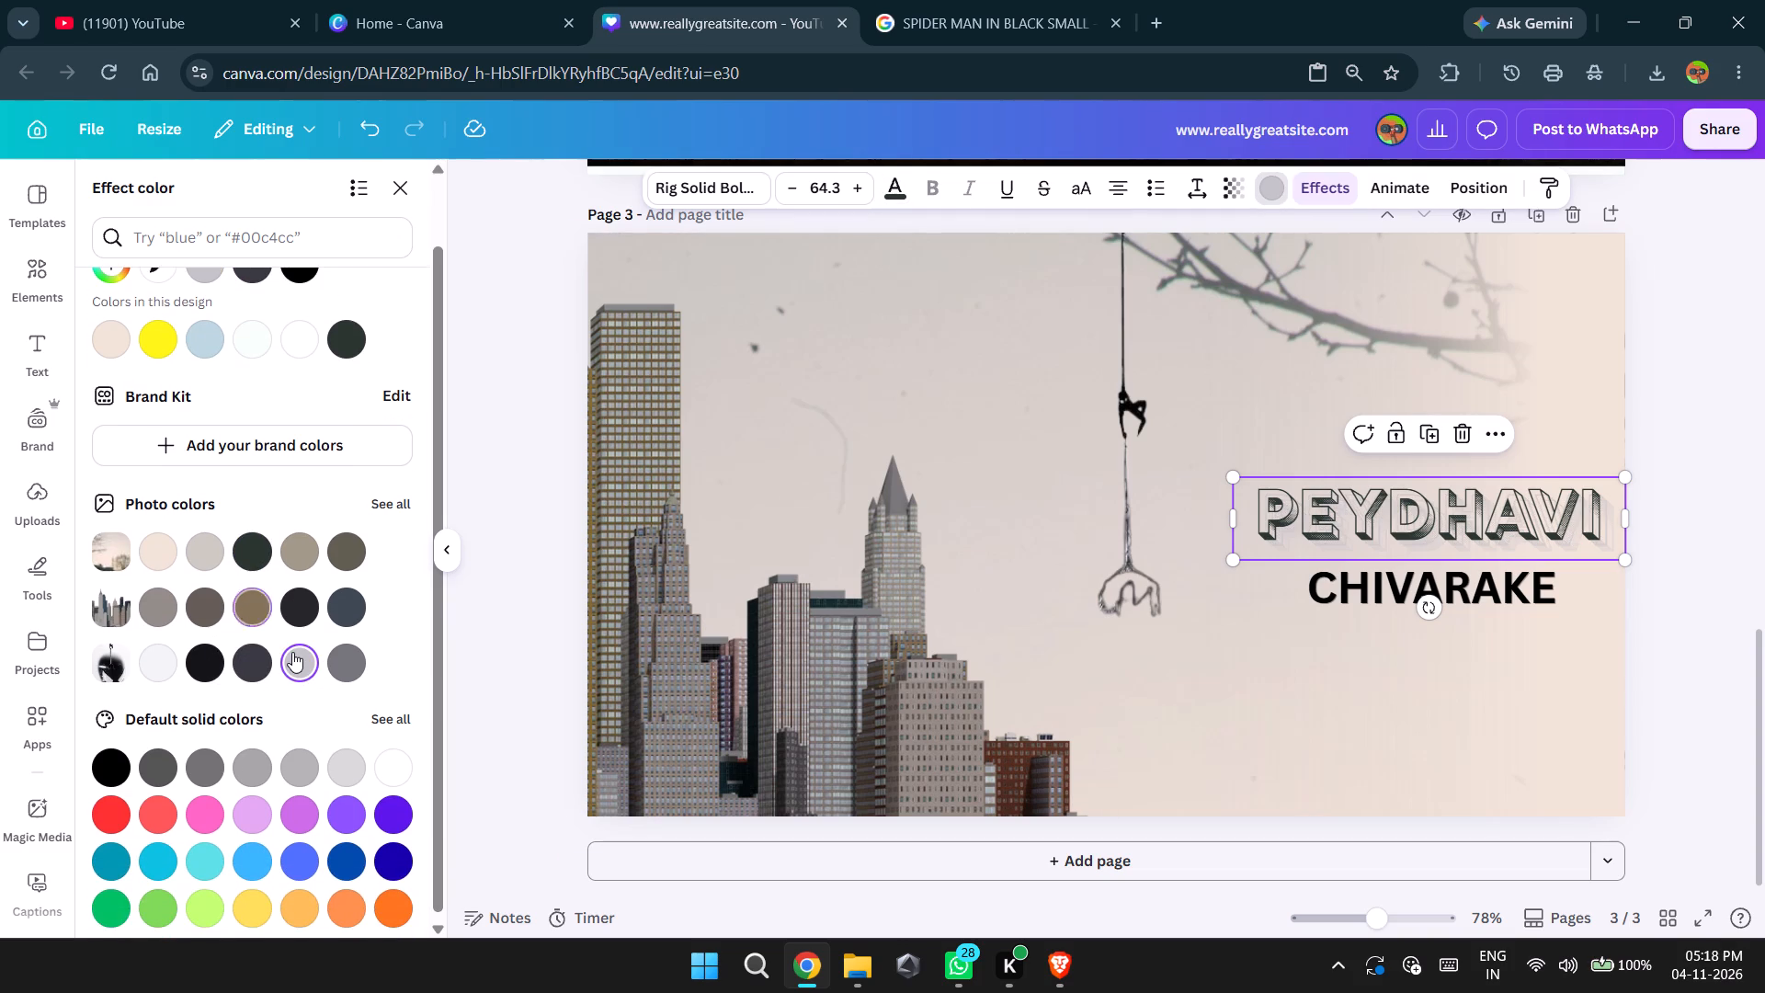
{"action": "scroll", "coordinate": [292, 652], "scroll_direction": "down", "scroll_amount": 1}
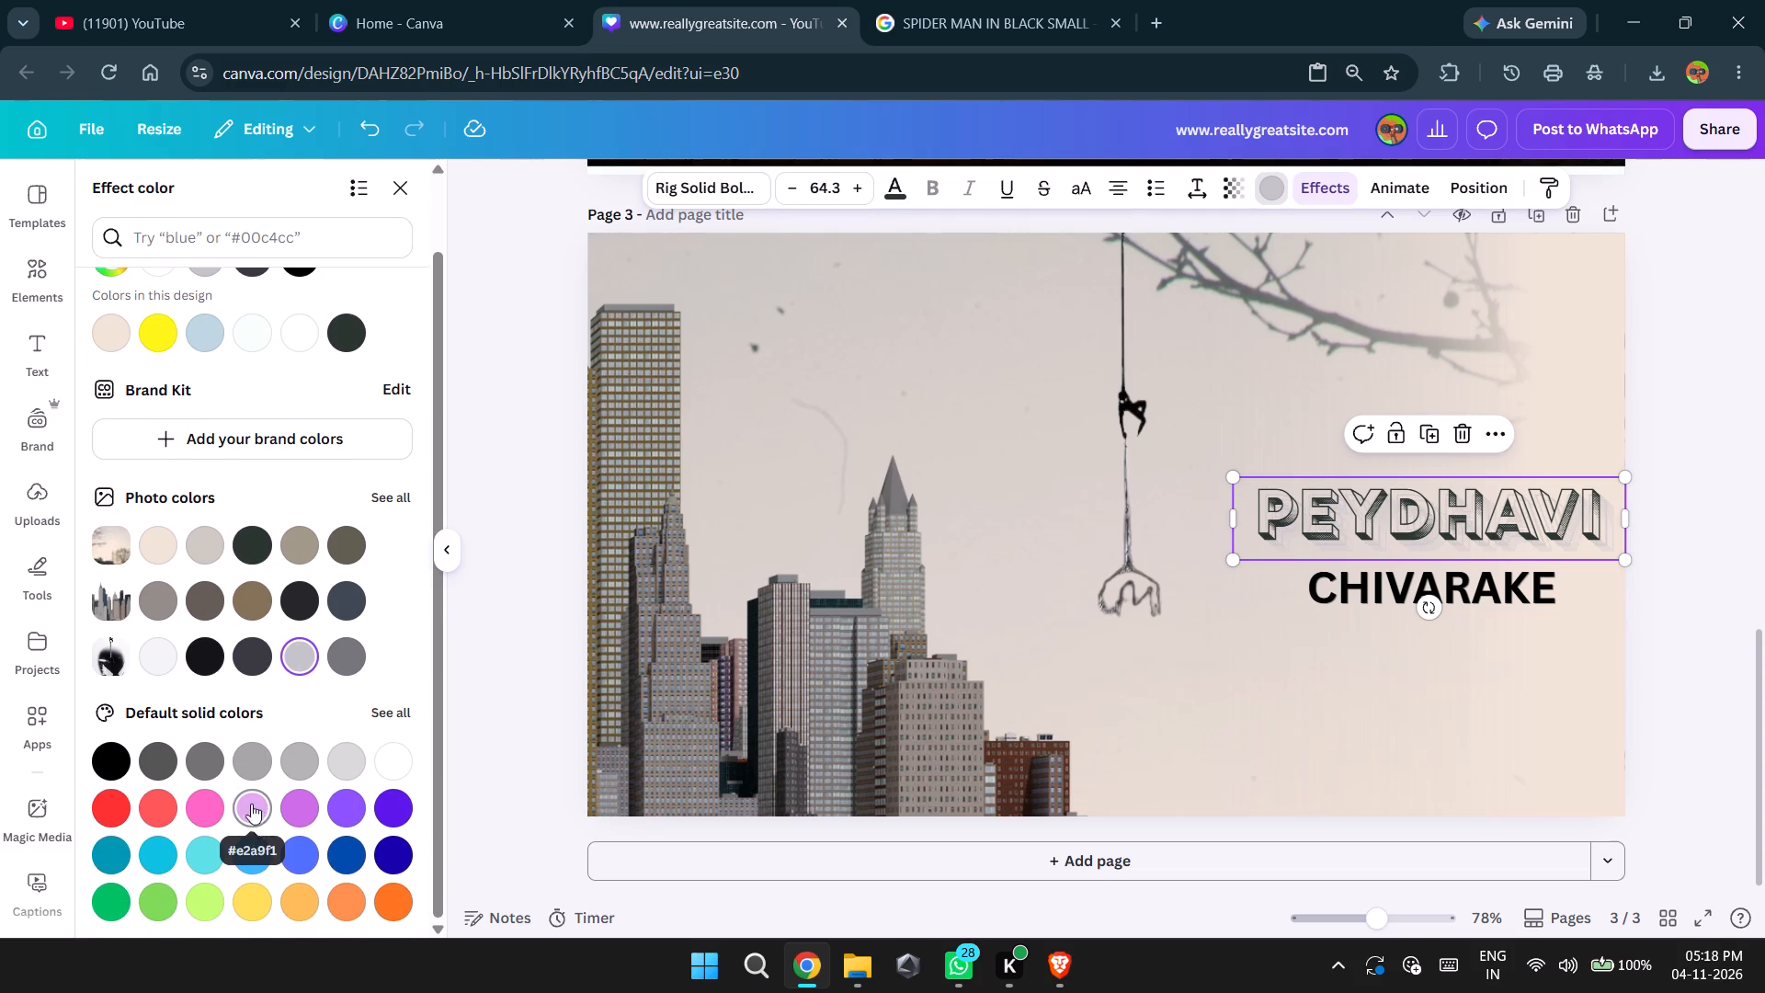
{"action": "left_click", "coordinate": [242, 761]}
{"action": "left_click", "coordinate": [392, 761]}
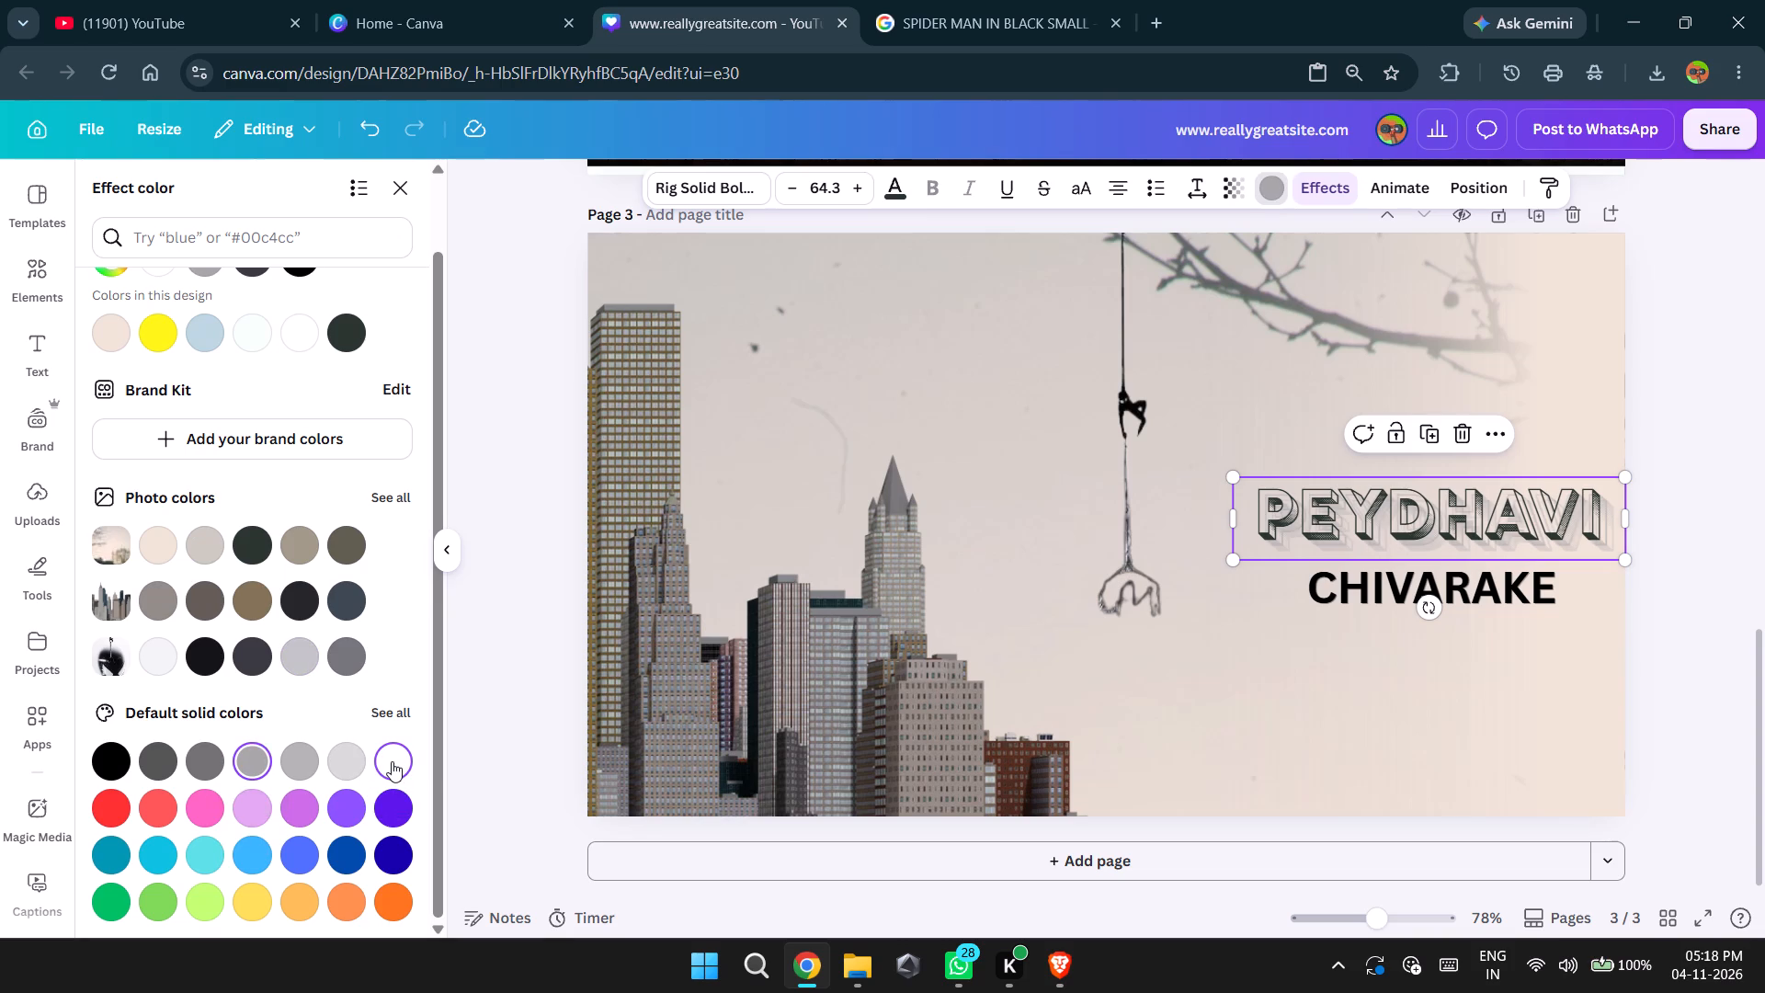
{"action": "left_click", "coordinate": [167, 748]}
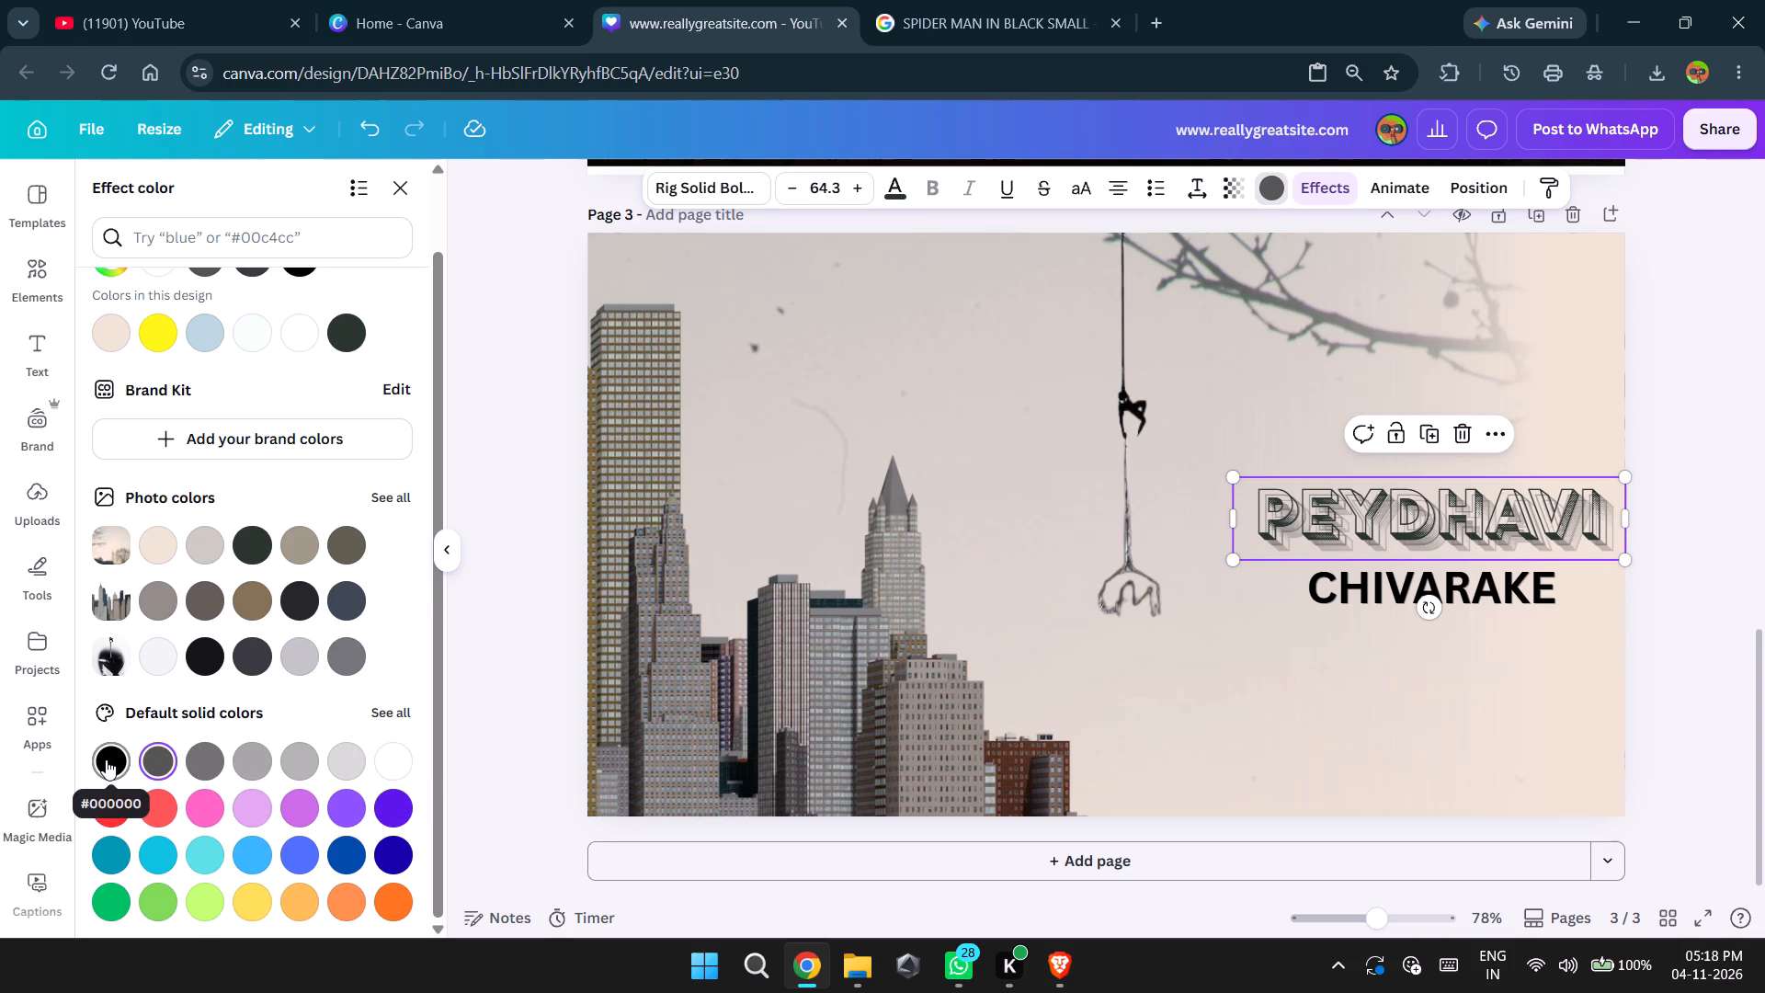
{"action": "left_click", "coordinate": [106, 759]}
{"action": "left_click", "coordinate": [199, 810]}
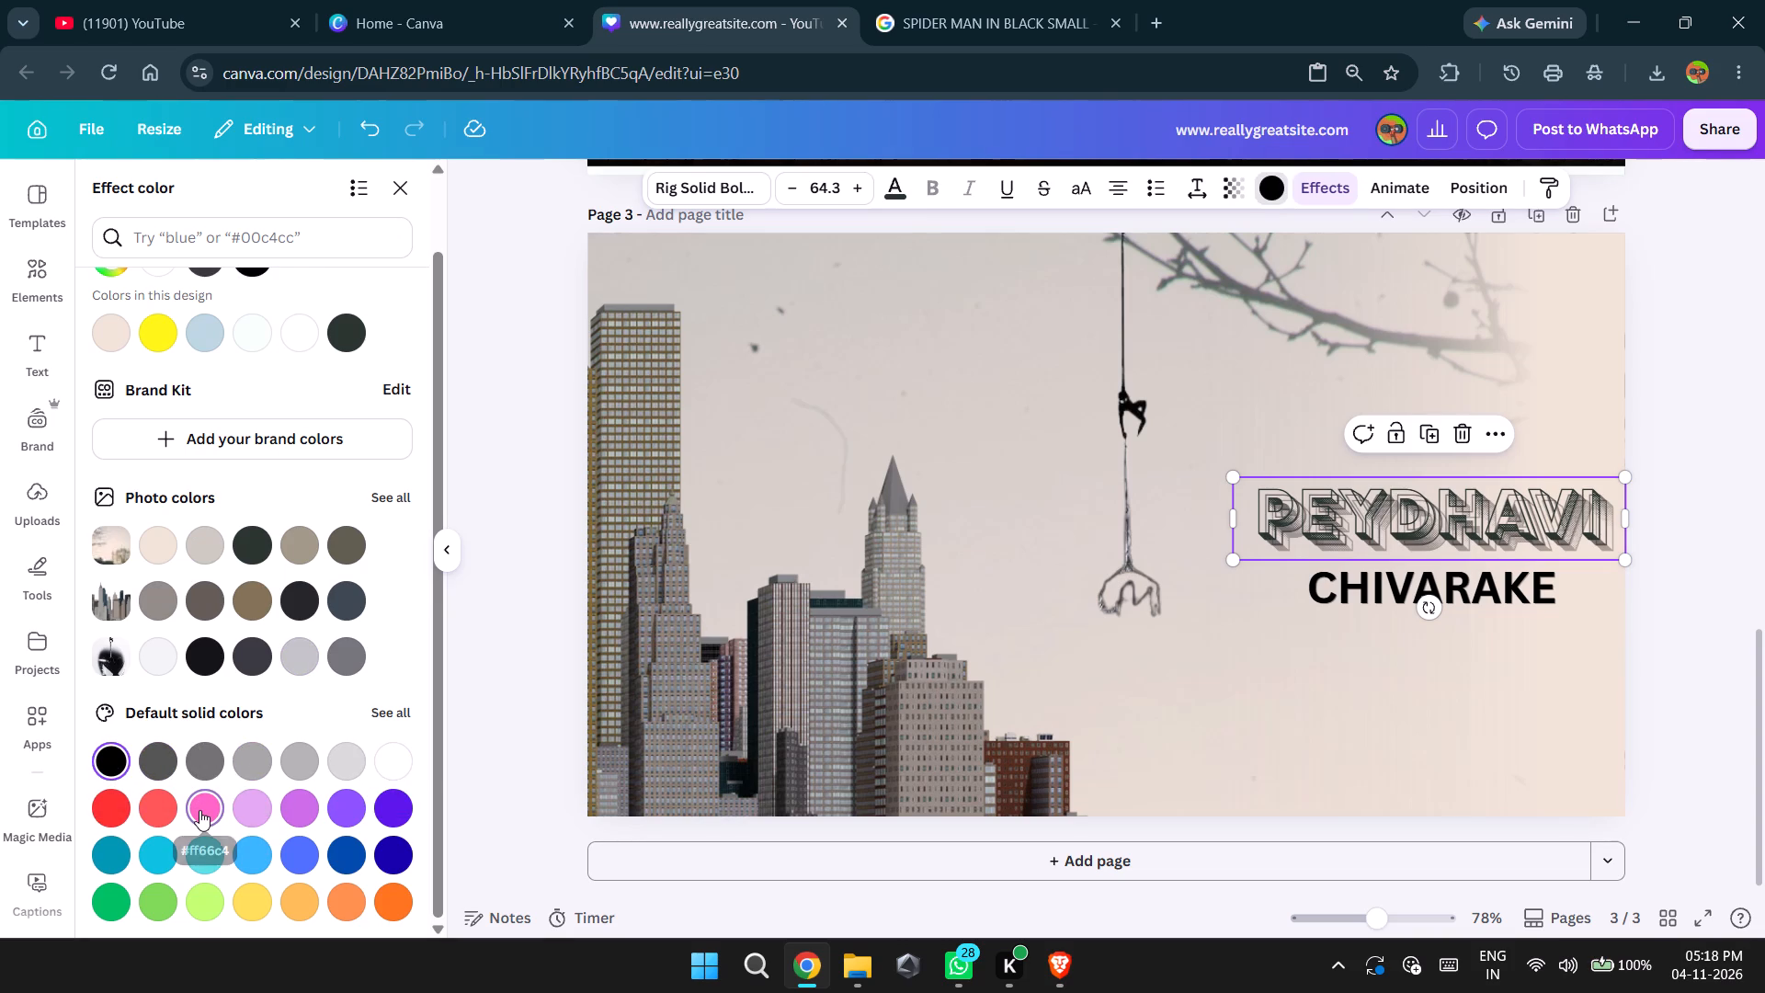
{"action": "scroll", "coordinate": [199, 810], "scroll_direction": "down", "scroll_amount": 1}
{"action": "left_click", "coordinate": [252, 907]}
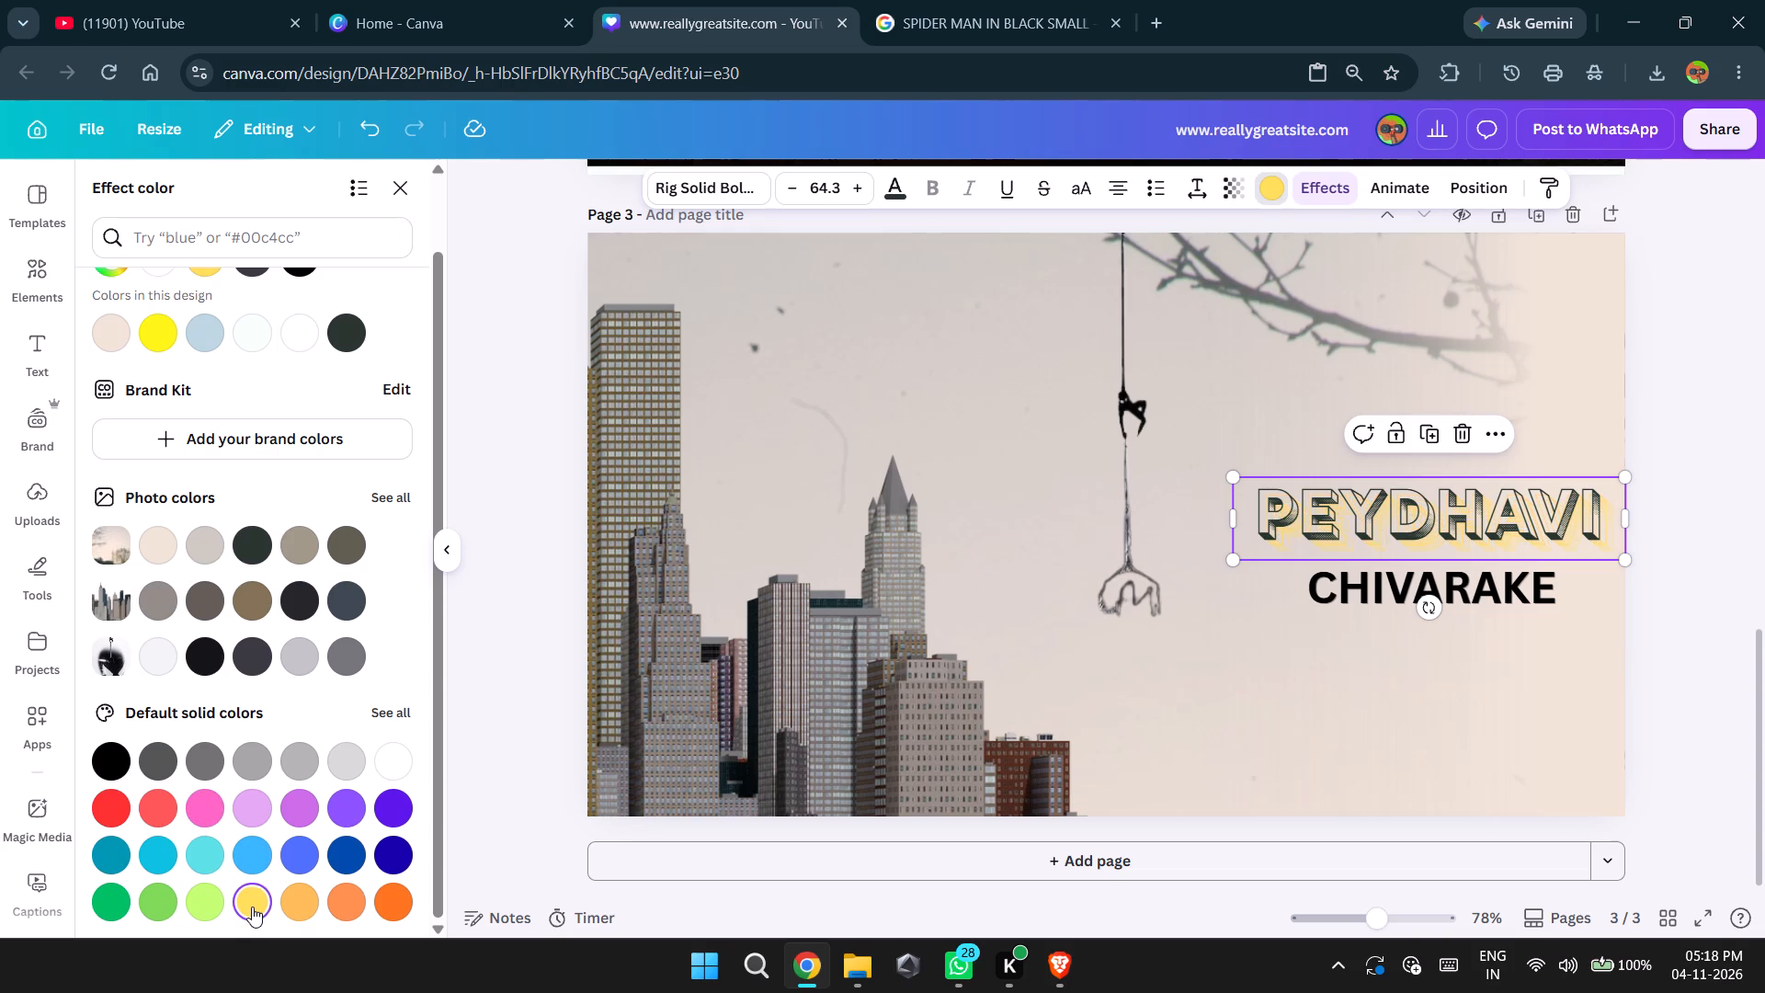
Compare beige and grey photo colours for PEYDHAVI's effect colour, settling on the background photo's light beige.
{"action": "left_click", "coordinate": [123, 547]}
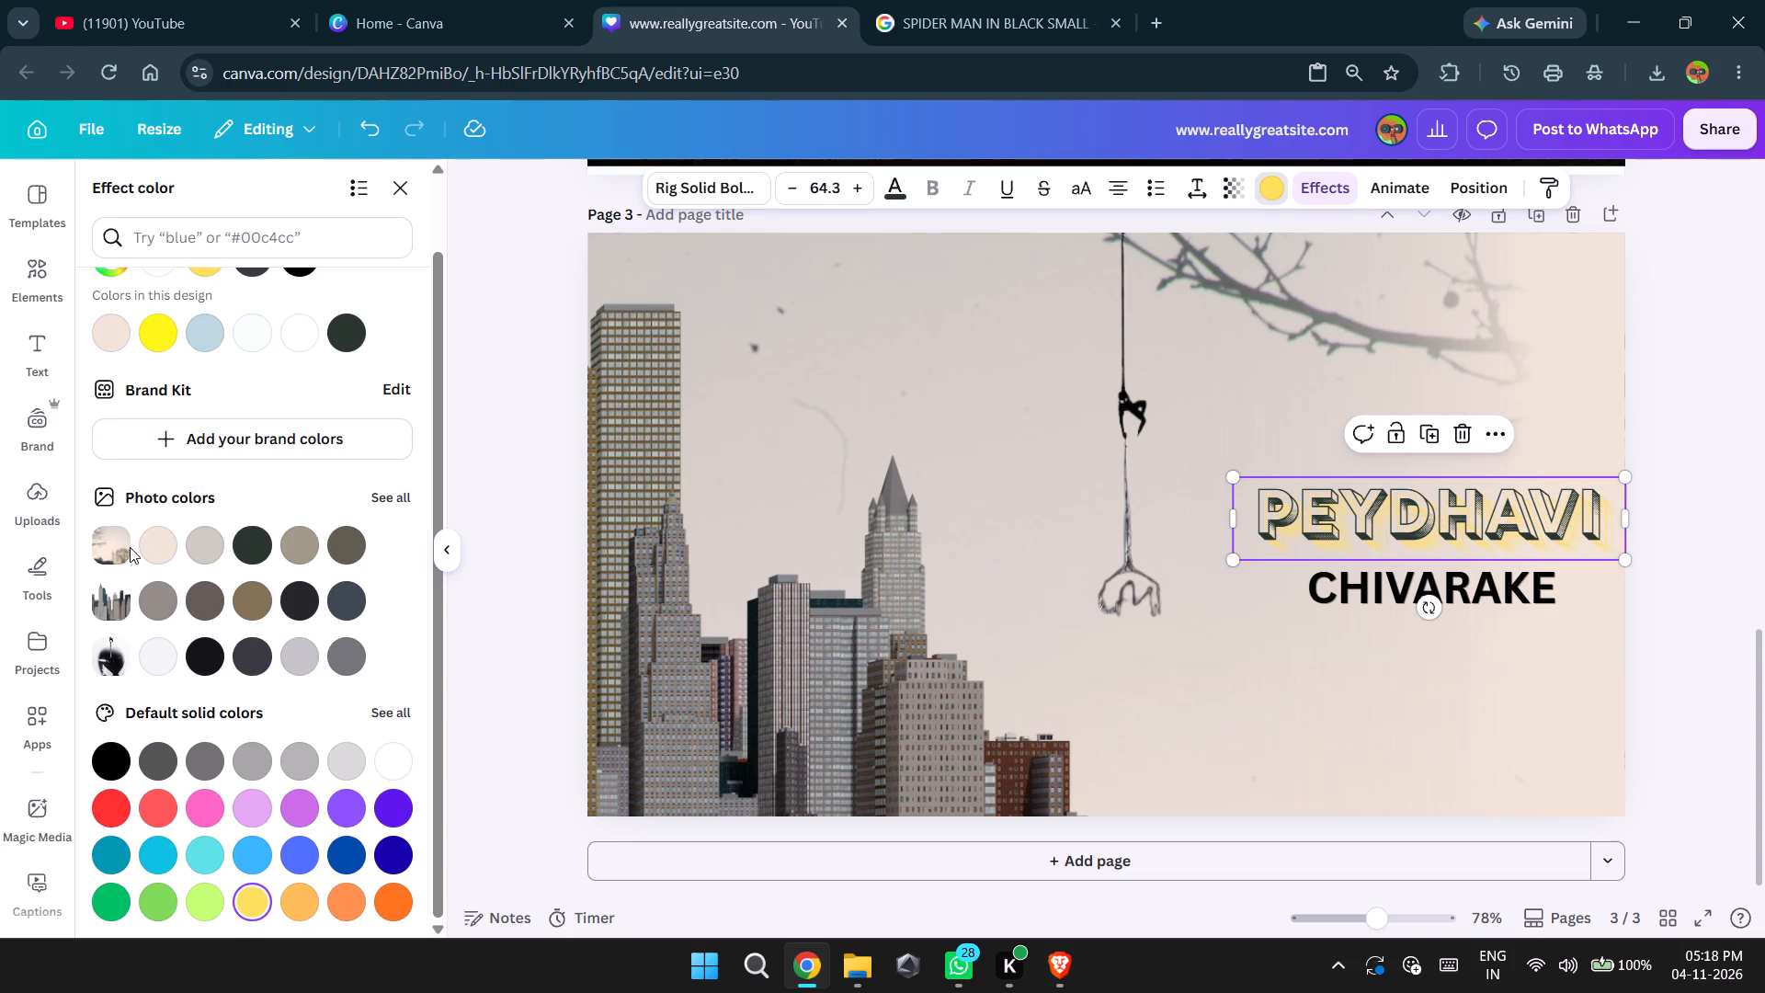
{"action": "left_click", "coordinate": [151, 547]}
{"action": "left_click", "coordinate": [155, 619]}
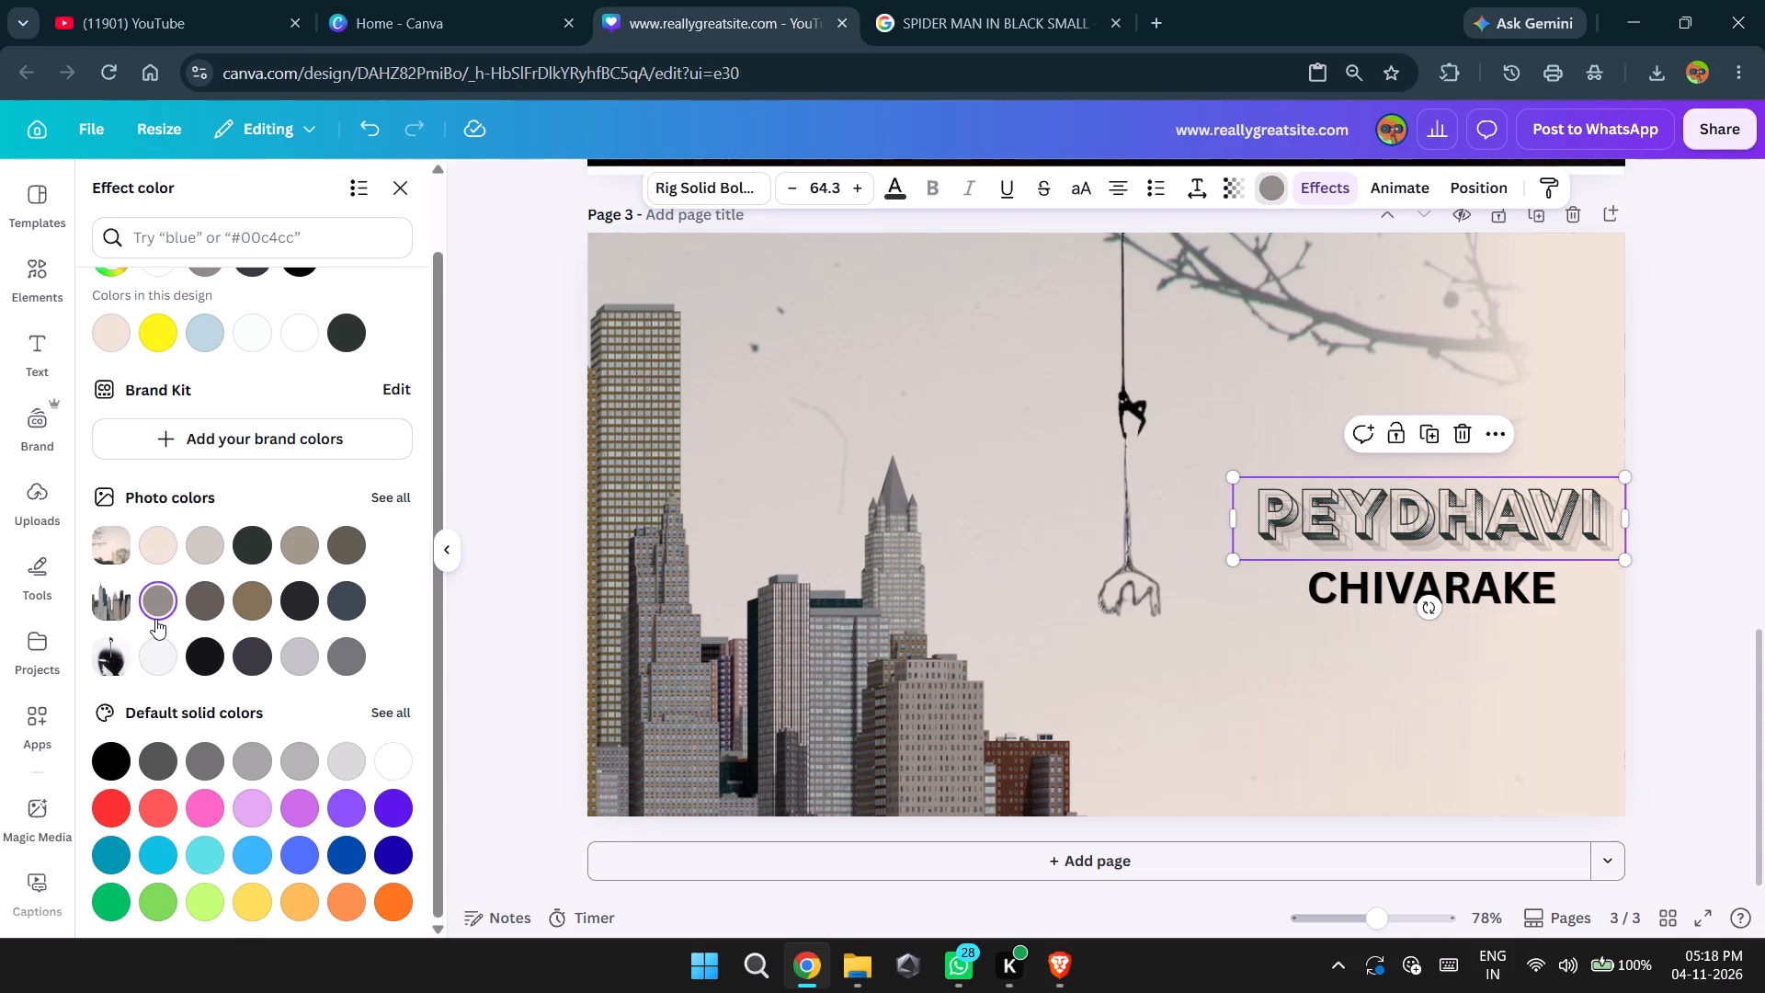
{"action": "left_click", "coordinate": [152, 548]}
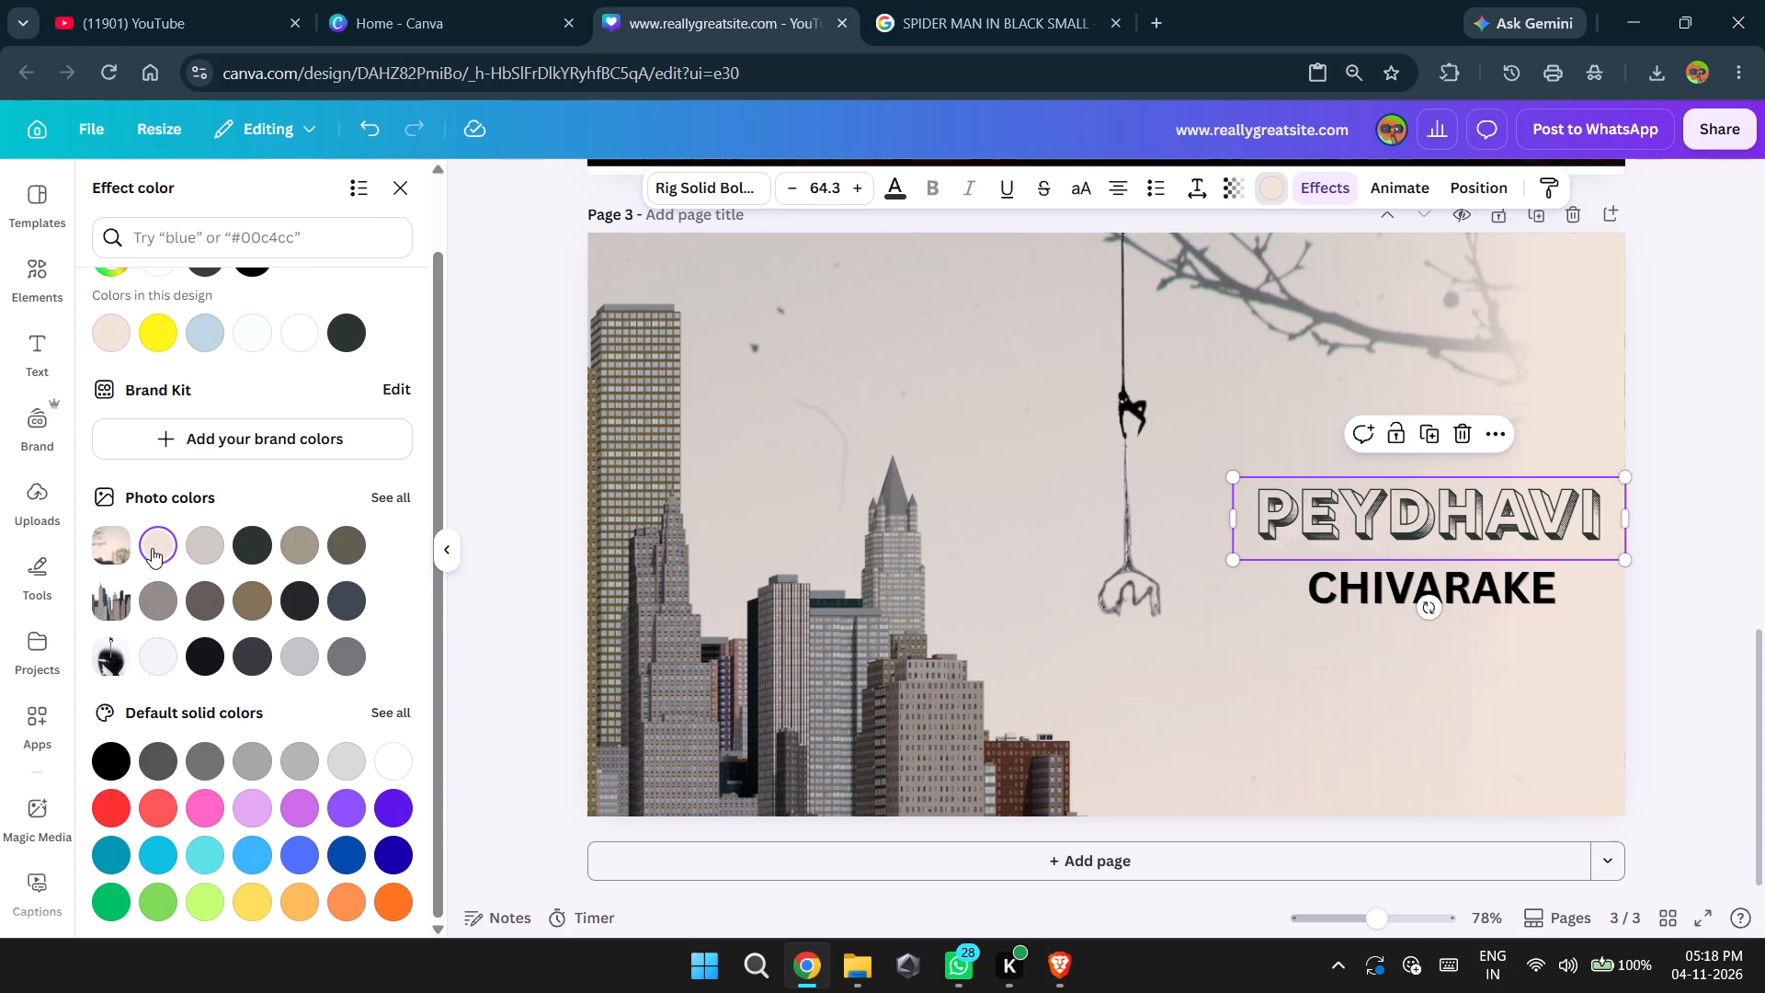
{"action": "left_click", "coordinate": [152, 548]}
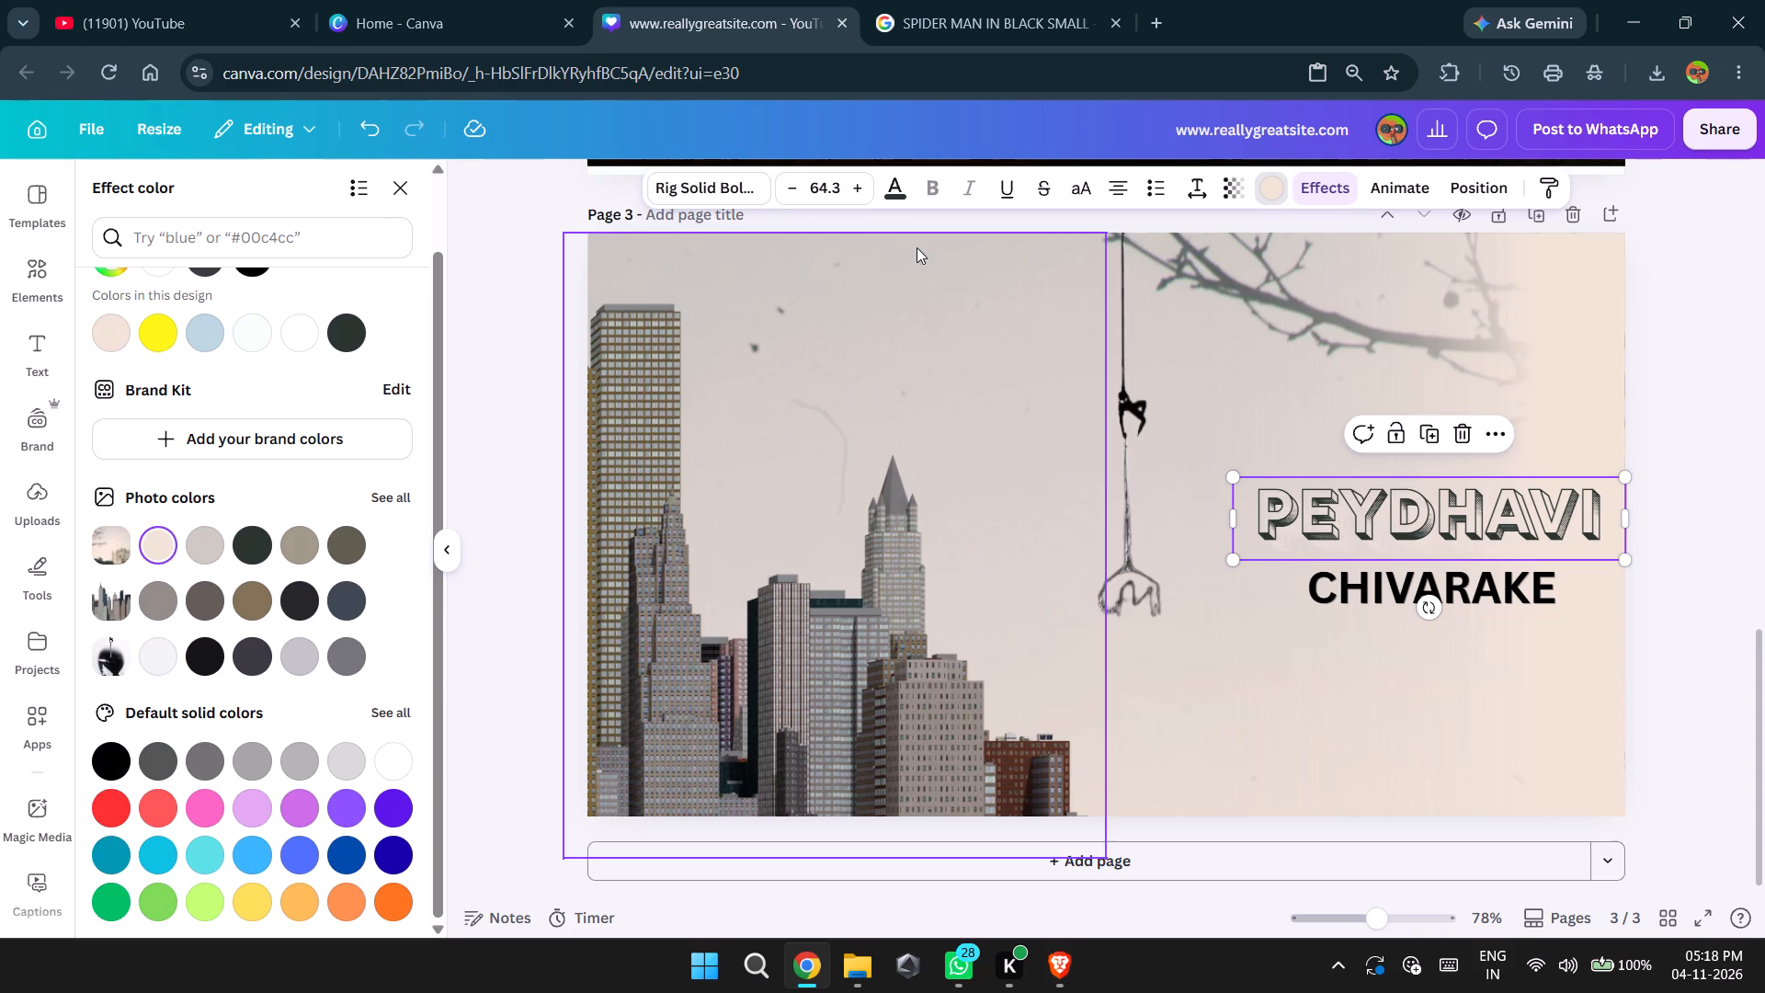
Copy the PEYDHAVI heading's style onto the CHIVARAKE subheading.
{"action": "left_click", "coordinate": [1321, 599]}
{"action": "left_click", "coordinate": [1328, 523]}
{"action": "right_click", "coordinate": [1328, 523]}
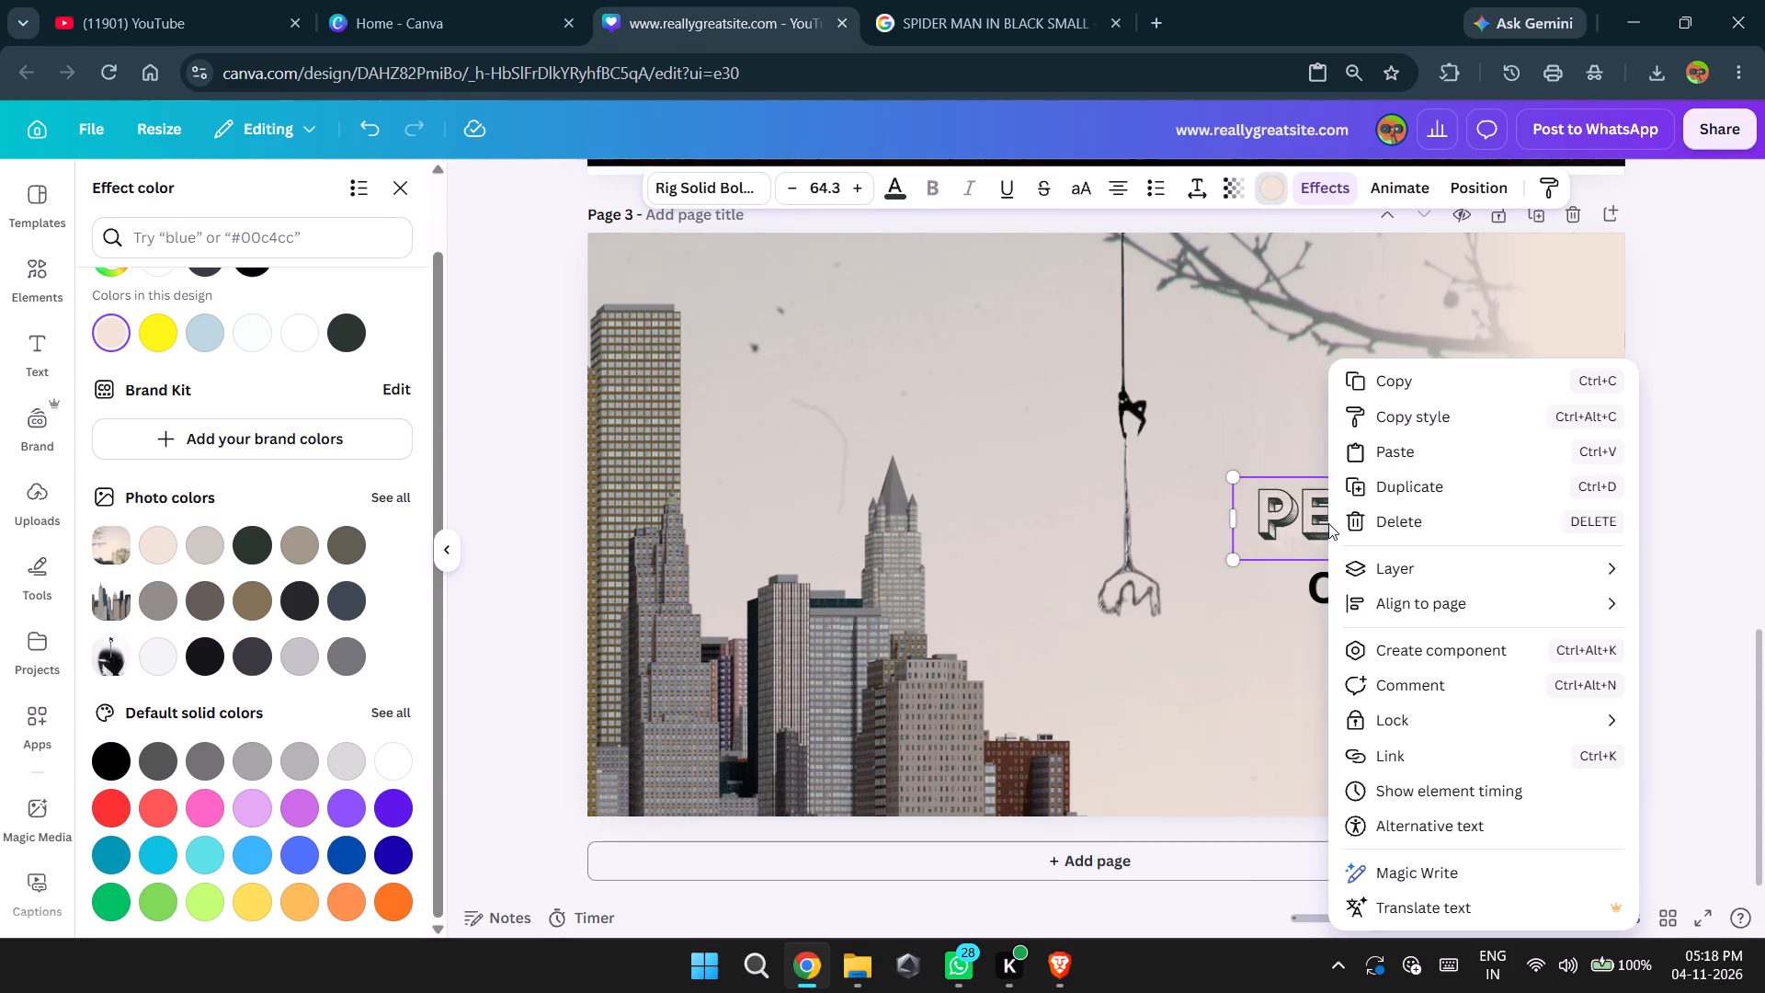
{"action": "left_click", "coordinate": [1394, 428]}
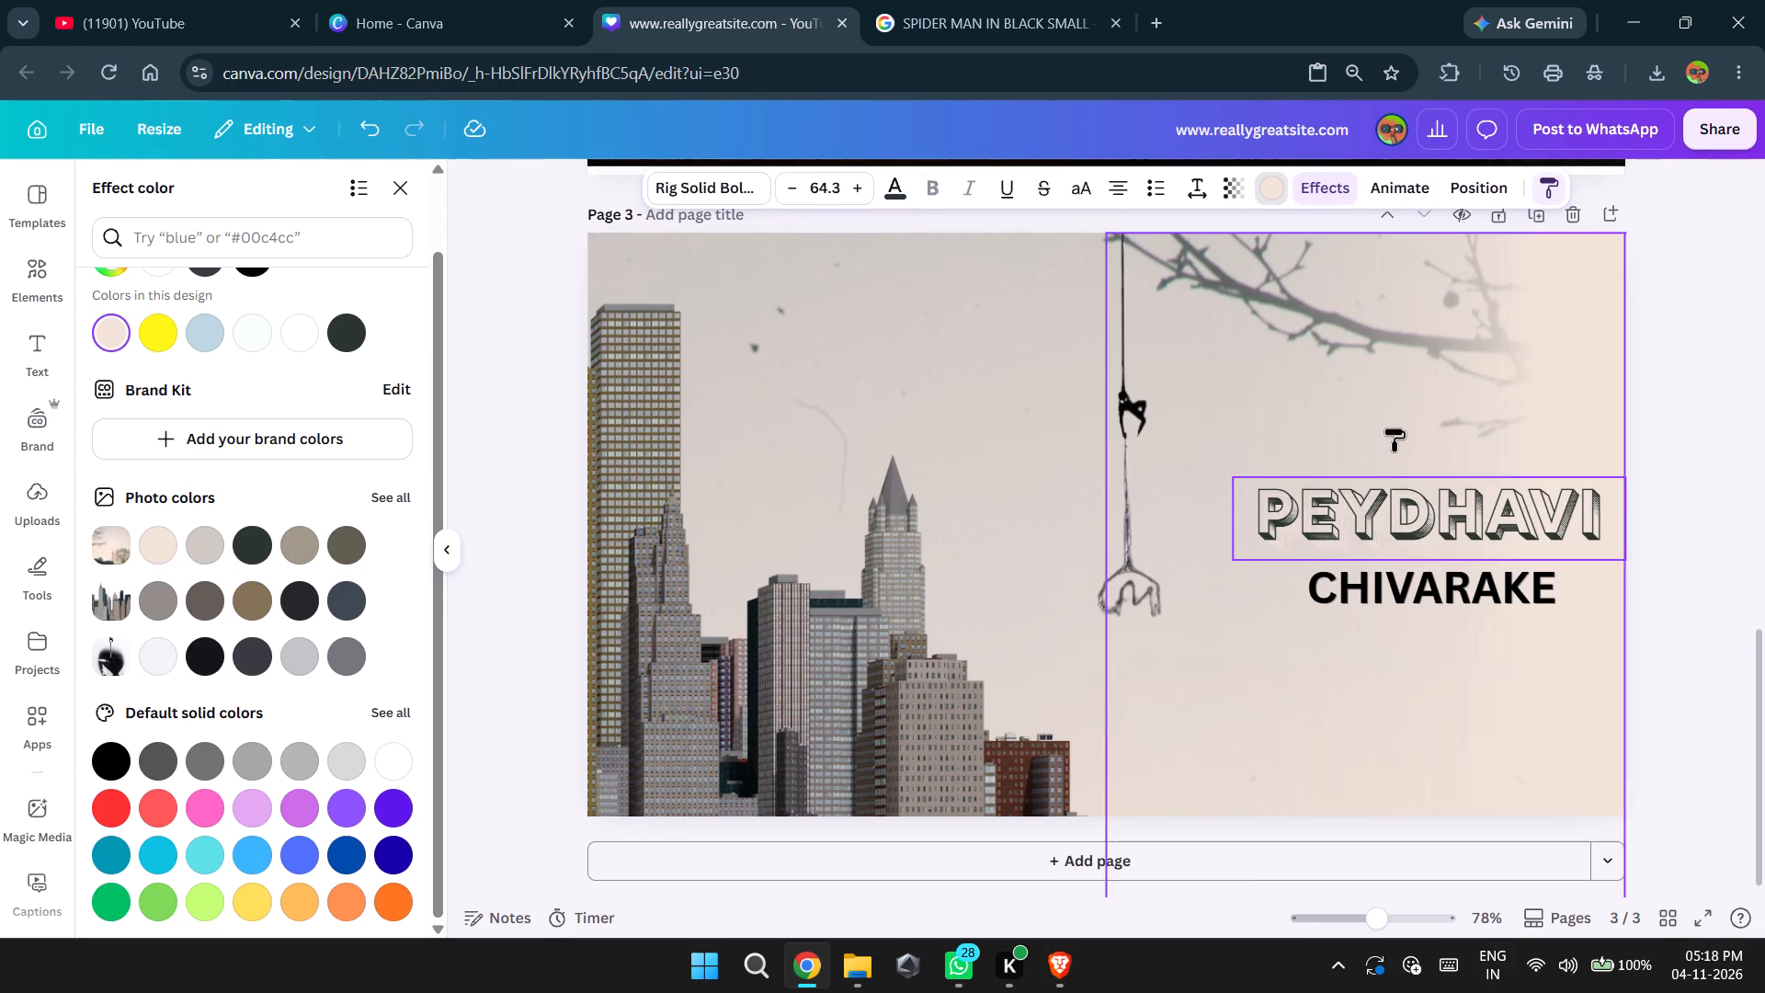
{"action": "left_click", "coordinate": [1362, 597]}
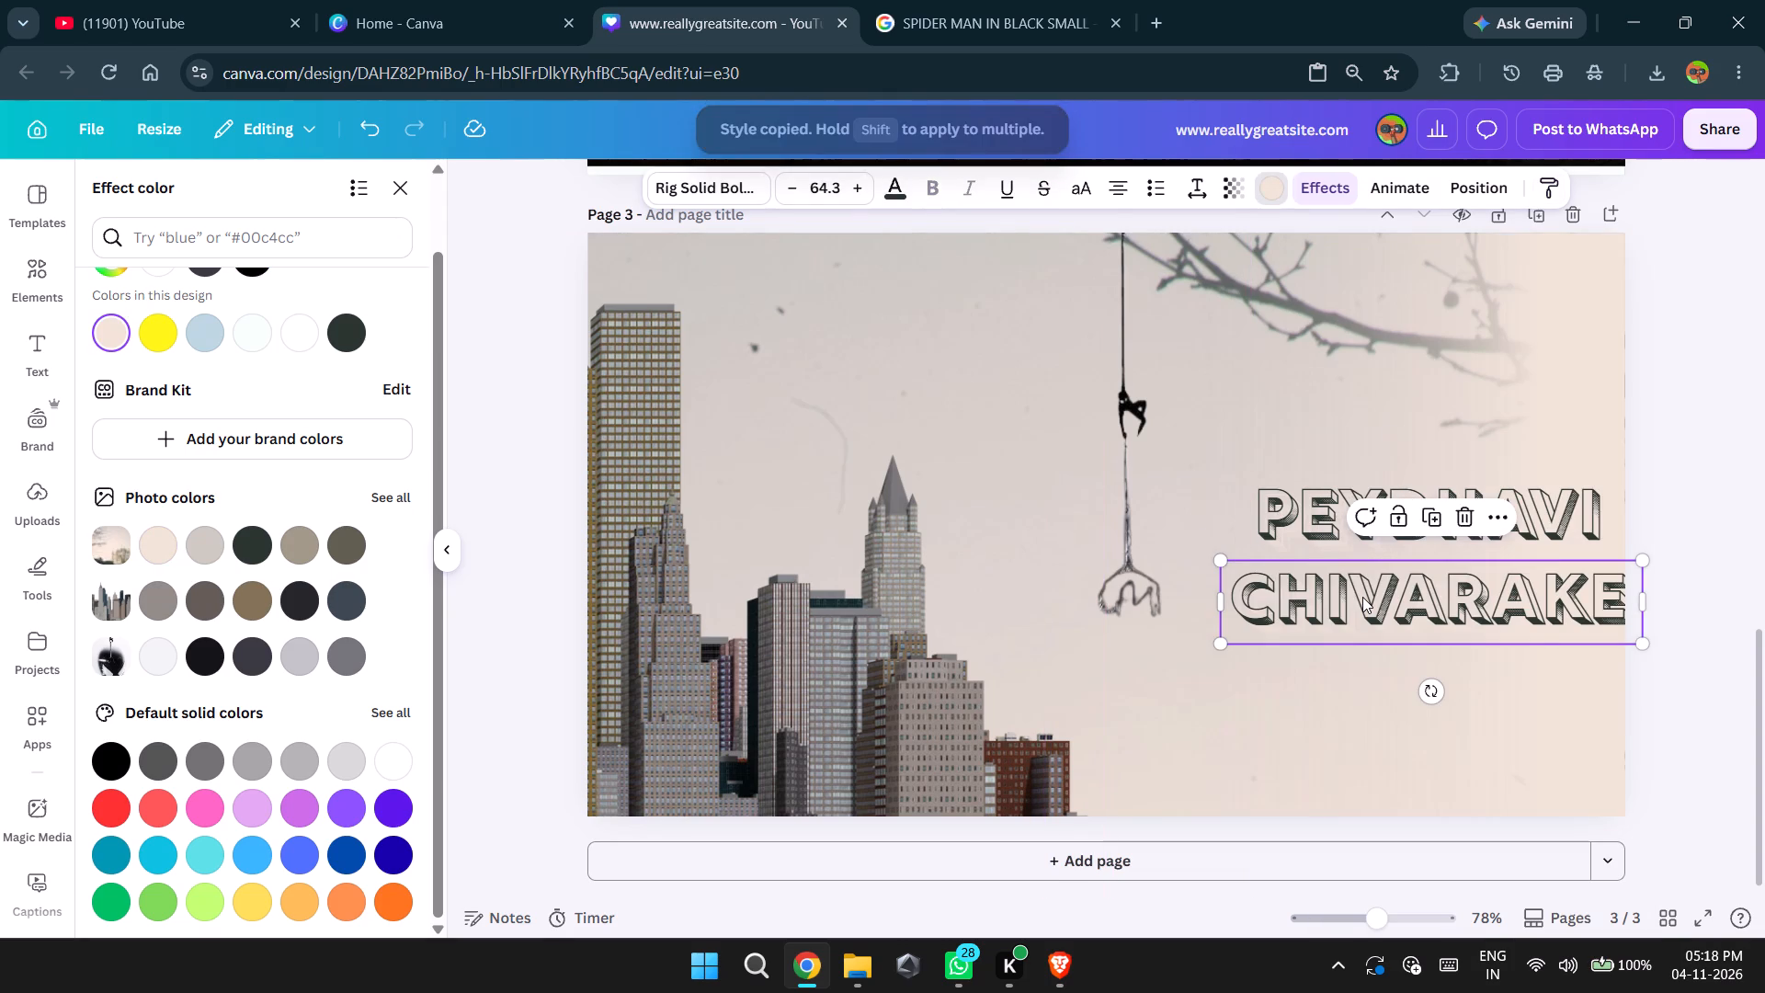
{"action": "left_click", "coordinate": [1702, 724]}
{"action": "left_click", "coordinate": [1702, 724]}
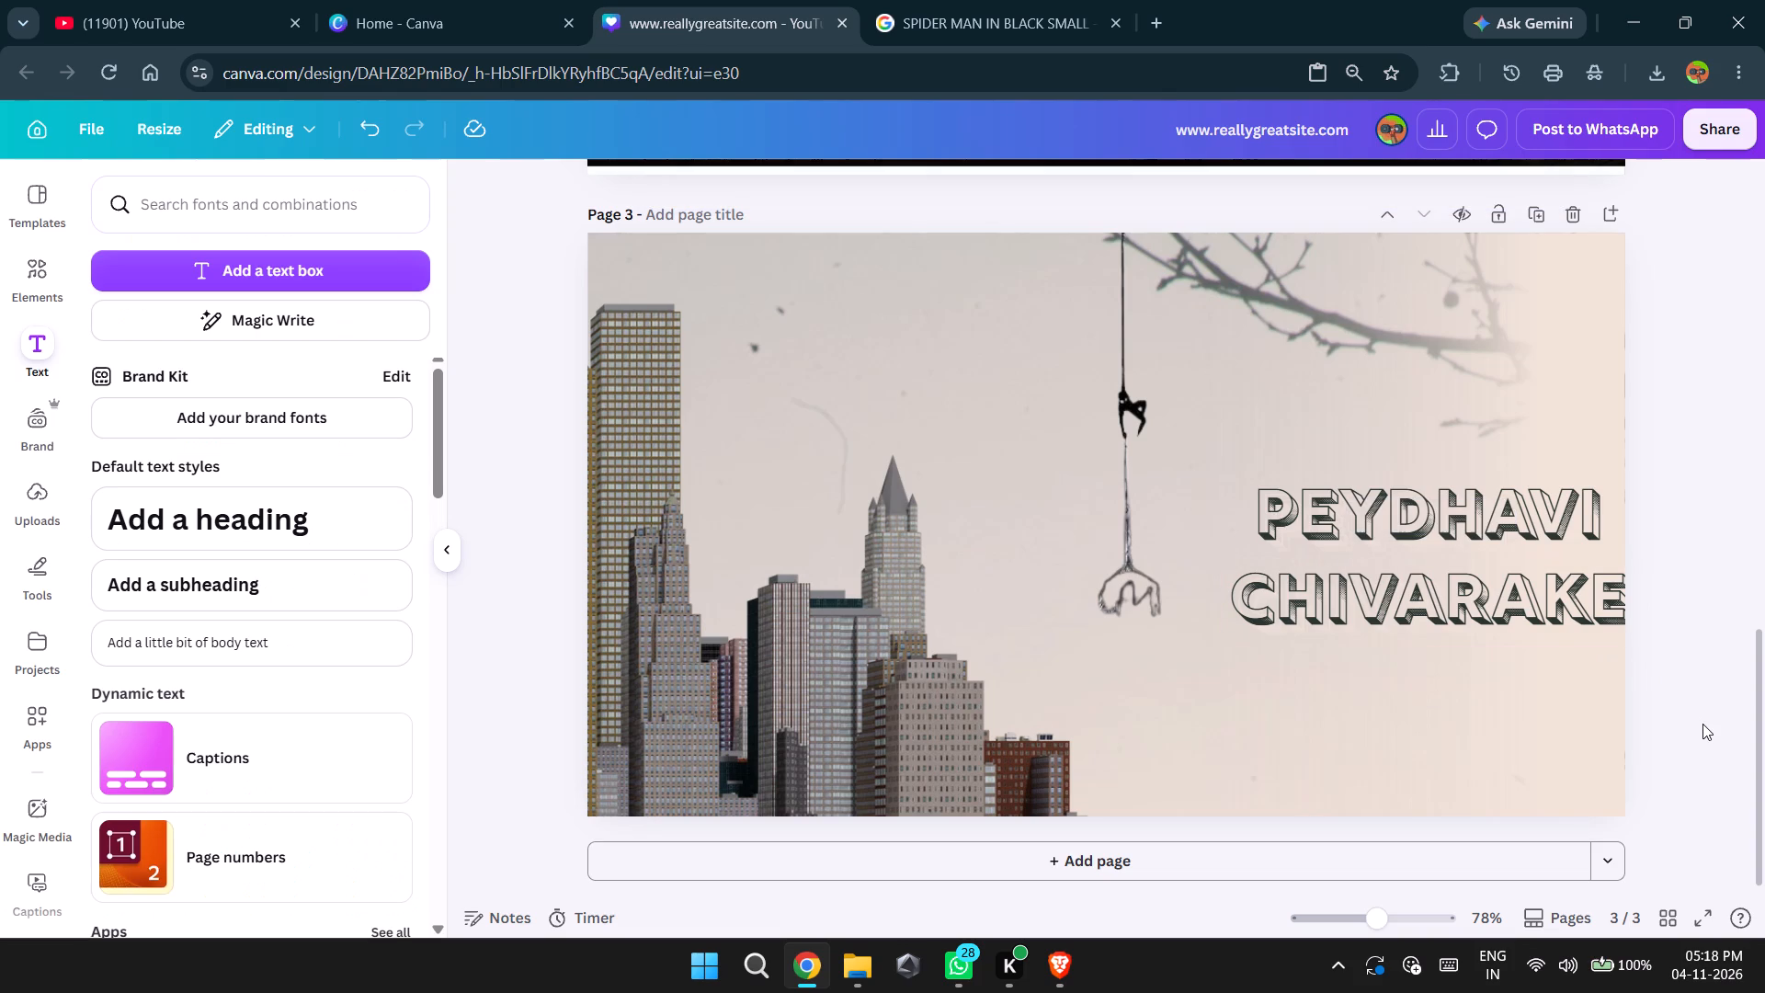
Shrink the CHIVARAKE text to size 59.7 and shift it left under PEYDHAVI, inside the page's right edge.
{"action": "left_click", "coordinate": [1500, 578]}
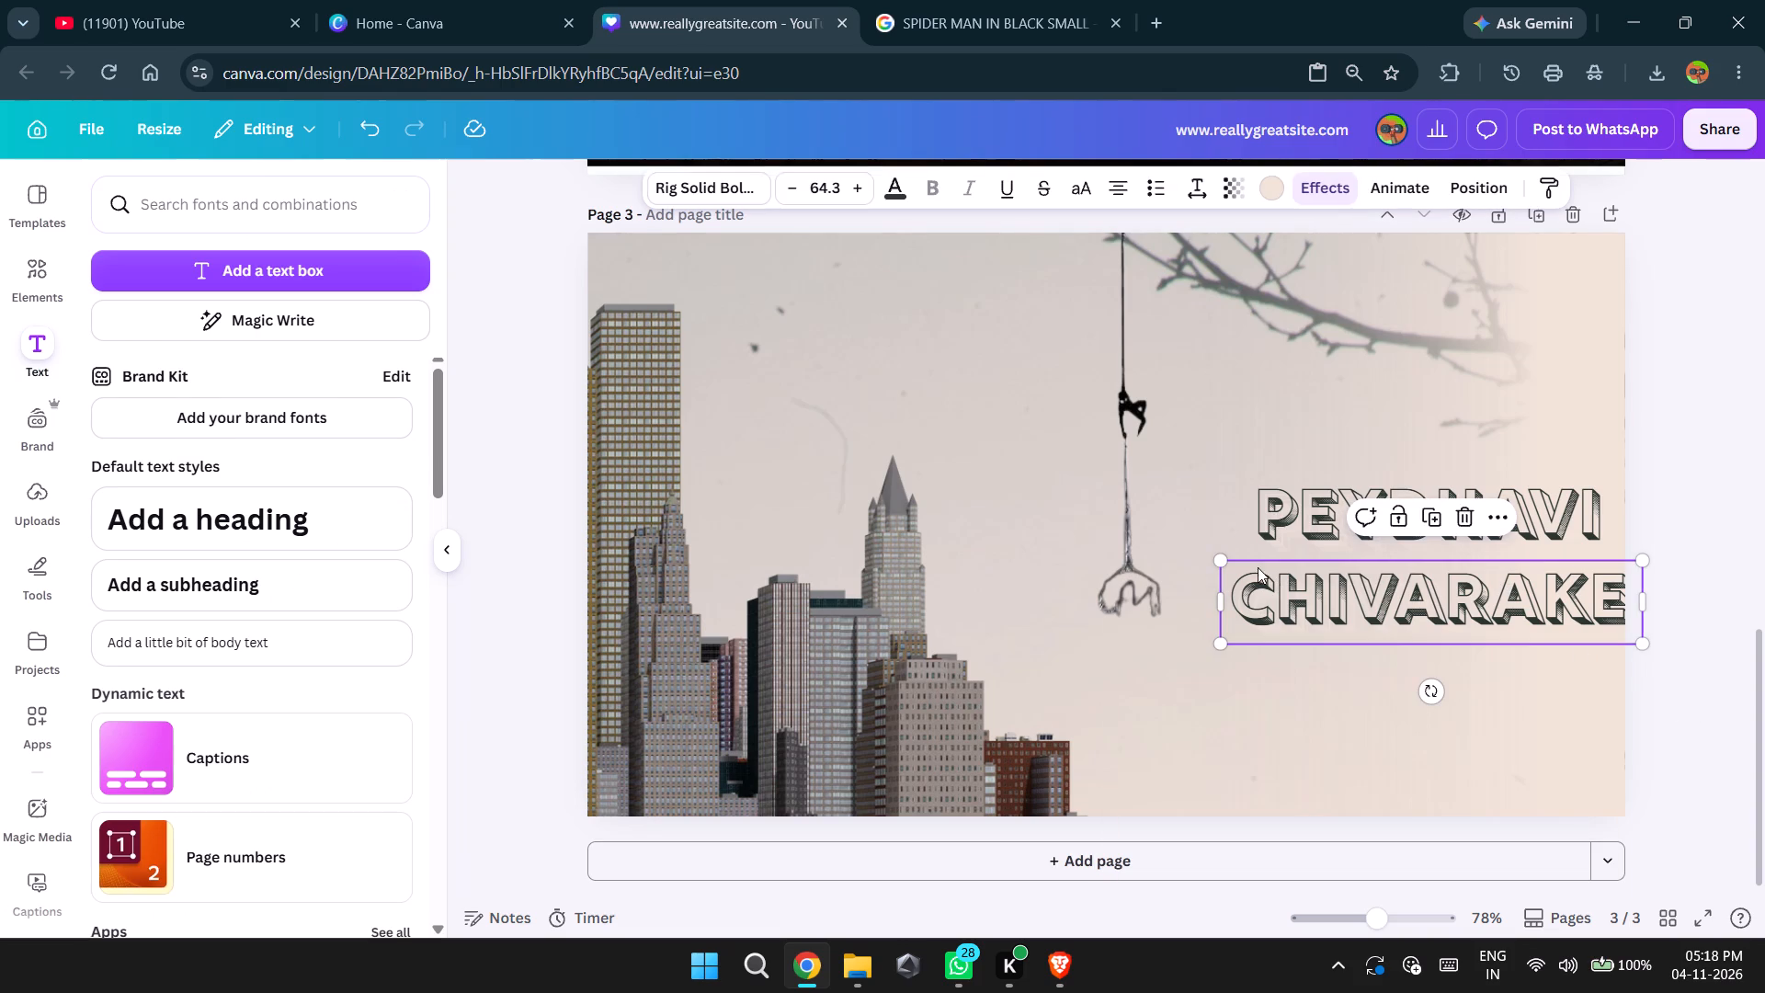
{"action": "left_click_drag", "start_coordinate": [1223, 559], "coordinate": [1256, 565]}
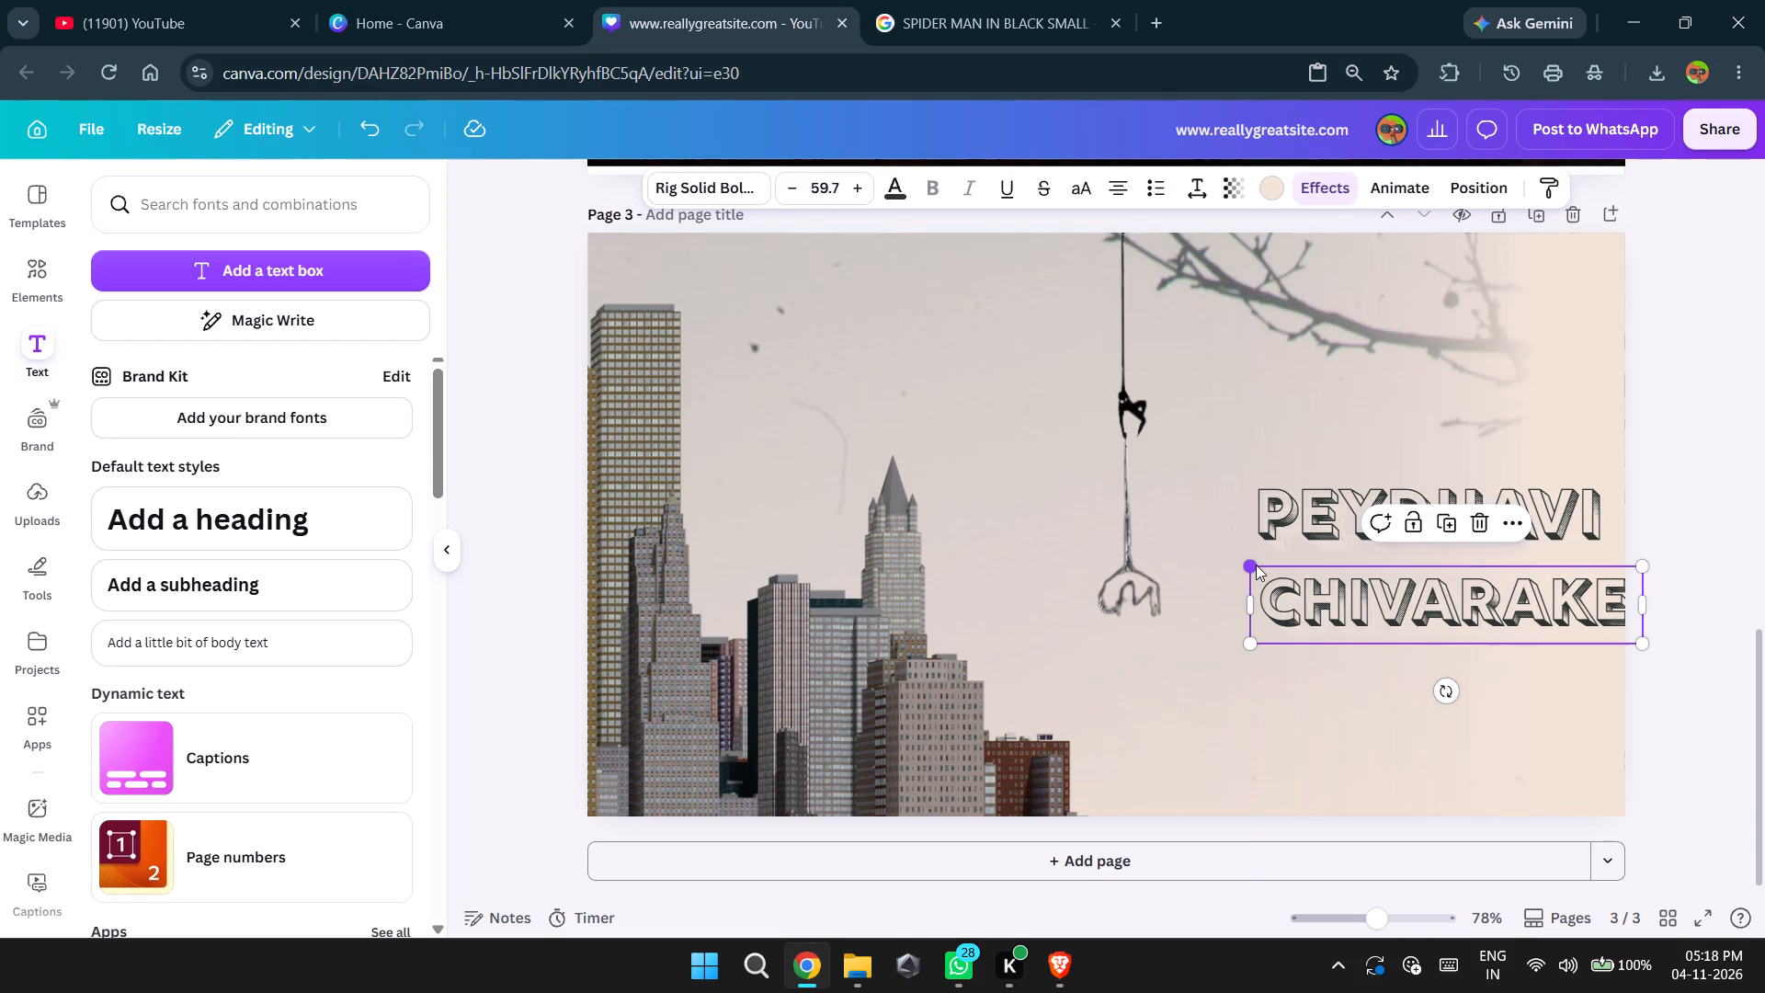
{"action": "left_click_drag", "start_coordinate": [1428, 610], "coordinate": [1407, 598]}
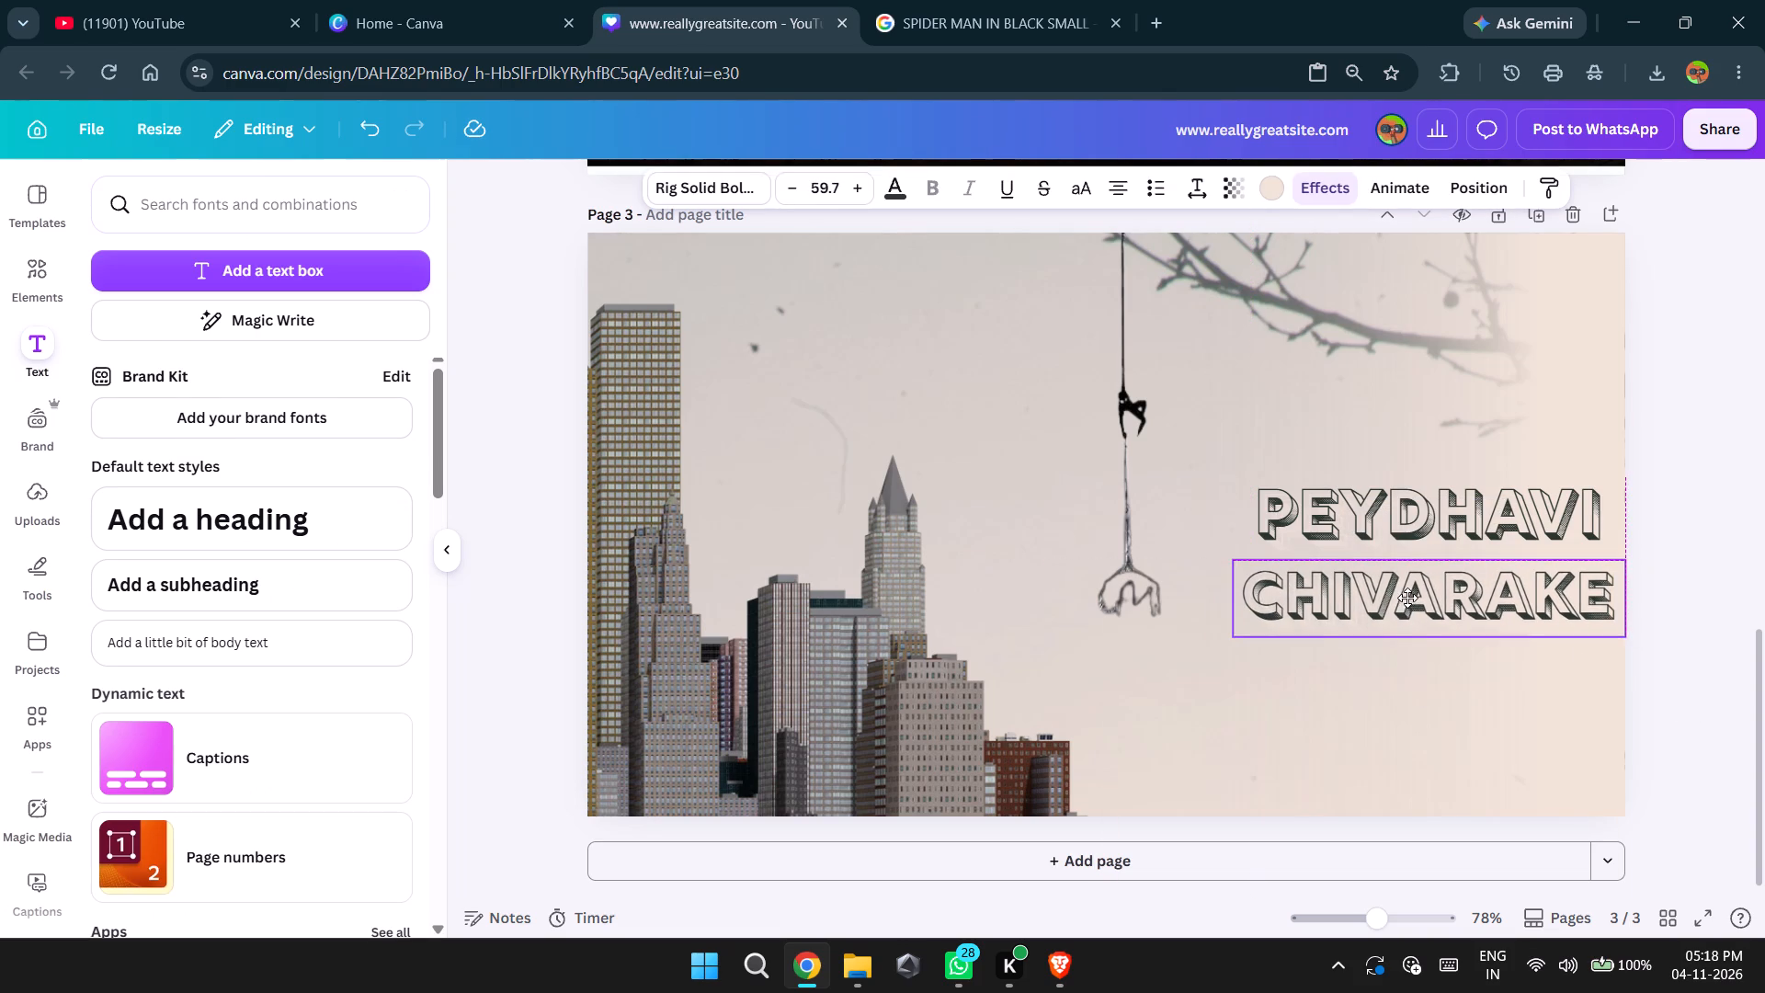
{"action": "left_click_drag", "start_coordinate": [1407, 598], "coordinate": [1400, 598]}
{"action": "left_click", "coordinate": [1668, 552]}
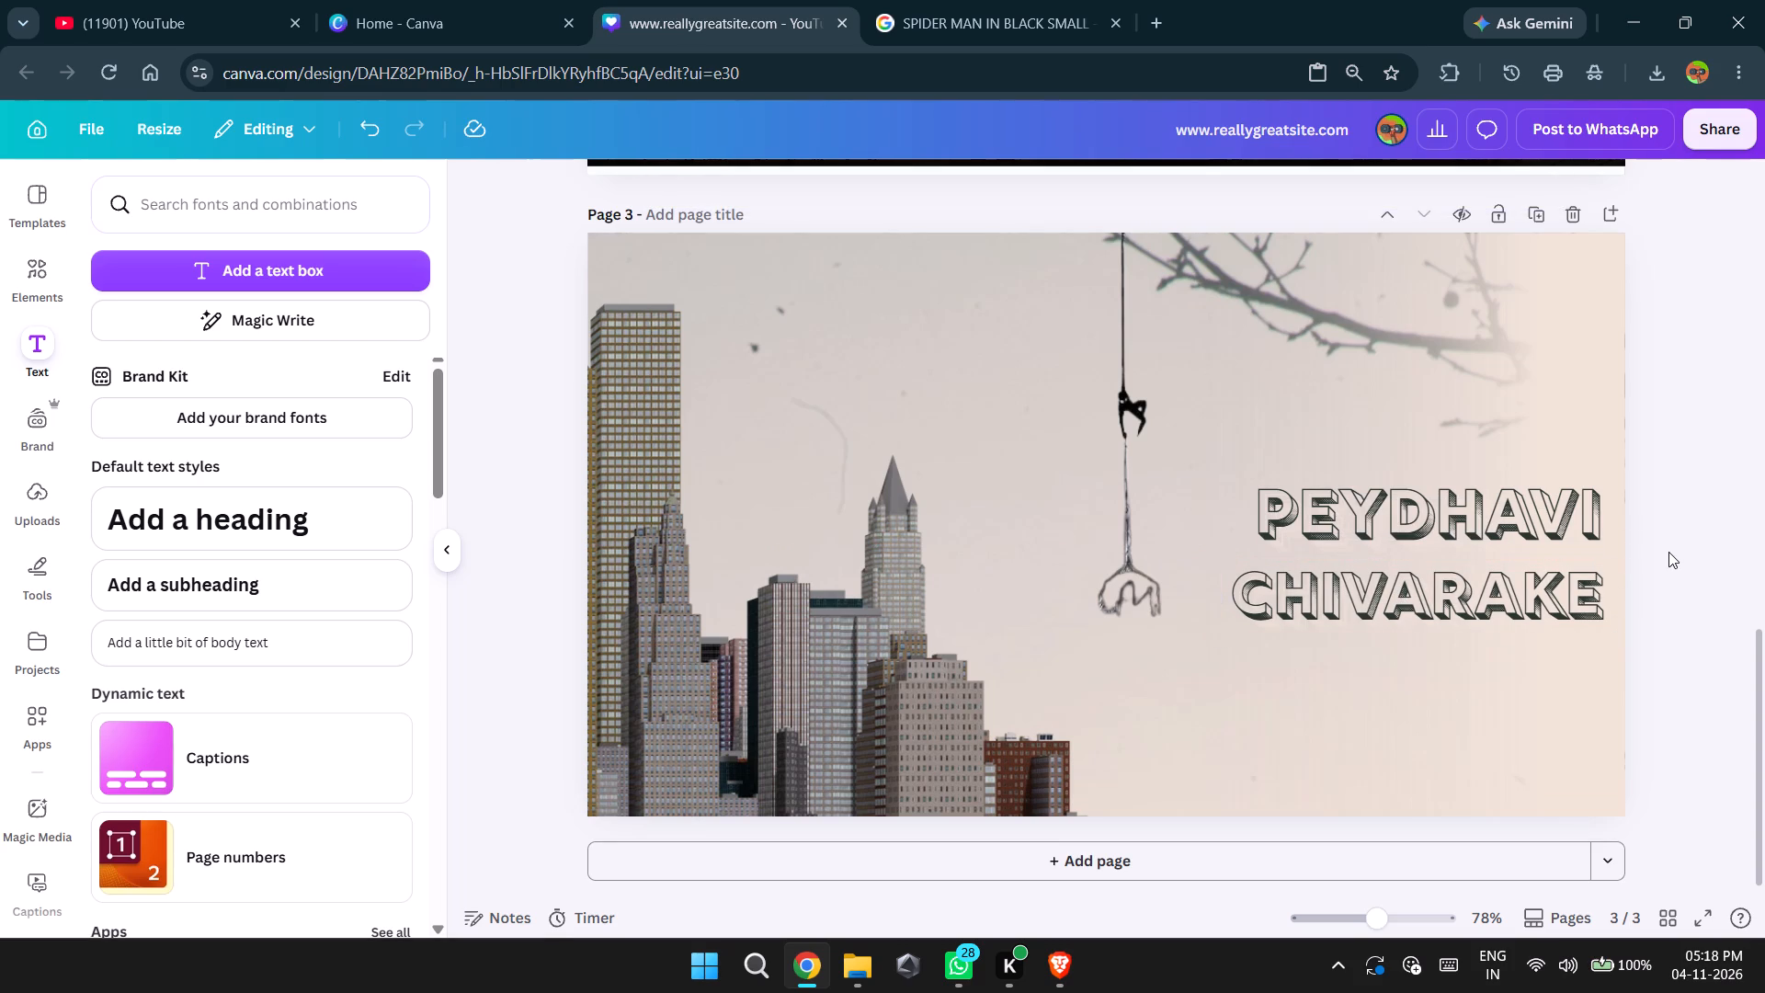
Move the PEYDHAVI text left and slightly down, so it sits staggered just above CHIVARAKE.
{"action": "left_click_drag", "start_coordinate": [1409, 538], "coordinate": [1406, 539]}
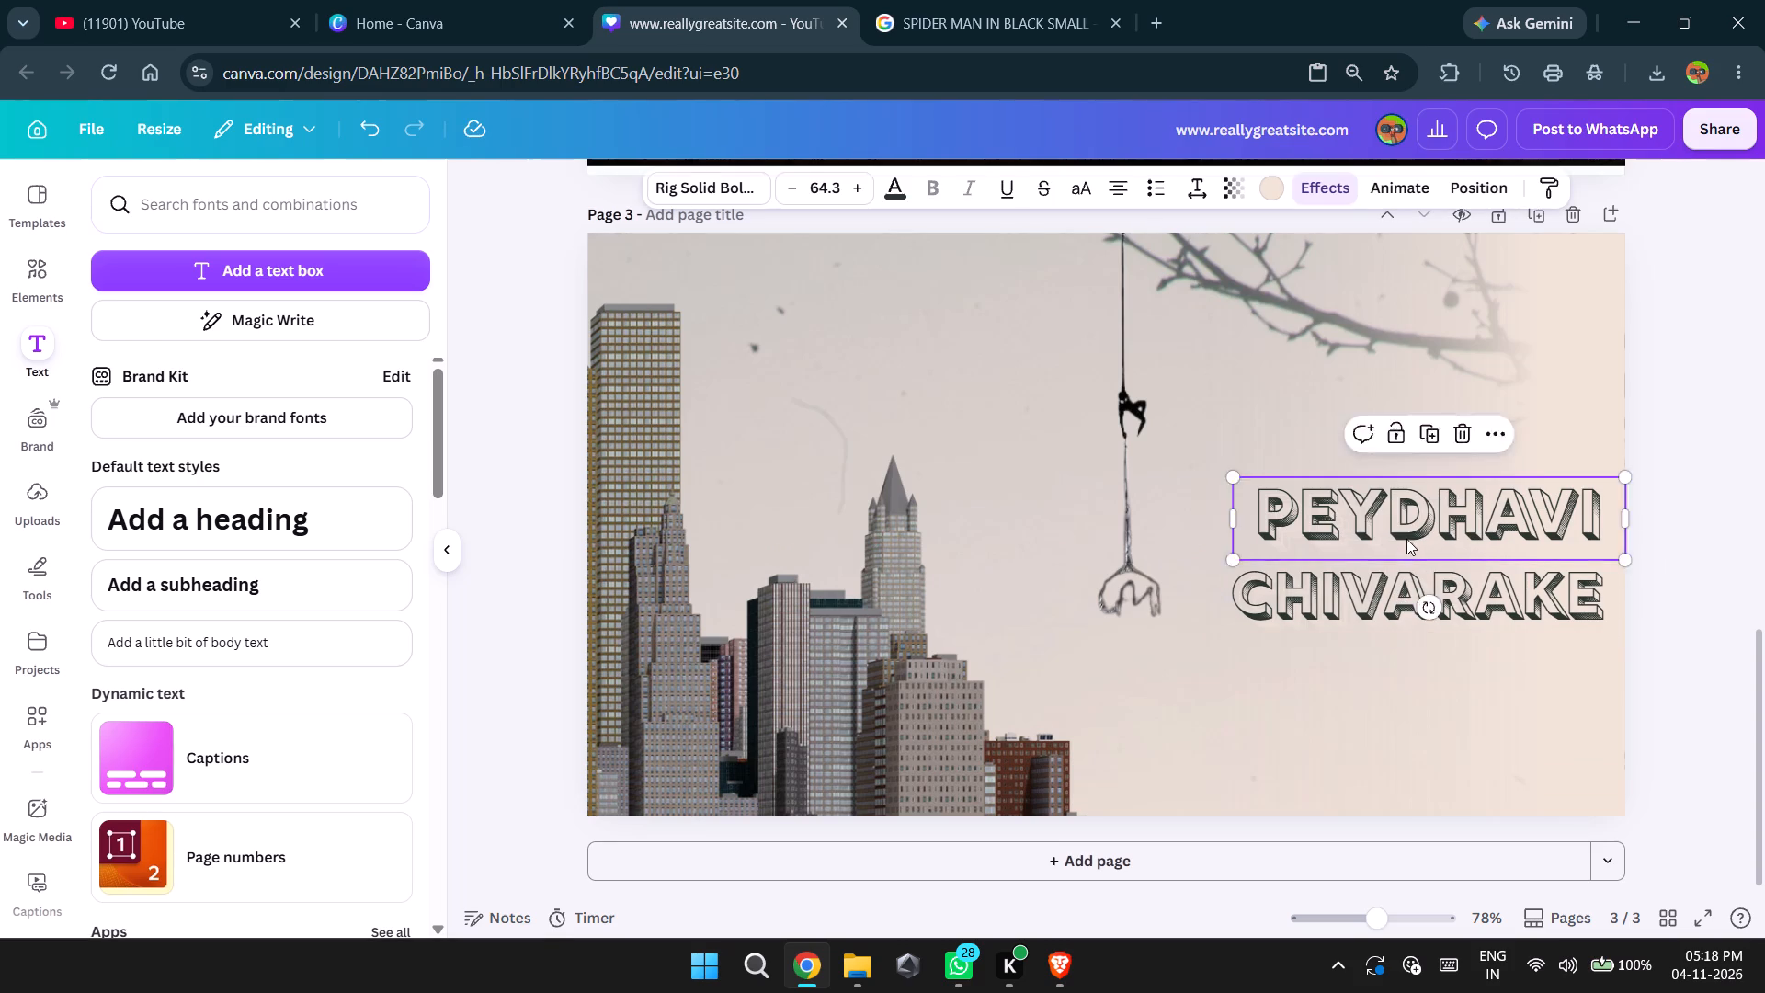
{"action": "left_click_drag", "start_coordinate": [1406, 539], "coordinate": [1369, 553]}
{"action": "left_click", "coordinate": [1700, 532]}
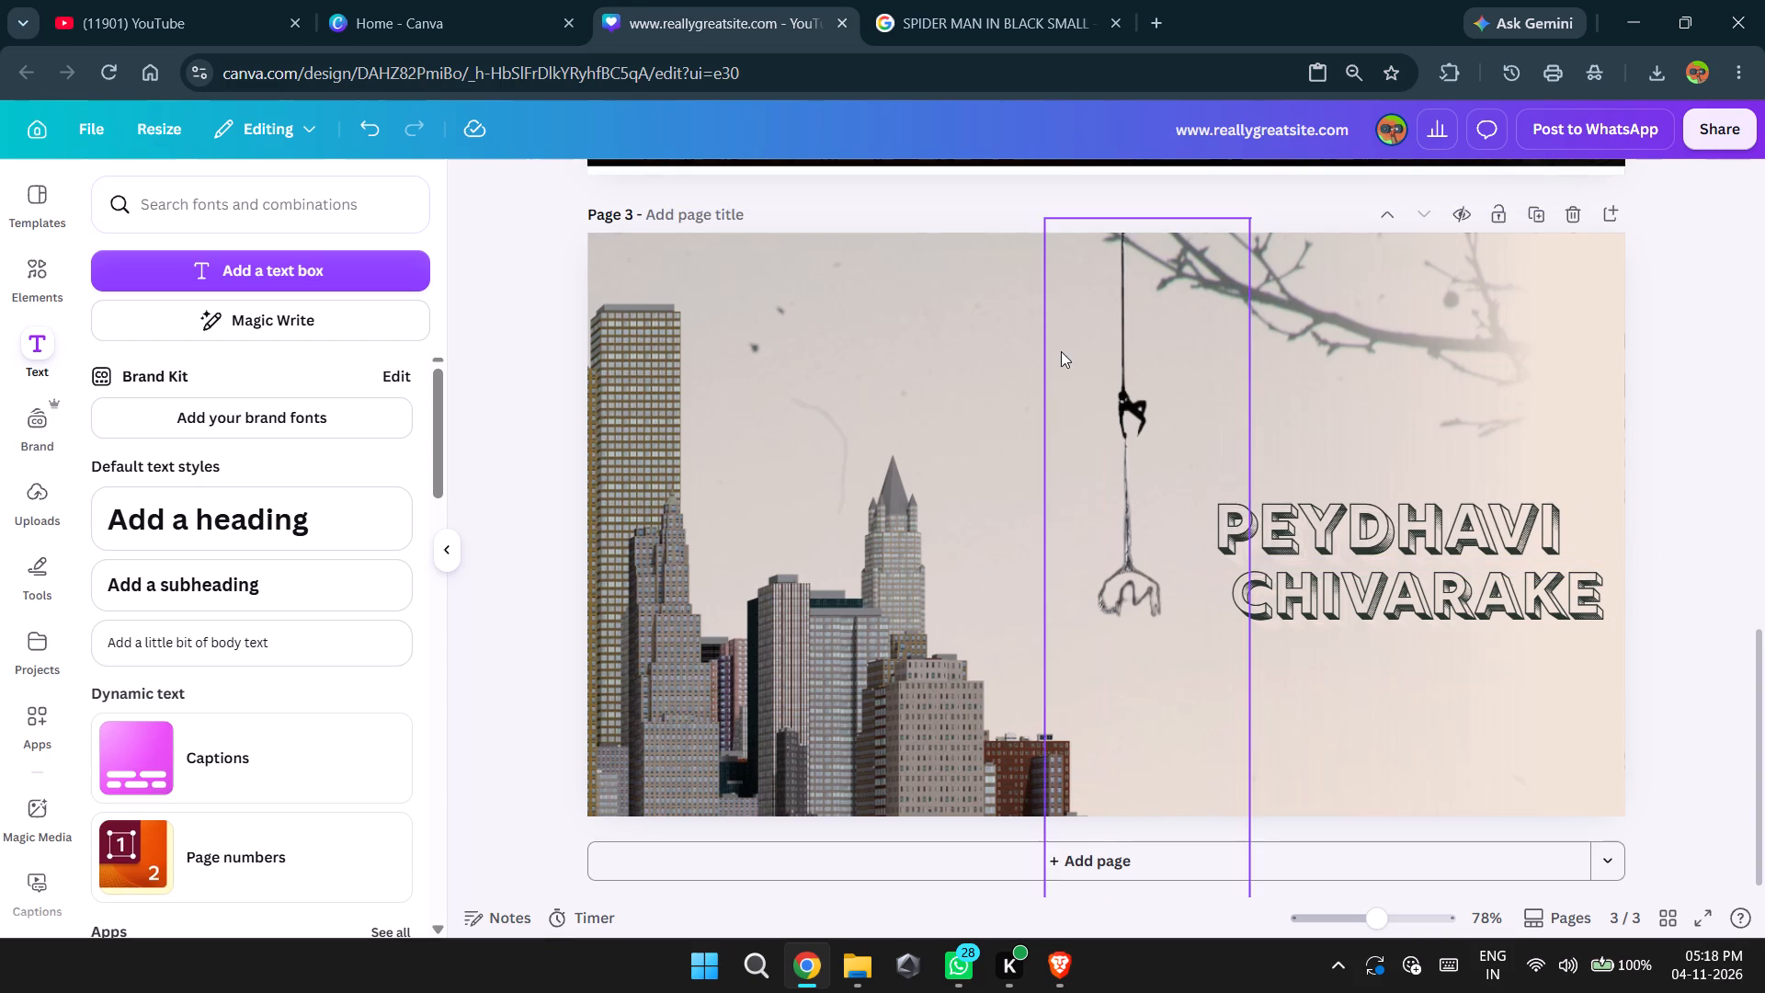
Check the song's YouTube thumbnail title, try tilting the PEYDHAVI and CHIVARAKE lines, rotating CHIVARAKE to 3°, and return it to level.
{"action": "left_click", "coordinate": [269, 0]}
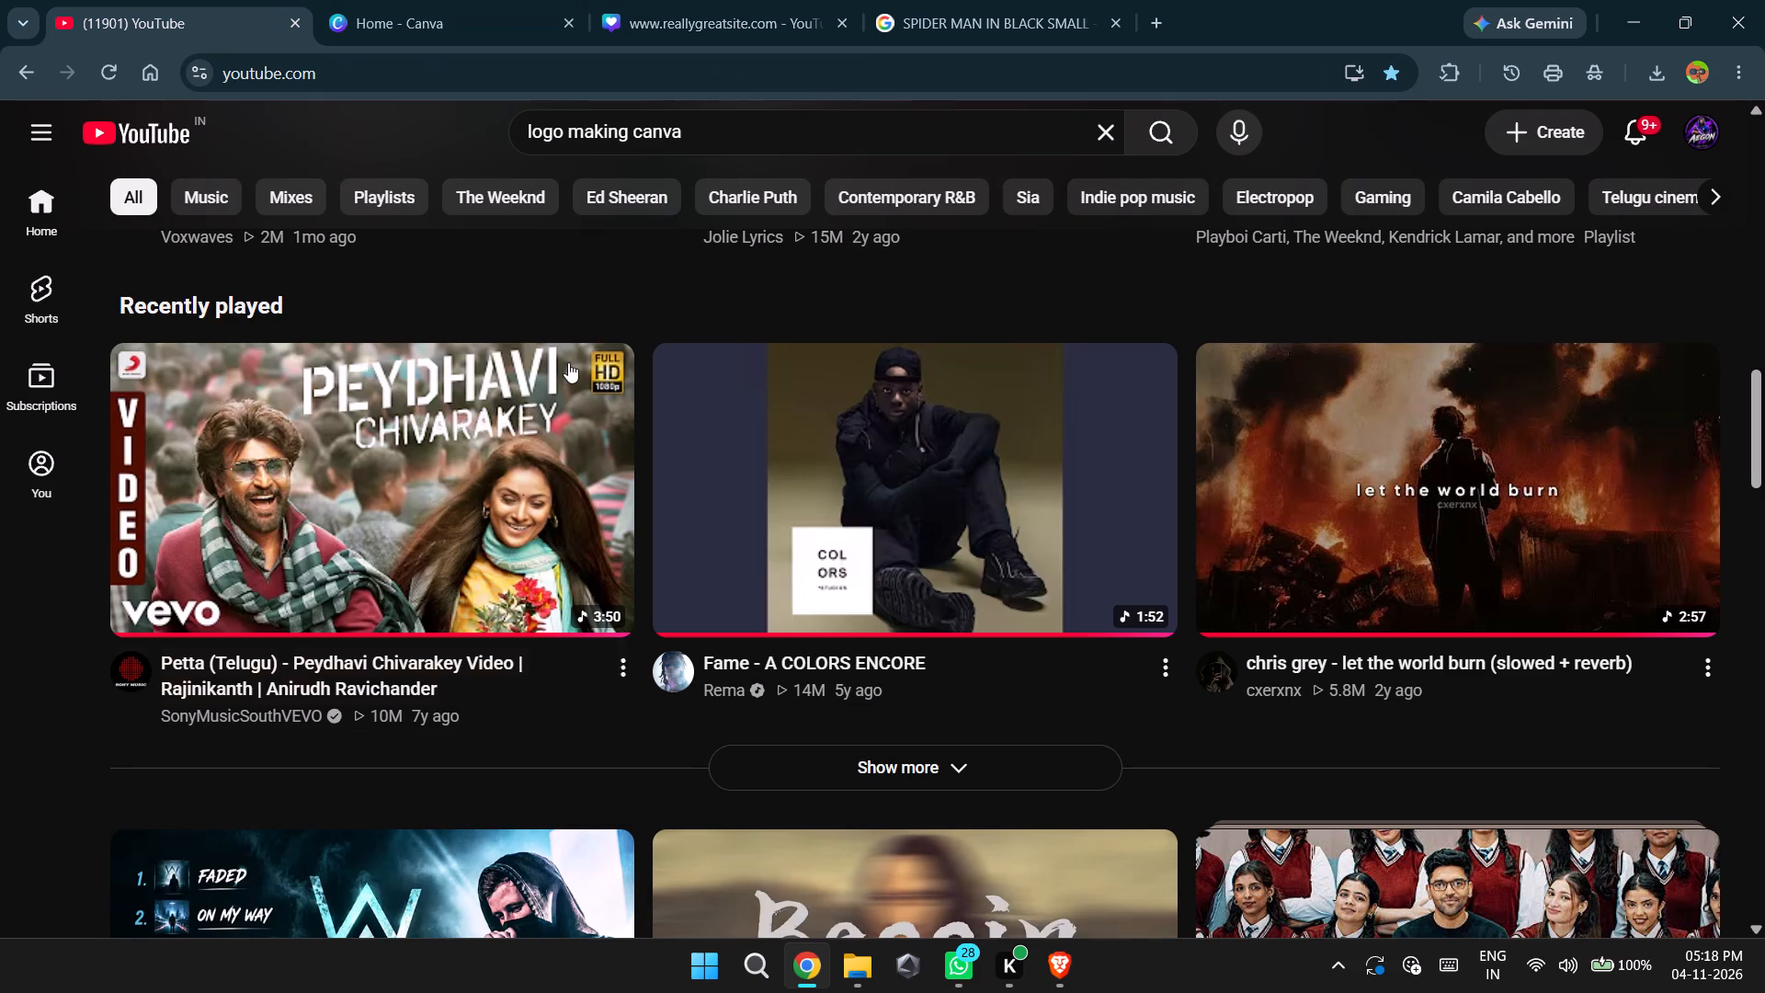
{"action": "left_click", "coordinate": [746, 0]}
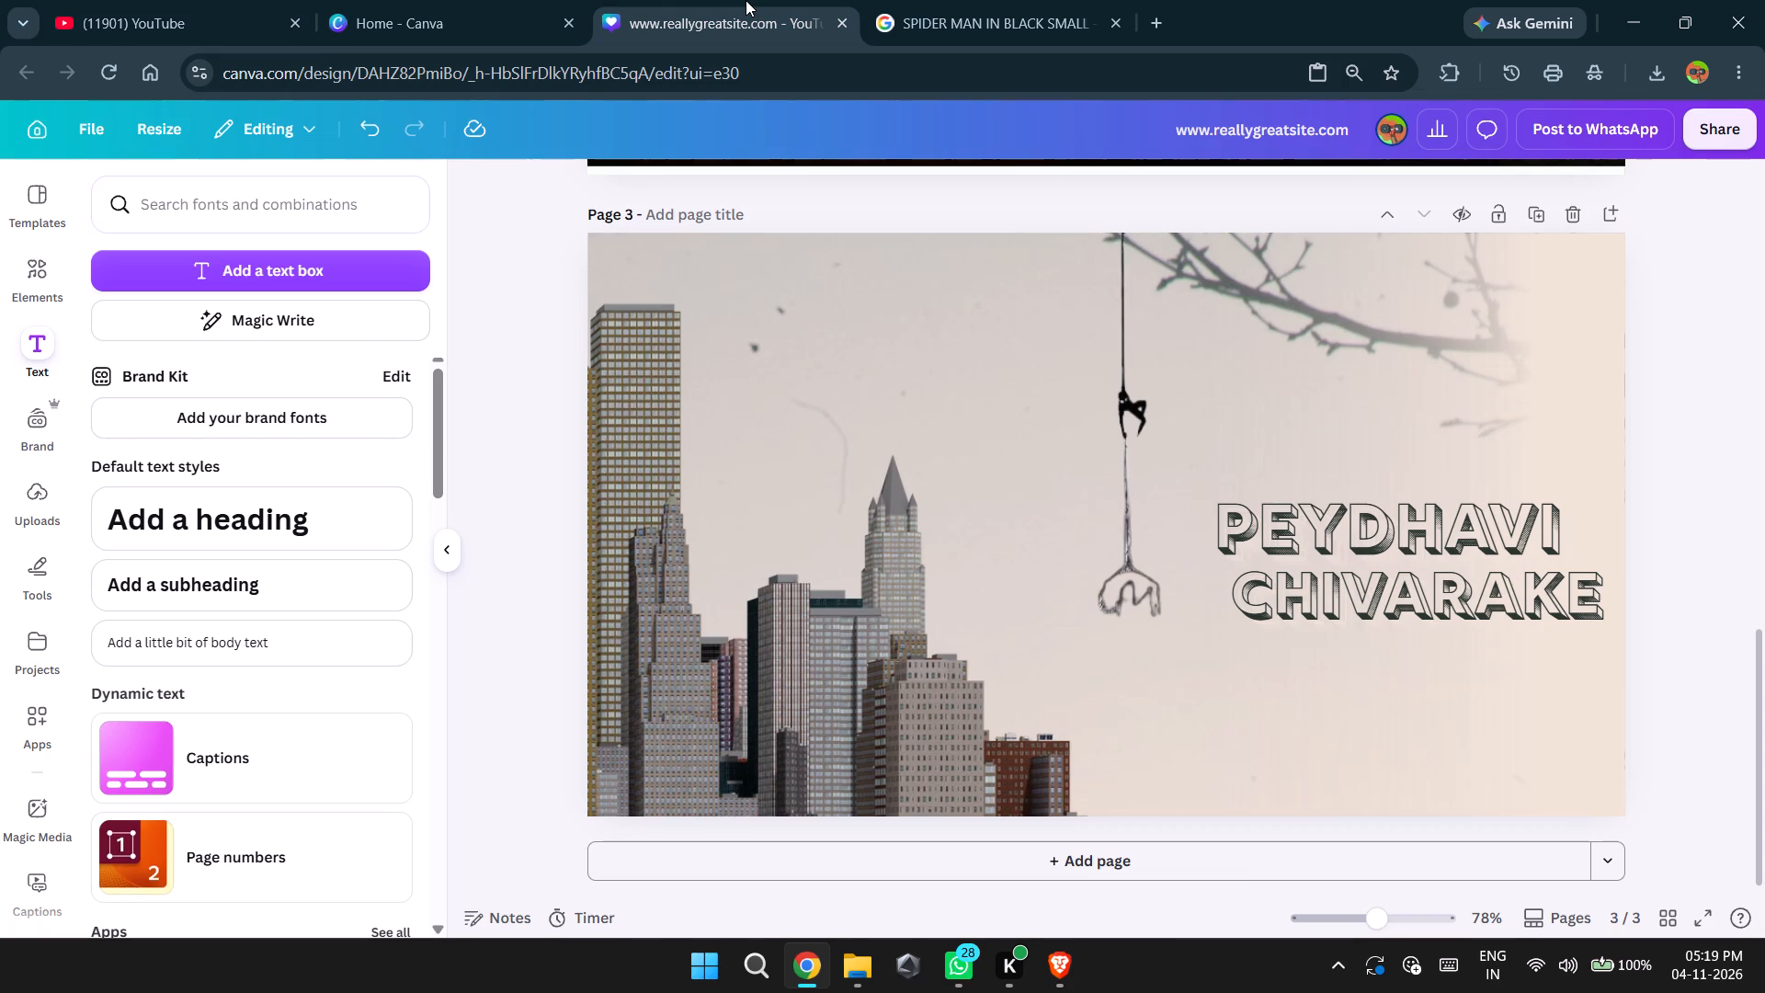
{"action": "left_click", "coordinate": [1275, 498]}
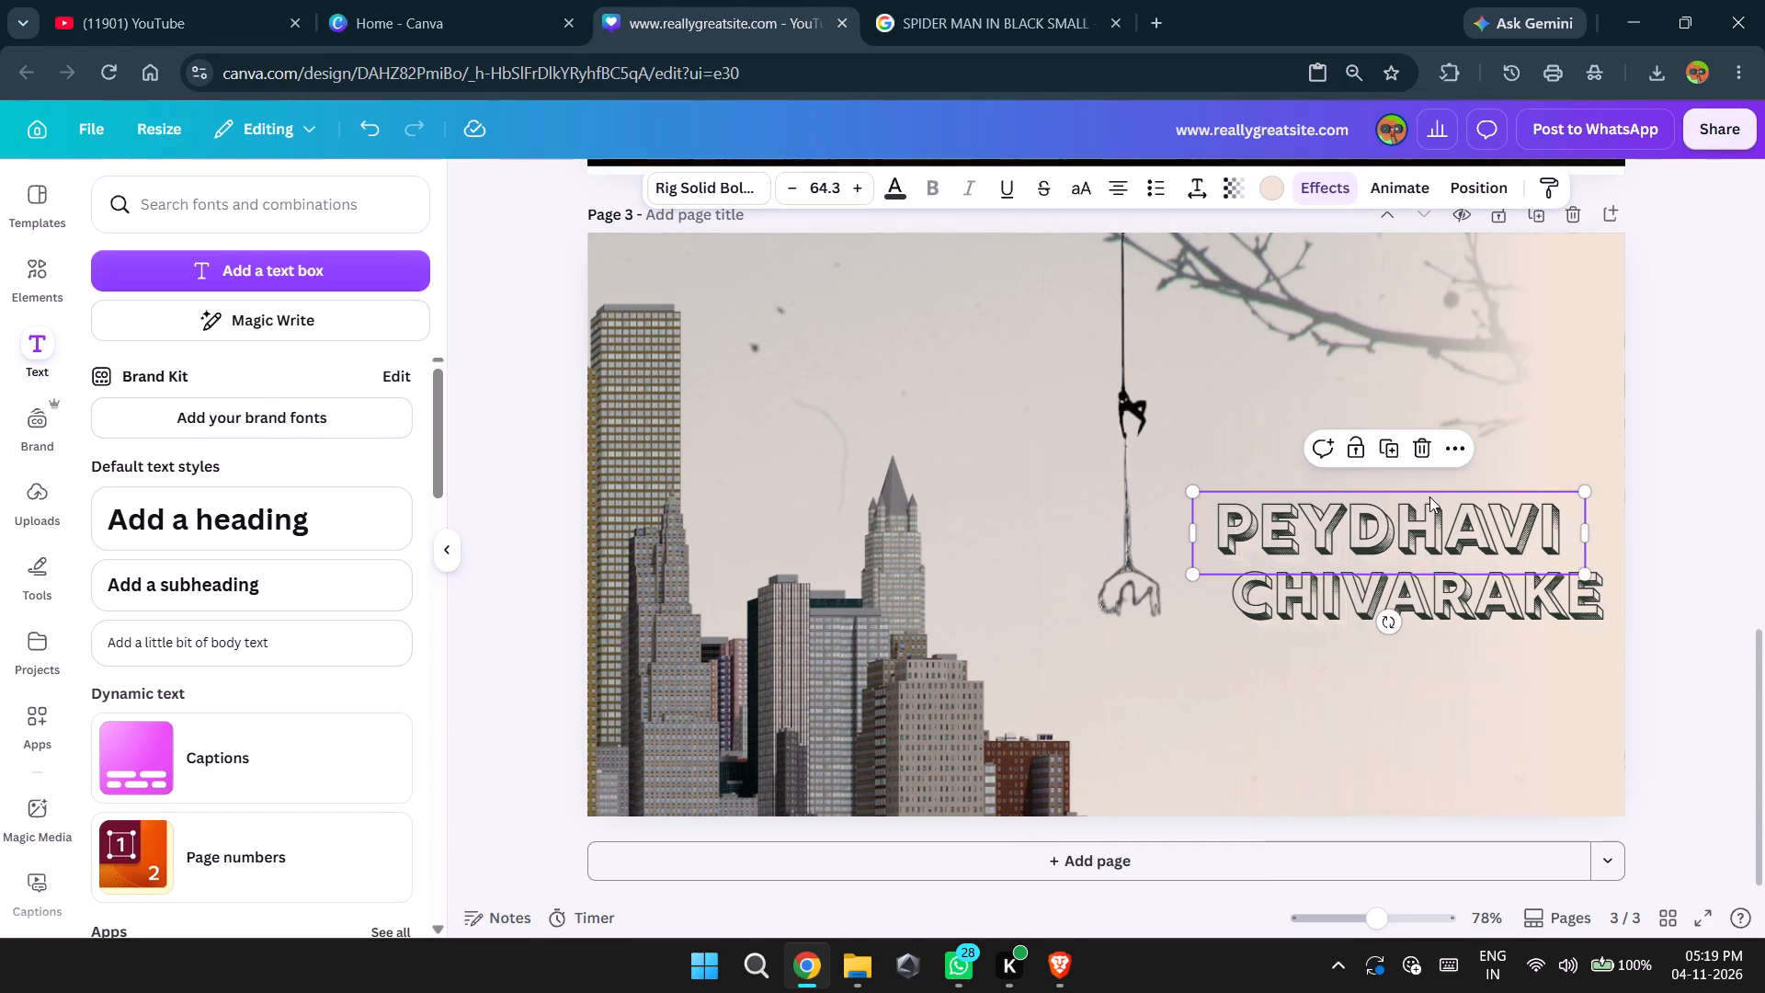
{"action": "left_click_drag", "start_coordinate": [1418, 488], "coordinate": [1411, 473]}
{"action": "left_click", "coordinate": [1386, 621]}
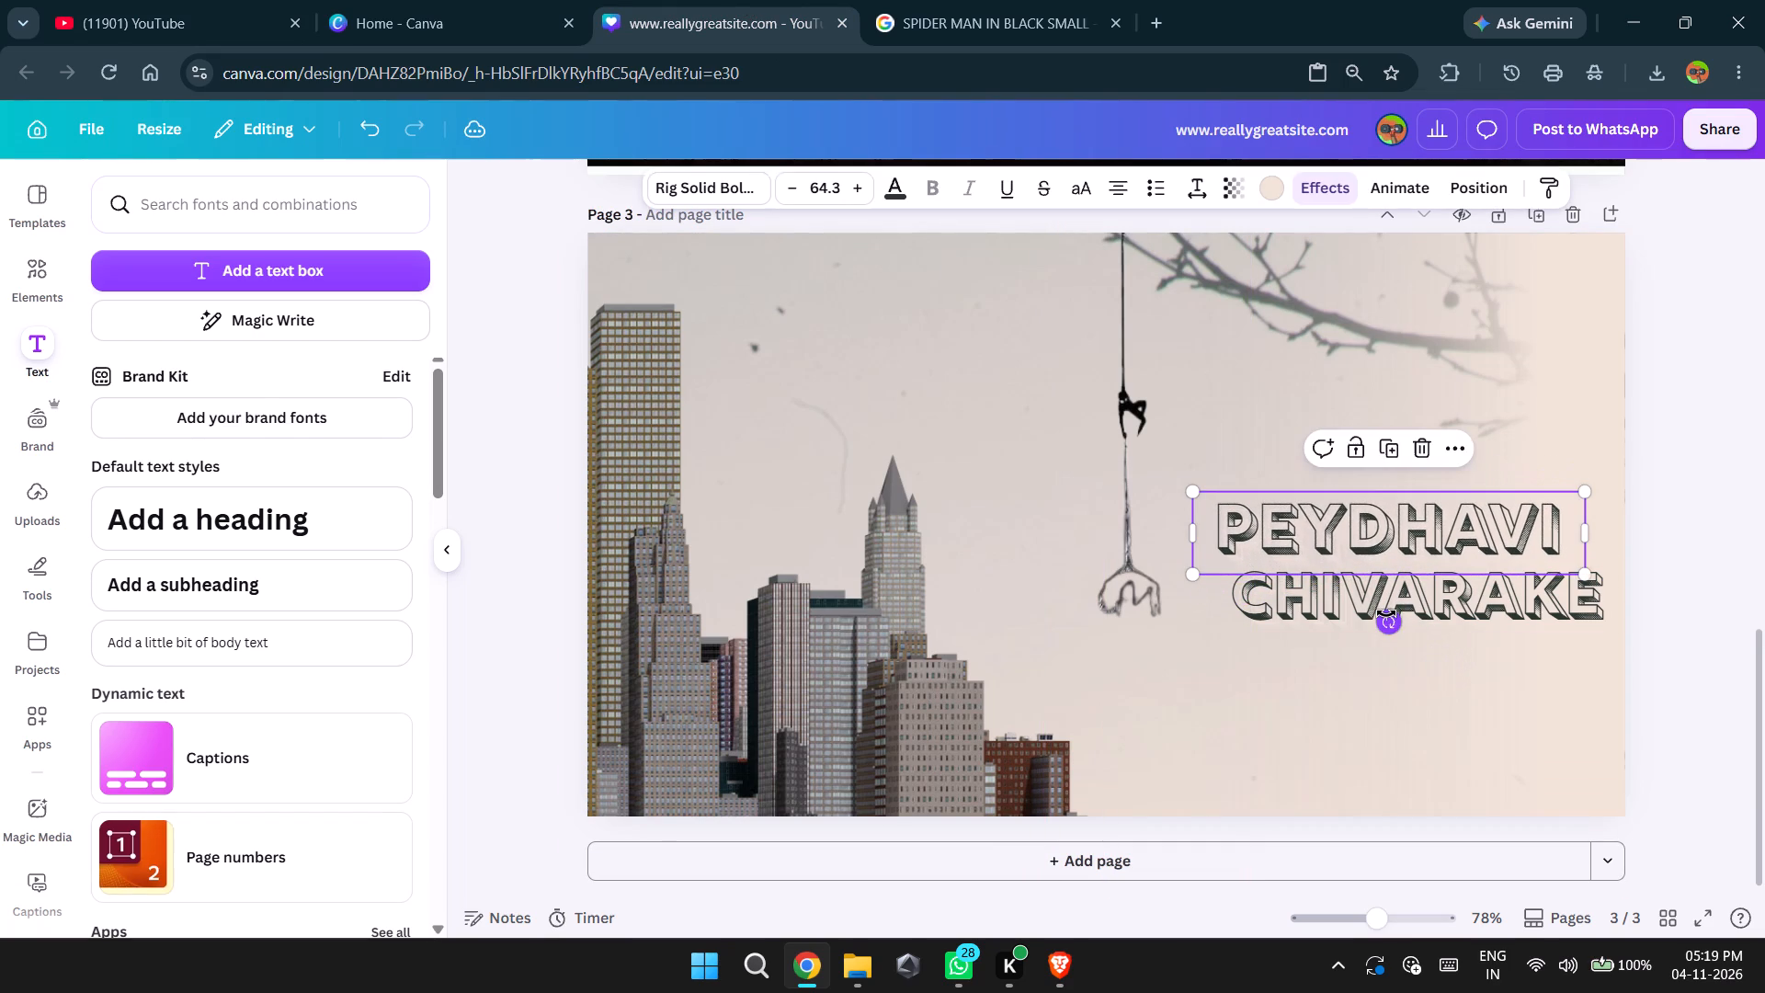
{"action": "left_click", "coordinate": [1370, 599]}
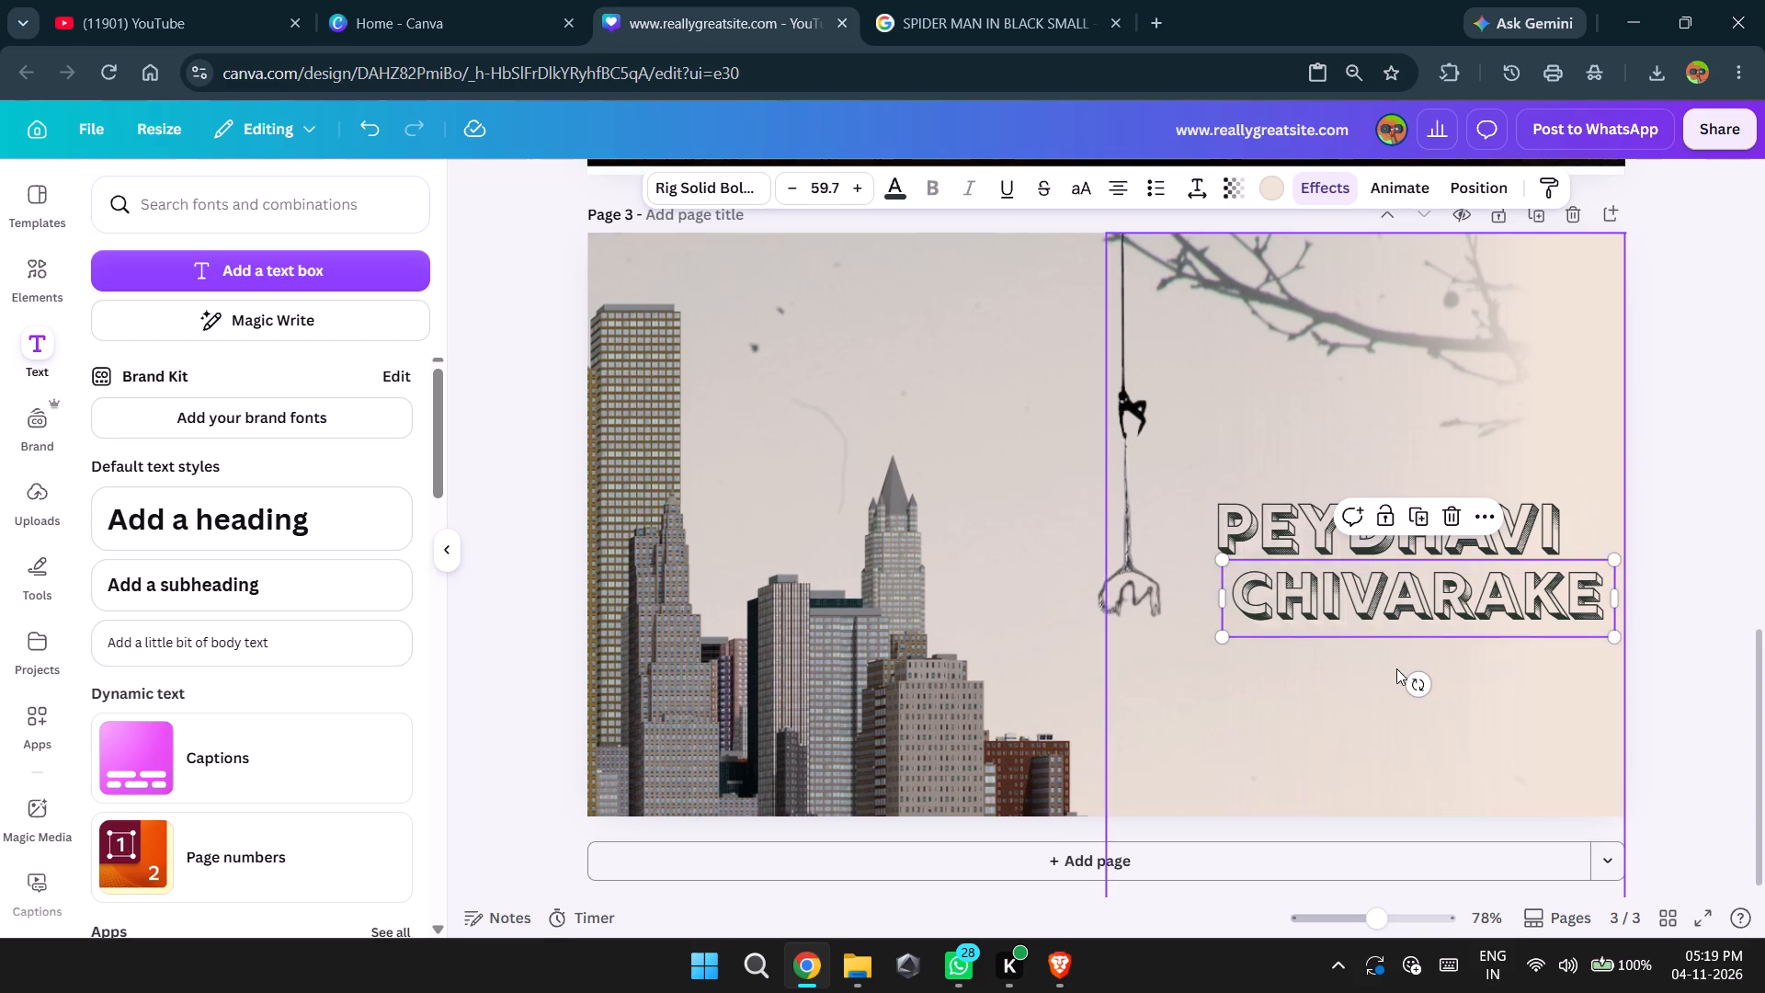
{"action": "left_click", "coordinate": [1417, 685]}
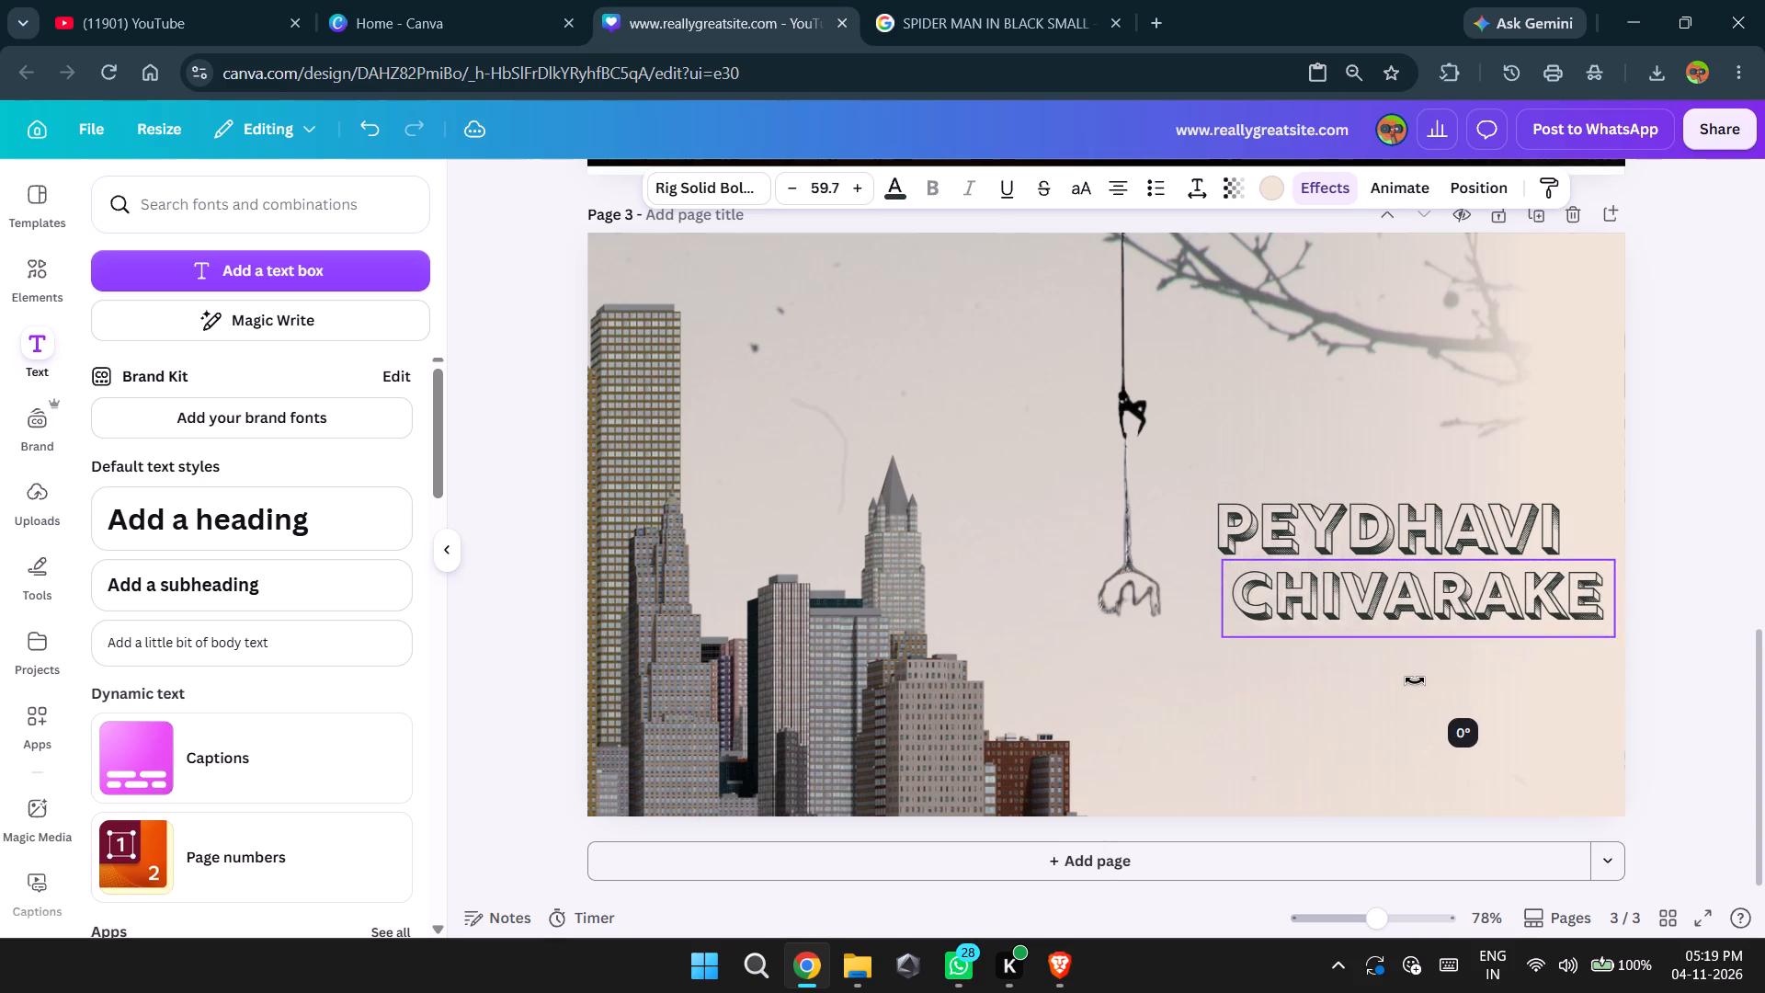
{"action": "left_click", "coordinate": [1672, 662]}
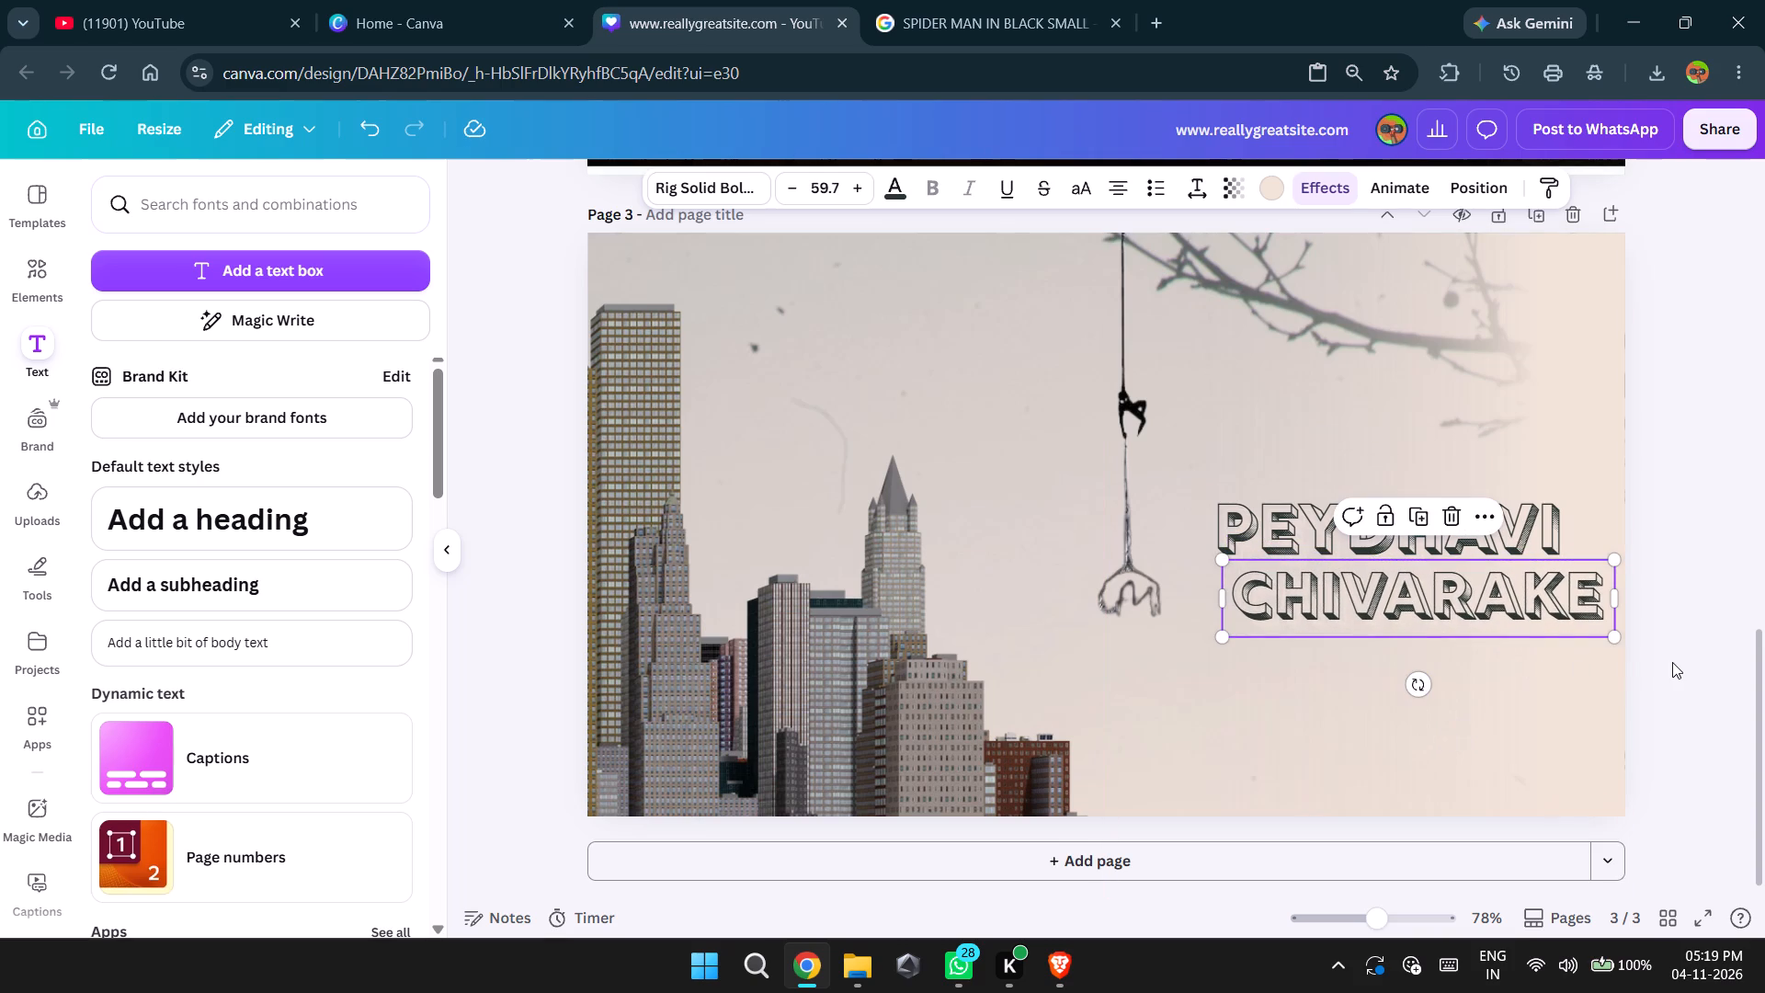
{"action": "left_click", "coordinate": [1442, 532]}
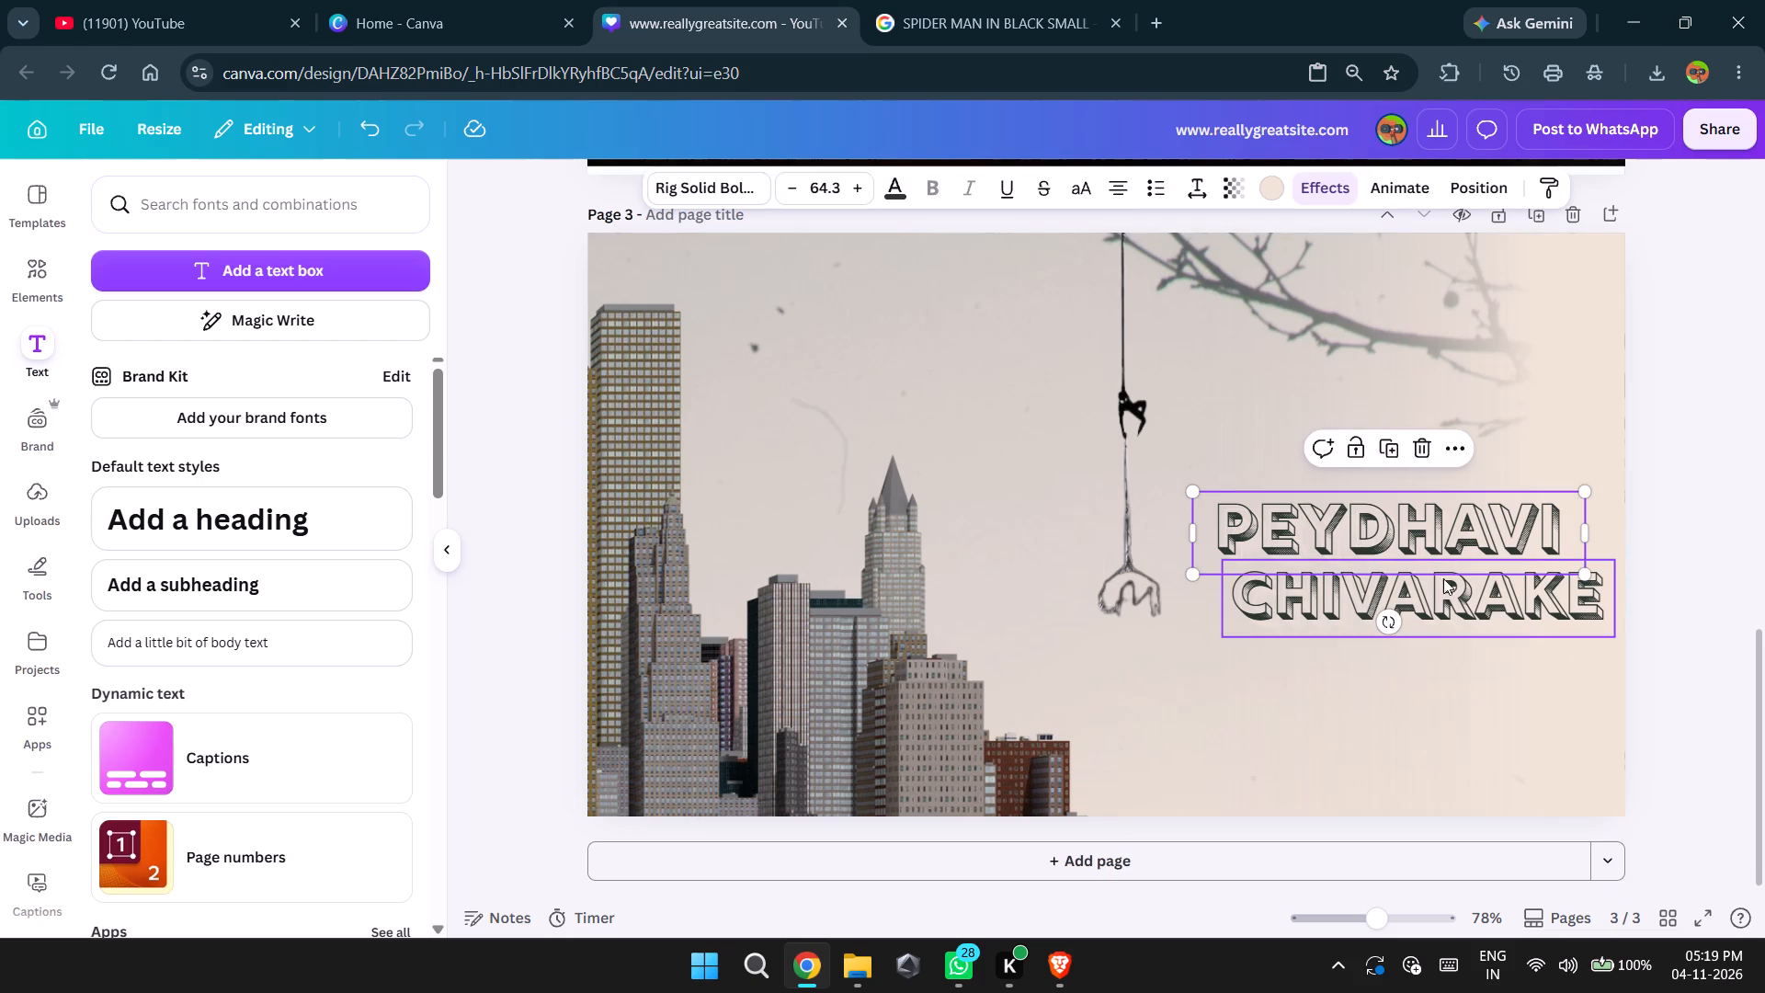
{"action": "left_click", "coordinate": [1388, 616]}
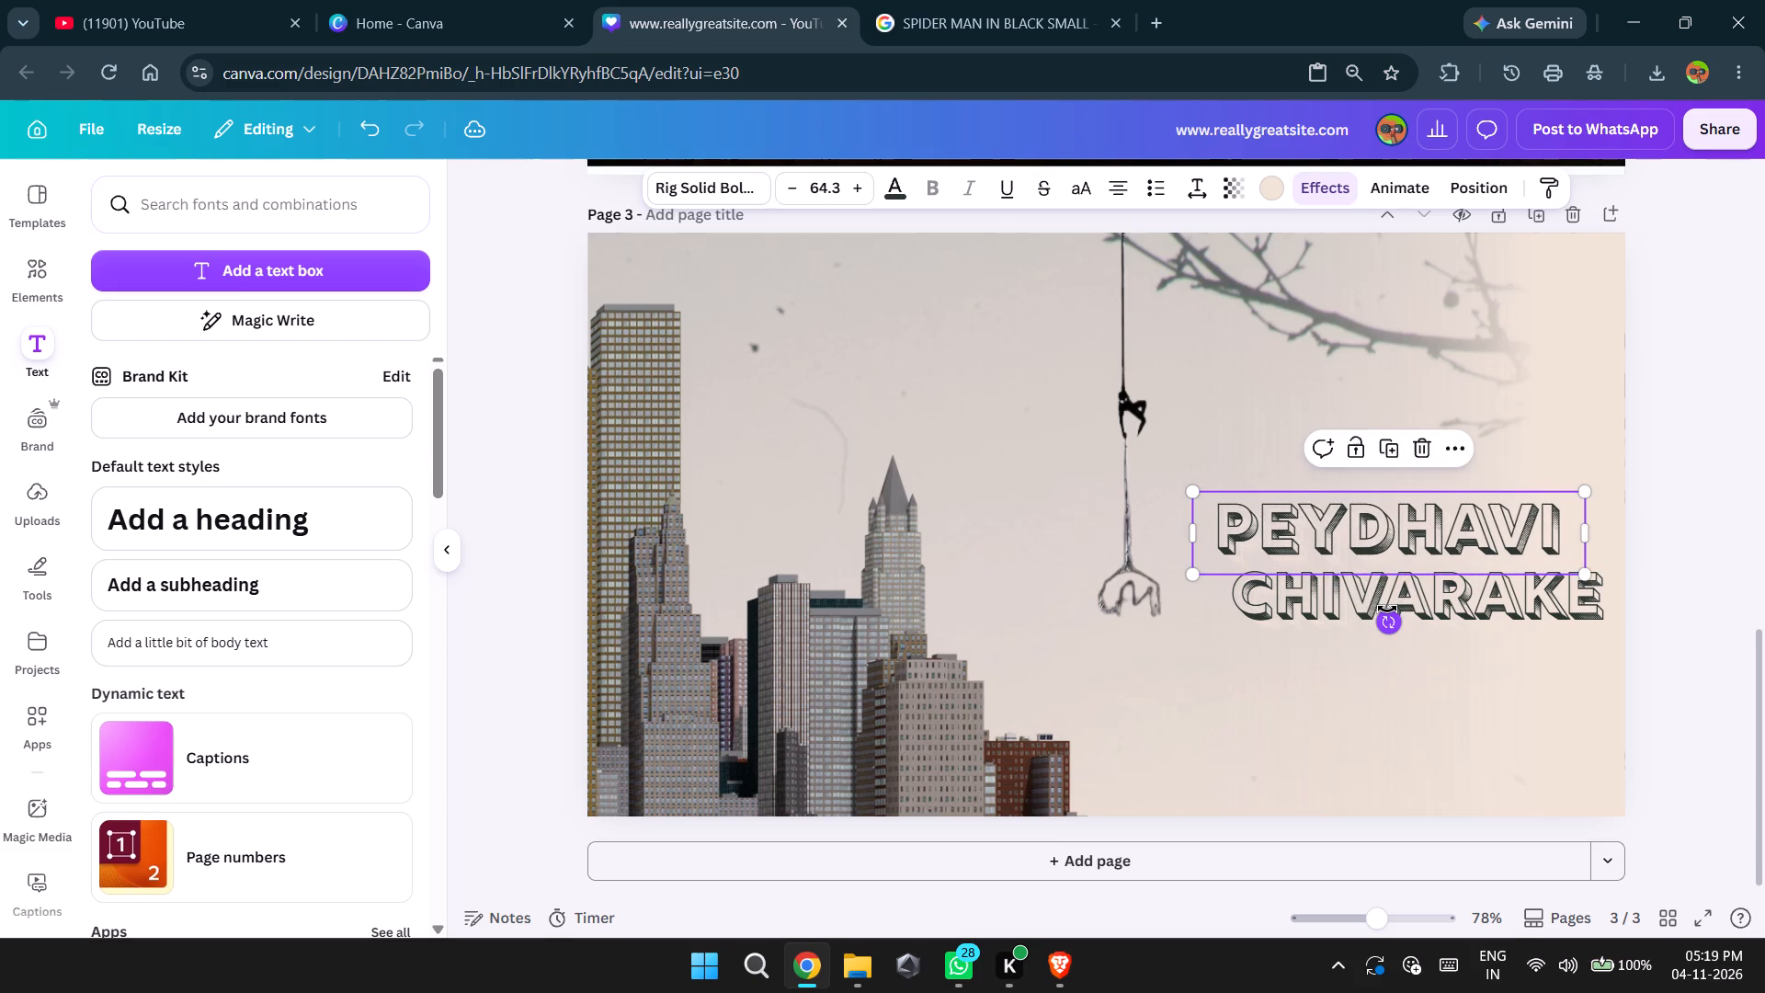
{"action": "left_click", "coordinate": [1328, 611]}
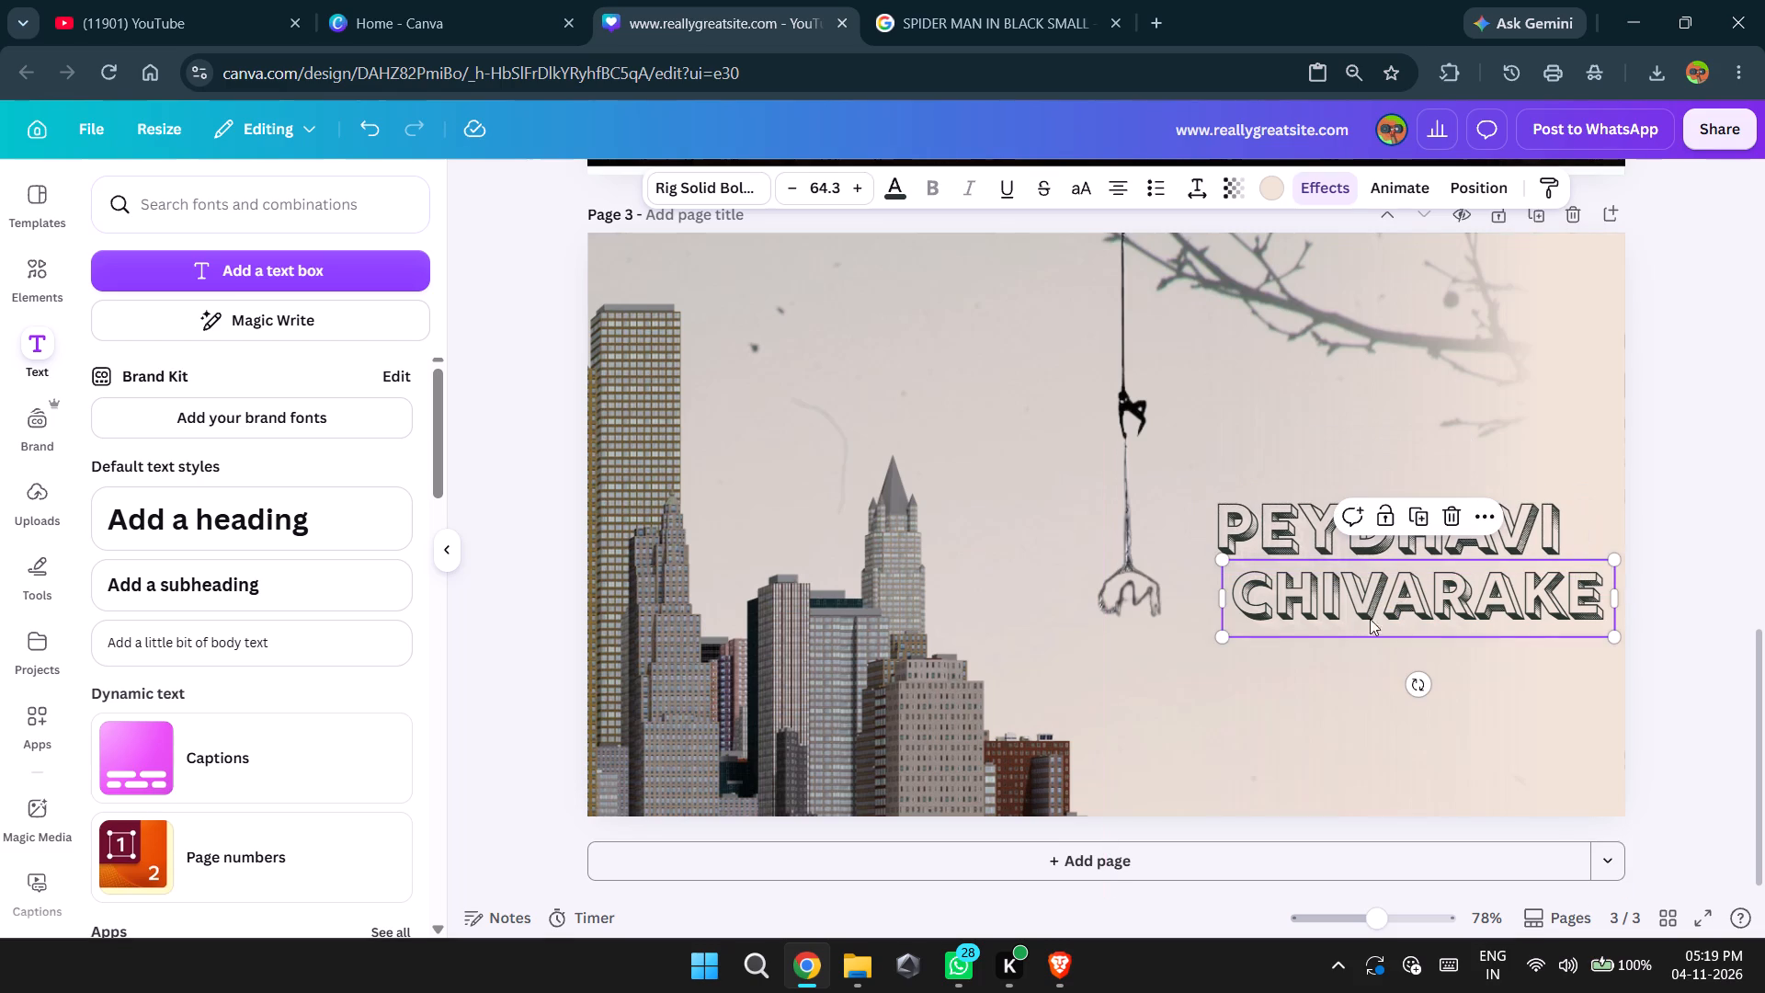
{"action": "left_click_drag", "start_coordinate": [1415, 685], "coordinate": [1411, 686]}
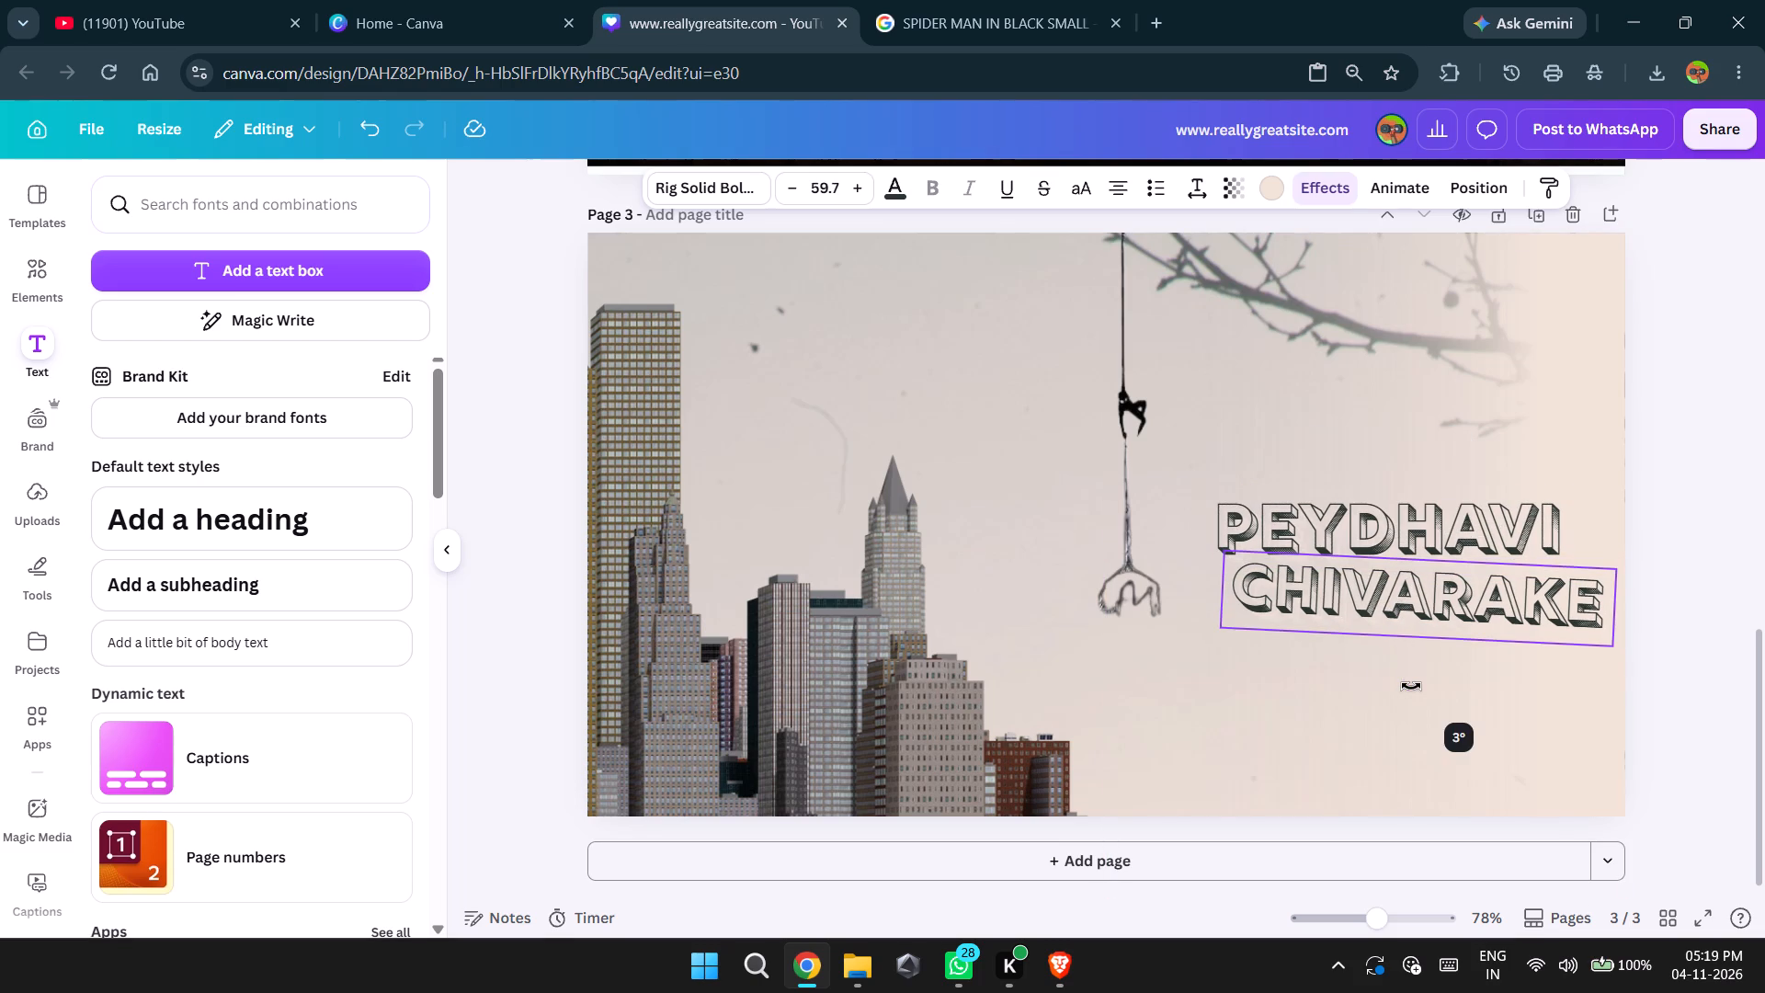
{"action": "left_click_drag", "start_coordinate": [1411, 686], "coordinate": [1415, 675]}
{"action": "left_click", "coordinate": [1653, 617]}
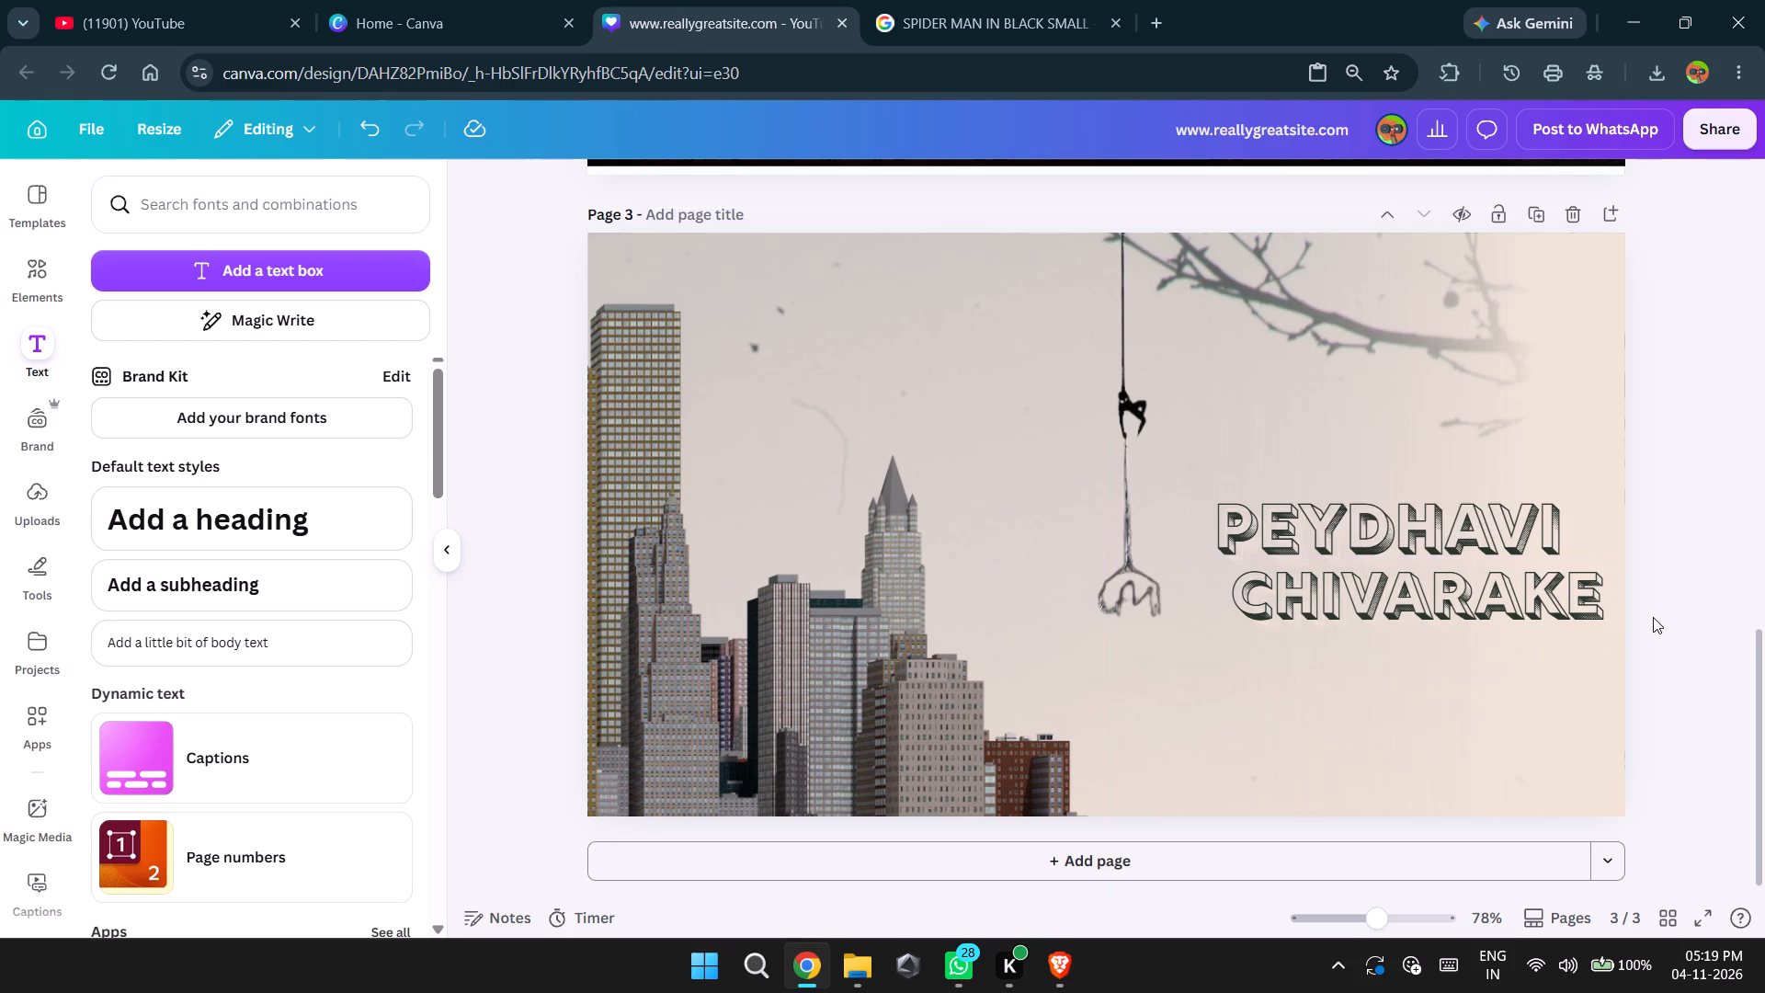
Add a new page after the PEYDHAVI CHIVARAKE page.
{"action": "scroll", "coordinate": [1351, 758], "scroll_direction": "down", "scroll_amount": 2}
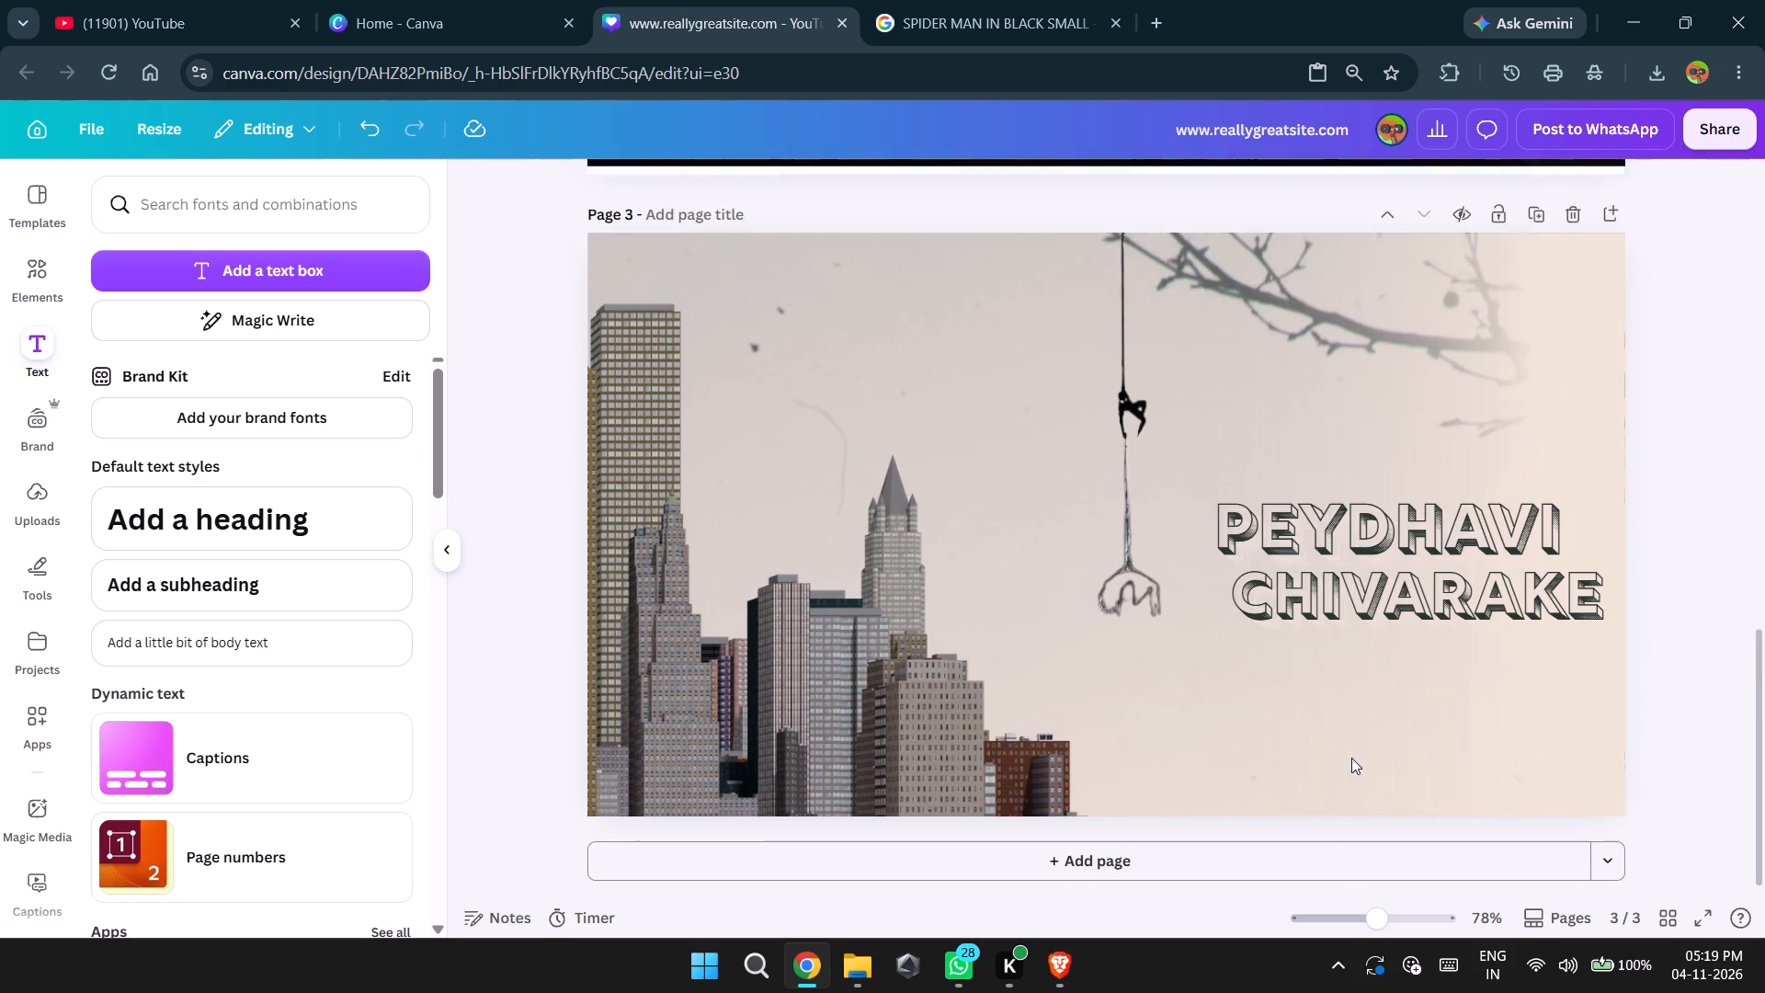
{"action": "scroll", "coordinate": [1351, 758], "scroll_direction": "down", "scroll_amount": 1}
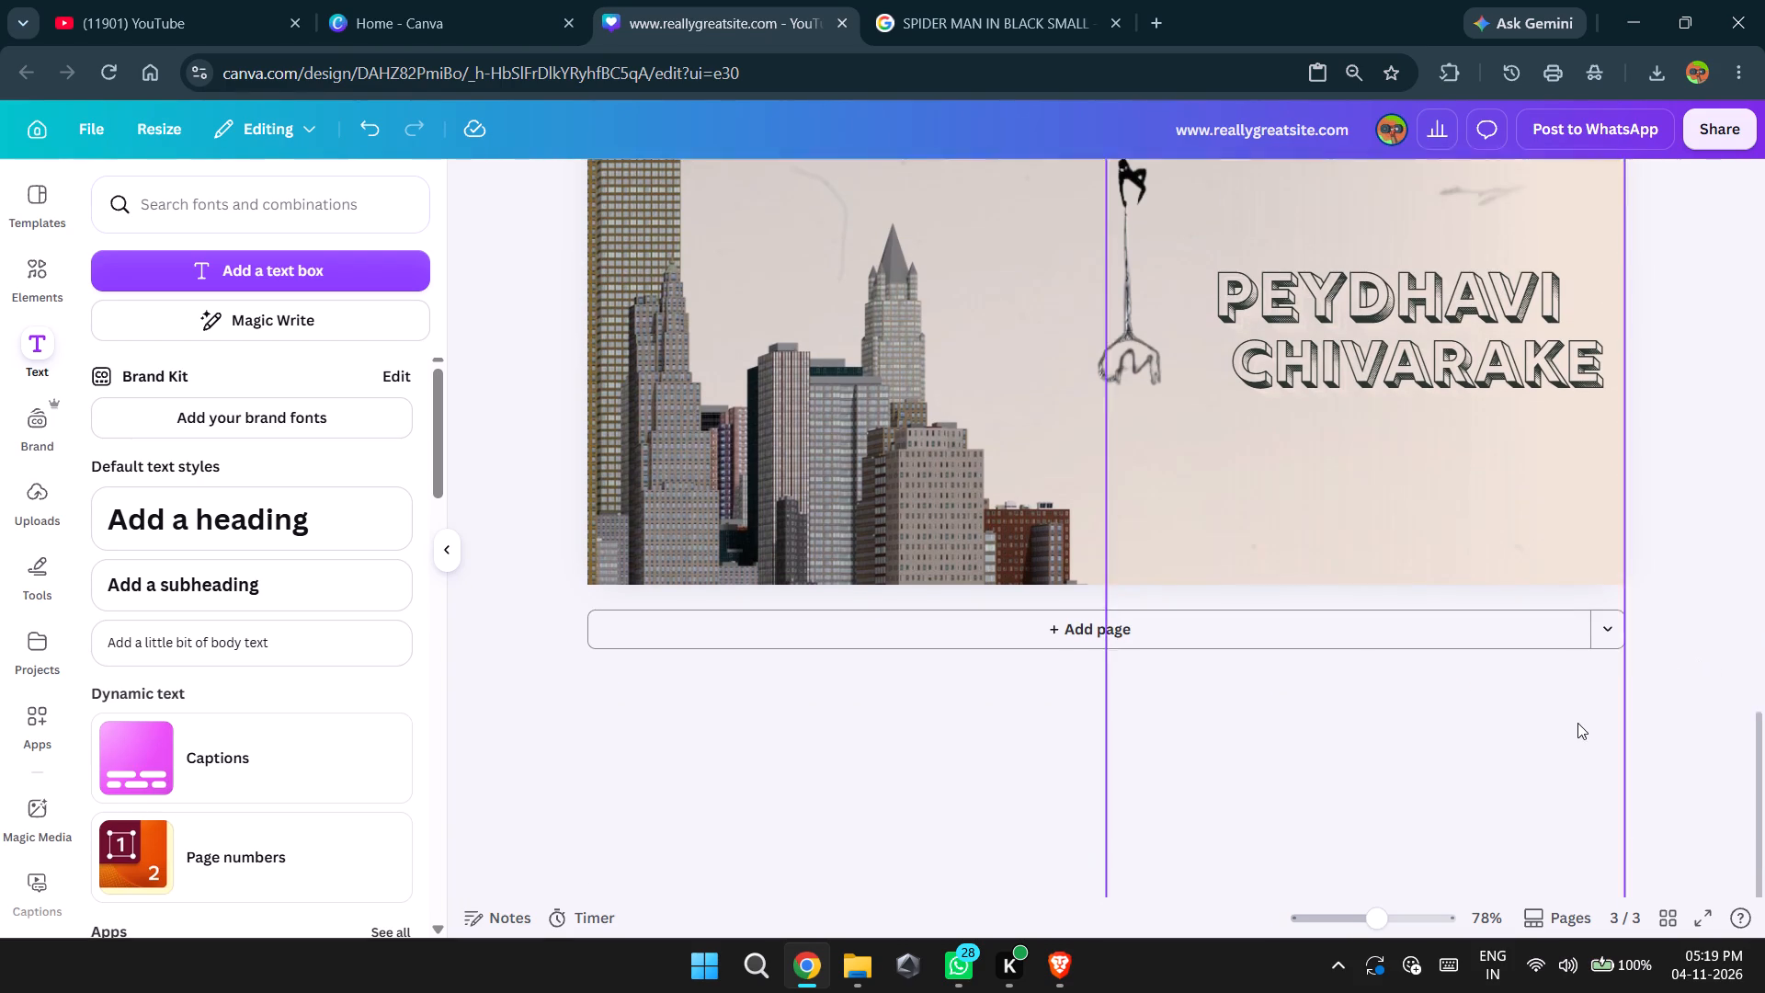
{"action": "scroll", "coordinate": [1577, 723], "scroll_direction": "down", "scroll_amount": 1}
{"action": "left_click", "coordinate": [1401, 857]}
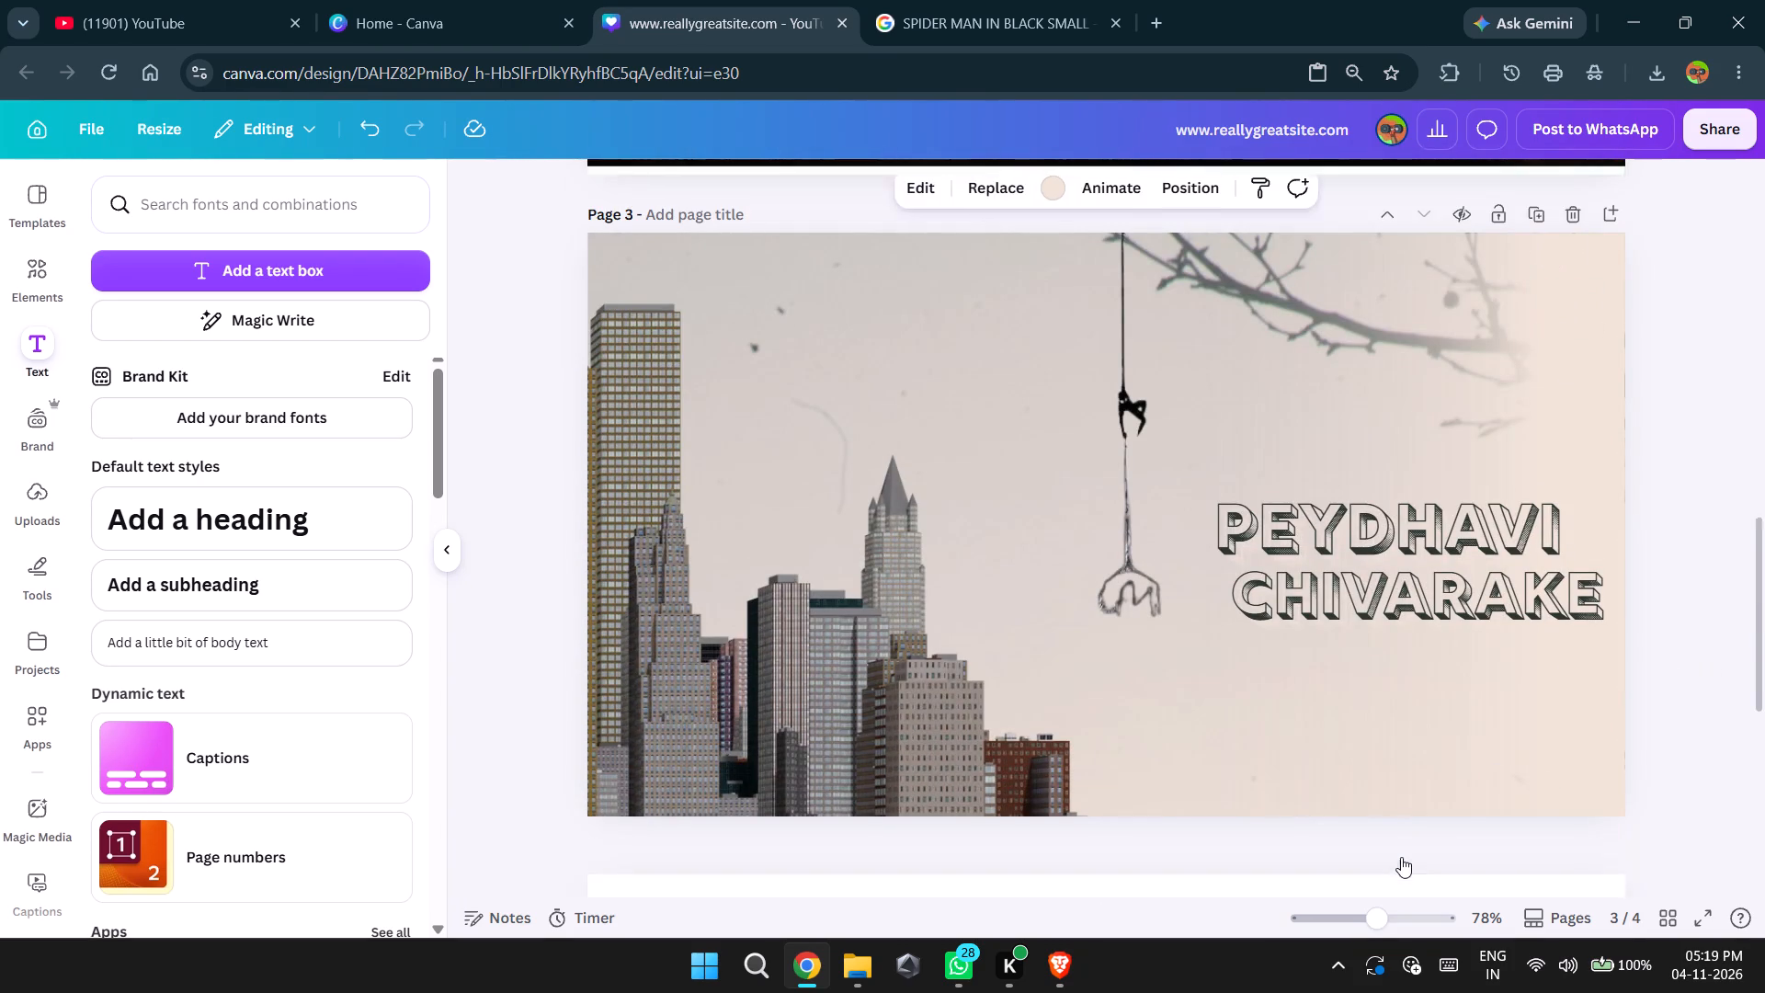
Set the new page 4's background to the grey-brown photo colour taken from the branch photo.
{"action": "scroll", "coordinate": [1513, 626], "scroll_direction": "up", "scroll_amount": 7}
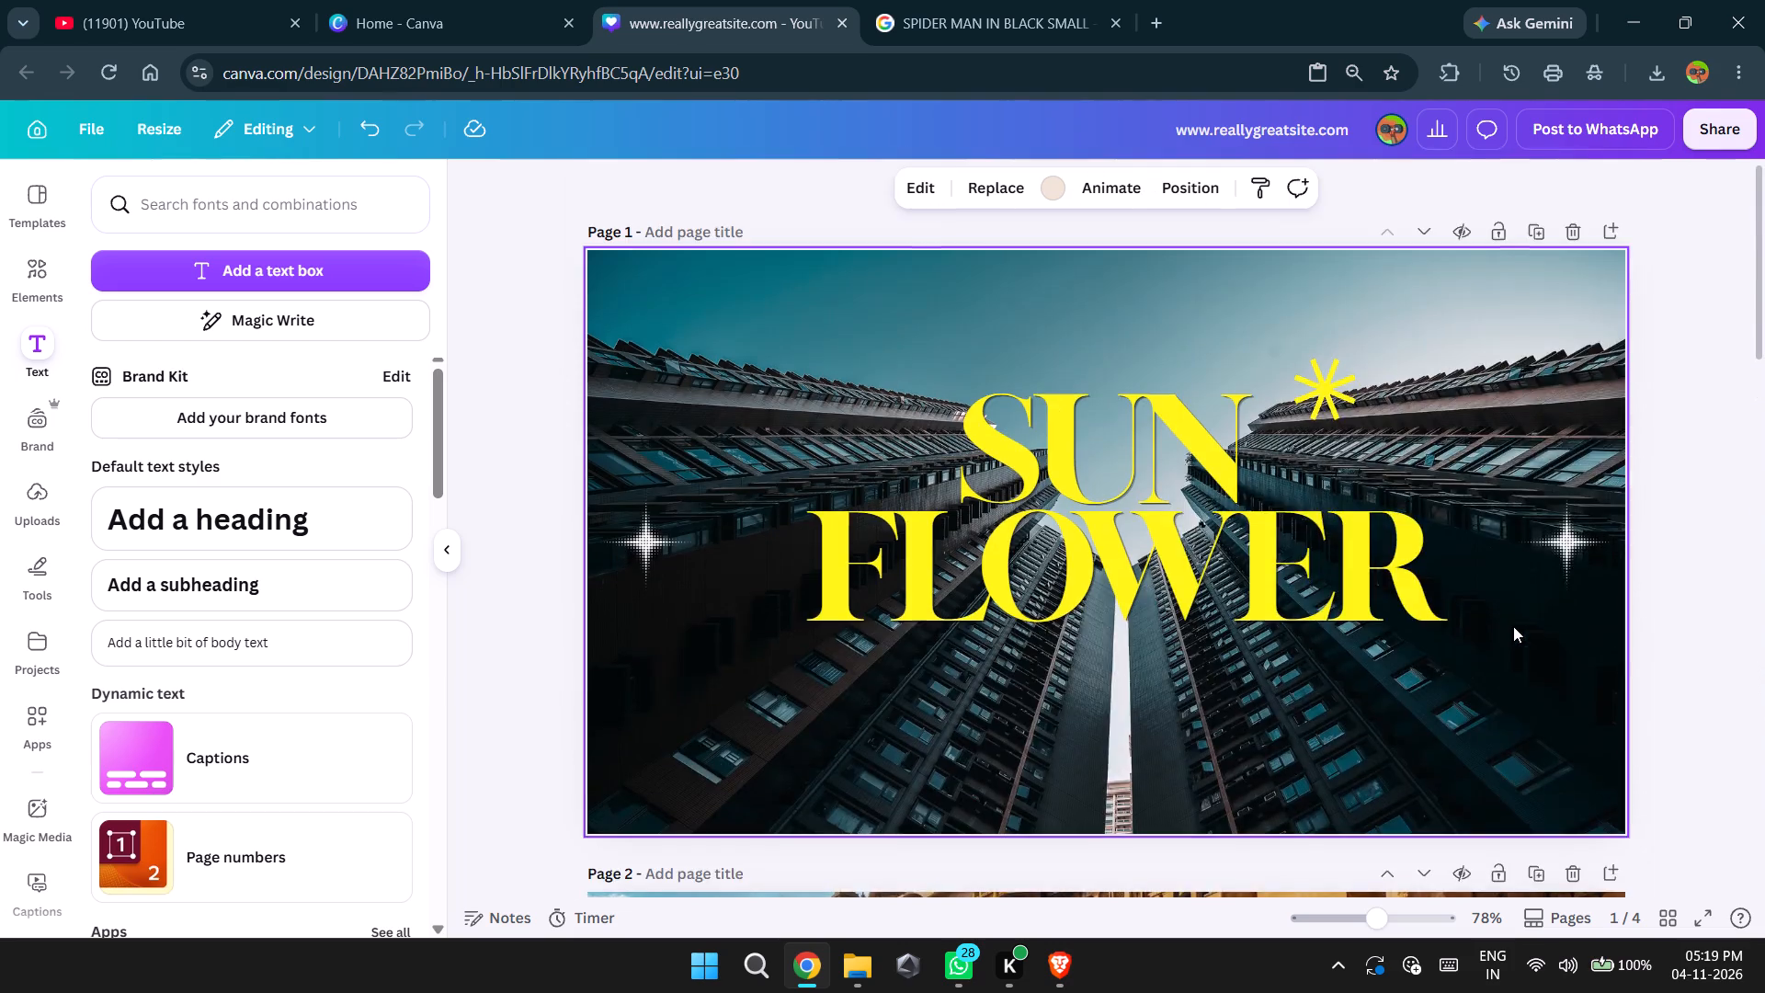
{"action": "scroll", "coordinate": [1513, 626], "scroll_direction": "down", "scroll_amount": 5}
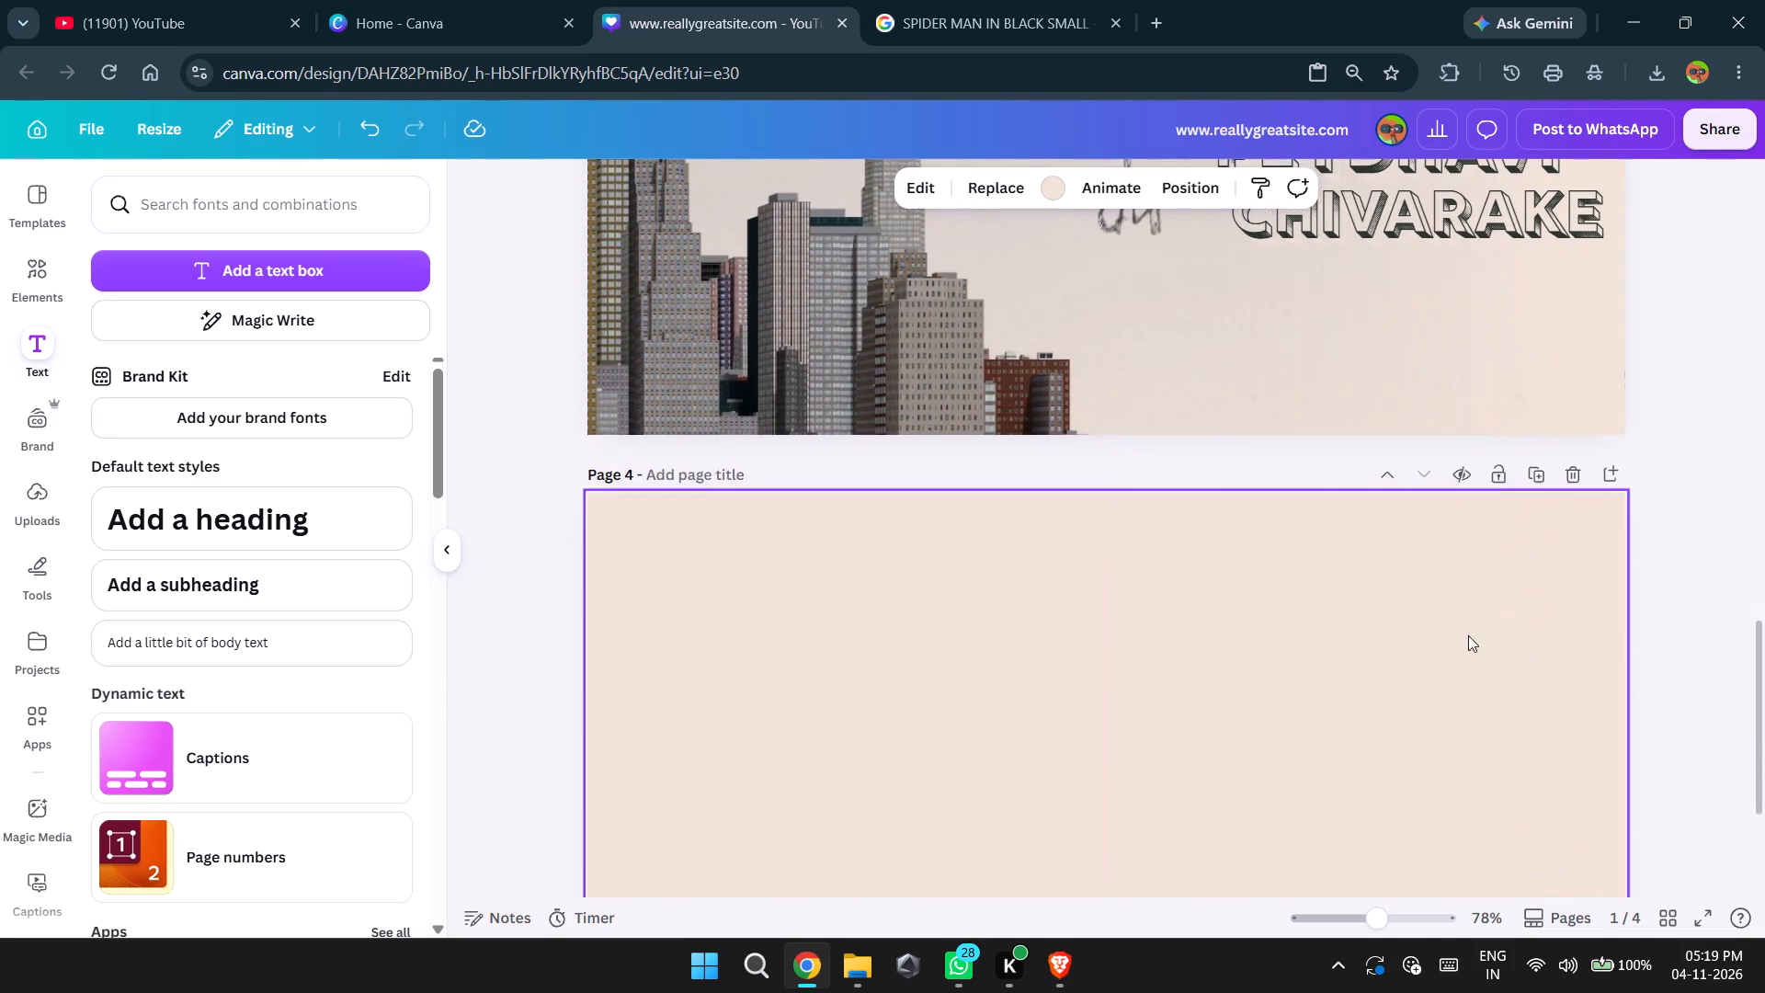
{"action": "scroll", "coordinate": [1381, 685], "scroll_direction": "down", "scroll_amount": 2}
{"action": "scroll", "coordinate": [1381, 685], "scroll_direction": "up", "scroll_amount": 3}
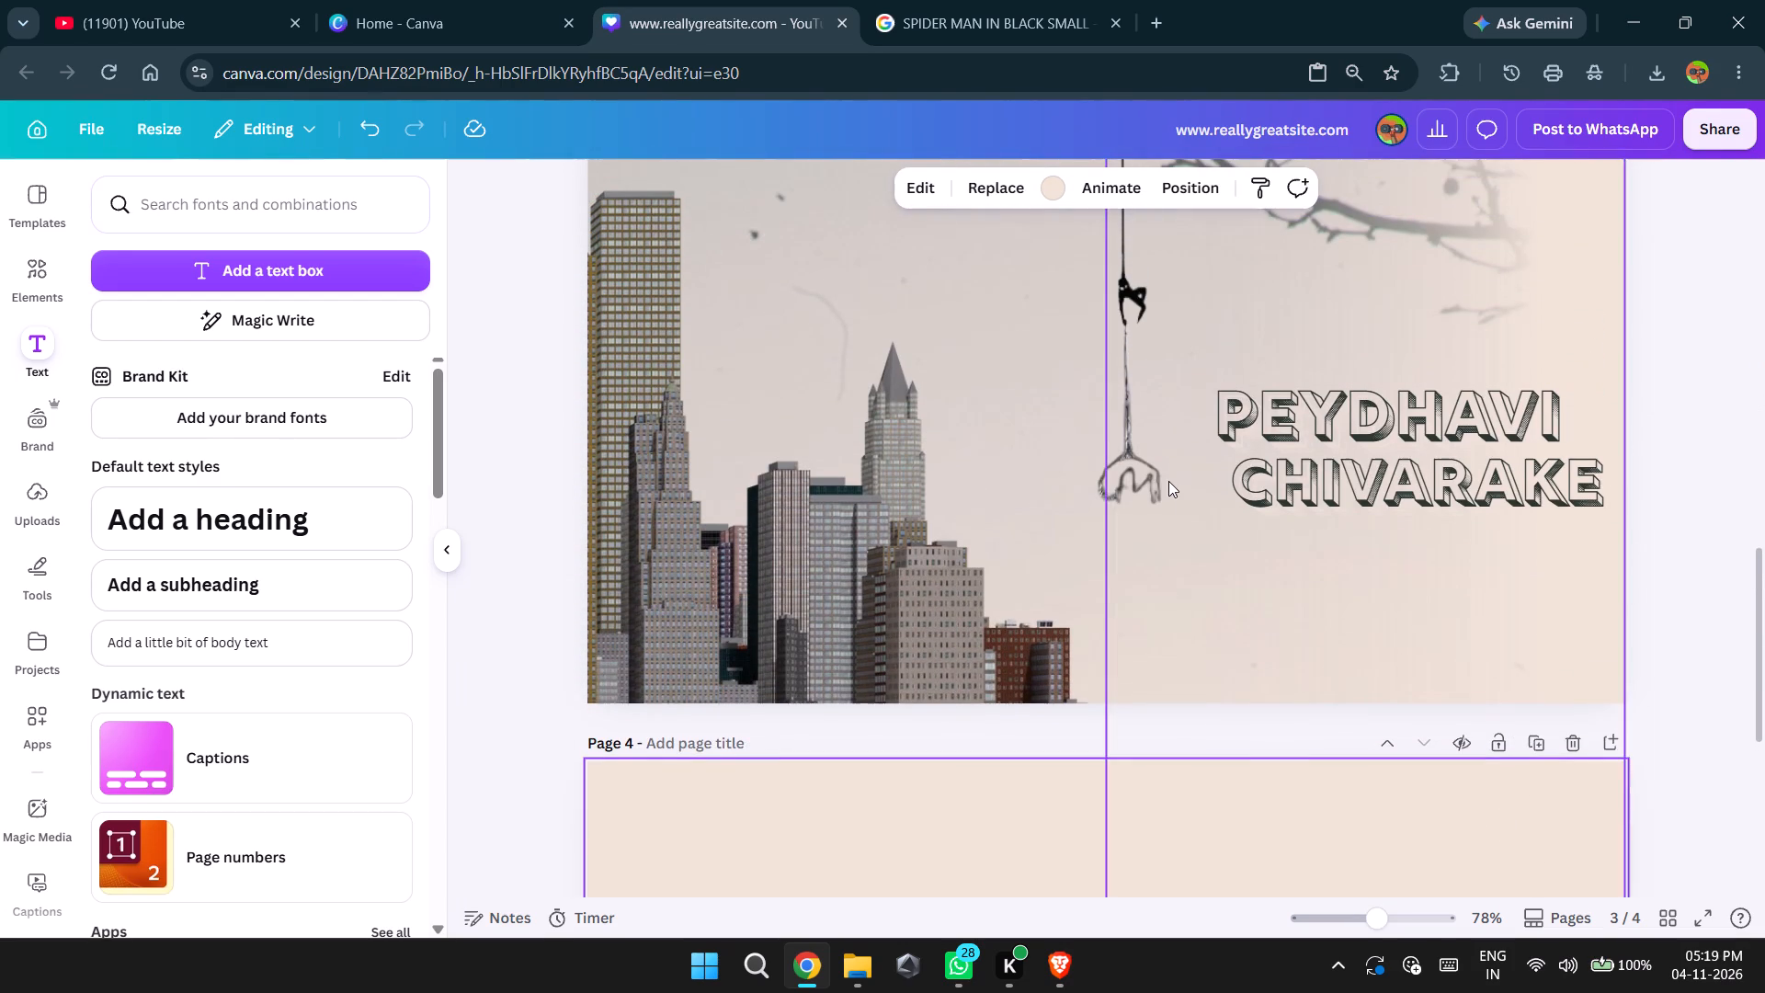
{"action": "scroll", "coordinate": [1168, 481], "scroll_direction": "up", "scroll_amount": 3}
{"action": "left_click", "coordinate": [1053, 193]}
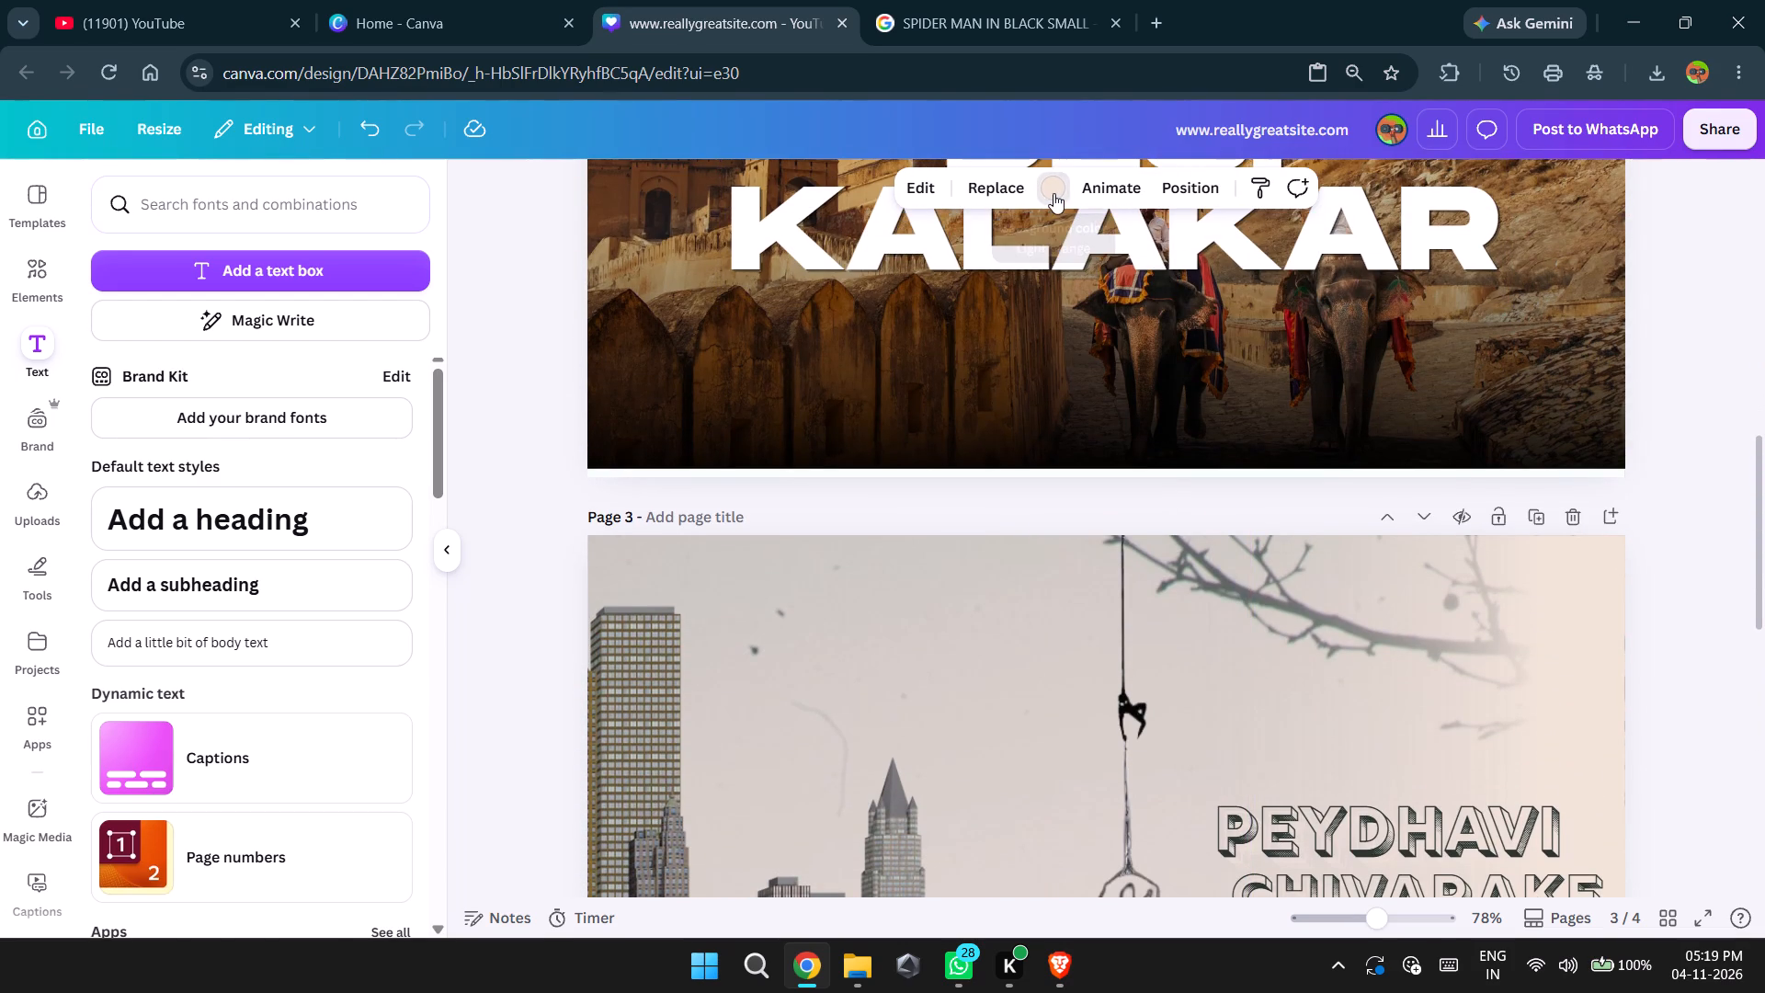
{"action": "left_click", "coordinate": [308, 642]}
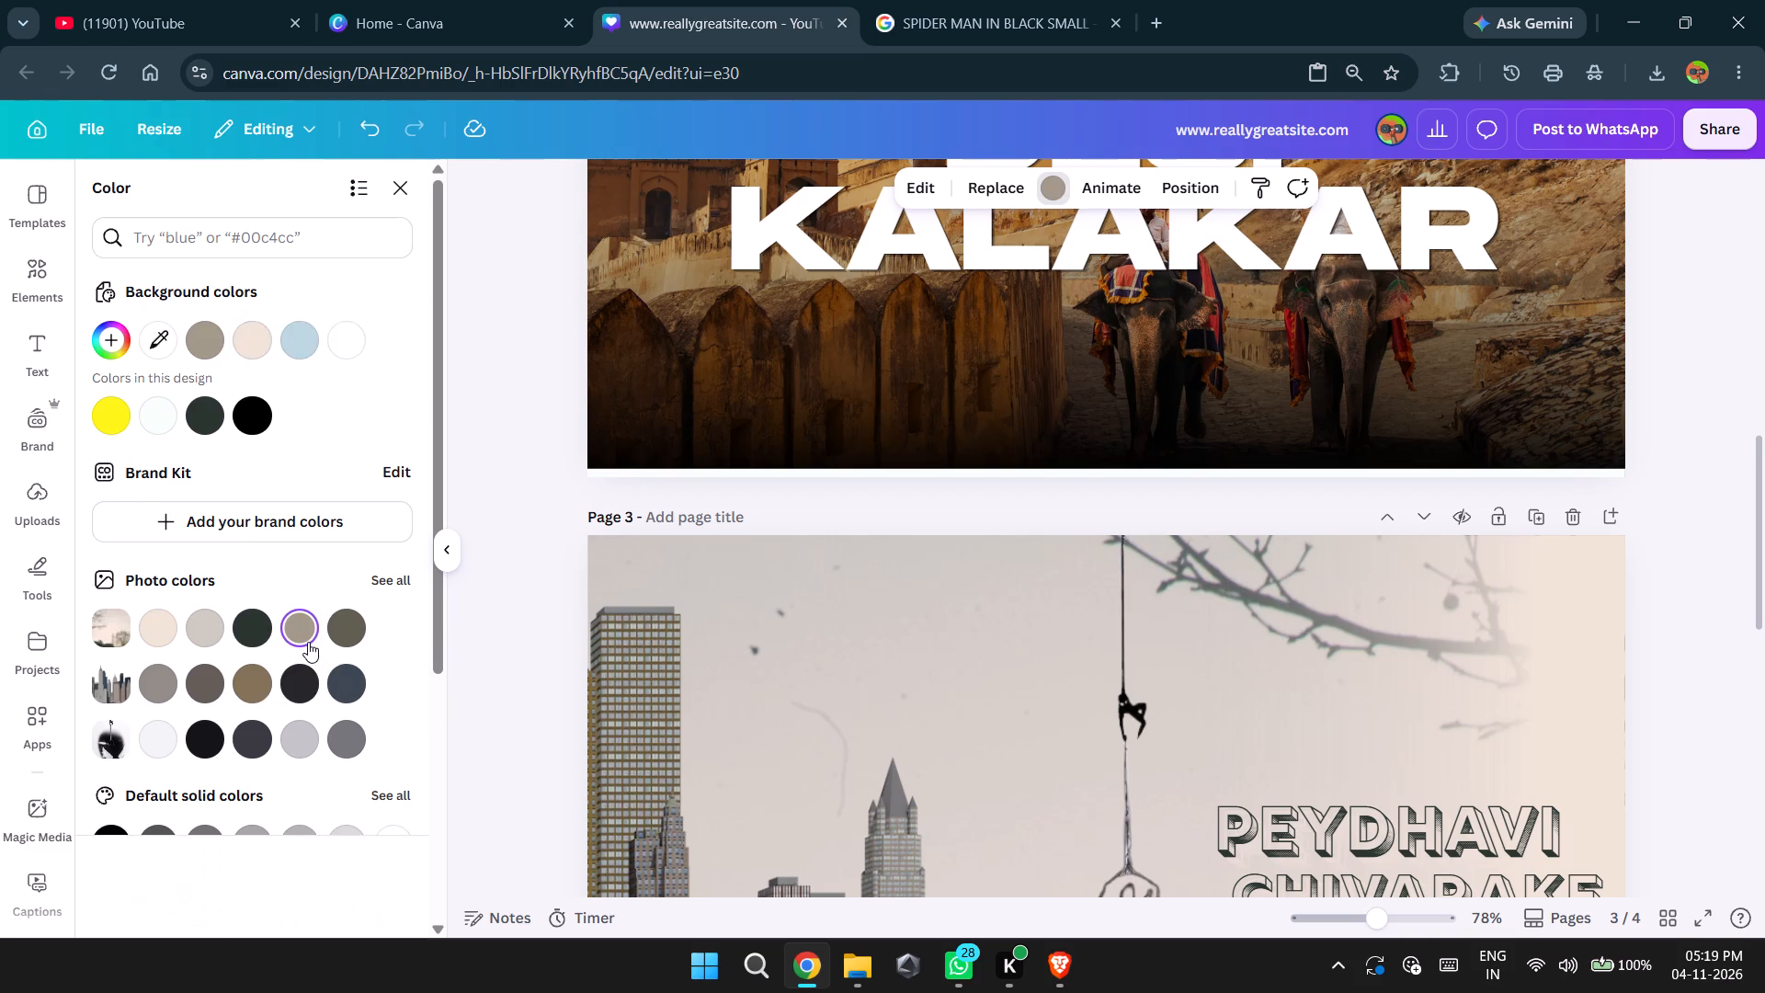
{"action": "scroll", "coordinate": [308, 642], "scroll_direction": "down", "scroll_amount": 2}
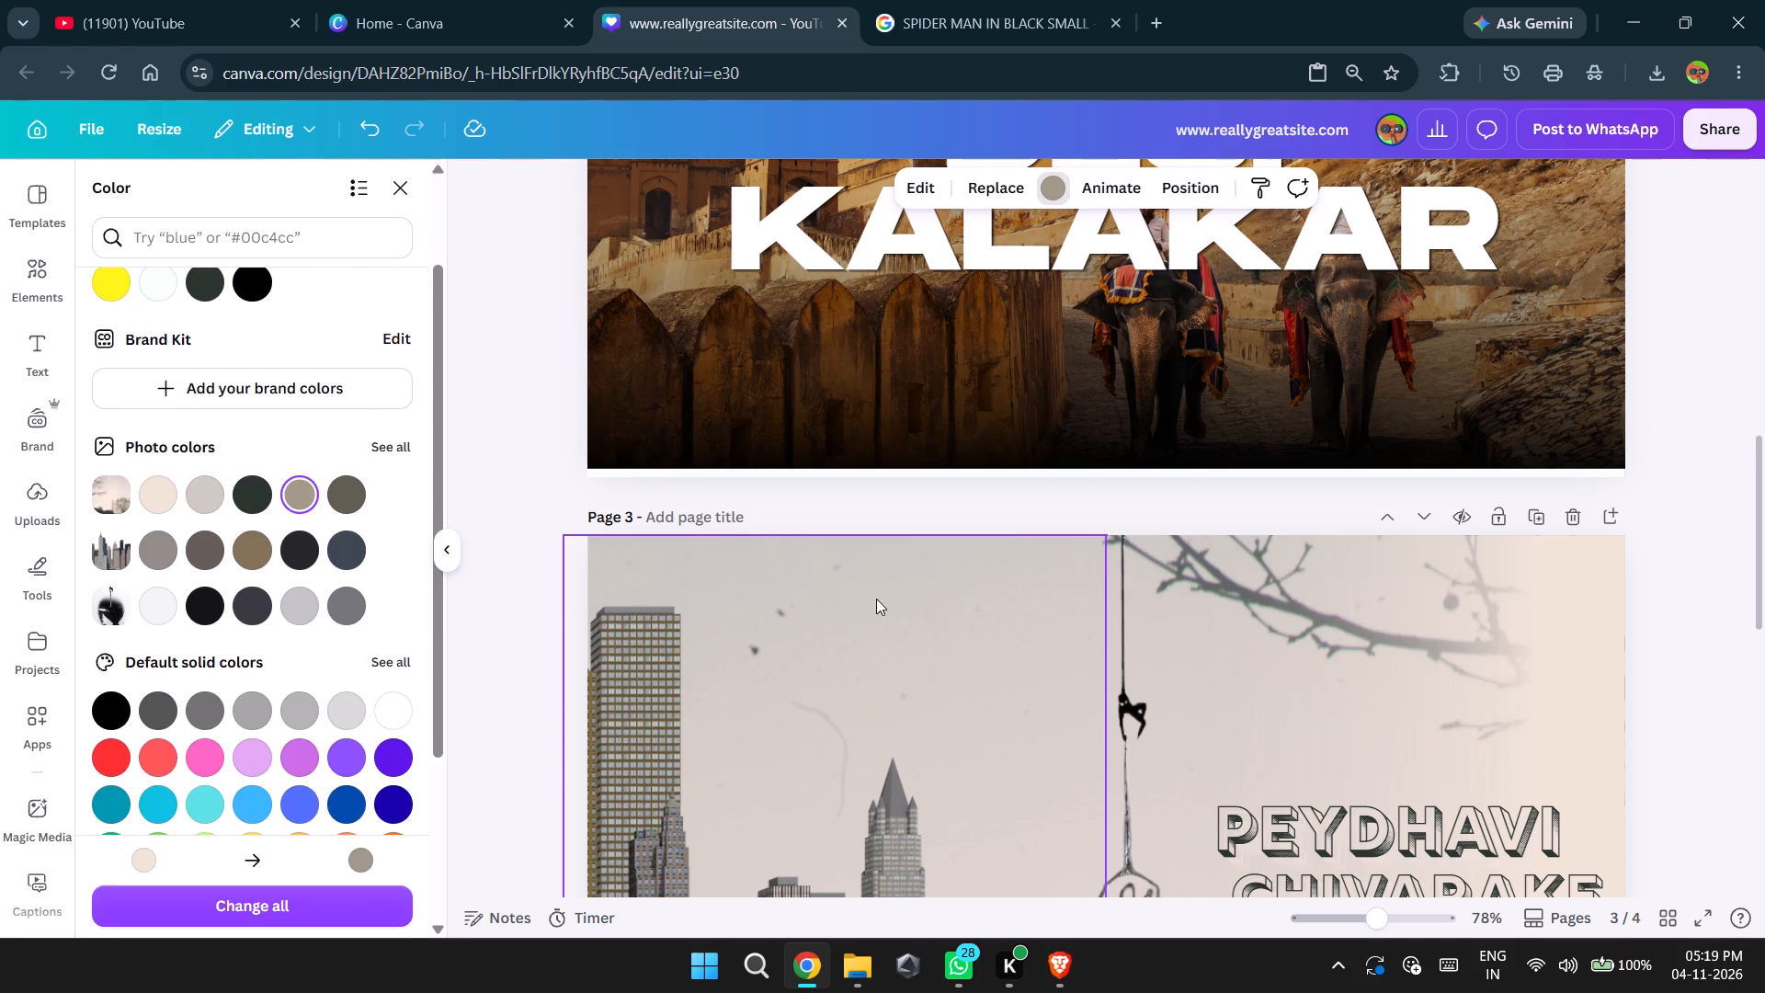
{"action": "scroll", "coordinate": [985, 664], "scroll_direction": "down", "scroll_amount": 3}
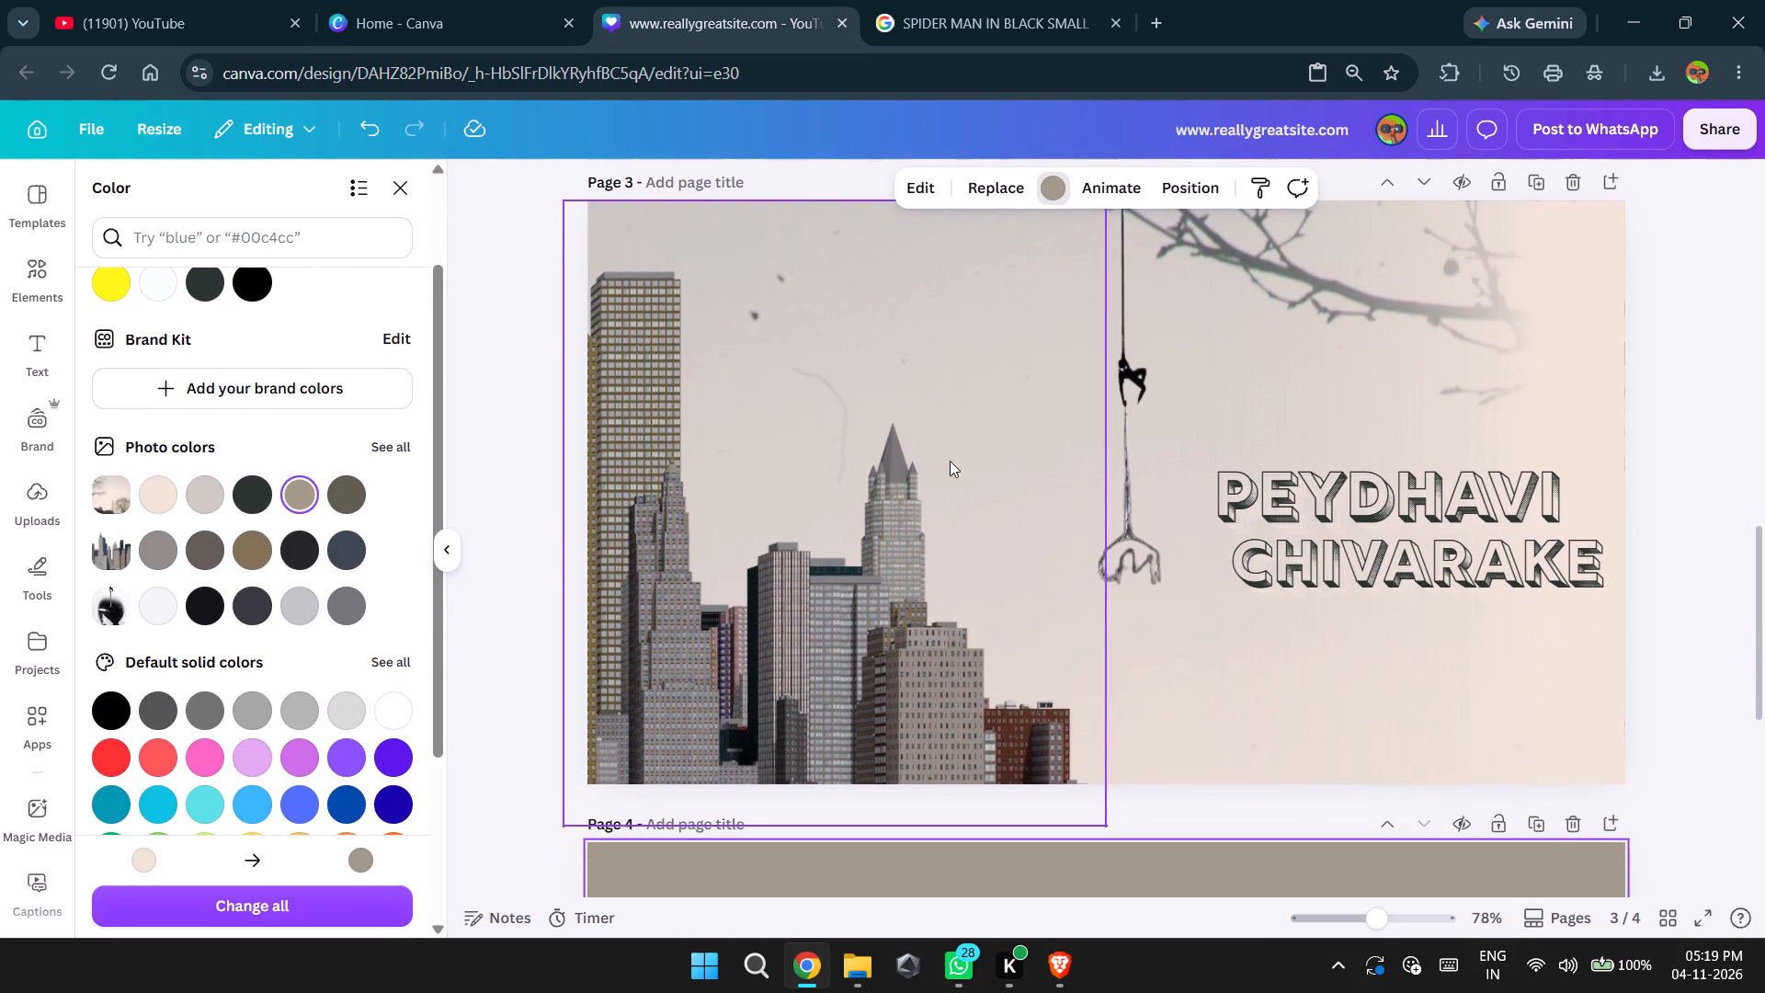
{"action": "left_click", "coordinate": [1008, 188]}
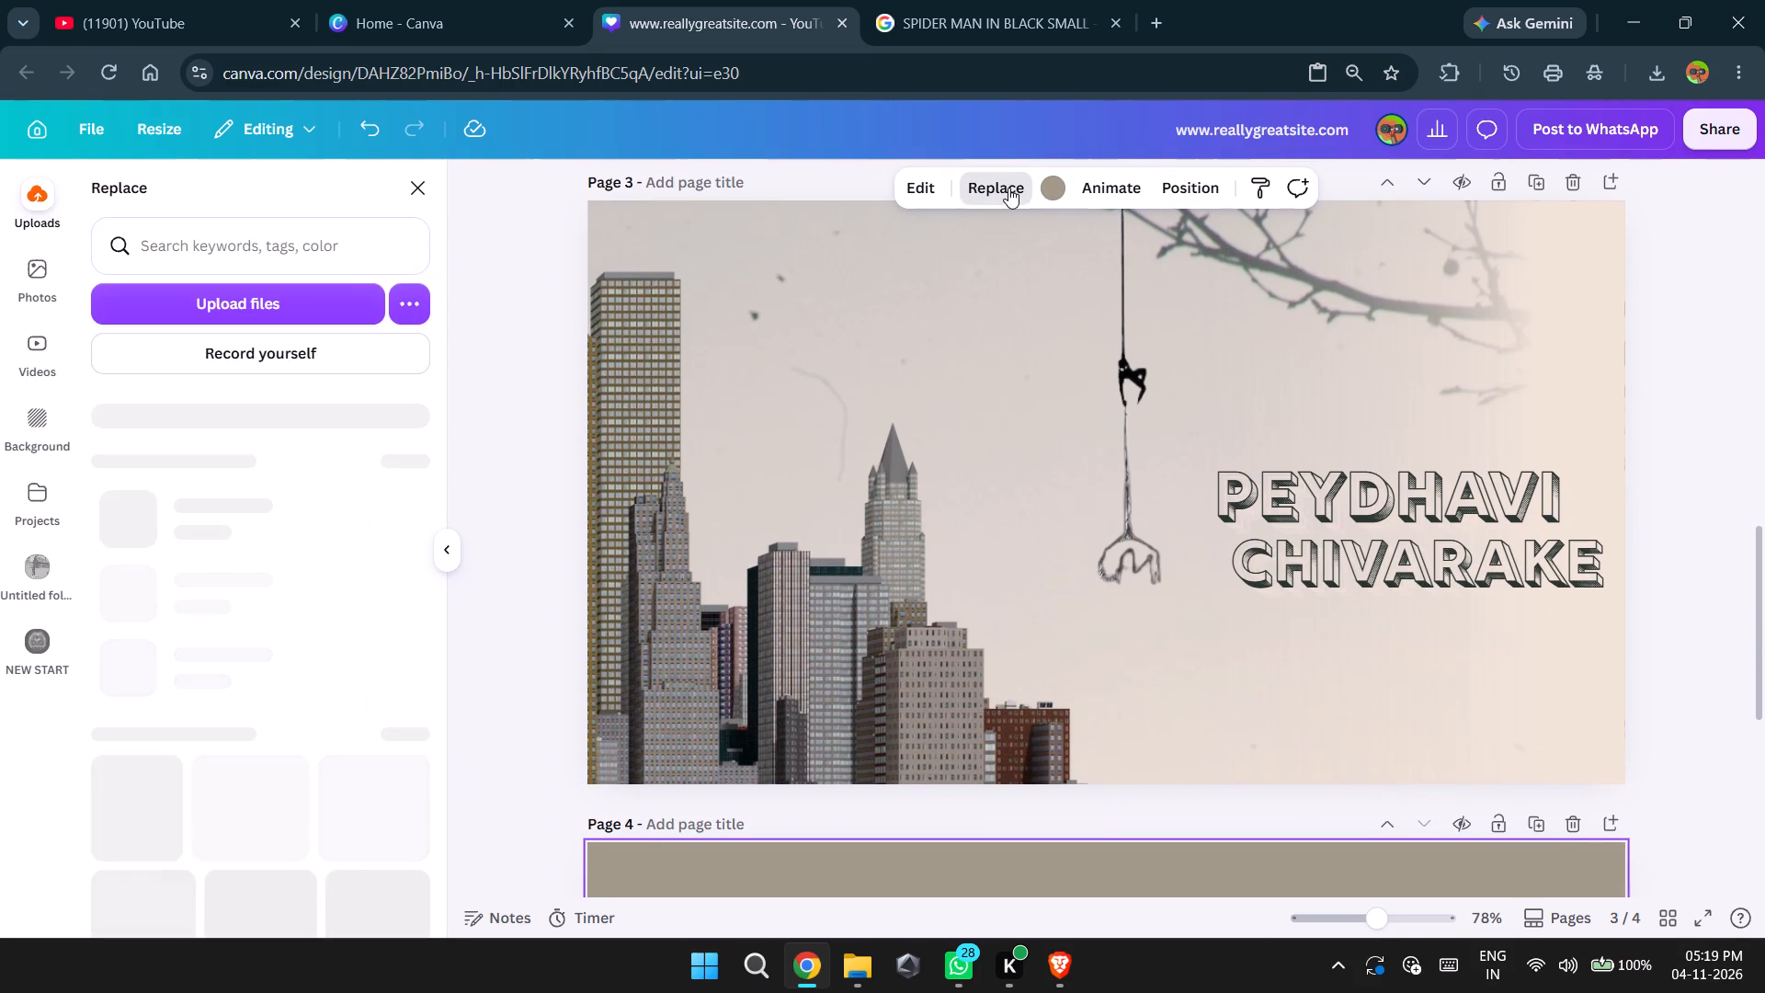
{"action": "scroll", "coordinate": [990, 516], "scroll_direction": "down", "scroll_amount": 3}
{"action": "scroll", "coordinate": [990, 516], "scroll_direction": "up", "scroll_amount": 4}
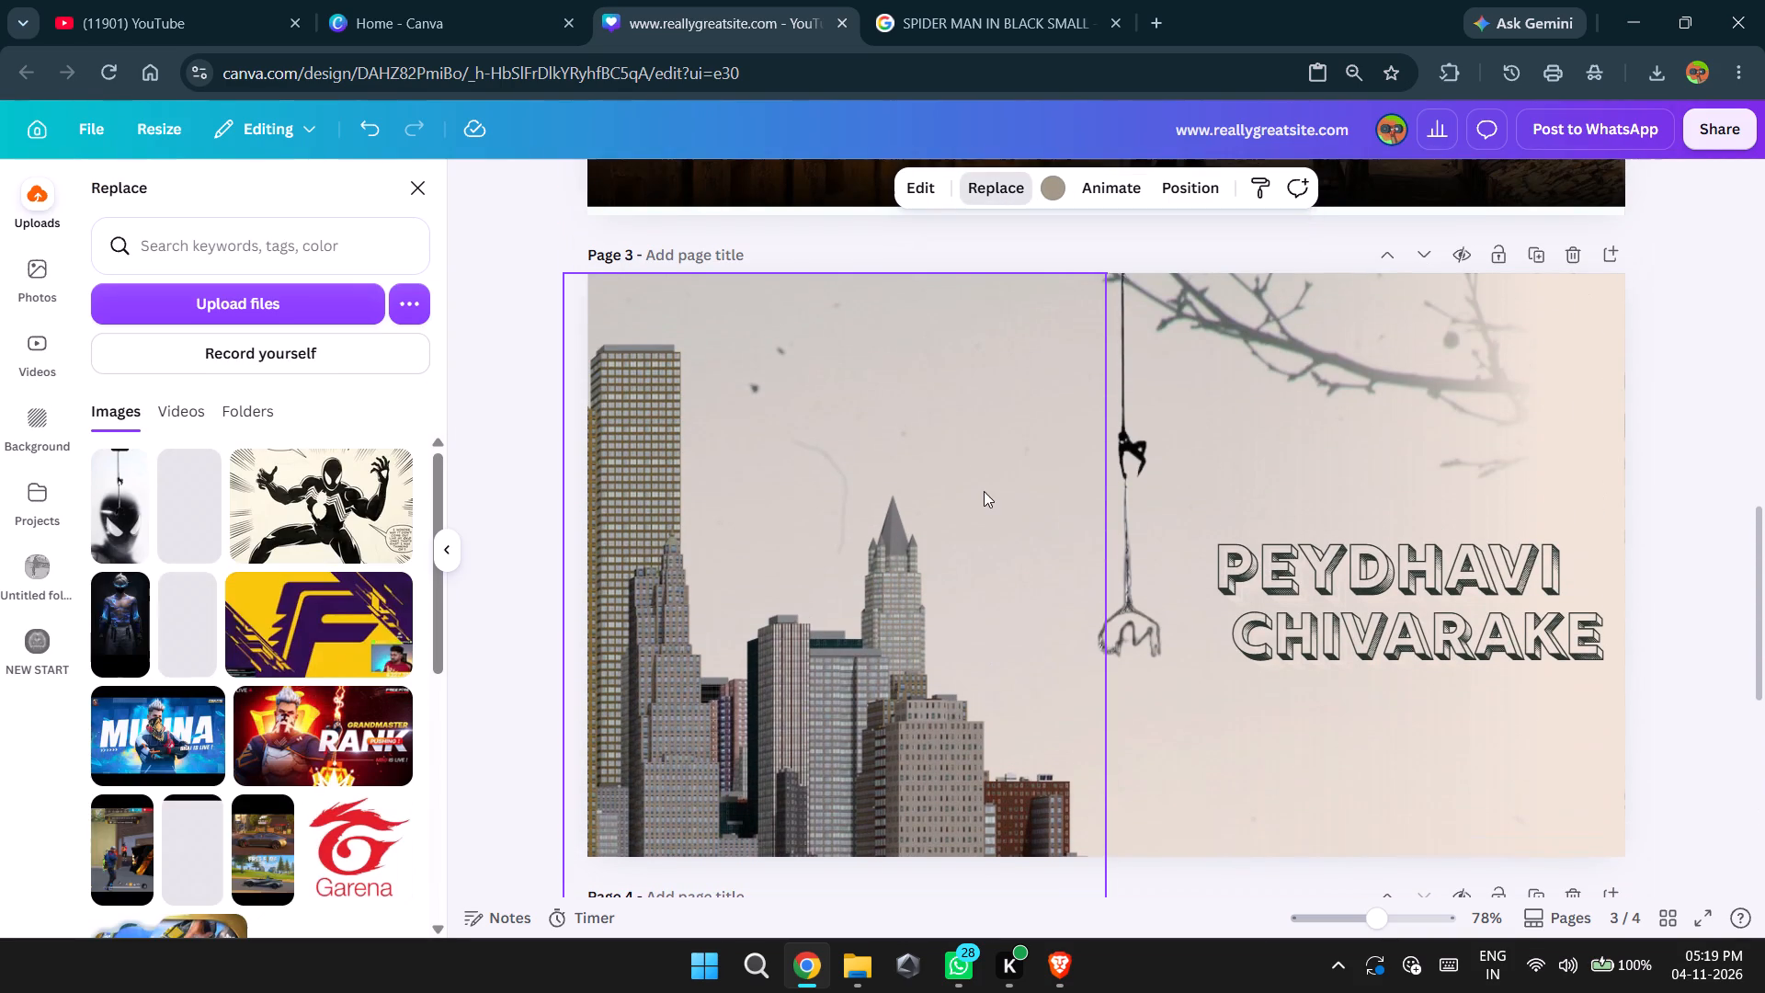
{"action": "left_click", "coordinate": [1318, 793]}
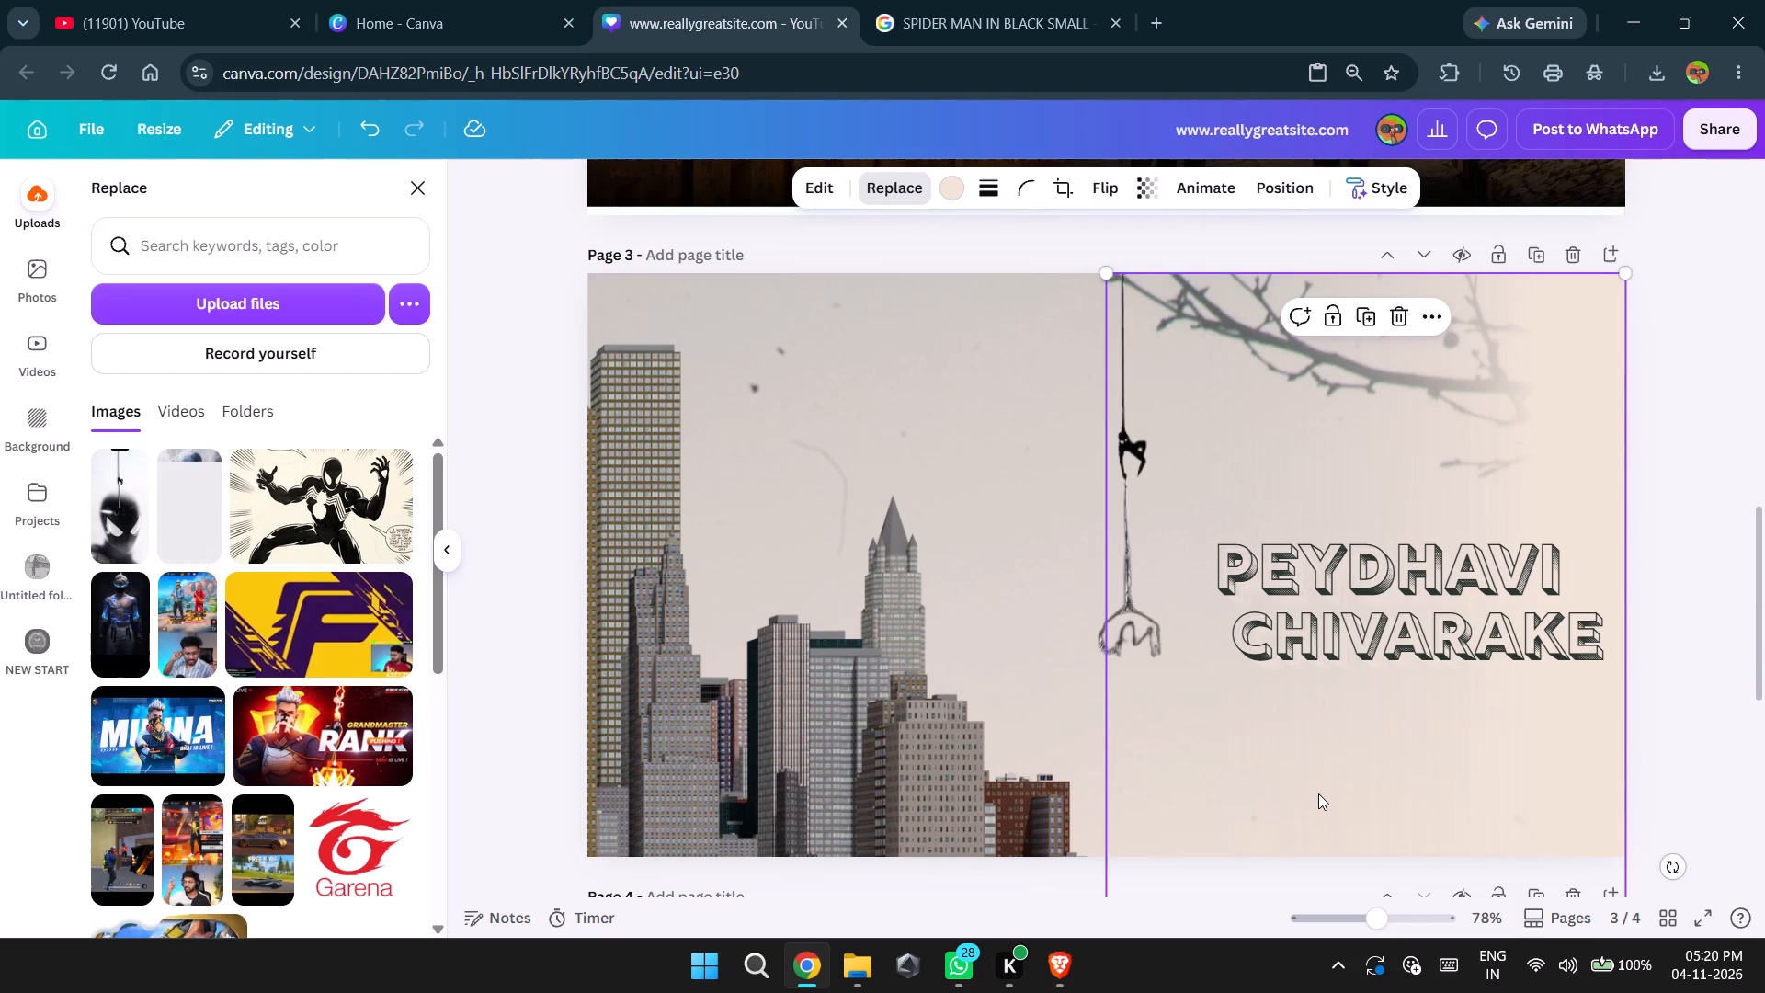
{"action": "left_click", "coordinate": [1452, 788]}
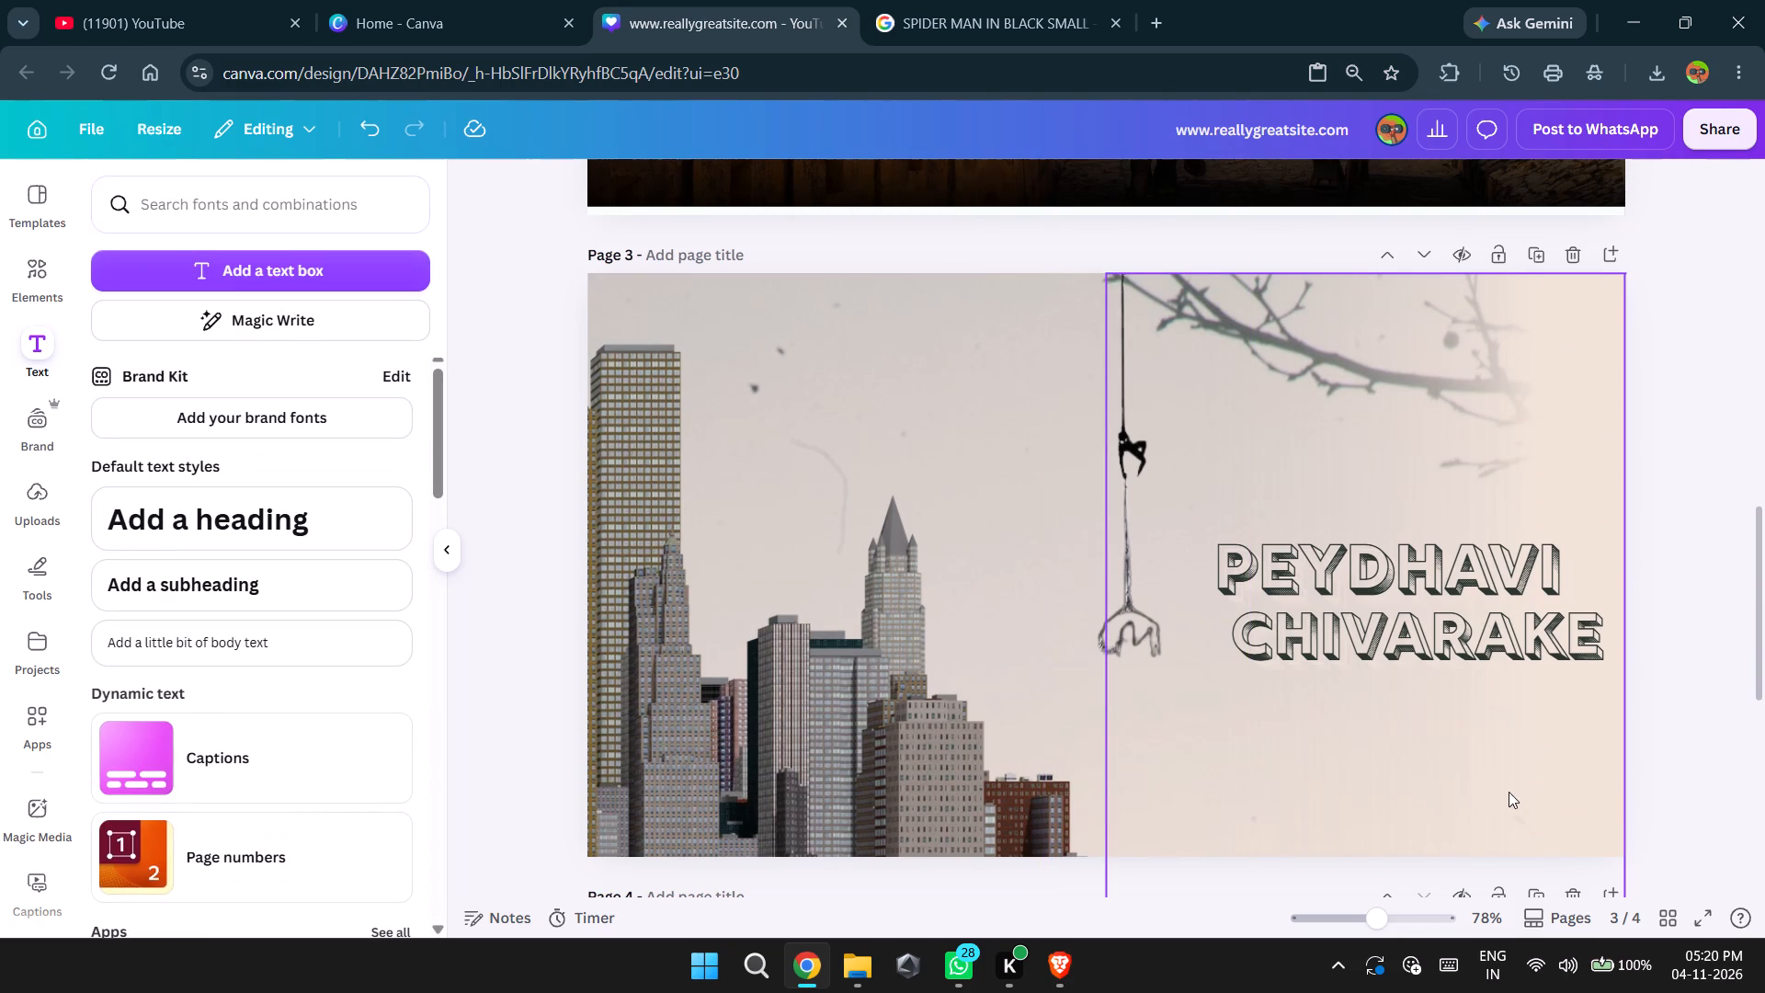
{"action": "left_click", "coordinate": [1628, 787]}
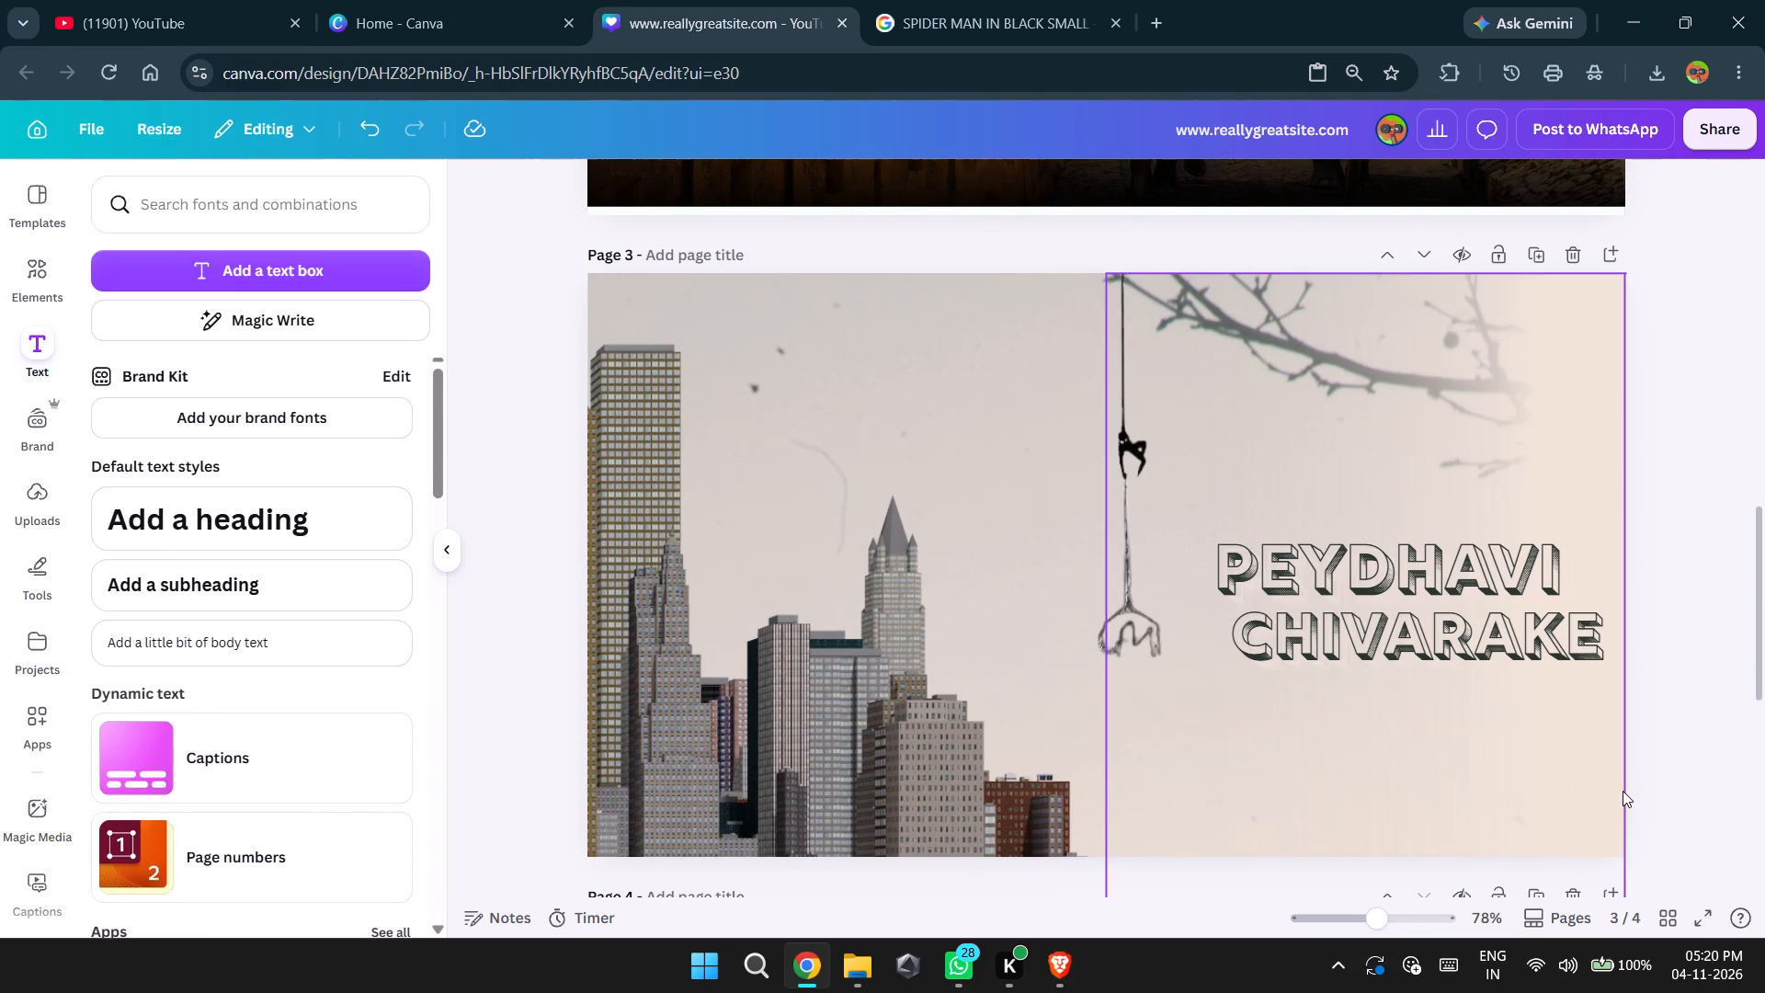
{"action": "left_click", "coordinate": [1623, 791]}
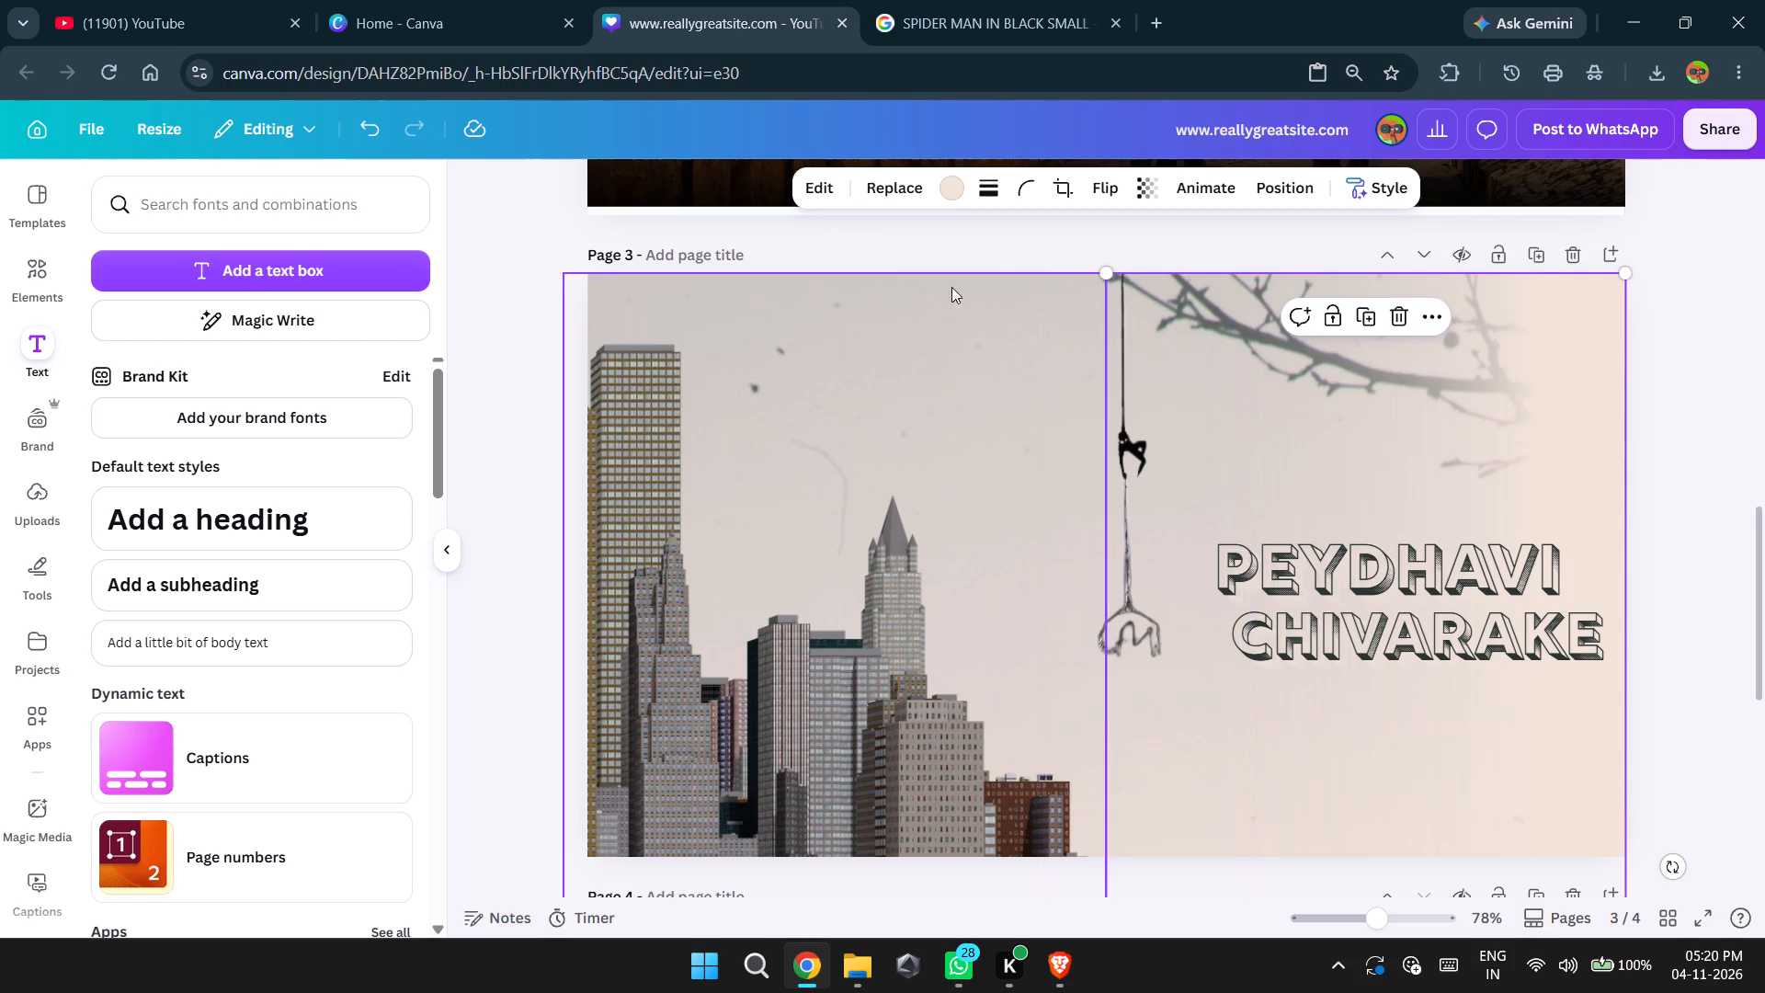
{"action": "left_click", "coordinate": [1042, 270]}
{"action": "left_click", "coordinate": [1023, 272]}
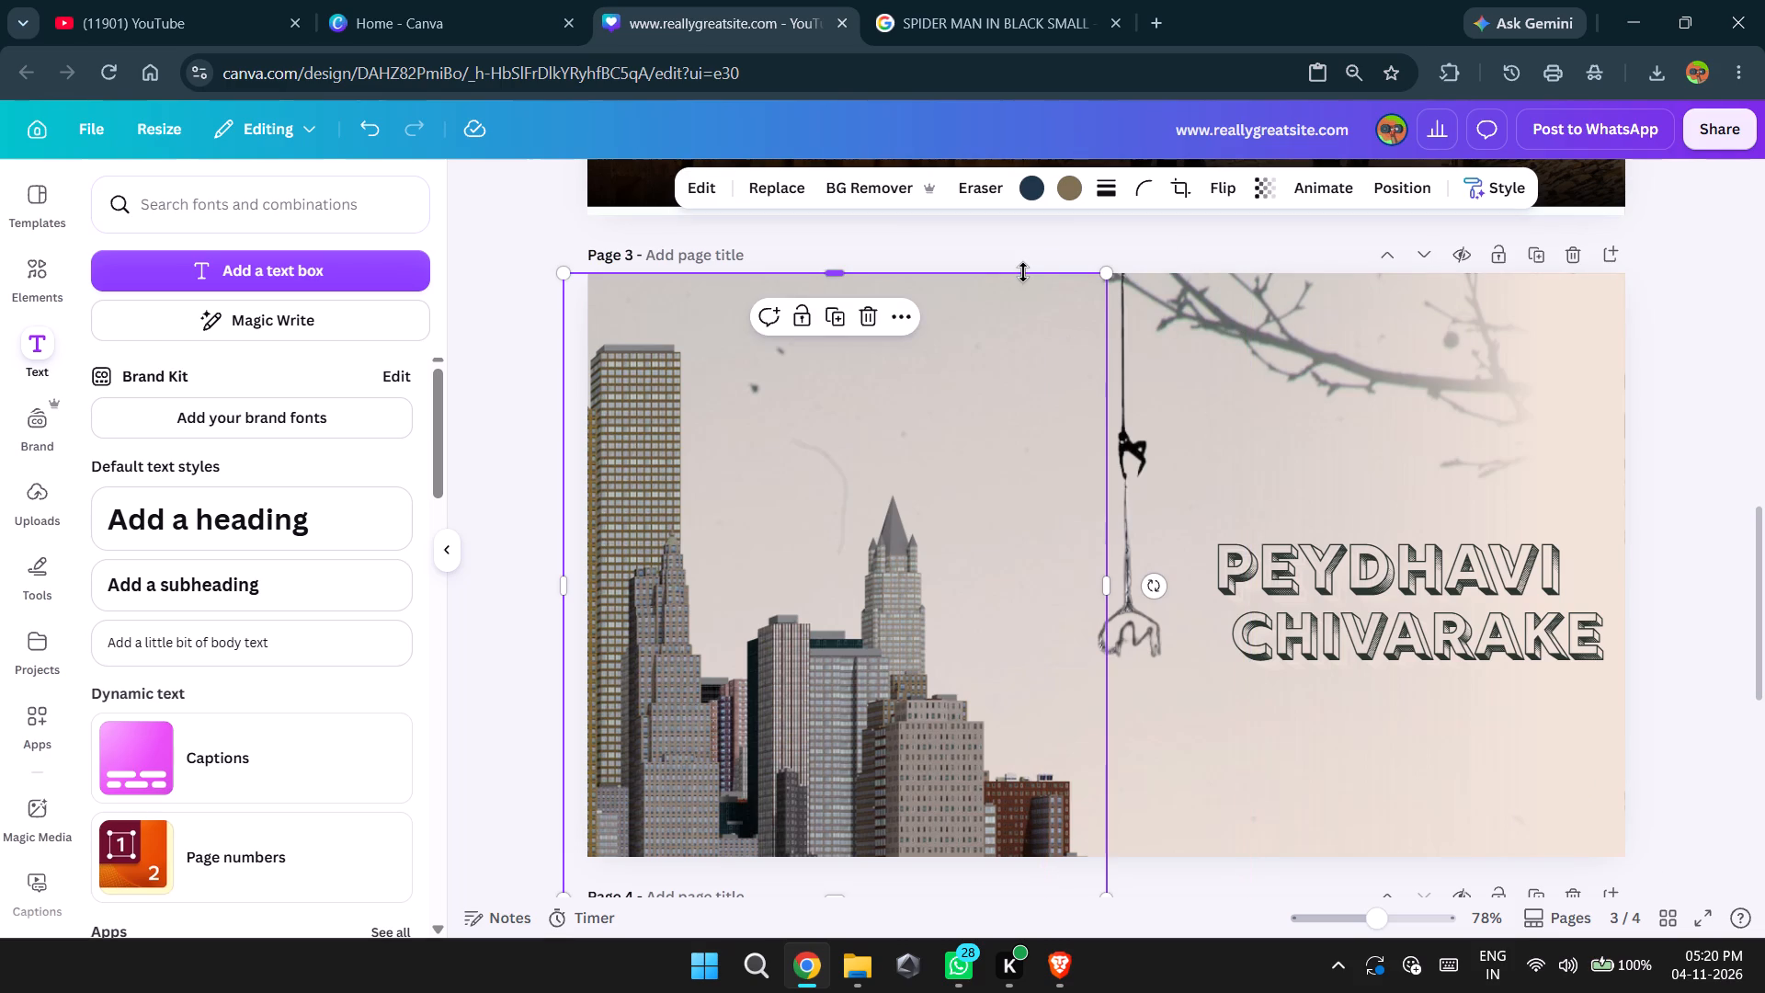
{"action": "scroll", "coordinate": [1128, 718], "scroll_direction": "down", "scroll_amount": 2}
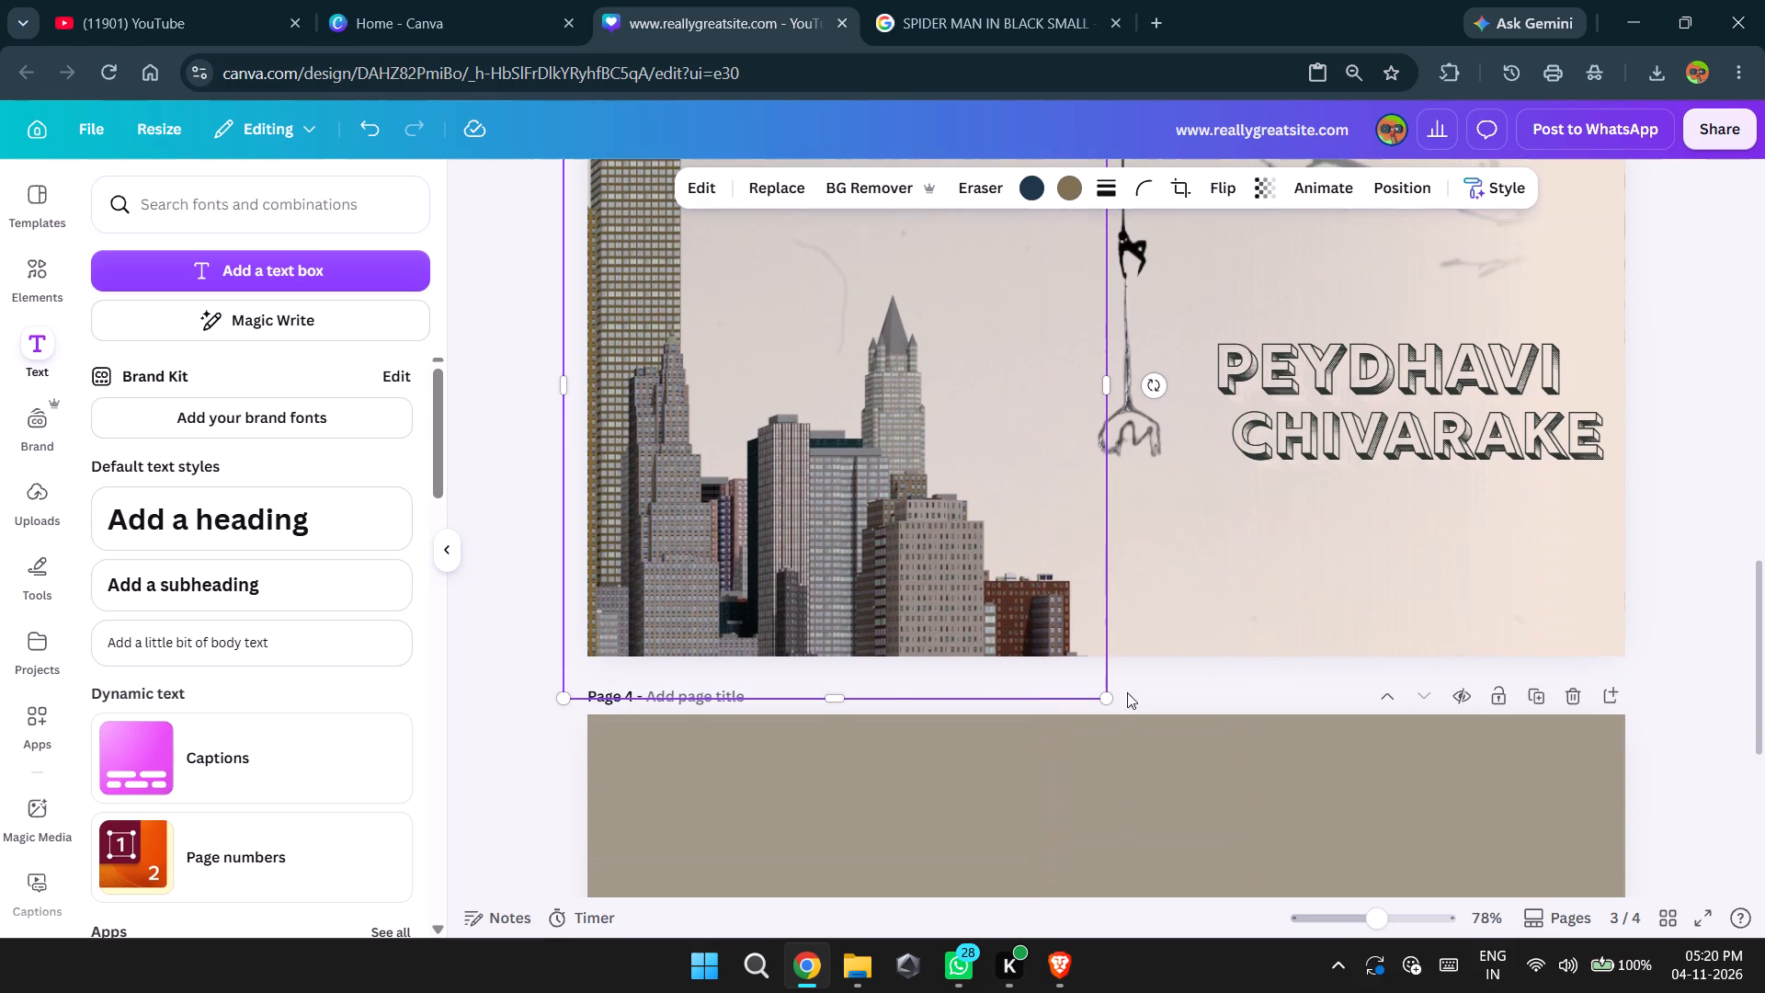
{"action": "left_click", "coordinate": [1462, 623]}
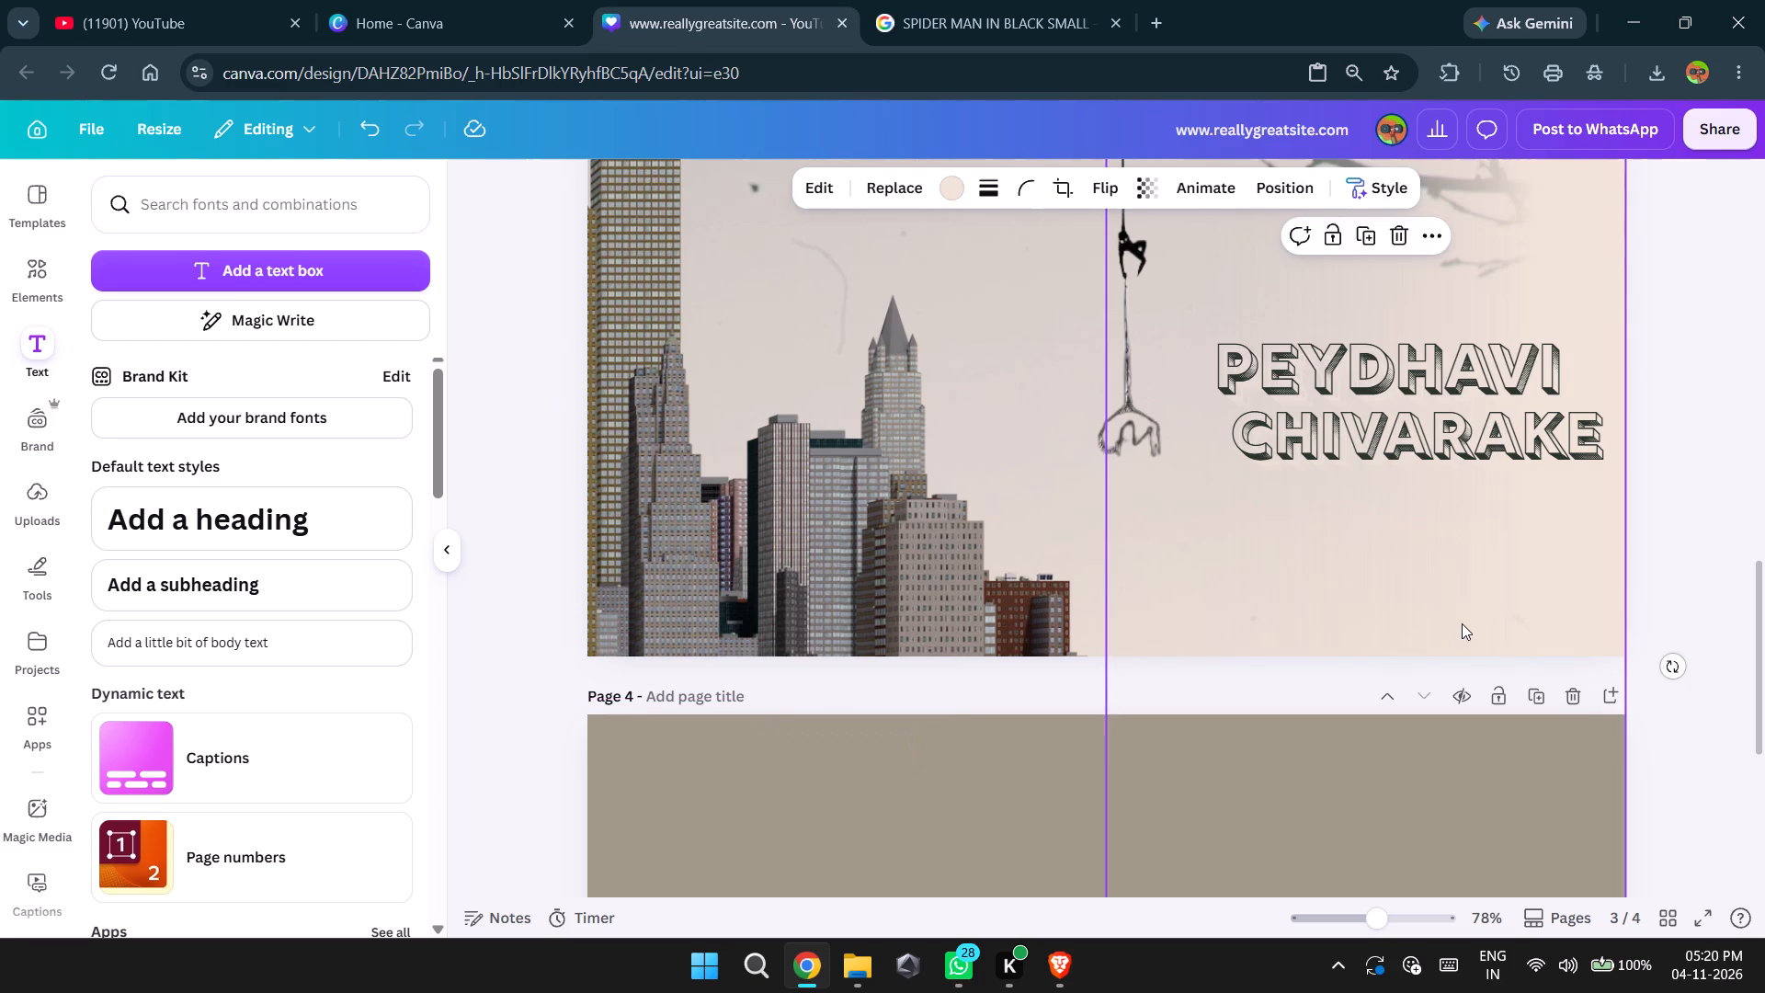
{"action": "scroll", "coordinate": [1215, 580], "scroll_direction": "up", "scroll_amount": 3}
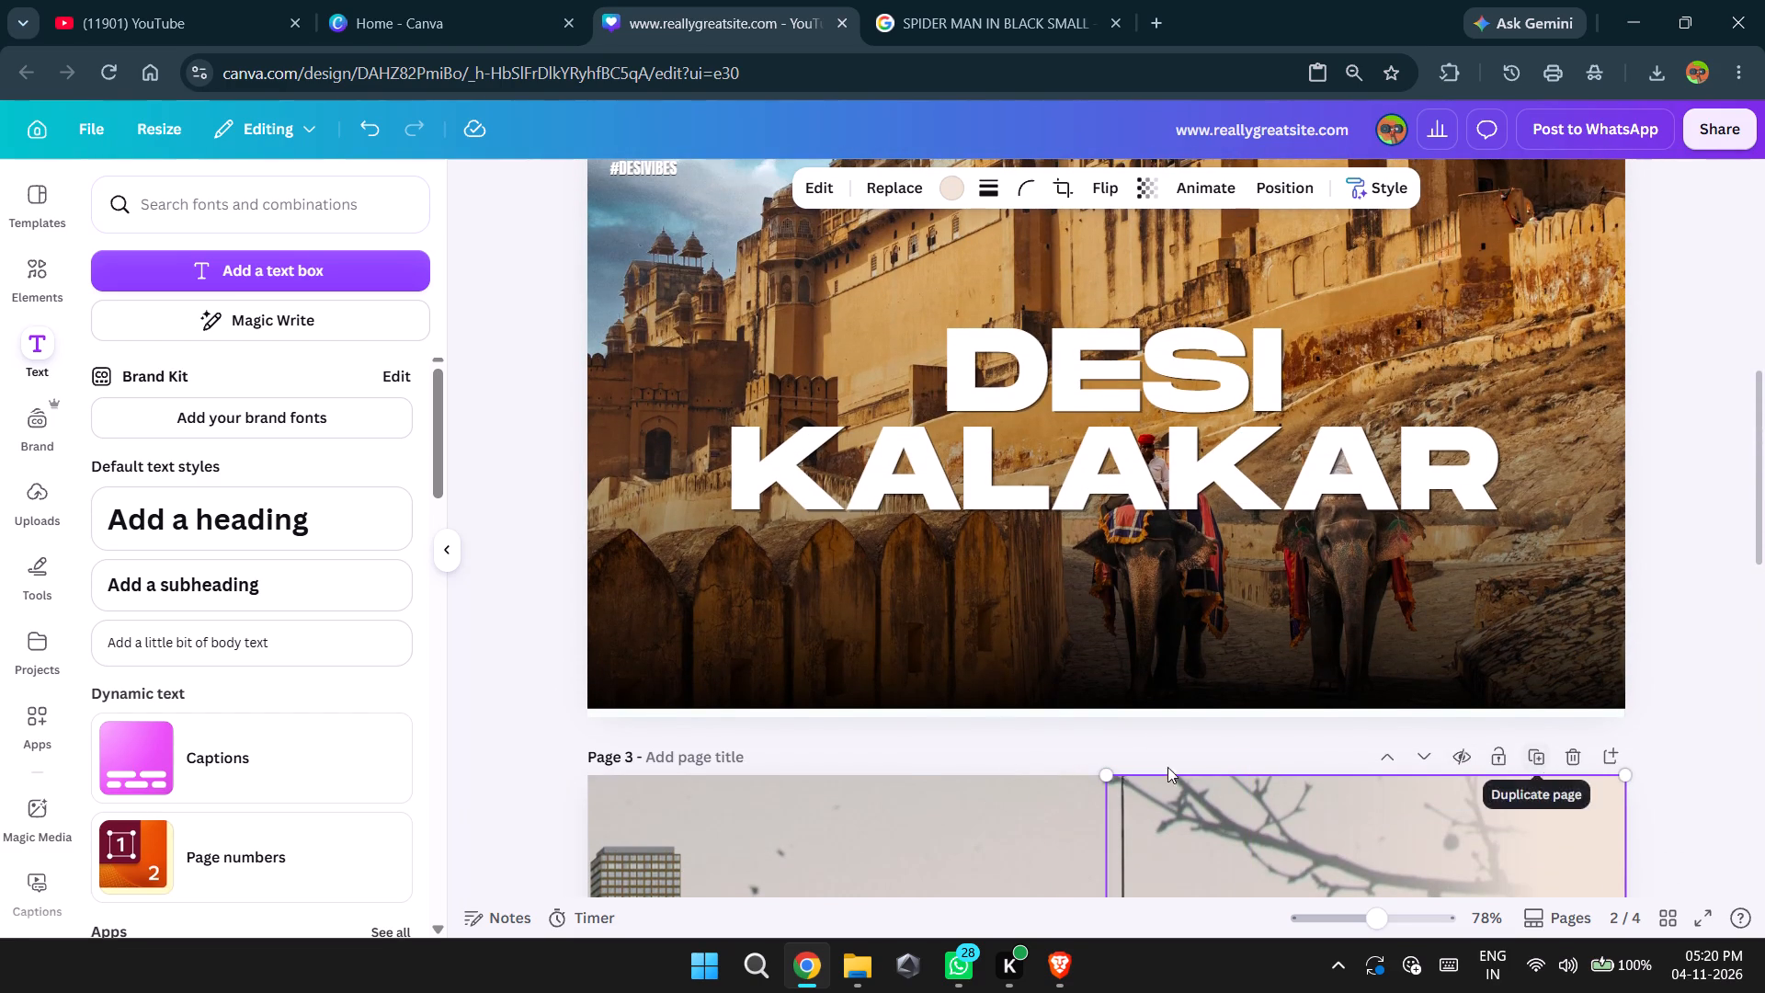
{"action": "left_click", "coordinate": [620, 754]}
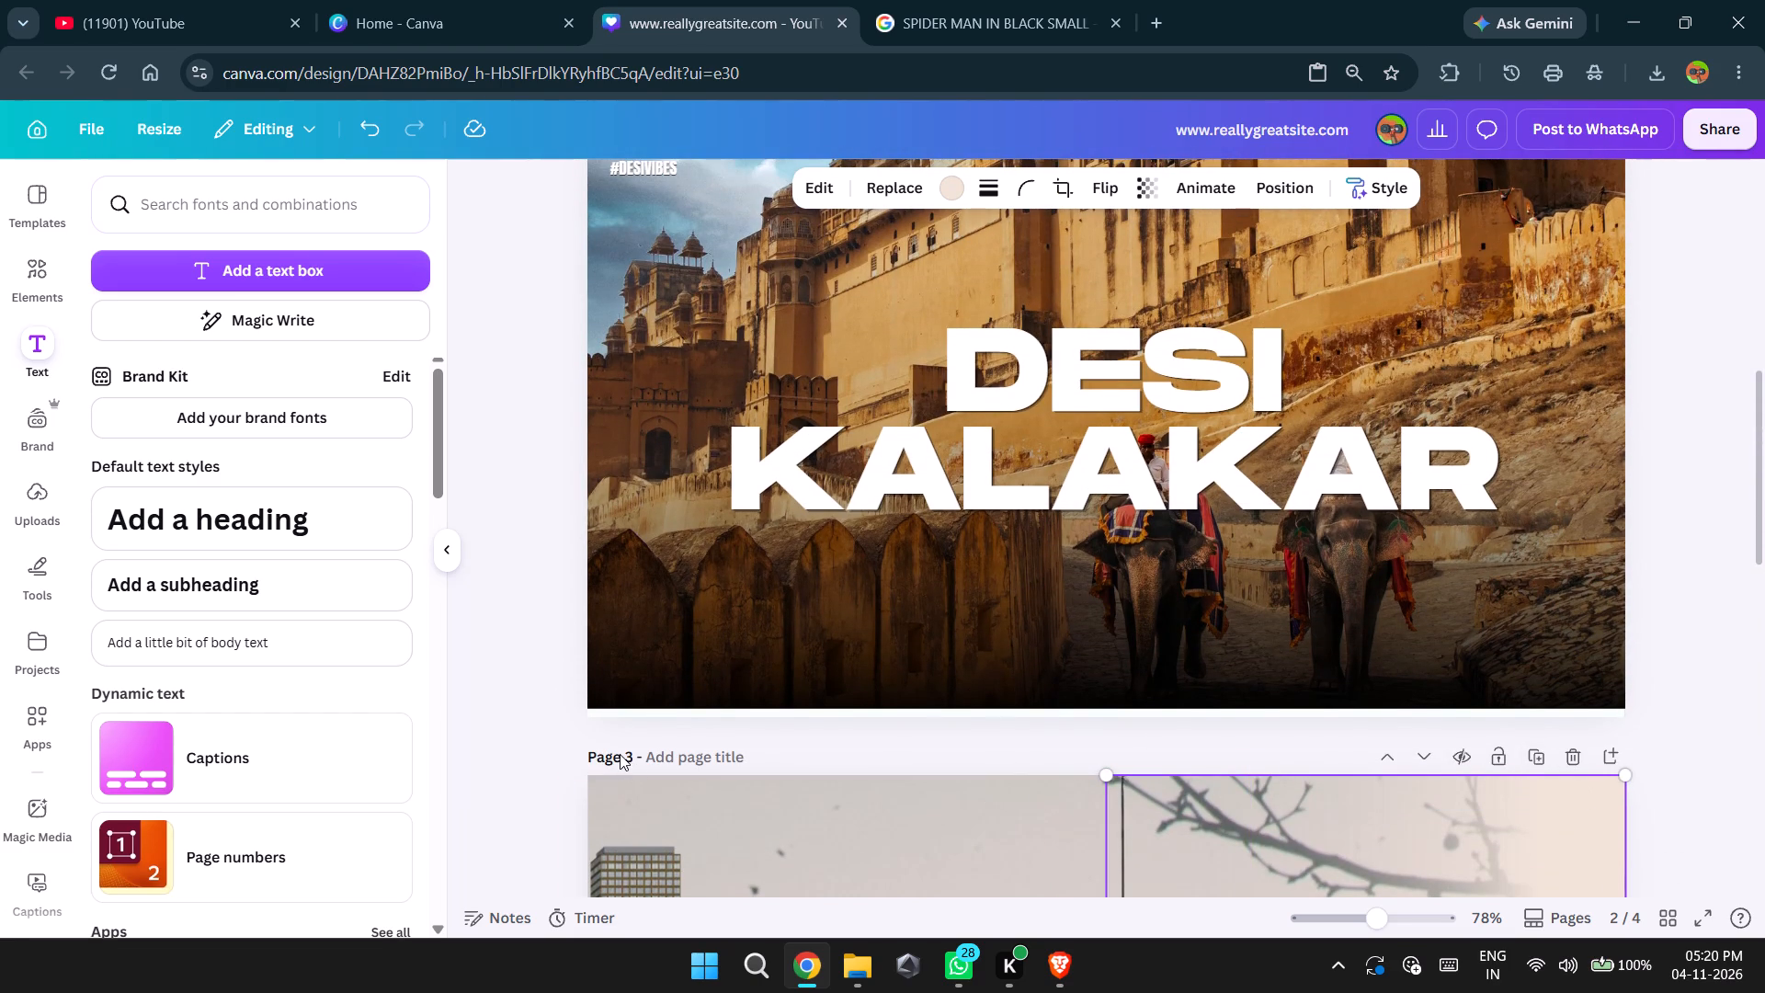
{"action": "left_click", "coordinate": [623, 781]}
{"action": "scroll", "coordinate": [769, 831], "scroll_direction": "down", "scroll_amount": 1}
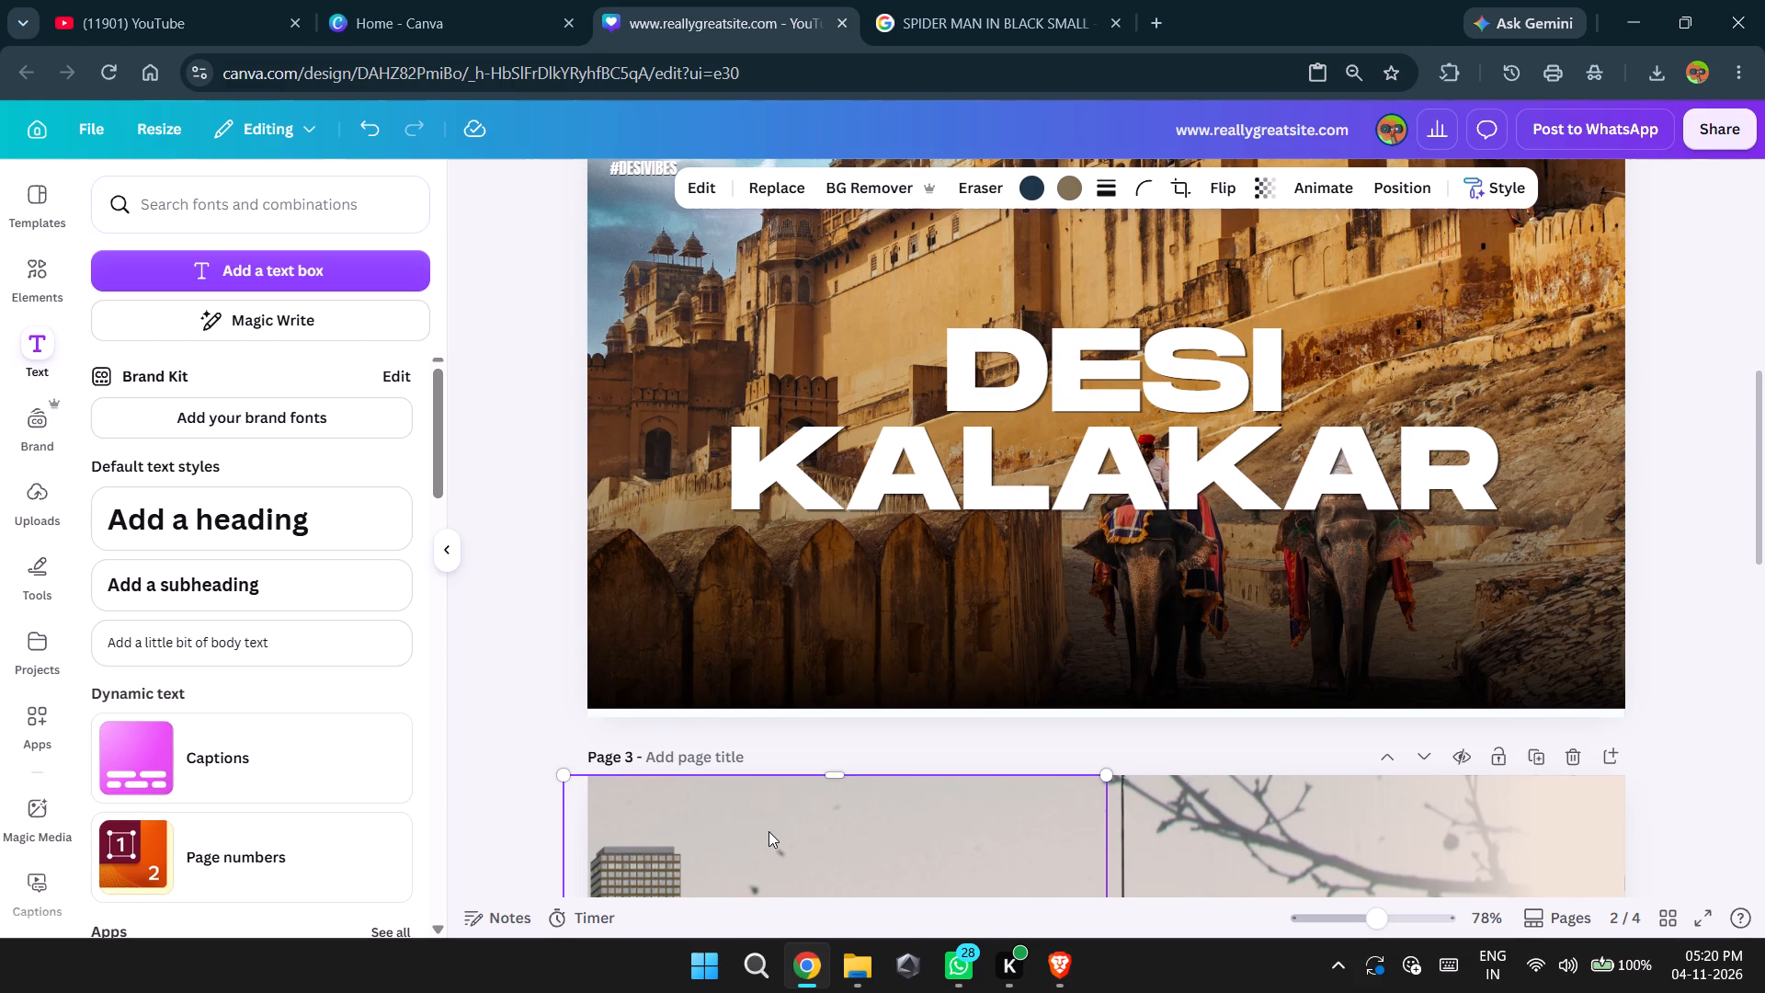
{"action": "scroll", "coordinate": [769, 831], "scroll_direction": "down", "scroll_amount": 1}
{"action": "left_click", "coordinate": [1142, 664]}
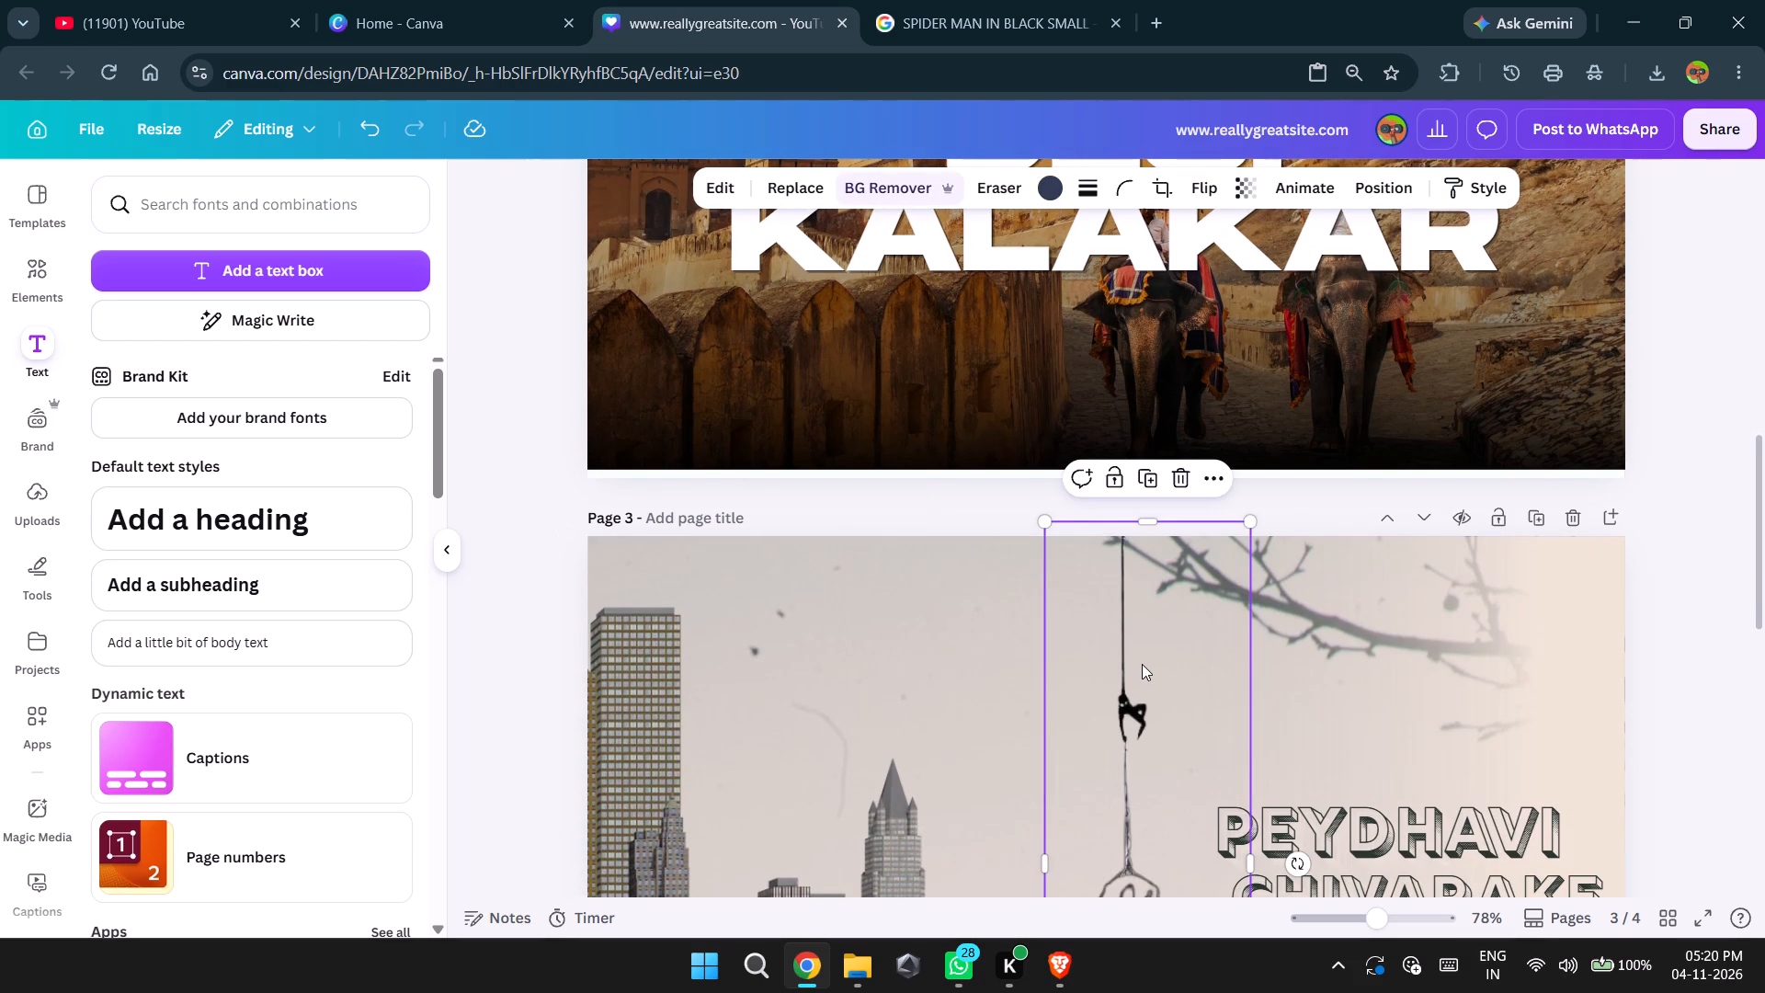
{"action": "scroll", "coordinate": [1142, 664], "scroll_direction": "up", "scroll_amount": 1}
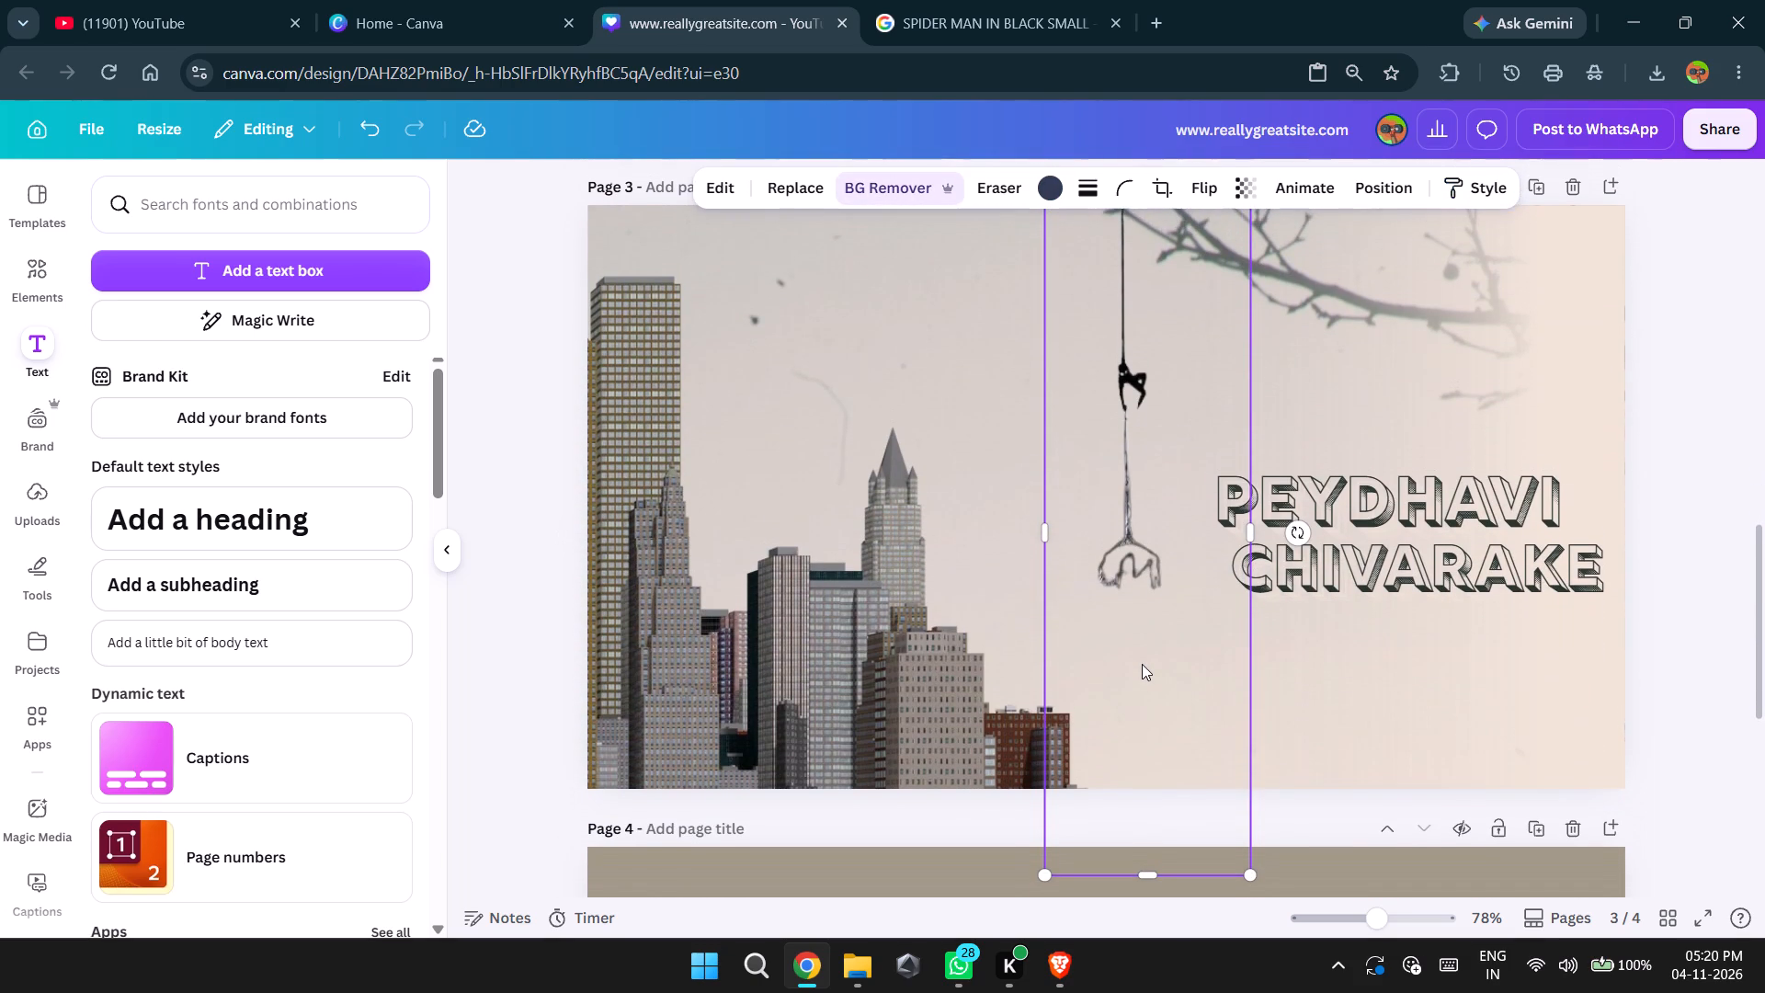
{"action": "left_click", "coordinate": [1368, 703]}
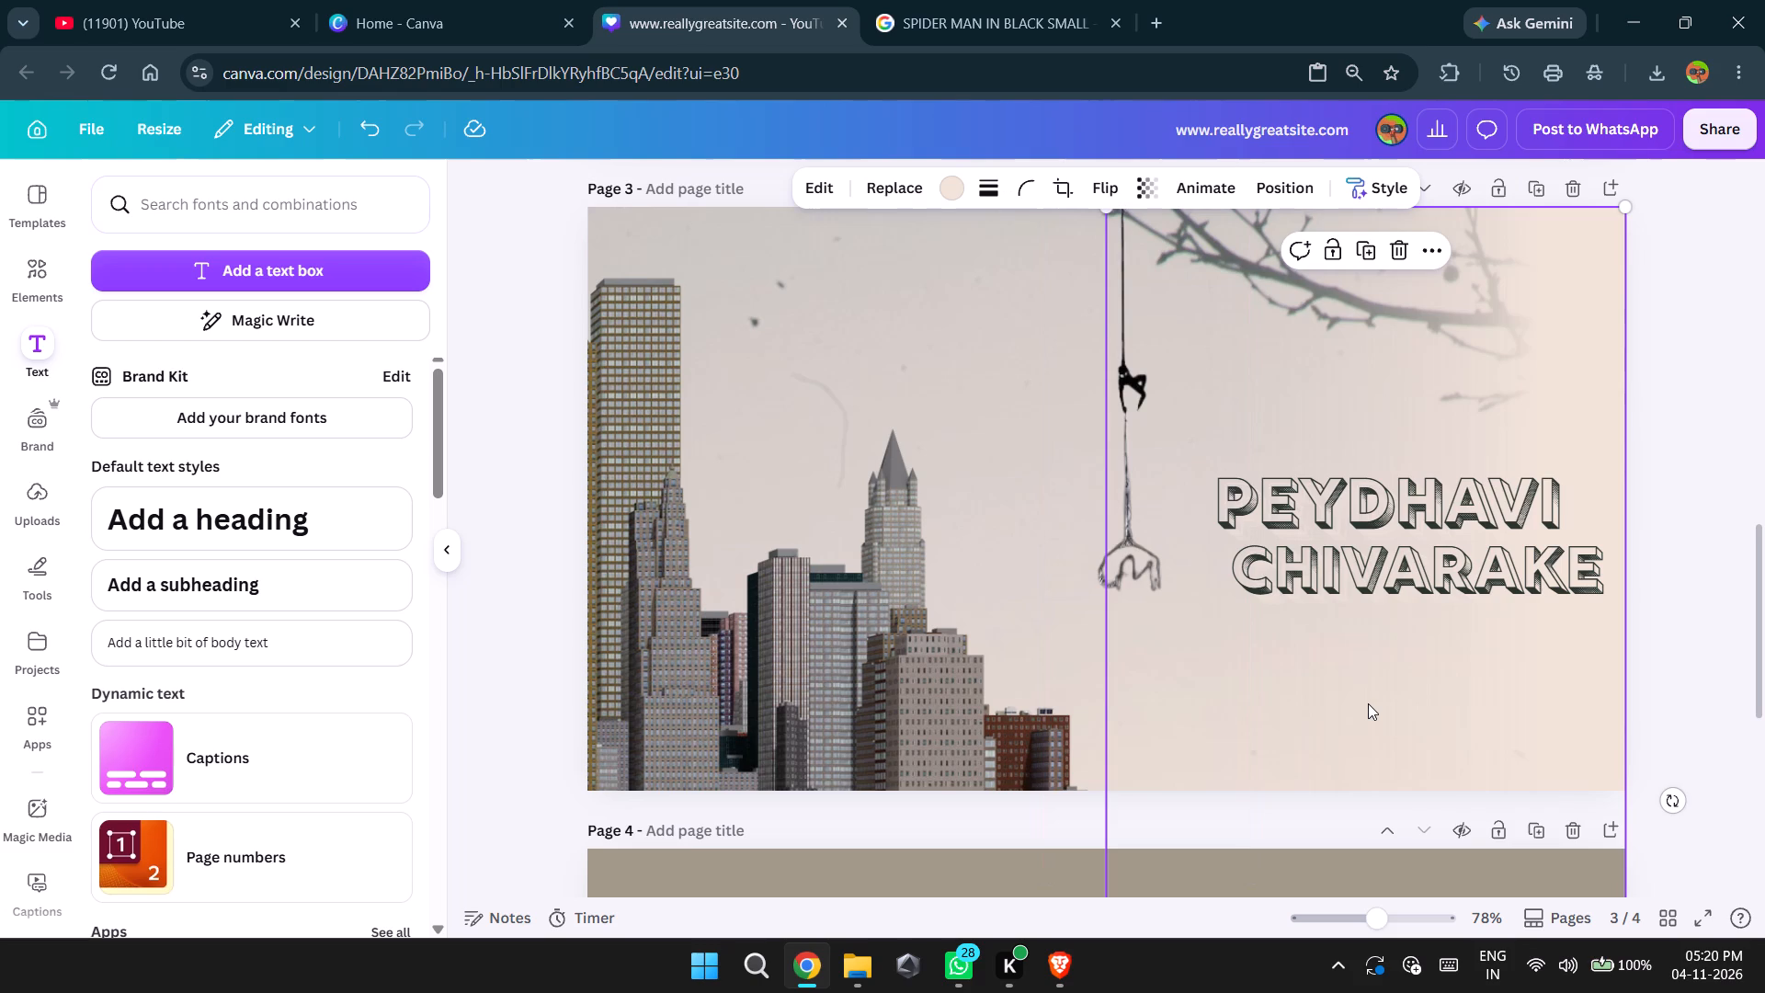
Switch to Brave and look through the suggested song videos alongside the Britney Spears Criminal lyrics video.
{"action": "left_click", "coordinate": [1053, 974]}
{"action": "scroll", "coordinate": [1380, 474], "scroll_direction": "down", "scroll_amount": 2}
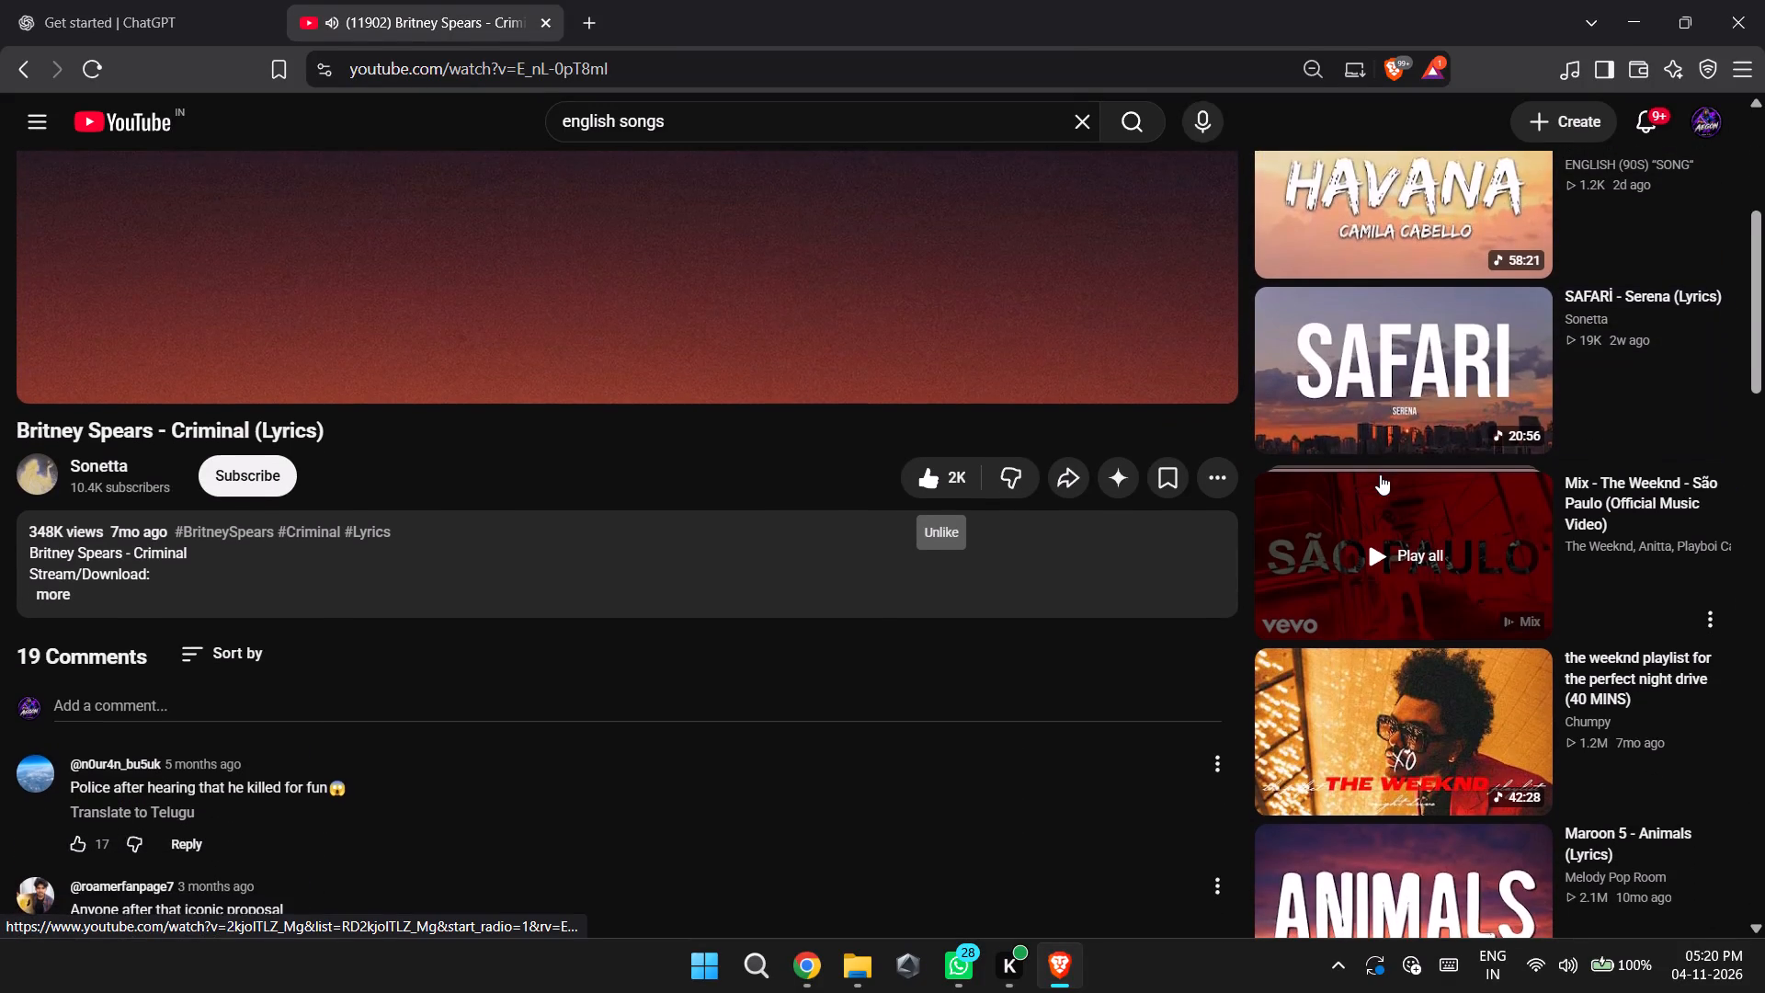
{"action": "scroll", "coordinate": [1384, 595], "scroll_direction": "down", "scroll_amount": 2}
{"action": "scroll", "coordinate": [1373, 669], "scroll_direction": "down", "scroll_amount": 1}
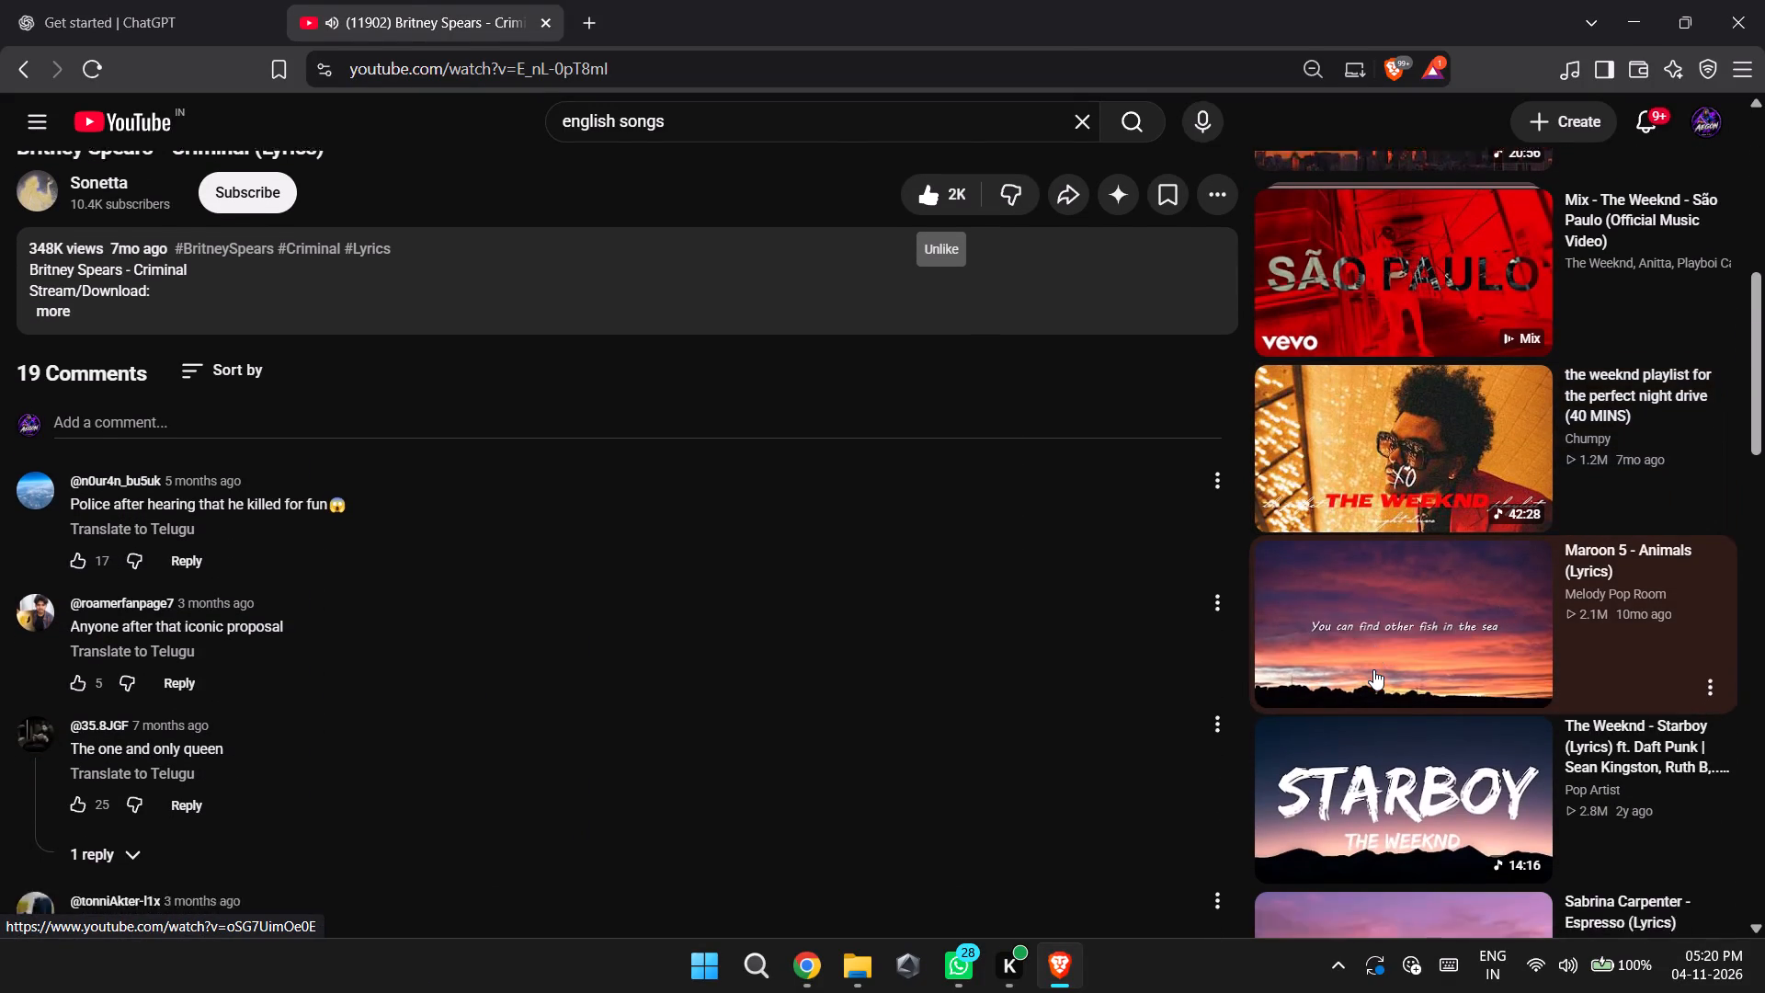
{"action": "scroll", "coordinate": [1373, 669], "scroll_direction": "down", "scroll_amount": 1}
{"action": "scroll", "coordinate": [1372, 760], "scroll_direction": "down", "scroll_amount": 2}
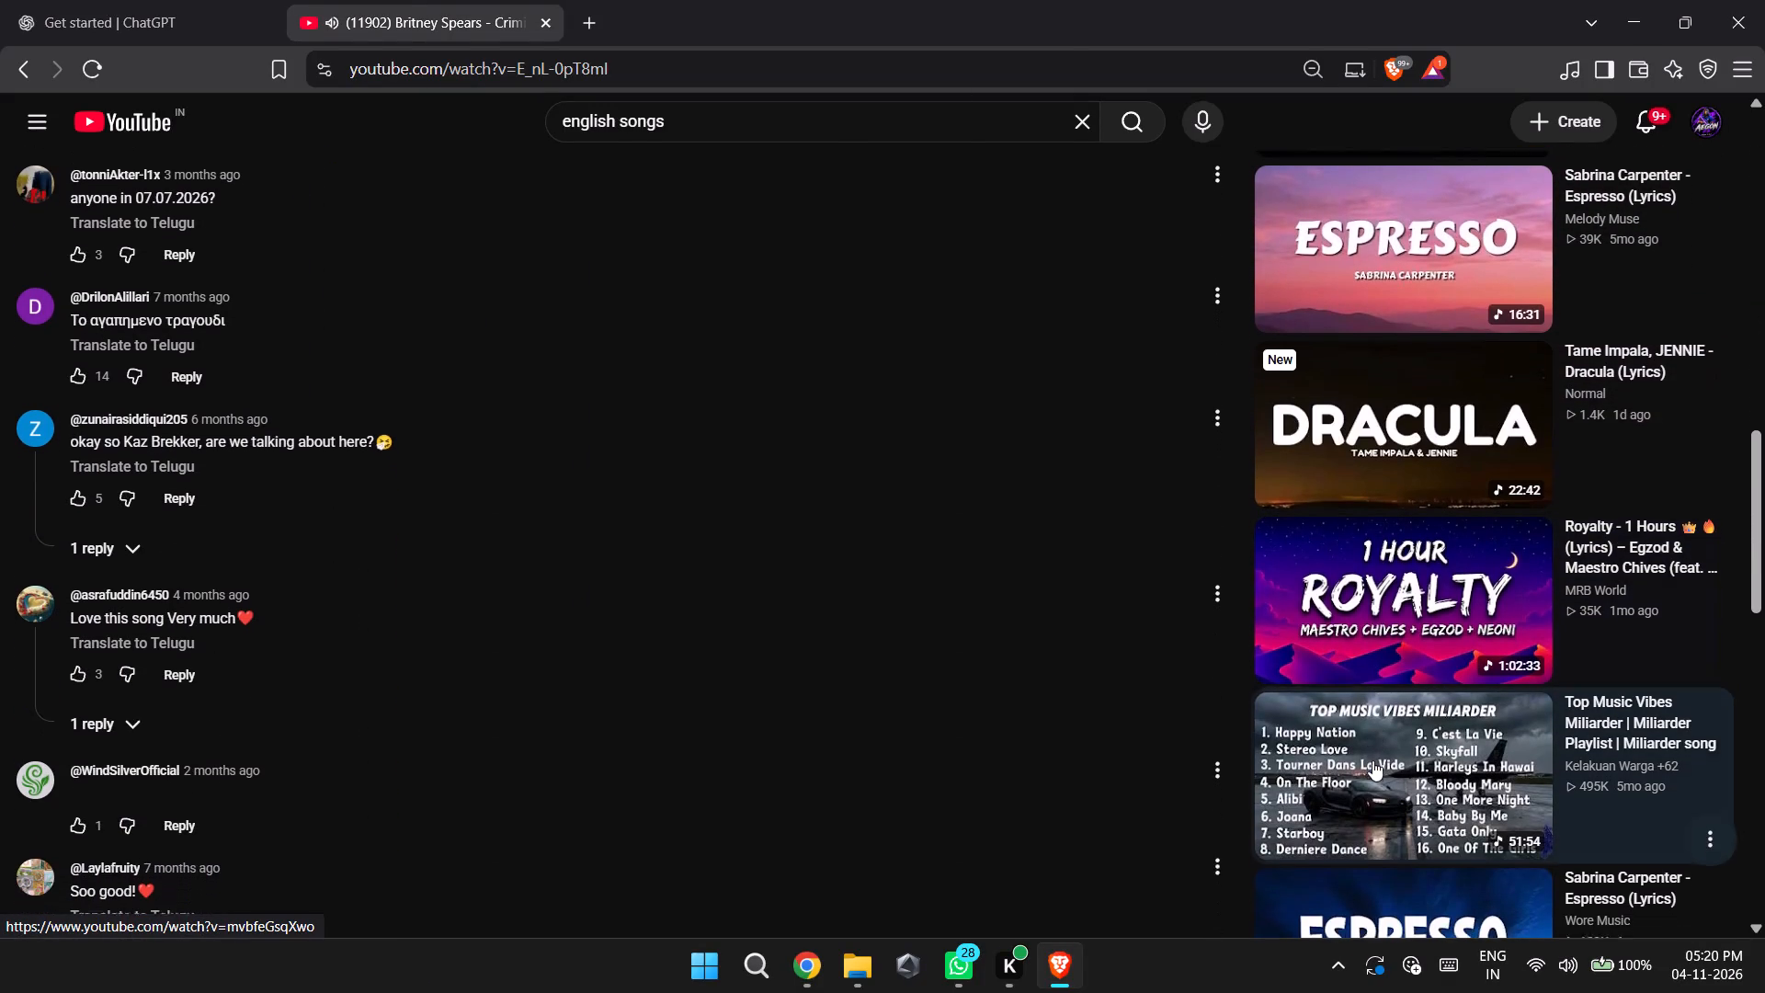
{"action": "scroll", "coordinate": [1375, 620], "scroll_direction": "down", "scroll_amount": 3}
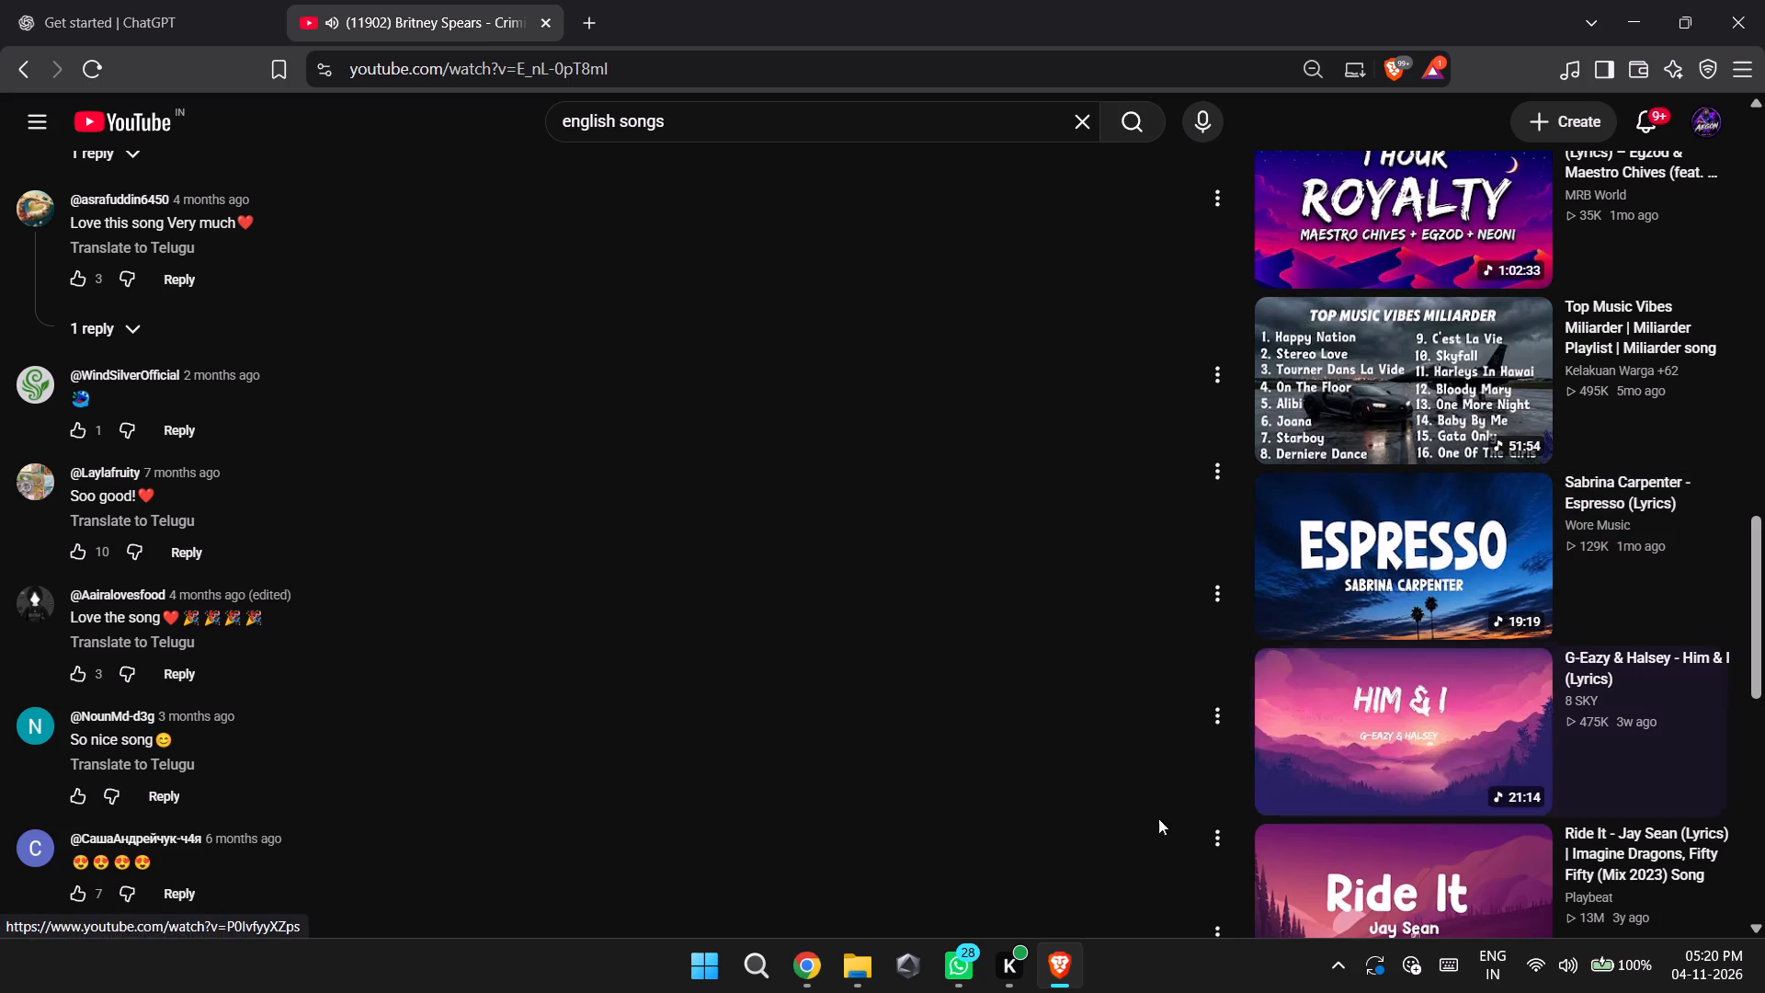
{"action": "scroll", "coordinate": [1358, 666], "scroll_direction": "down", "scroll_amount": 3}
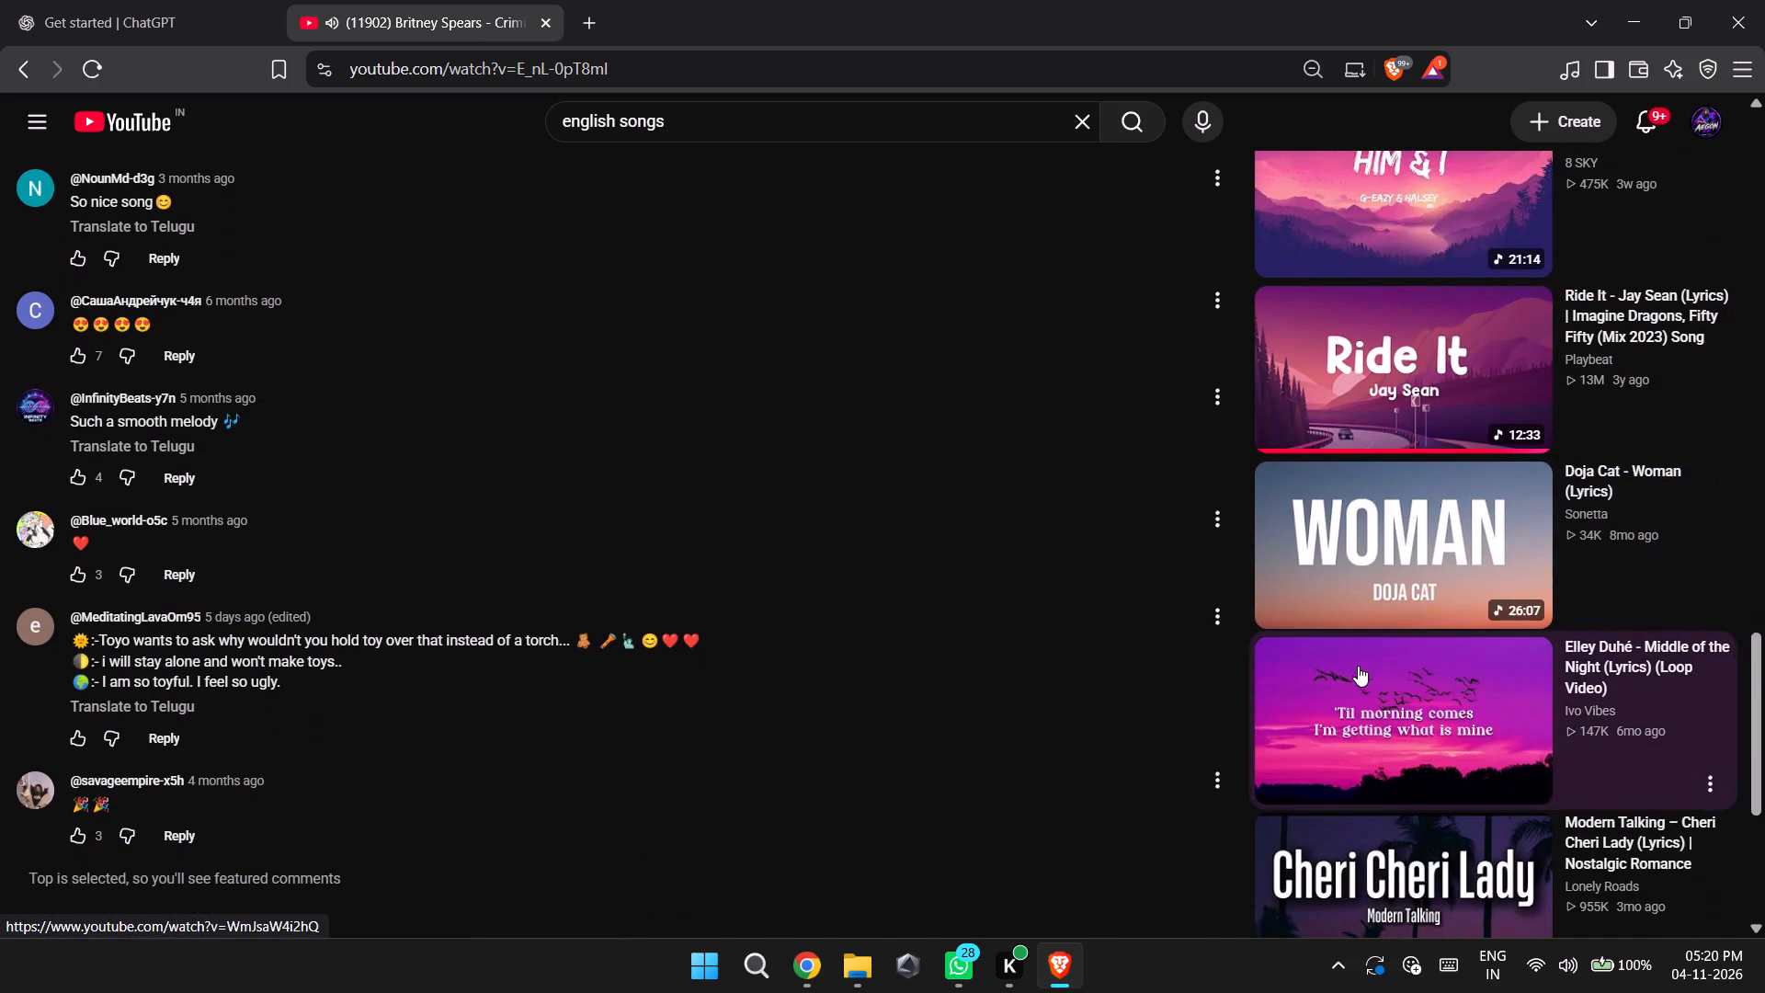
{"action": "scroll", "coordinate": [1764, 571], "scroll_direction": "down", "scroll_amount": 3}
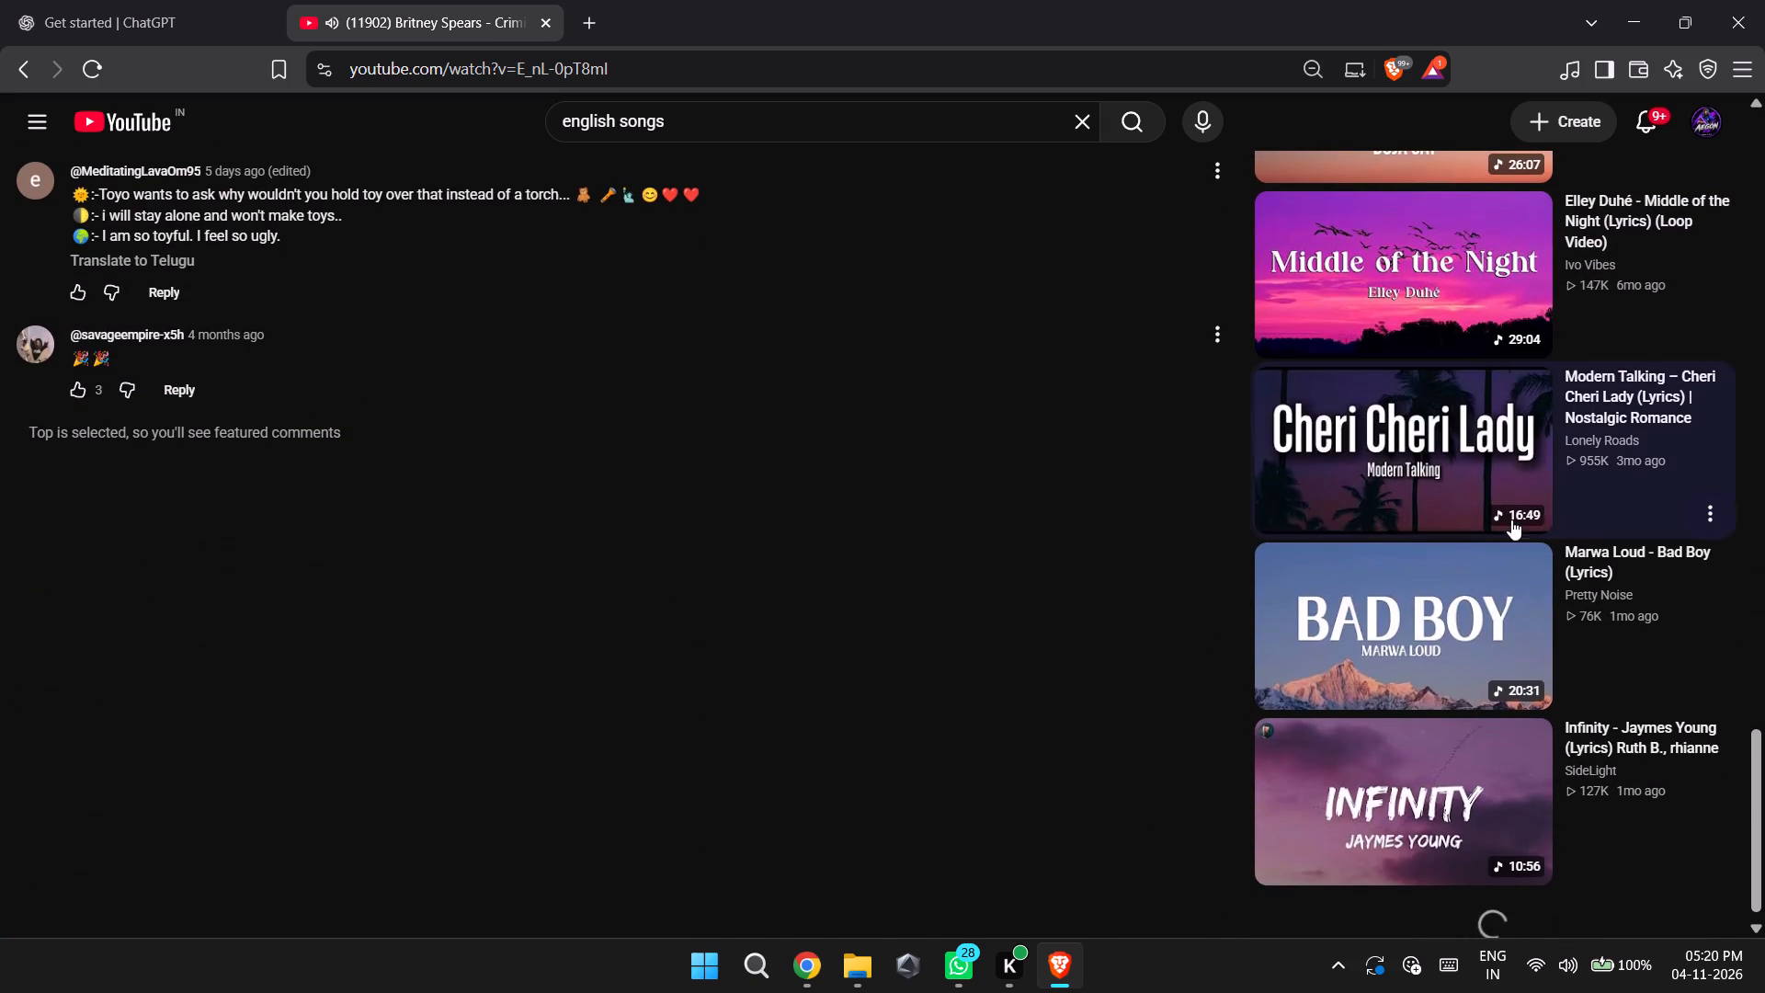
{"action": "scroll", "coordinate": [1449, 470], "scroll_direction": "up", "scroll_amount": 8}
{"action": "scroll", "coordinate": [1449, 470], "scroll_direction": "right", "scroll_amount": 6}
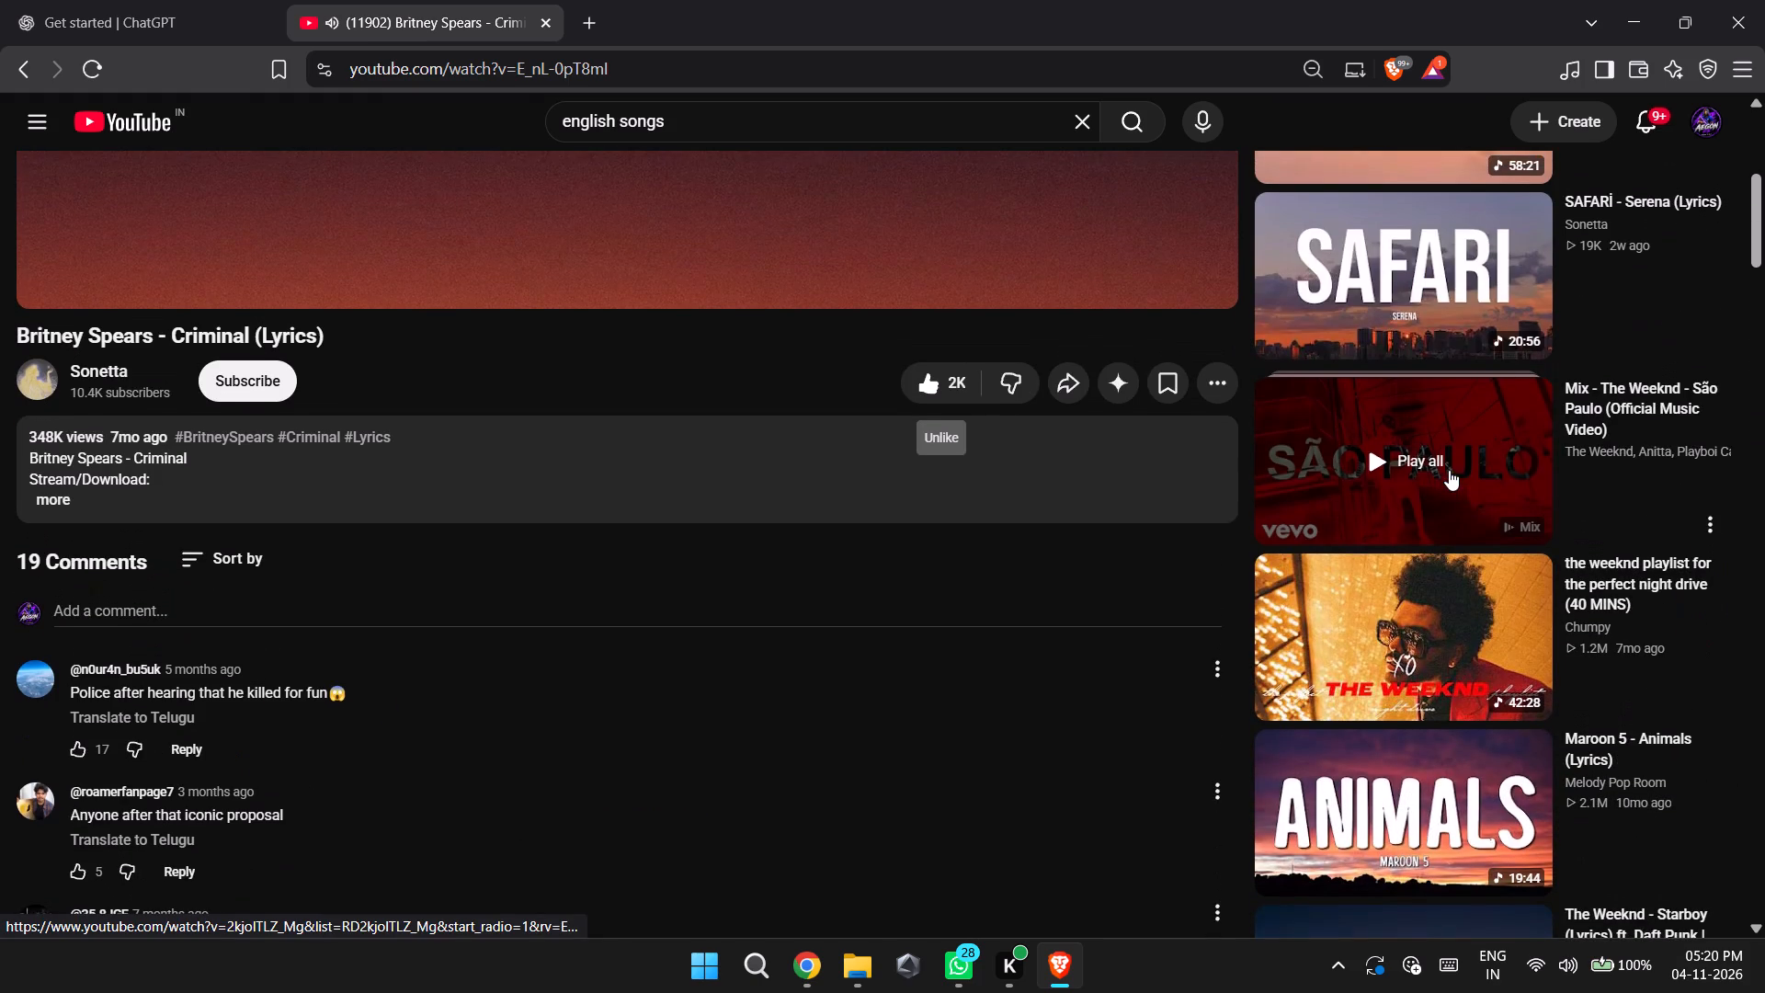
{"action": "scroll", "coordinate": [1122, 515], "scroll_direction": "right", "scroll_amount": 7}
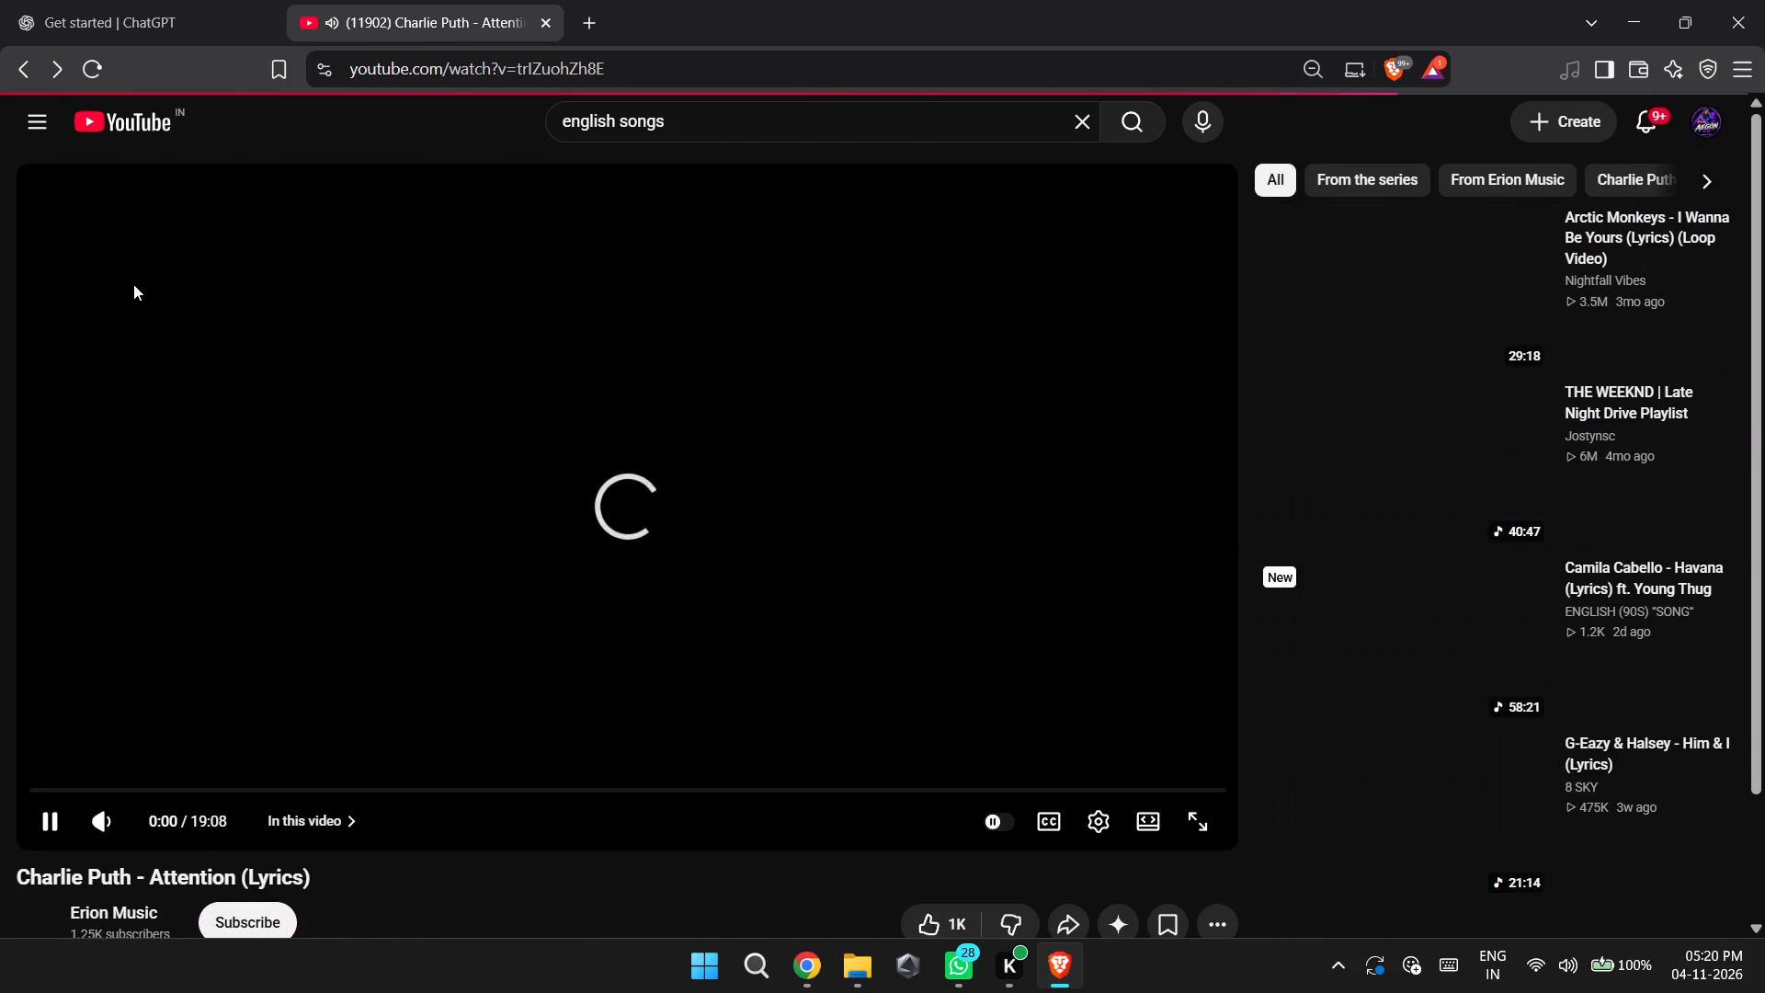
Look through the song videos and thumbnails in the YouTube home feed, including CKay's Love Nwantiti lyrics video.
{"action": "left_click", "coordinate": [108, 110]}
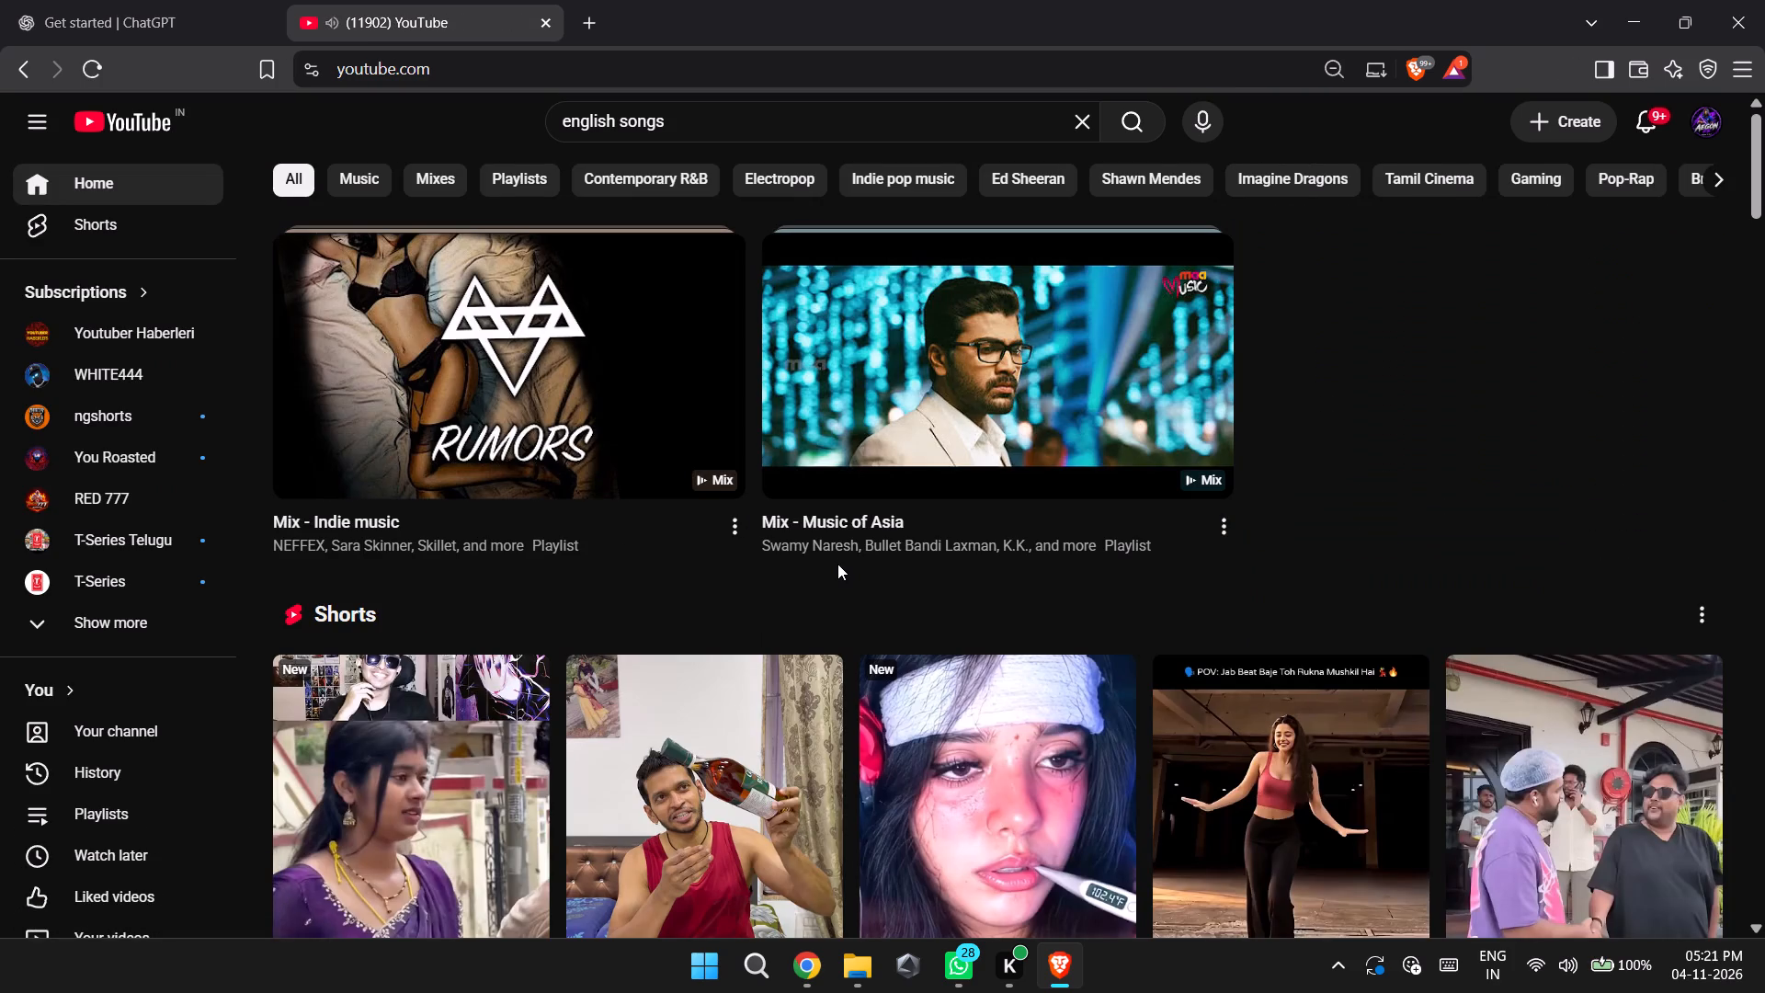
{"action": "scroll", "coordinate": [891, 604], "scroll_direction": "down", "scroll_amount": 1}
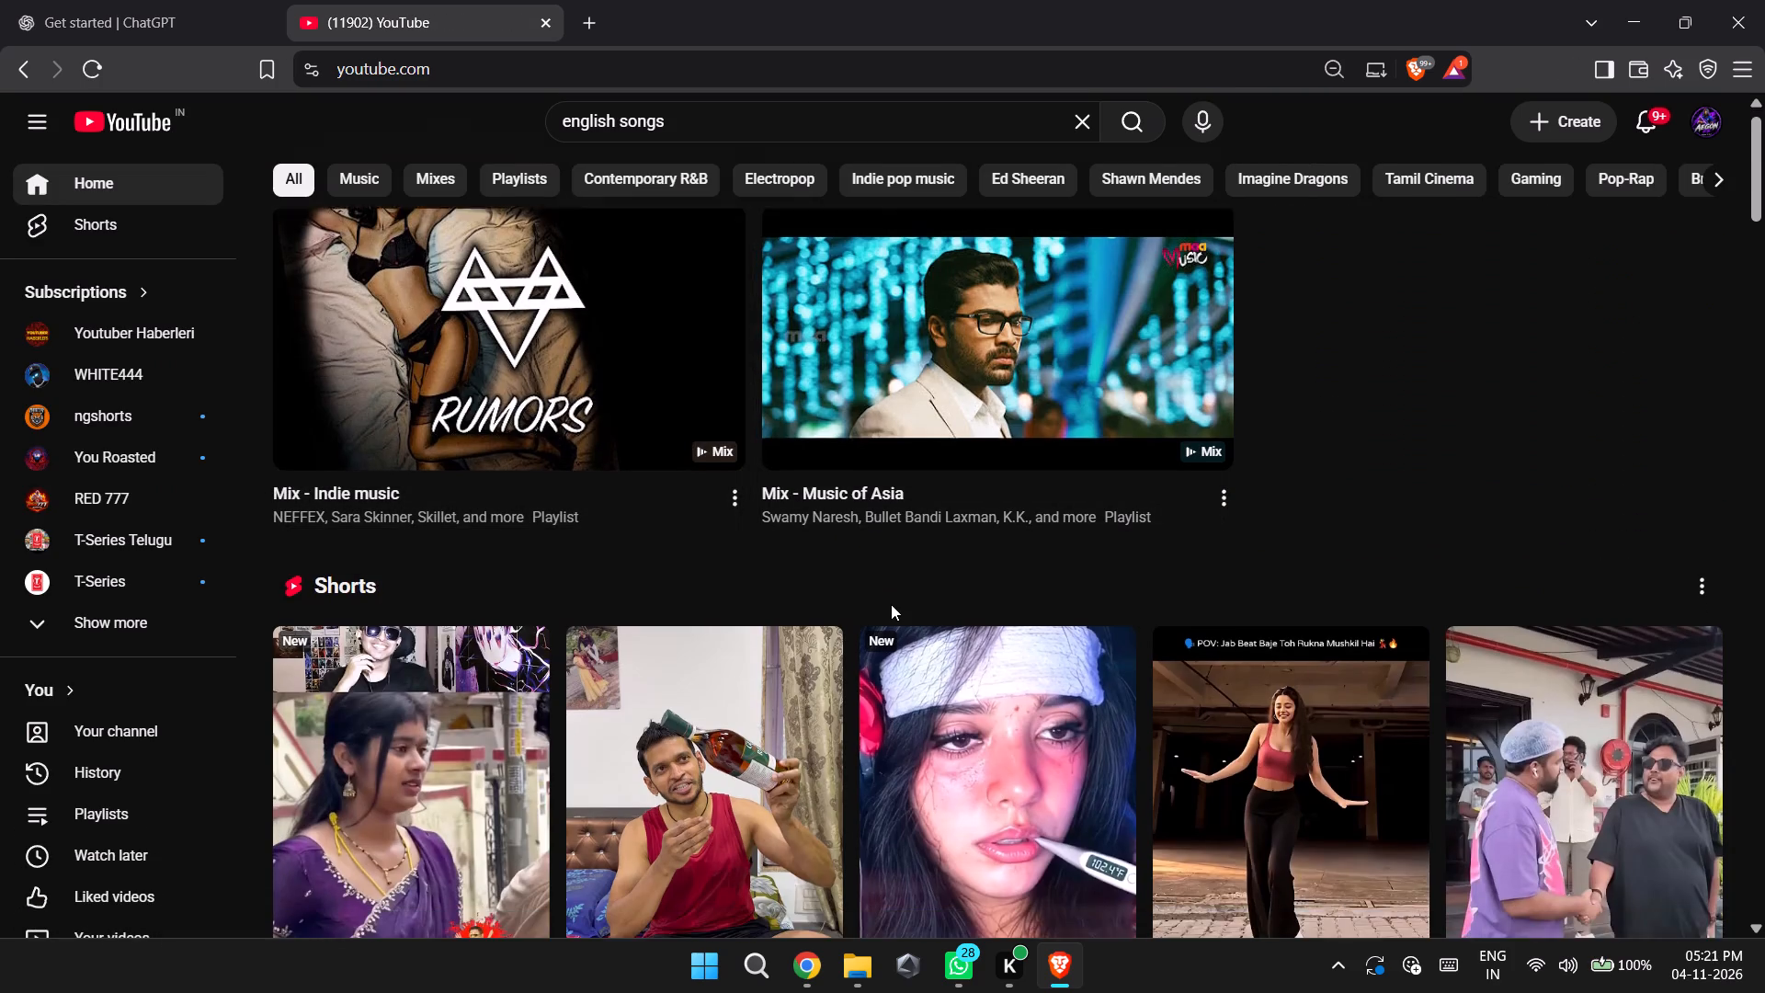
{"action": "scroll", "coordinate": [891, 604], "scroll_direction": "down", "scroll_amount": 1}
{"action": "scroll", "coordinate": [797, 512], "scroll_direction": "down", "scroll_amount": 4}
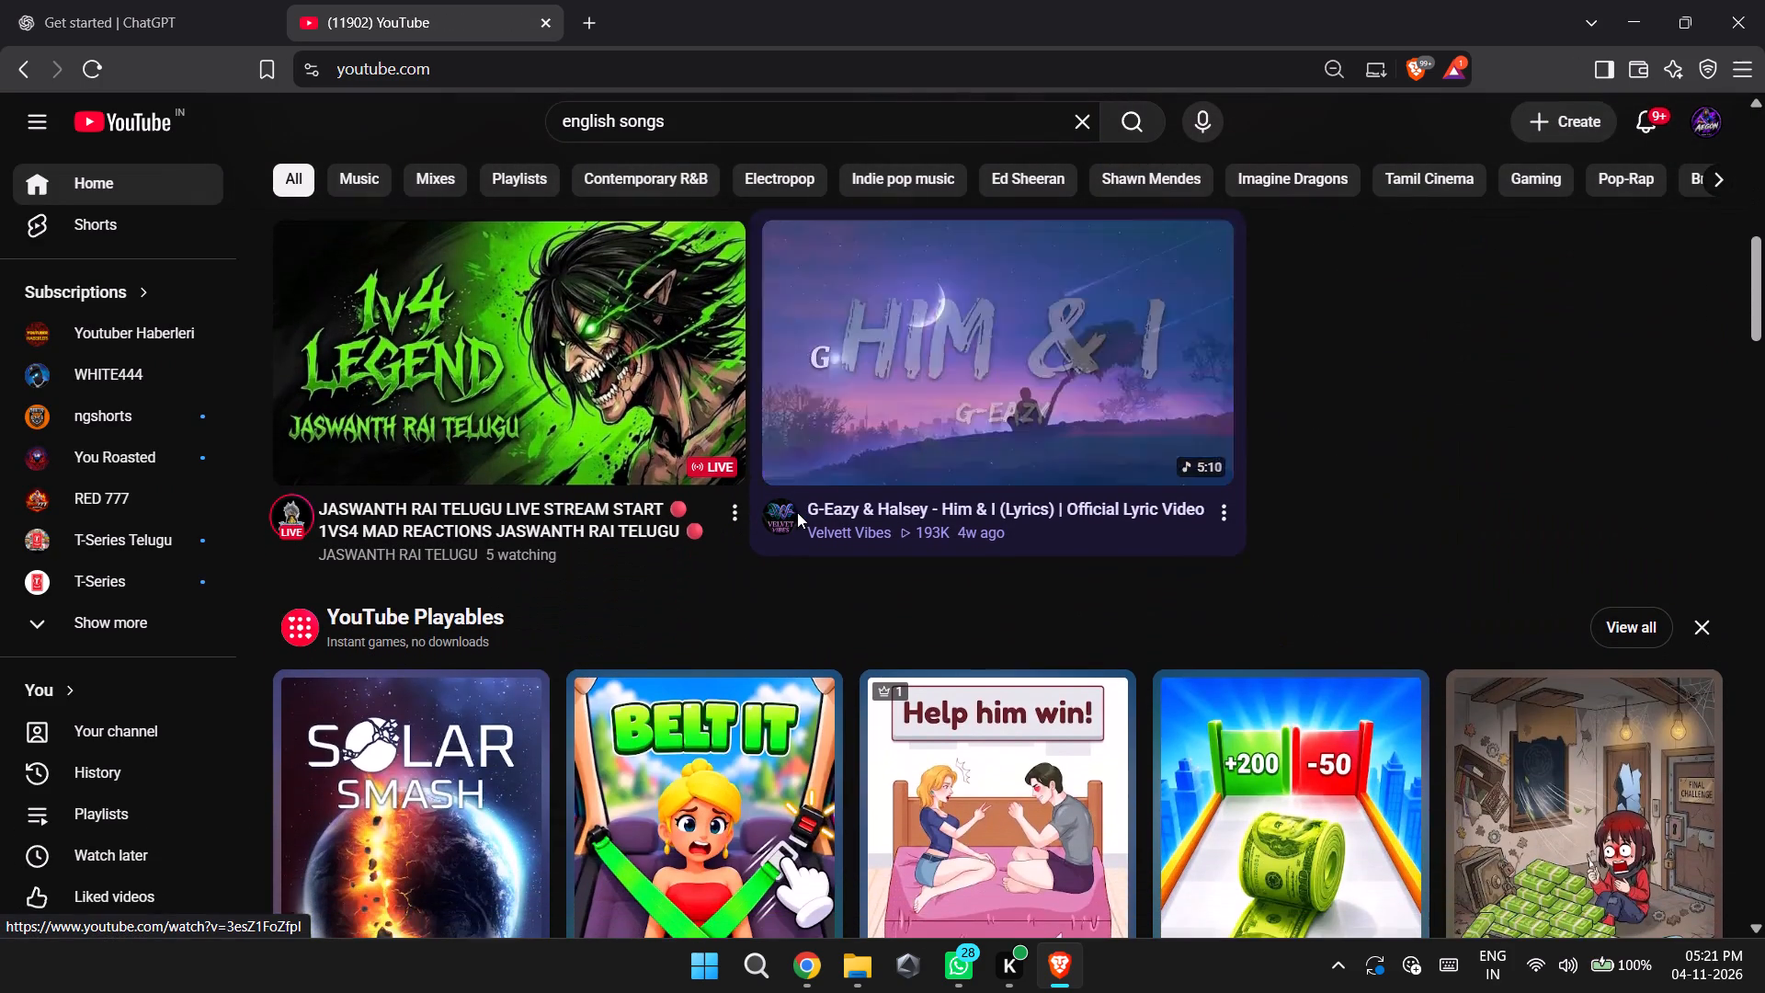
{"action": "scroll", "coordinate": [734, 620], "scroll_direction": "down", "scroll_amount": 4}
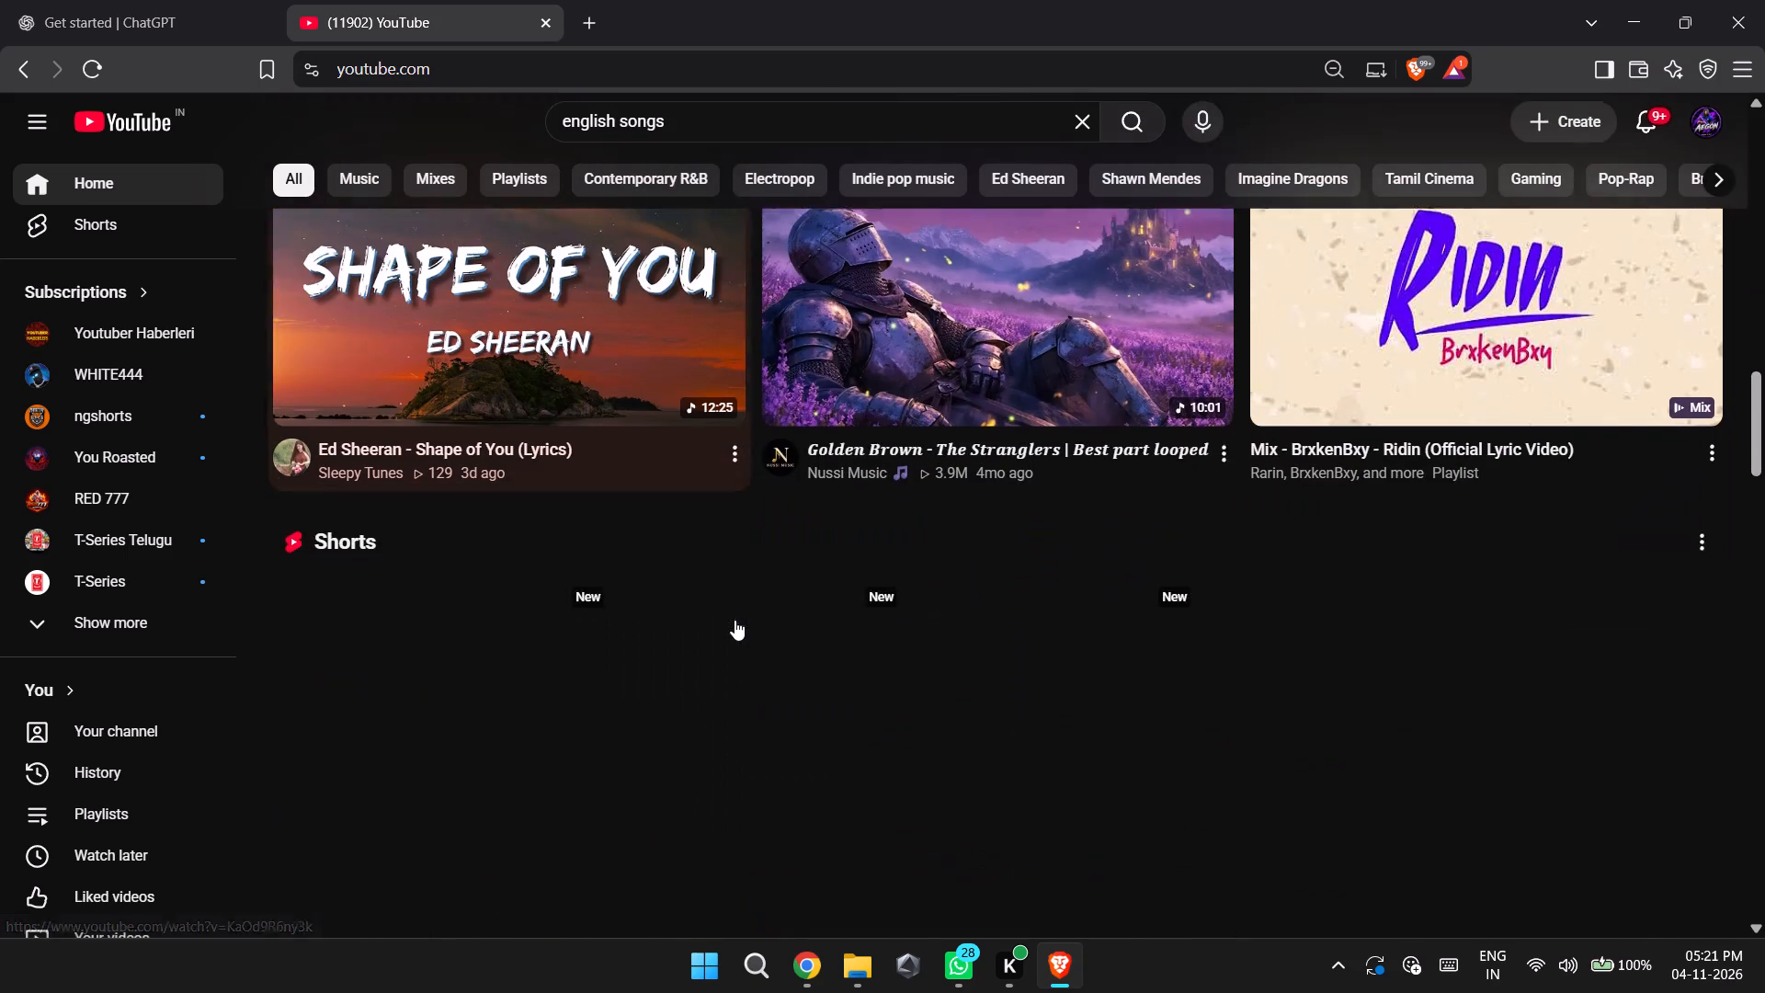
{"action": "scroll", "coordinate": [734, 620], "scroll_direction": "down", "scroll_amount": 1}
{"action": "scroll", "coordinate": [734, 620], "scroll_direction": "up", "scroll_amount": 1}
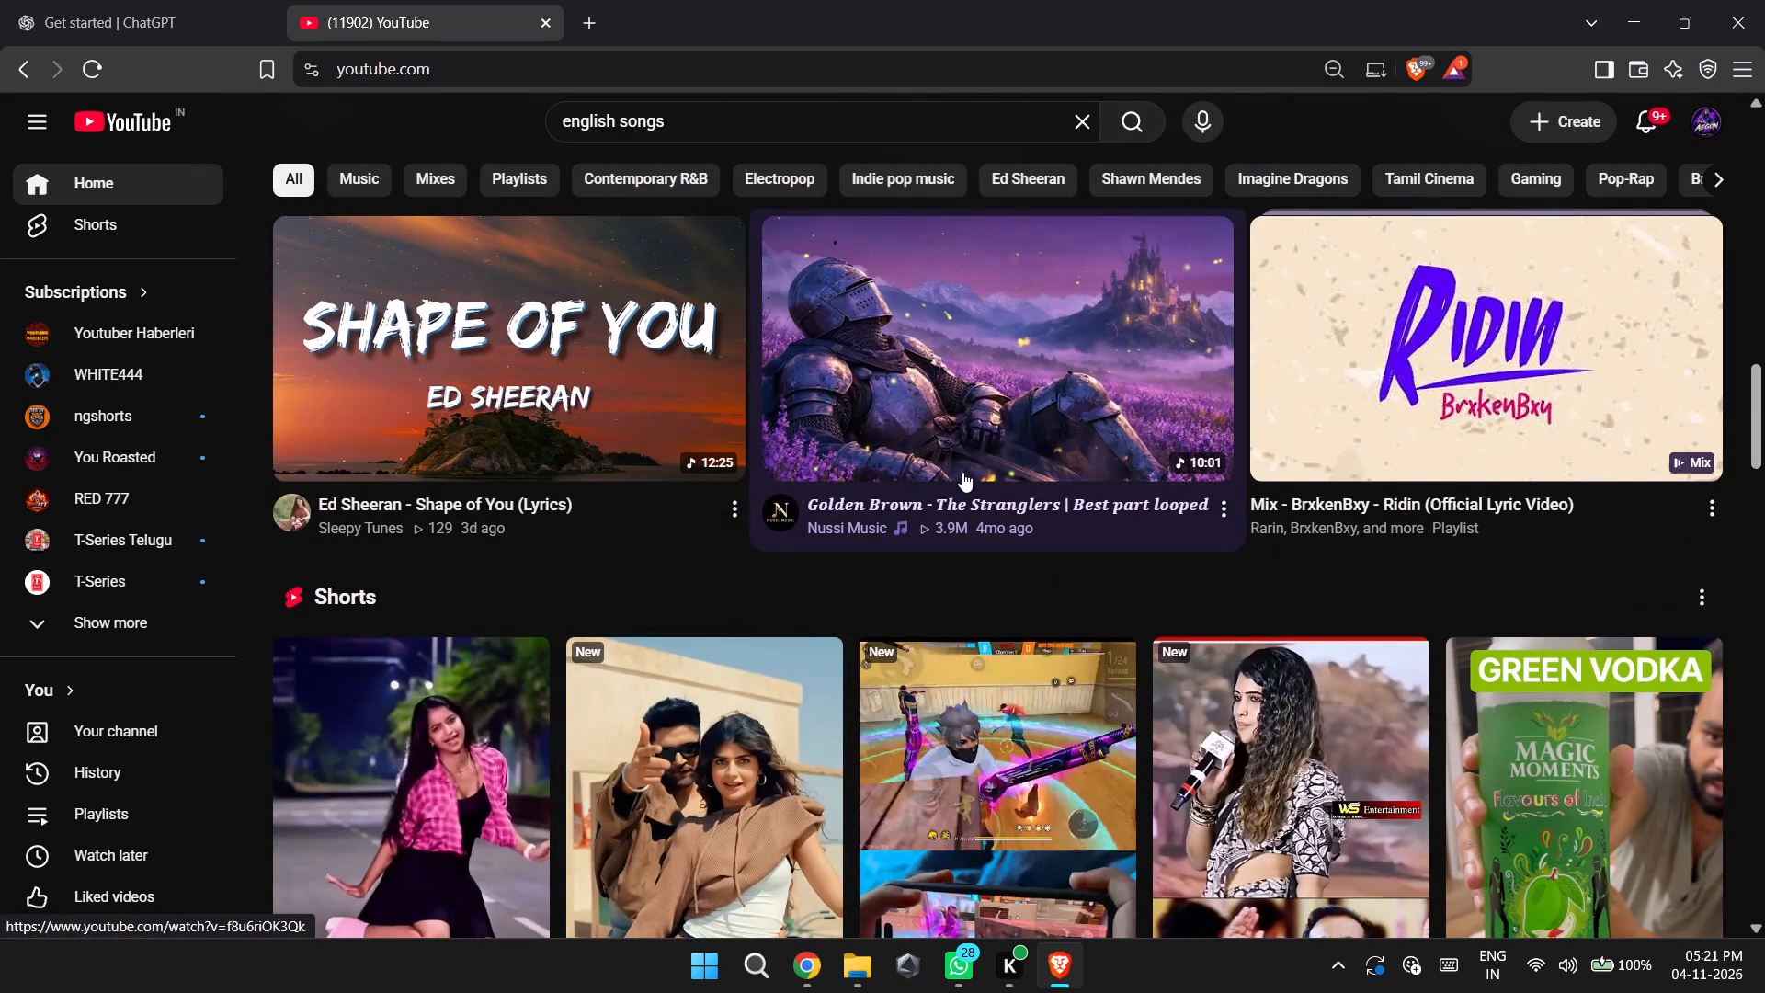
{"action": "scroll", "coordinate": [1357, 394], "scroll_direction": "down", "scroll_amount": 3}
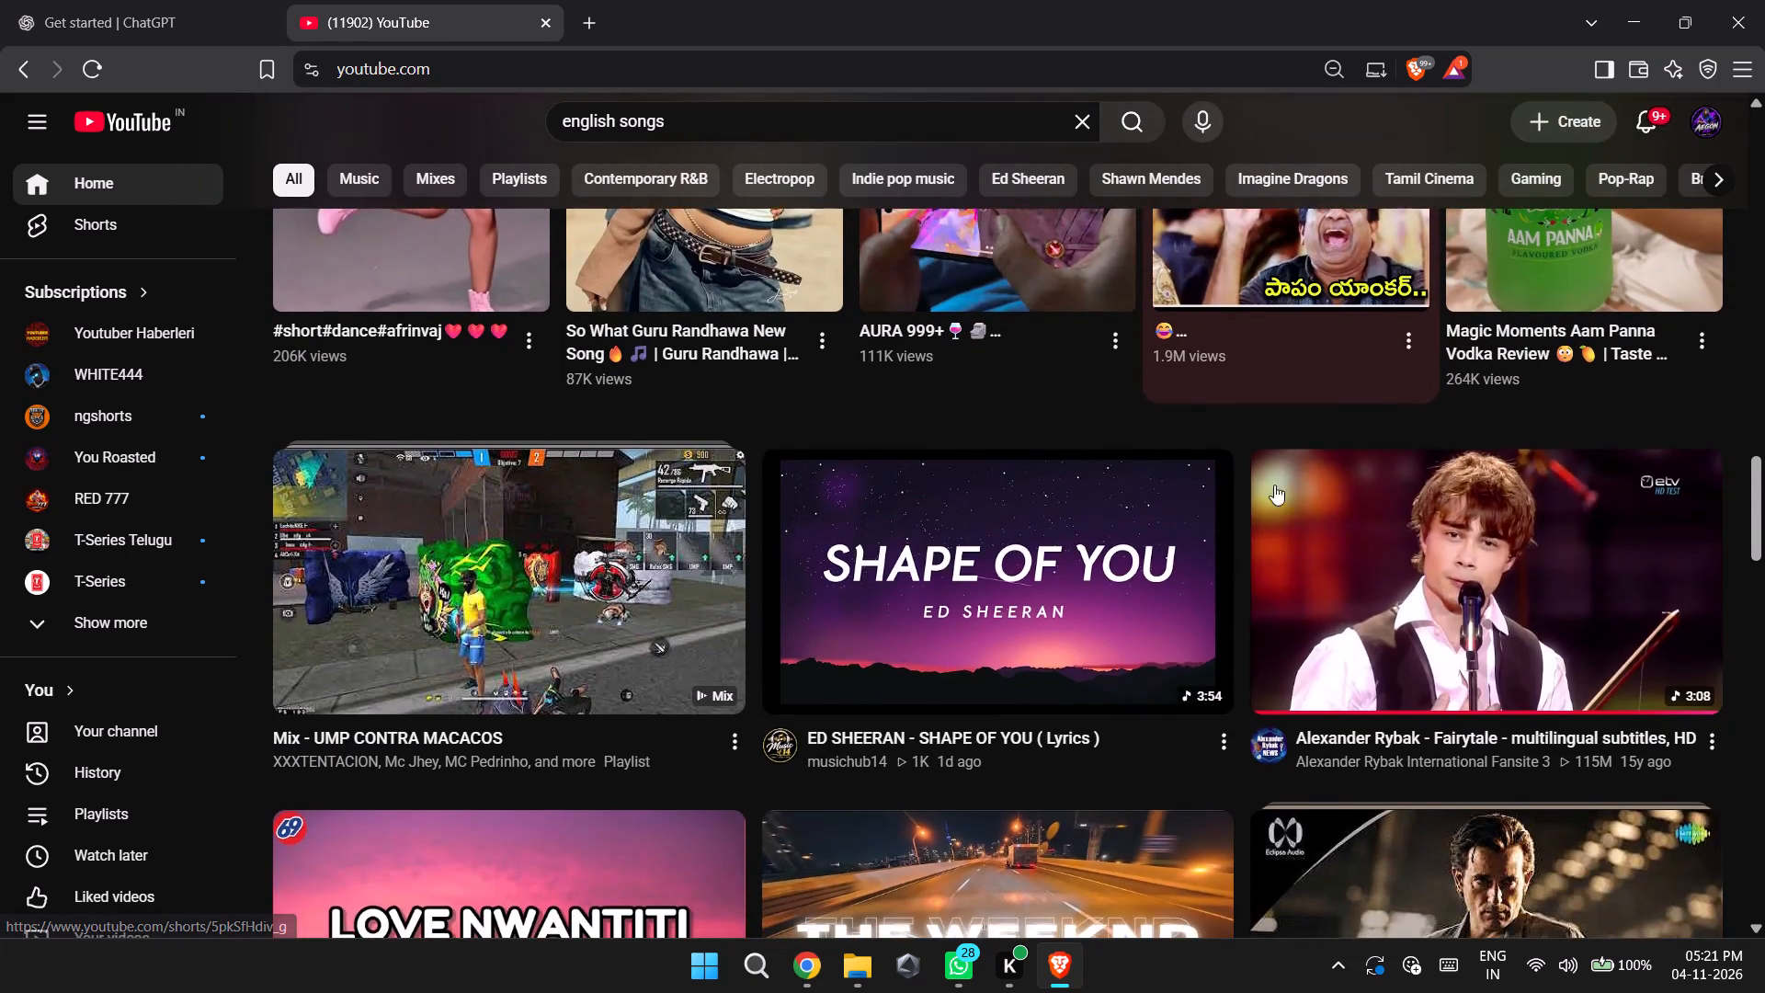
{"action": "scroll", "coordinate": [1162, 611], "scroll_direction": "right", "scroll_amount": 5}
{"action": "scroll", "coordinate": [1162, 611], "scroll_direction": "down", "scroll_amount": 1}
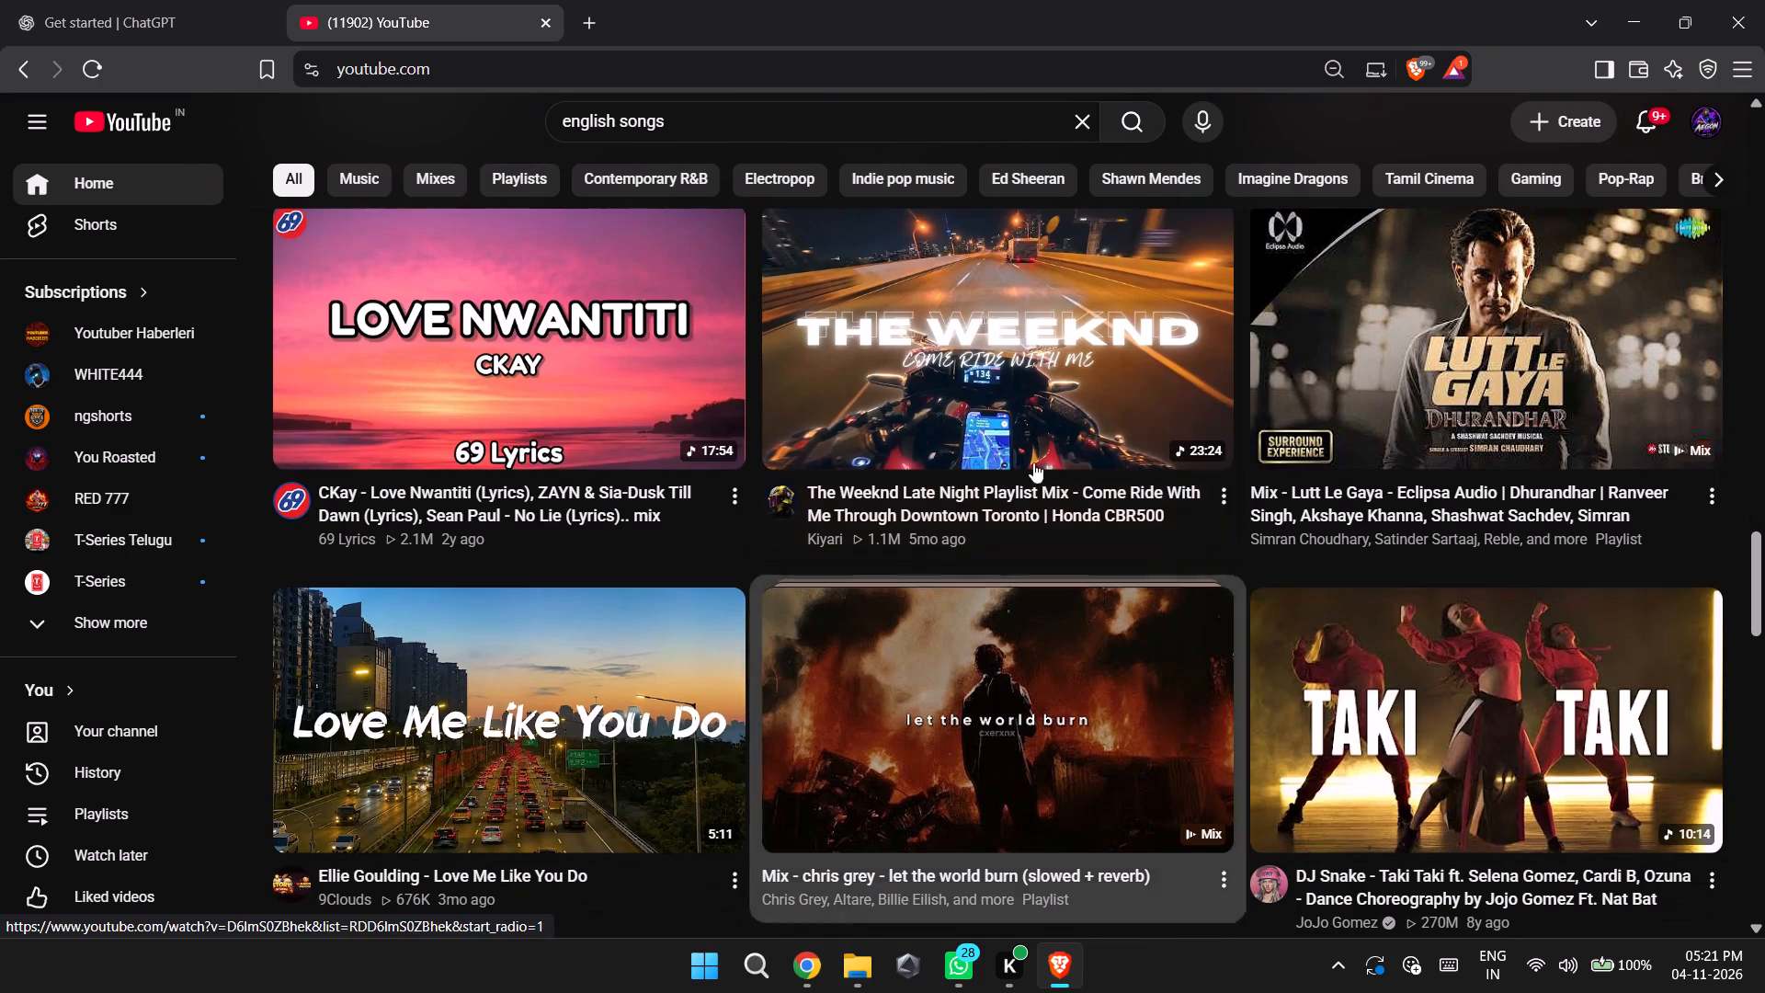
{"action": "left_click", "coordinate": [521, 386]}
{"action": "scroll", "coordinate": [521, 386], "scroll_direction": "right", "scroll_amount": 7}
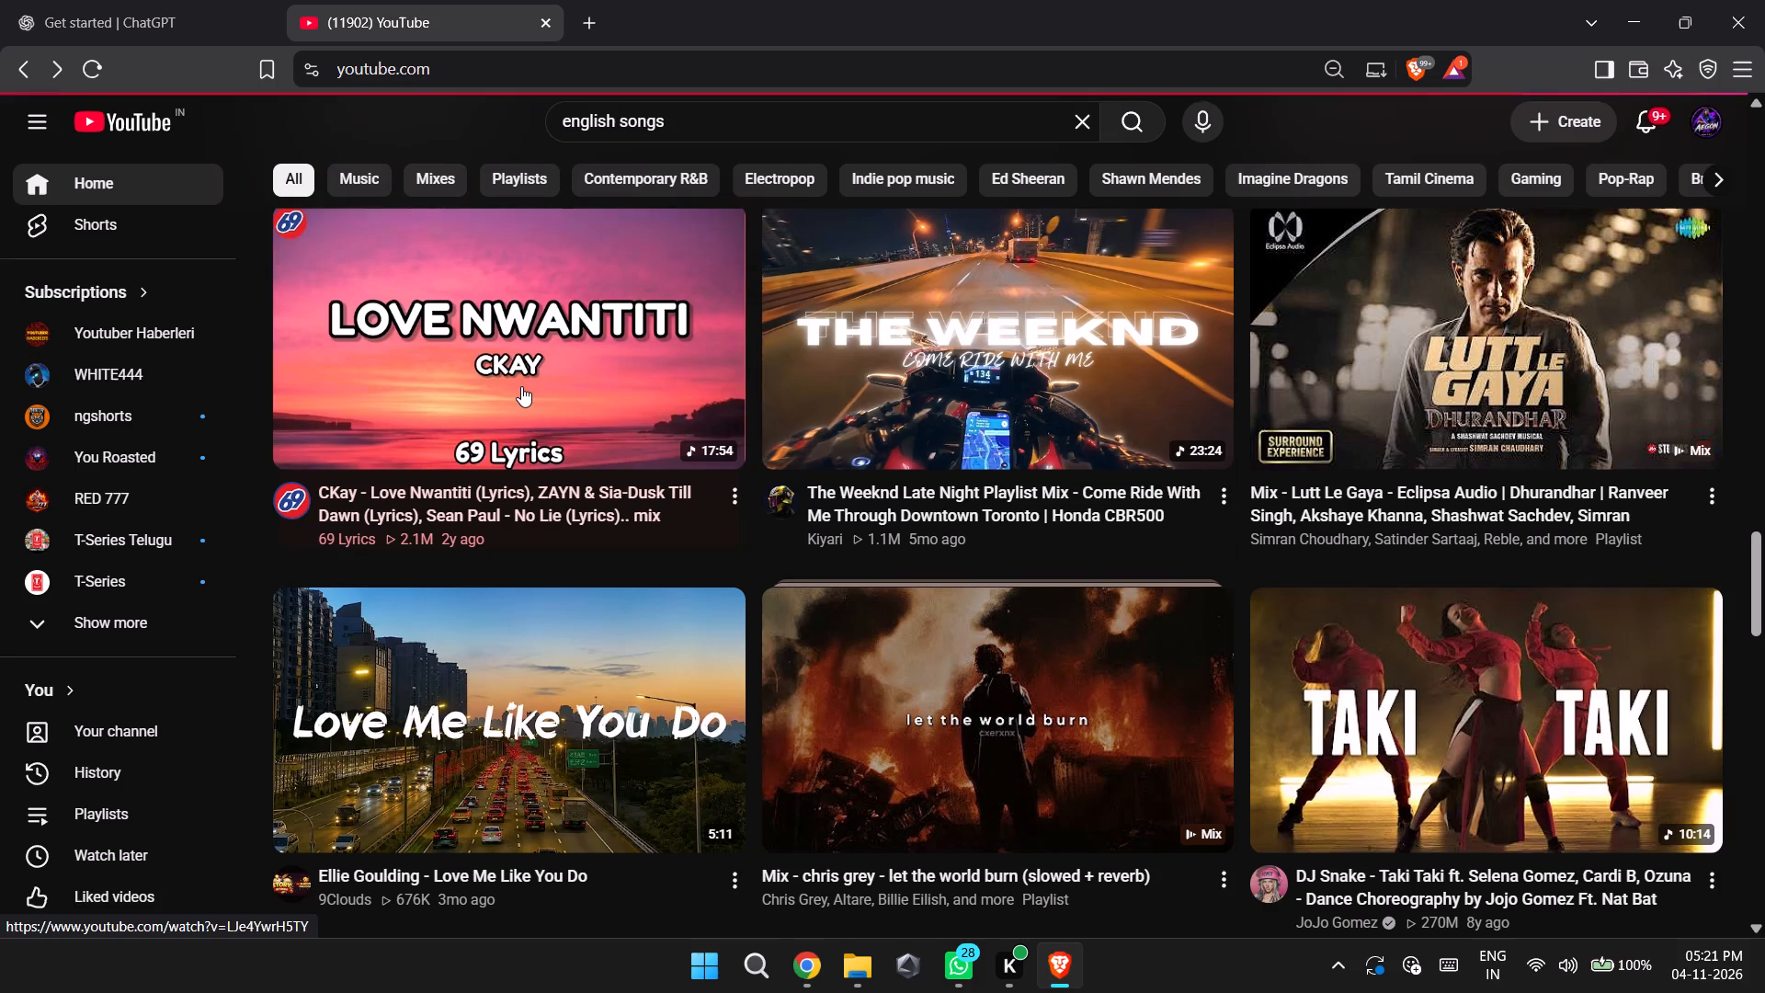
{"action": "left_click", "coordinate": [757, 347]}
{"action": "scroll", "coordinate": [757, 347], "scroll_direction": "right", "scroll_amount": 7}
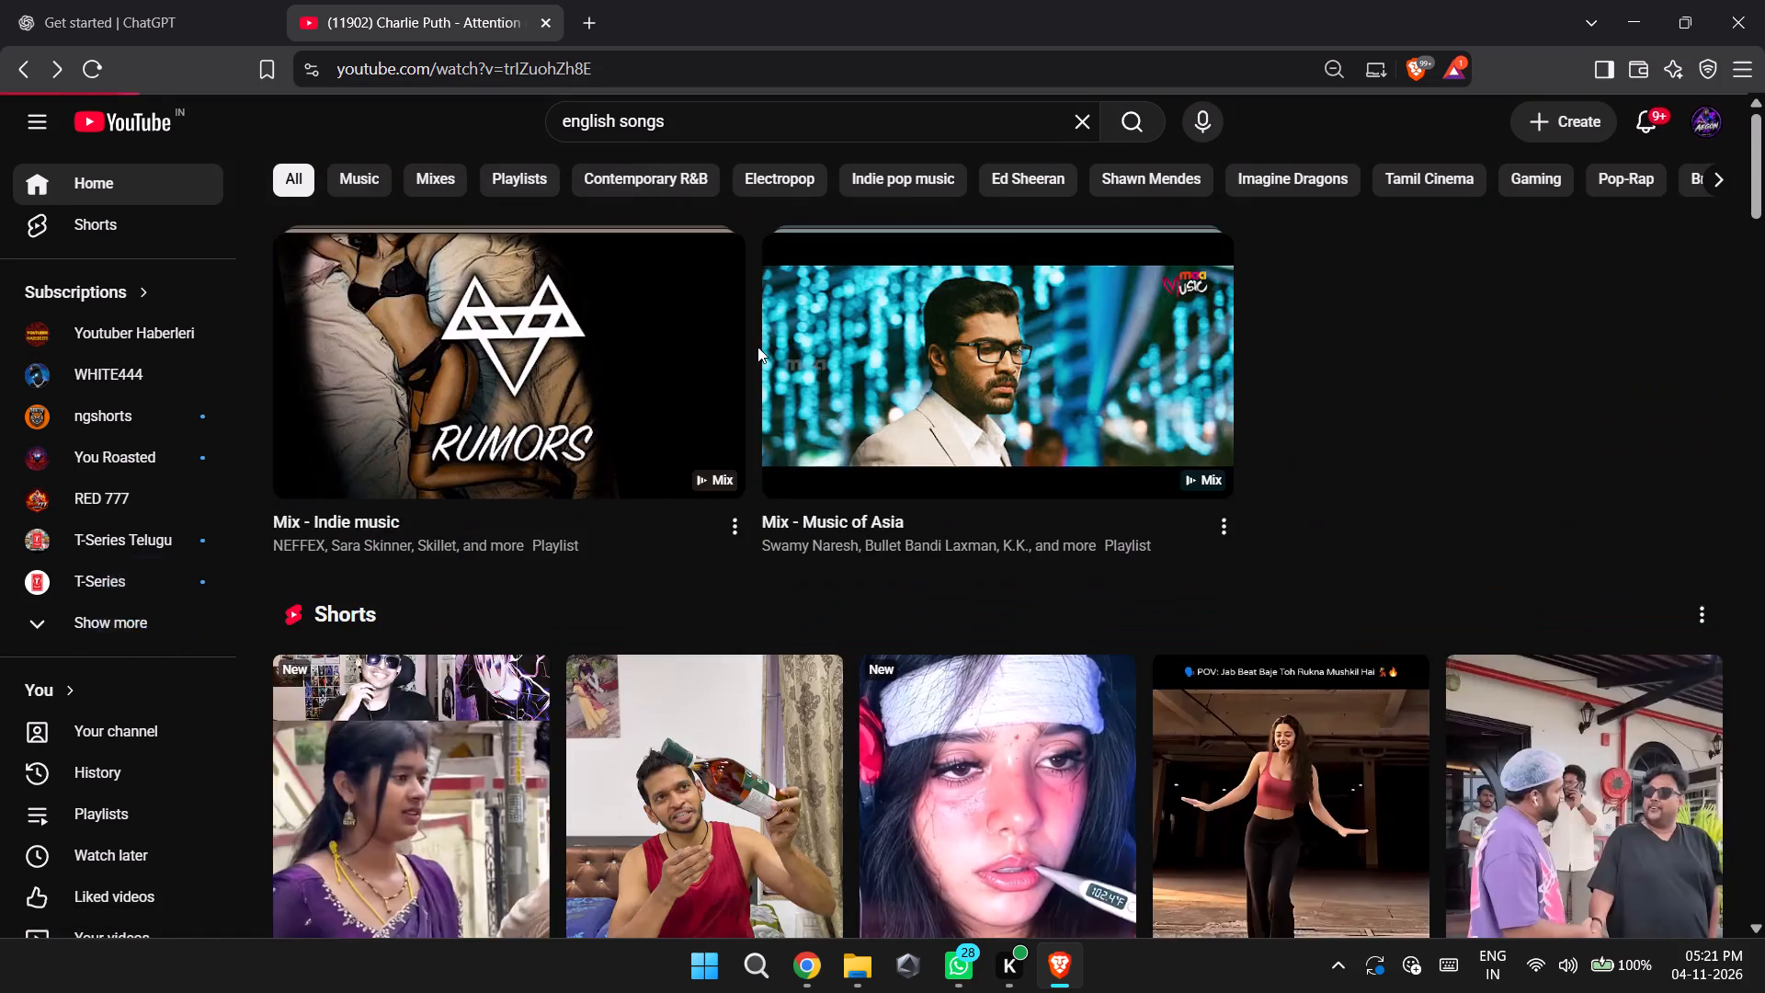
{"action": "scroll", "coordinate": [802, 517], "scroll_direction": "down", "scroll_amount": 2}
{"action": "scroll", "coordinate": [802, 517], "scroll_direction": "right", "scroll_amount": 4}
{"action": "scroll", "coordinate": [802, 517], "scroll_direction": "down", "scroll_amount": 1}
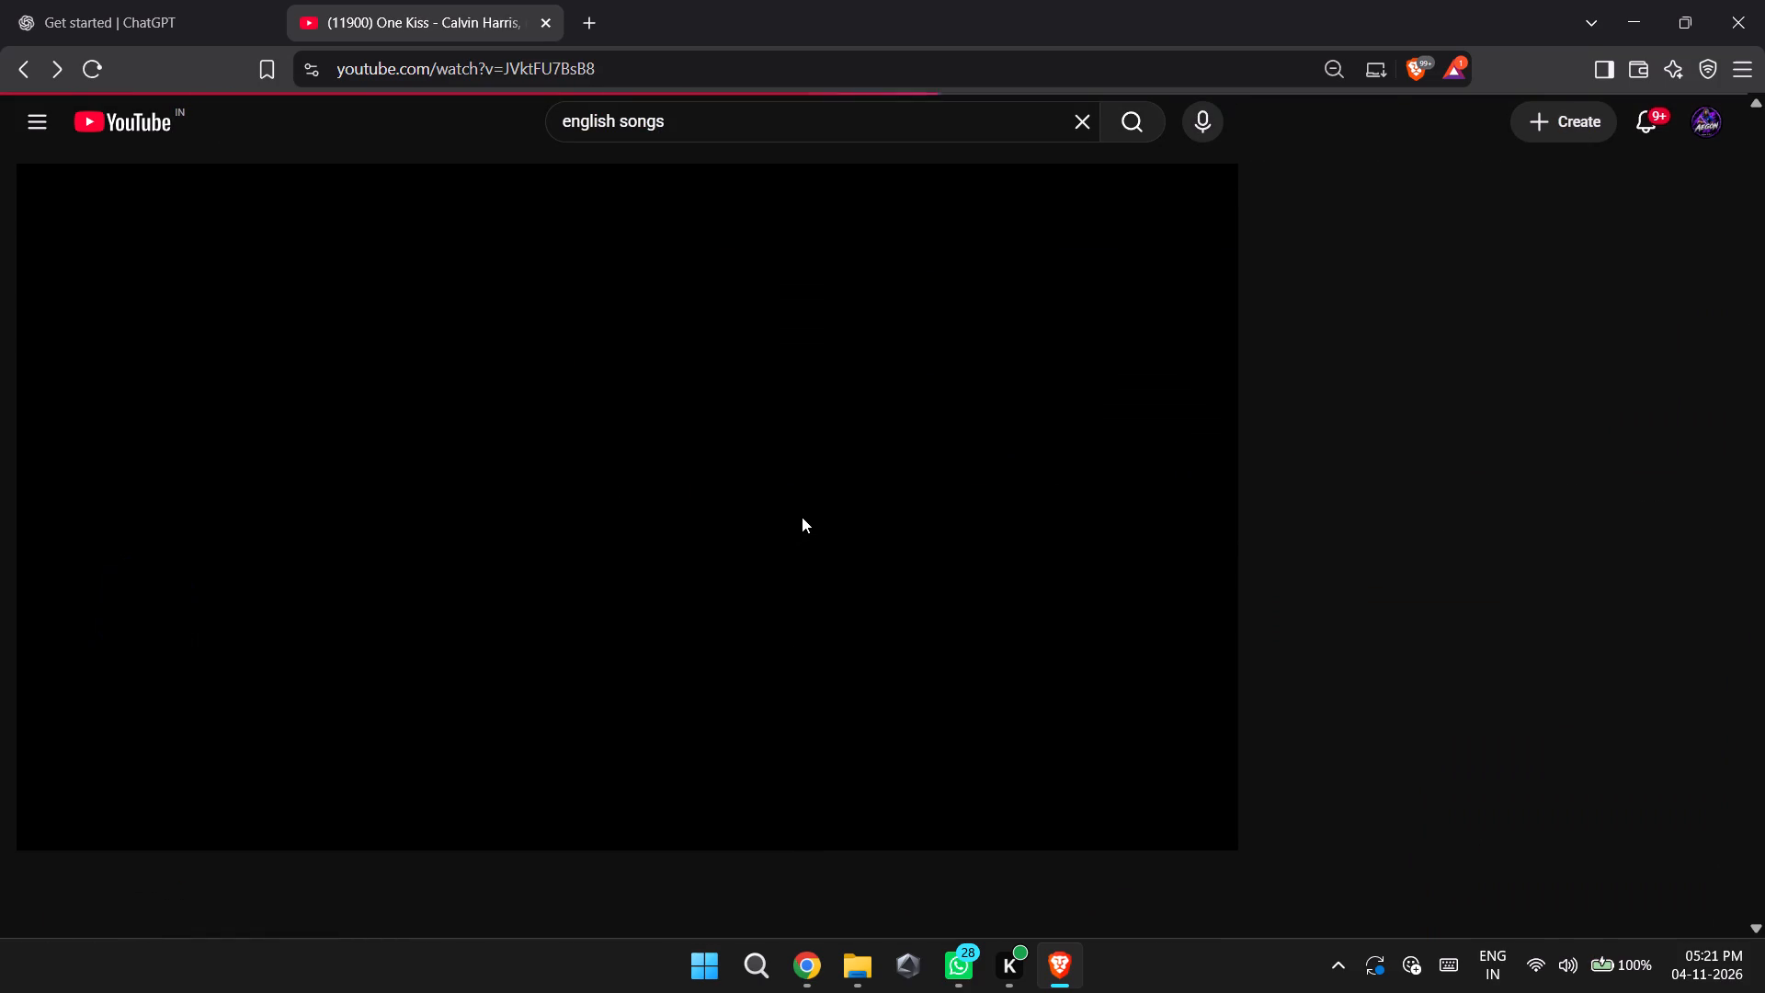
{"action": "scroll", "coordinate": [802, 517], "scroll_direction": "down", "scroll_amount": 2}
Return to the YouTube home feed and open the Mix - Hip-hop playlist.
{"action": "left_click", "coordinate": [65, 130]}
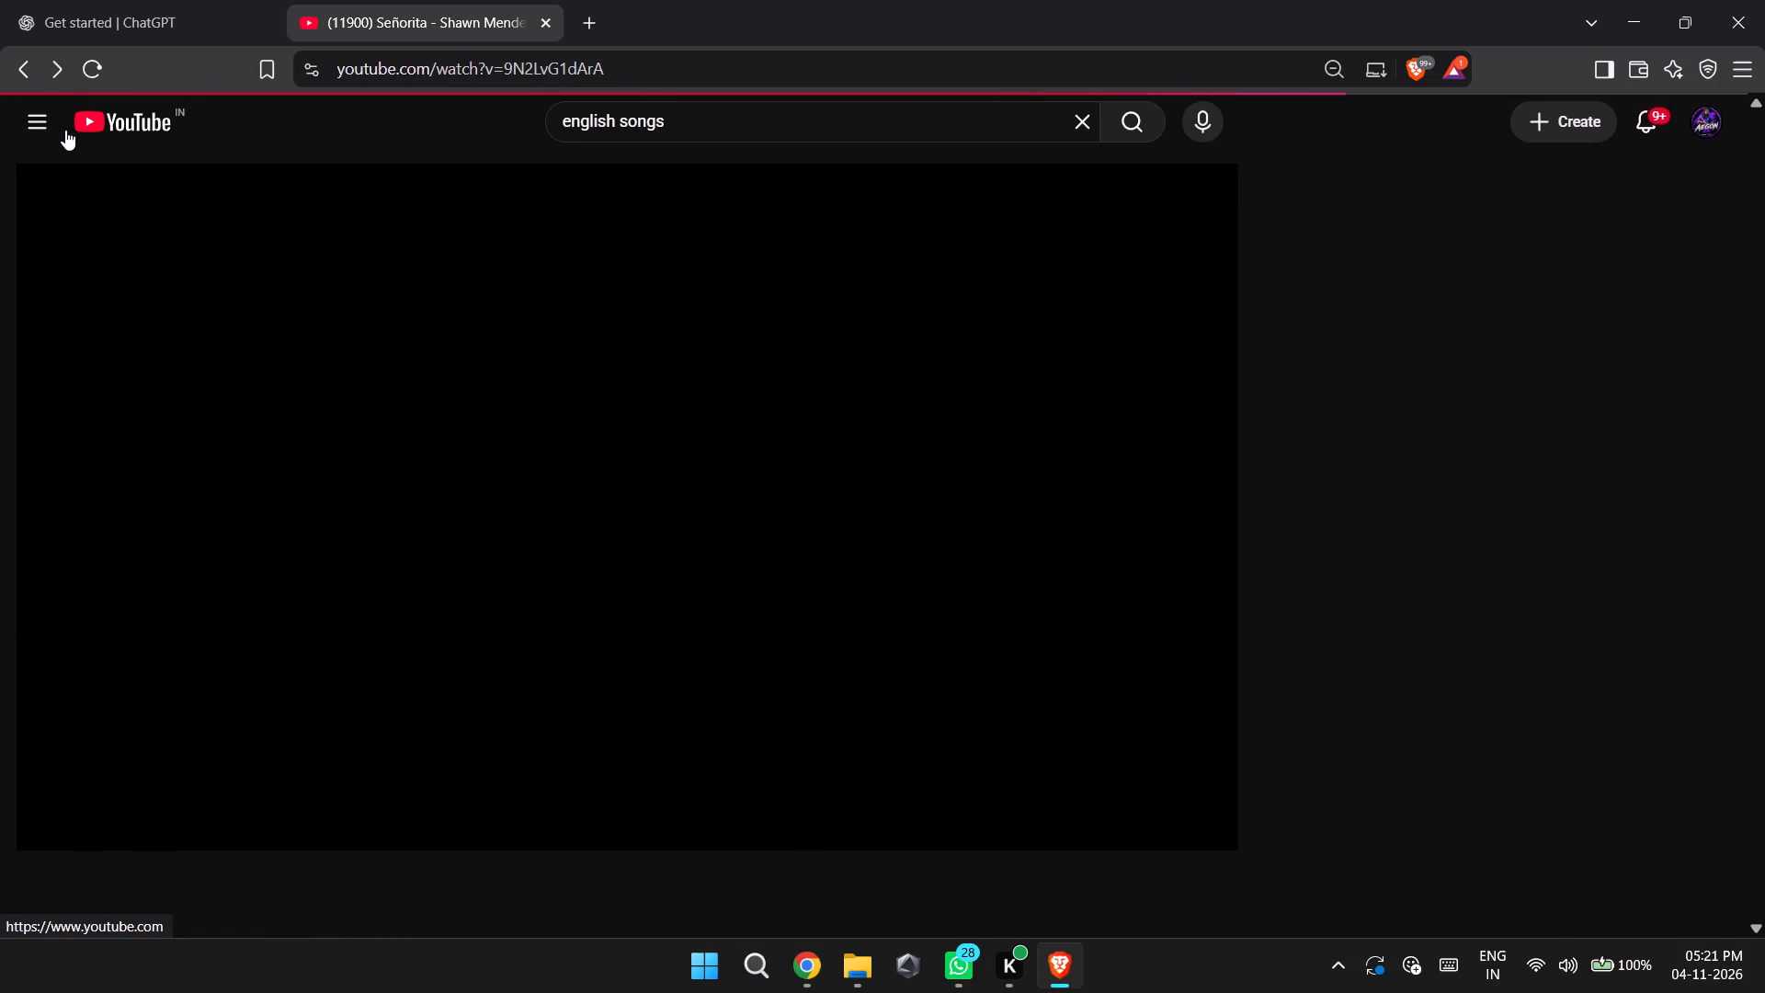
{"action": "left_click", "coordinate": [153, 126]}
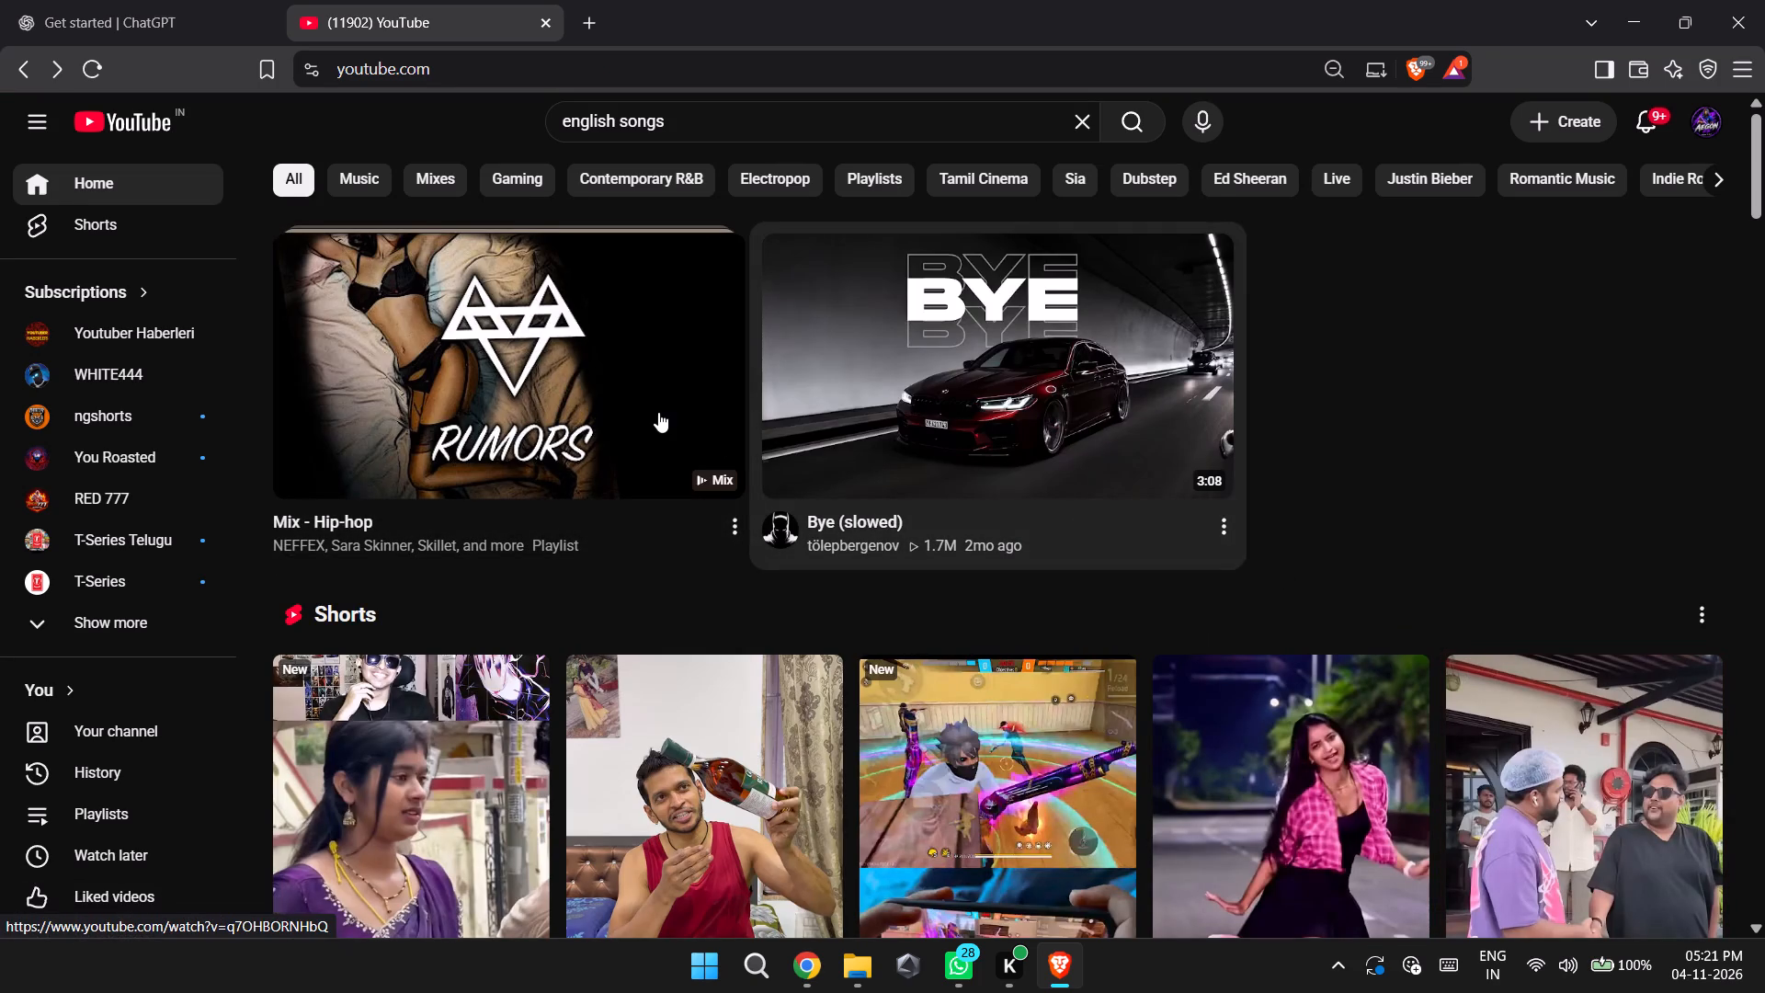
{"action": "left_click", "coordinate": [658, 412]}
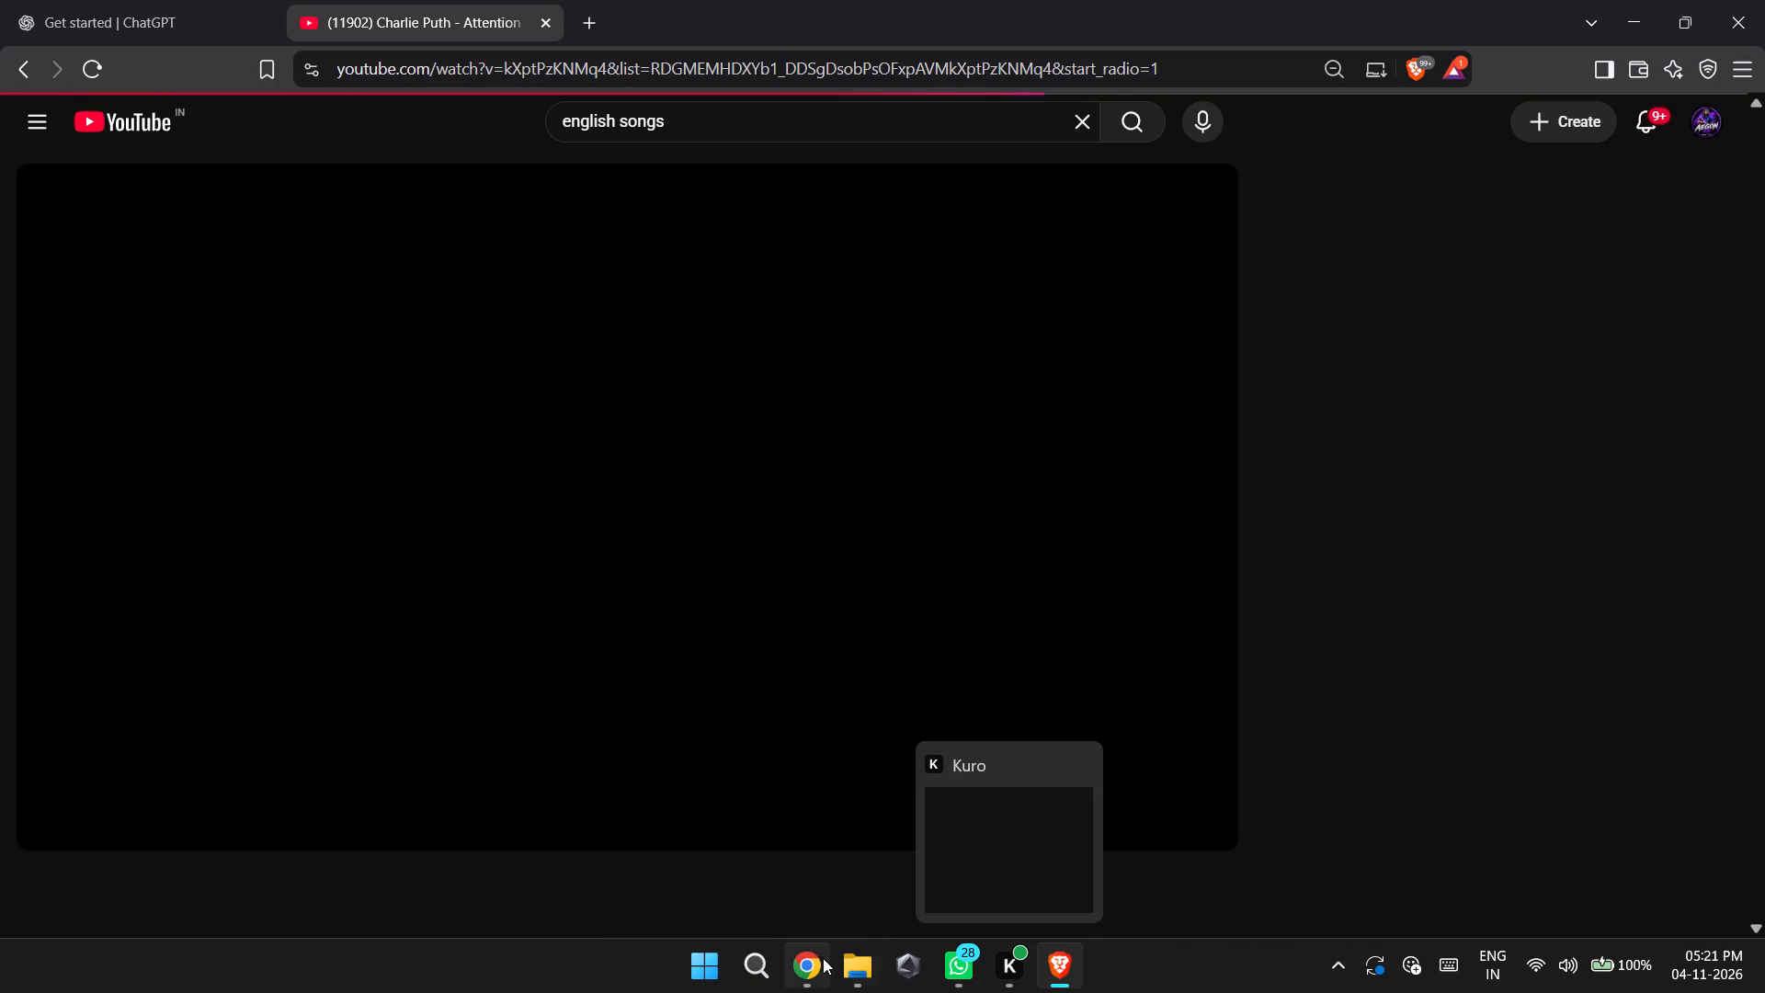
Switch back to the Canva design in Chrome and title page 3 PEYDHAVI CHIVARAKE.
{"action": "left_click", "coordinate": [822, 958]}
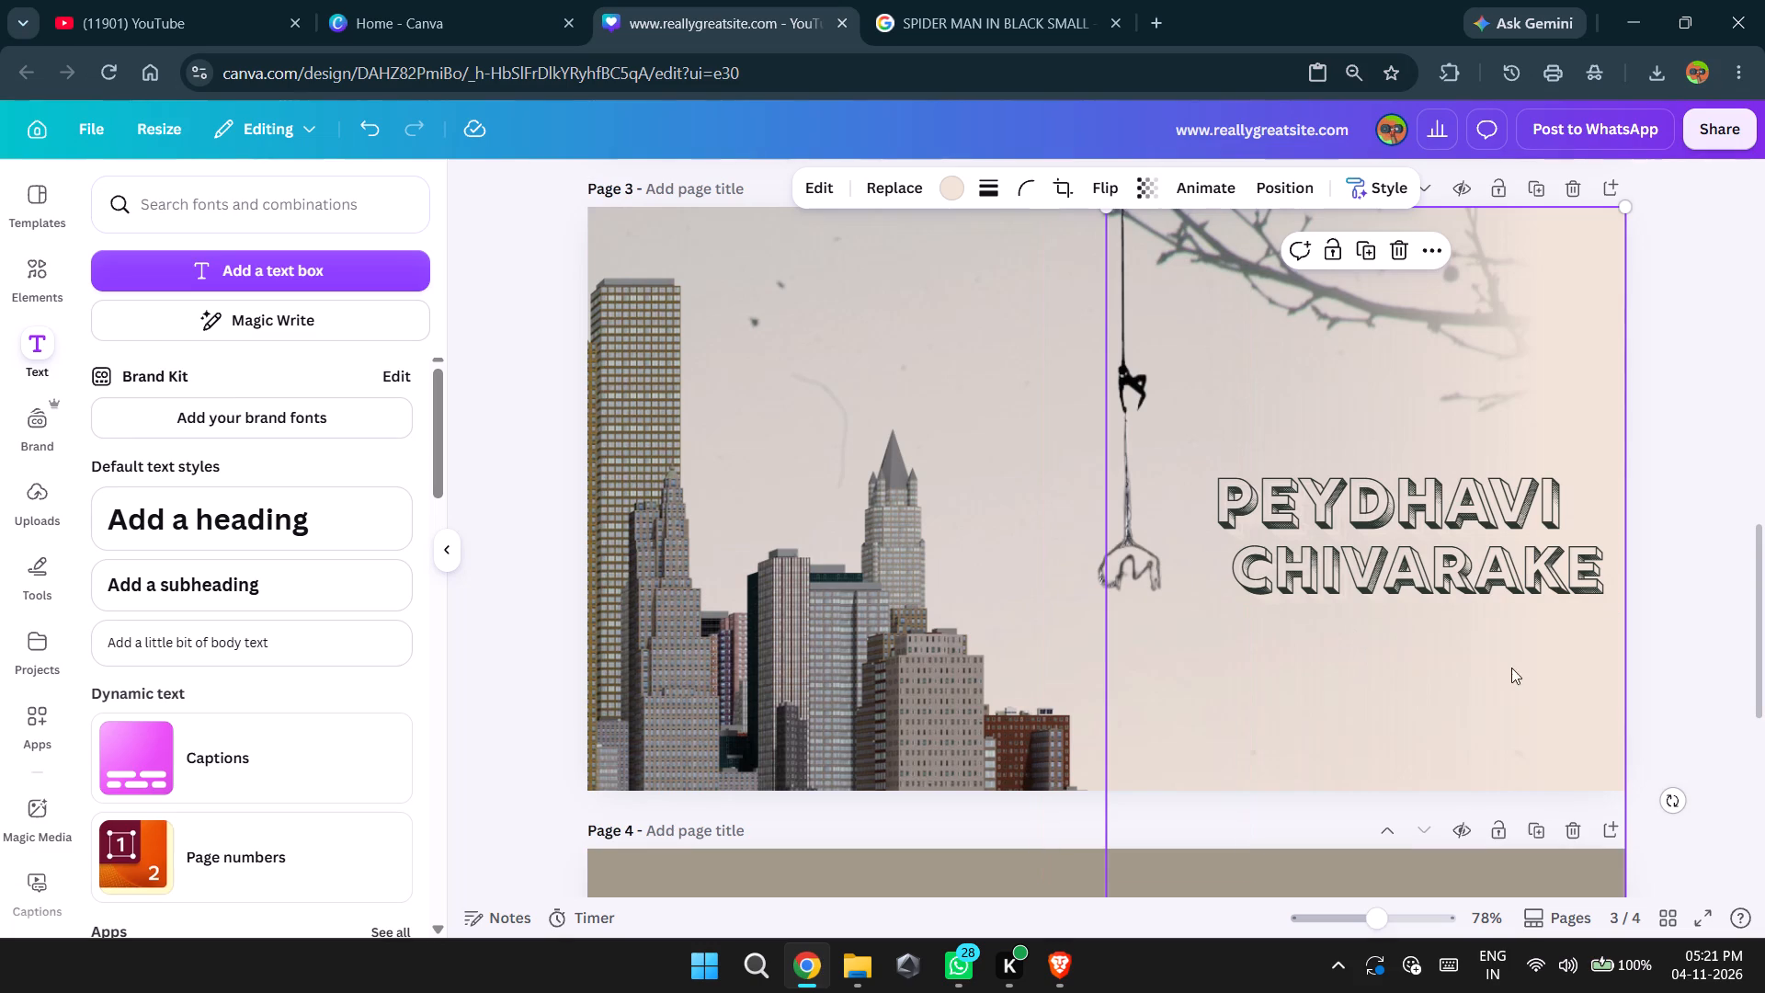
{"action": "left_click", "coordinate": [1710, 711]}
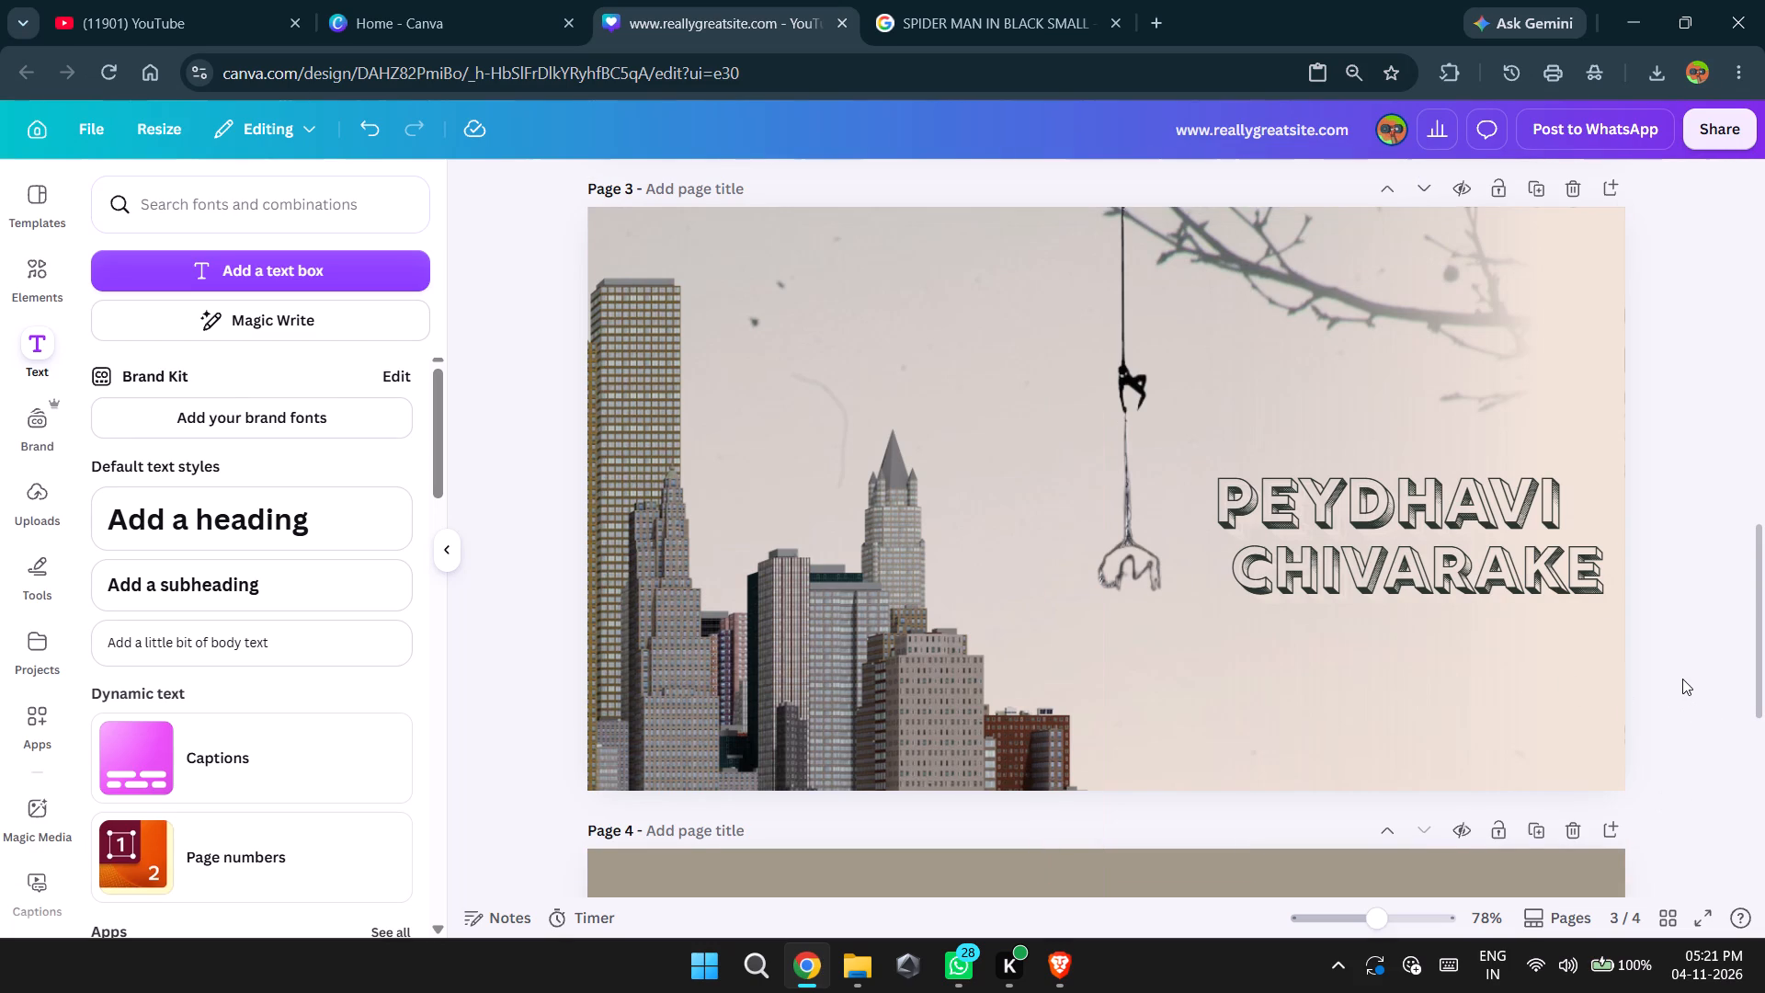
{"action": "left_click", "coordinate": [1682, 679]}
{"action": "scroll", "coordinate": [1682, 679], "scroll_direction": "down", "scroll_amount": 4}
{"action": "scroll", "coordinate": [1682, 679], "scroll_direction": "up", "scroll_amount": 3}
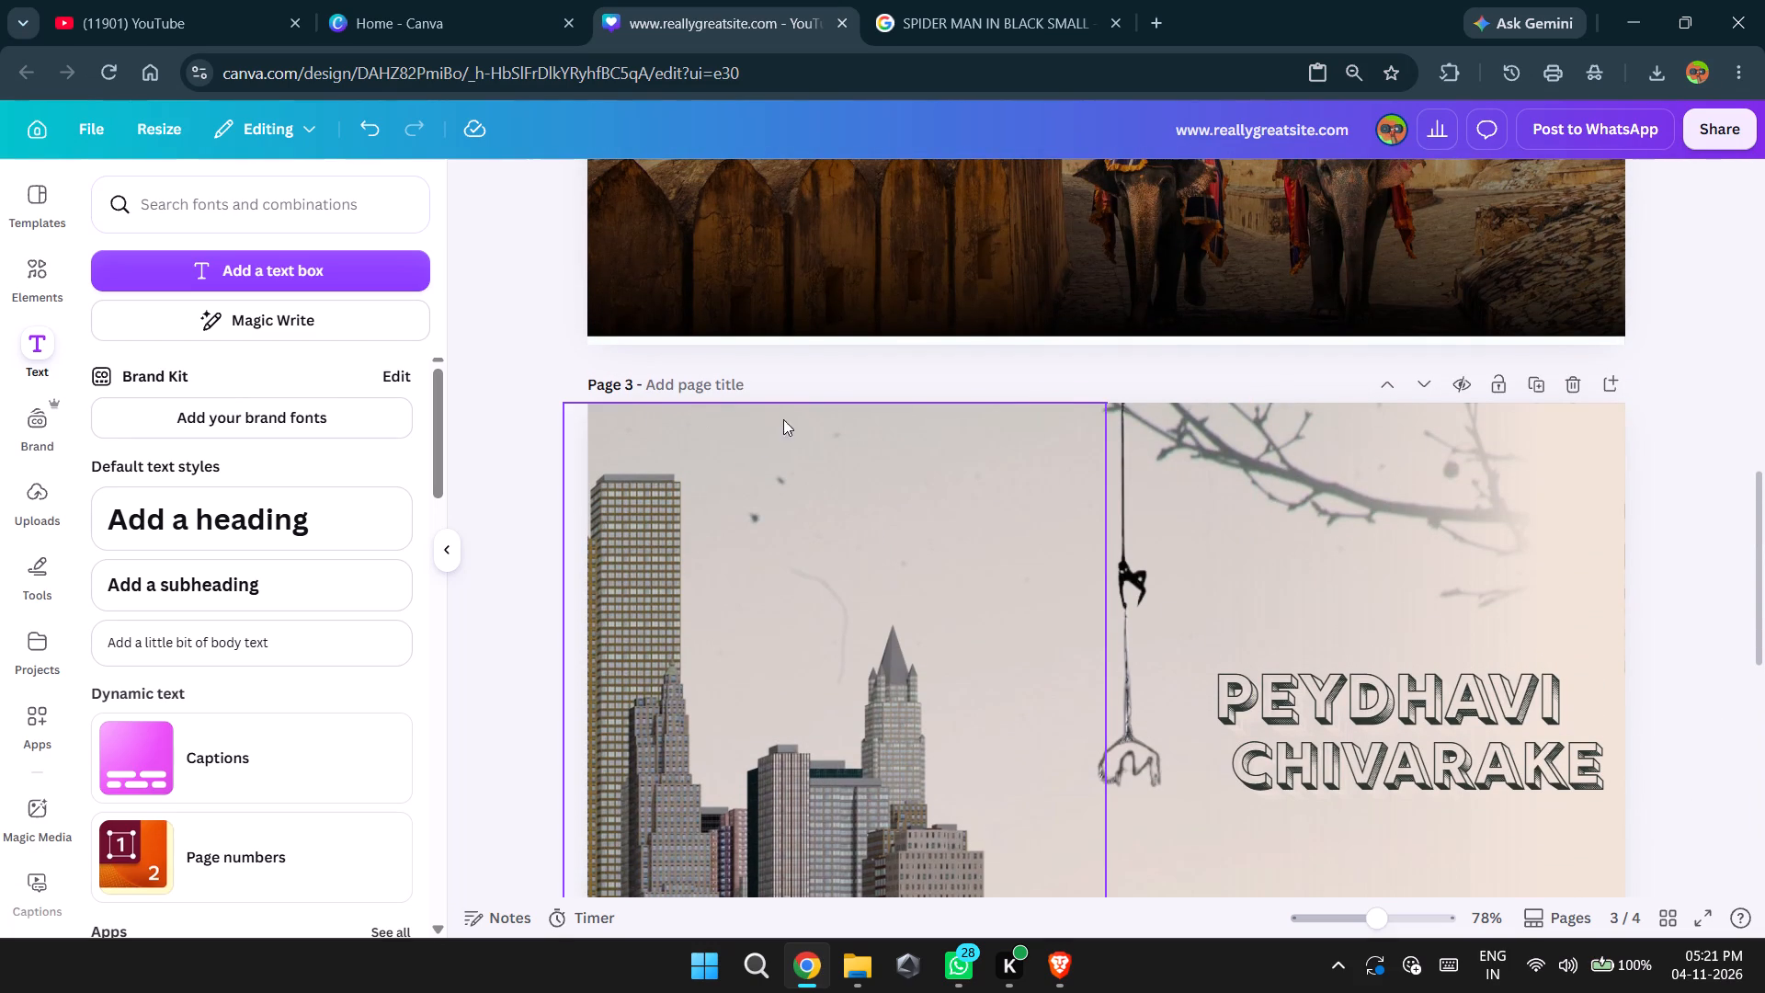
{"action": "left_click", "coordinate": [611, 381]}
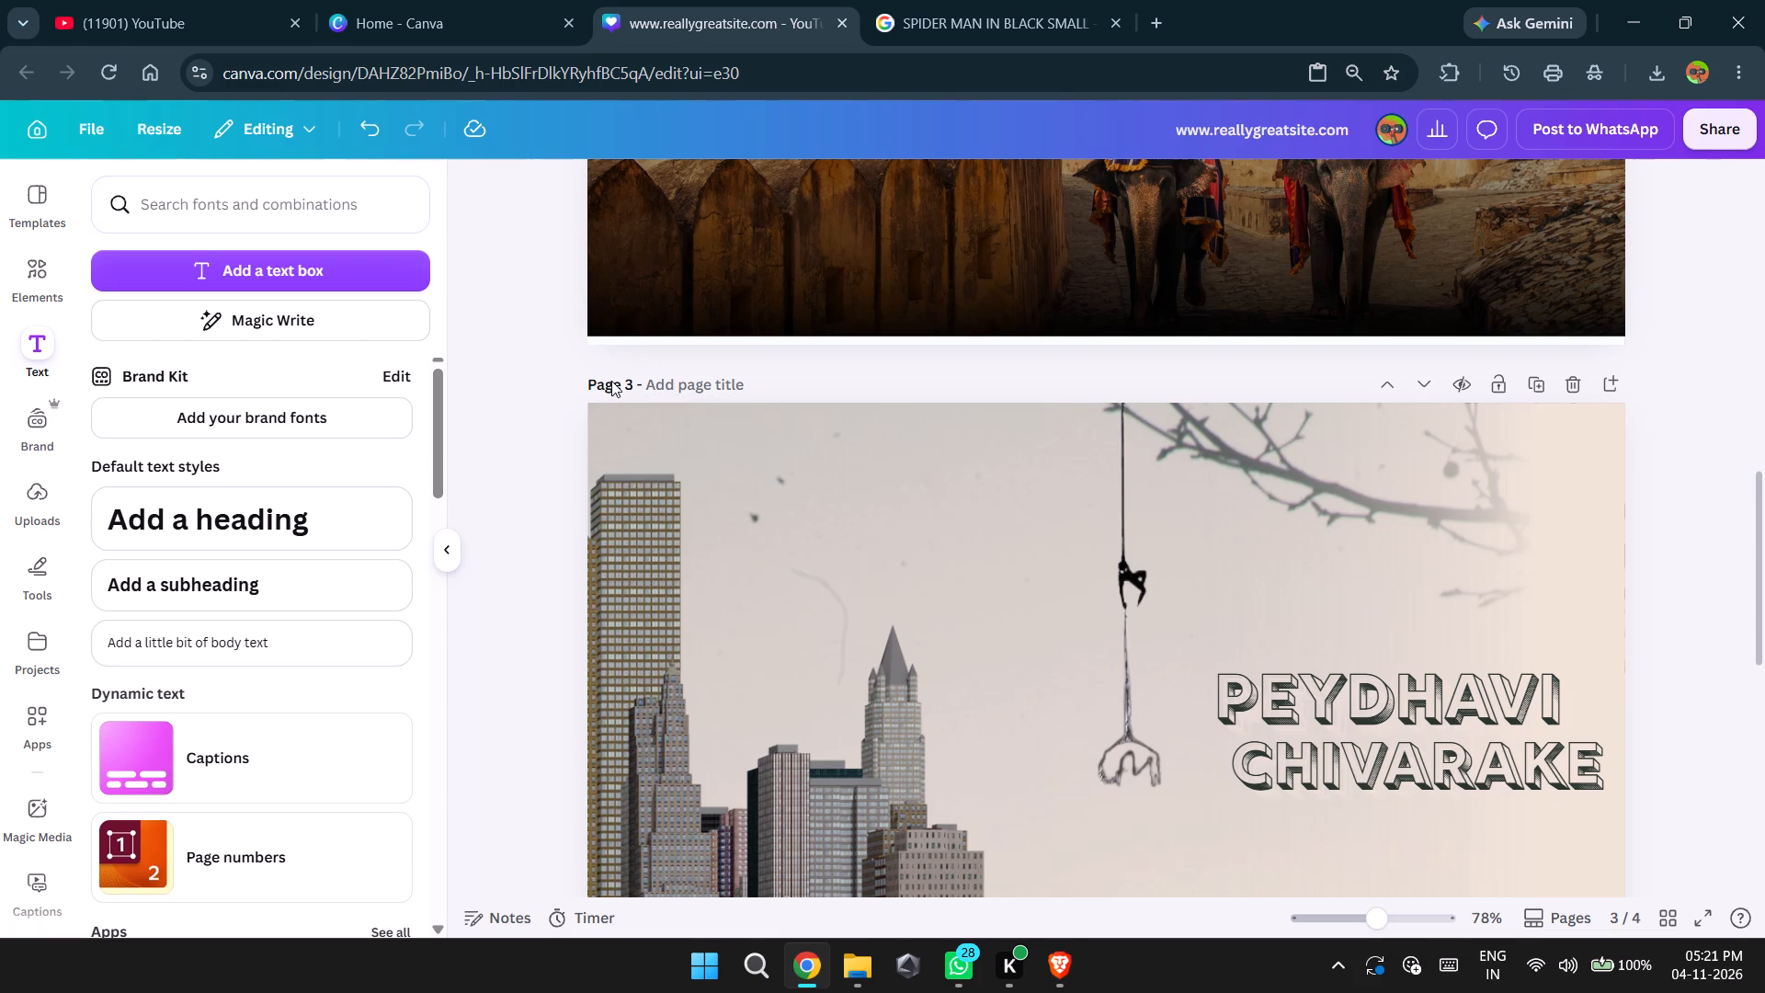
{"action": "left_click", "coordinate": [663, 388]}
{"action": "type", "text": "PEYDHAVI CHIVA"}
{"action": "key", "text": "BackSpace"}
{"action": "key", "text": "BackSpace"}
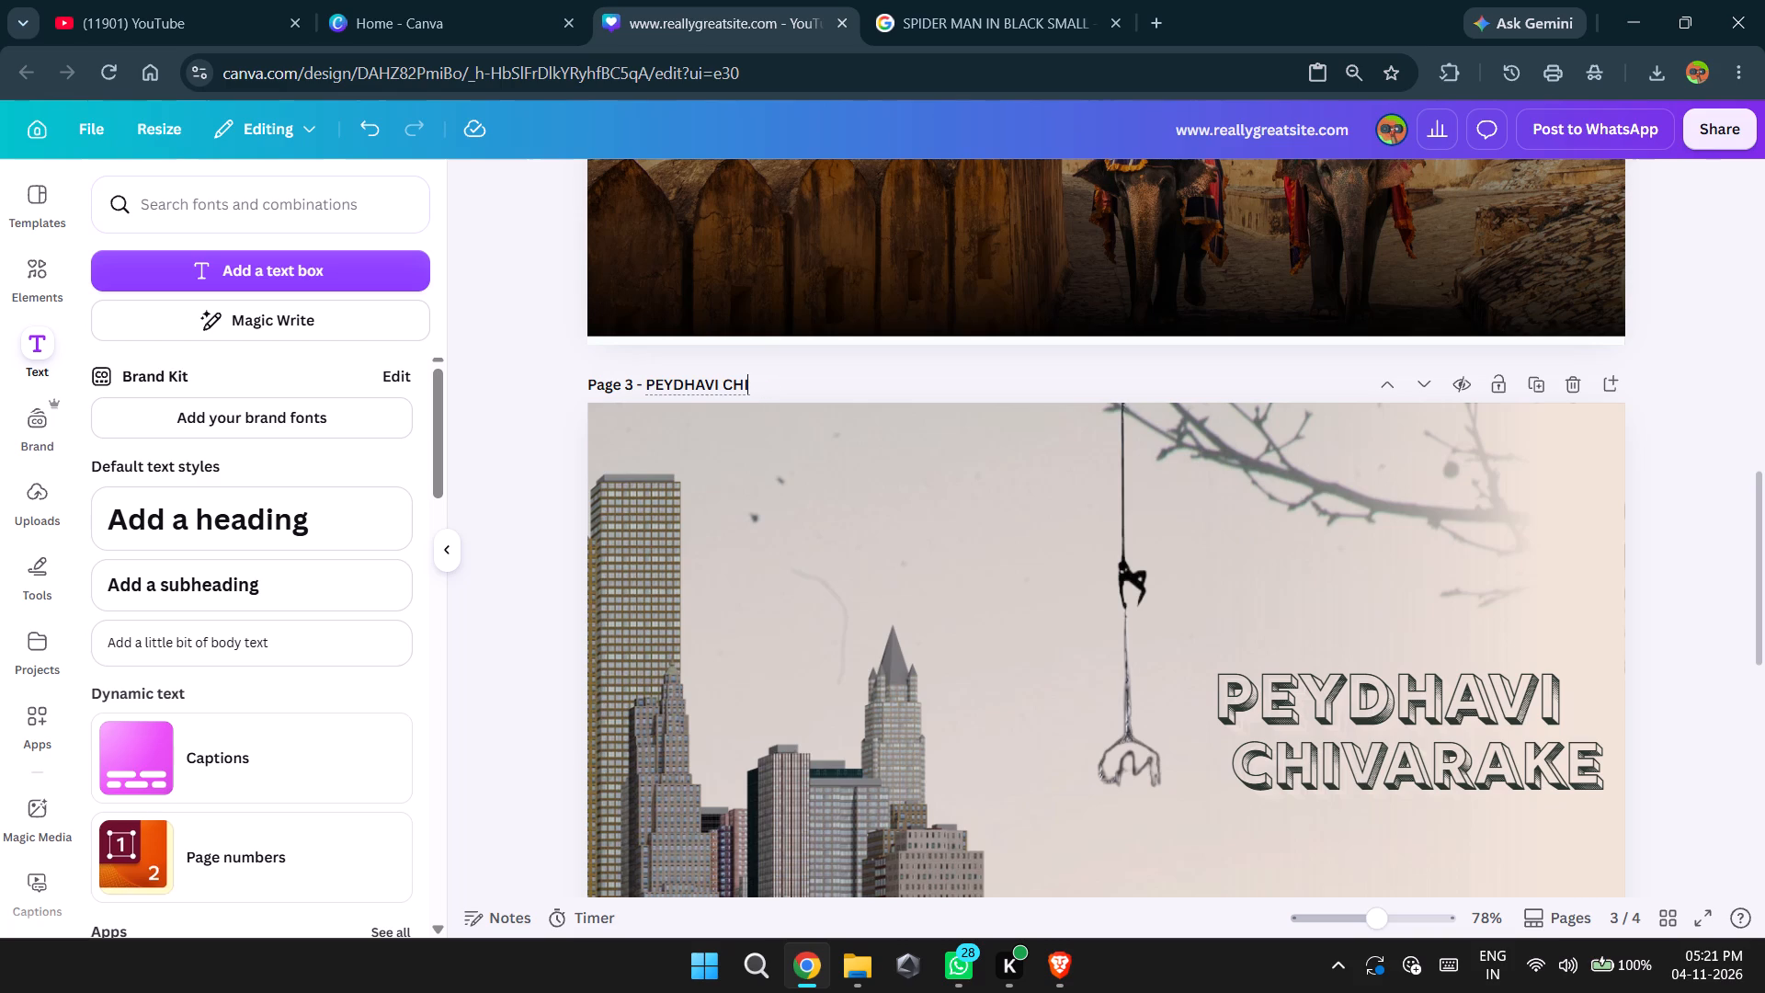
{"action": "type", "text": "AV"}
{"action": "key", "text": "BackSpace"}
{"action": "key", "text": "r"}
{"action": "key", "text": "BackSpace"}
{"action": "key", "text": "BackSpace"}
{"action": "type", "text": "VARAKE"}
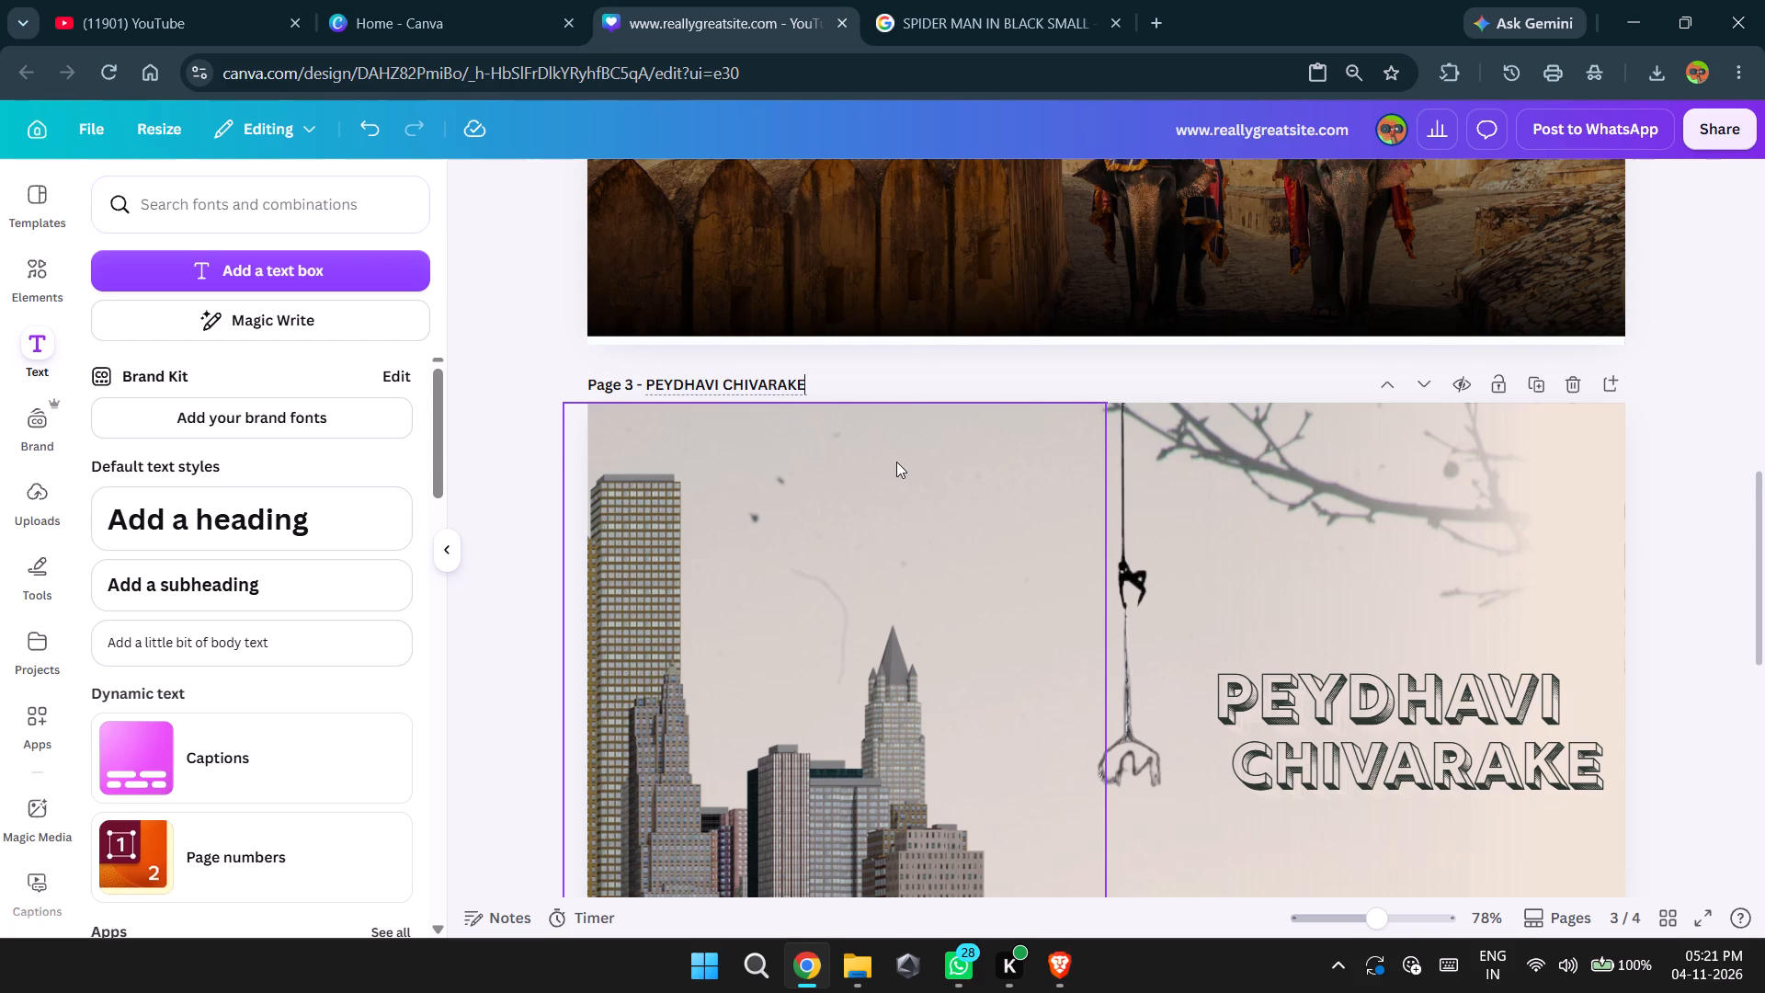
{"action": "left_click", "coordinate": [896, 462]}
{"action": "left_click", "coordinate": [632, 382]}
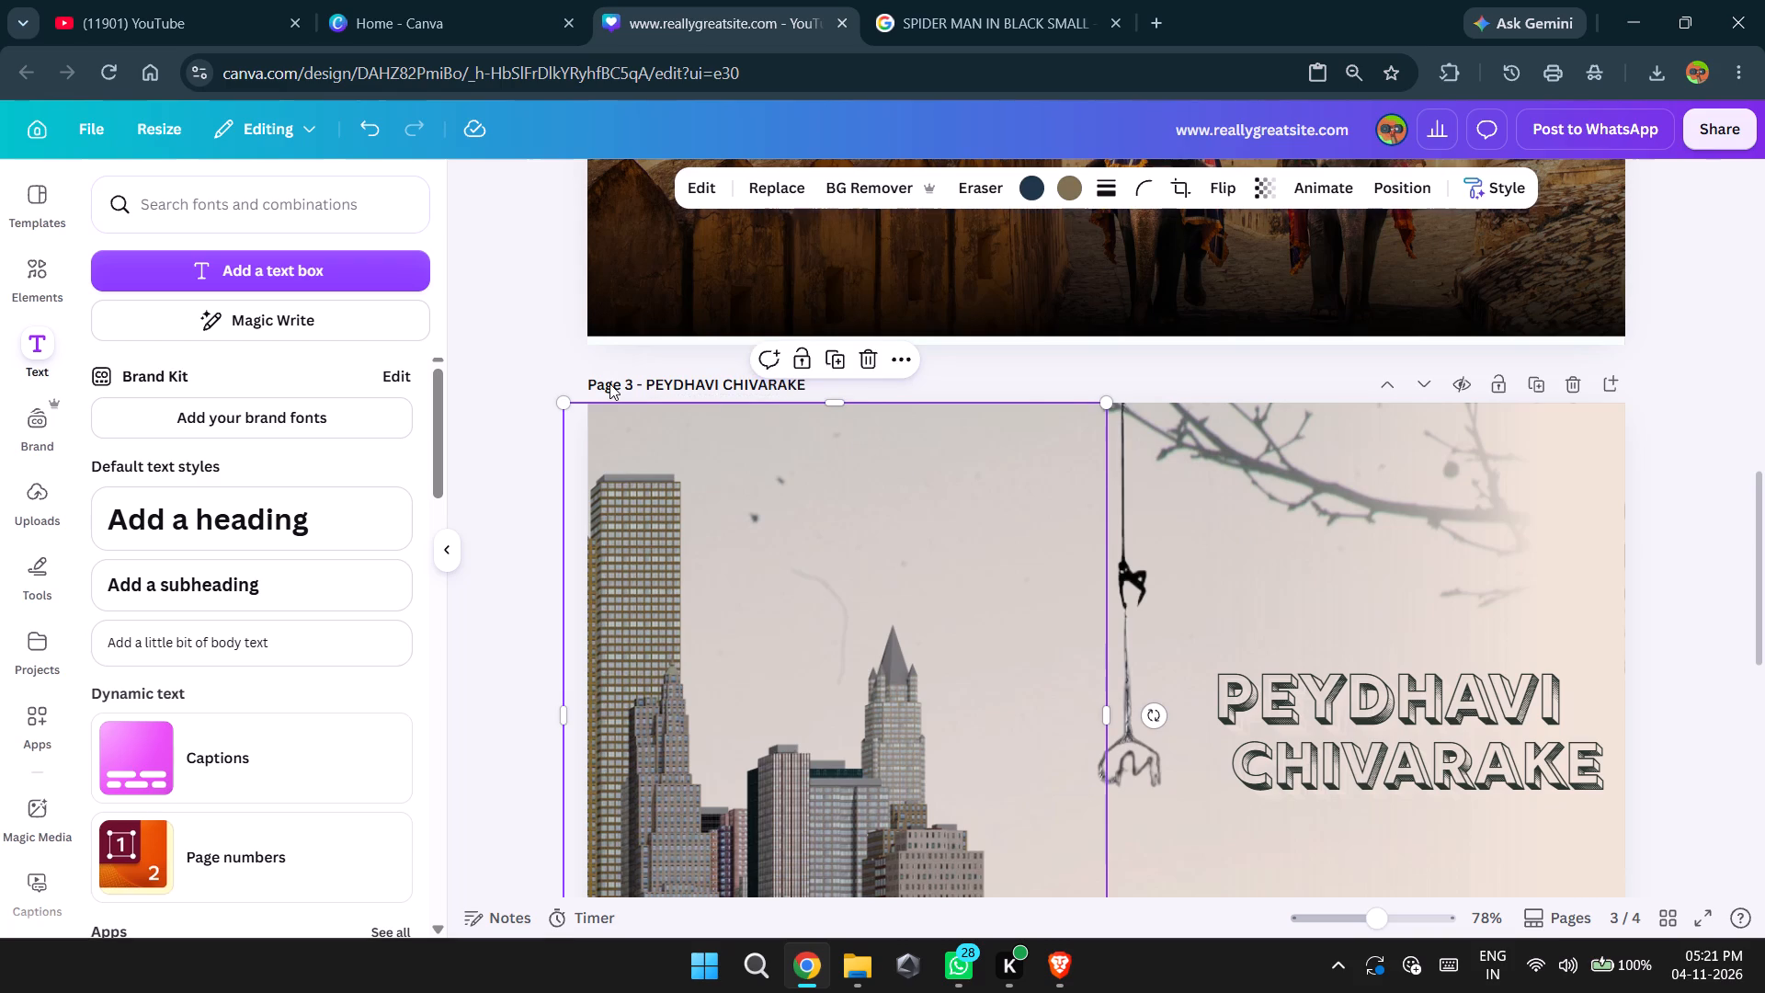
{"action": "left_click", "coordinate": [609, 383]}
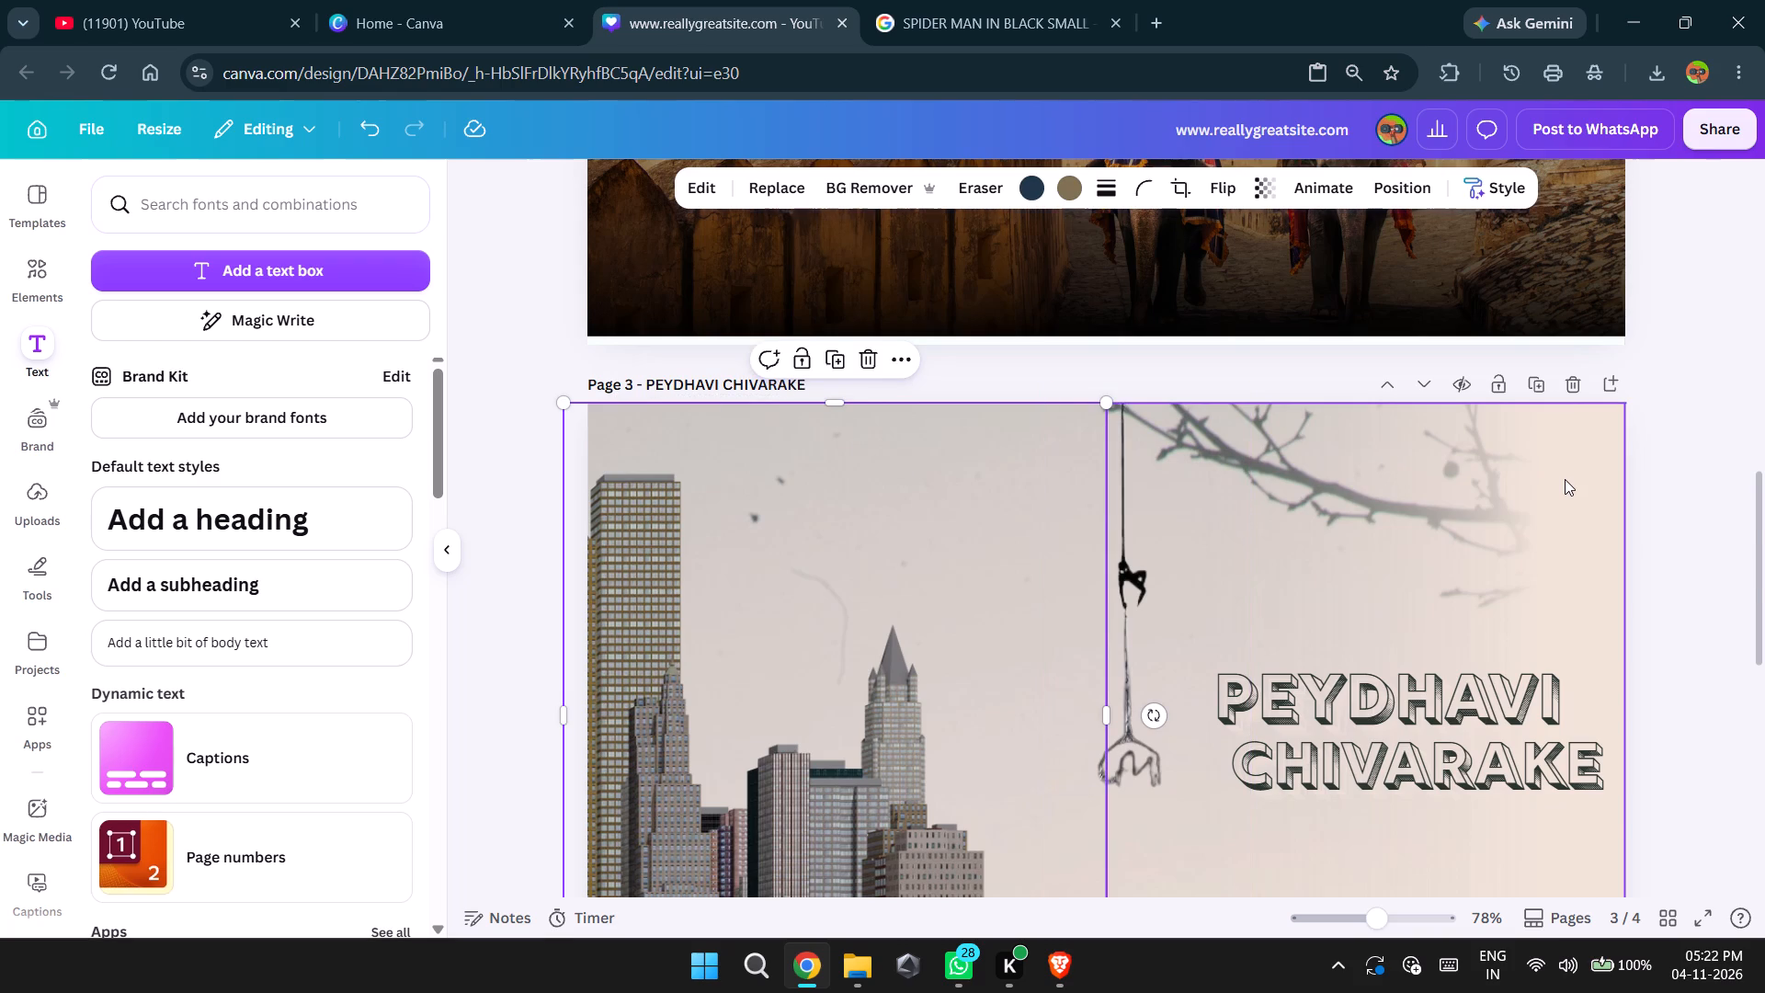
Shrink the faded tree-branch overlay on page 3 from its lower outer corner, narrowing it away from the page's right edge.
{"action": "scroll", "coordinate": [1565, 479], "scroll_direction": "down", "scroll_amount": 3}
{"action": "left_click", "coordinate": [1764, 473]}
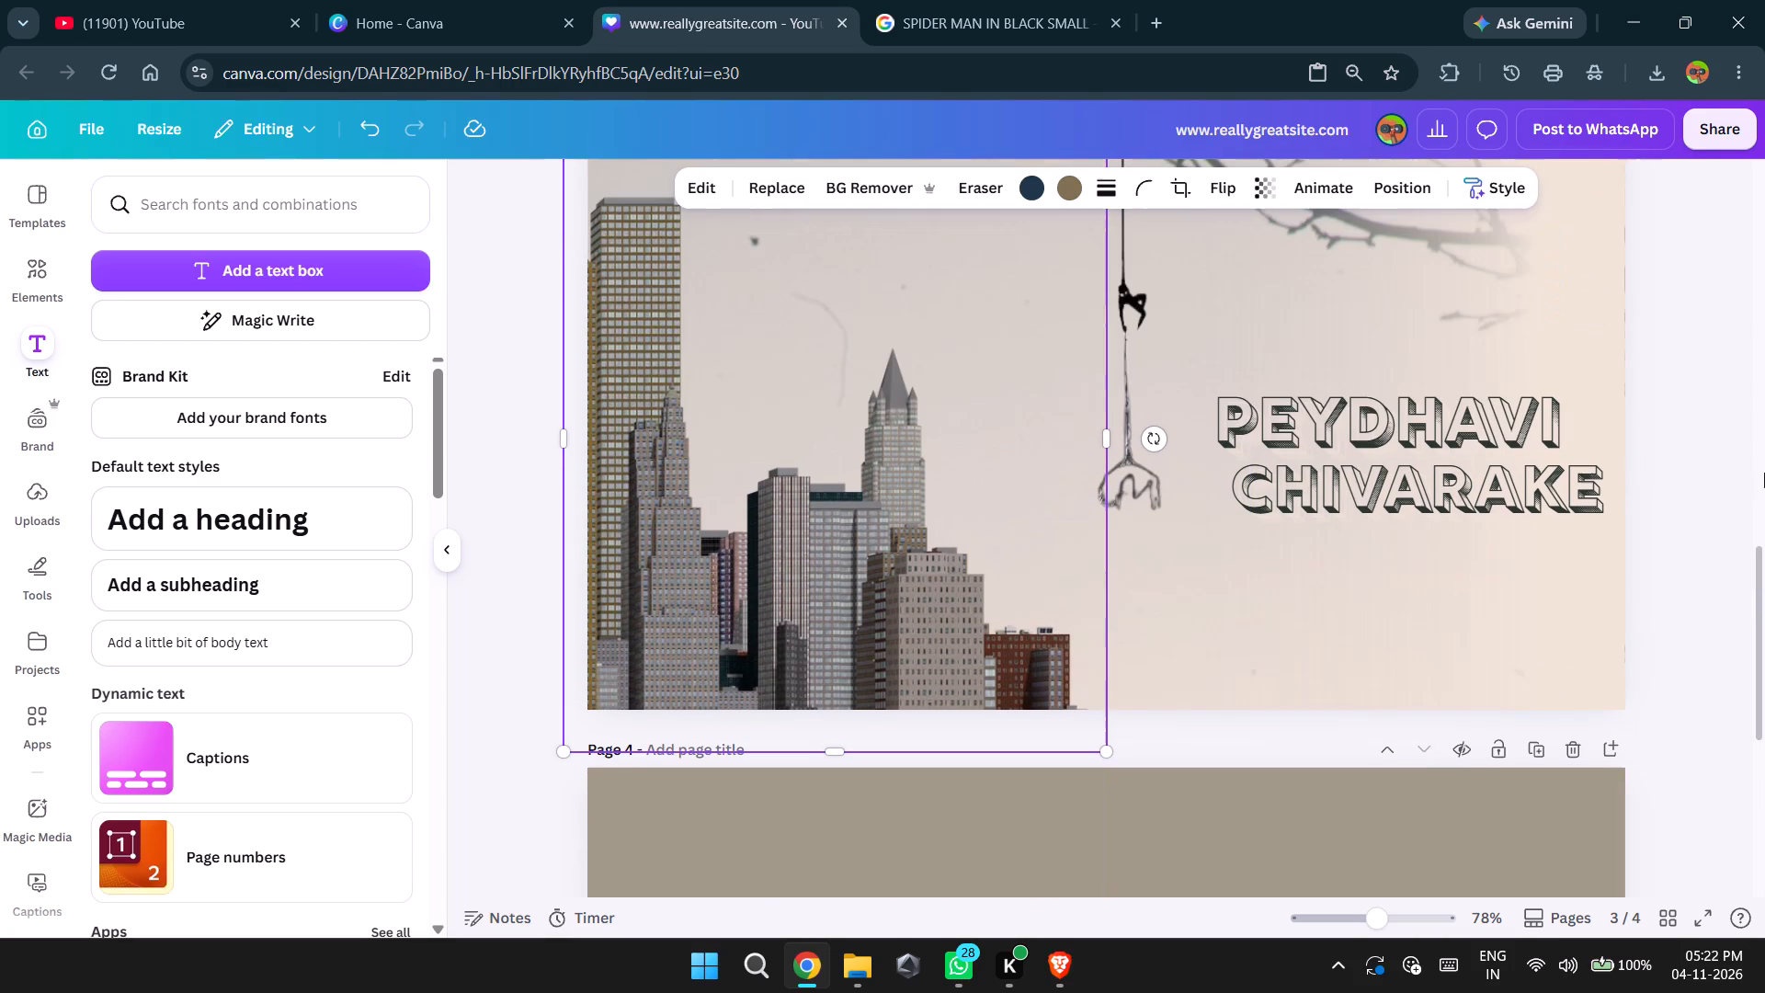
{"action": "left_click", "coordinate": [1544, 576]}
{"action": "scroll", "coordinate": [1544, 576], "scroll_direction": "down", "scroll_amount": 5}
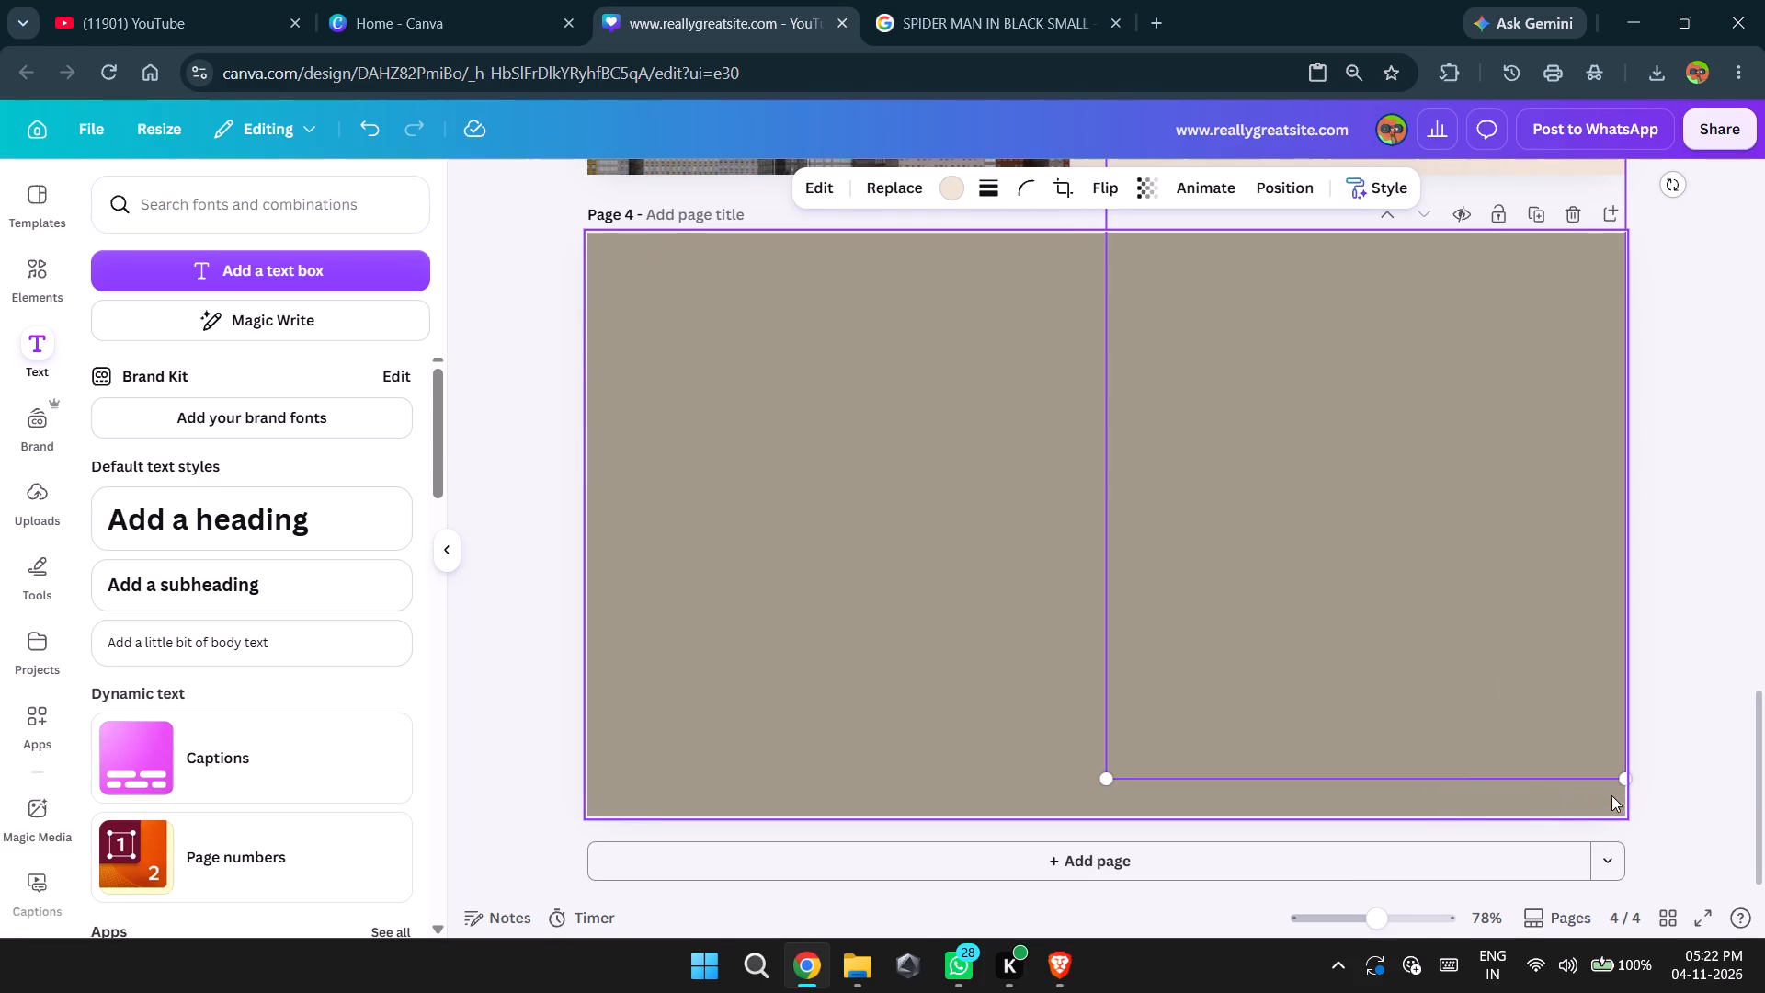
{"action": "left_click_drag", "start_coordinate": [1618, 775], "coordinate": [1669, 358]}
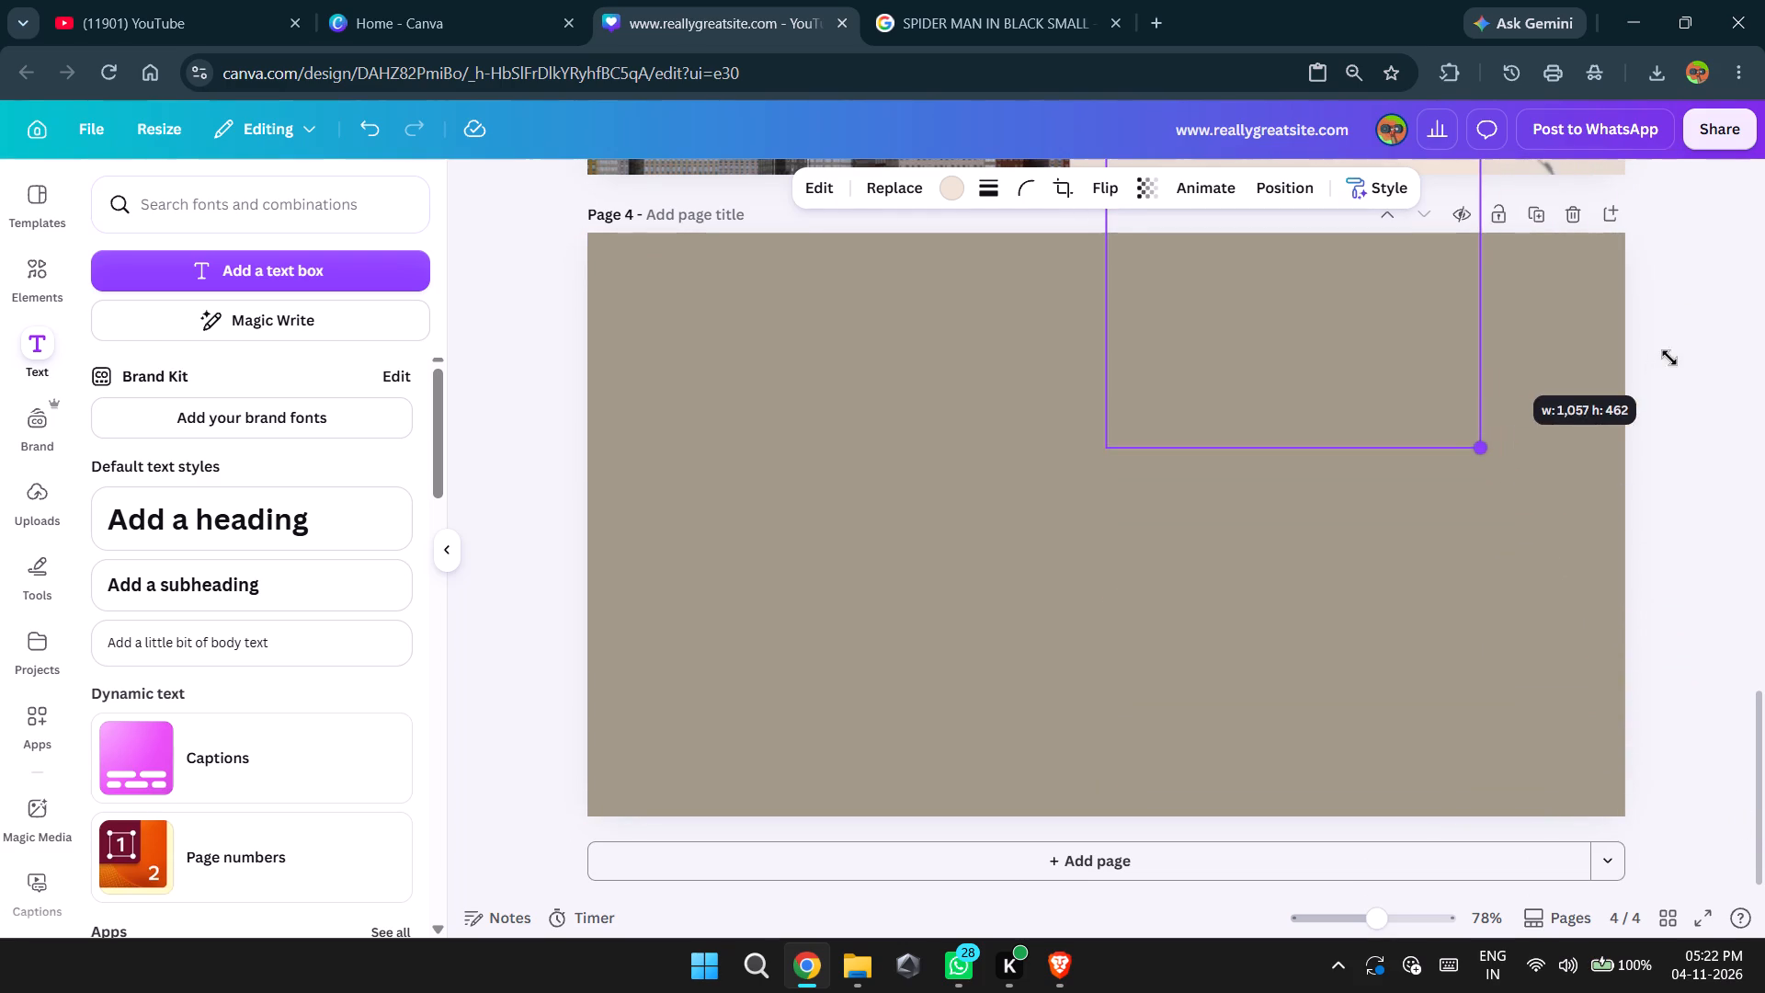
{"action": "left_click_drag", "start_coordinate": [1669, 358], "coordinate": [1764, 218]}
{"action": "scroll", "coordinate": [1668, 392], "scroll_direction": "up", "scroll_amount": 3}
{"action": "scroll", "coordinate": [1673, 716], "scroll_direction": "down", "scroll_amount": 2}
{"action": "scroll", "coordinate": [1764, 218], "scroll_direction": "up", "scroll_amount": 5}
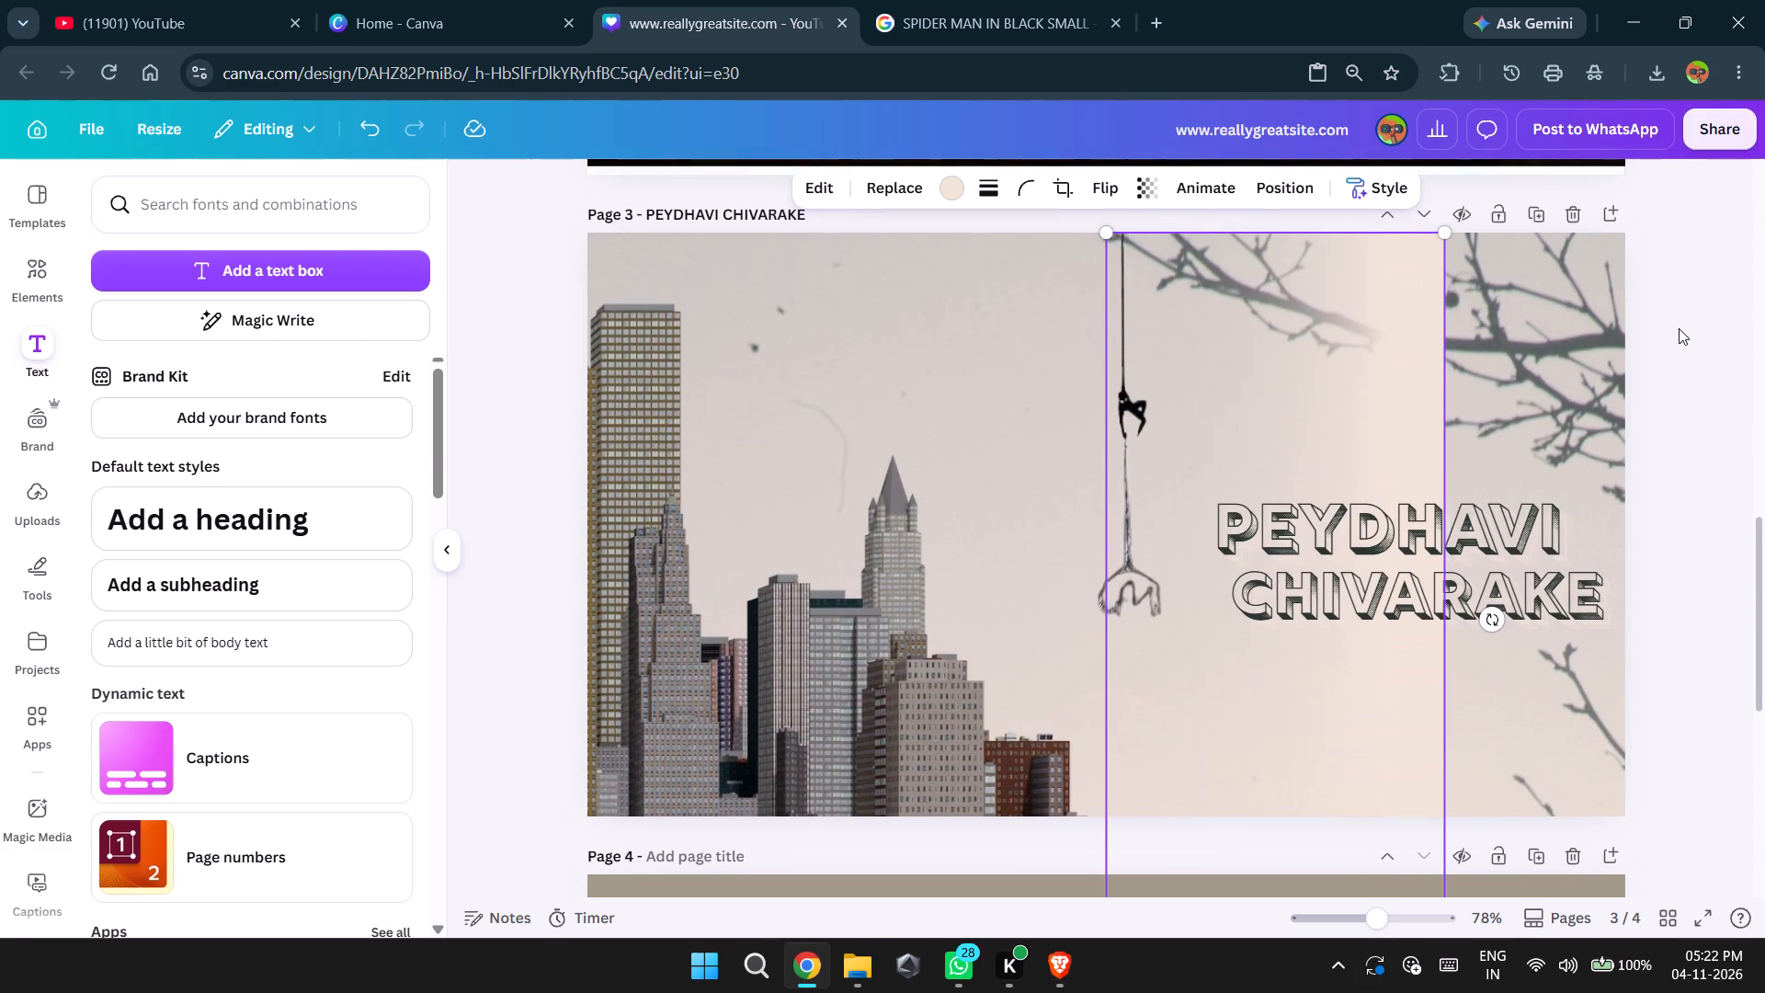
{"action": "scroll", "coordinate": [1679, 328], "scroll_direction": "down", "scroll_amount": 1}
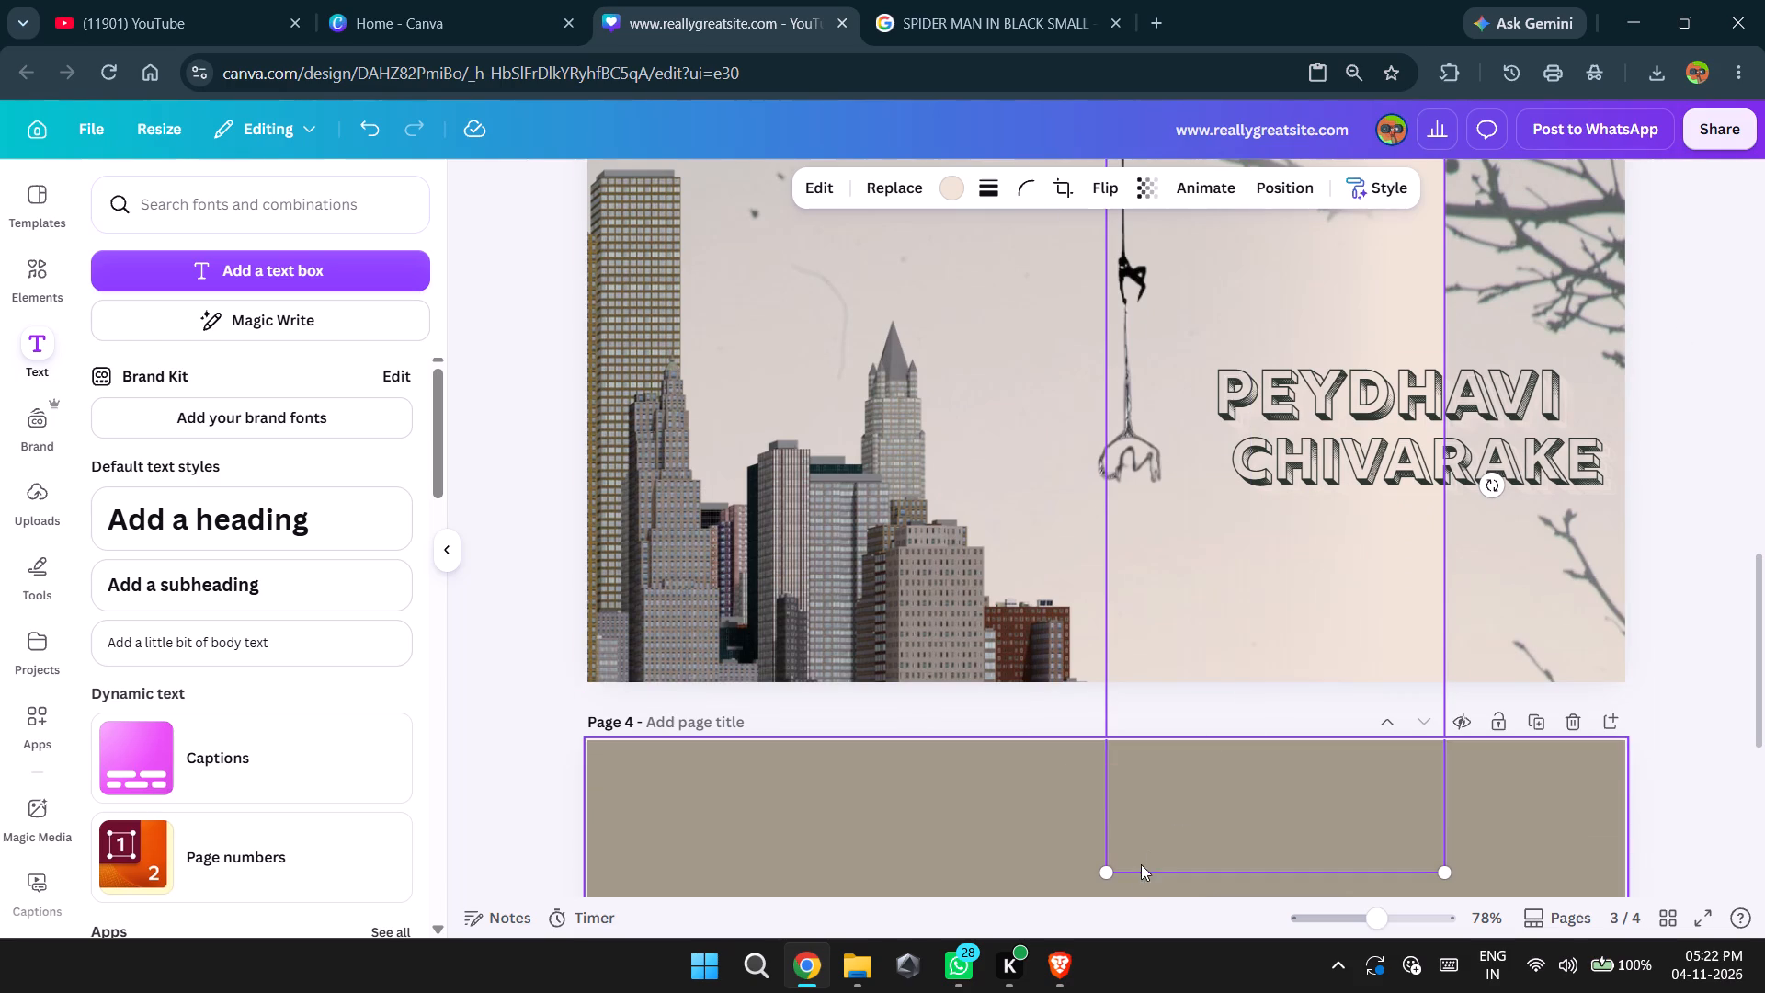
Shrink the branch overlay further from its lower inner corner, delete the stray duplicate, and enlarge the overlay to page 3's full height.
{"action": "left_click_drag", "start_coordinate": [1107, 872], "coordinate": [1334, 634]}
{"action": "left_click", "coordinate": [1334, 634]}
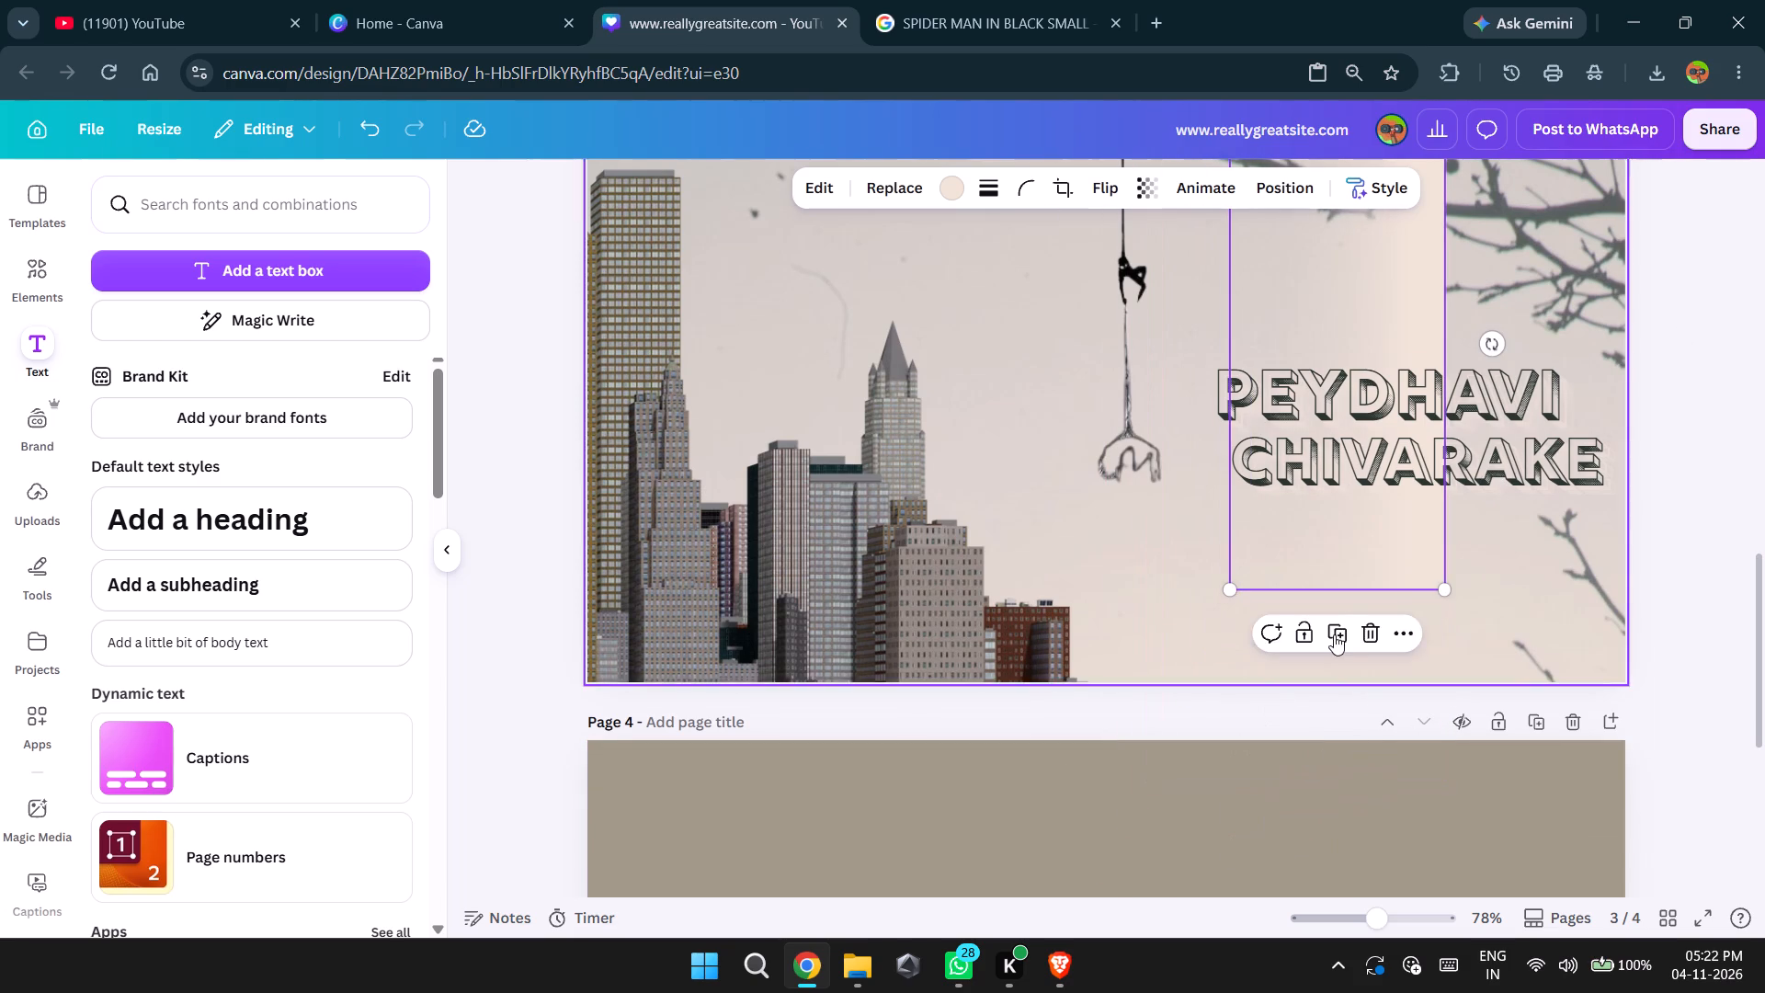
{"action": "left_click", "coordinate": [1381, 648]}
{"action": "left_click", "coordinate": [1387, 565]}
{"action": "left_click_drag", "start_coordinate": [1440, 589], "coordinate": [1553, 633]}
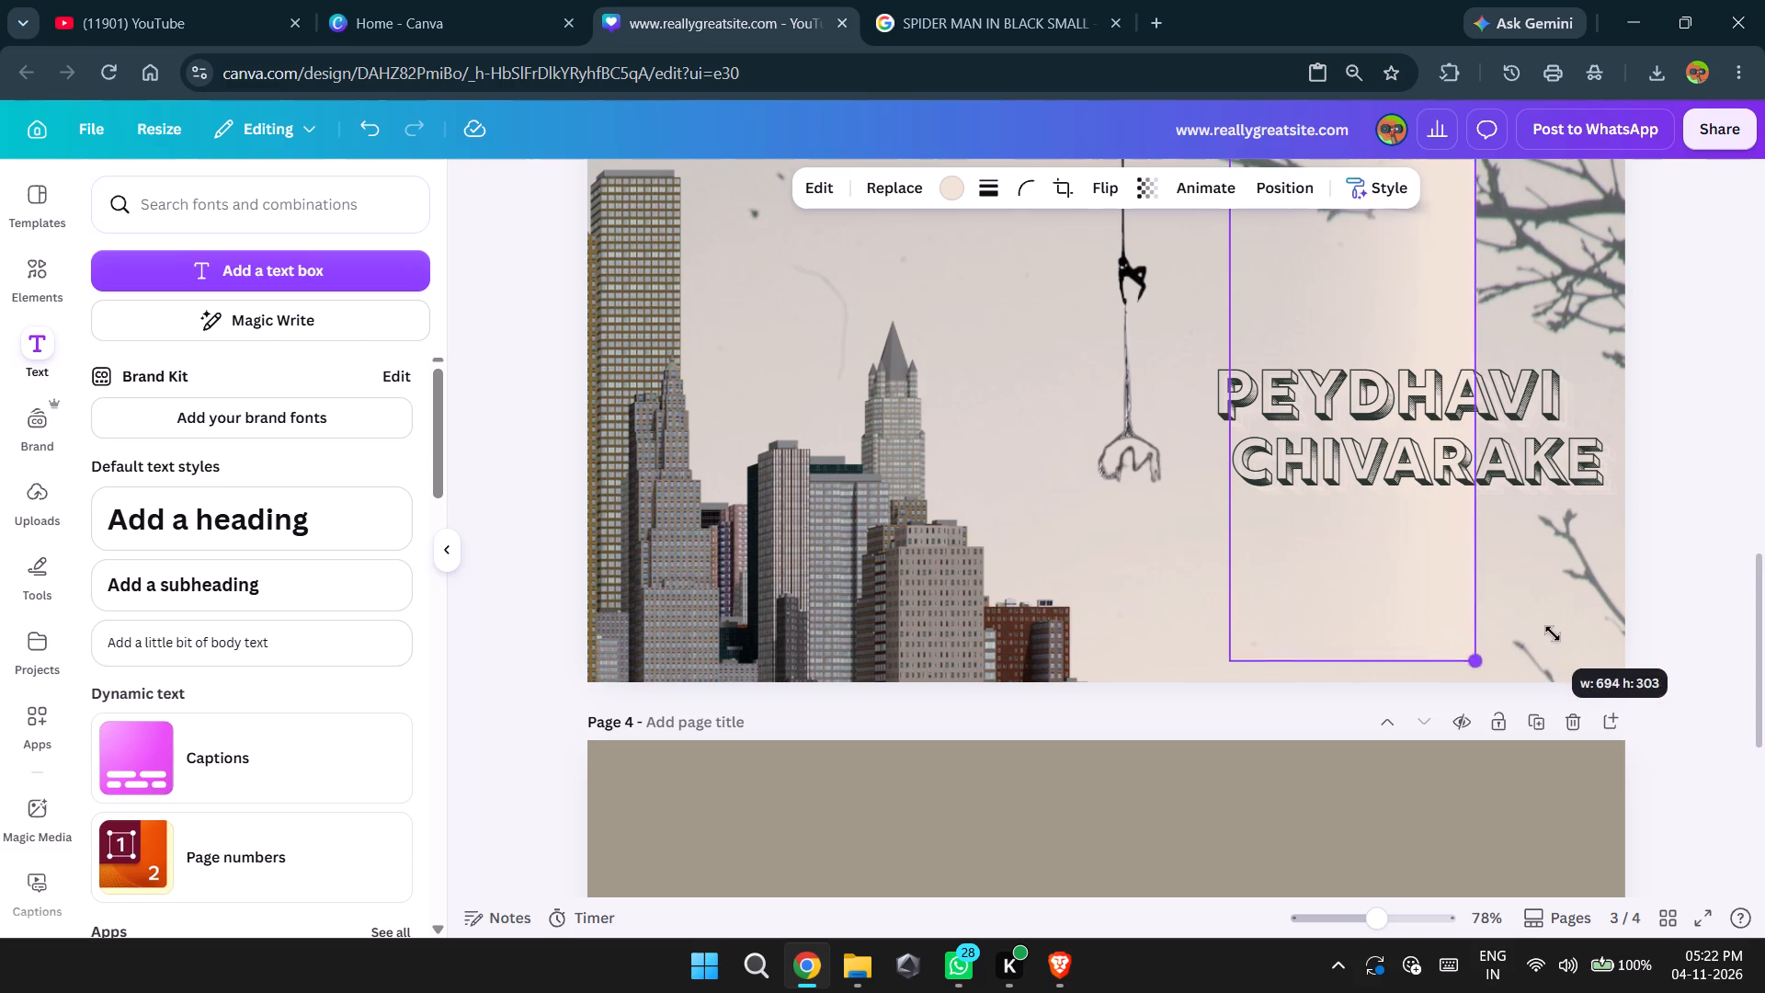
{"action": "left_click_drag", "start_coordinate": [1553, 633], "coordinate": [1612, 629]}
Move the branch overlay flush with page 3's right edge, behind the PEYDHAVI CHIVARAKE title.
{"action": "scroll", "coordinate": [1612, 629], "scroll_direction": "up", "scroll_amount": 2}
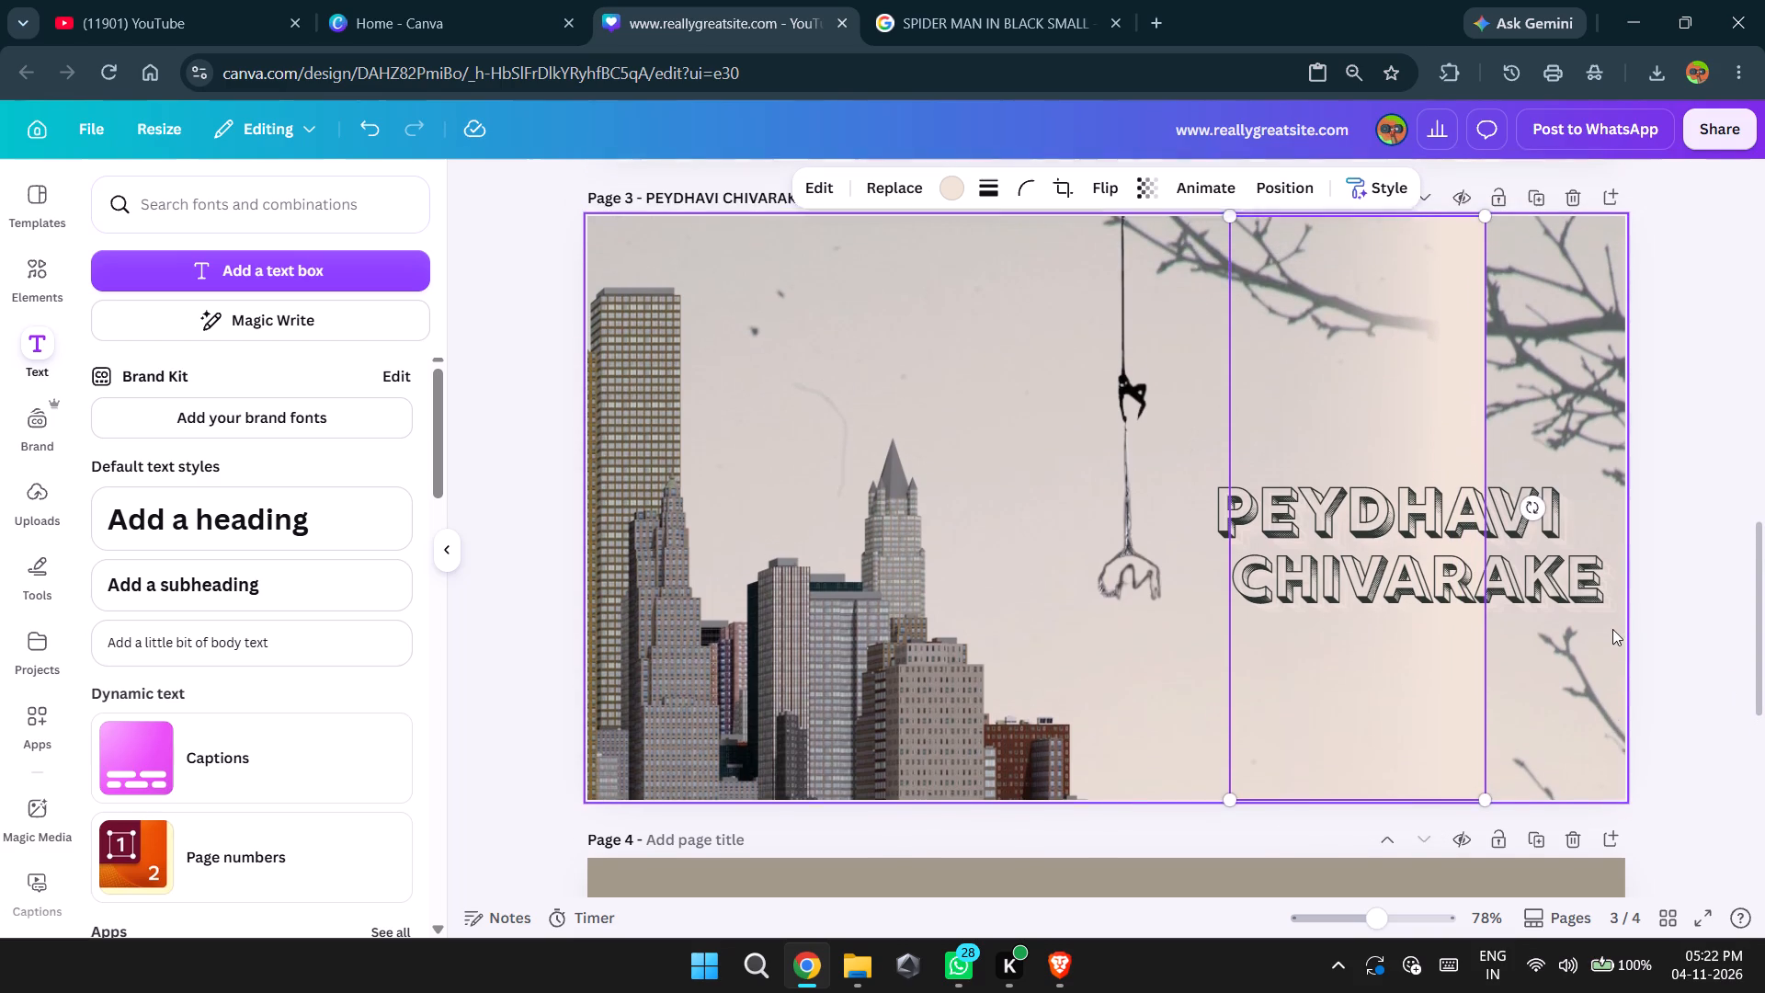
{"action": "left_click", "coordinate": [1679, 522]}
{"action": "left_click_drag", "start_coordinate": [1361, 427], "coordinate": [1475, 430]}
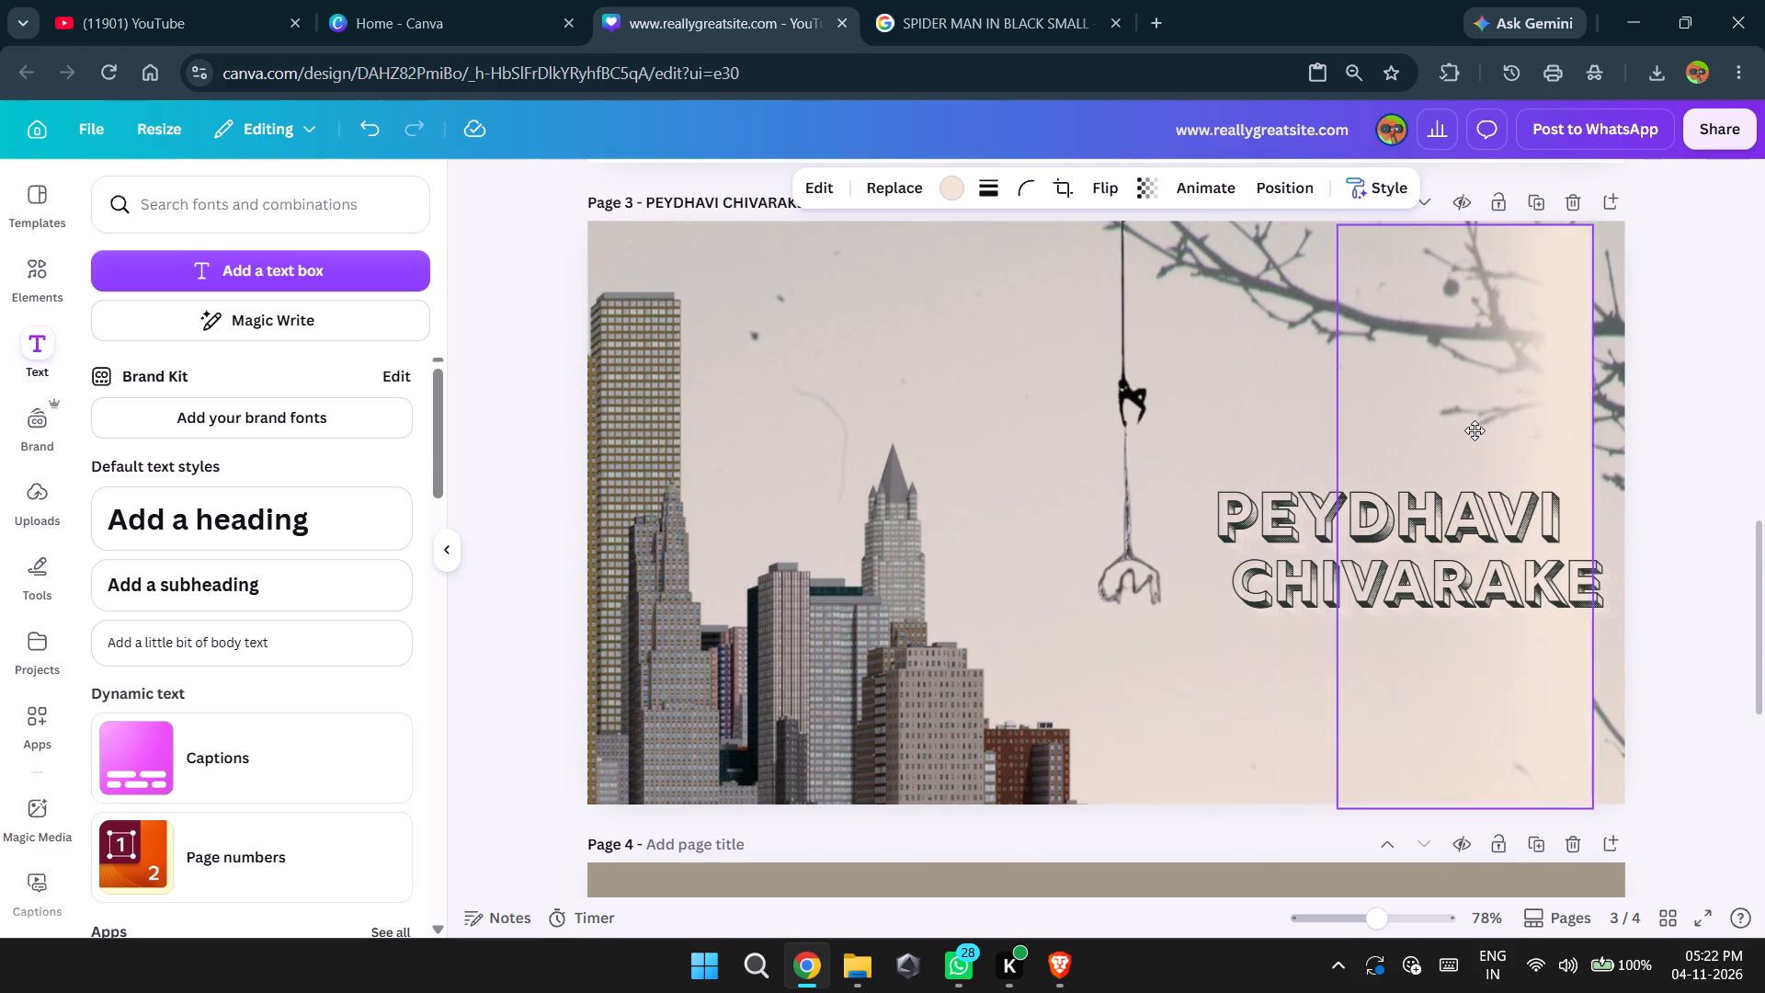
{"action": "left_click_drag", "start_coordinate": [1475, 430], "coordinate": [1503, 424]}
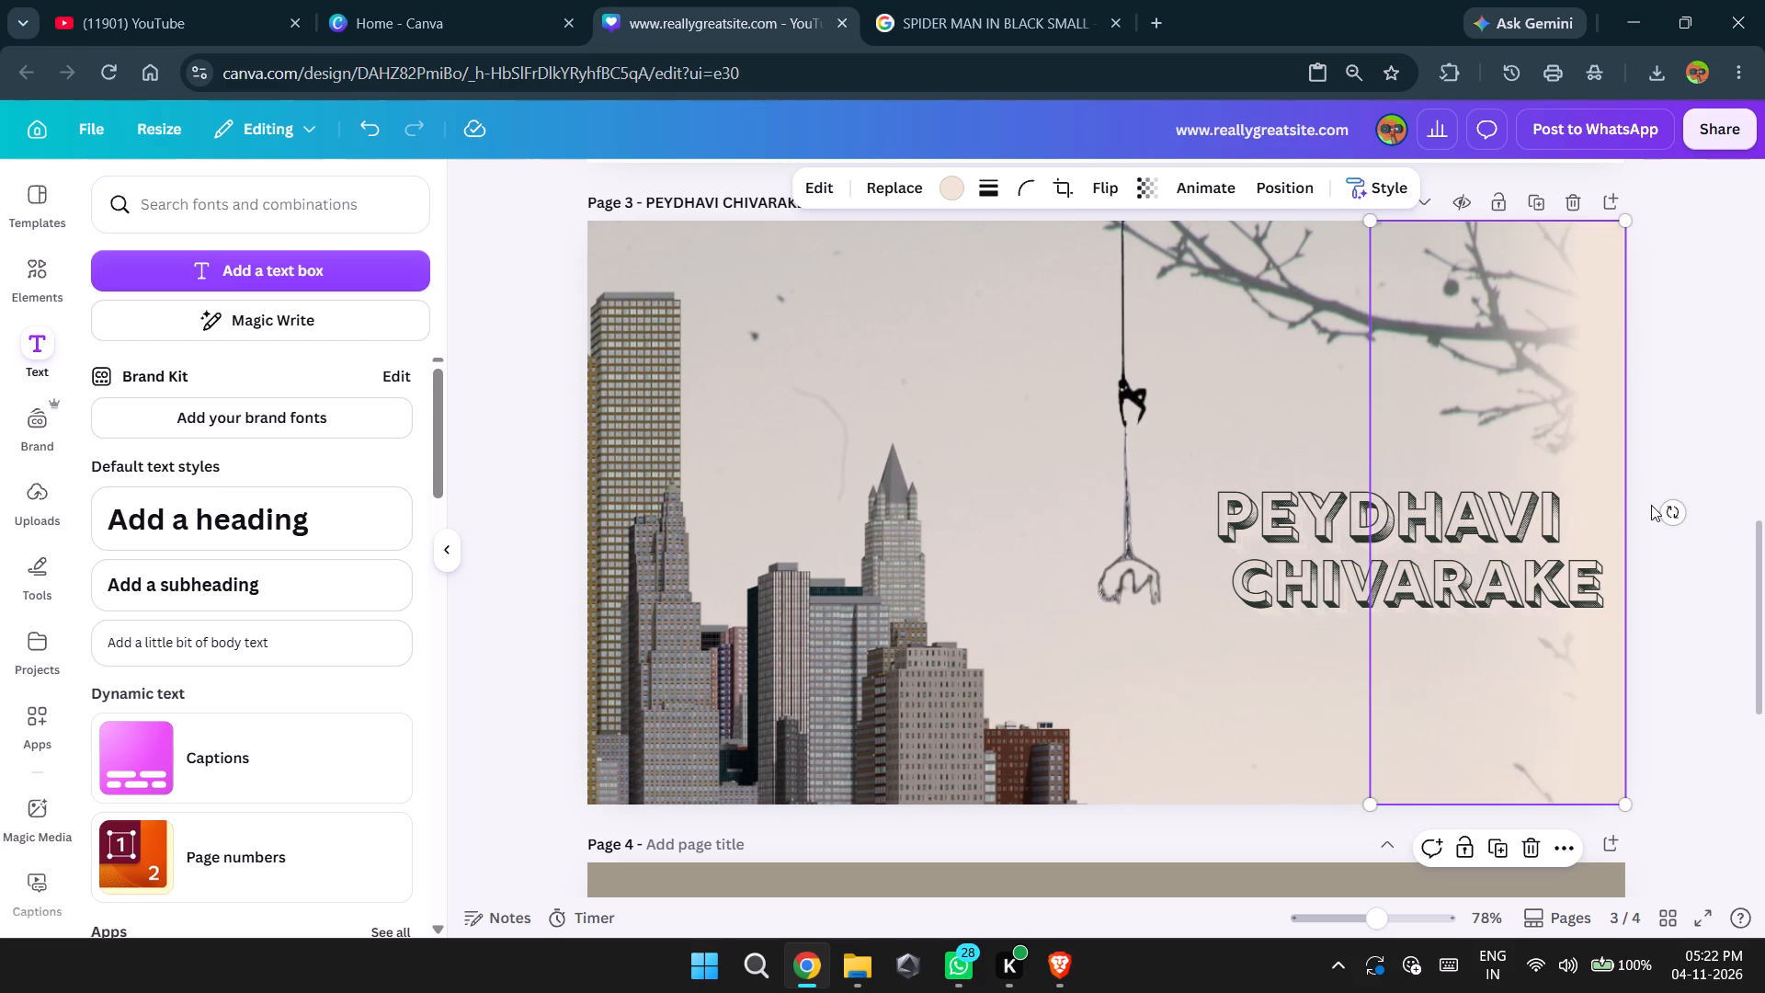
{"action": "left_click", "coordinate": [1715, 514]}
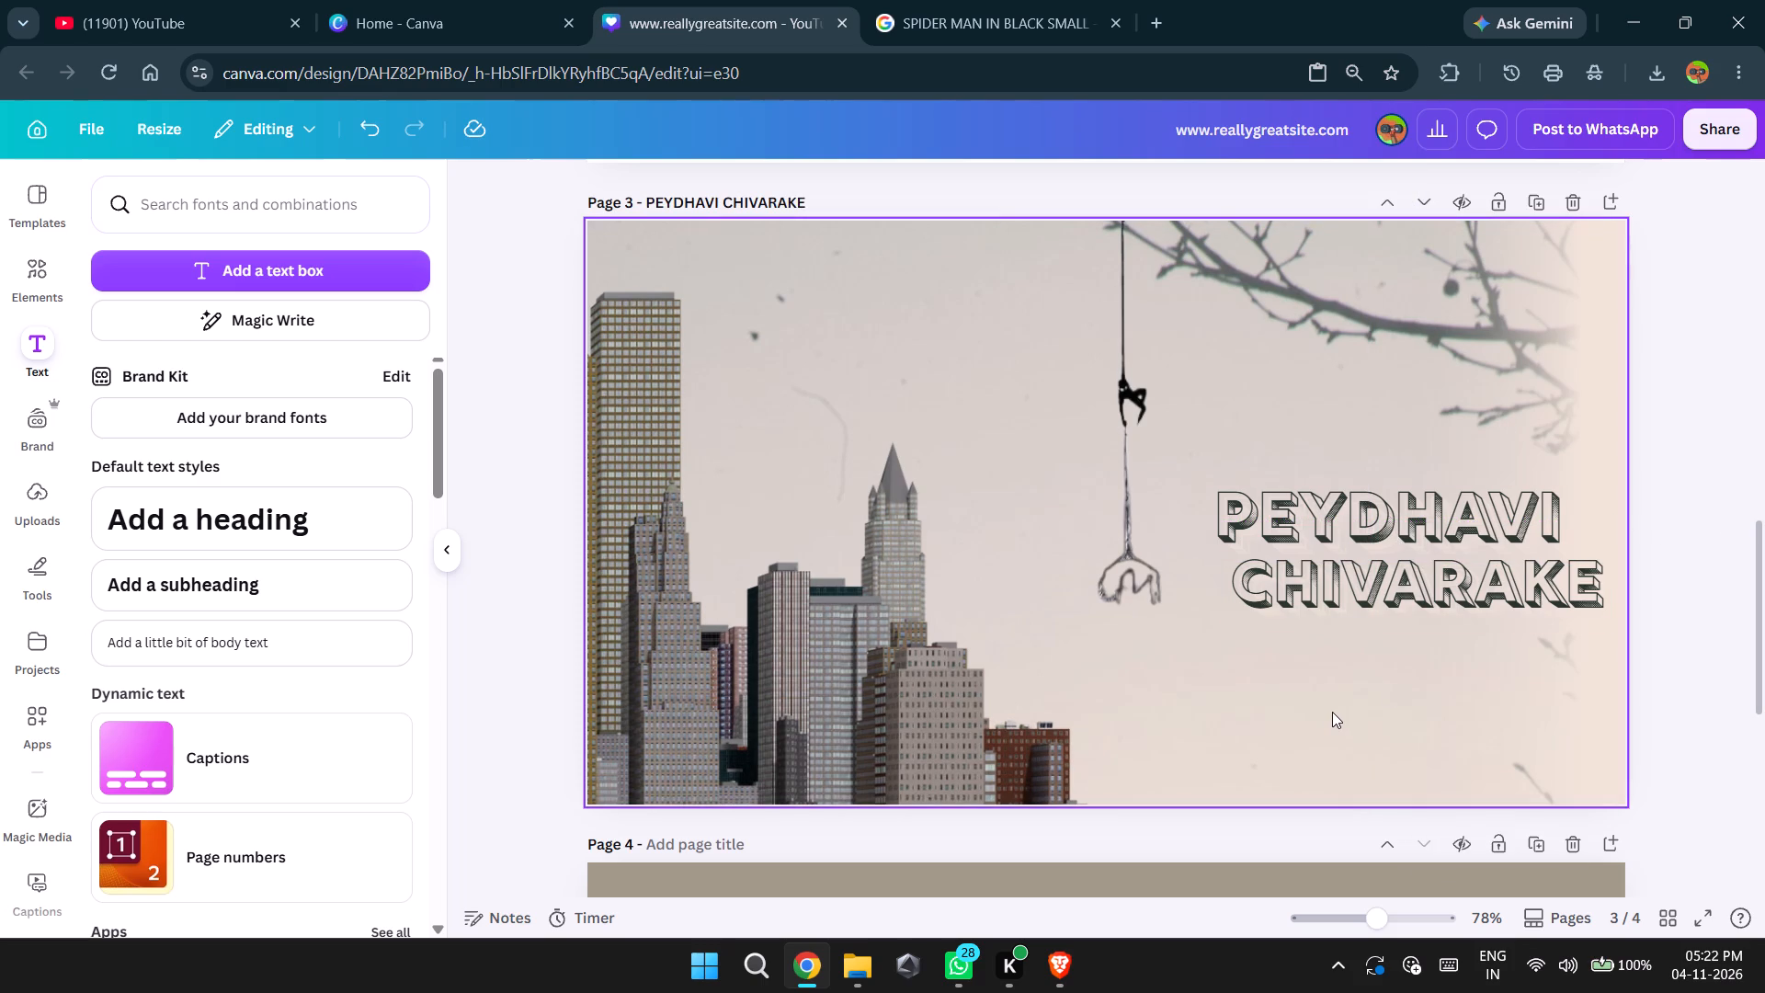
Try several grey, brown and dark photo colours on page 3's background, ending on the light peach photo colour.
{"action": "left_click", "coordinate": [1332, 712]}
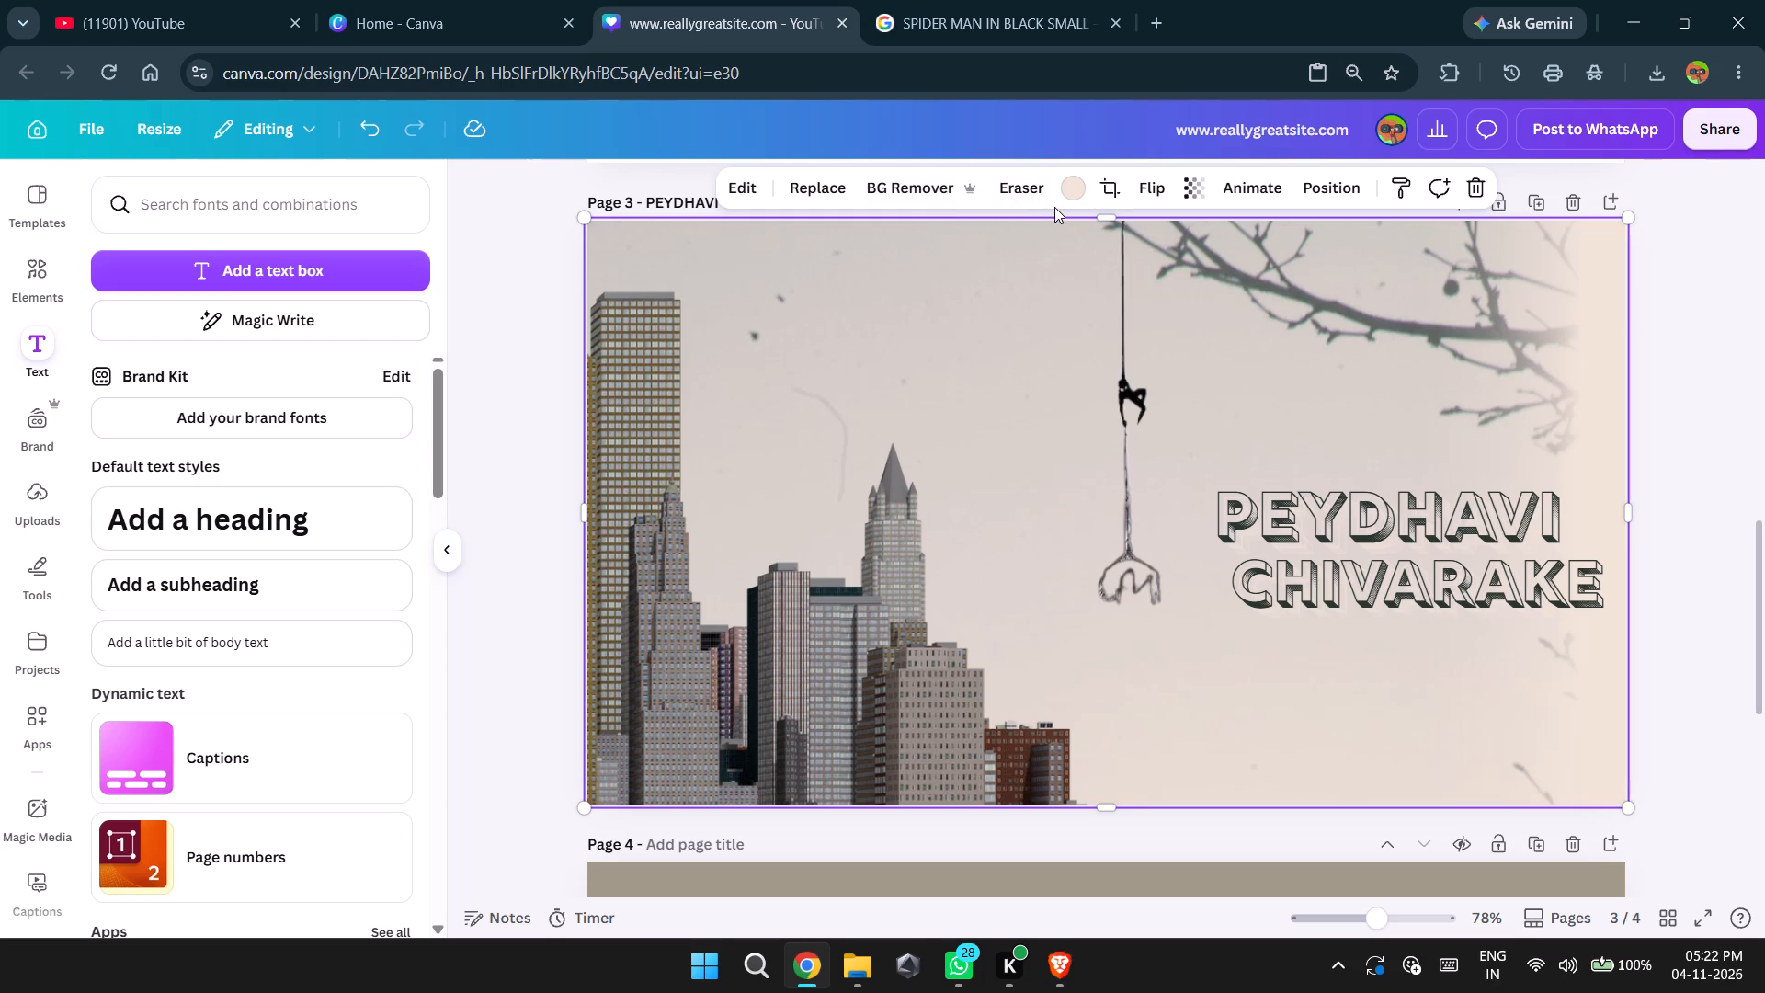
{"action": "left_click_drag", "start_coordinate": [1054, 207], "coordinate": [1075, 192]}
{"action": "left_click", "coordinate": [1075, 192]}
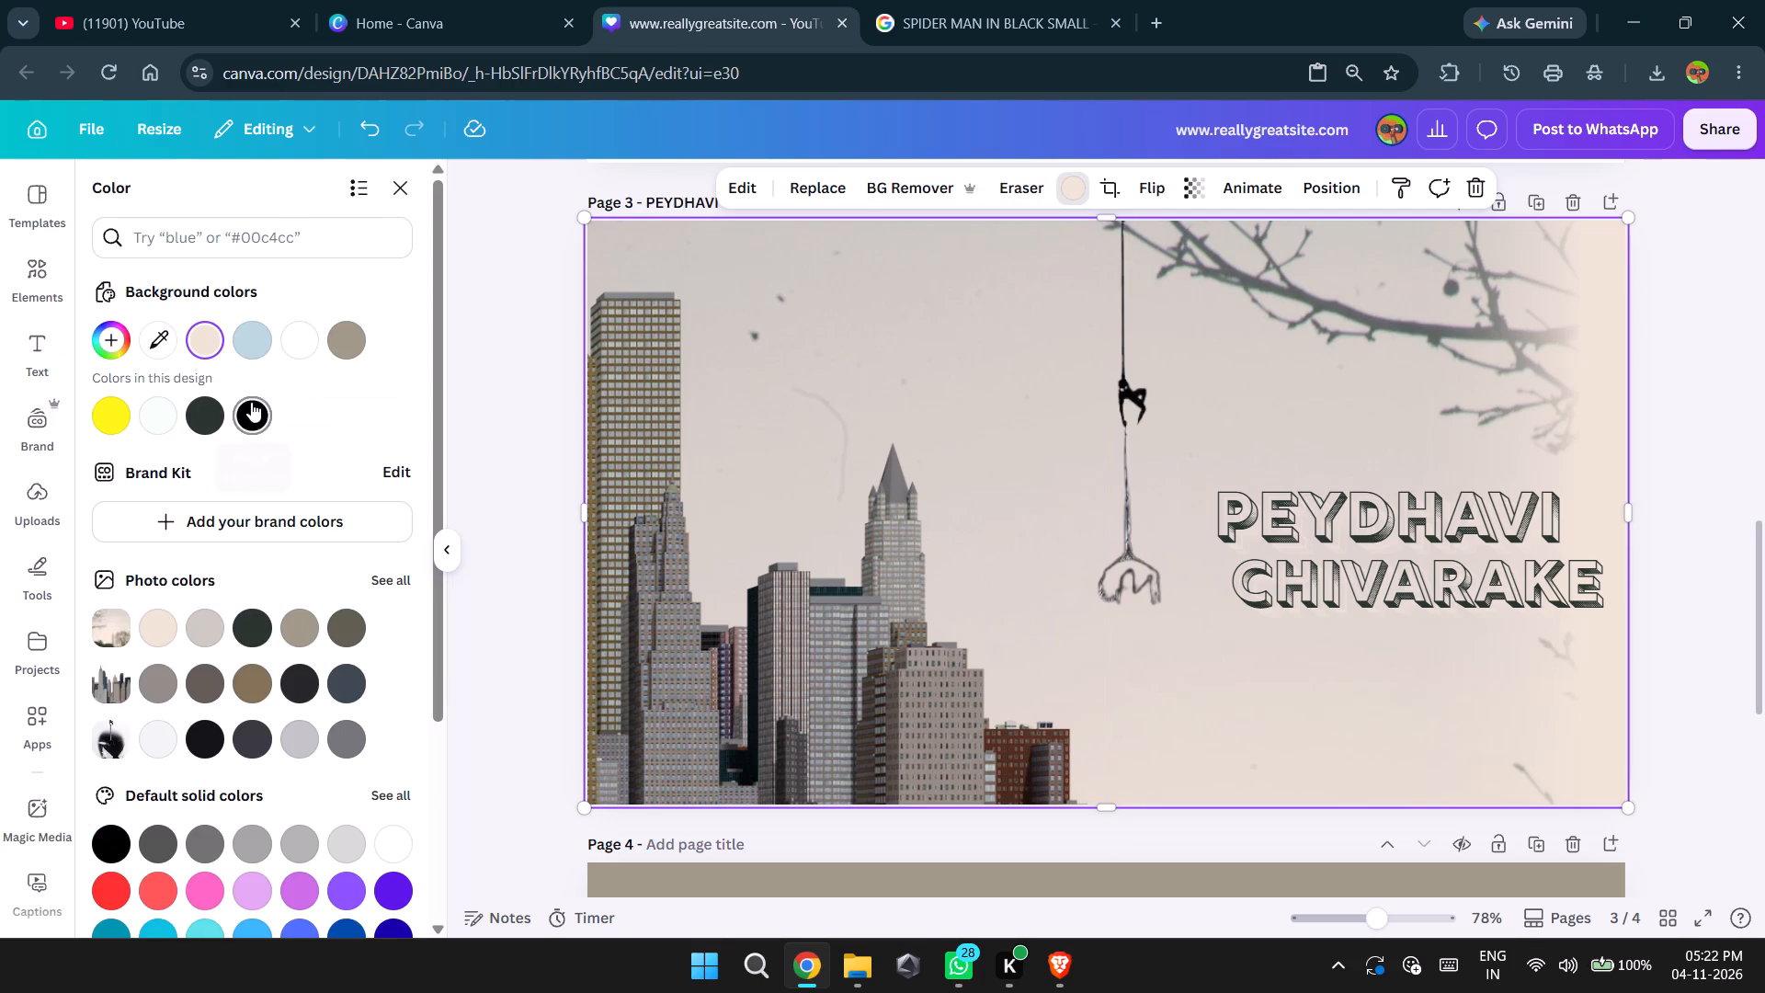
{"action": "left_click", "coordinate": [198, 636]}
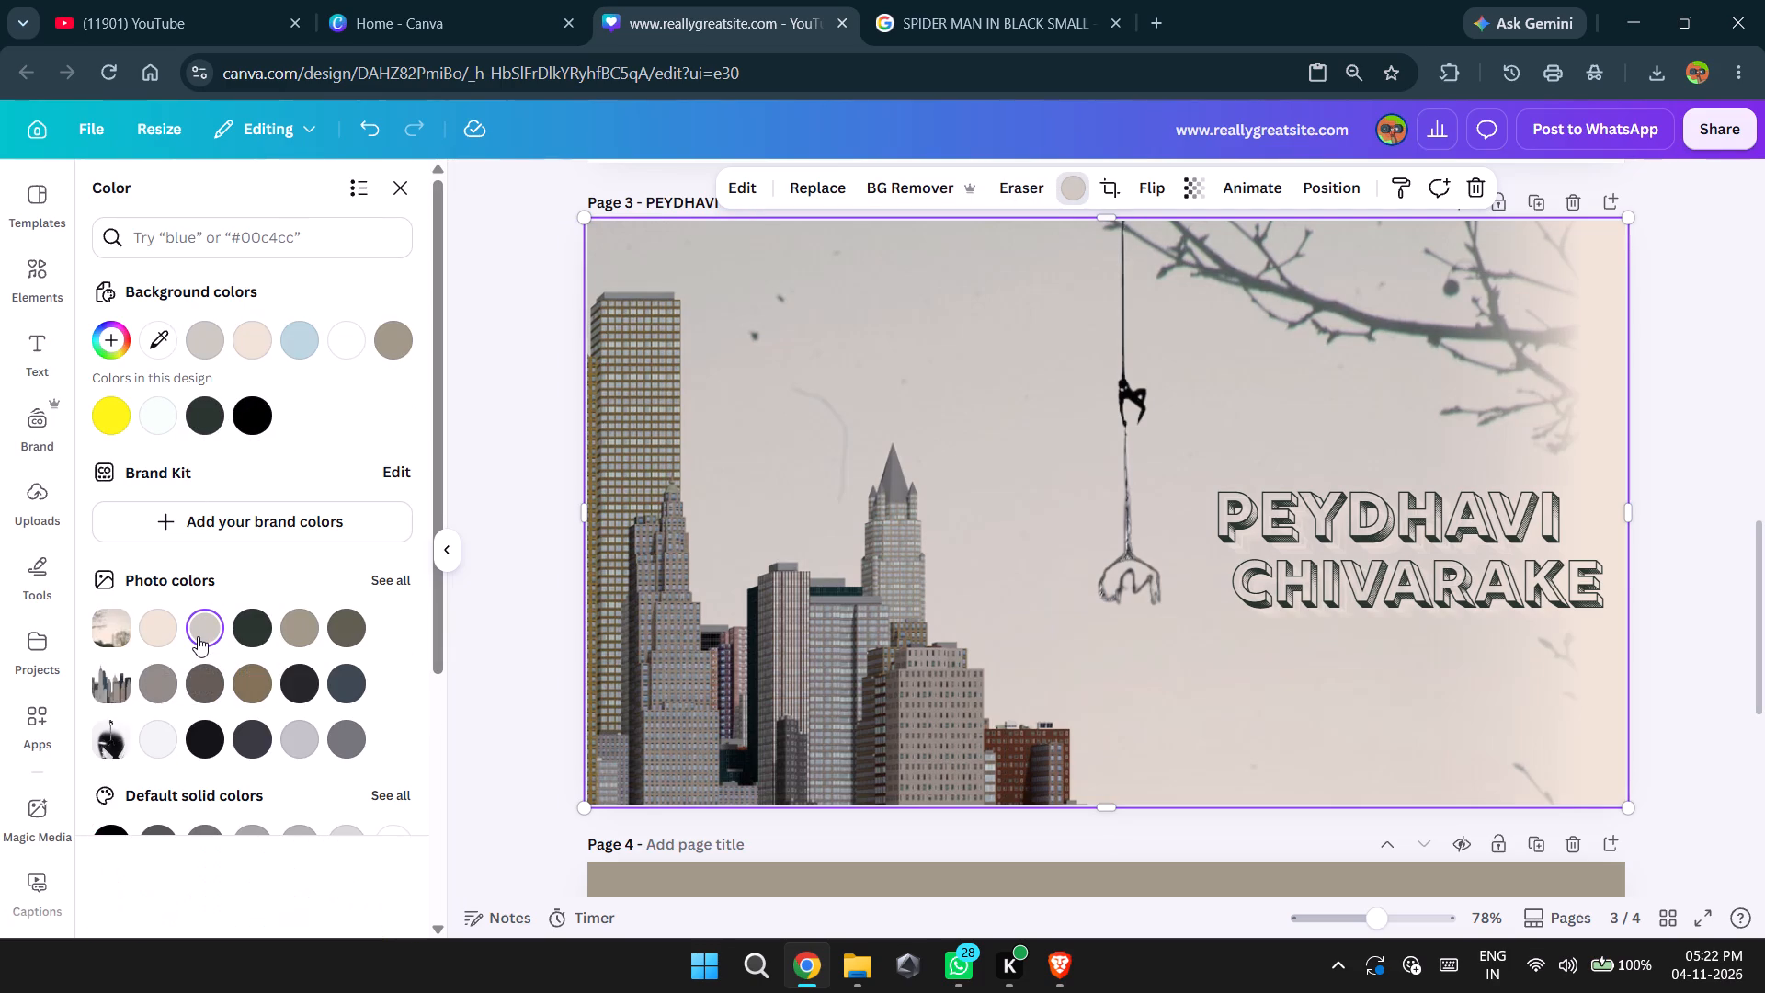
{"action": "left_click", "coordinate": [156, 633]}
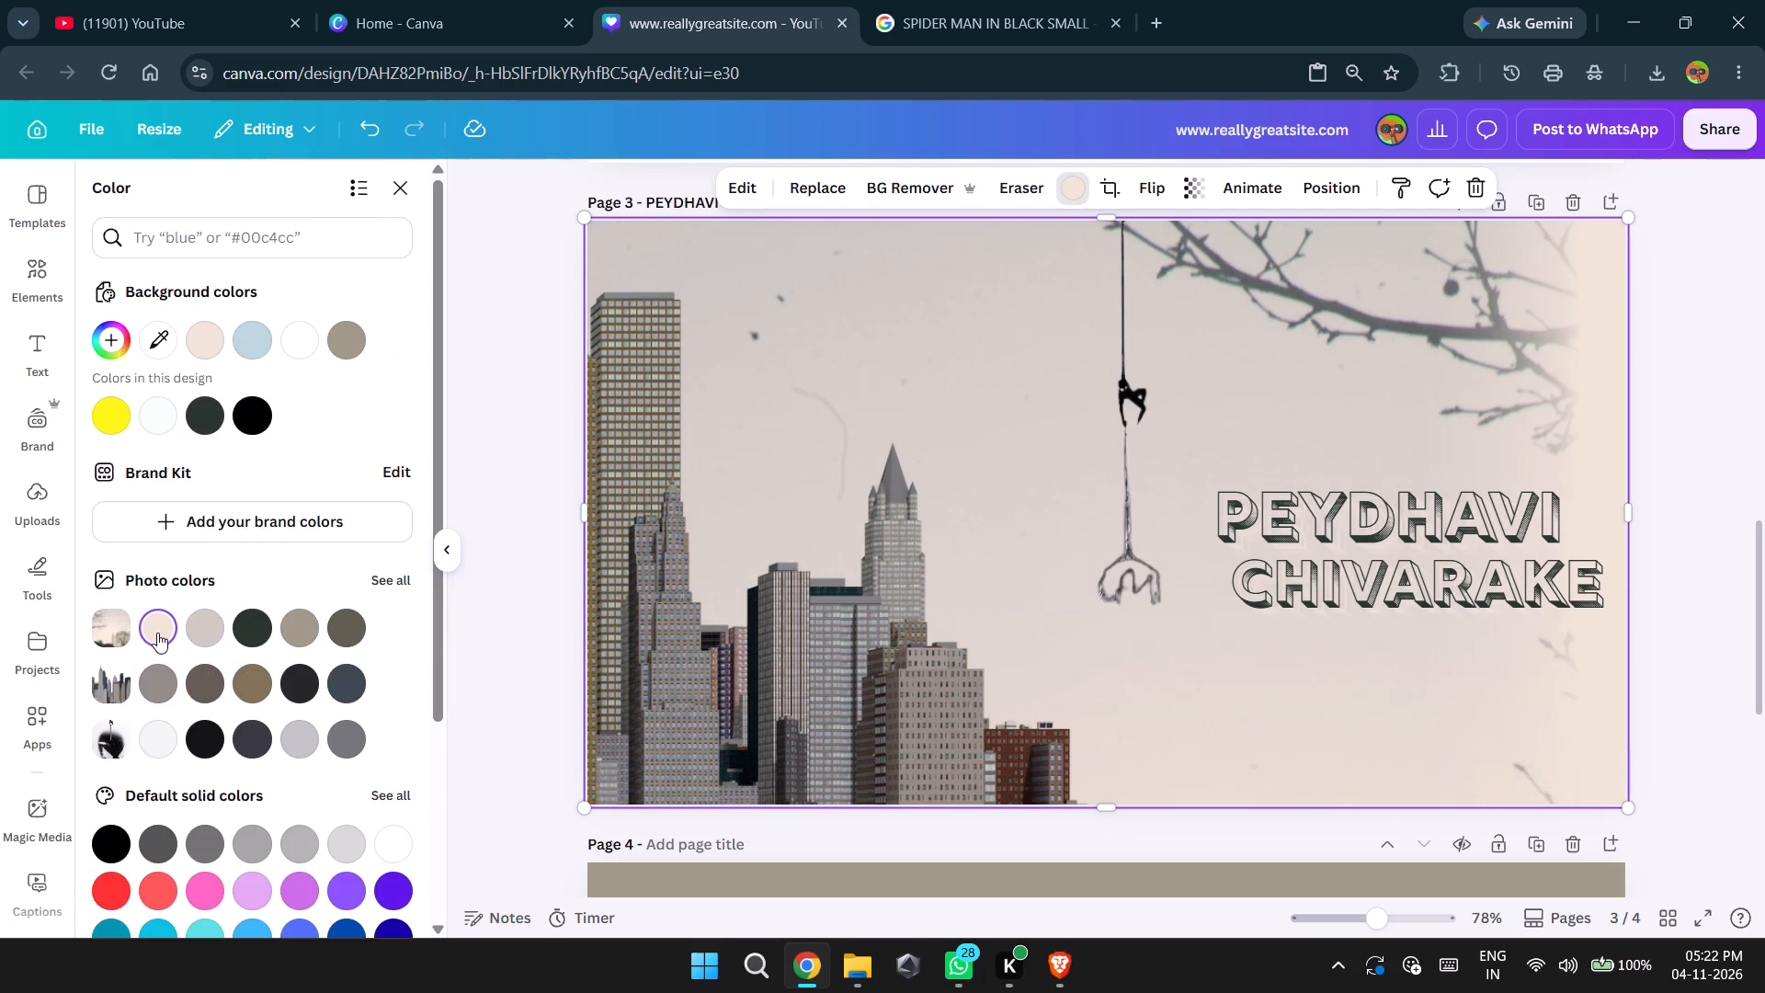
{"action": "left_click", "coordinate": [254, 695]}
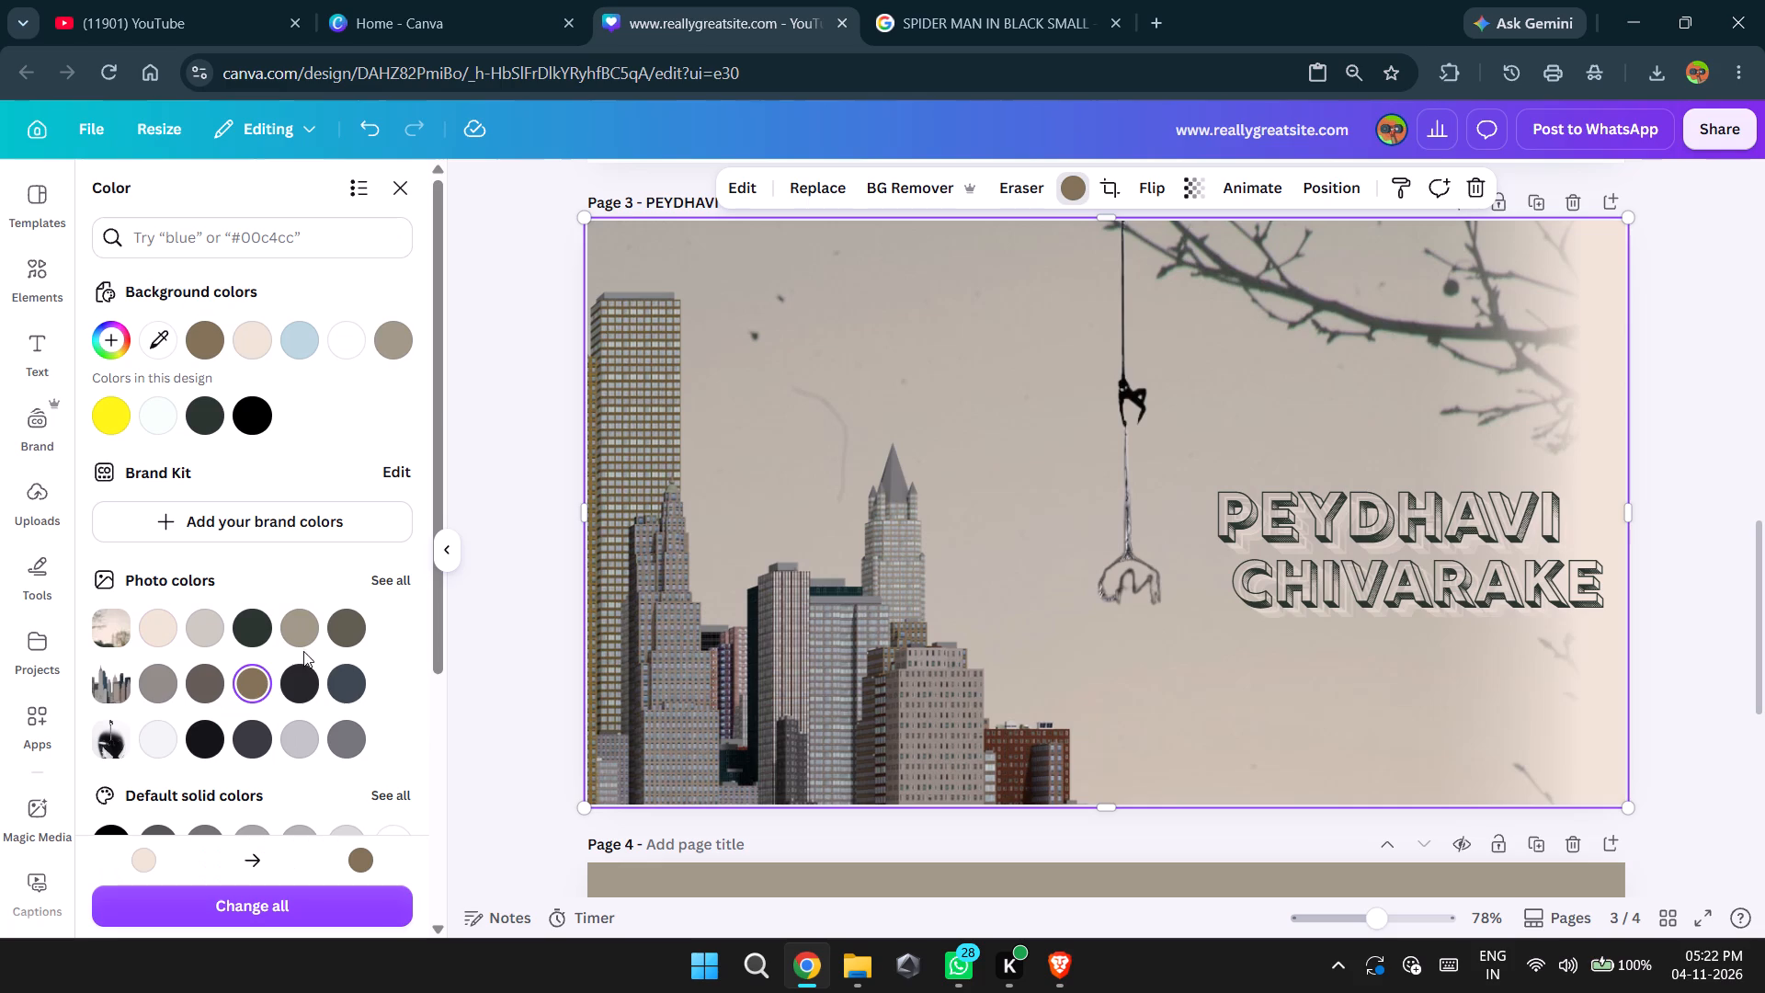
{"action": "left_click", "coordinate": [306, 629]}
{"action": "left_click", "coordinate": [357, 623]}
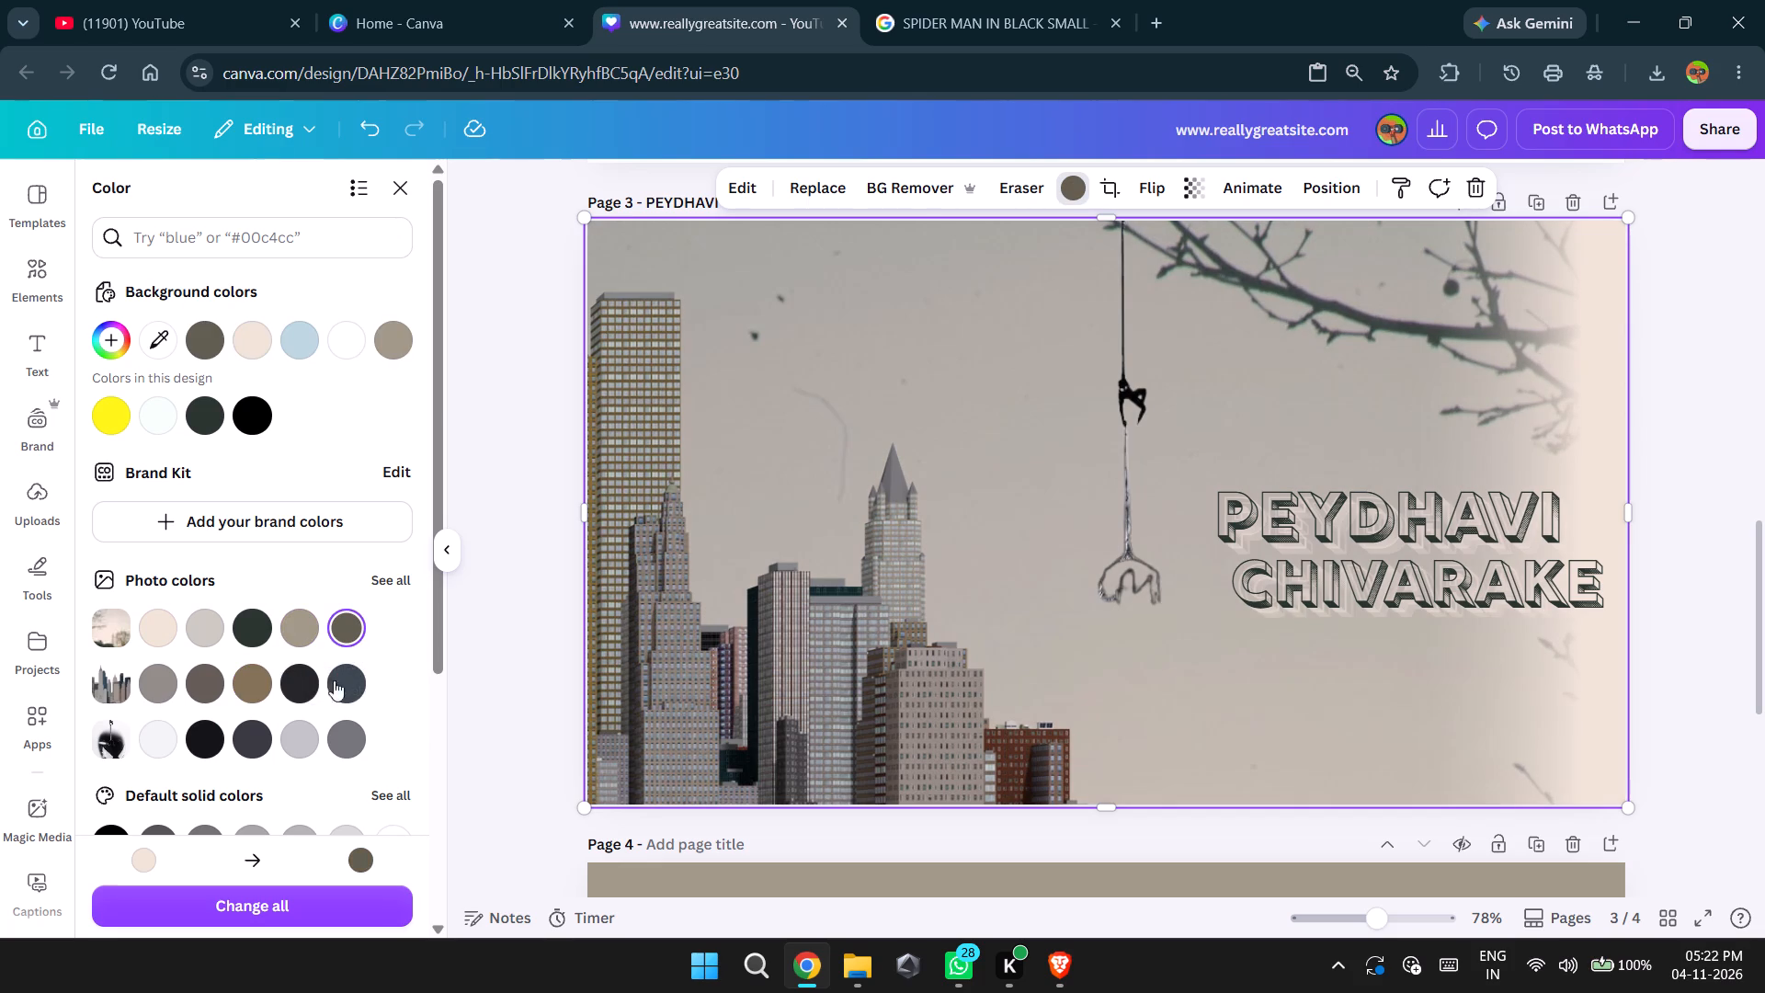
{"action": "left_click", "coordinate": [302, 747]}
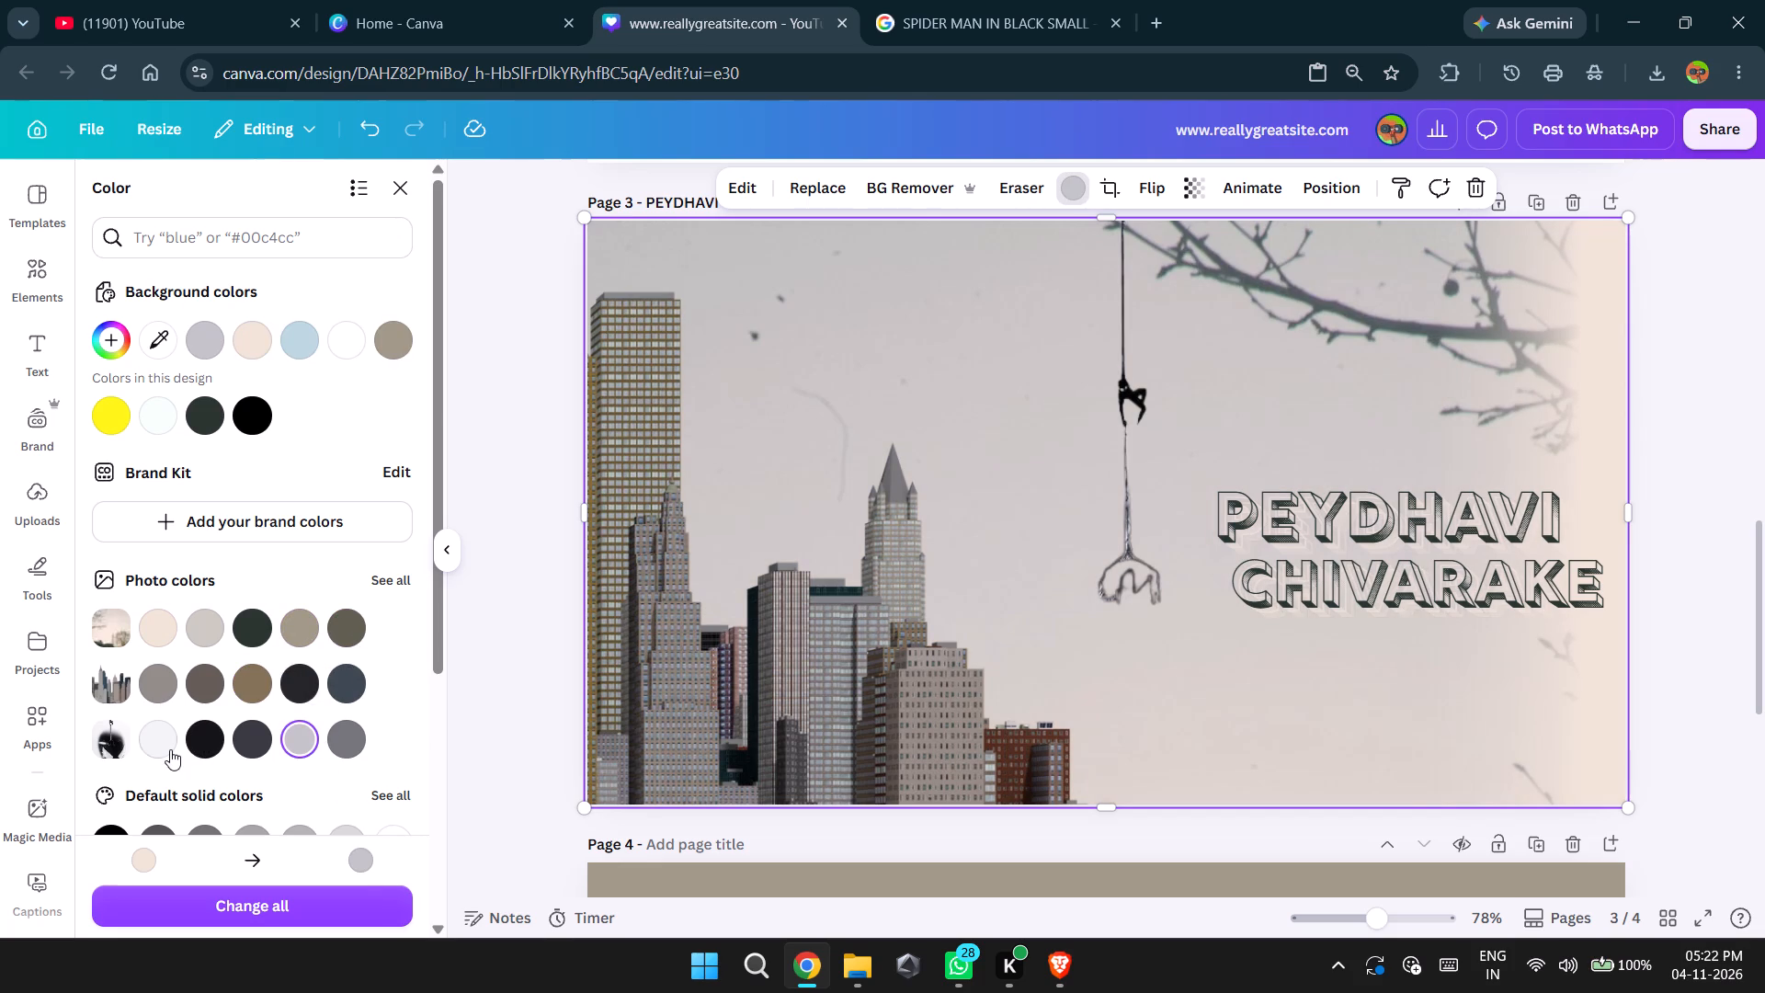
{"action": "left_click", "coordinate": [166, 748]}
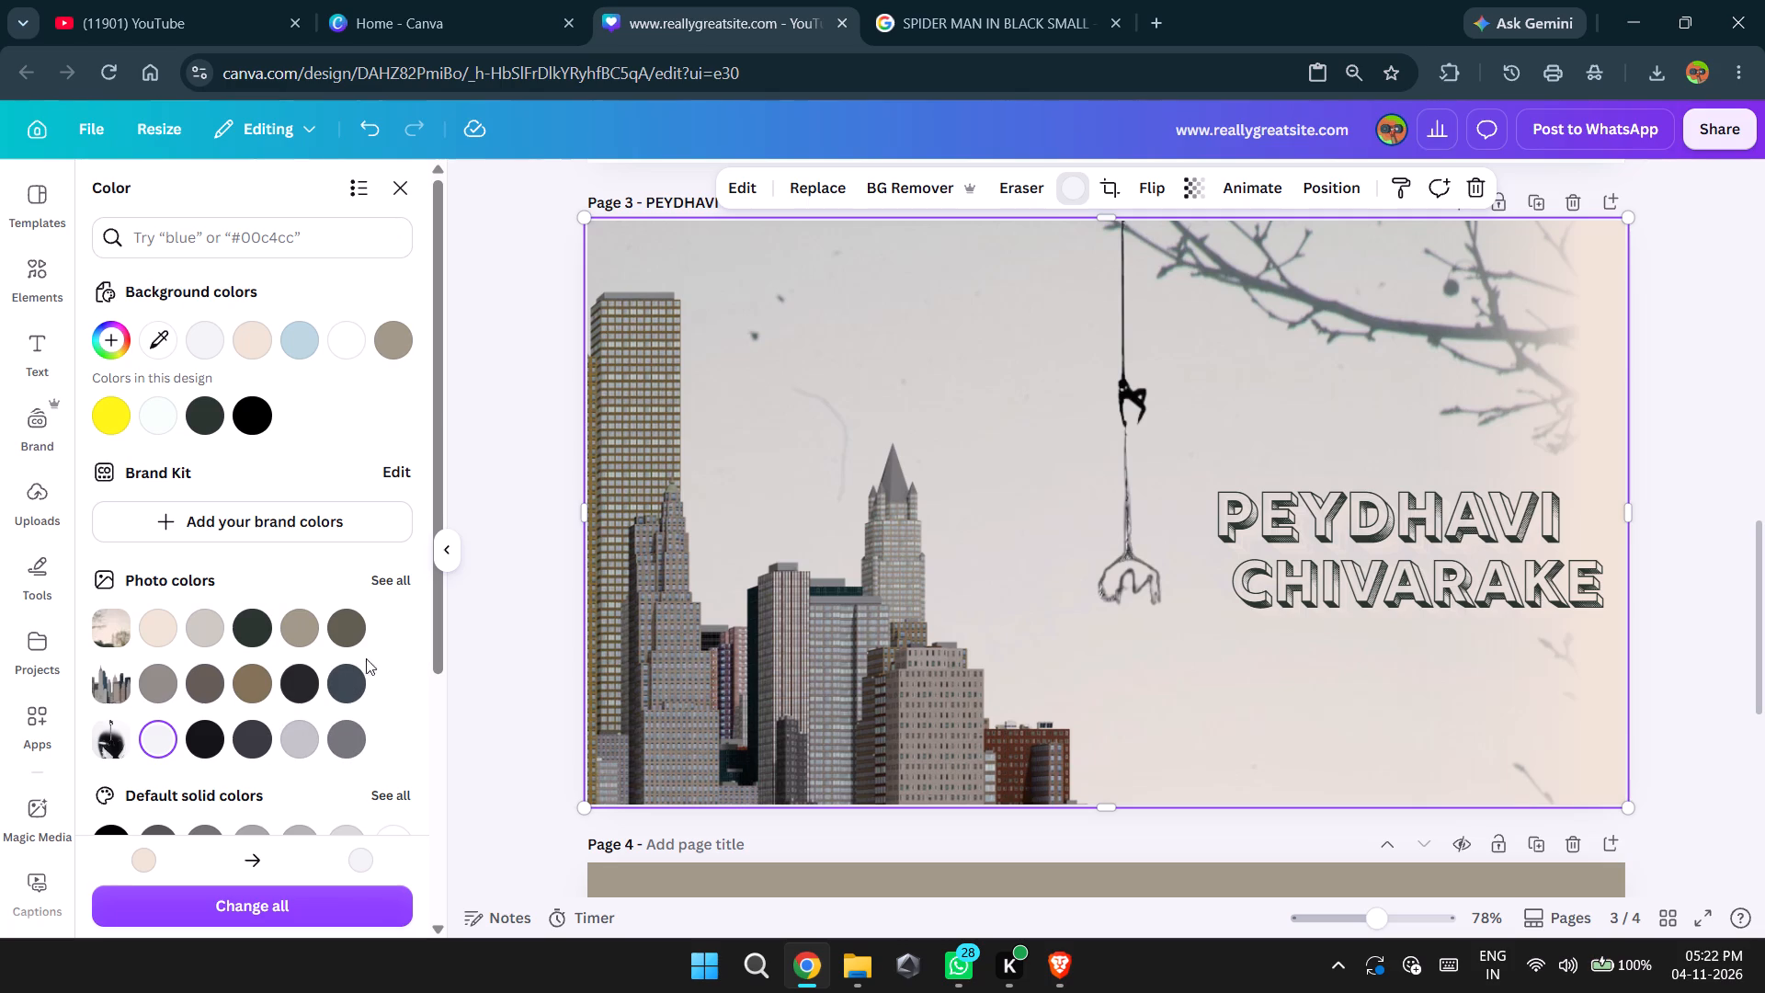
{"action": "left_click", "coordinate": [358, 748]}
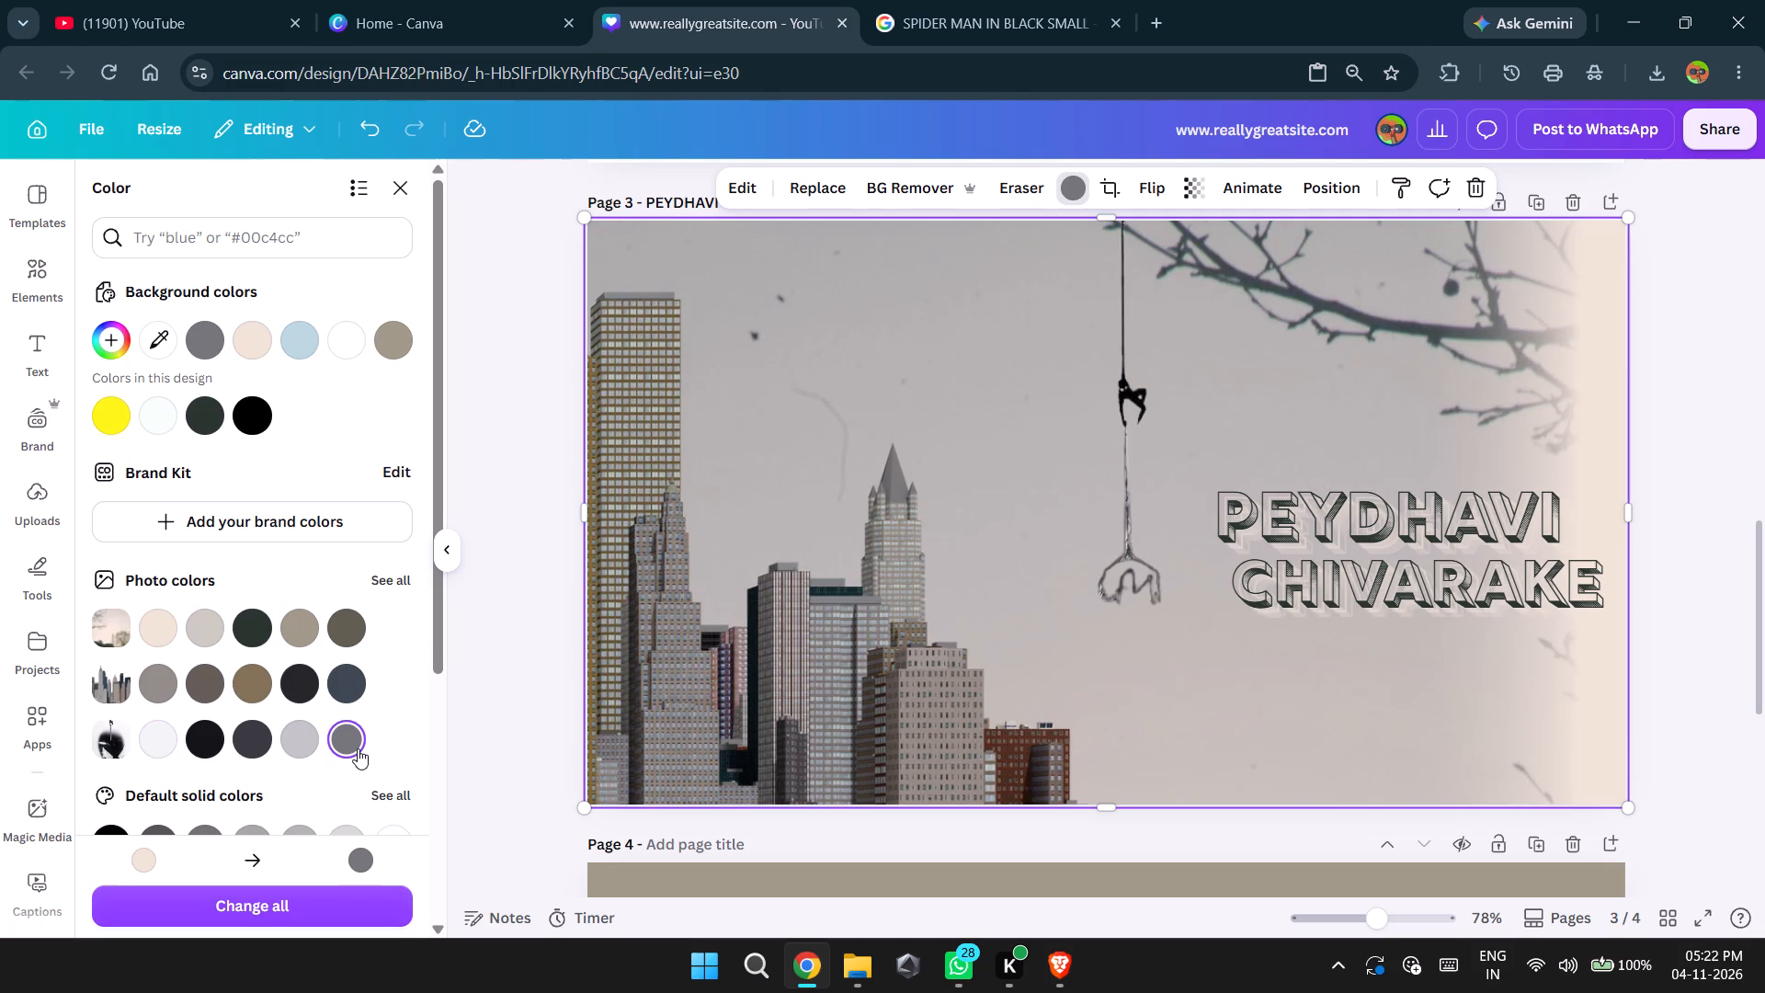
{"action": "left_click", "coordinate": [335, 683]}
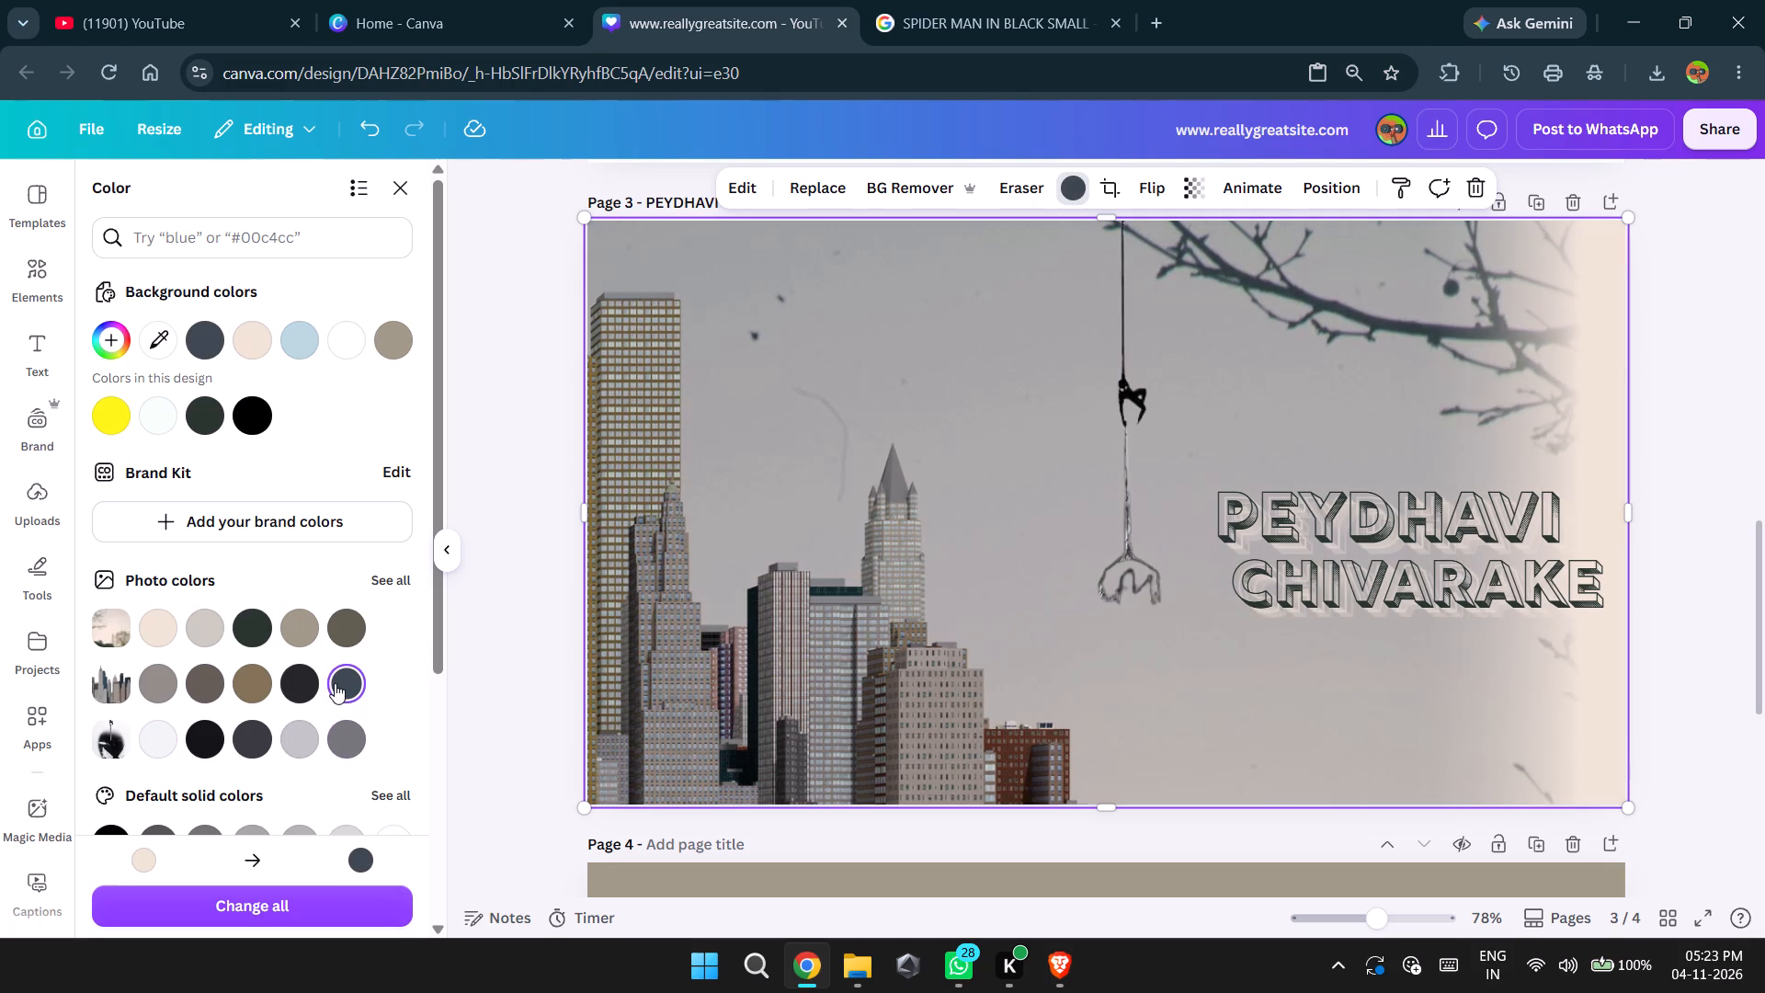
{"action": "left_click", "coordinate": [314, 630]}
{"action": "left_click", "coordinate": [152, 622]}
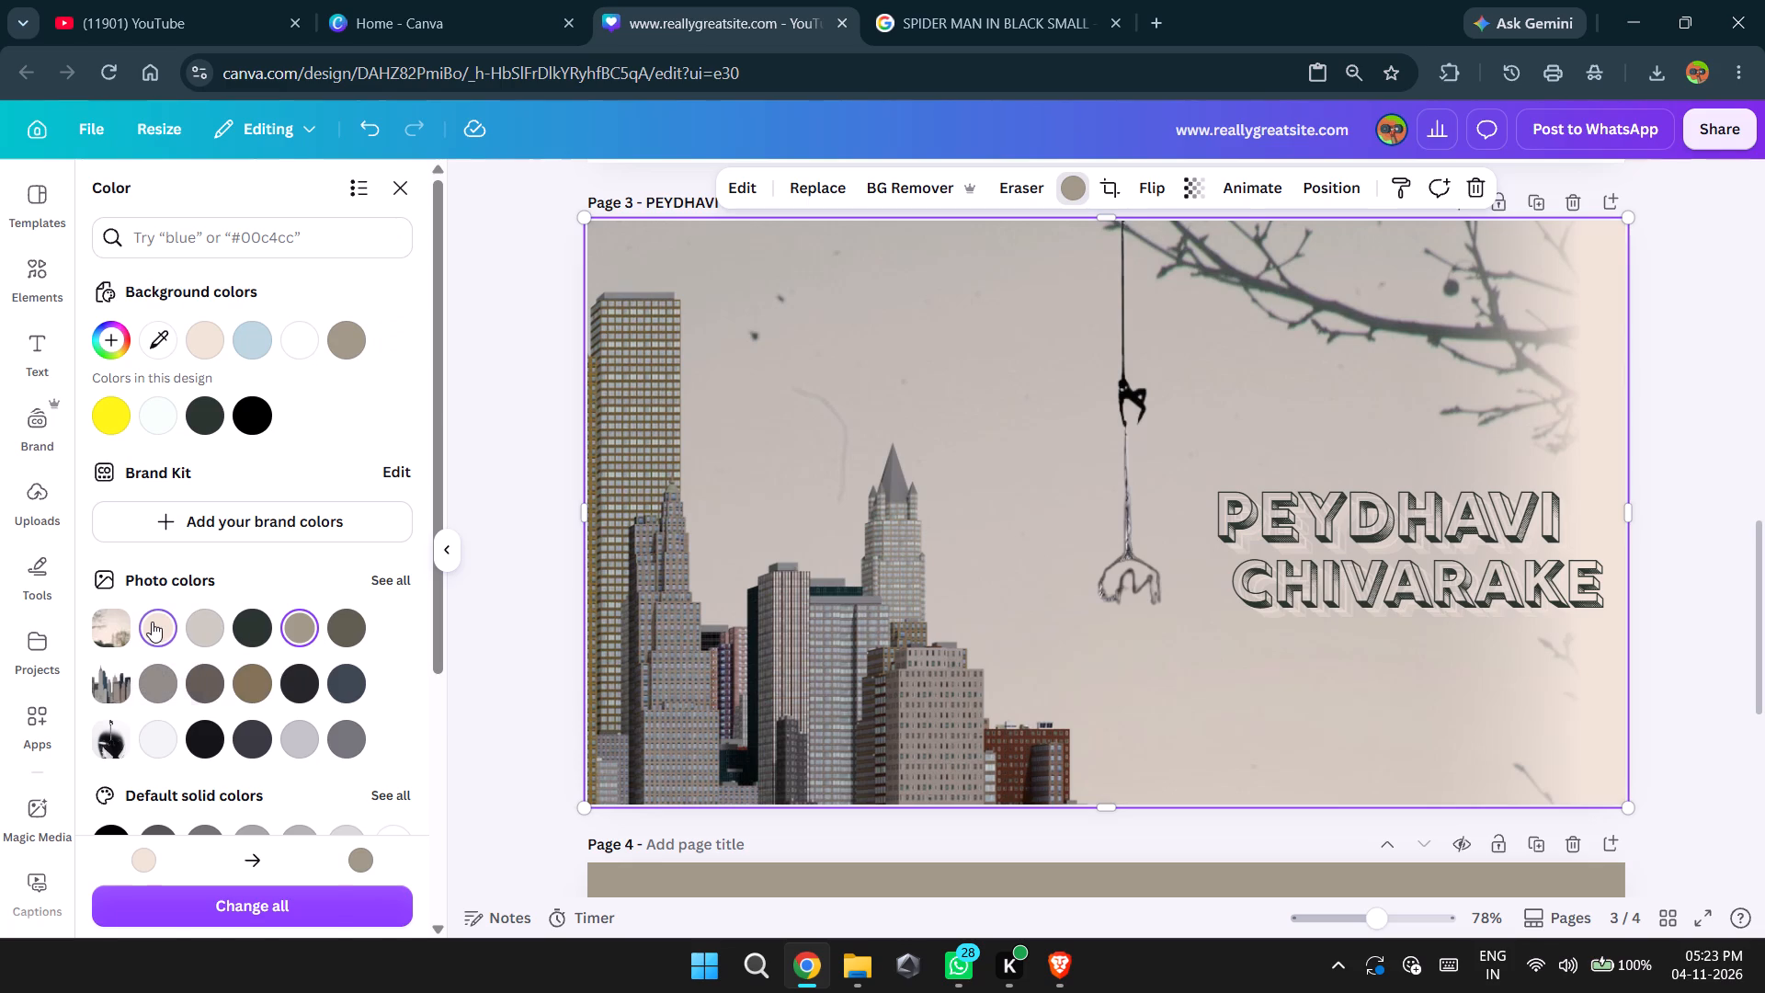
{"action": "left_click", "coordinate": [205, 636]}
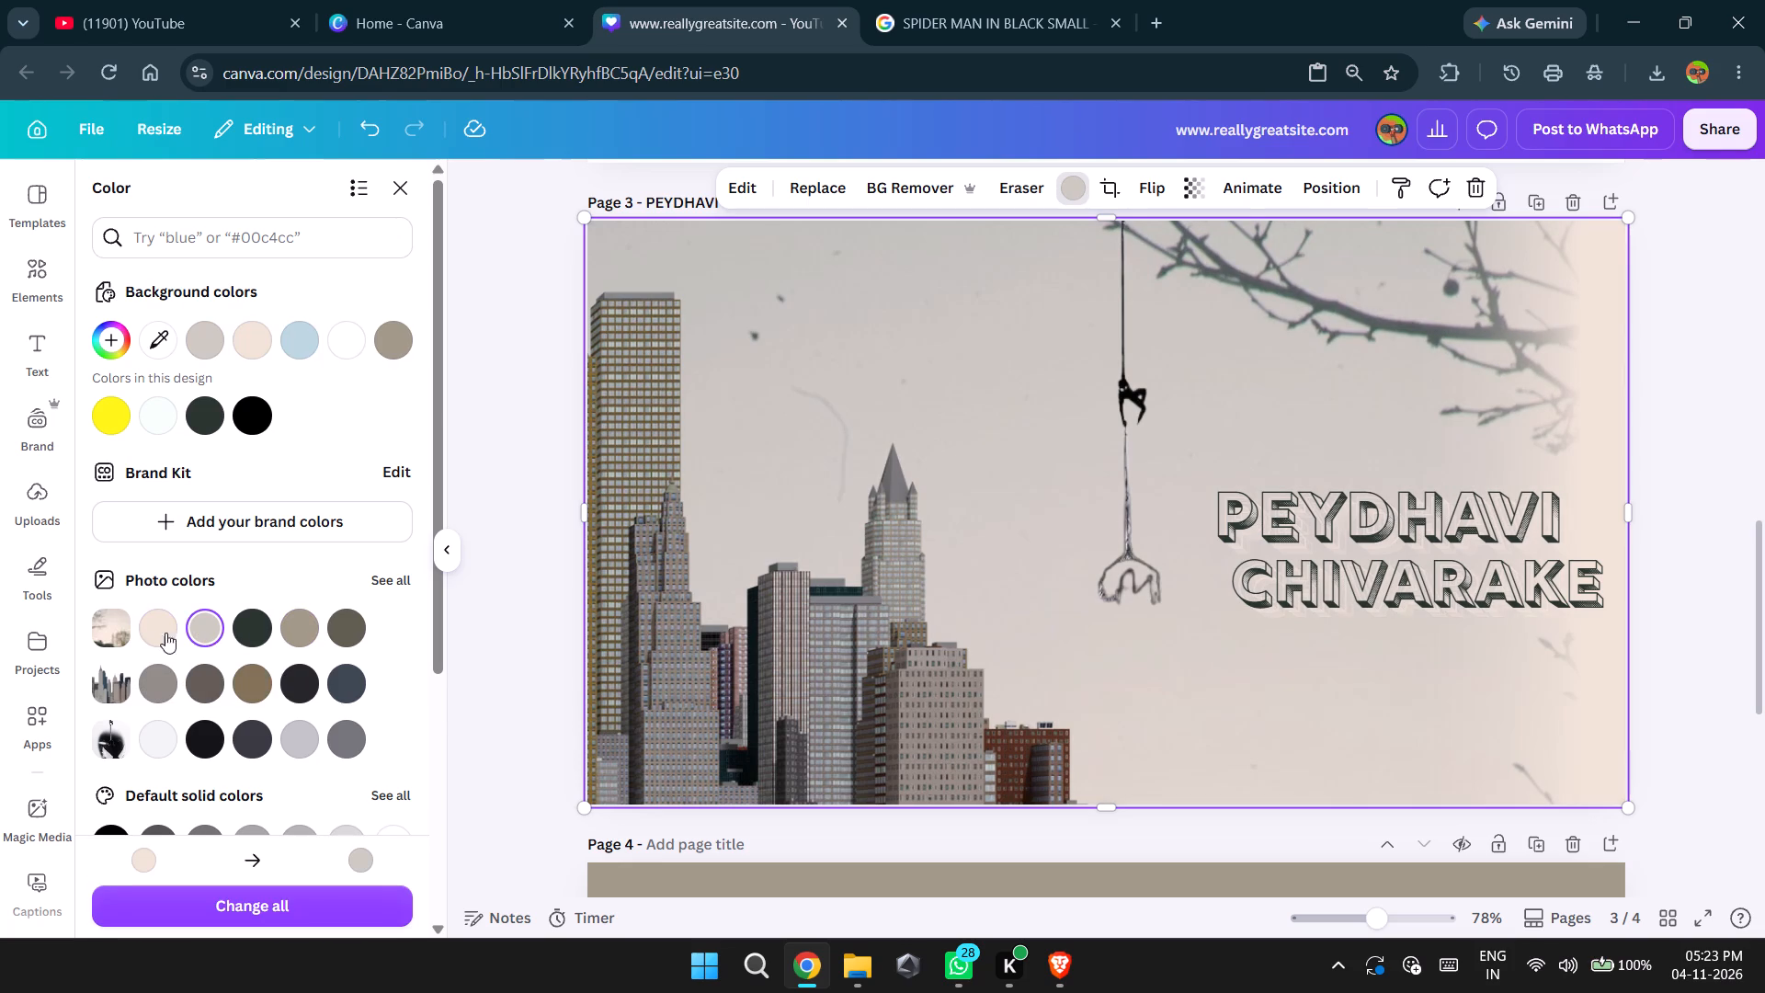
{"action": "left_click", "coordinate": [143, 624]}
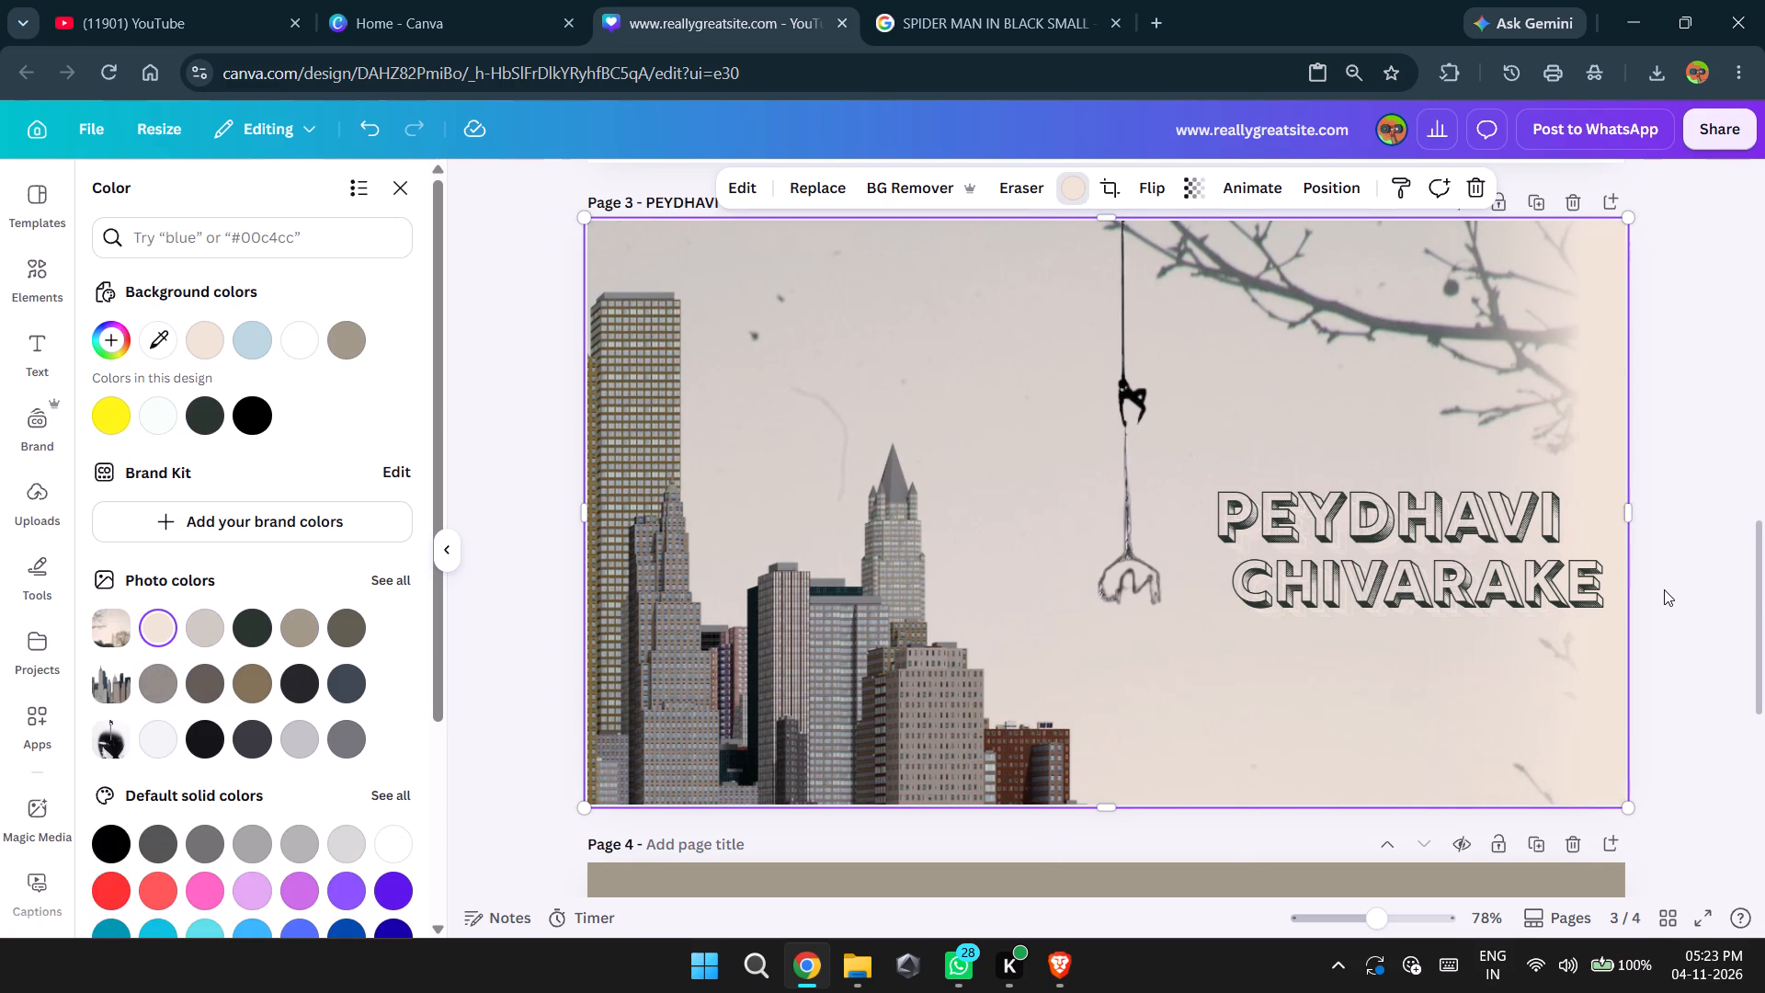
Go to the blank page 4 and replace the SPIDER MAN template search with BLURED CITIES UP.
{"action": "scroll", "coordinate": [1664, 589], "scroll_direction": "down", "scroll_amount": 5}
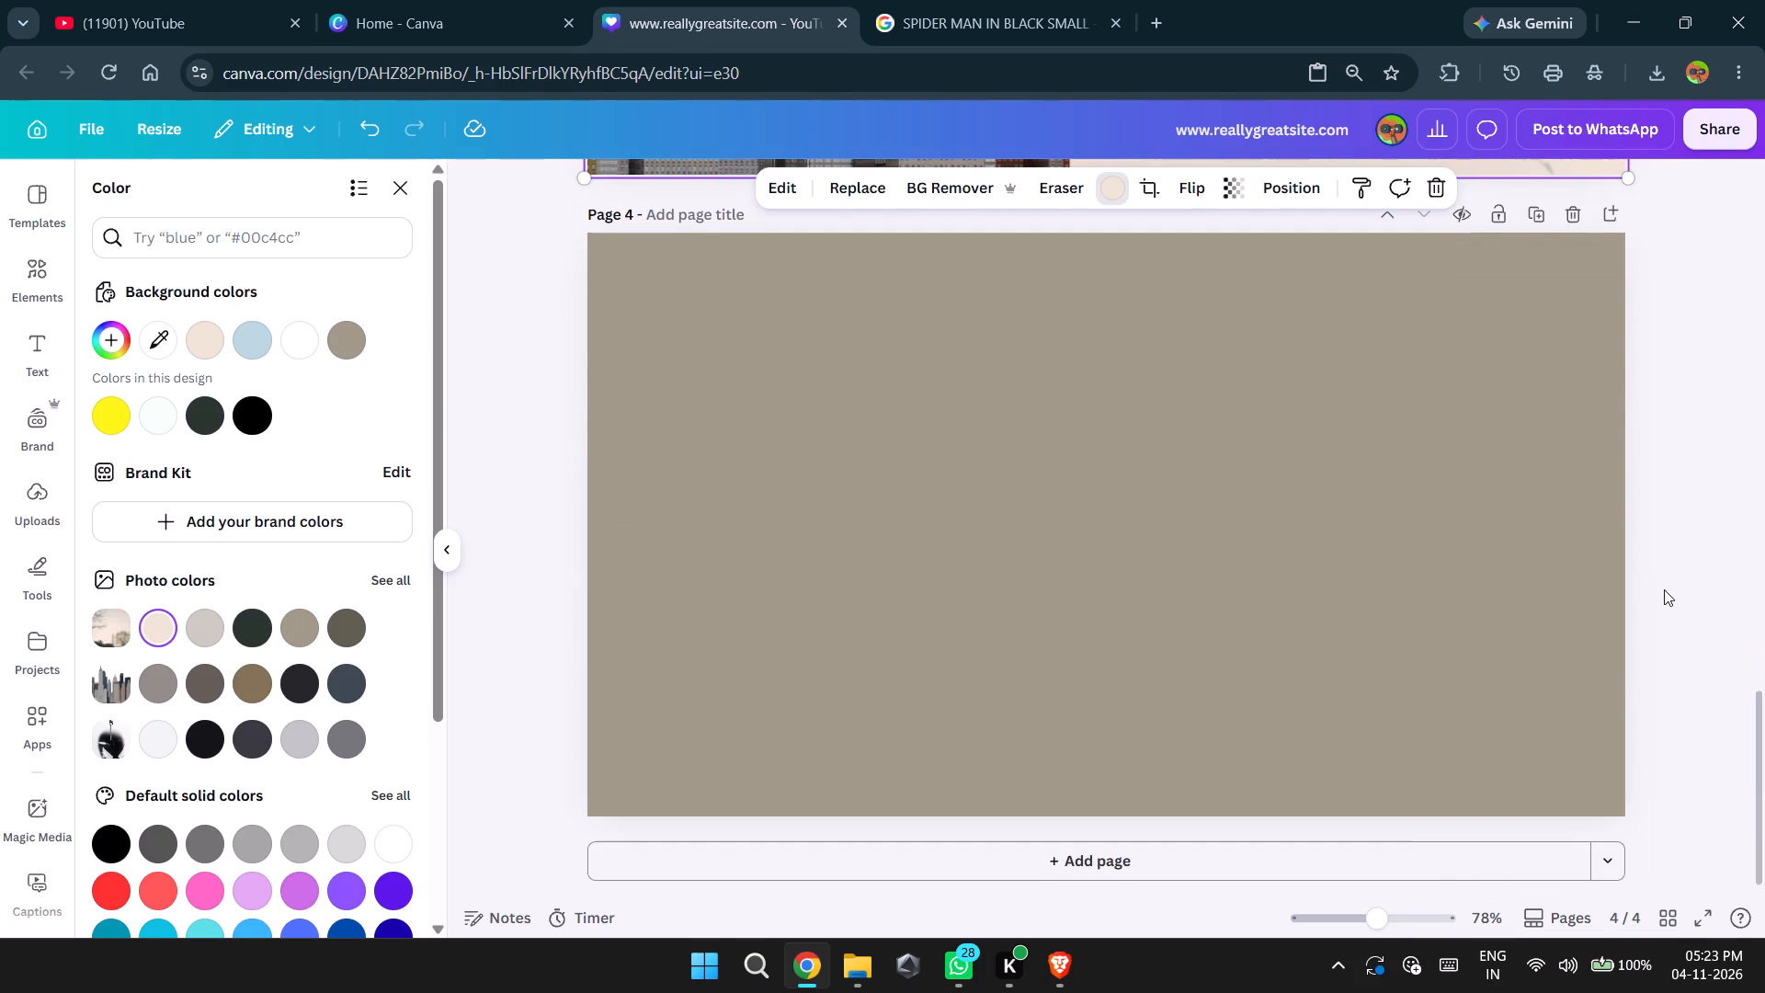
{"action": "left_click", "coordinate": [531, 510]}
{"action": "scroll", "coordinate": [292, 629], "scroll_direction": "down", "scroll_amount": 5}
{"action": "scroll", "coordinate": [292, 629], "scroll_direction": "up", "scroll_amount": 6}
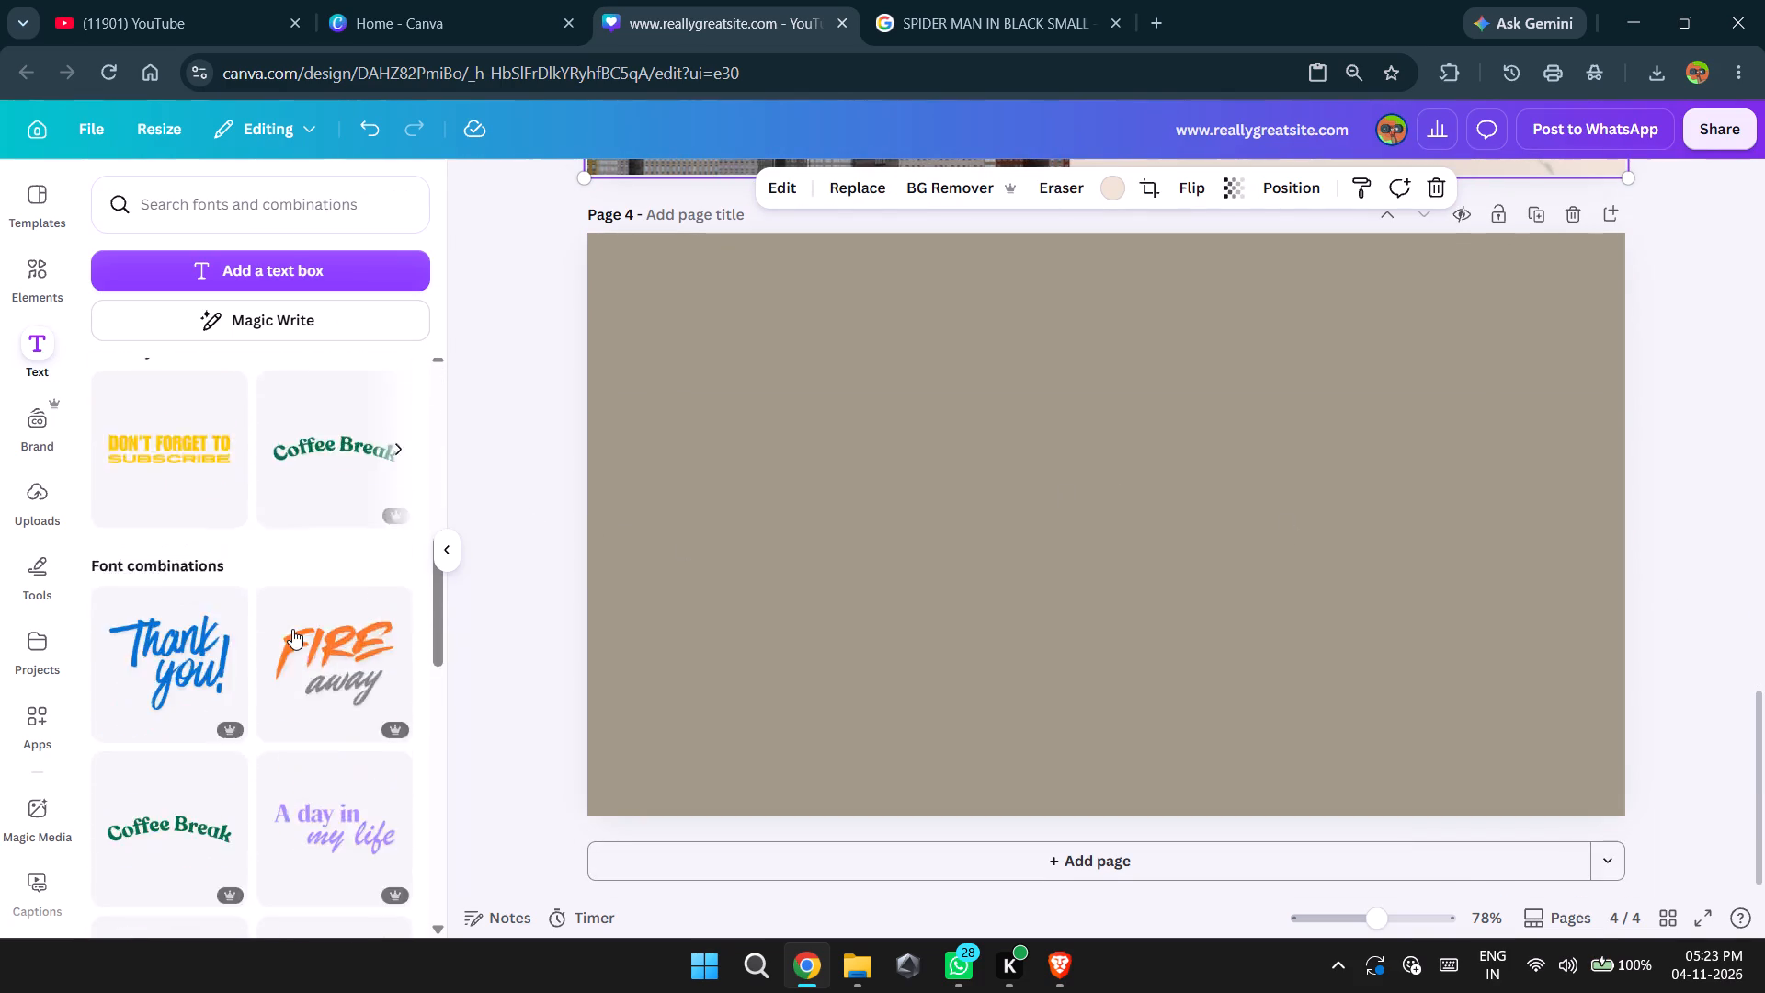
{"action": "scroll", "coordinate": [292, 629], "scroll_direction": "up", "scroll_amount": 6}
{"action": "left_click", "coordinate": [57, 203]}
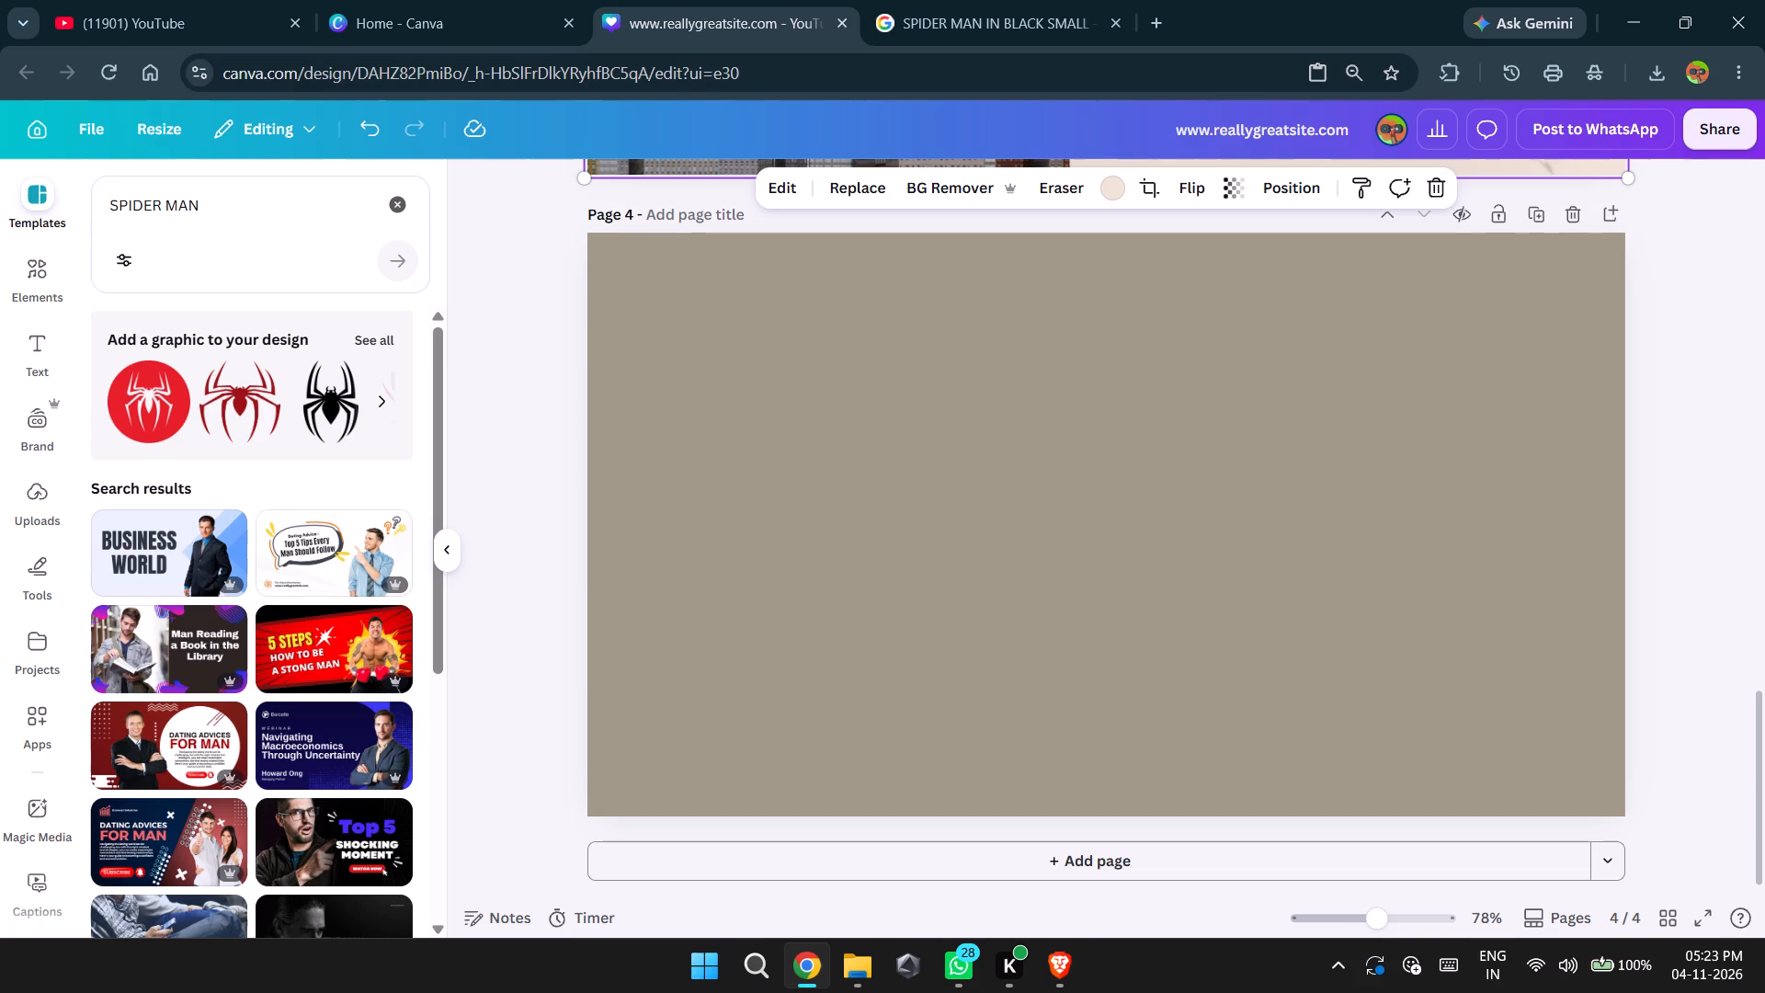
{"action": "left_click", "coordinate": [398, 206]}
{"action": "left_click", "coordinate": [275, 211]}
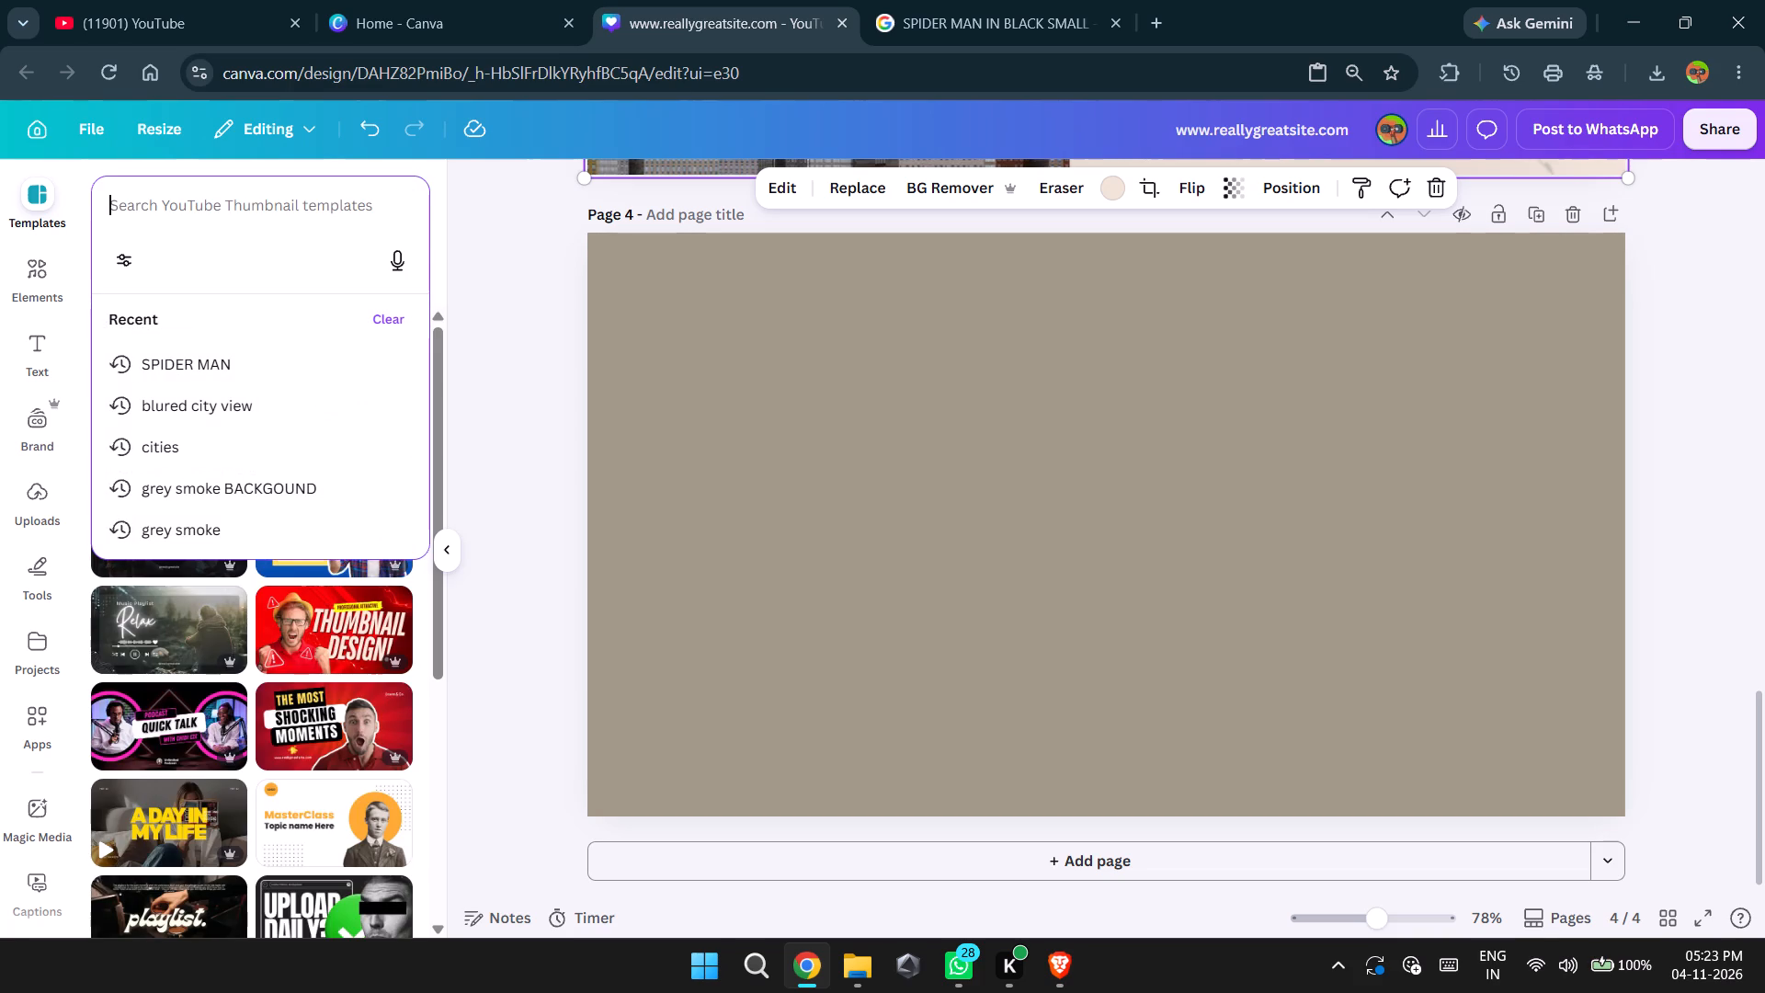
{"action": "type", "text": "BLURED CITIES"}
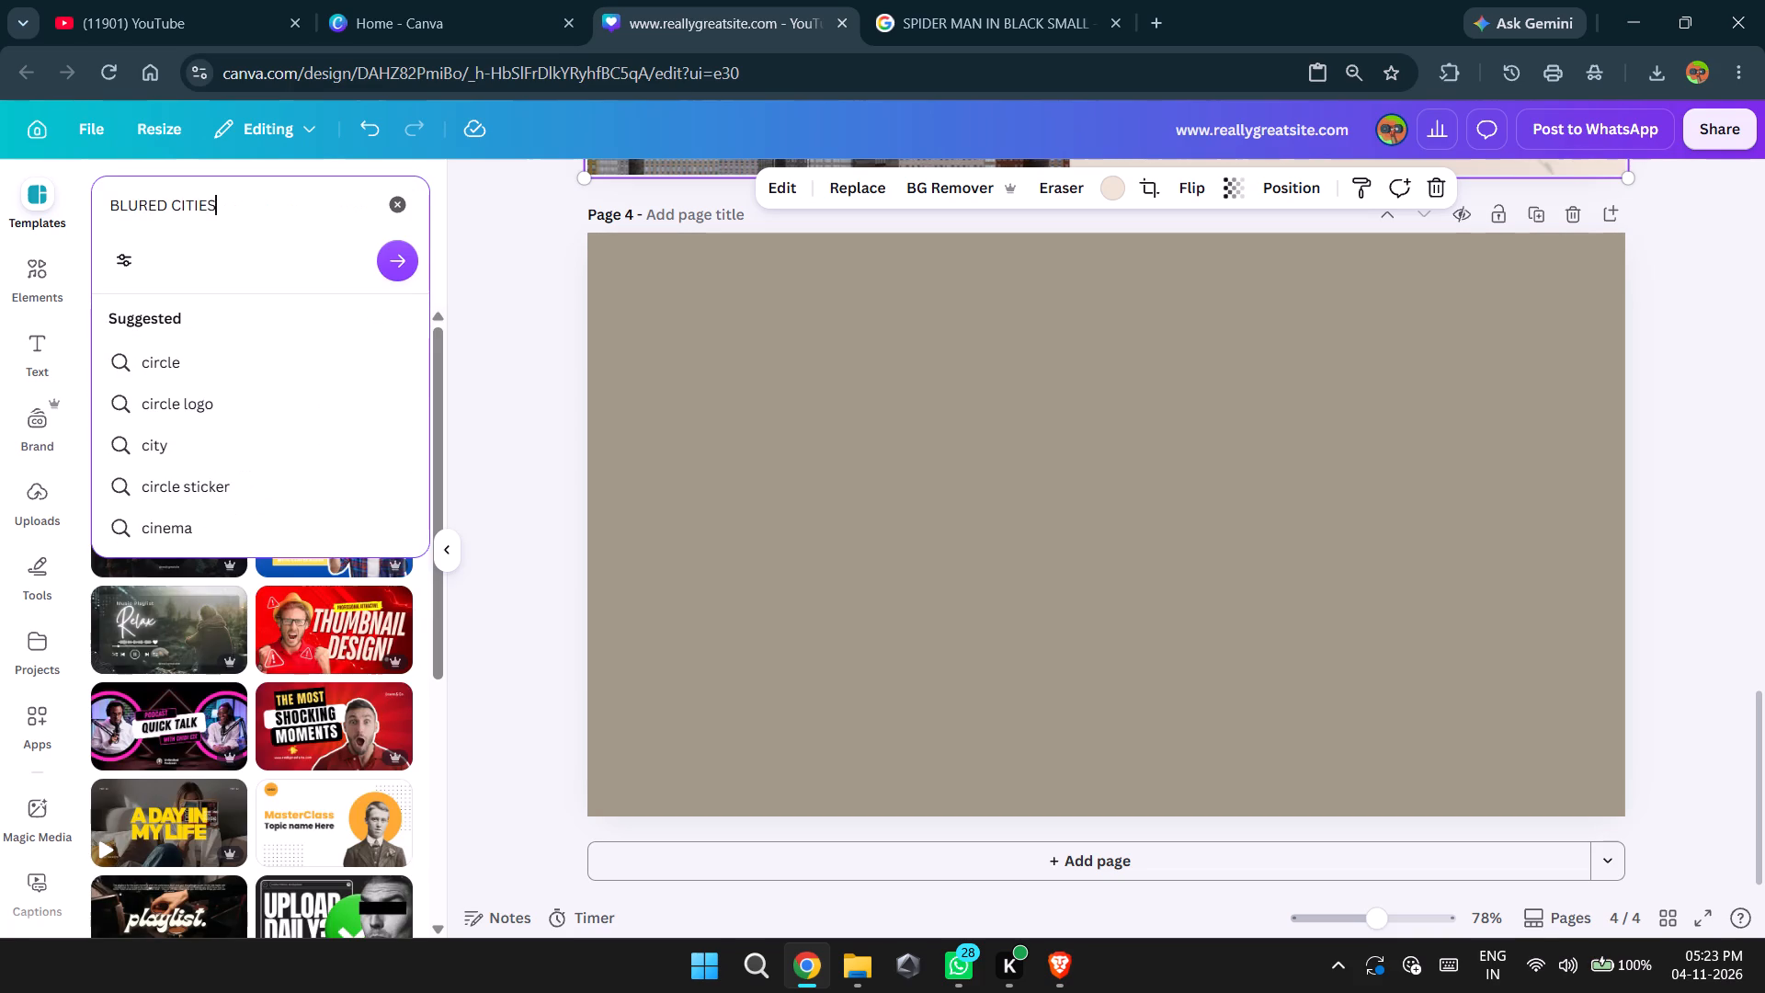
{"action": "key", "text": "space"}
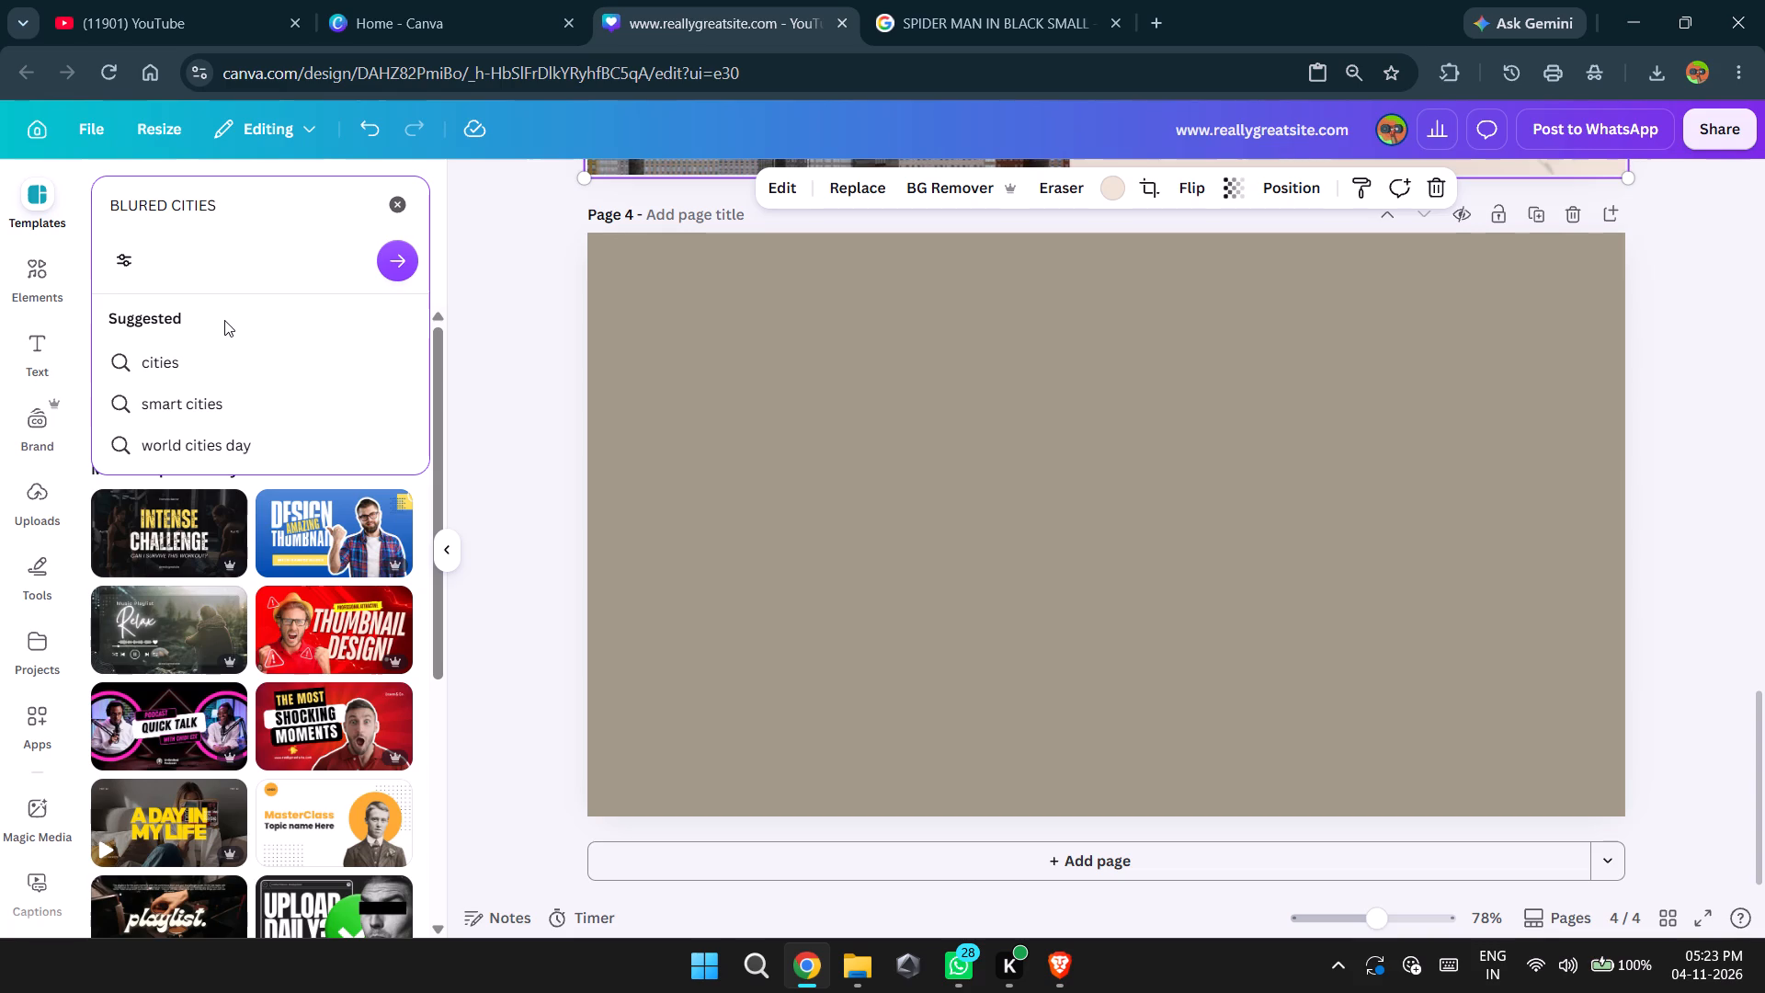
{"action": "type", "text": "UP"}
{"action": "key", "text": "Return"}
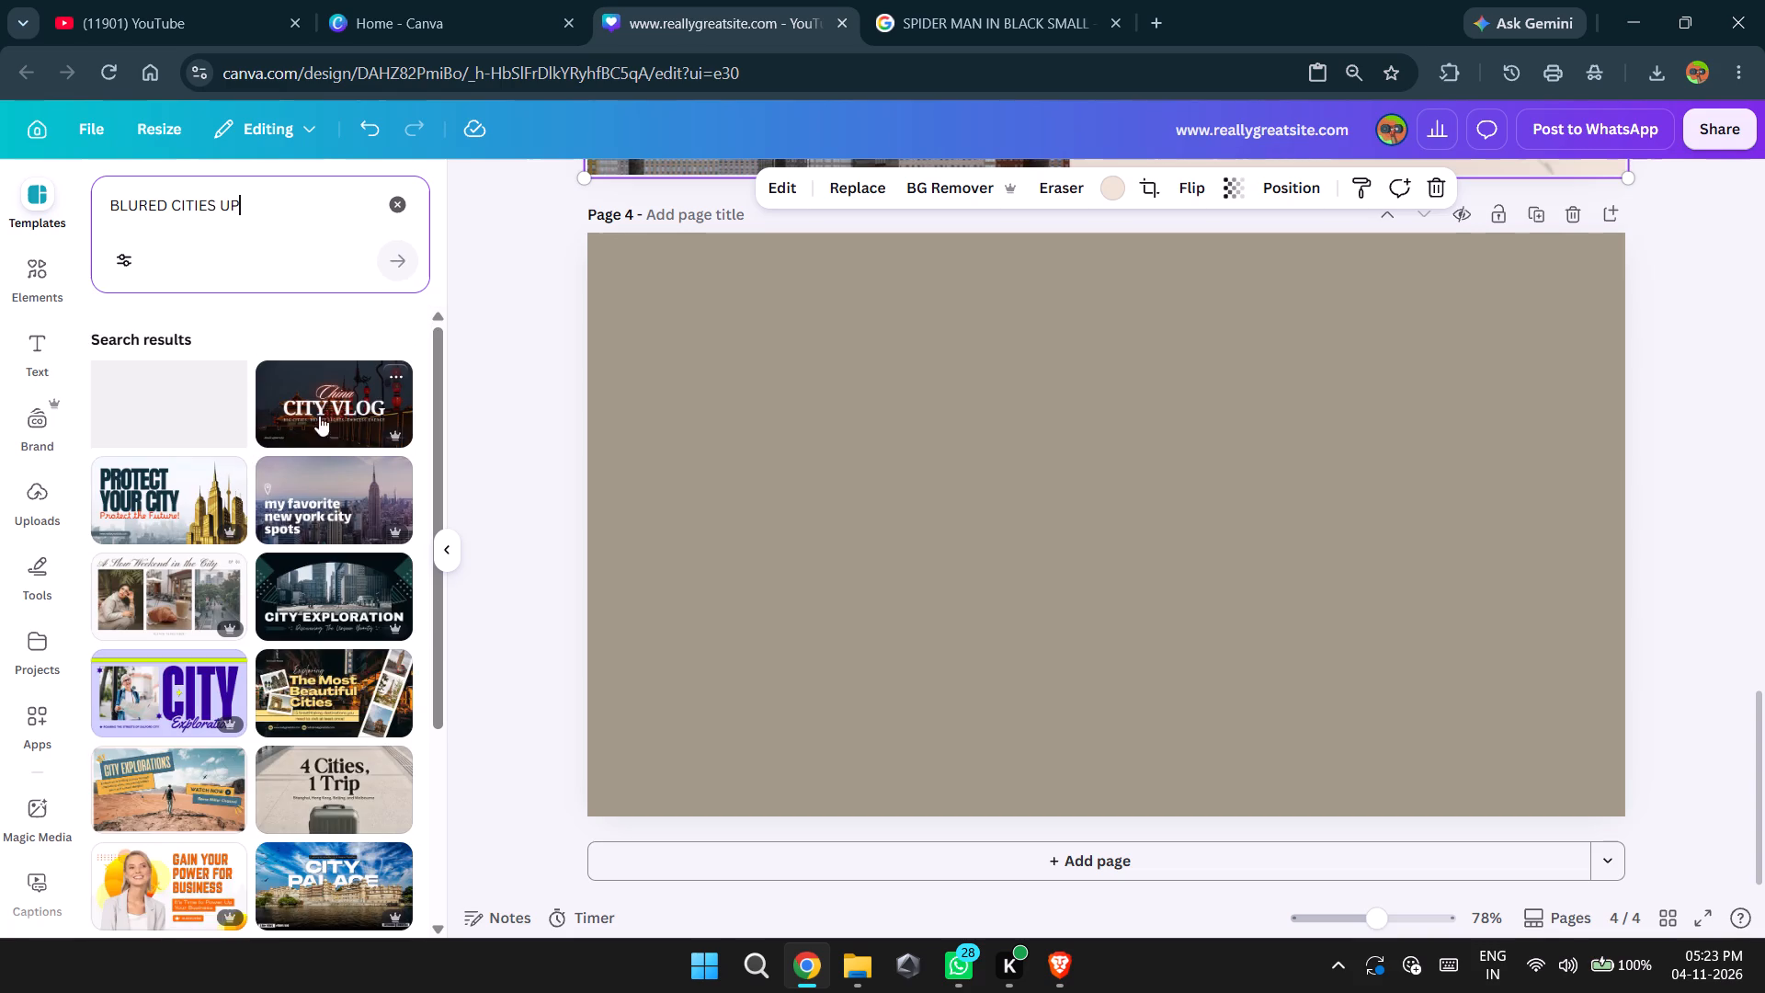
Search the templates for BLURED CITIES FROM UP and browse the results for a blurred city background.
{"action": "scroll", "coordinate": [324, 488], "scroll_direction": "down", "scroll_amount": 1}
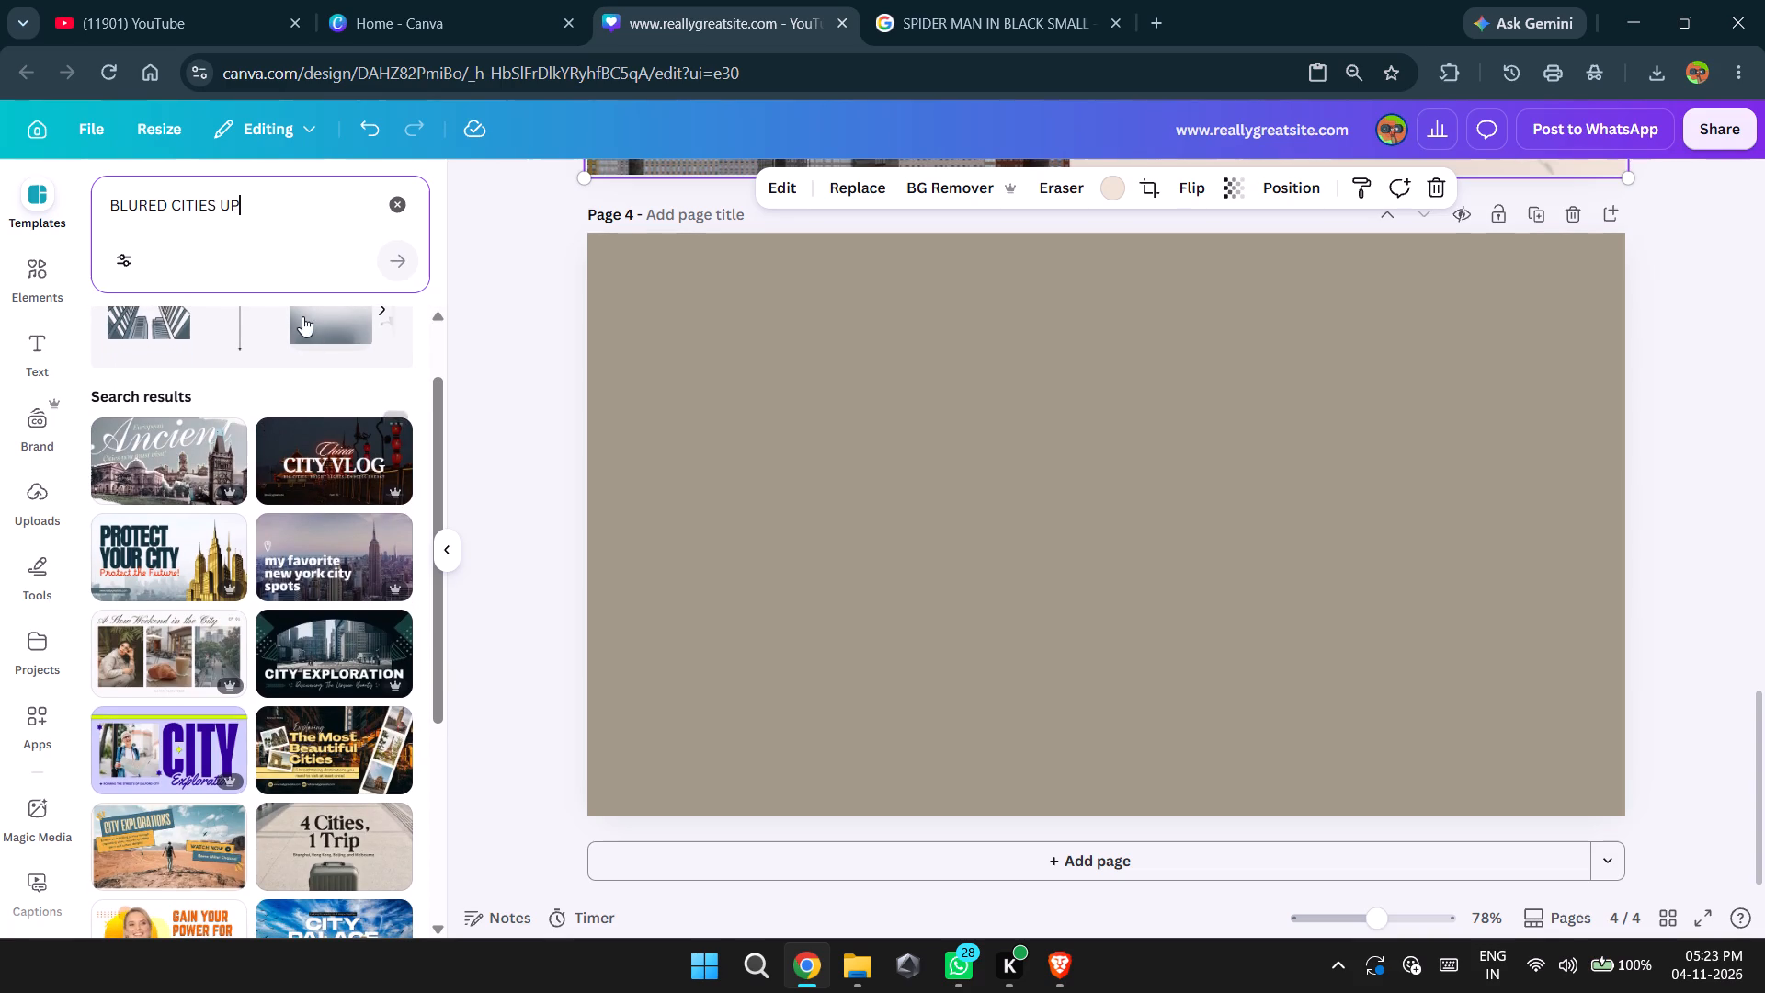
{"action": "key", "text": "BackSpace"}
{"action": "key", "text": "BackSpace"}
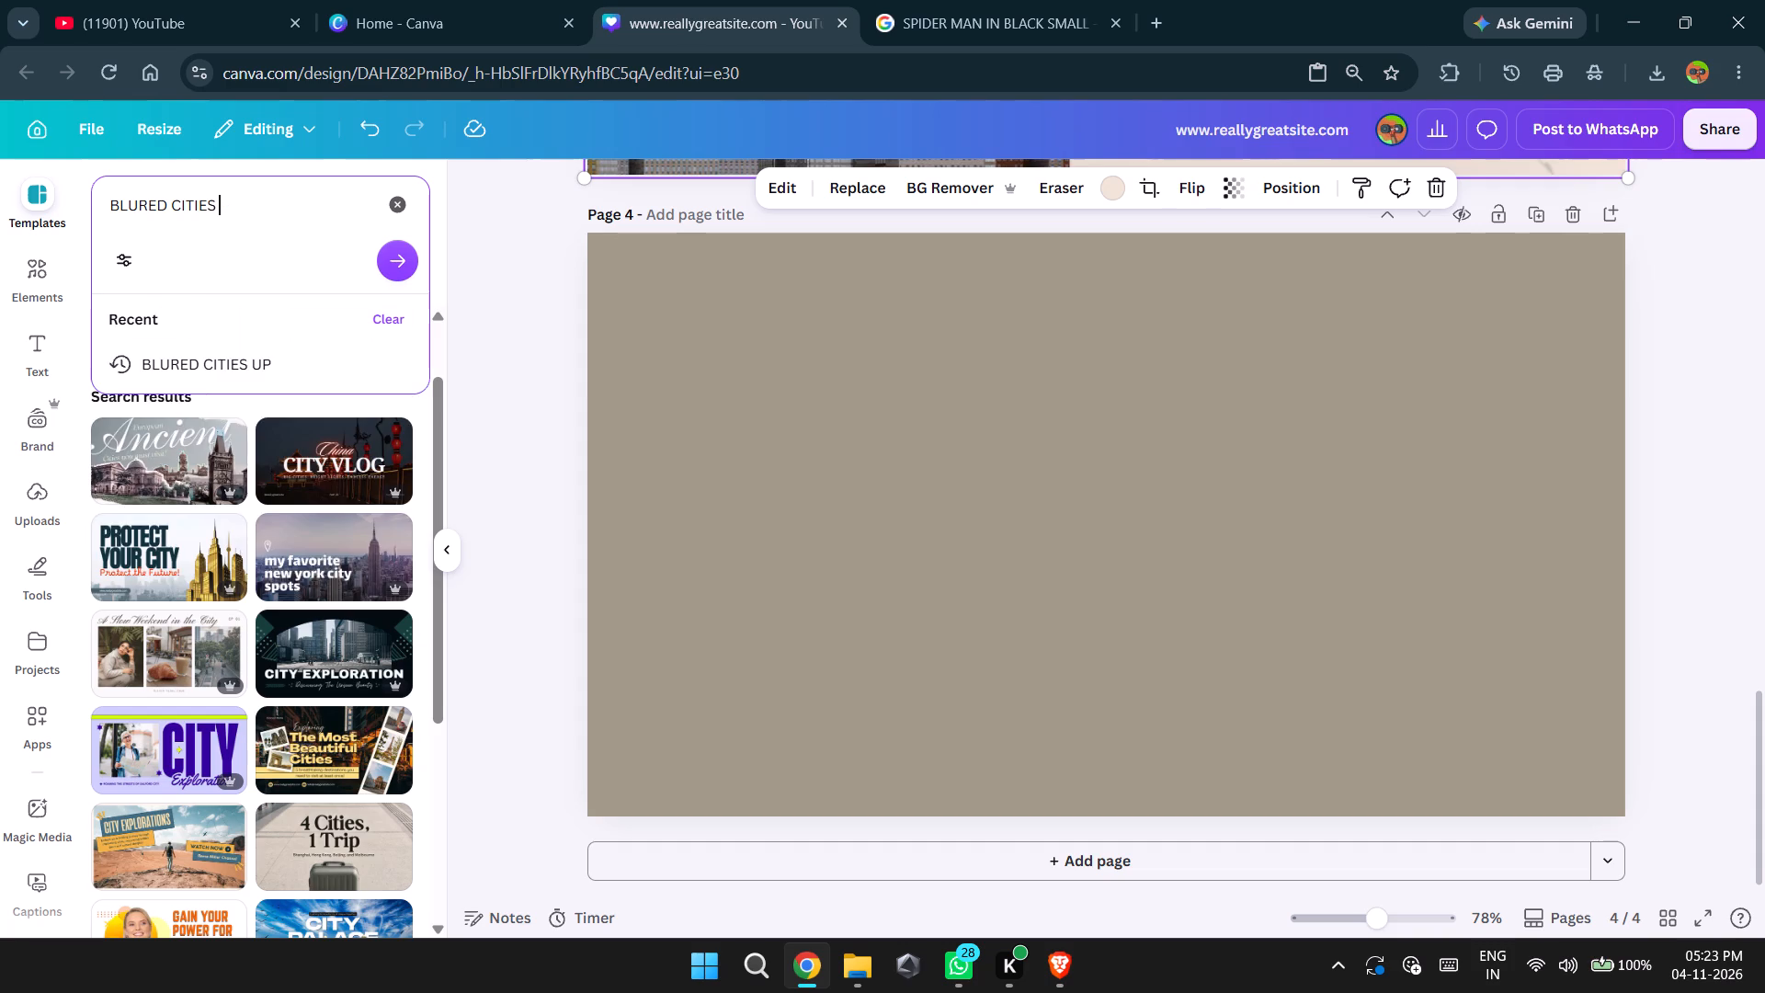
{"action": "type", "text": "FROM UO"}
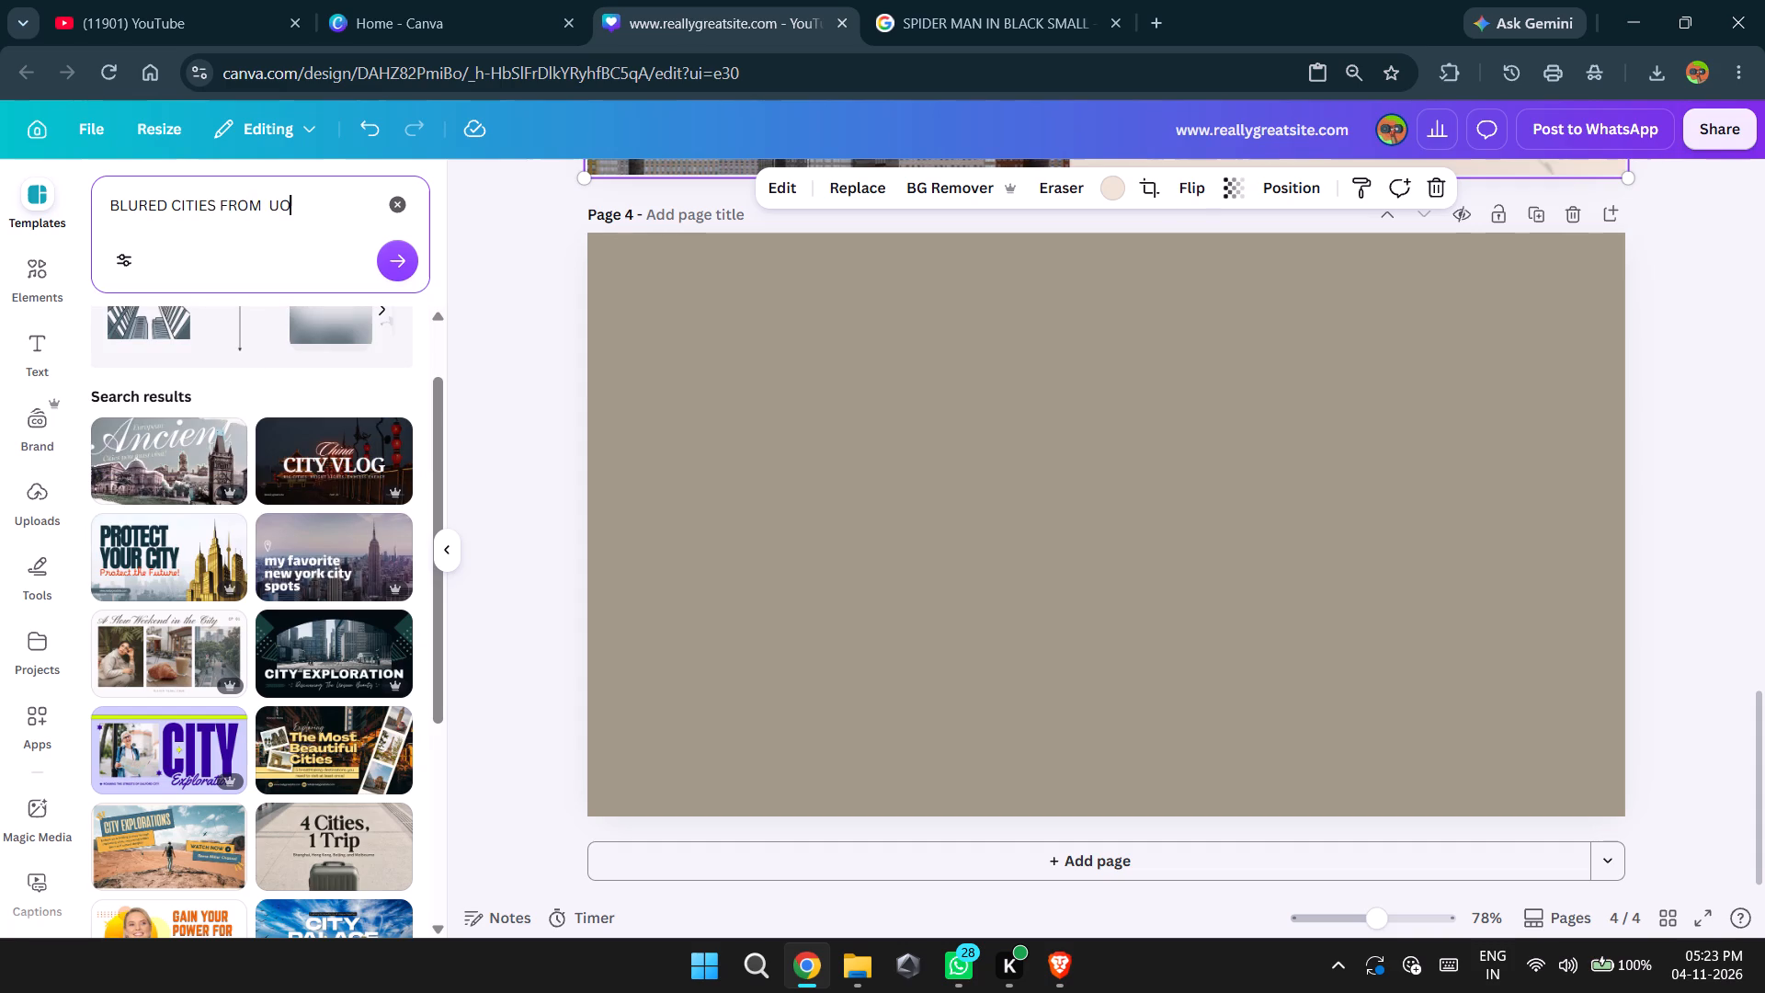
{"action": "key", "text": "Return"}
{"action": "key", "text": "BackSpace"}
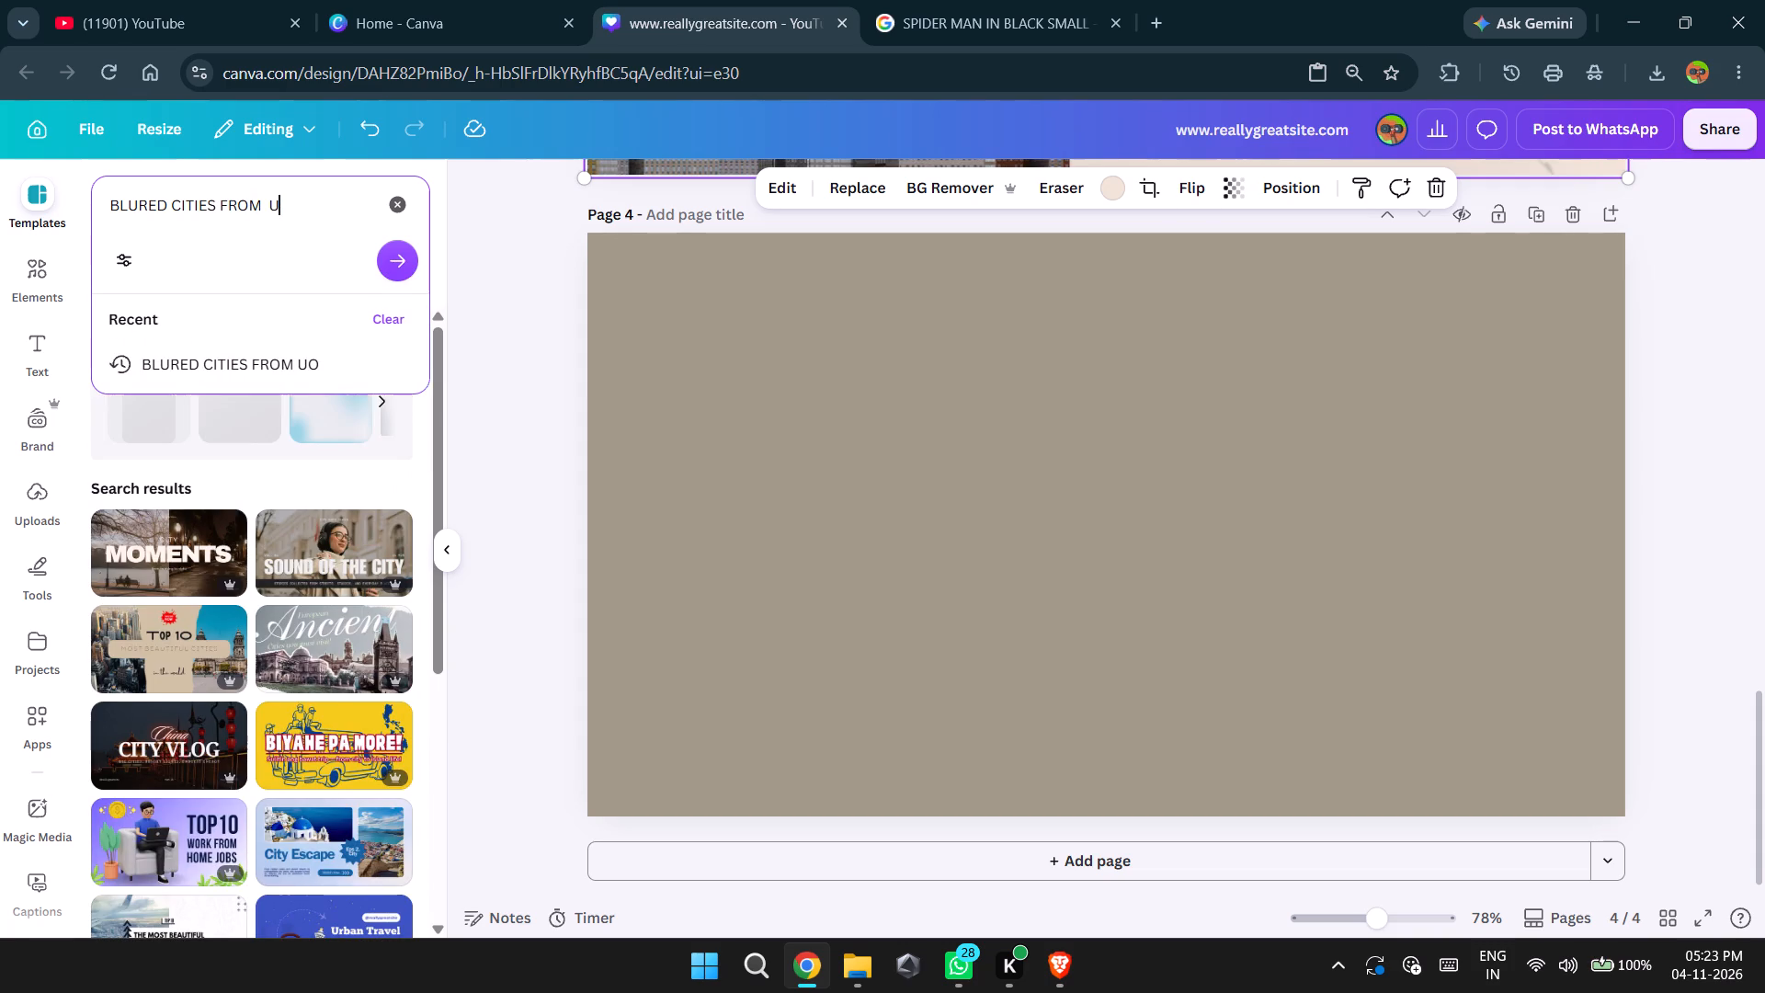
{"action": "key", "text": "p"}
{"action": "key", "text": "Return"}
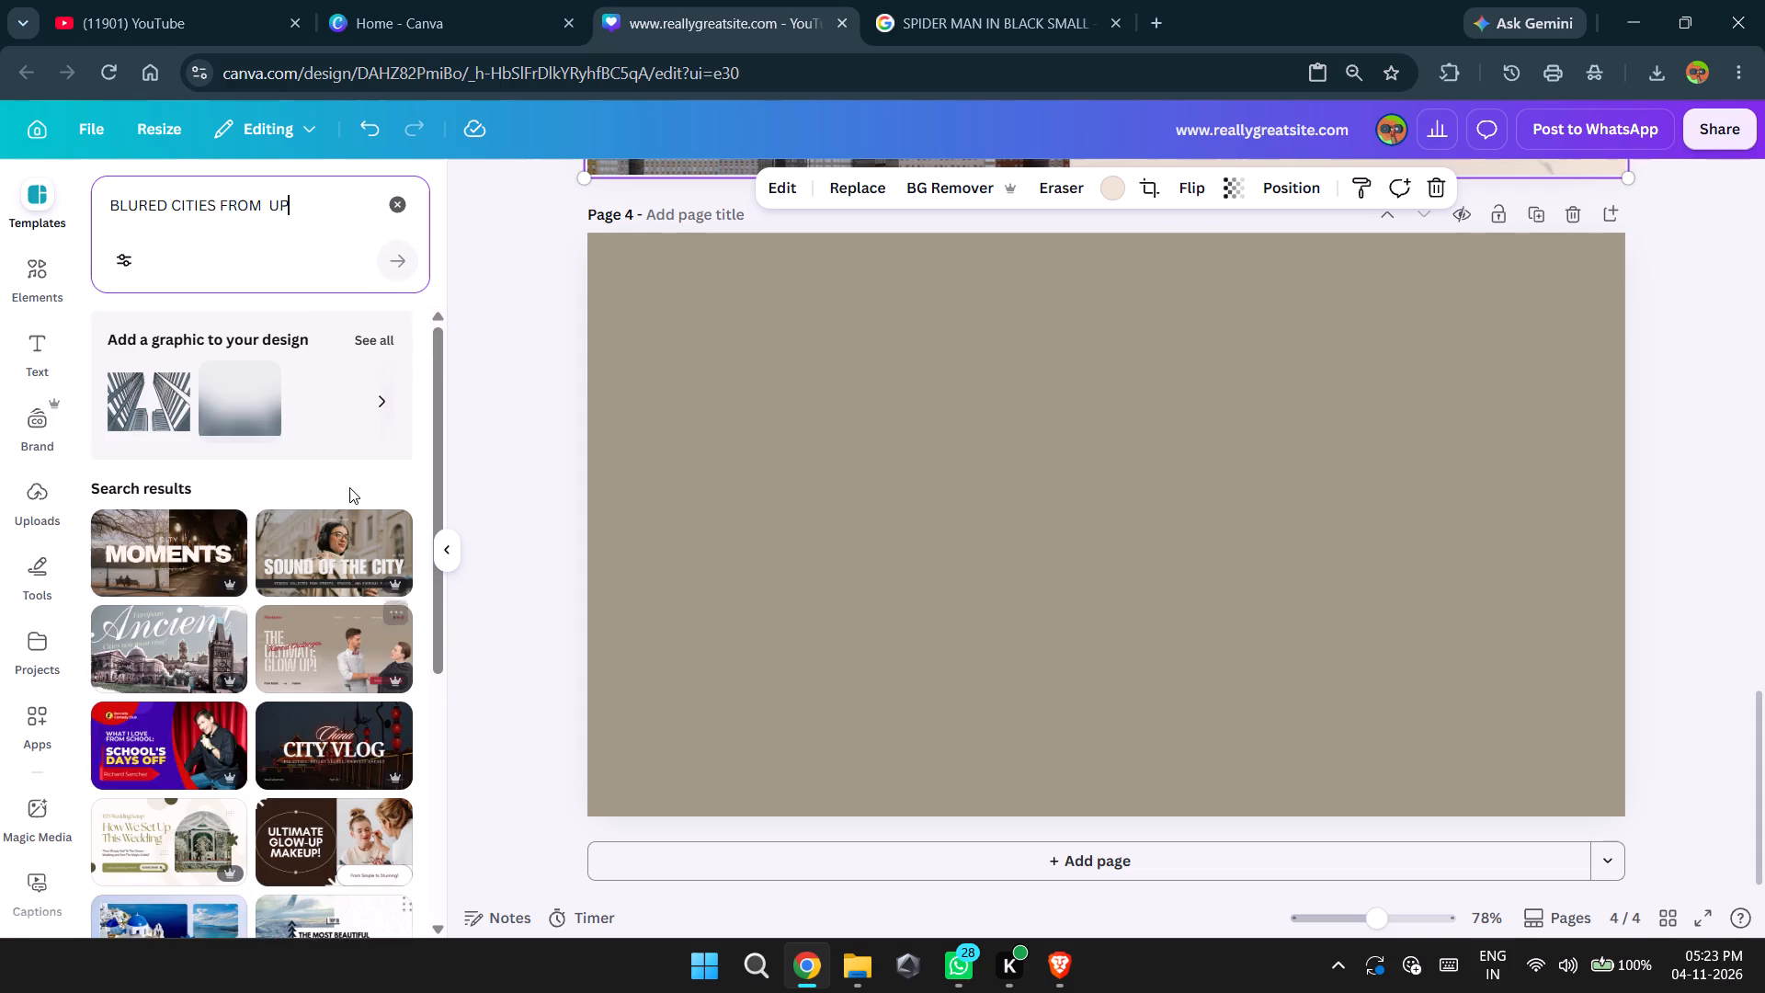
{"action": "scroll", "coordinate": [349, 487], "scroll_direction": "down", "scroll_amount": 2}
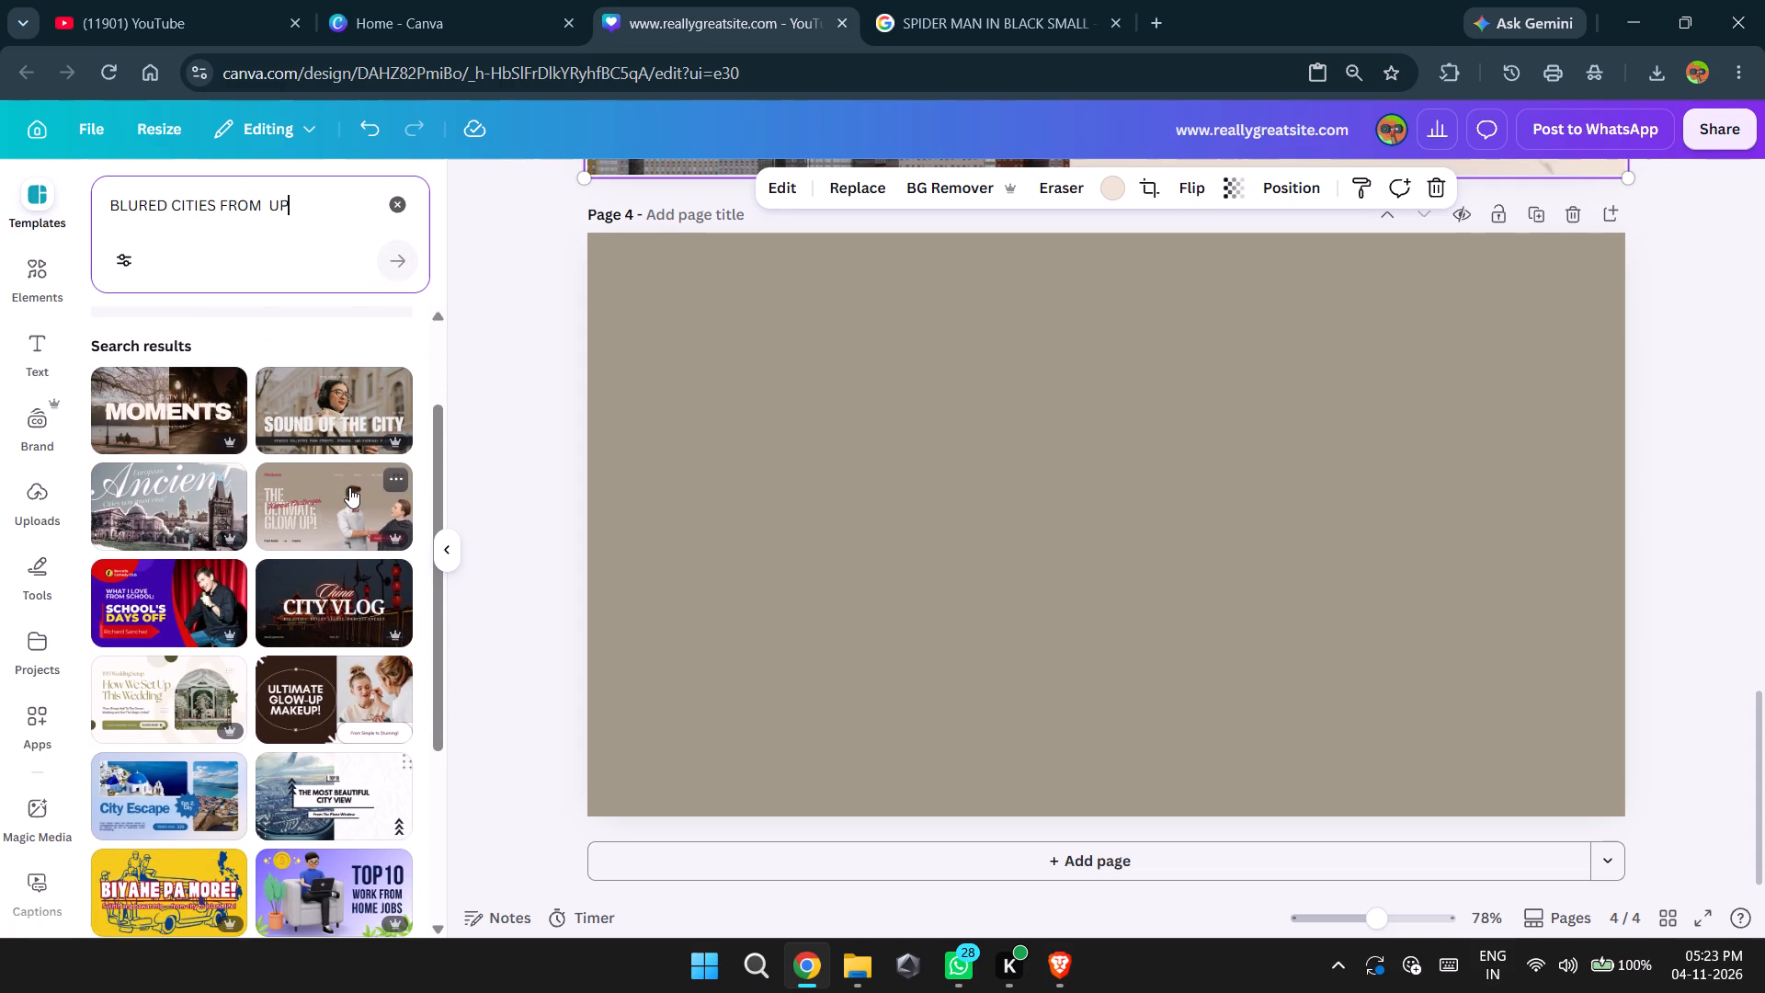
{"action": "scroll", "coordinate": [349, 487], "scroll_direction": "down", "scroll_amount": 3}
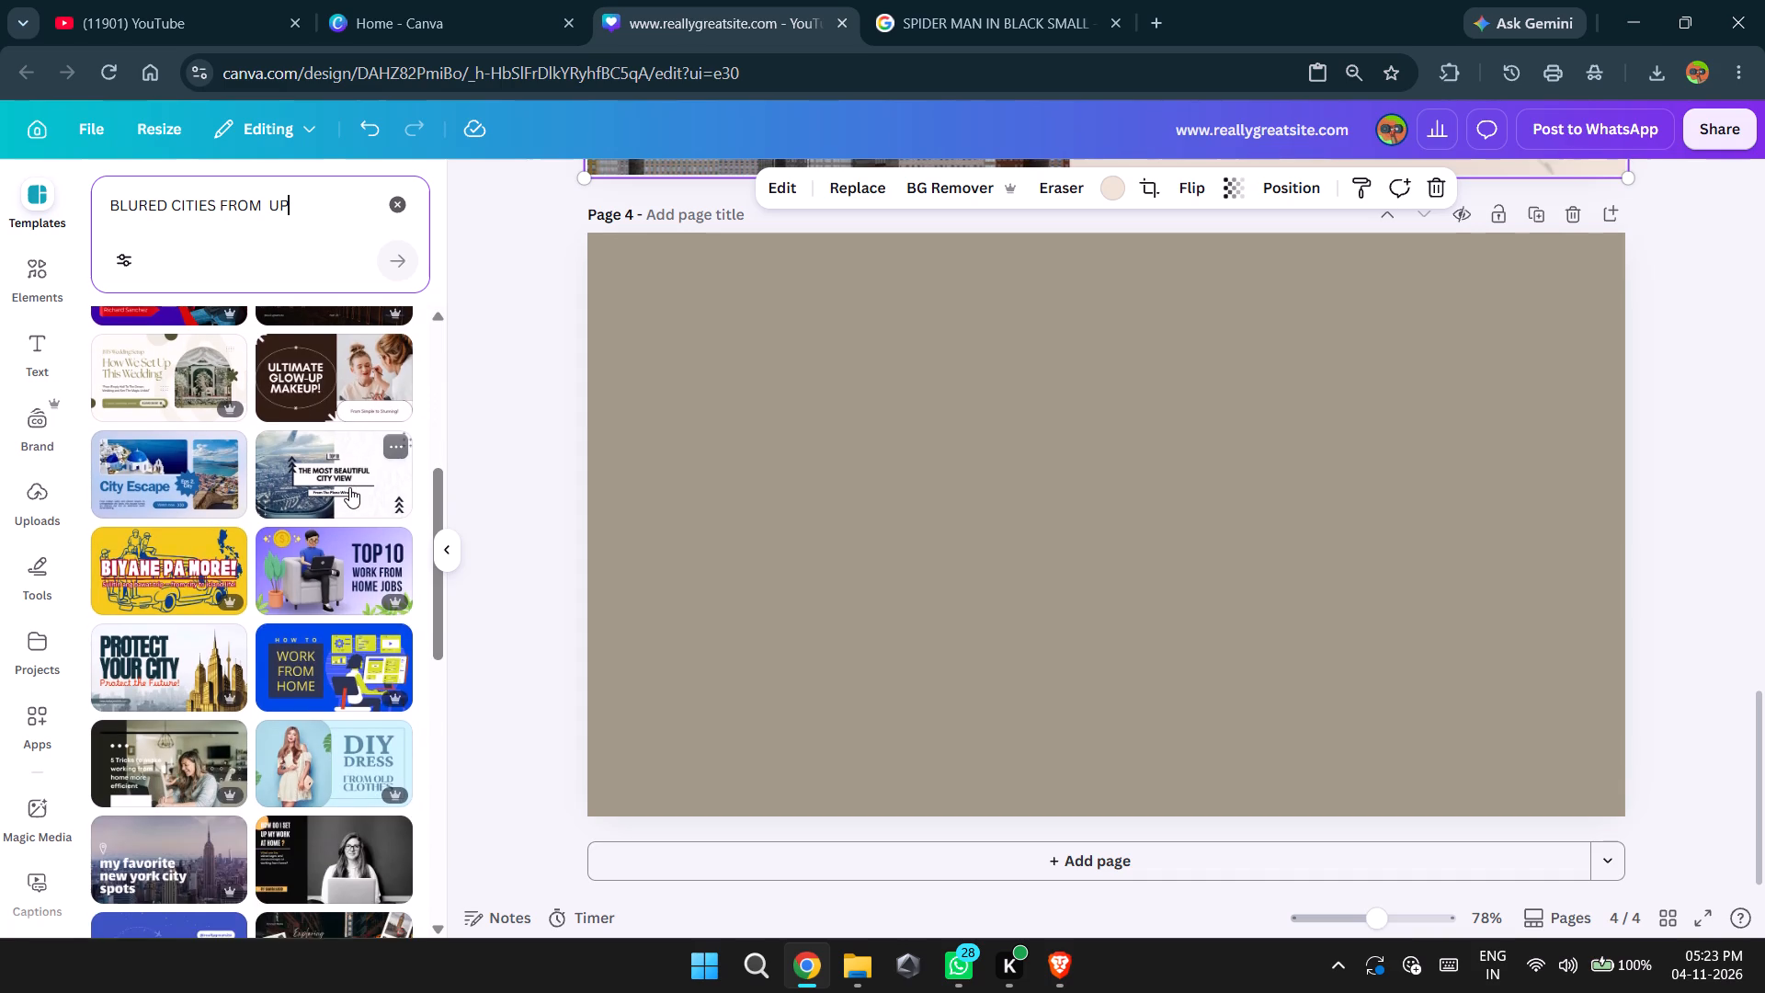
{"action": "scroll", "coordinate": [349, 487], "scroll_direction": "right", "scroll_amount": 6}
{"action": "scroll", "coordinate": [349, 487], "scroll_direction": "down", "scroll_amount": 1}
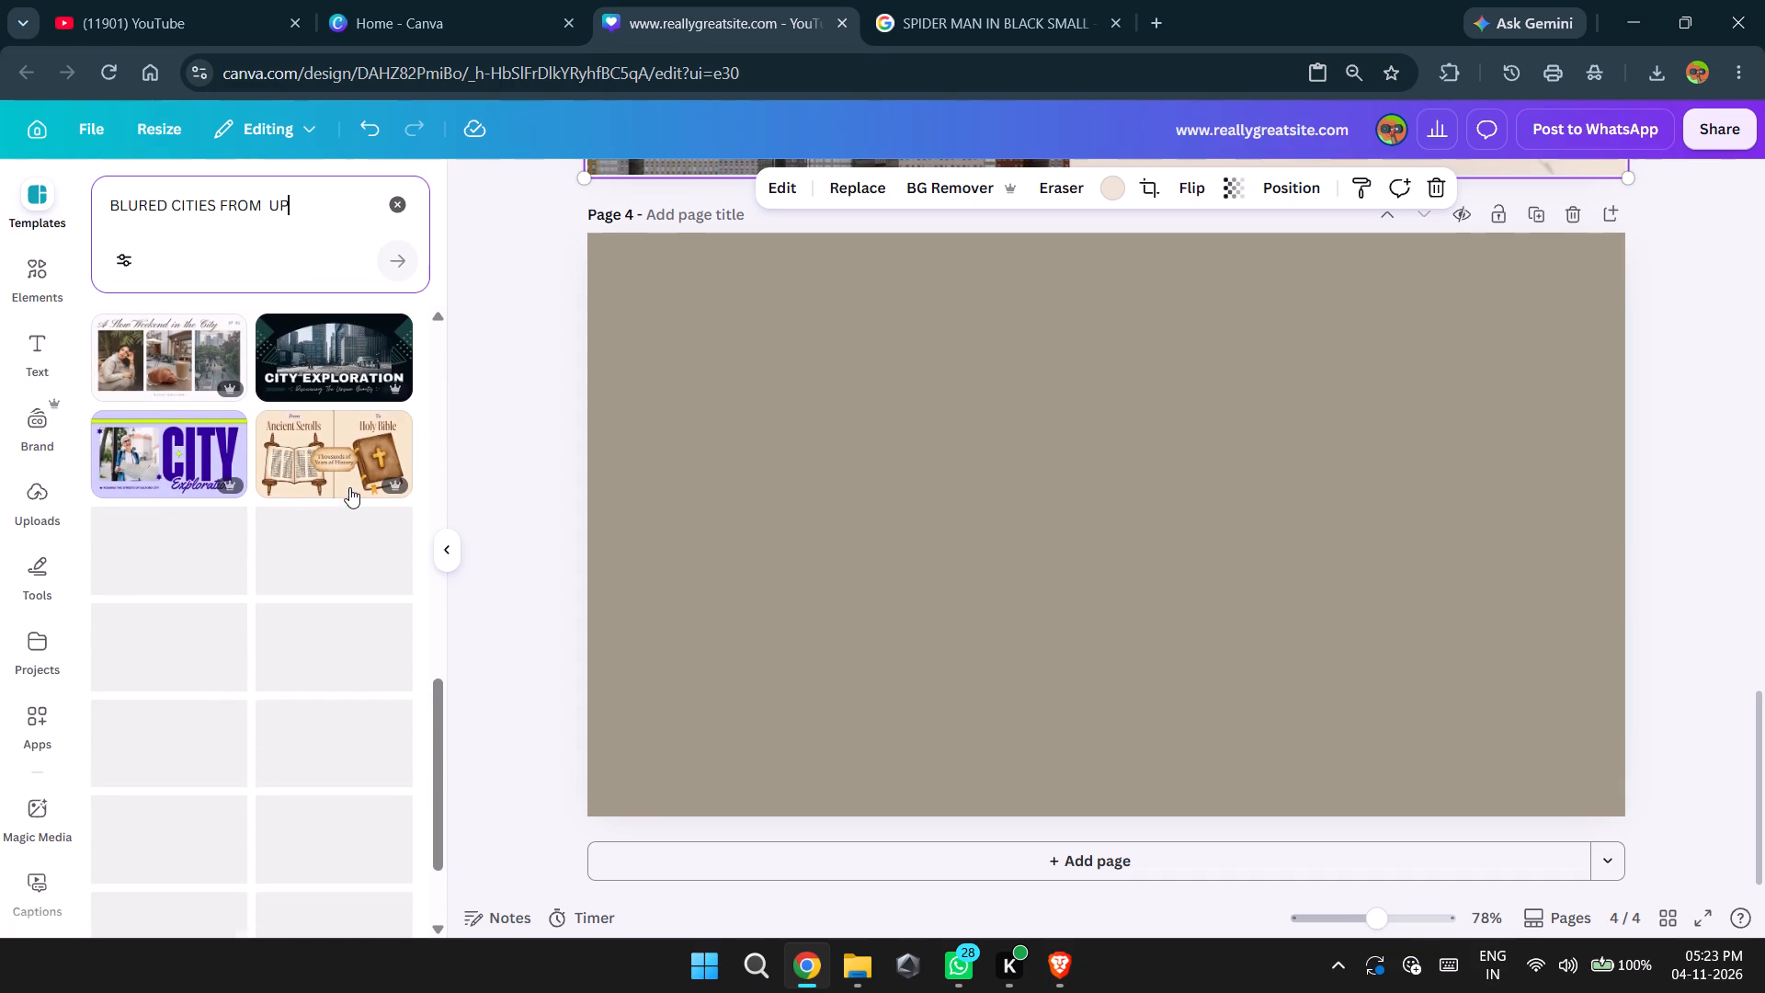
{"action": "scroll", "coordinate": [349, 487], "scroll_direction": "down", "scroll_amount": 2}
Change the template search to BLURED CITIES FROM DOWN and browse the results for a blurred city background.
{"action": "key", "text": "equal"}
{"action": "key", "text": "BackSpace"}
{"action": "key", "text": "BackSpace"}
{"action": "key", "text": "BackSpace"}
{"action": "key", "text": "BackSpace"}
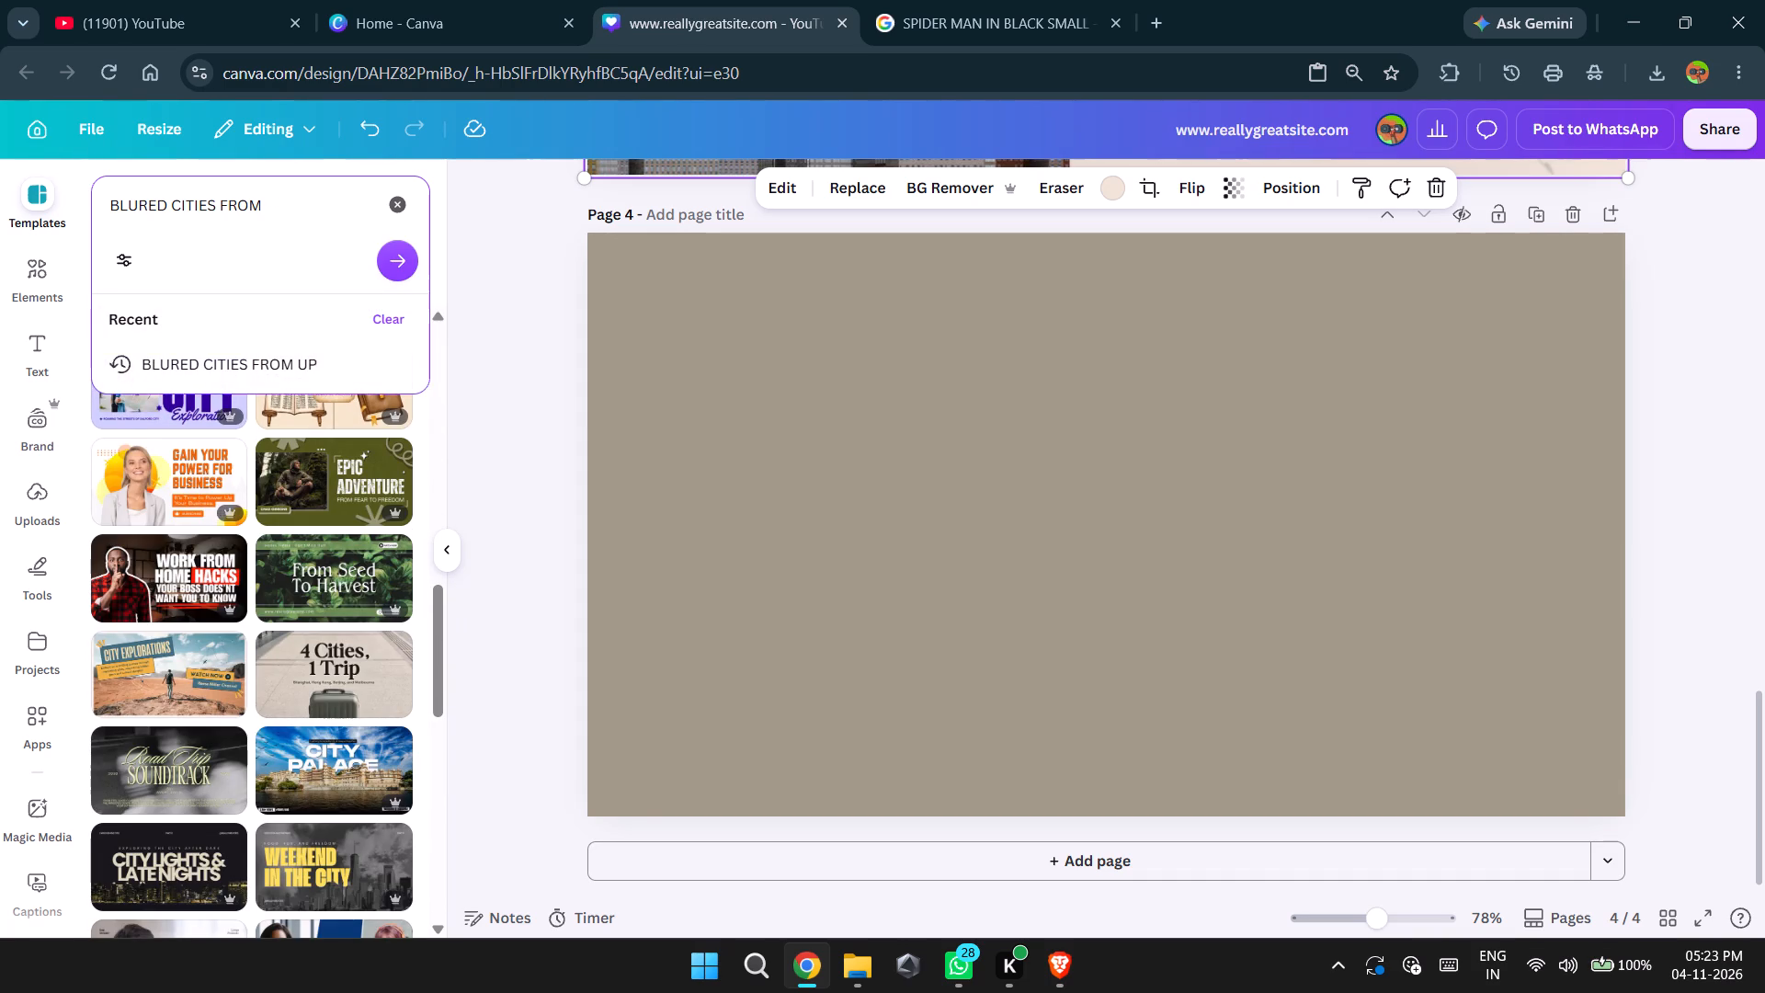
{"action": "type", "text": "DOWN"}
{"action": "key", "text": "Return"}
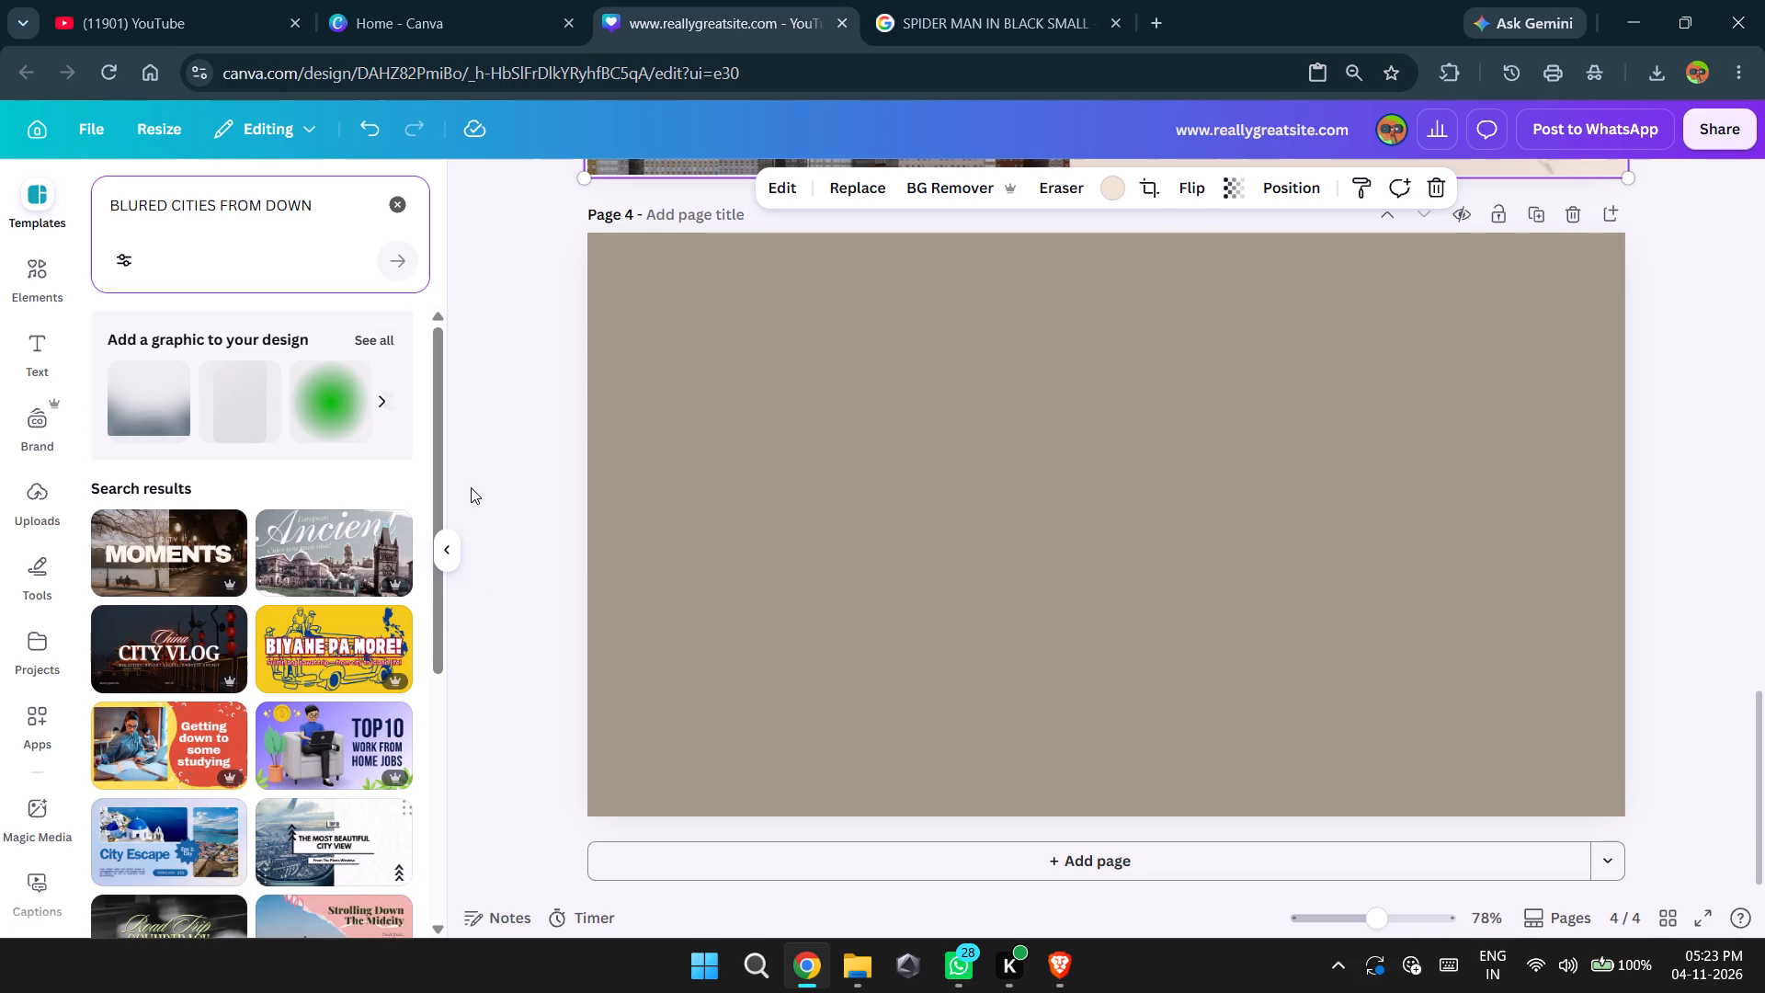
{"action": "scroll", "coordinate": [471, 487], "scroll_direction": "down", "scroll_amount": 1}
{"action": "scroll", "coordinate": [239, 659], "scroll_direction": "down", "scroll_amount": 5}
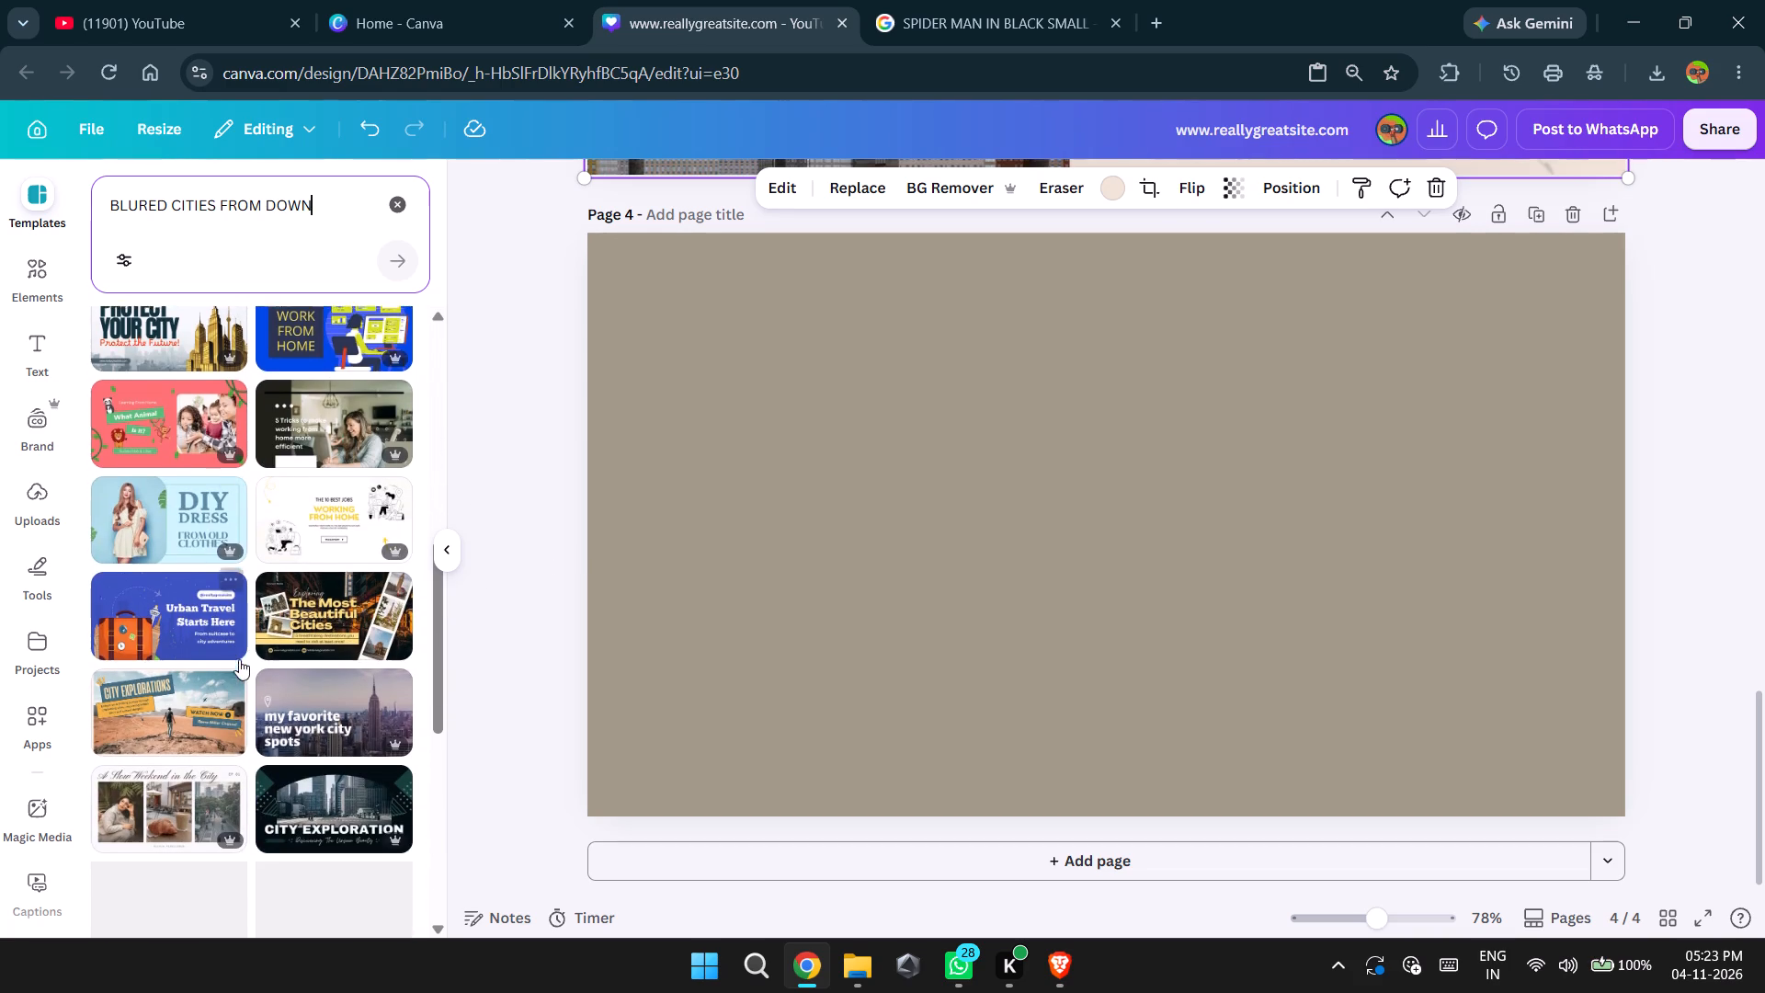
{"action": "scroll", "coordinate": [239, 659], "scroll_direction": "down", "scroll_amount": 1}
{"action": "scroll", "coordinate": [239, 659], "scroll_direction": "right", "scroll_amount": 3}
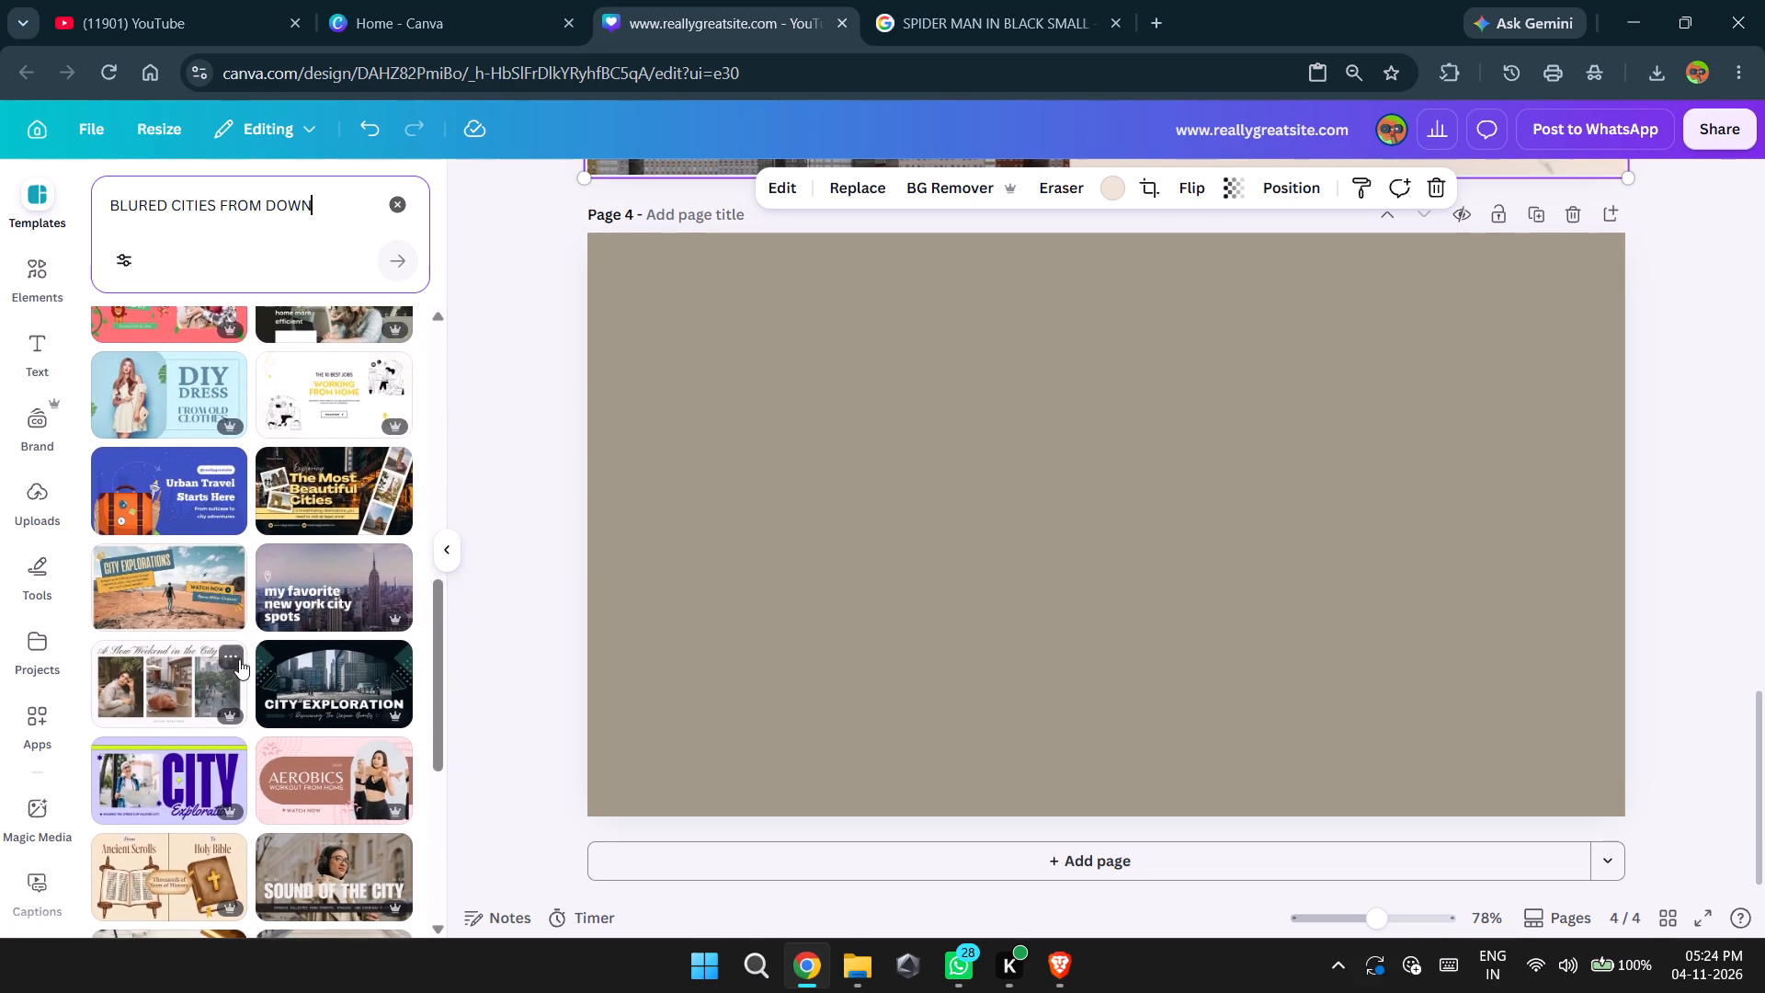
{"action": "scroll", "coordinate": [239, 659], "scroll_direction": "right", "scroll_amount": 3}
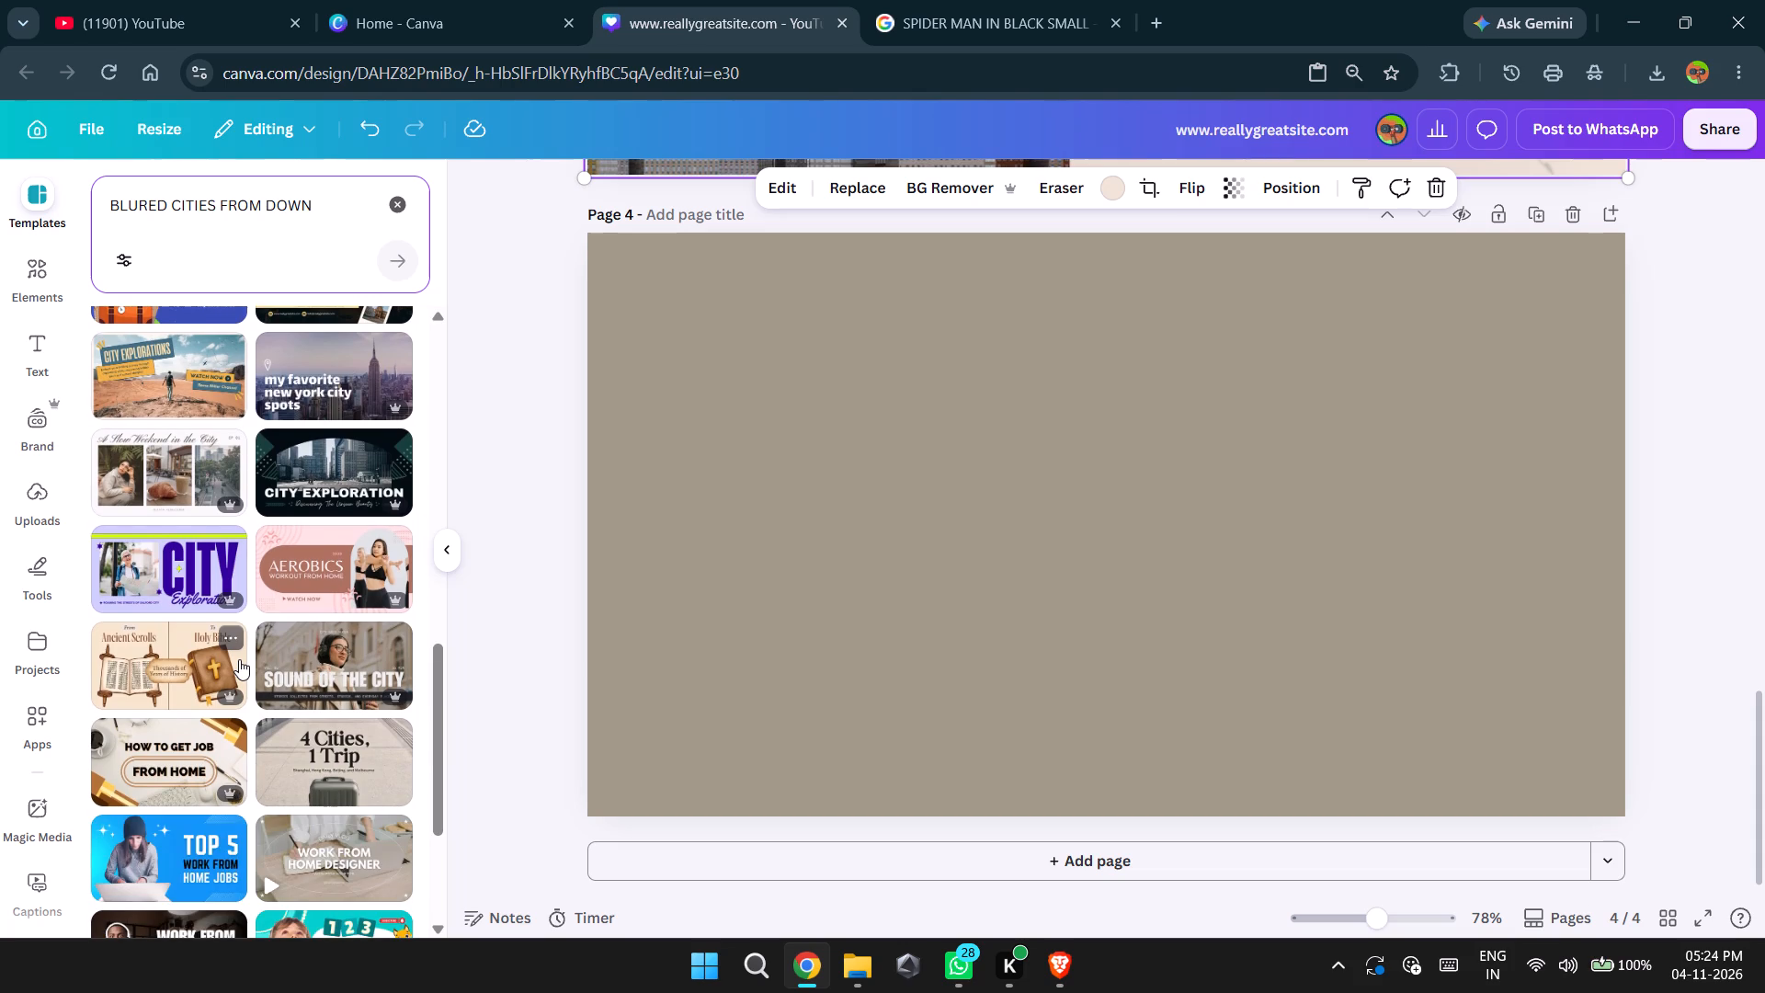
Switch to the Google image results for SPIDER MAN IN BLACK SMALL, look through them, and close that tab.
{"action": "left_click", "coordinate": [501, 0]}
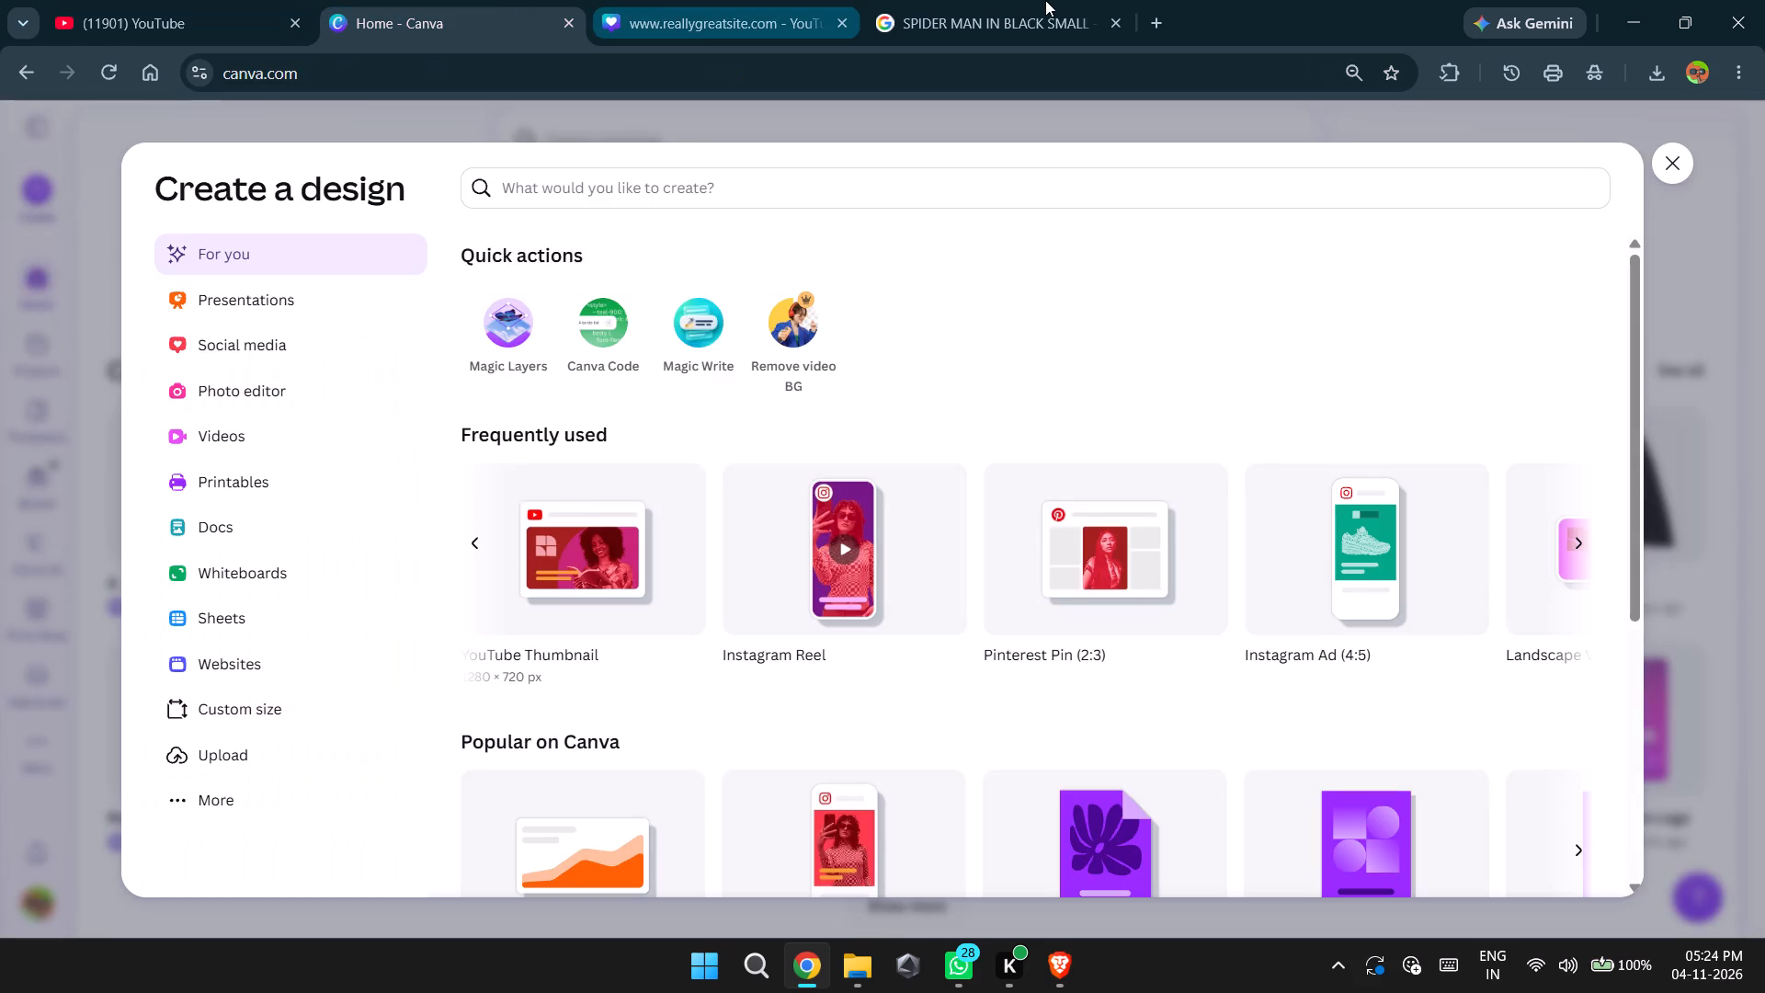
{"action": "left_click", "coordinate": [1045, 0]}
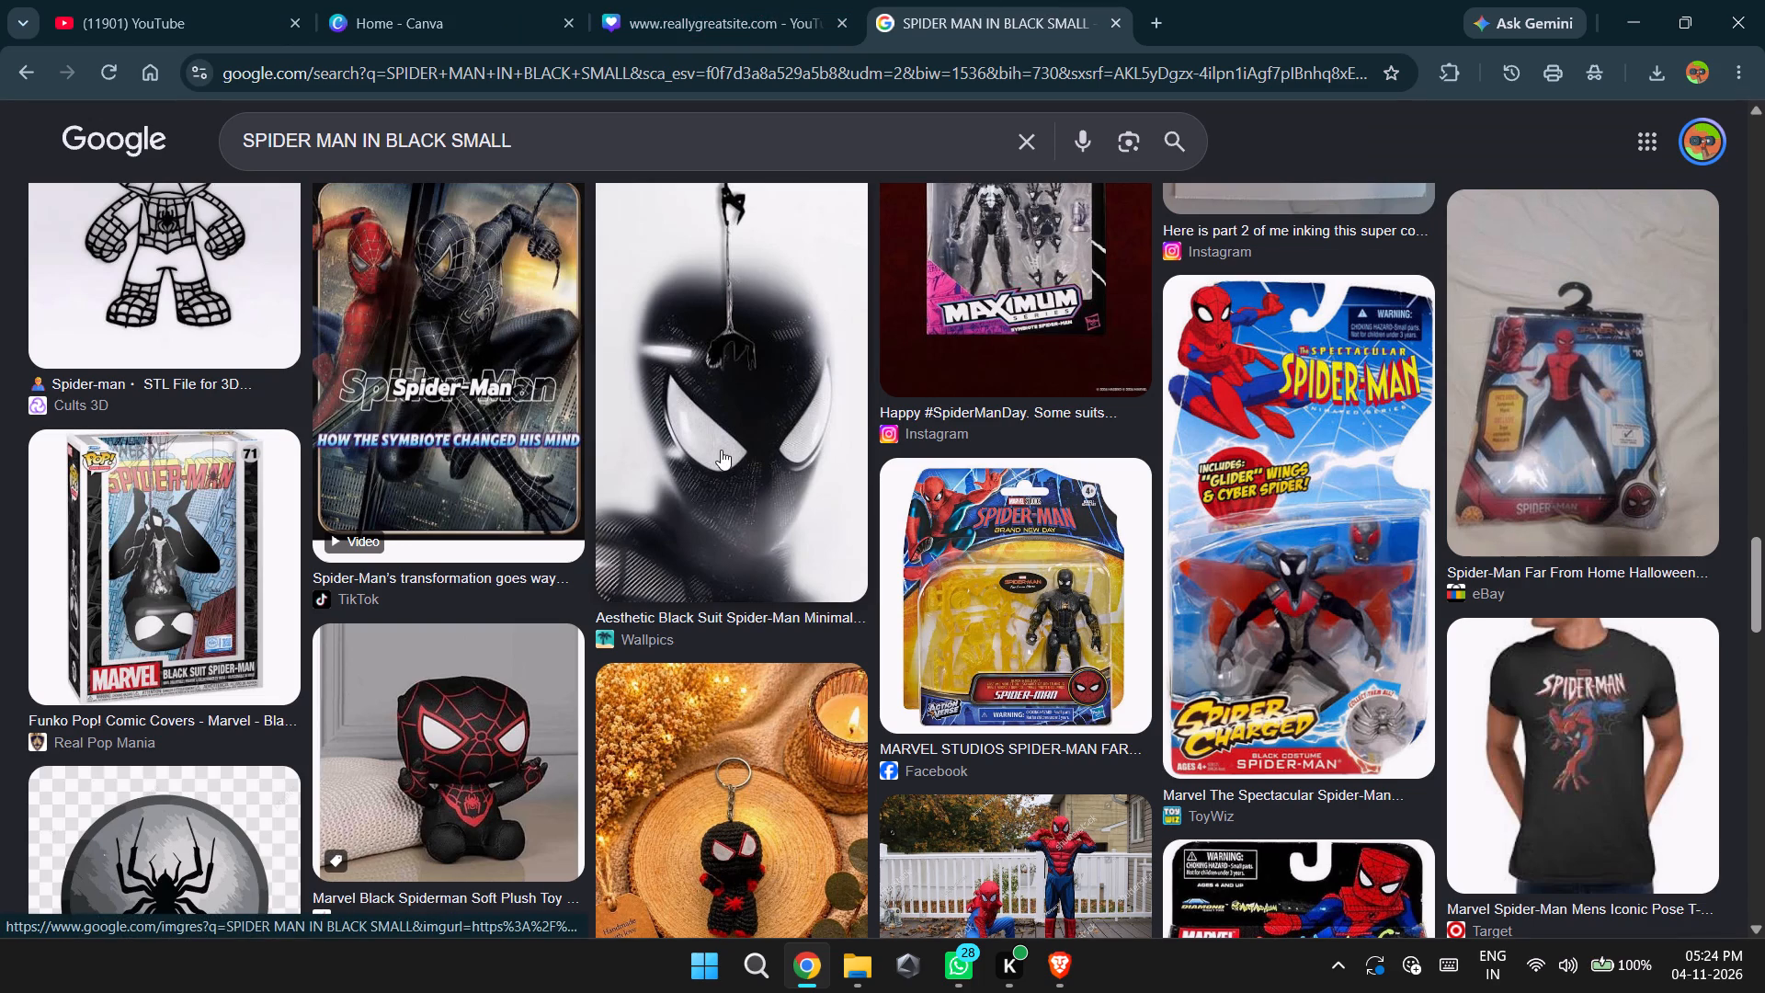
{"action": "scroll", "coordinate": [721, 450], "scroll_direction": "right", "scroll_amount": 1}
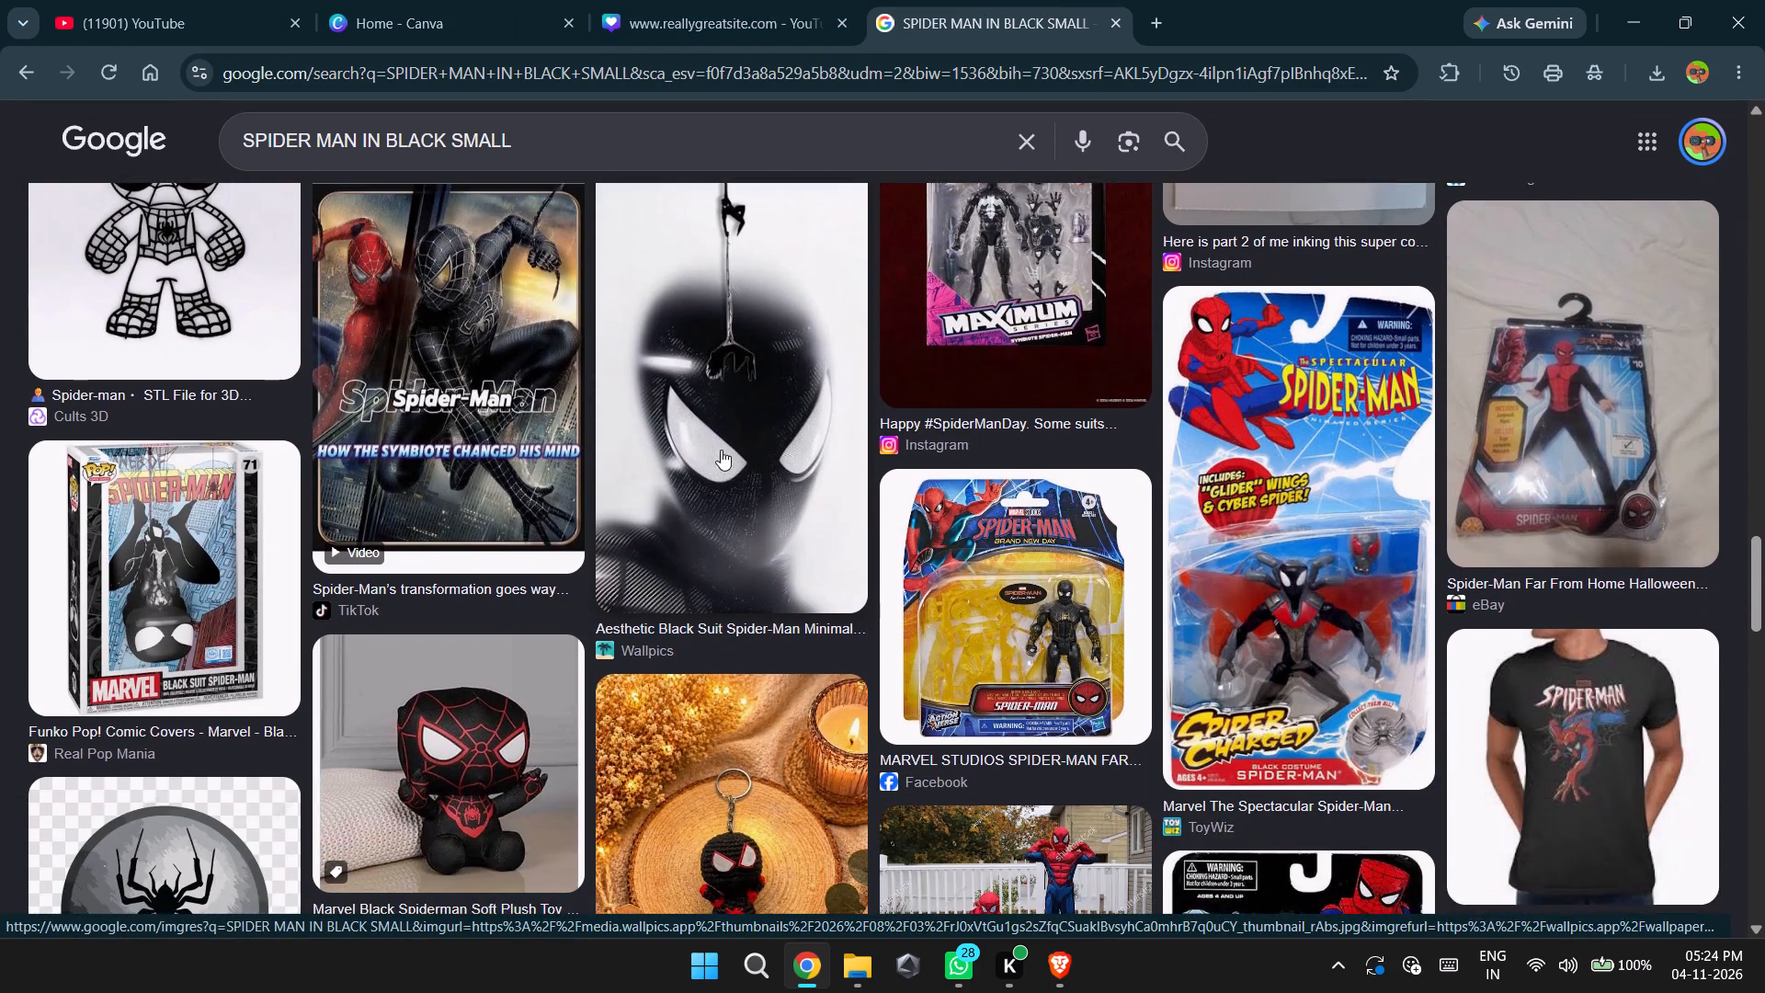
{"action": "scroll", "coordinate": [721, 450], "scroll_direction": "down", "scroll_amount": 4}
{"action": "scroll", "coordinate": [721, 450], "scroll_direction": "right", "scroll_amount": 1}
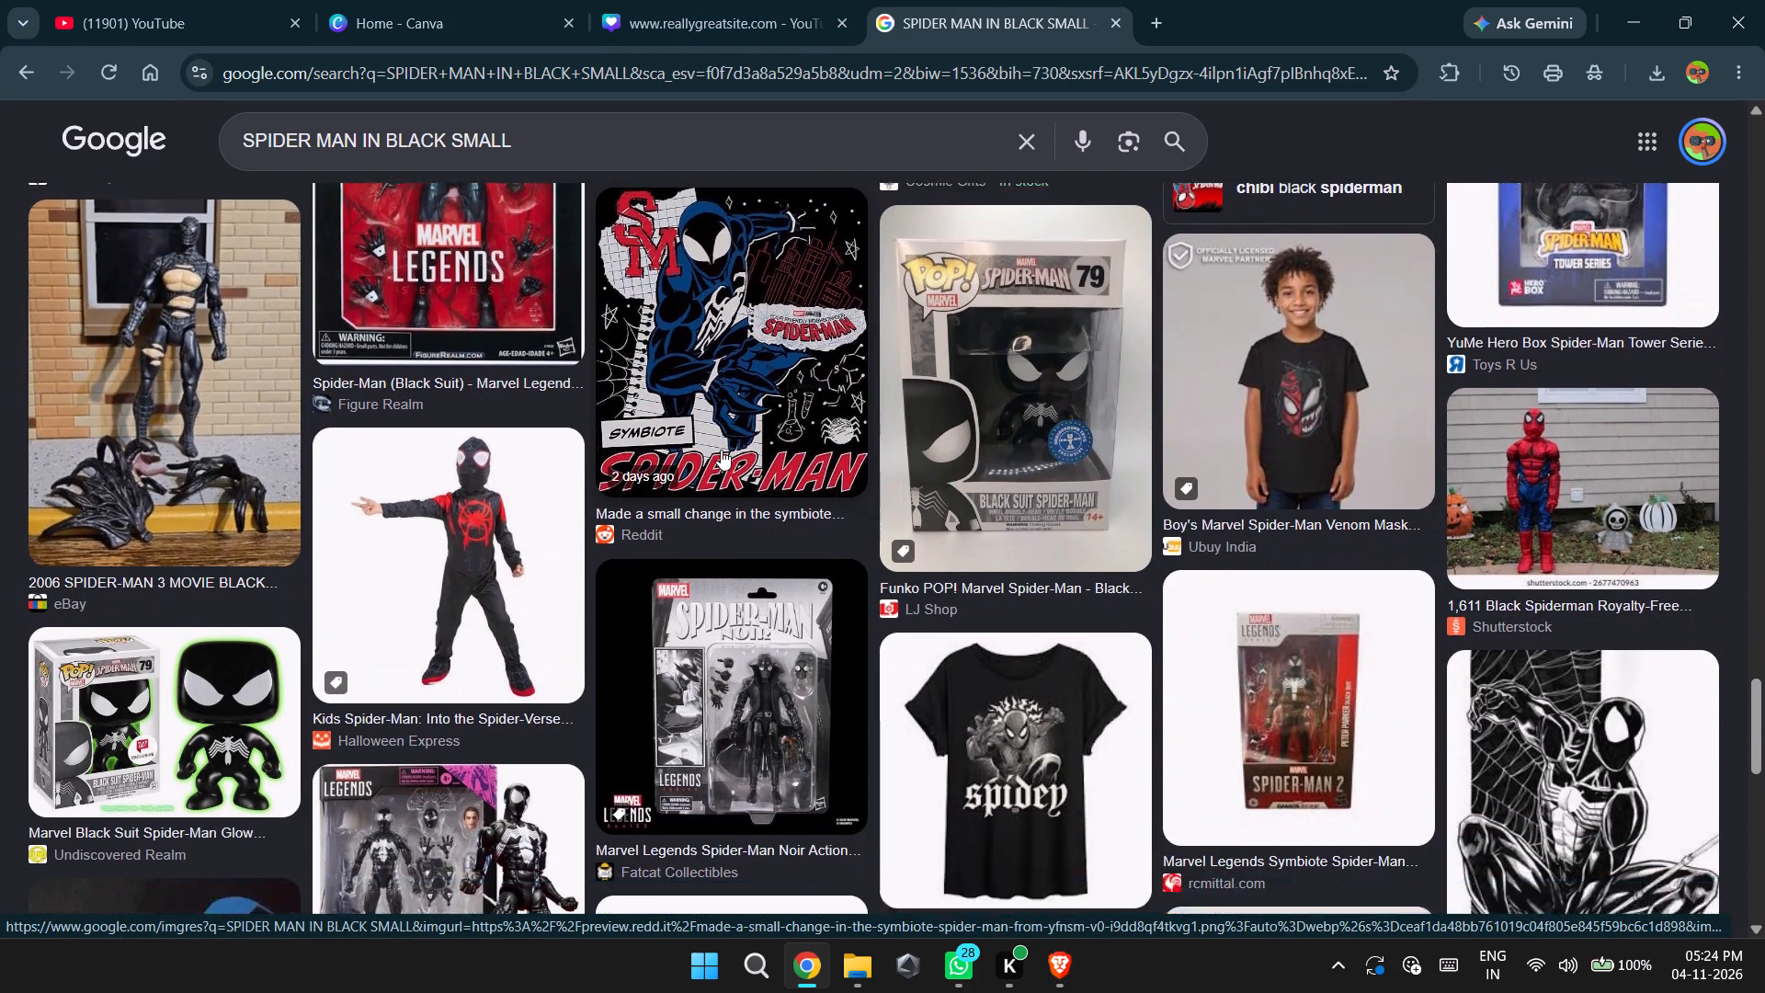
{"action": "scroll", "coordinate": [721, 450], "scroll_direction": "right", "scroll_amount": 5}
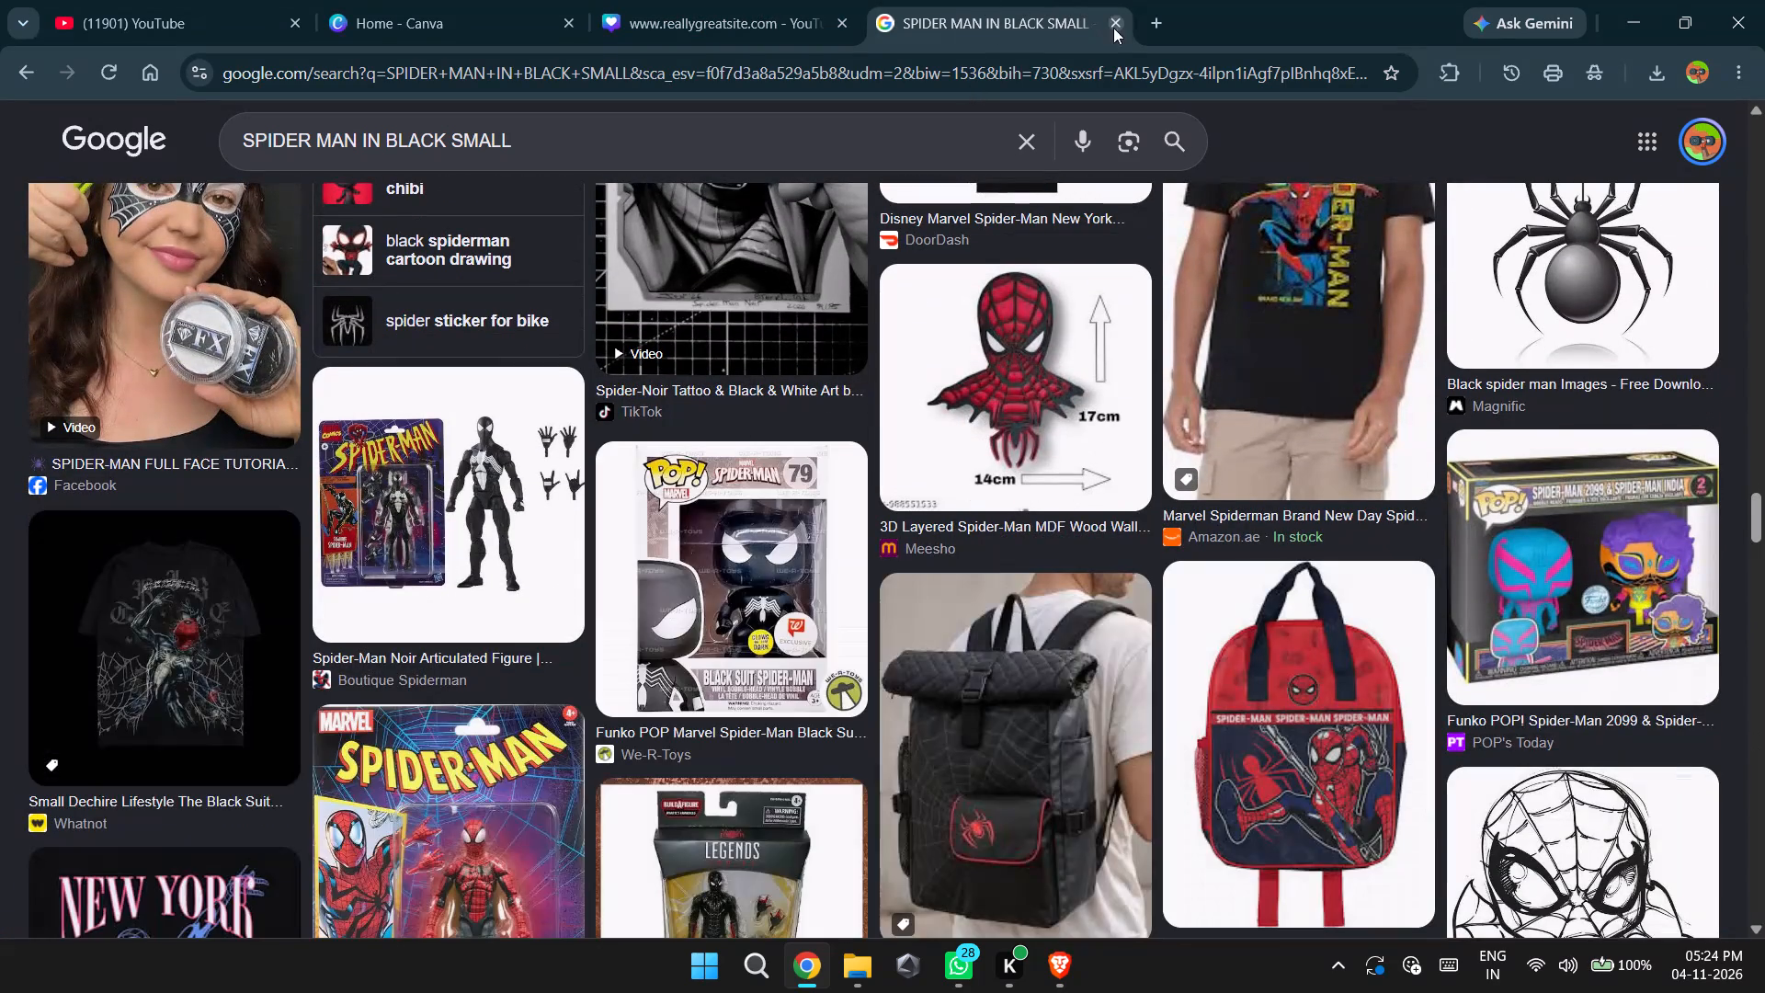
{"action": "left_click", "coordinate": [1115, 28]}
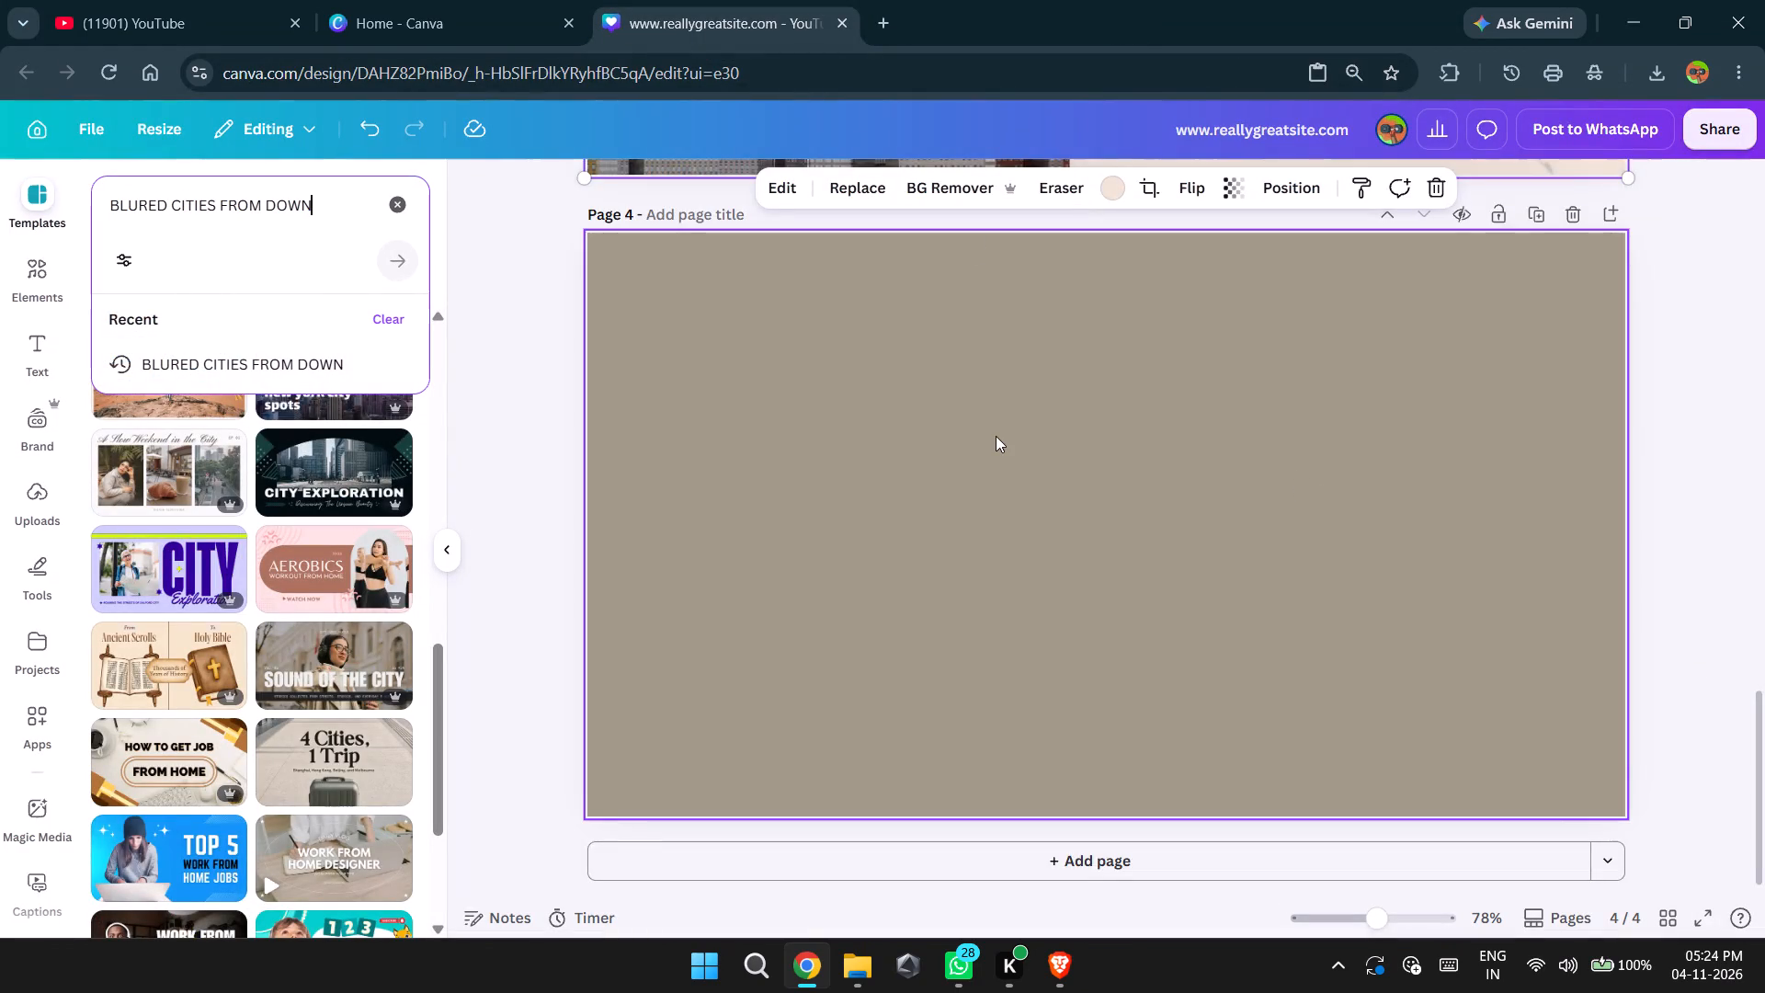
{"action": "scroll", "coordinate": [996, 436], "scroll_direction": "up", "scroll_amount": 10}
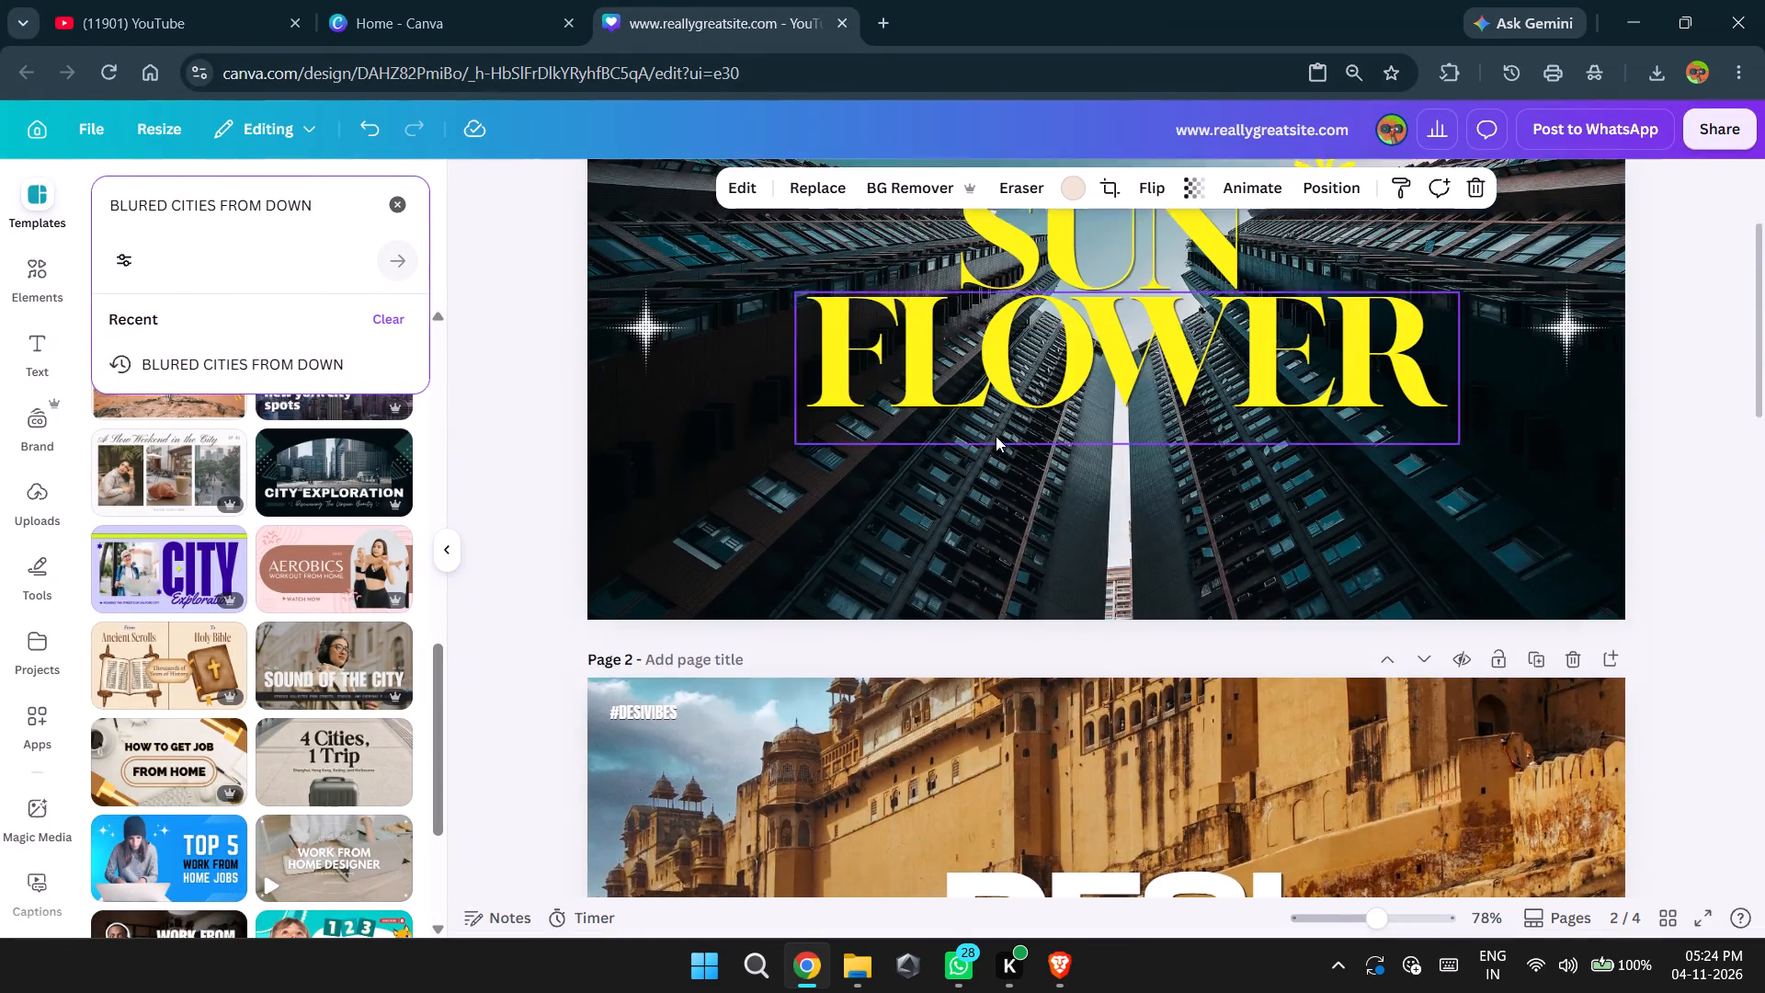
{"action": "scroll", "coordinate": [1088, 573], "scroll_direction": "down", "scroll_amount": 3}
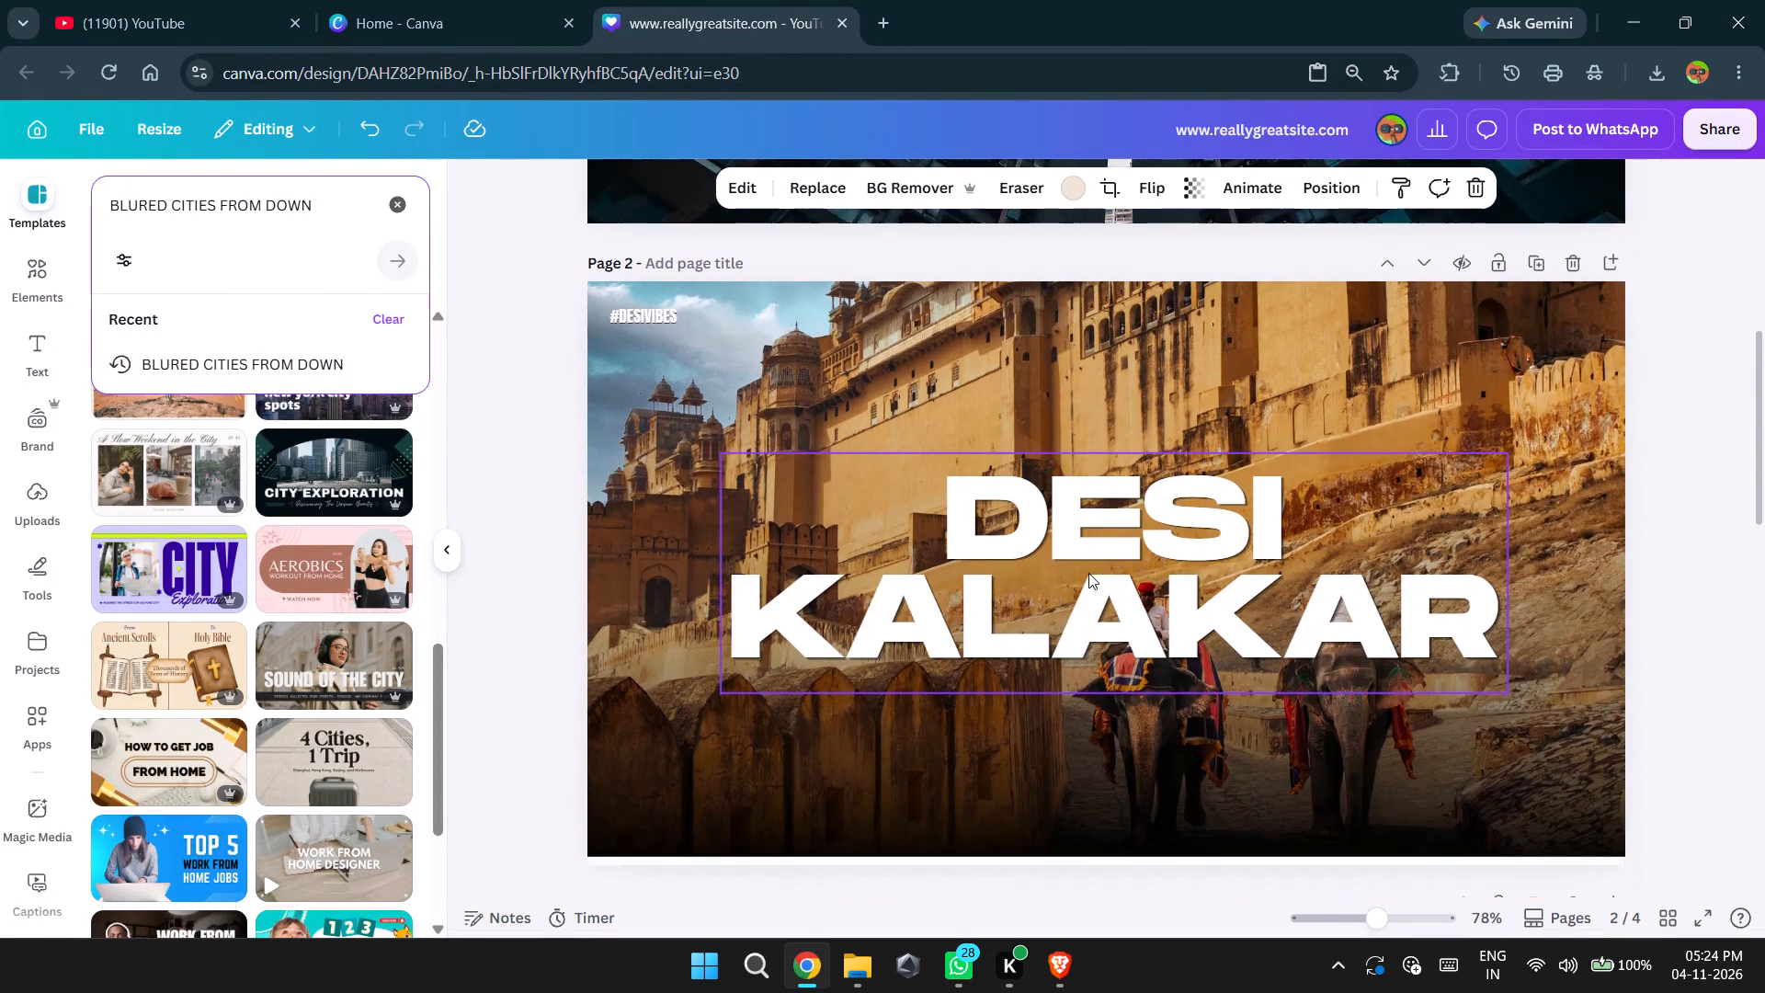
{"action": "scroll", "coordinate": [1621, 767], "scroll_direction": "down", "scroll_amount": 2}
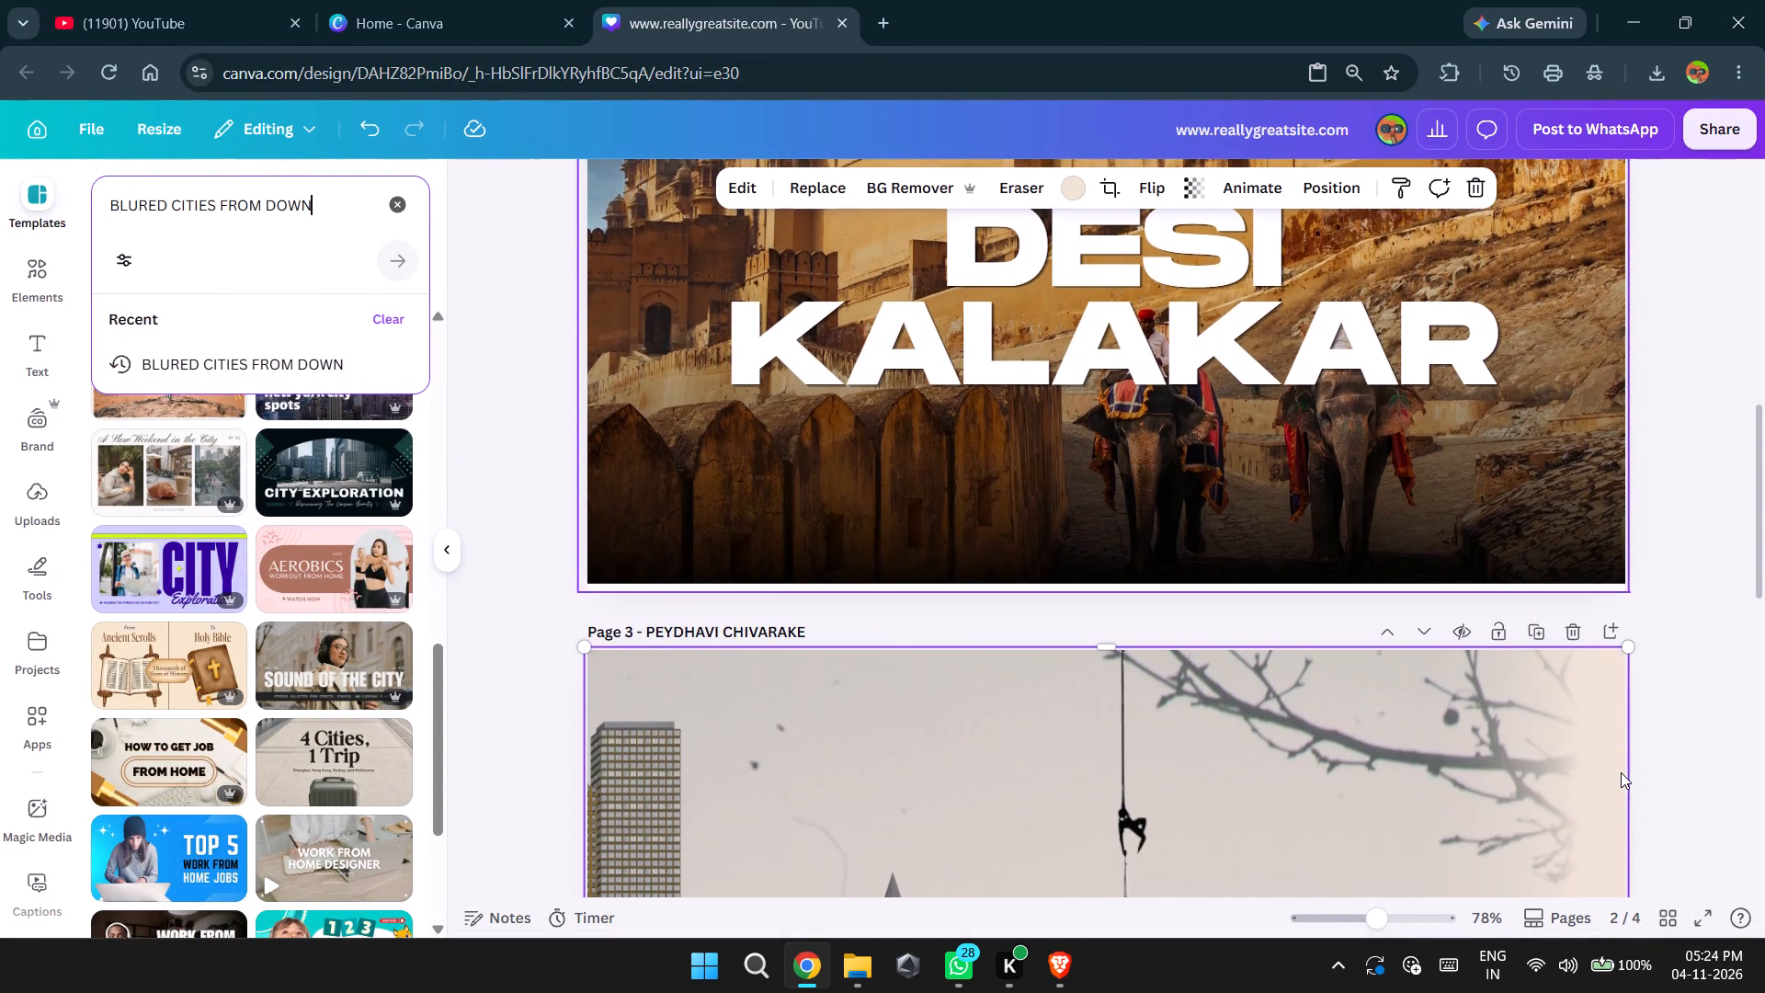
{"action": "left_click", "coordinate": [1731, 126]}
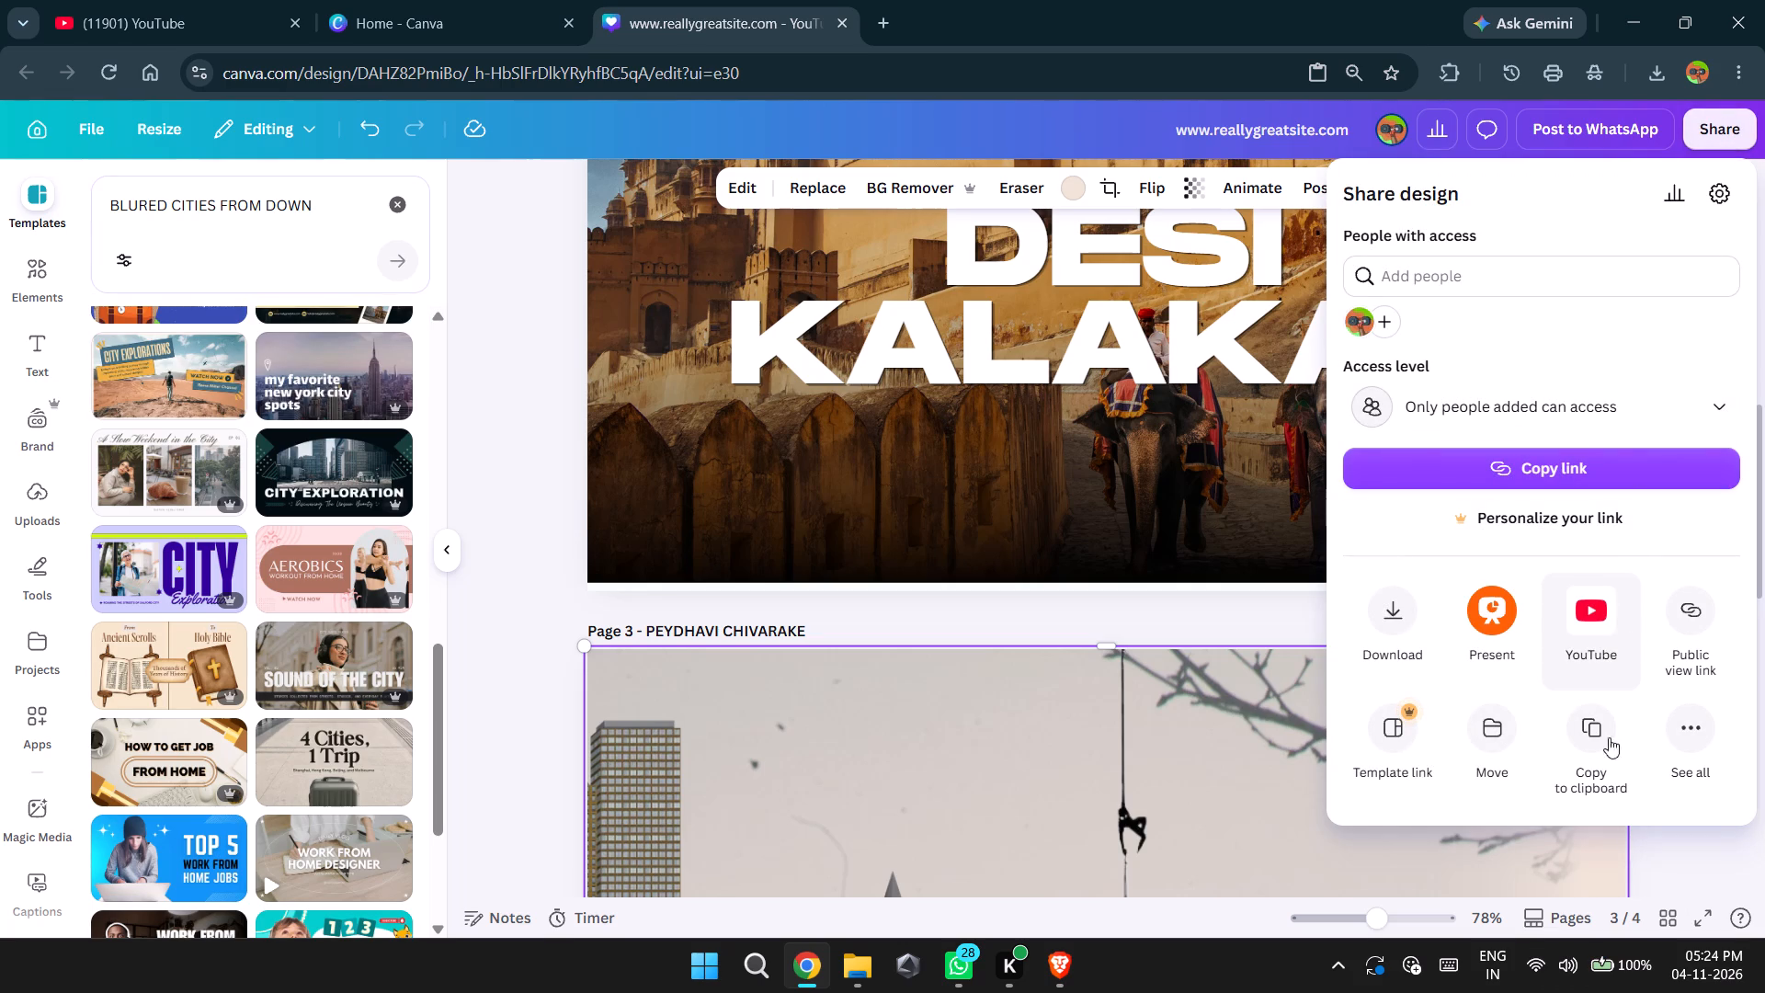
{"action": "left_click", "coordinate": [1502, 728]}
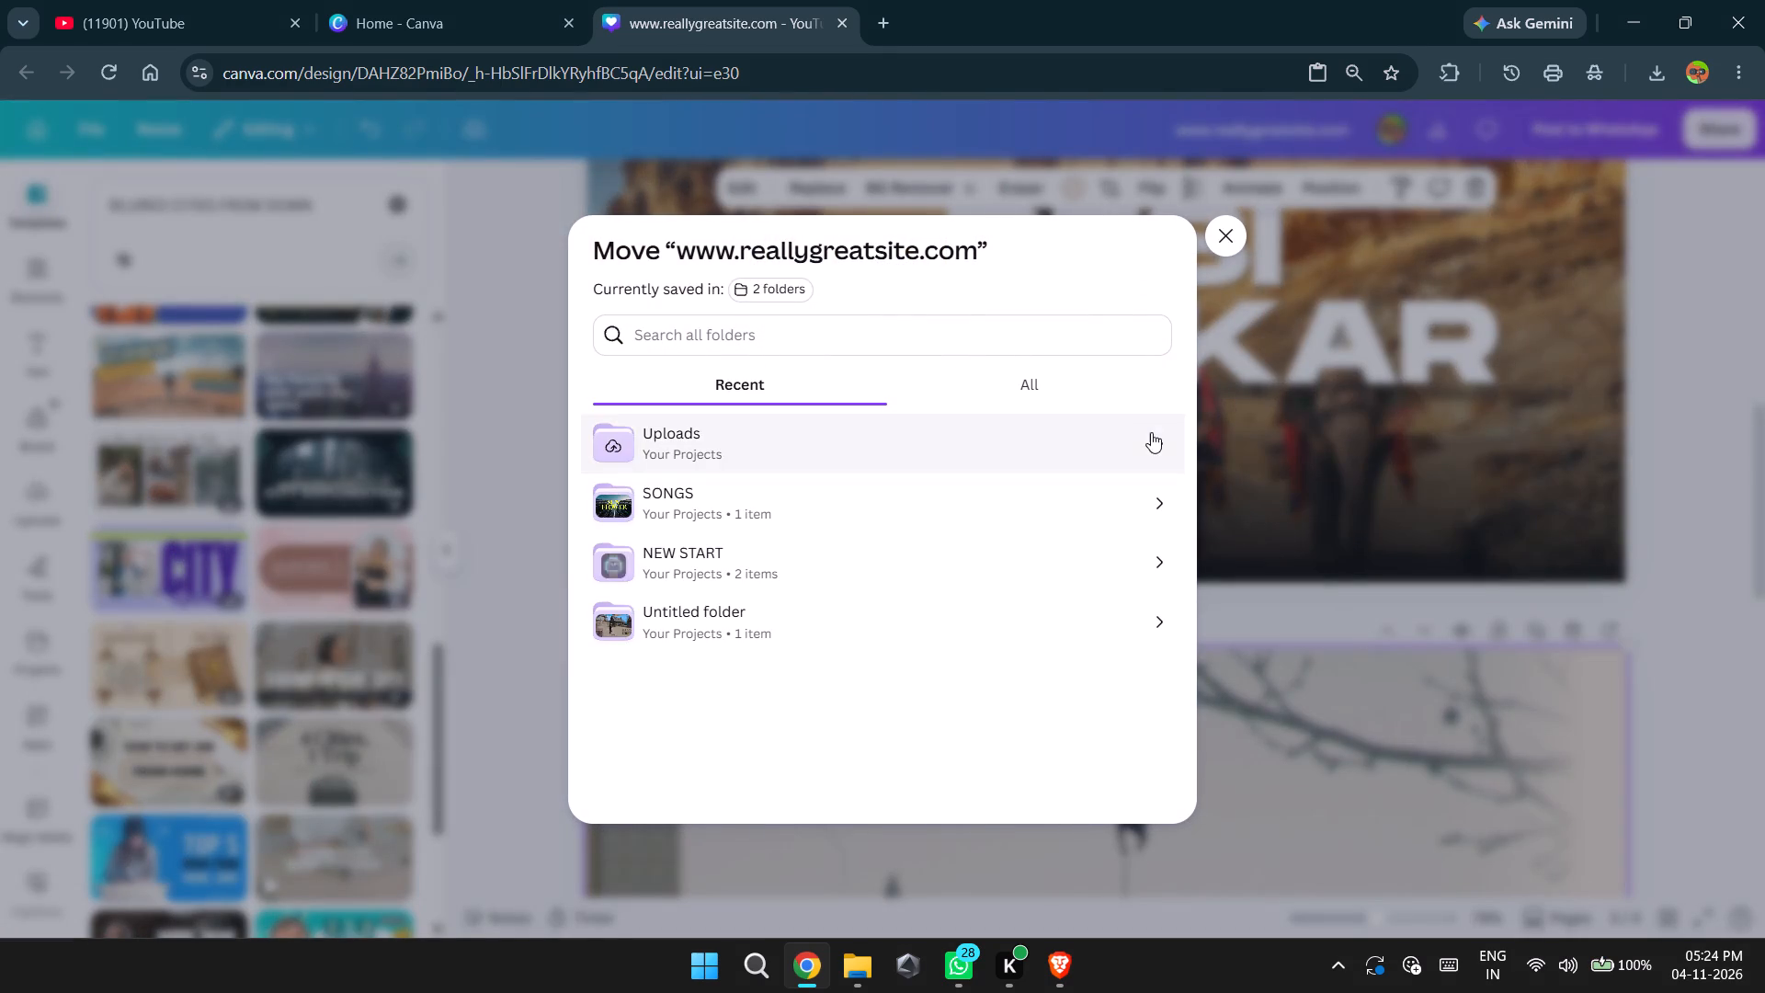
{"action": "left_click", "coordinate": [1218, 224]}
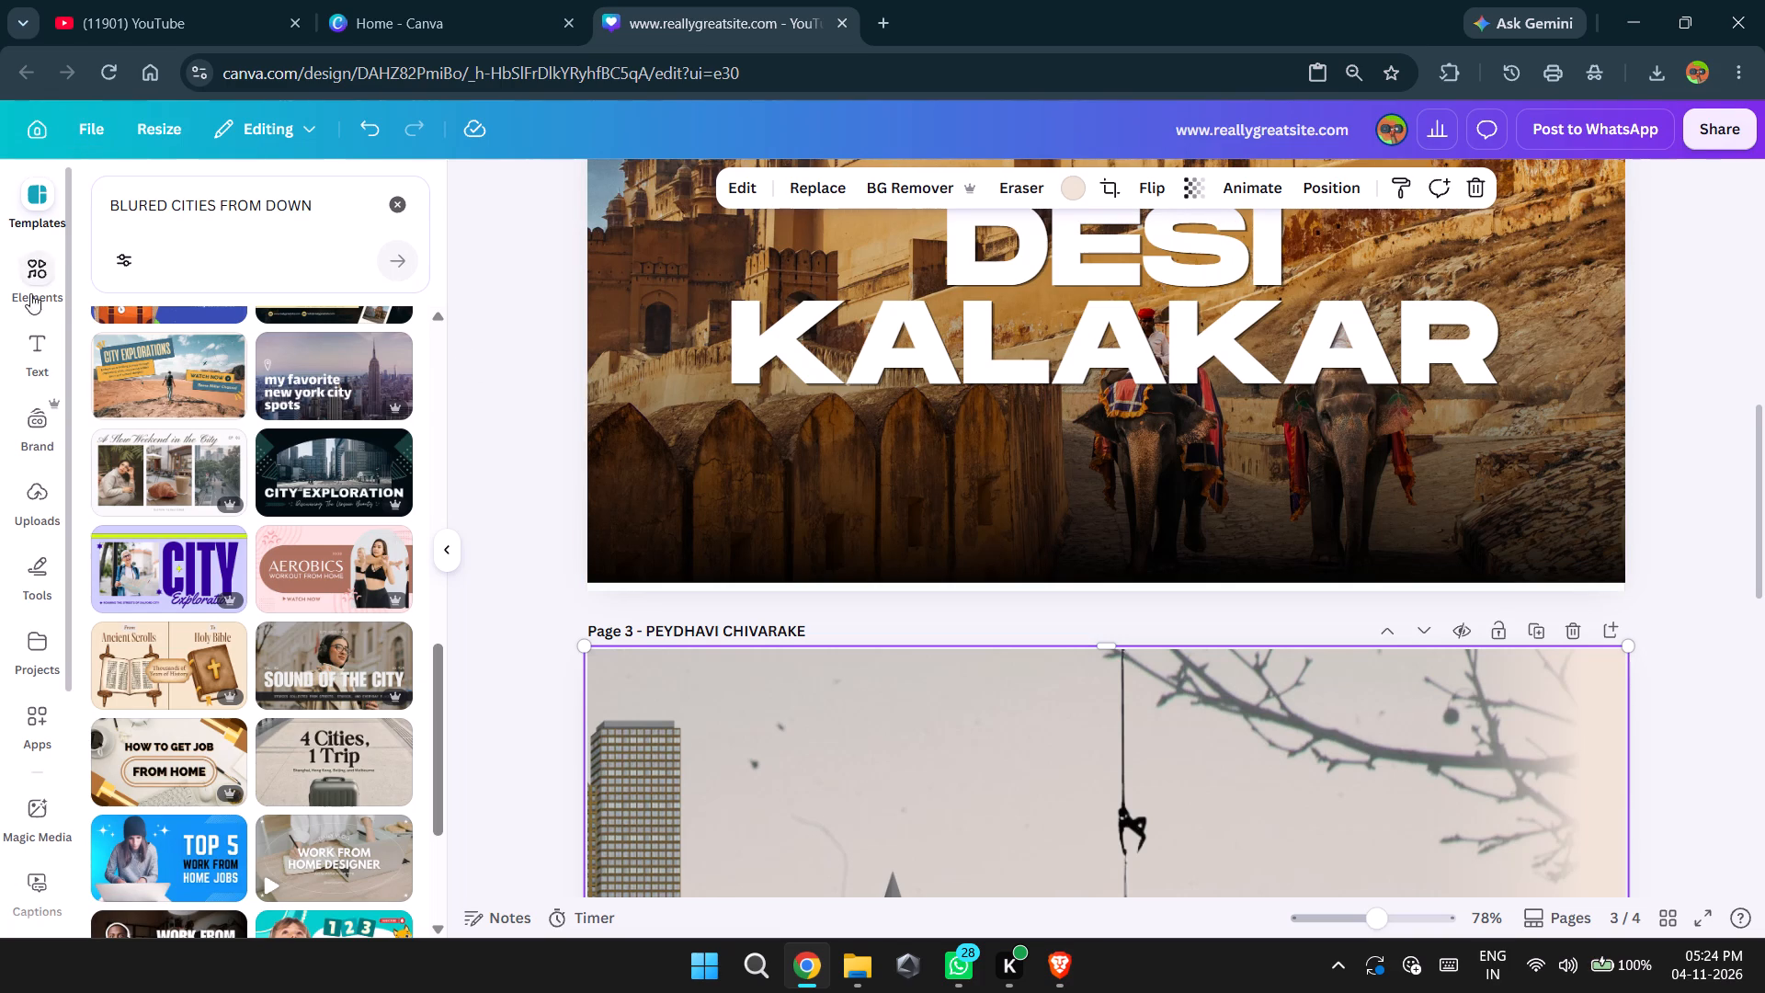
Check the uploaded images, the projects list and the Starred folder.
{"action": "left_click", "coordinate": [27, 480]}
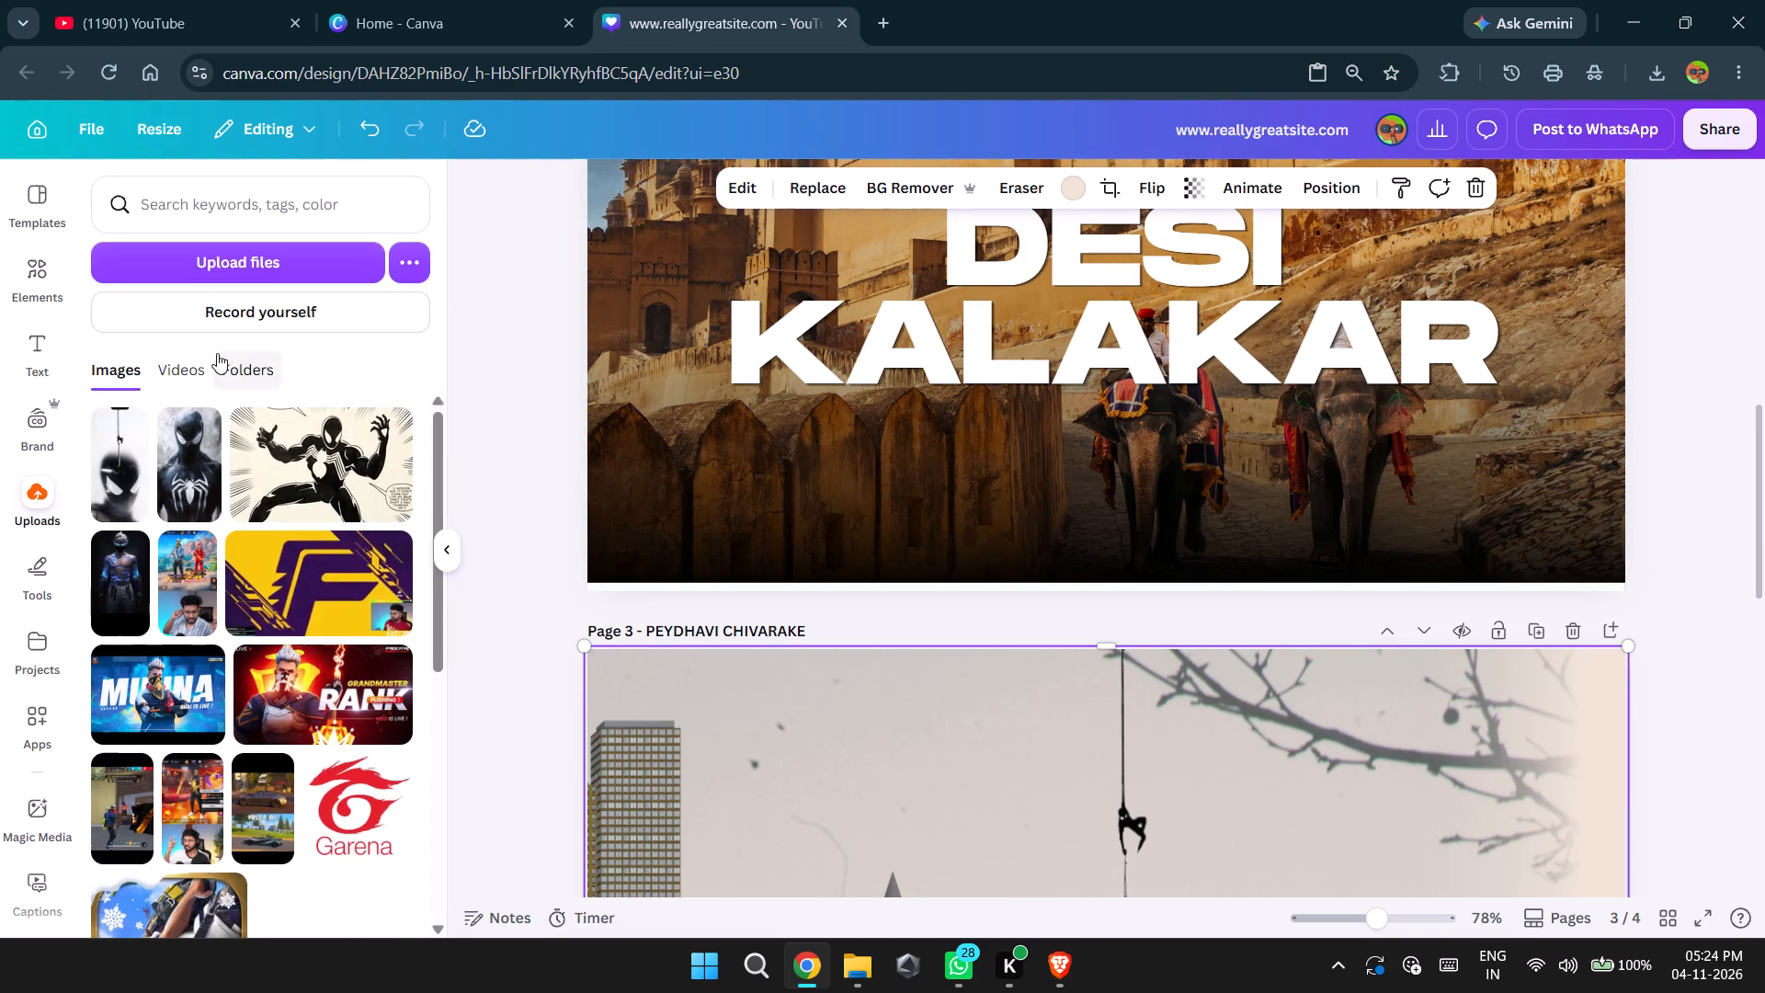
{"action": "left_click", "coordinate": [33, 667]}
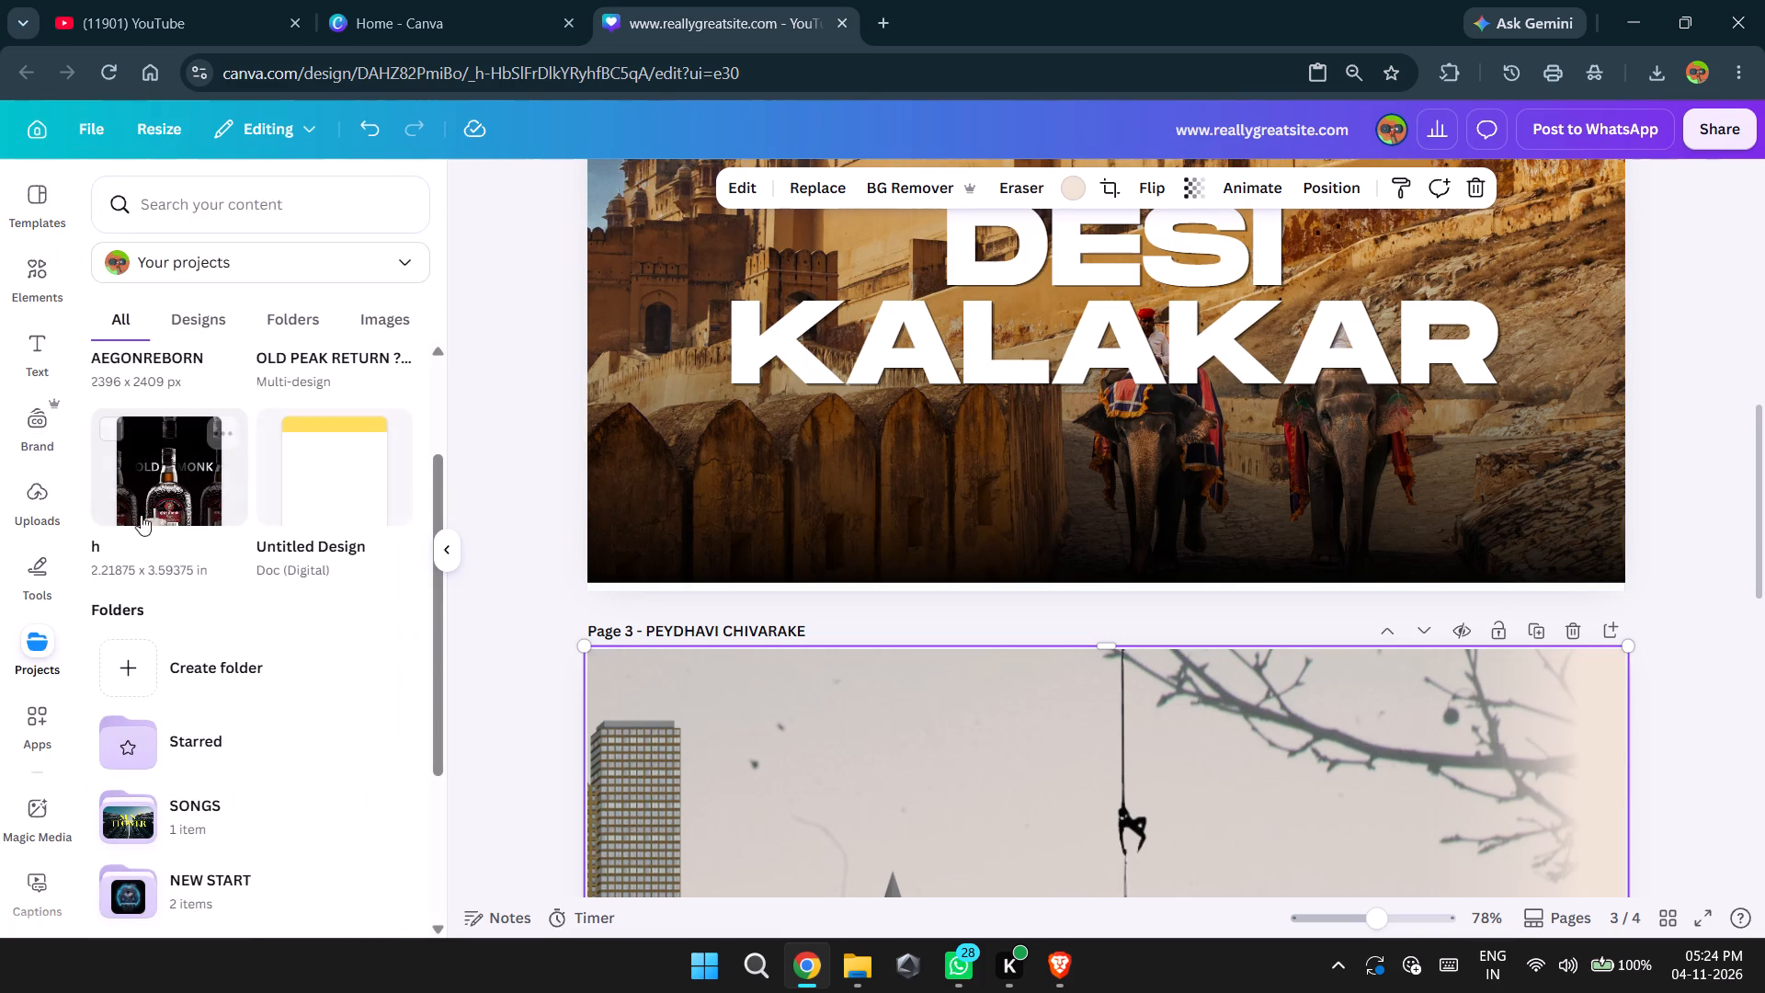
{"action": "left_click", "coordinate": [211, 739]}
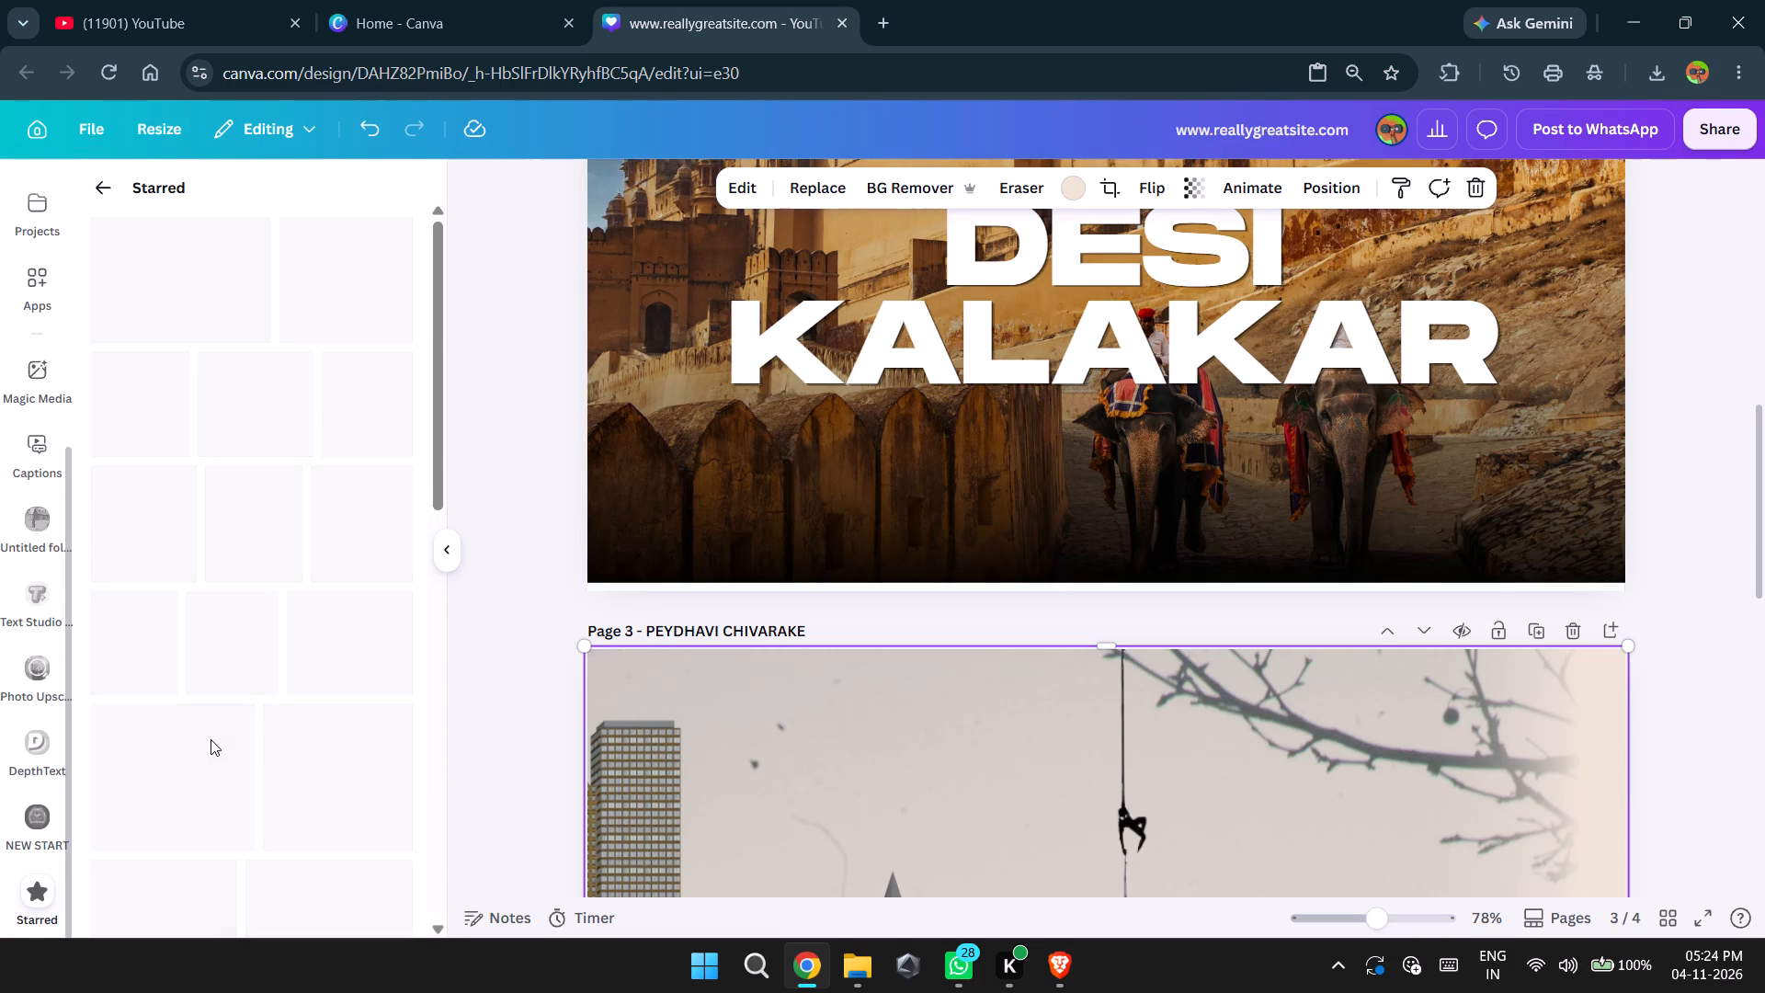
{"action": "left_click", "coordinate": [88, 184]}
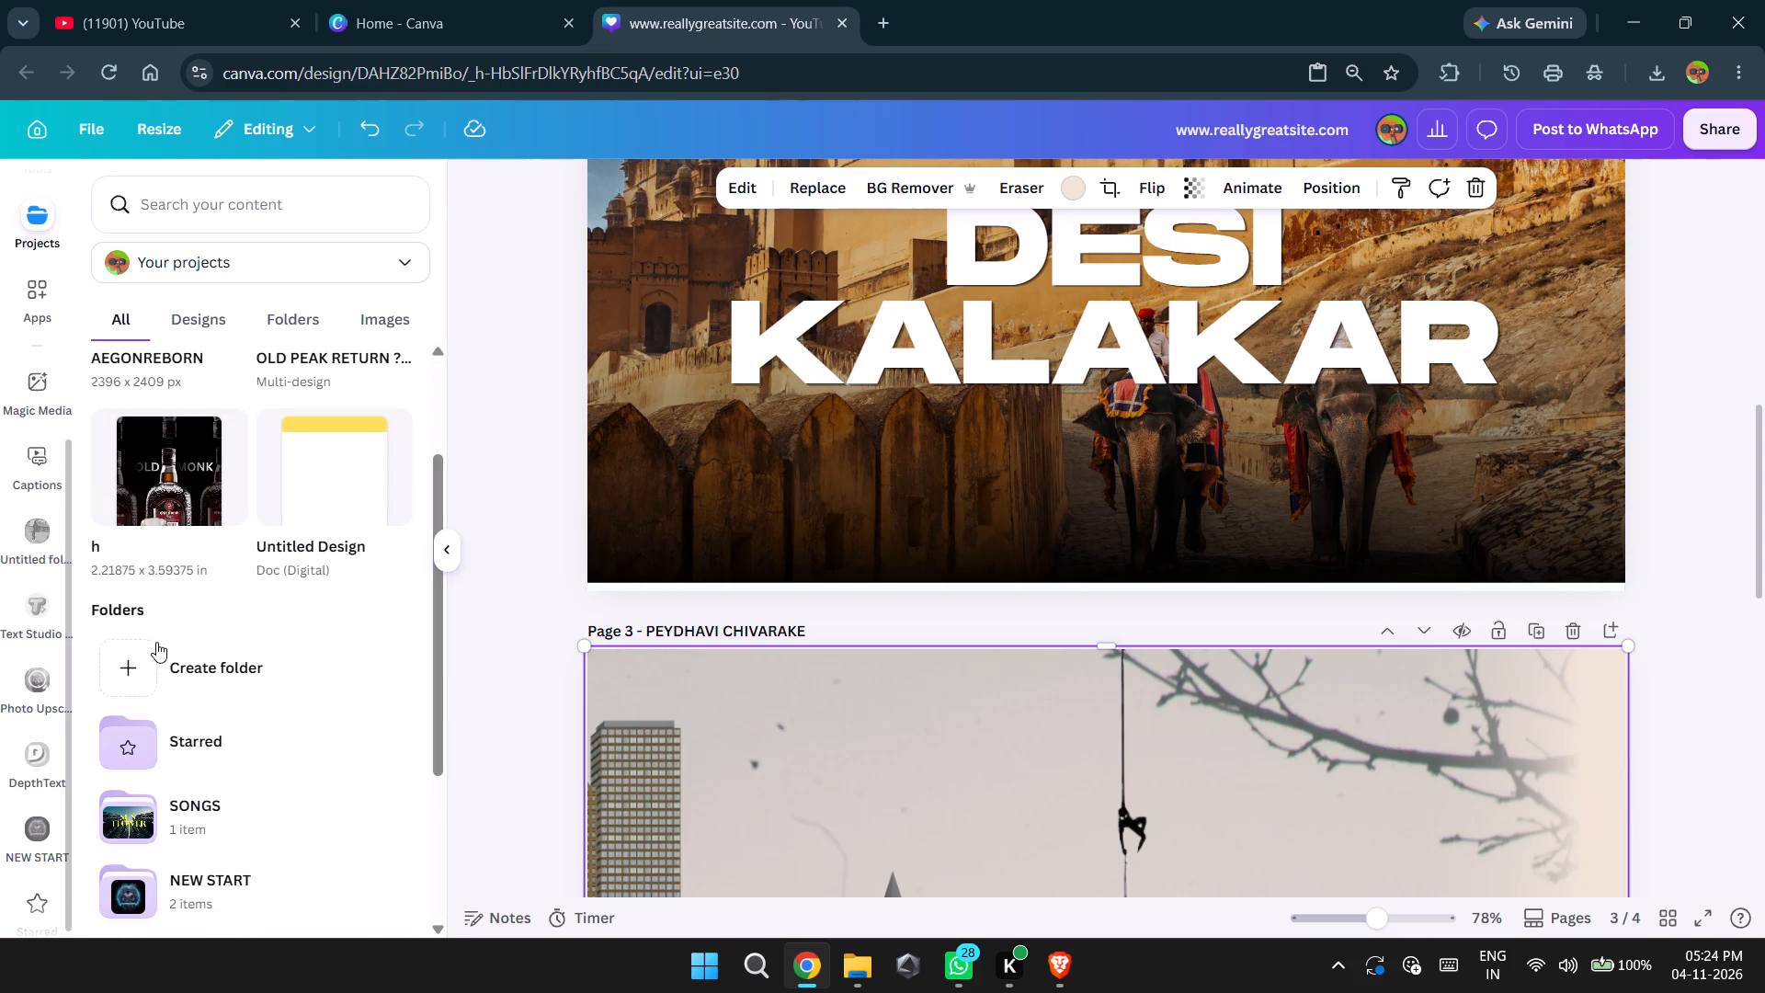
{"action": "left_click", "coordinate": [529, 493]}
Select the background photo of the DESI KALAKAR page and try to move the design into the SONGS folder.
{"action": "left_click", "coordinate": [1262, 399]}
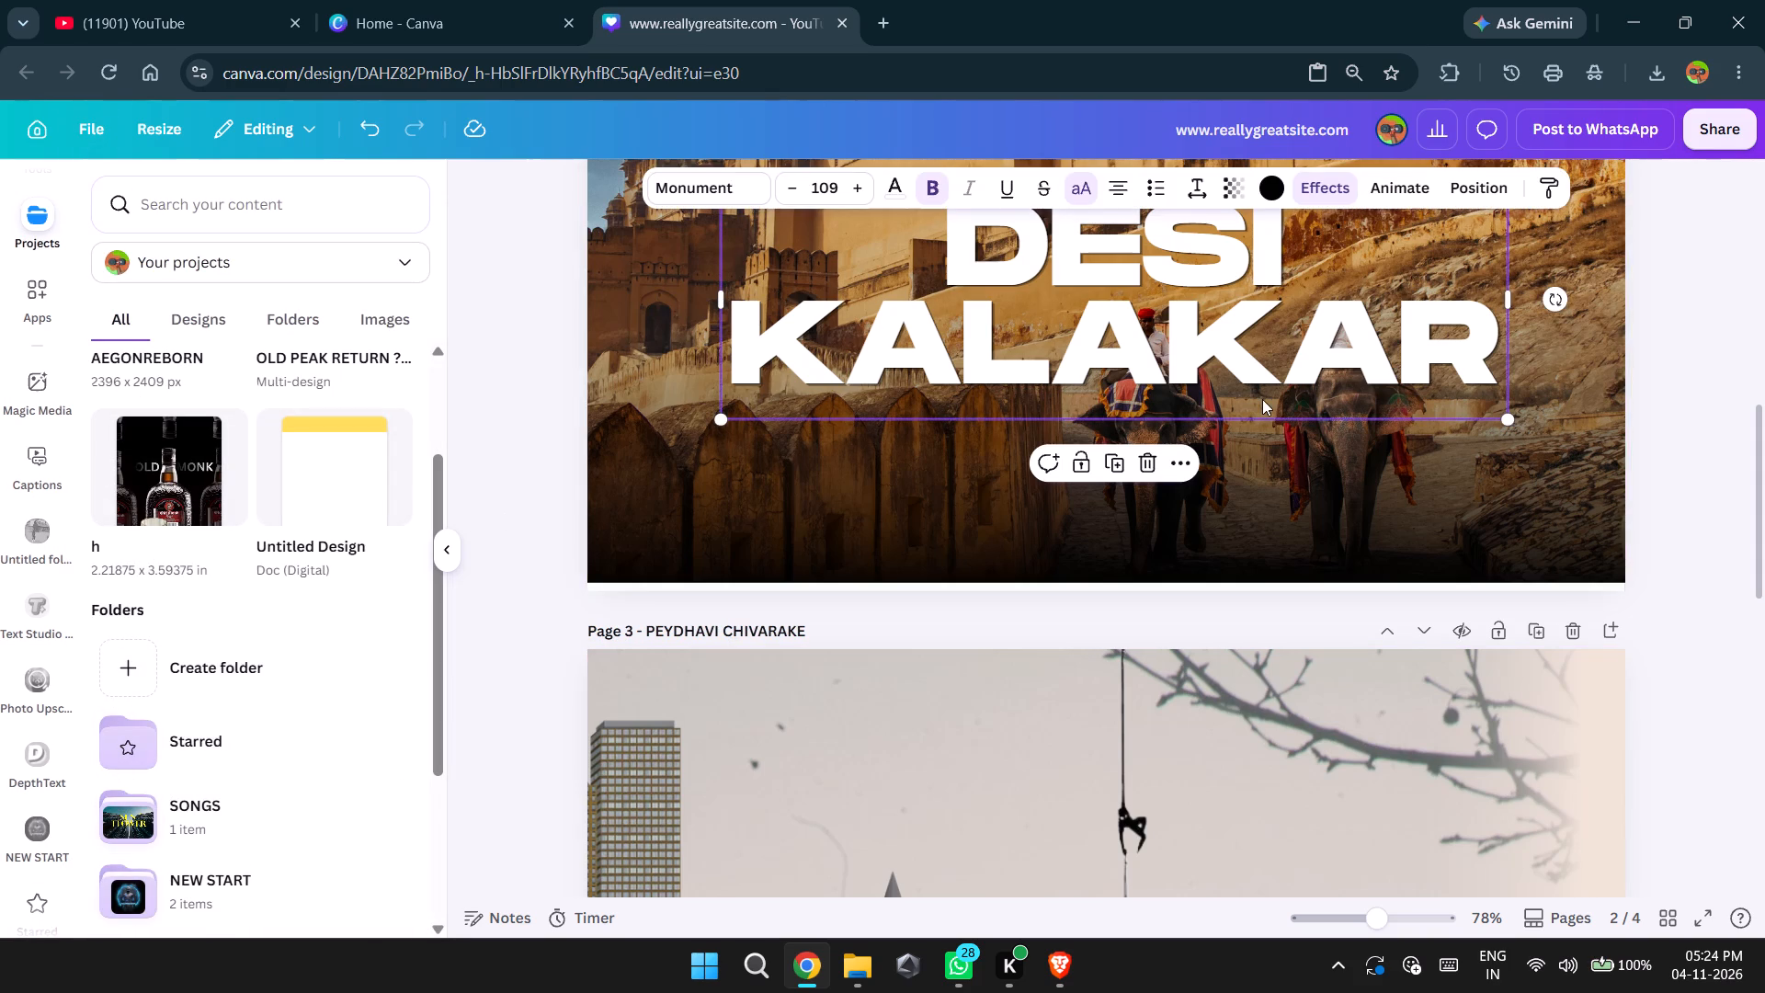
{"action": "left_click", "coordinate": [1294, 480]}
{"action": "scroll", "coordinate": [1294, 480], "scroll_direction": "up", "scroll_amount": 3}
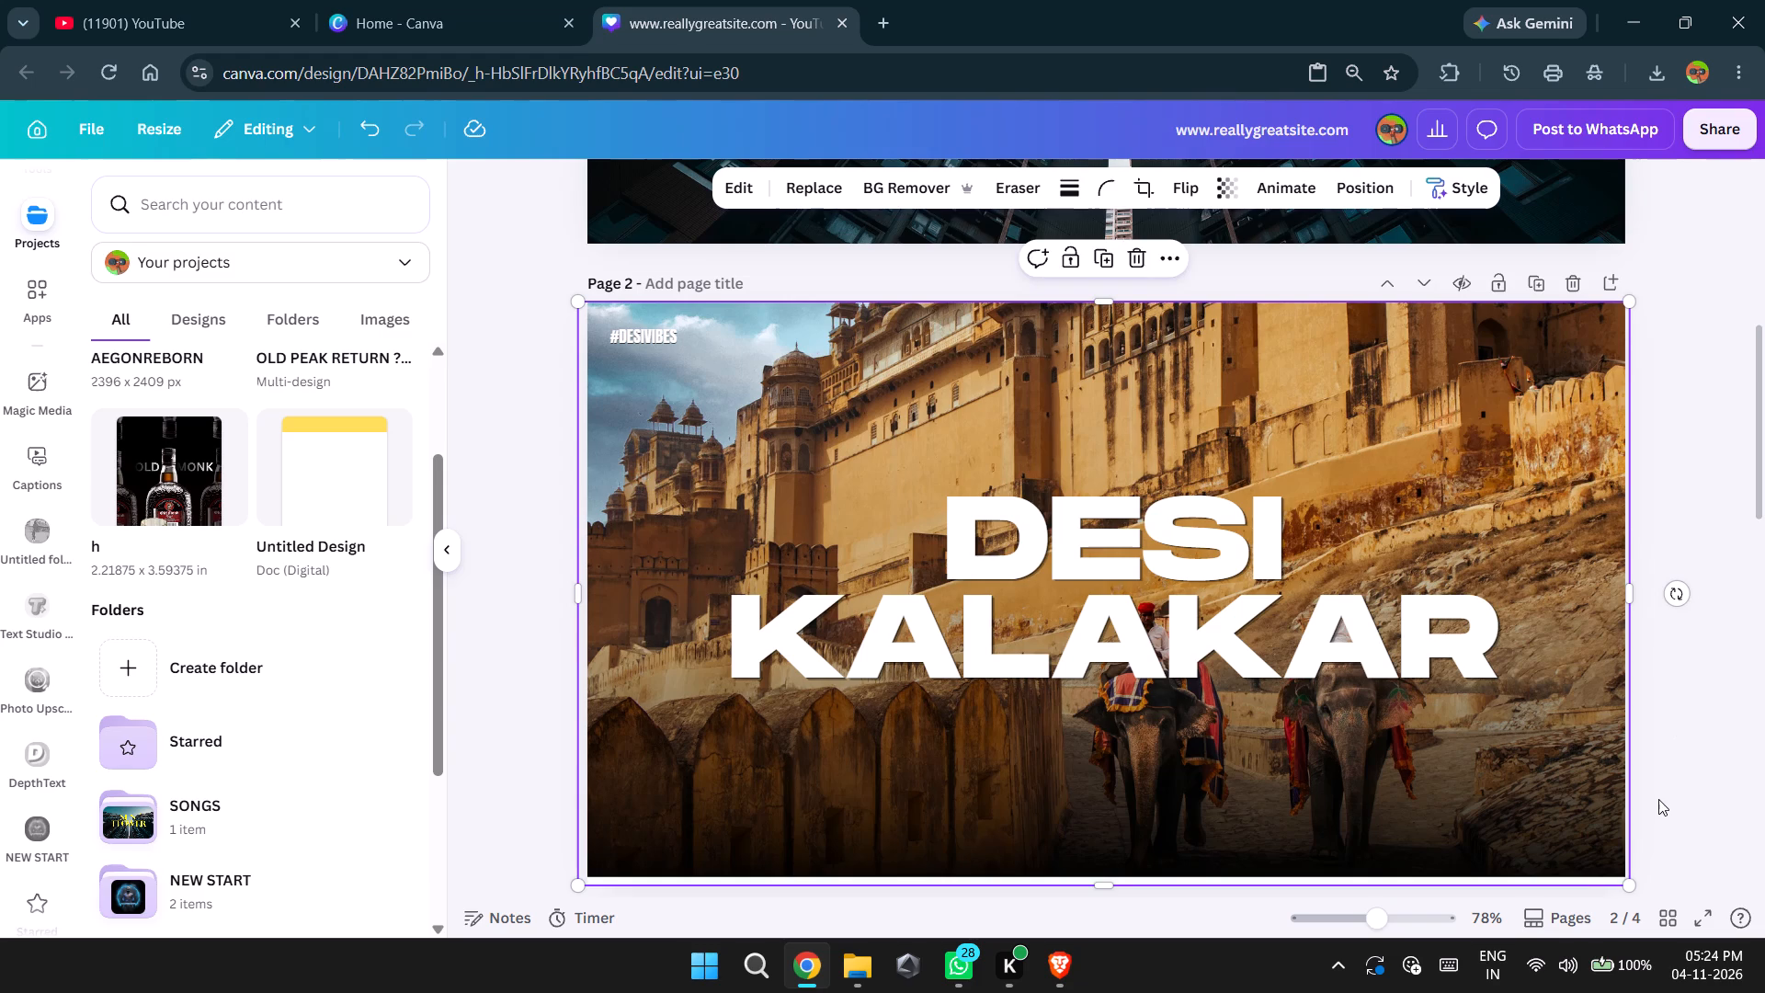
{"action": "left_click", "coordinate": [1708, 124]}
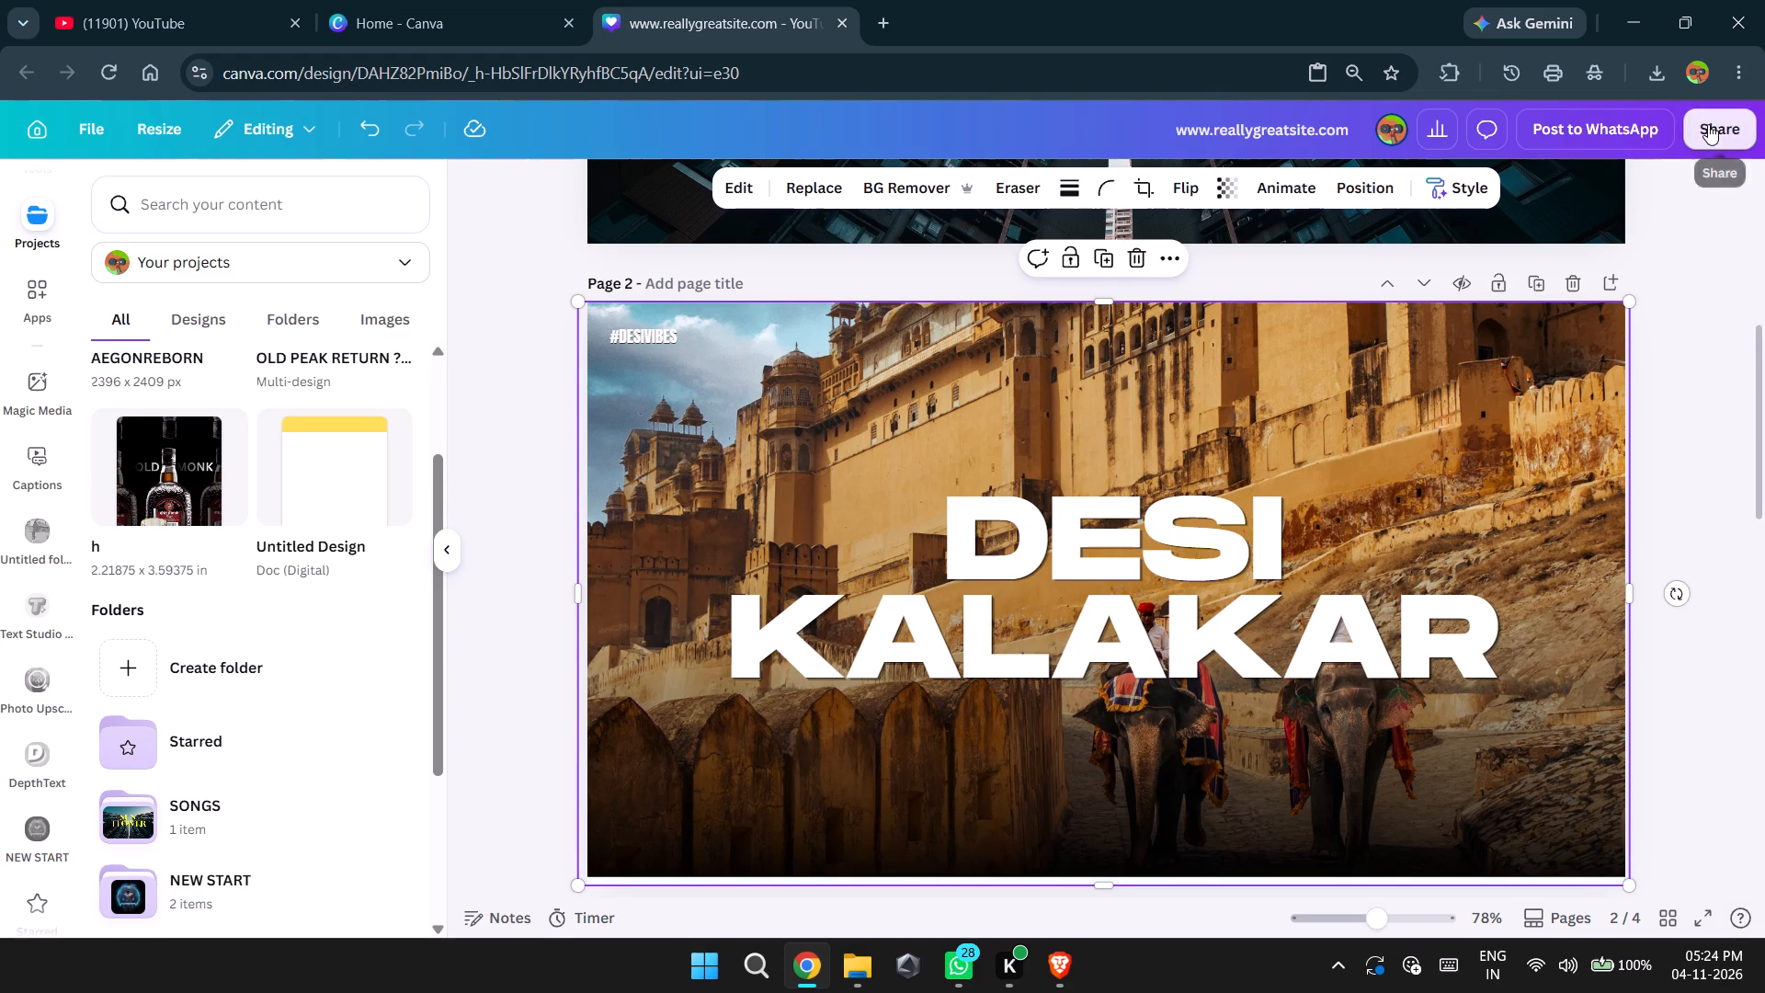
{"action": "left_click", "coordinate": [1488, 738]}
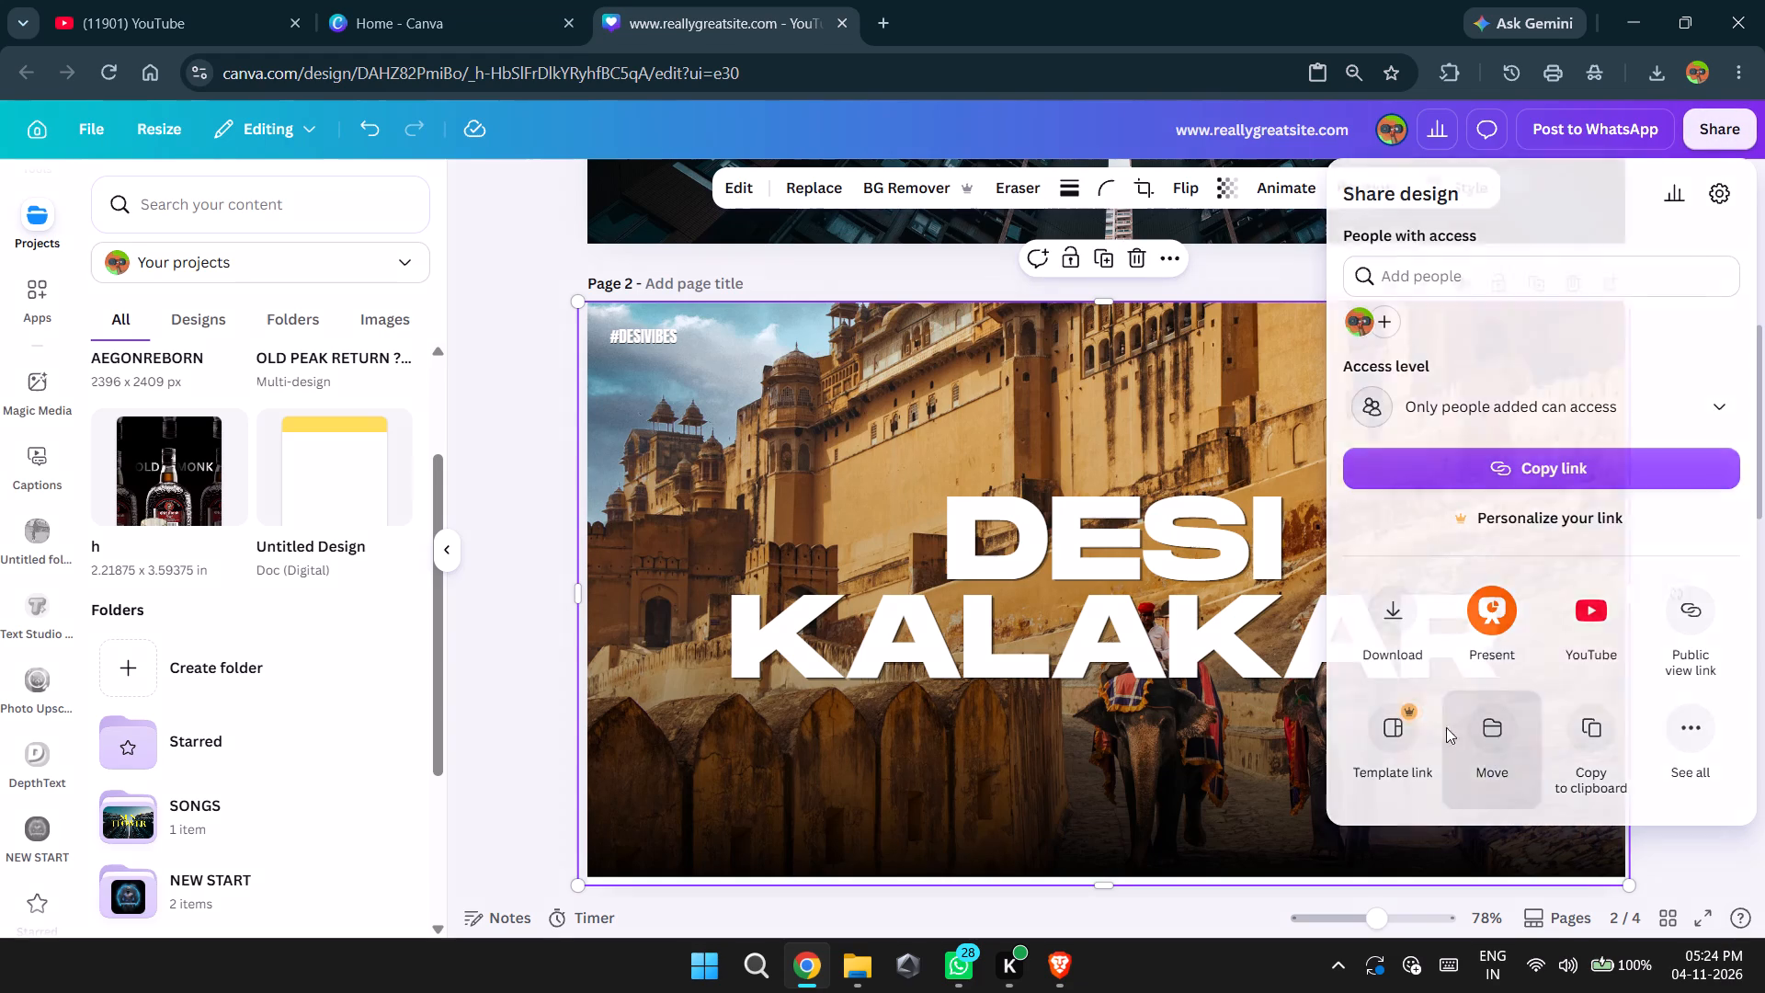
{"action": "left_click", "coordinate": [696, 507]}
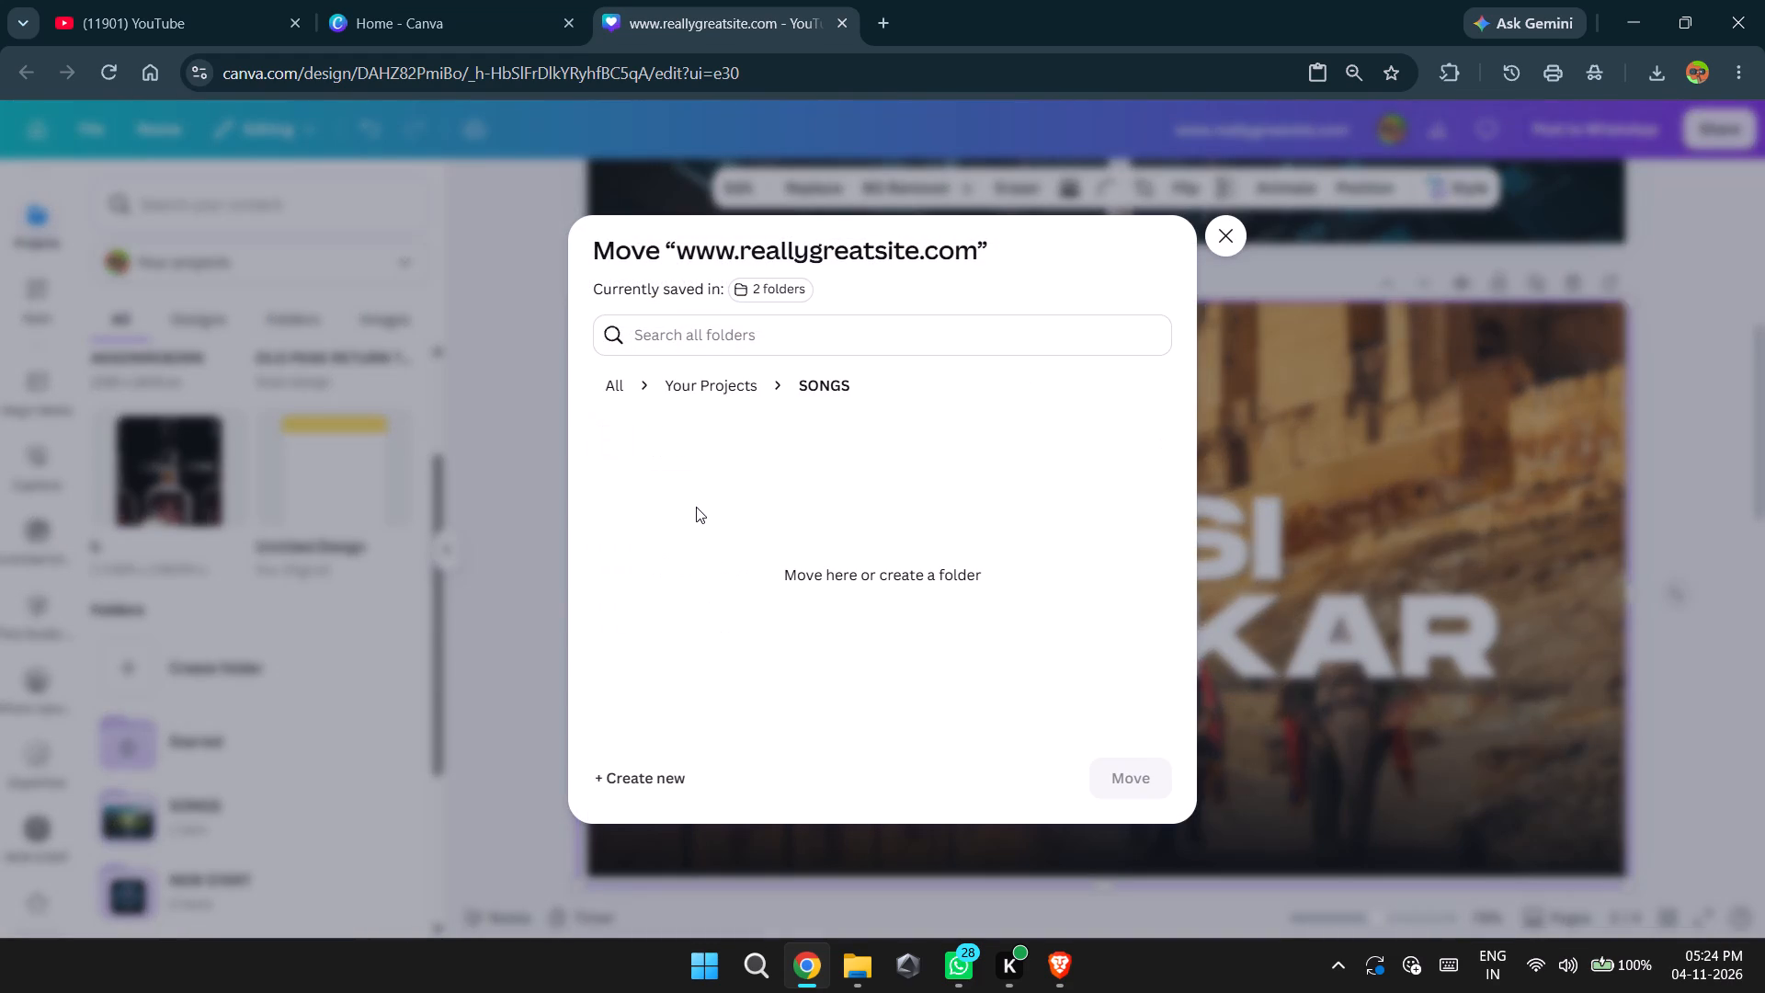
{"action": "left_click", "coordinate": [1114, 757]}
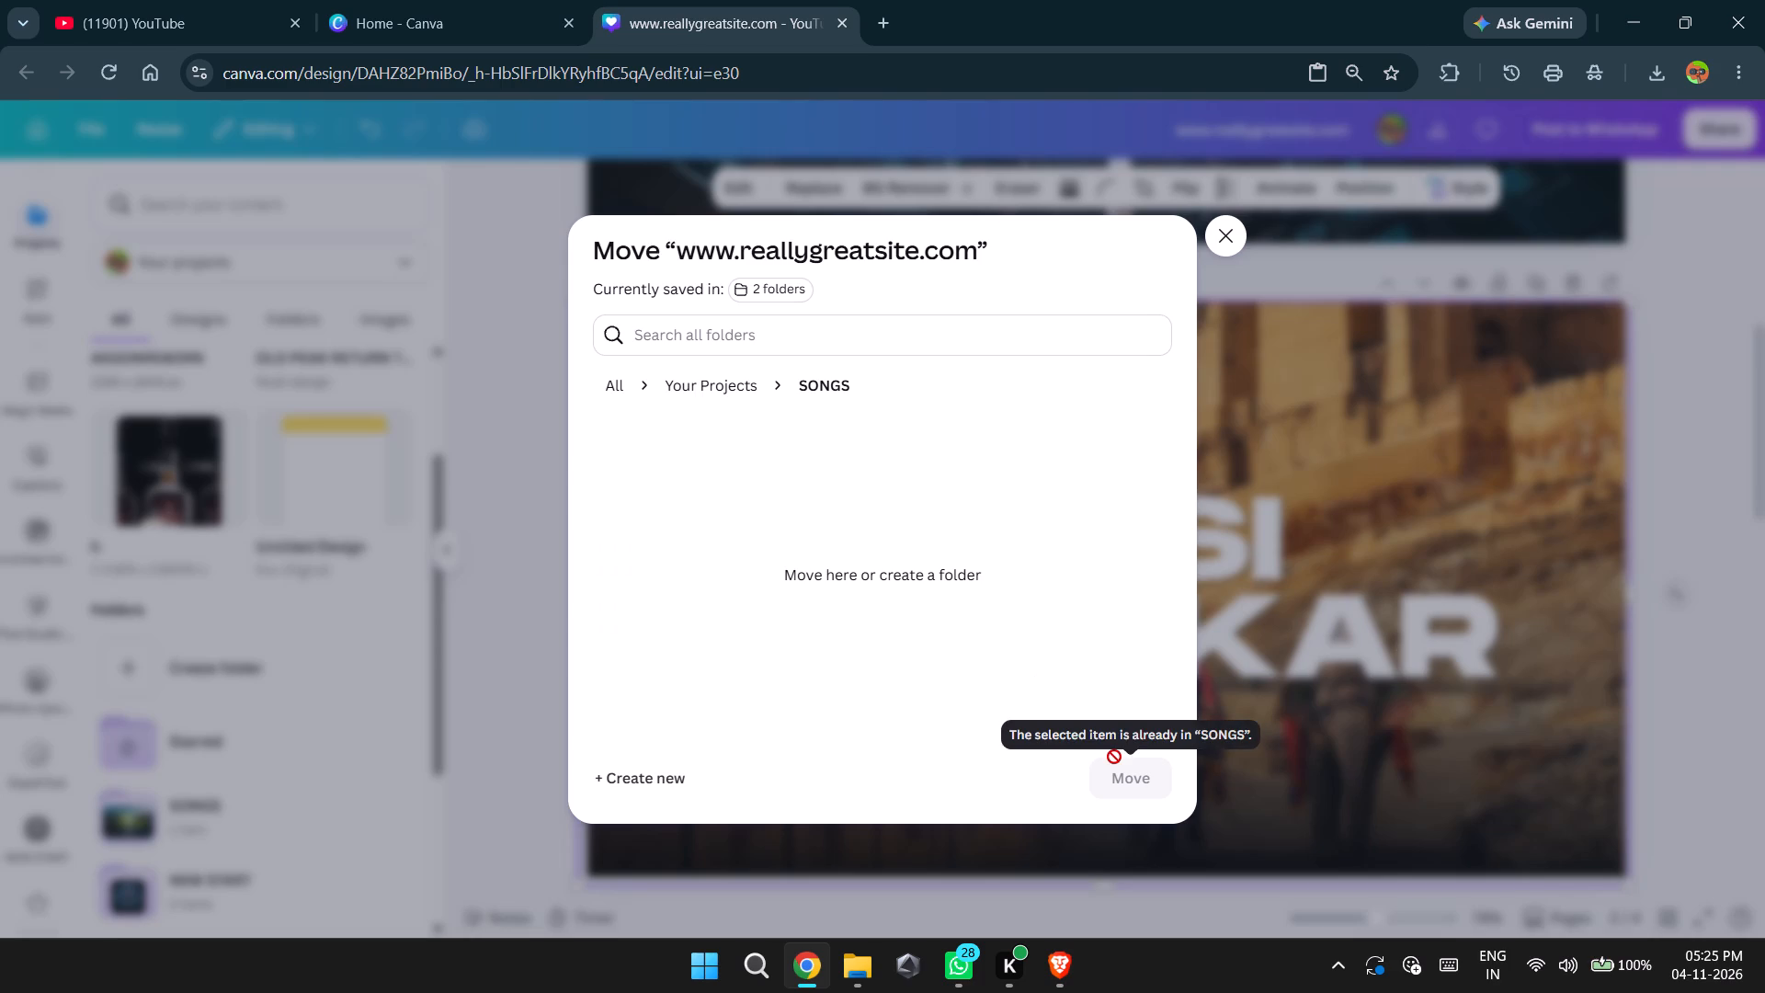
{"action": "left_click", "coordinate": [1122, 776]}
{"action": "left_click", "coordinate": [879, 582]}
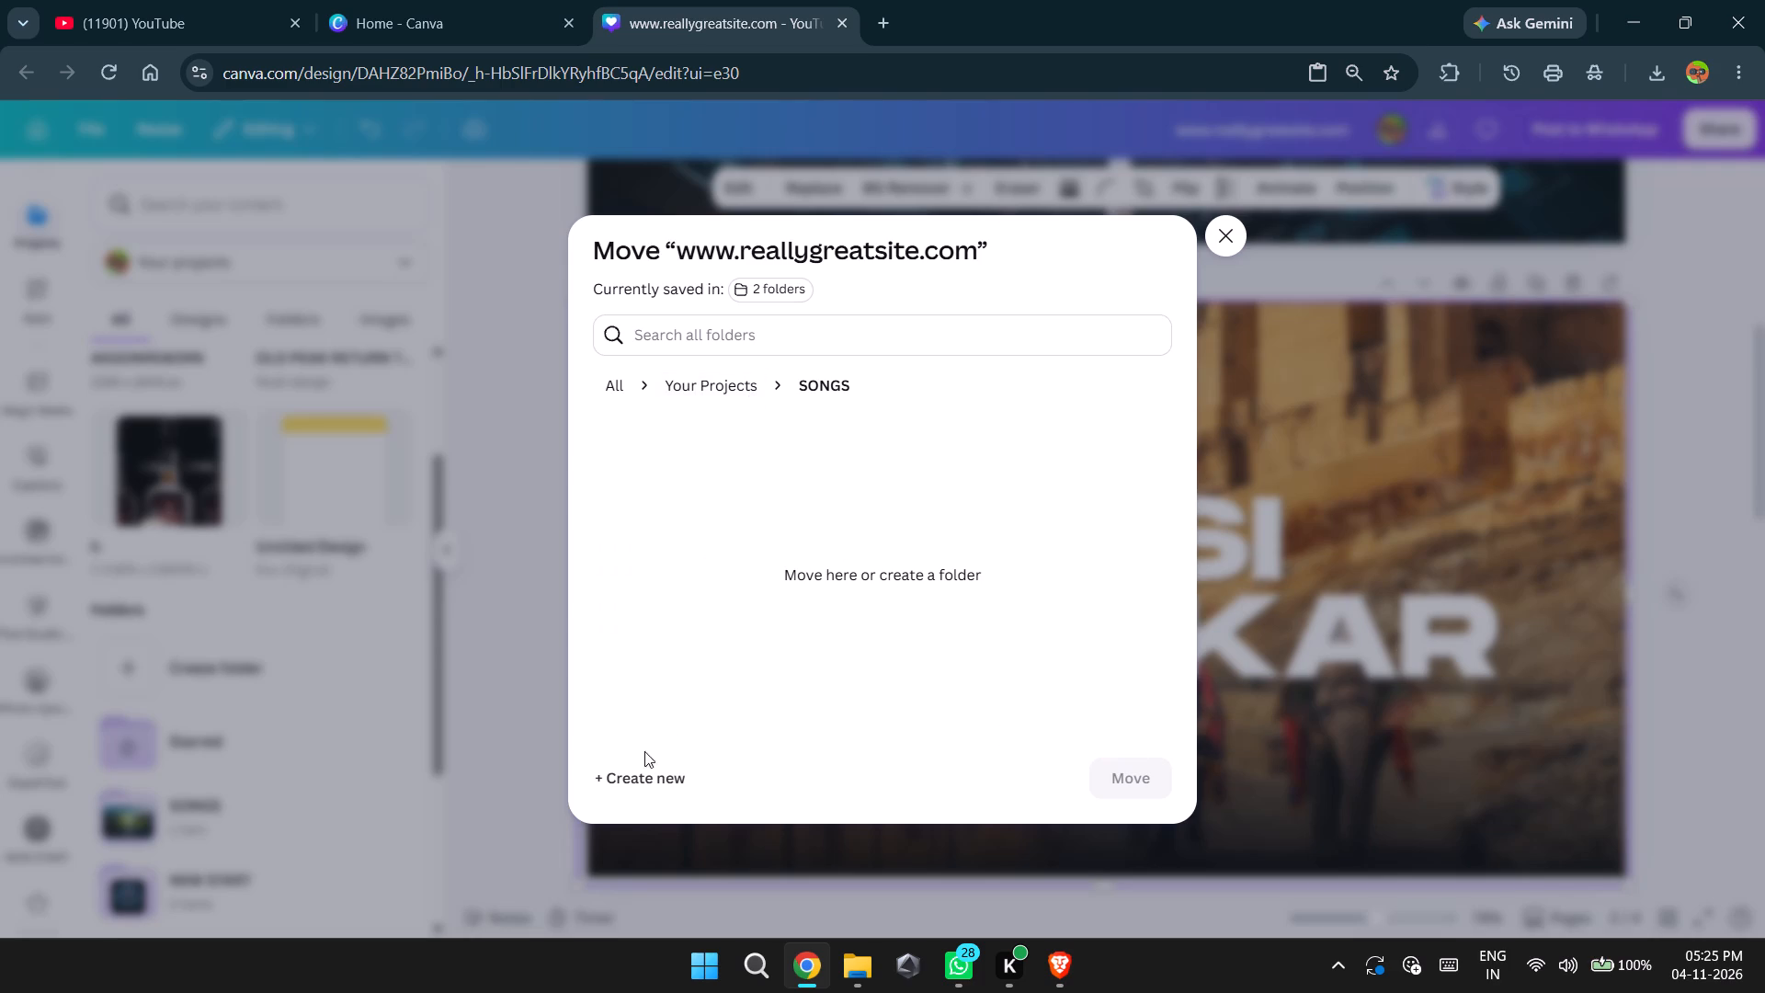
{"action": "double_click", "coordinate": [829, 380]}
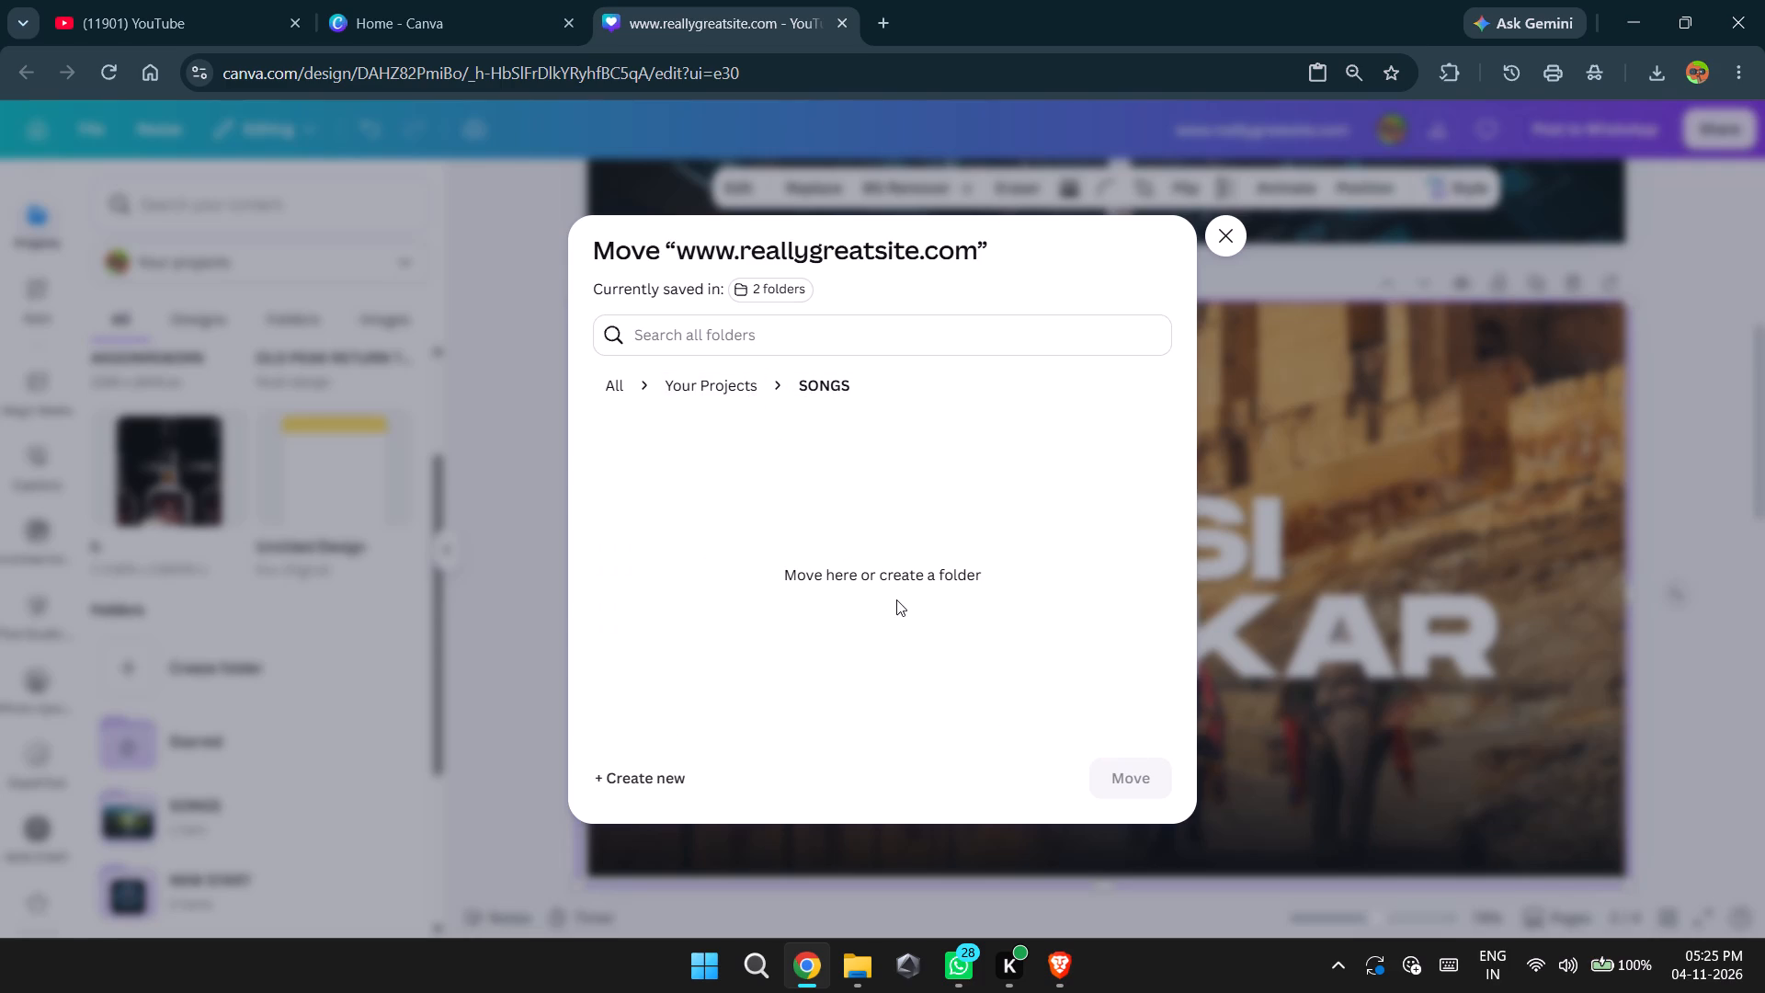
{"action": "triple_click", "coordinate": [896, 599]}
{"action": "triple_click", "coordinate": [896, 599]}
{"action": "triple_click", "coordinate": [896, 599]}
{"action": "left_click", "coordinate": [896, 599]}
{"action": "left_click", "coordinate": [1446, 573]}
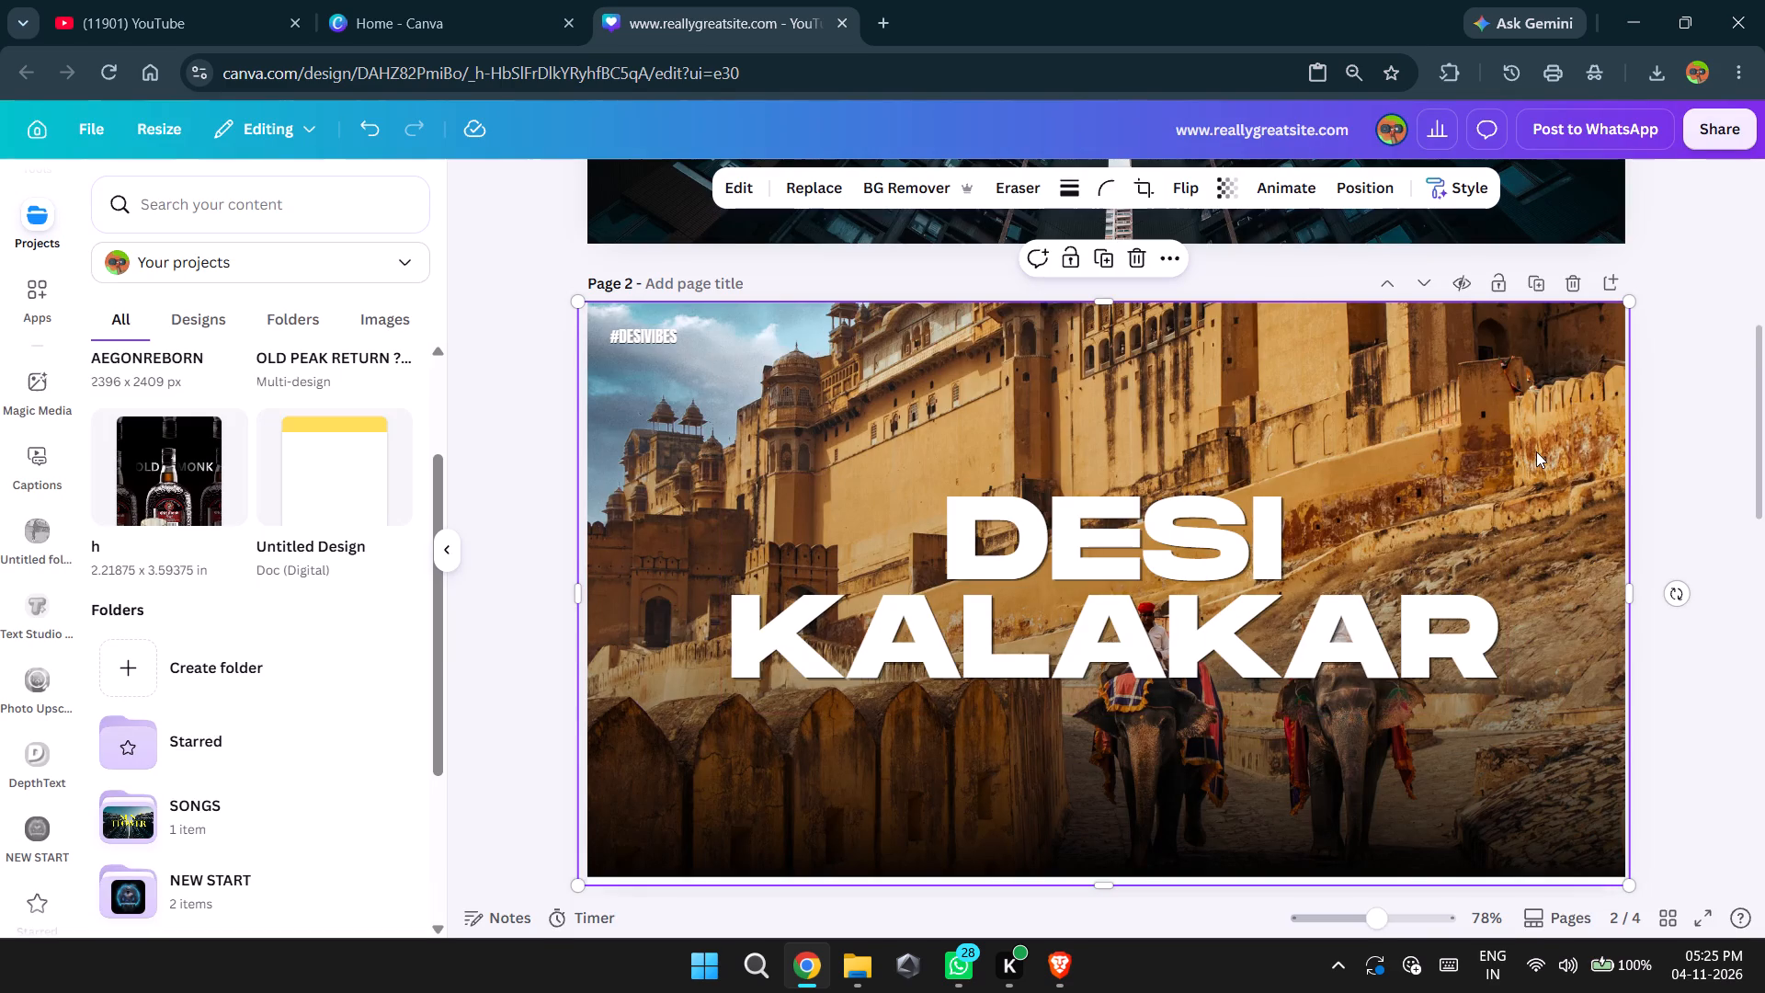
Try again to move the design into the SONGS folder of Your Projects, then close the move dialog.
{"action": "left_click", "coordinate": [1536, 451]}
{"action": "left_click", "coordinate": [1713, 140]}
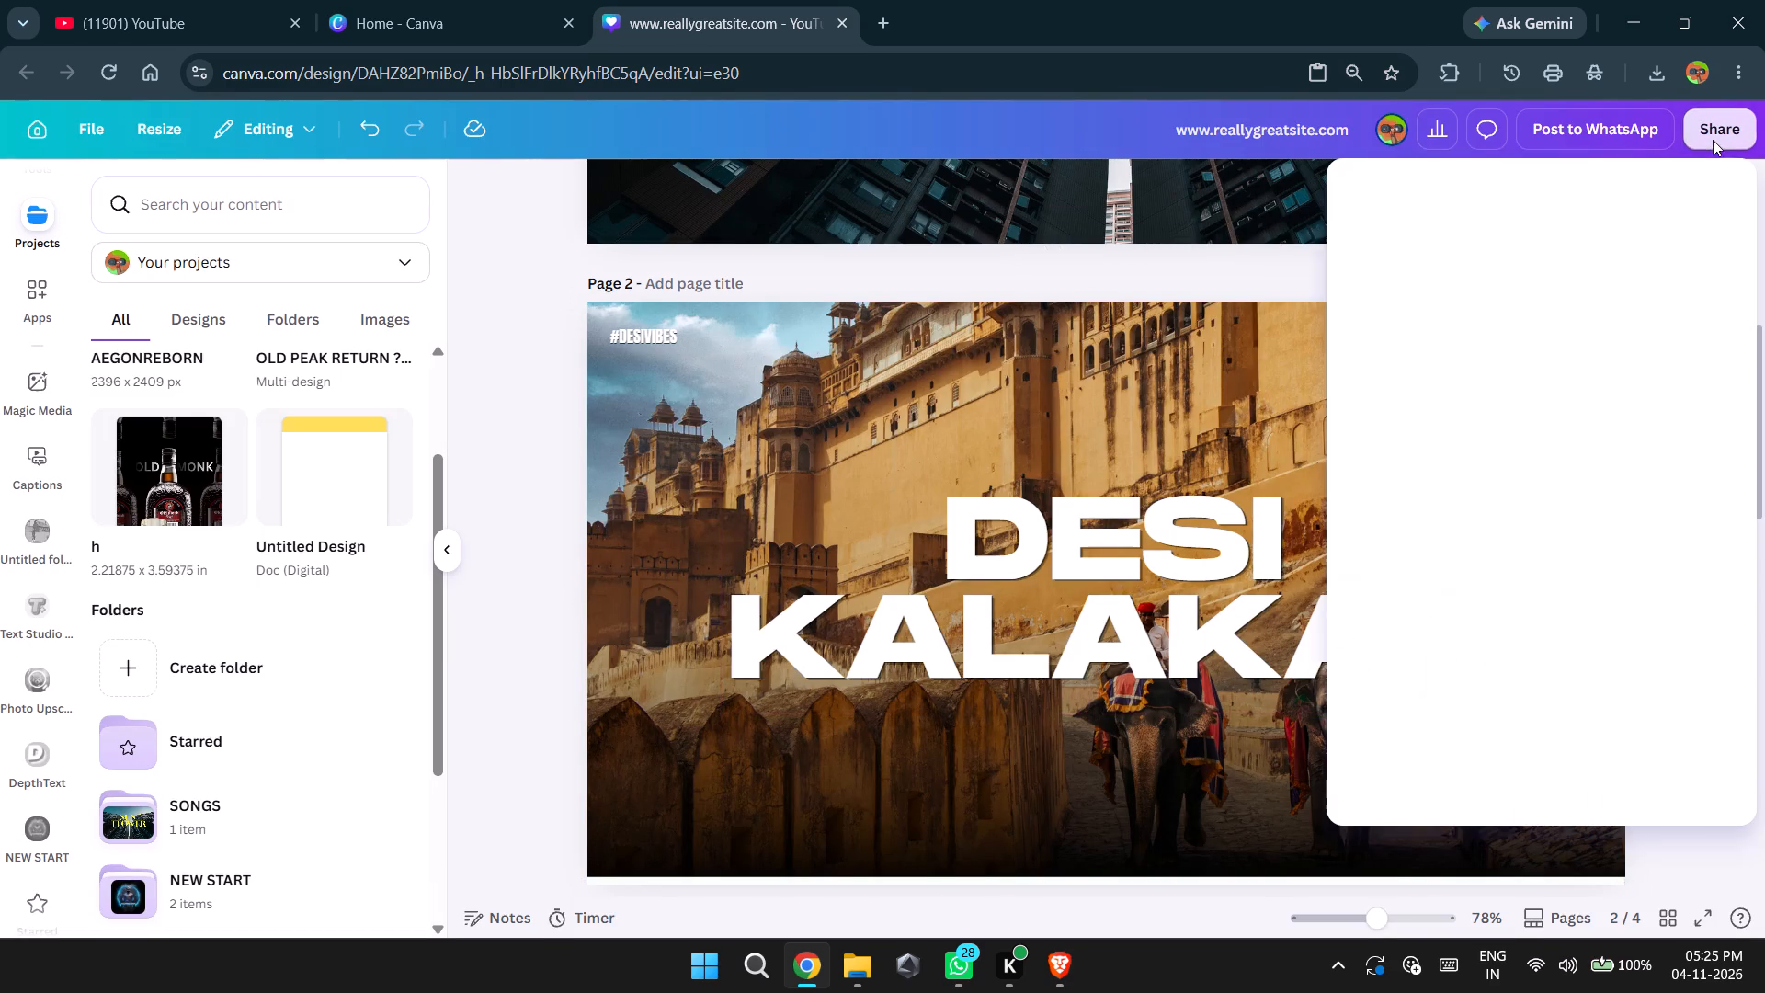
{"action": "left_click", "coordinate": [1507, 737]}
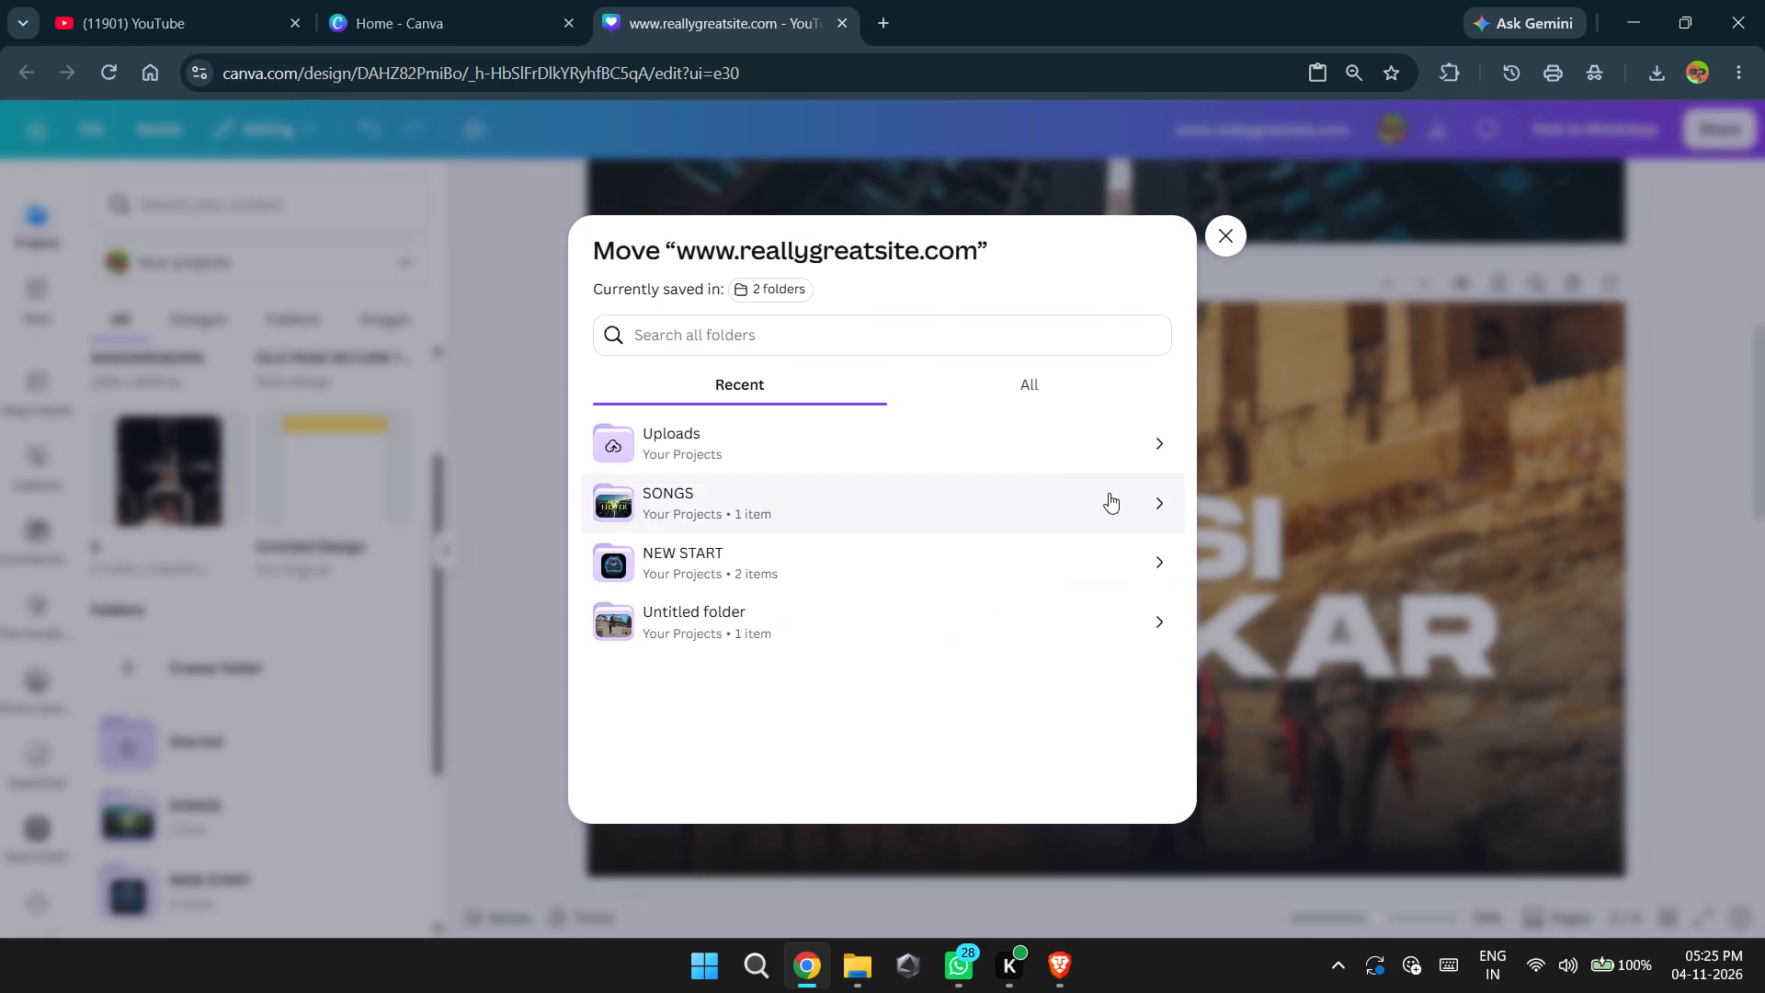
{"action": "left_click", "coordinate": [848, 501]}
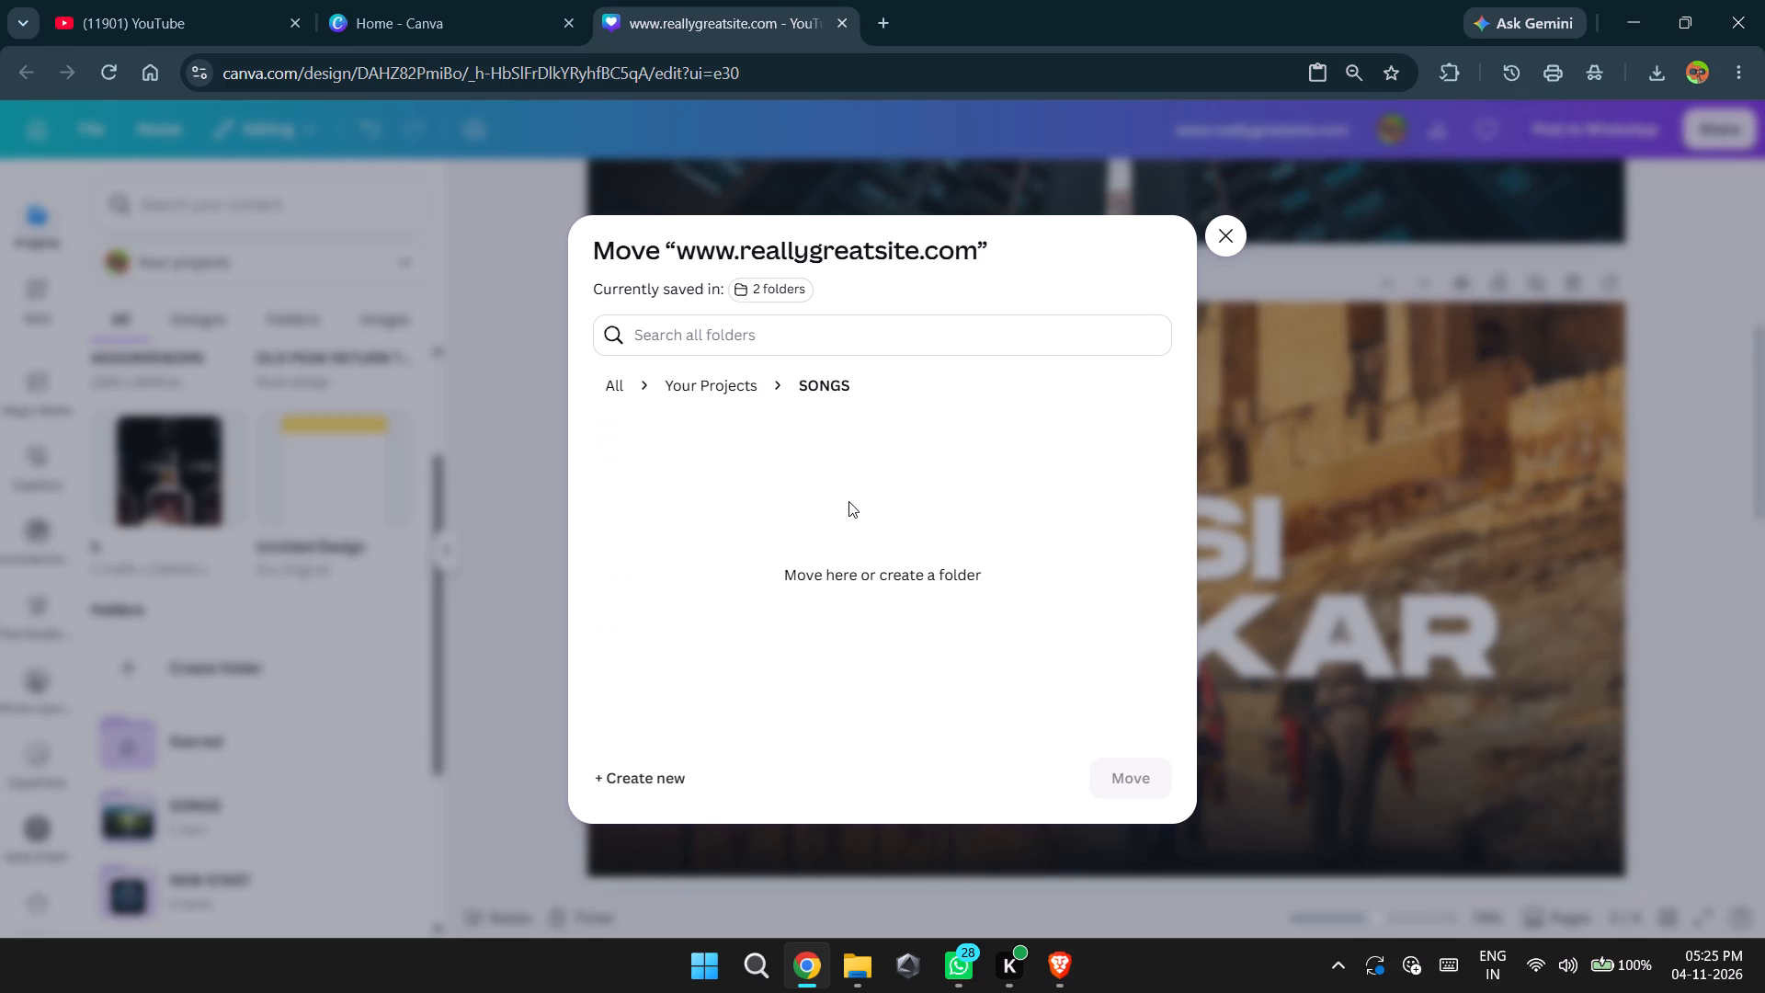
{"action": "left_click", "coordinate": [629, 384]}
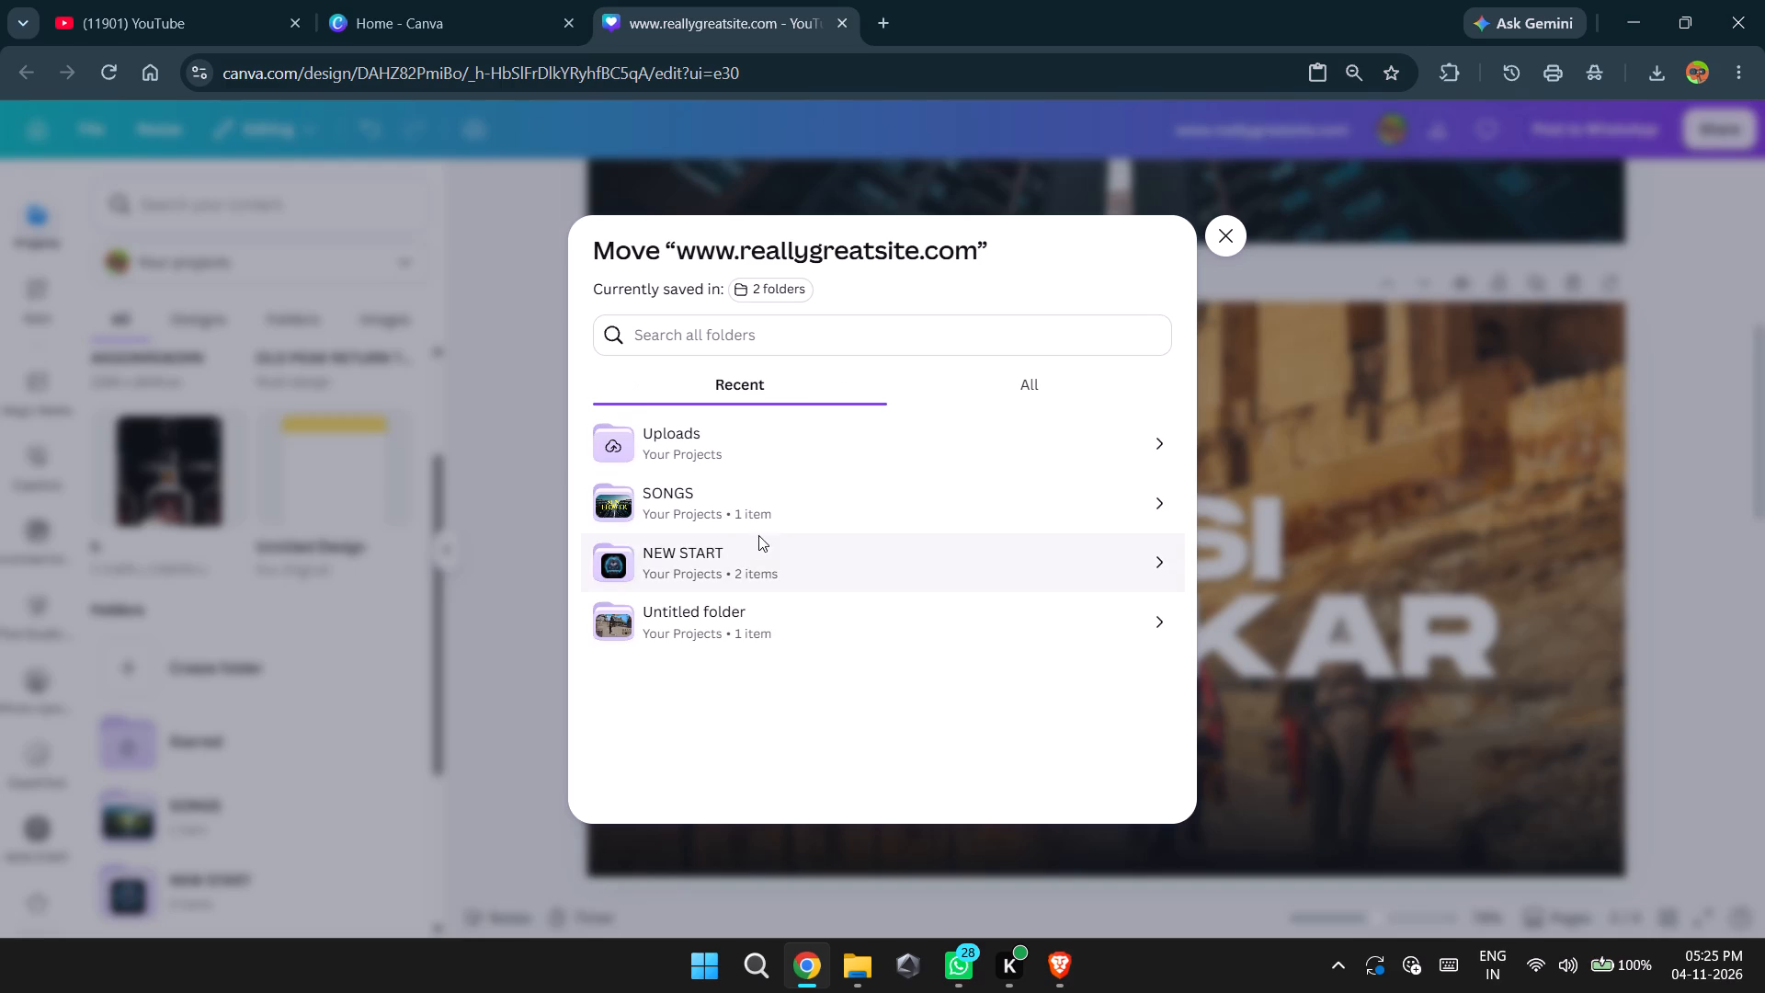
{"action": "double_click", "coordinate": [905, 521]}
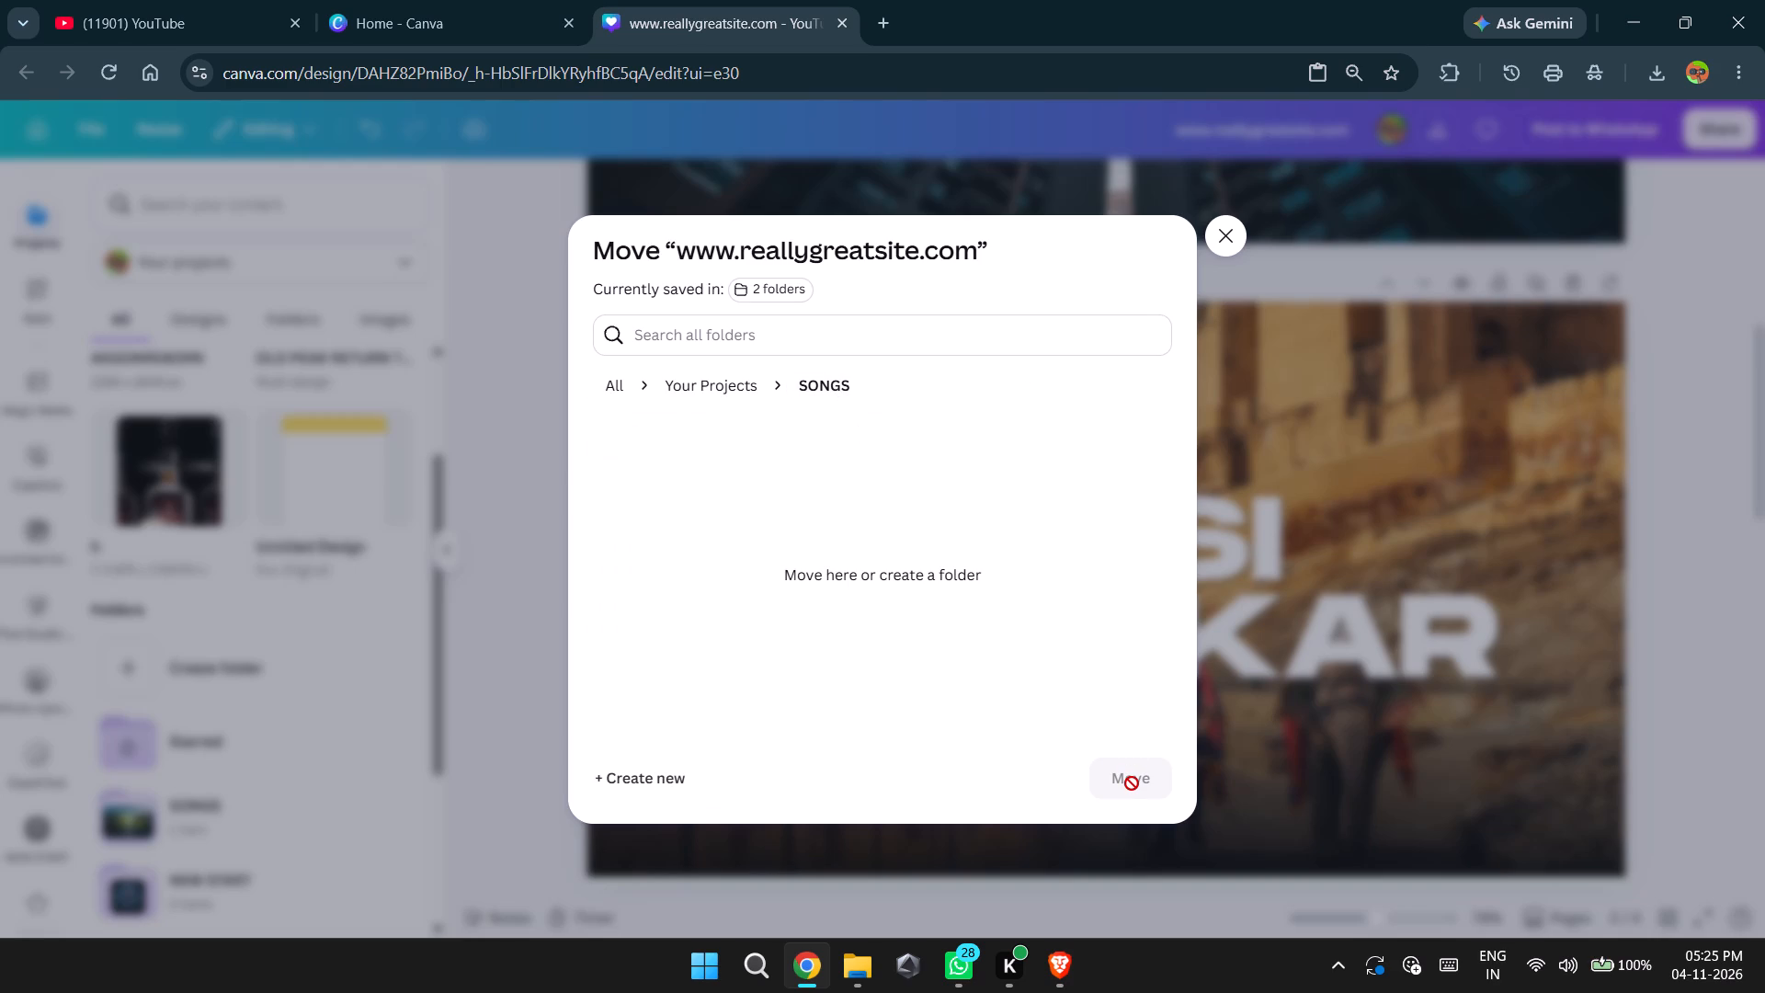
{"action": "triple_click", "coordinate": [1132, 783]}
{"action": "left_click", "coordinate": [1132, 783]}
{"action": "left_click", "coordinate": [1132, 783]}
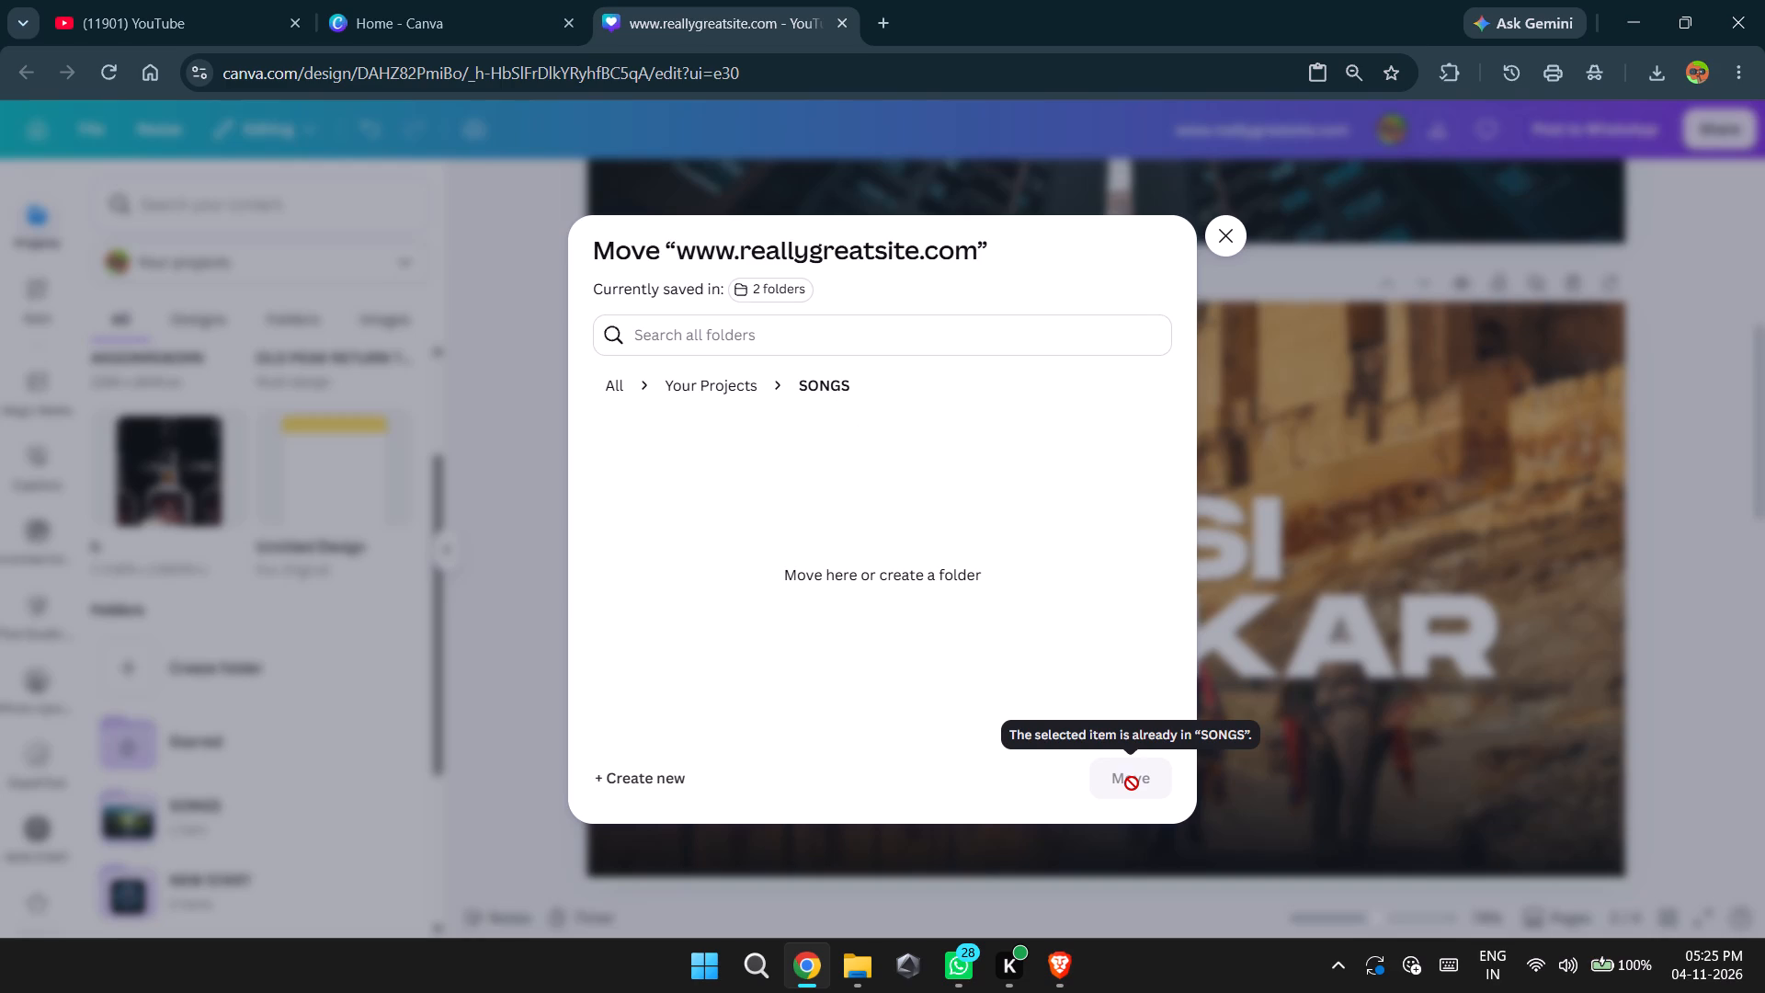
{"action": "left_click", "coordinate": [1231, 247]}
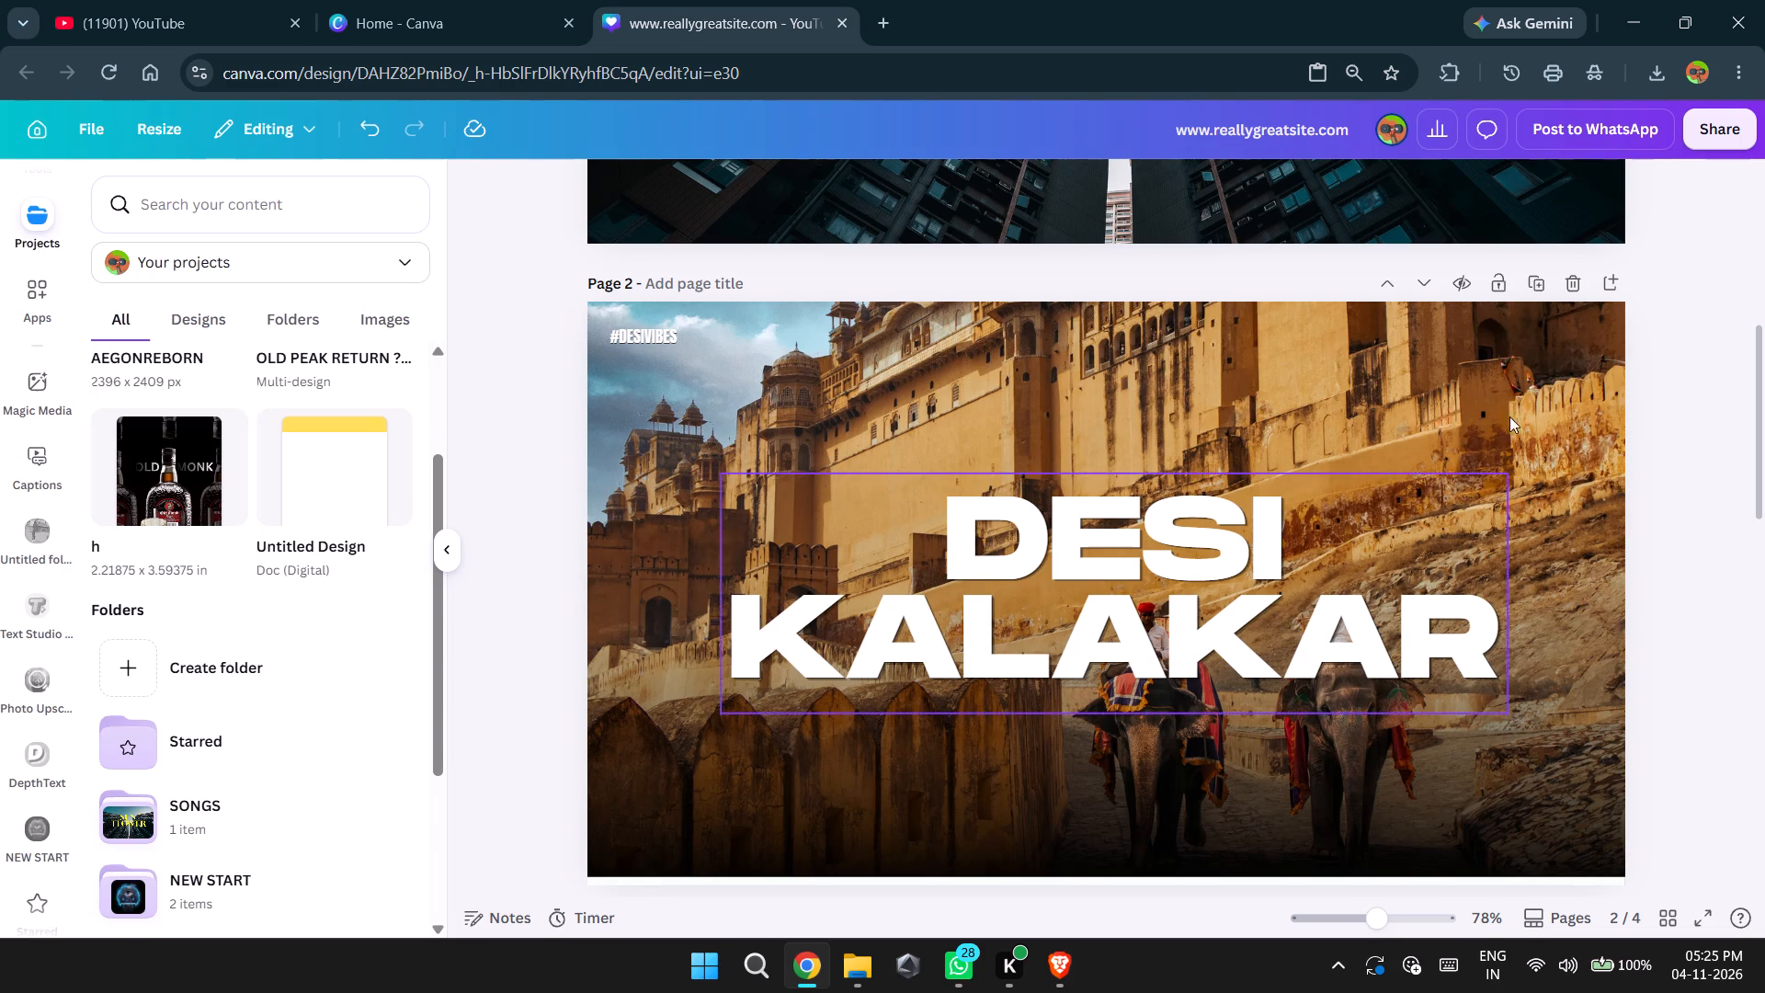
Deselect everything on page 2 and choose the SONGS folder as the destination for moving the design.
{"action": "left_click", "coordinate": [1559, 380]}
{"action": "left_click", "coordinate": [1680, 328]}
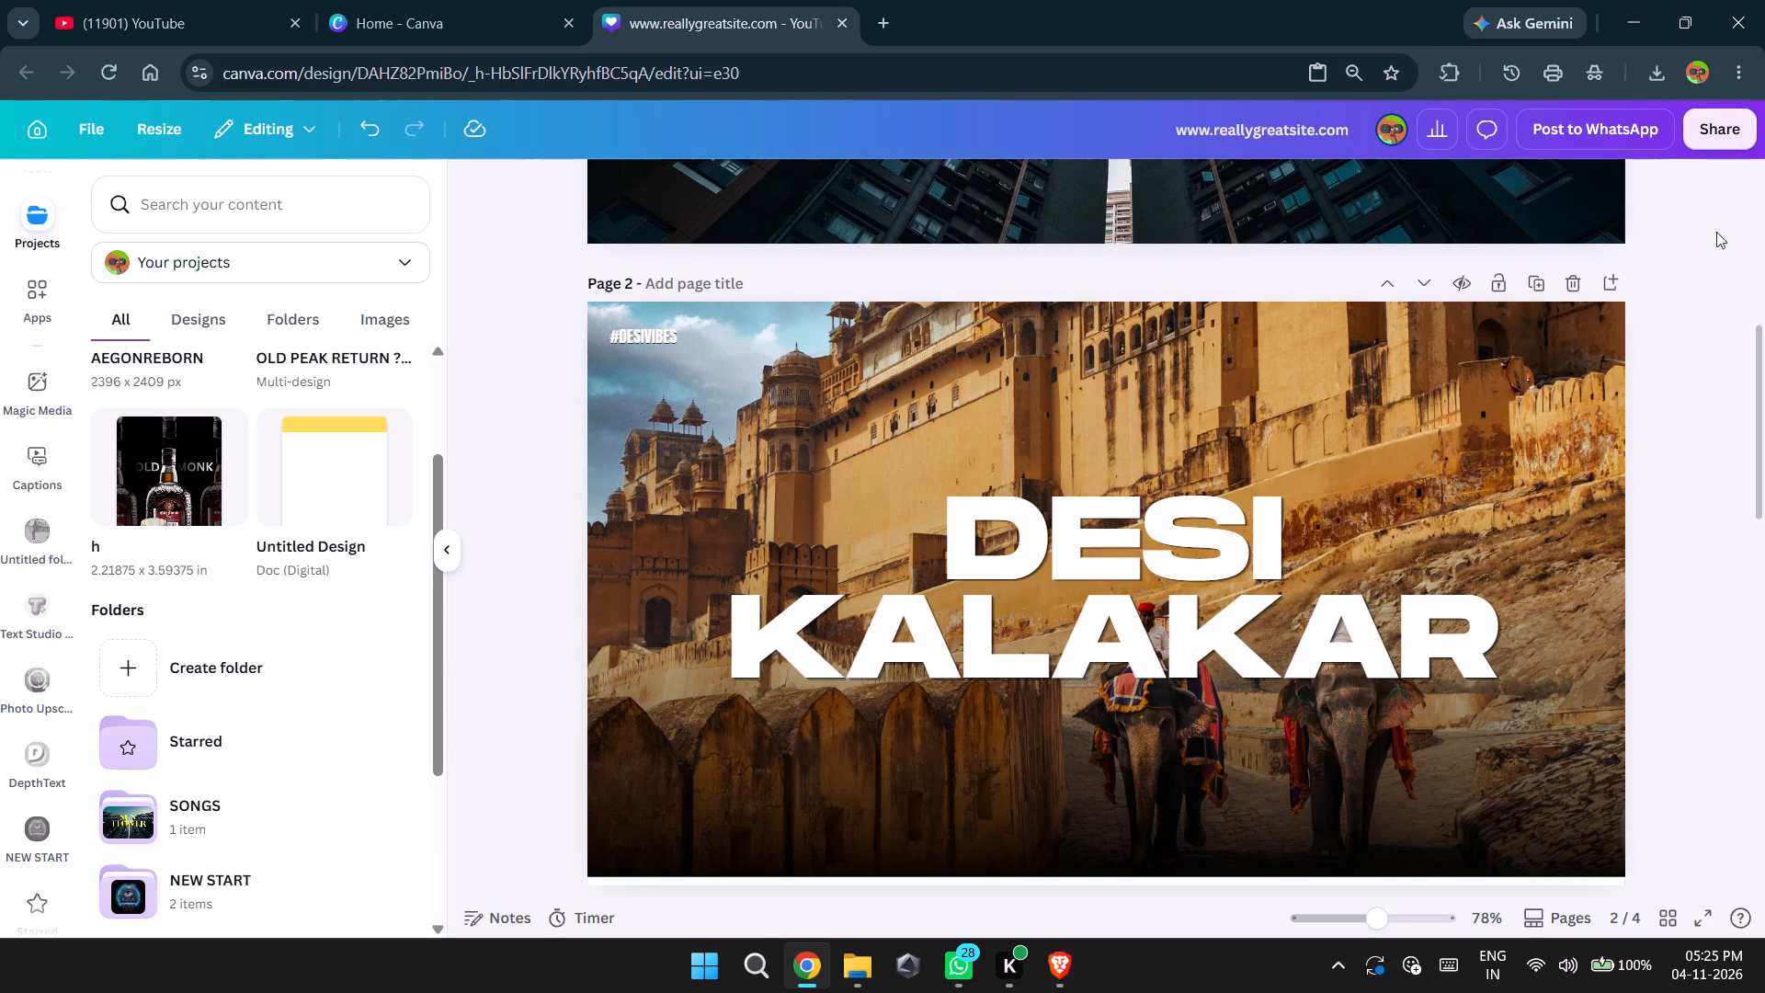
{"action": "left_click", "coordinate": [1737, 133]}
{"action": "left_click", "coordinate": [1481, 713]}
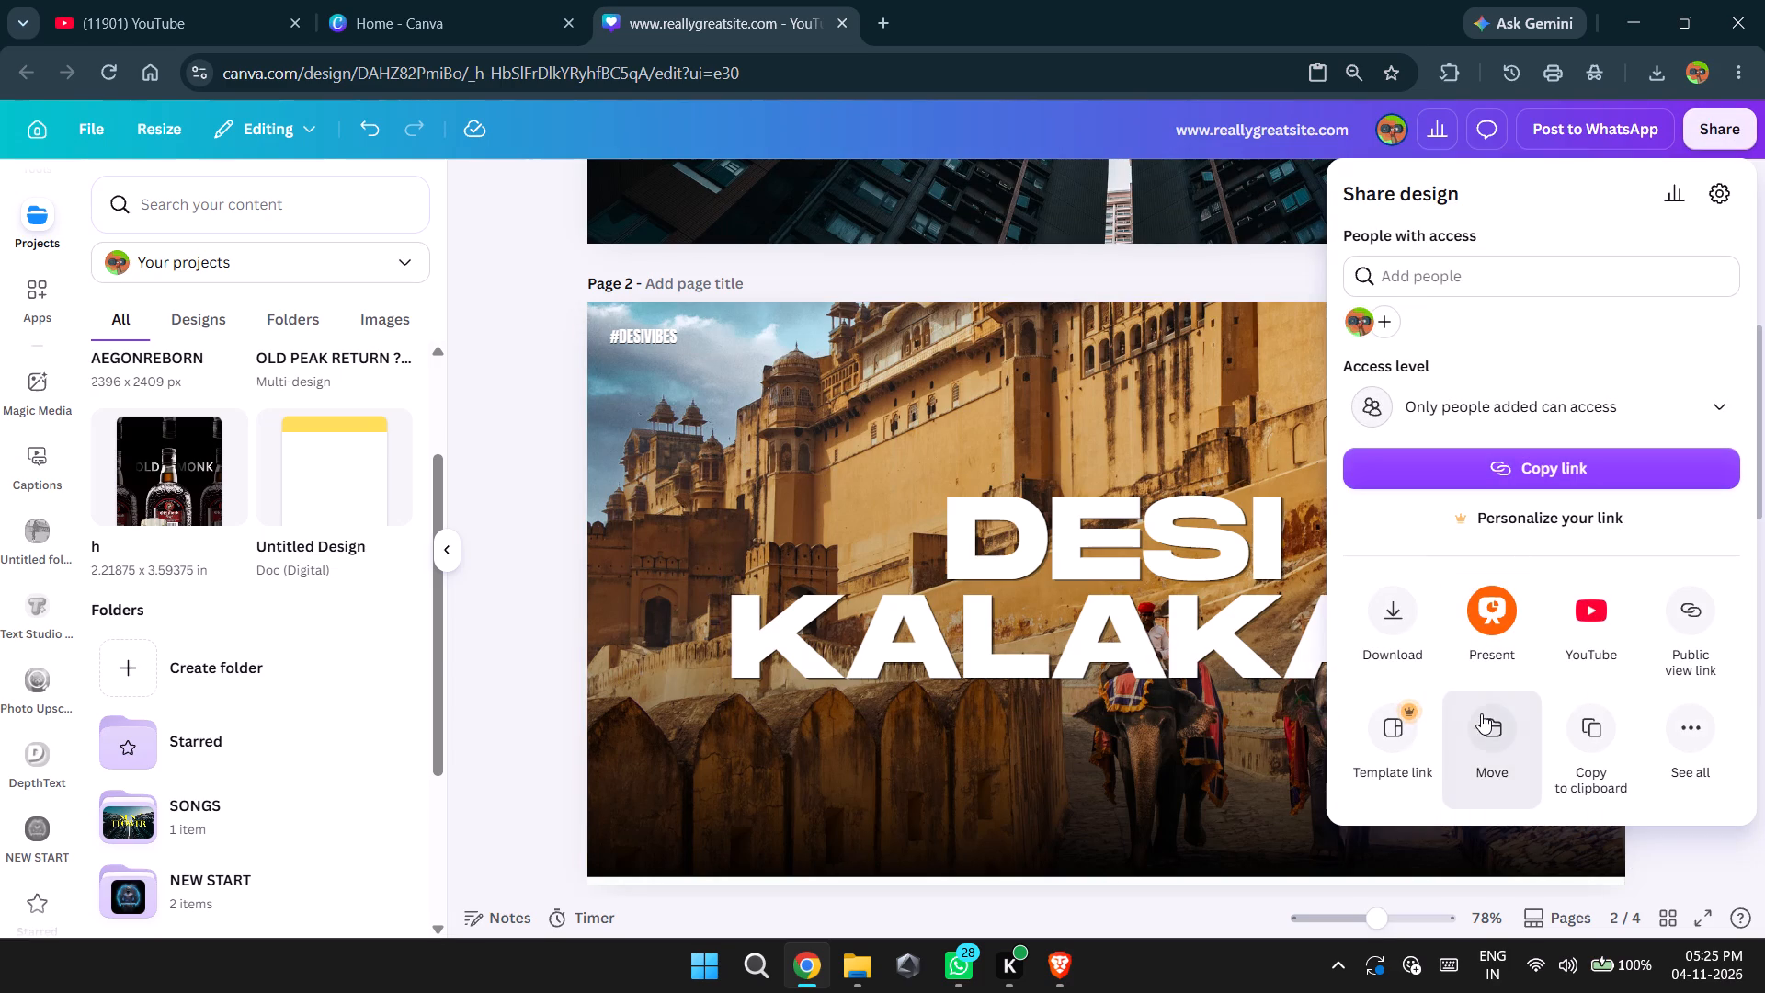
{"action": "left_click", "coordinate": [986, 520]}
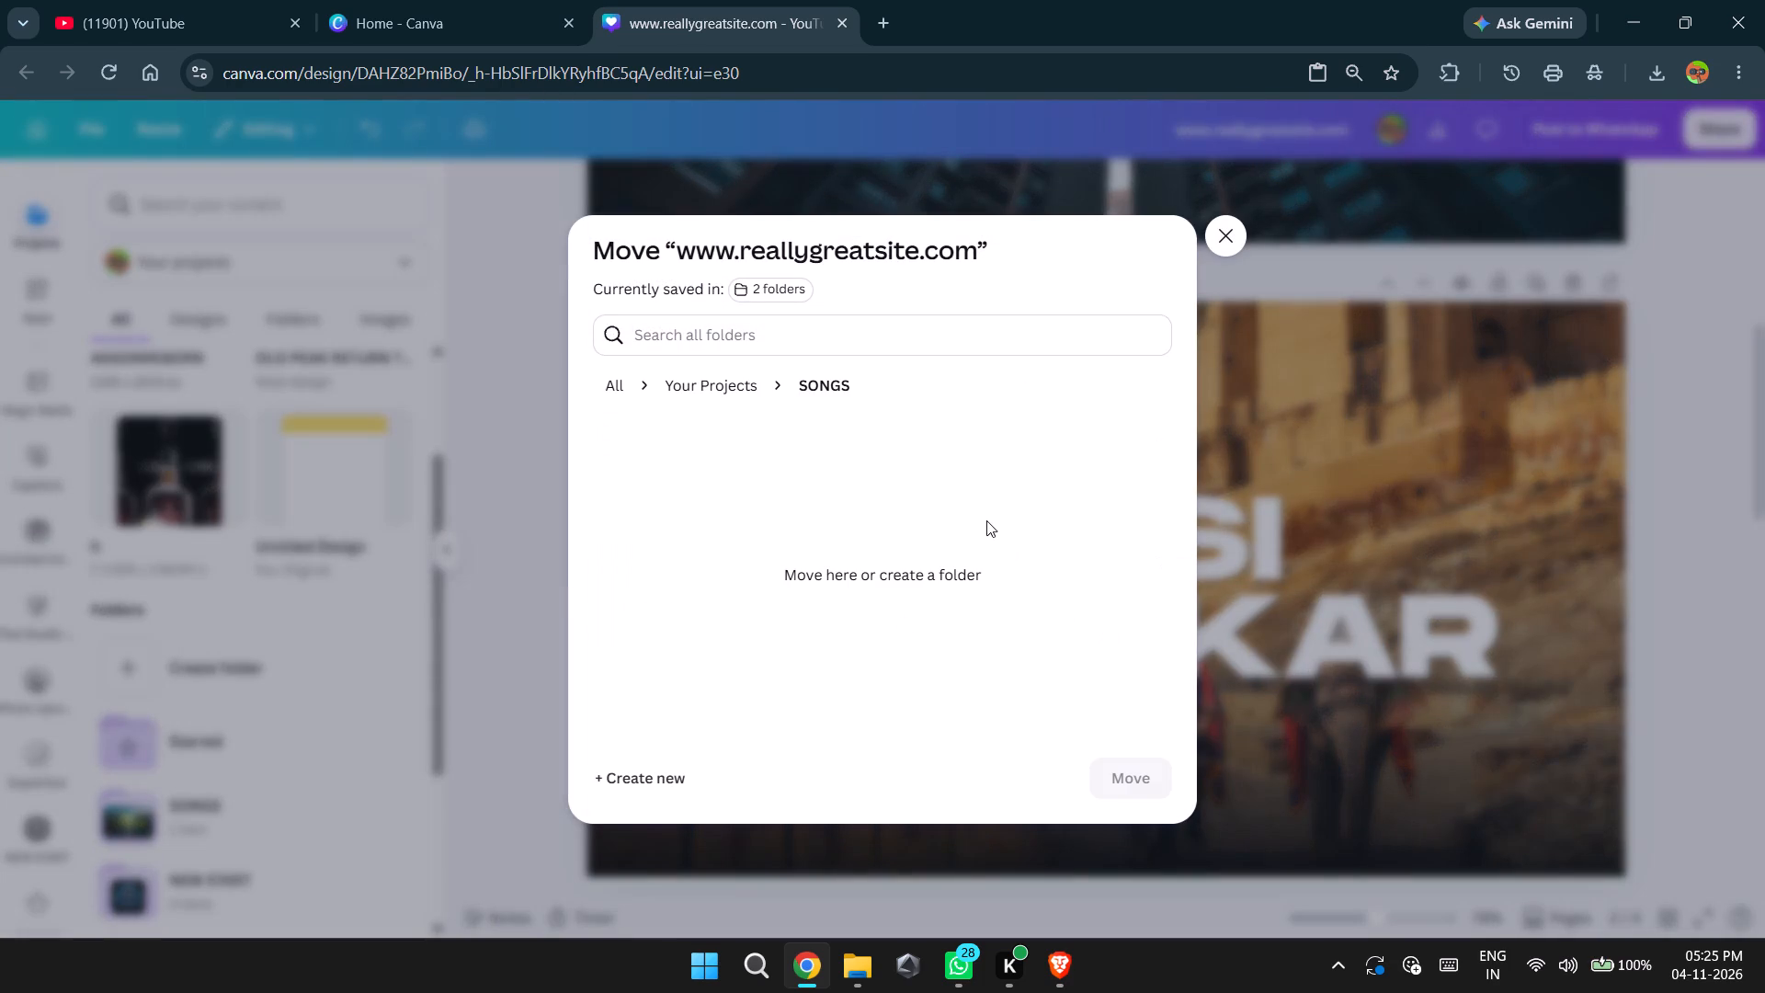
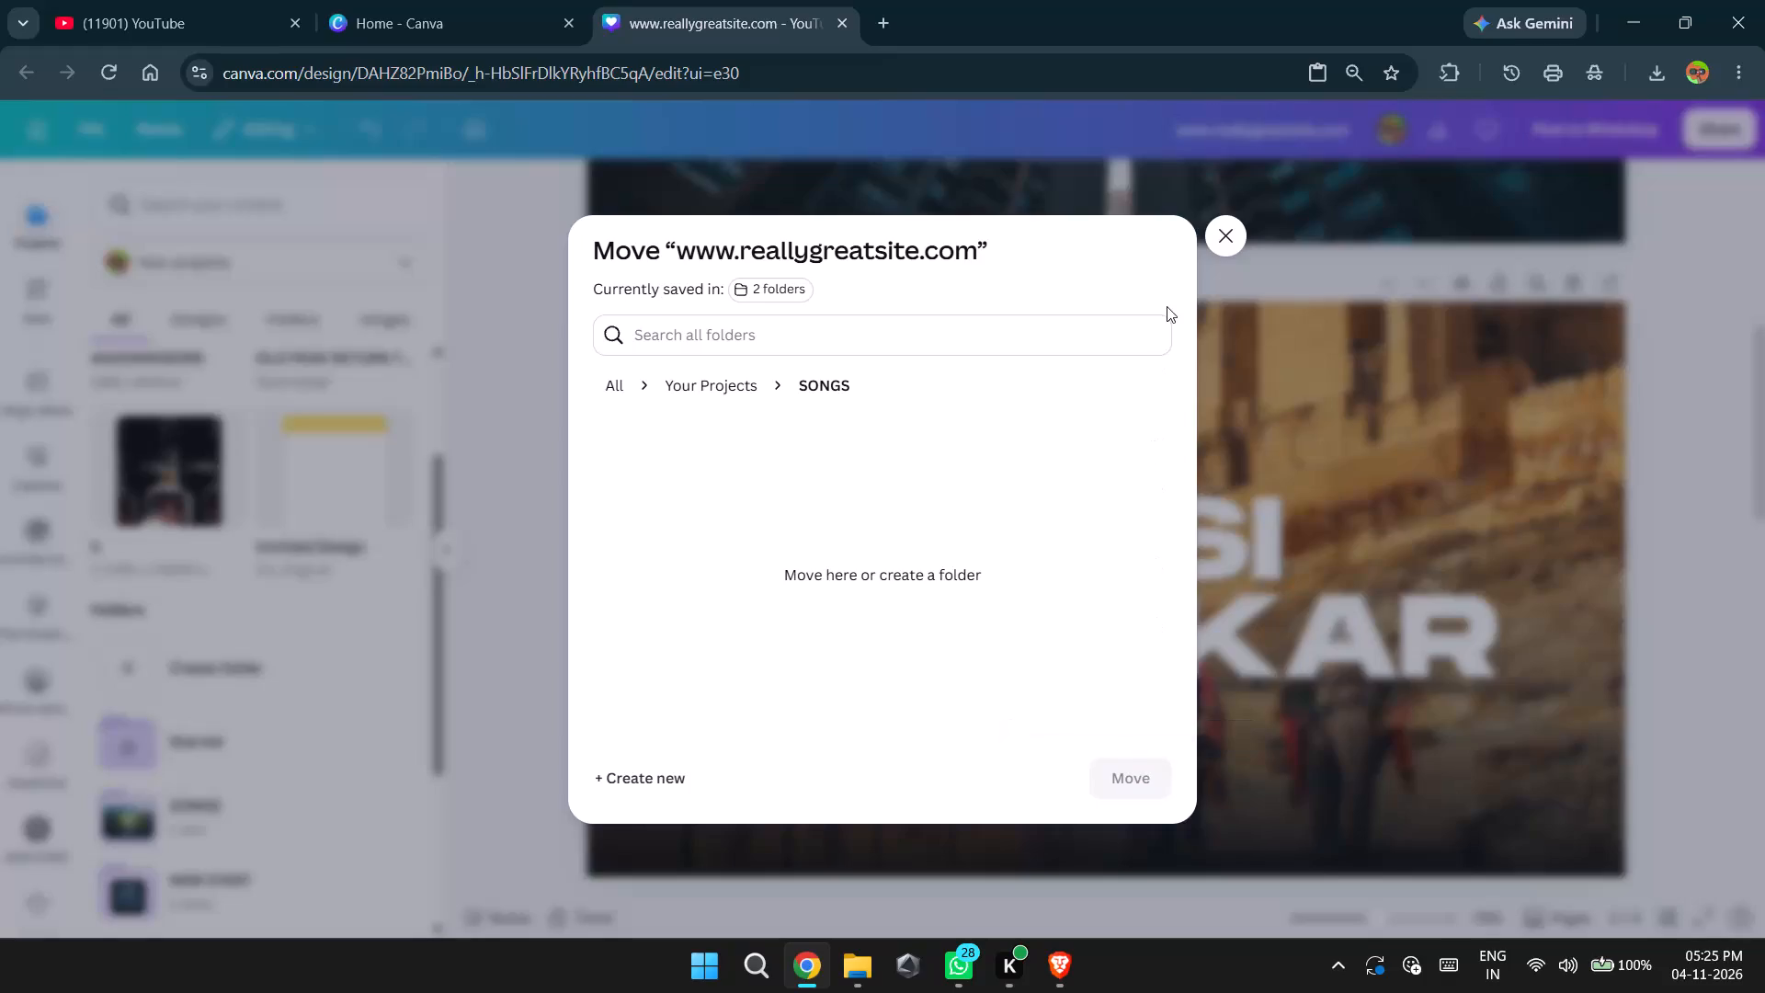
Close the move dialog and look over the SUN FLOWER, DESI KALAKAR and PEYDHAVI CHIVARAKE pages.
{"action": "left_click", "coordinate": [1213, 233]}
{"action": "scroll", "coordinate": [1137, 419], "scroll_direction": "up", "scroll_amount": 4}
{"action": "left_click", "coordinate": [1281, 332]}
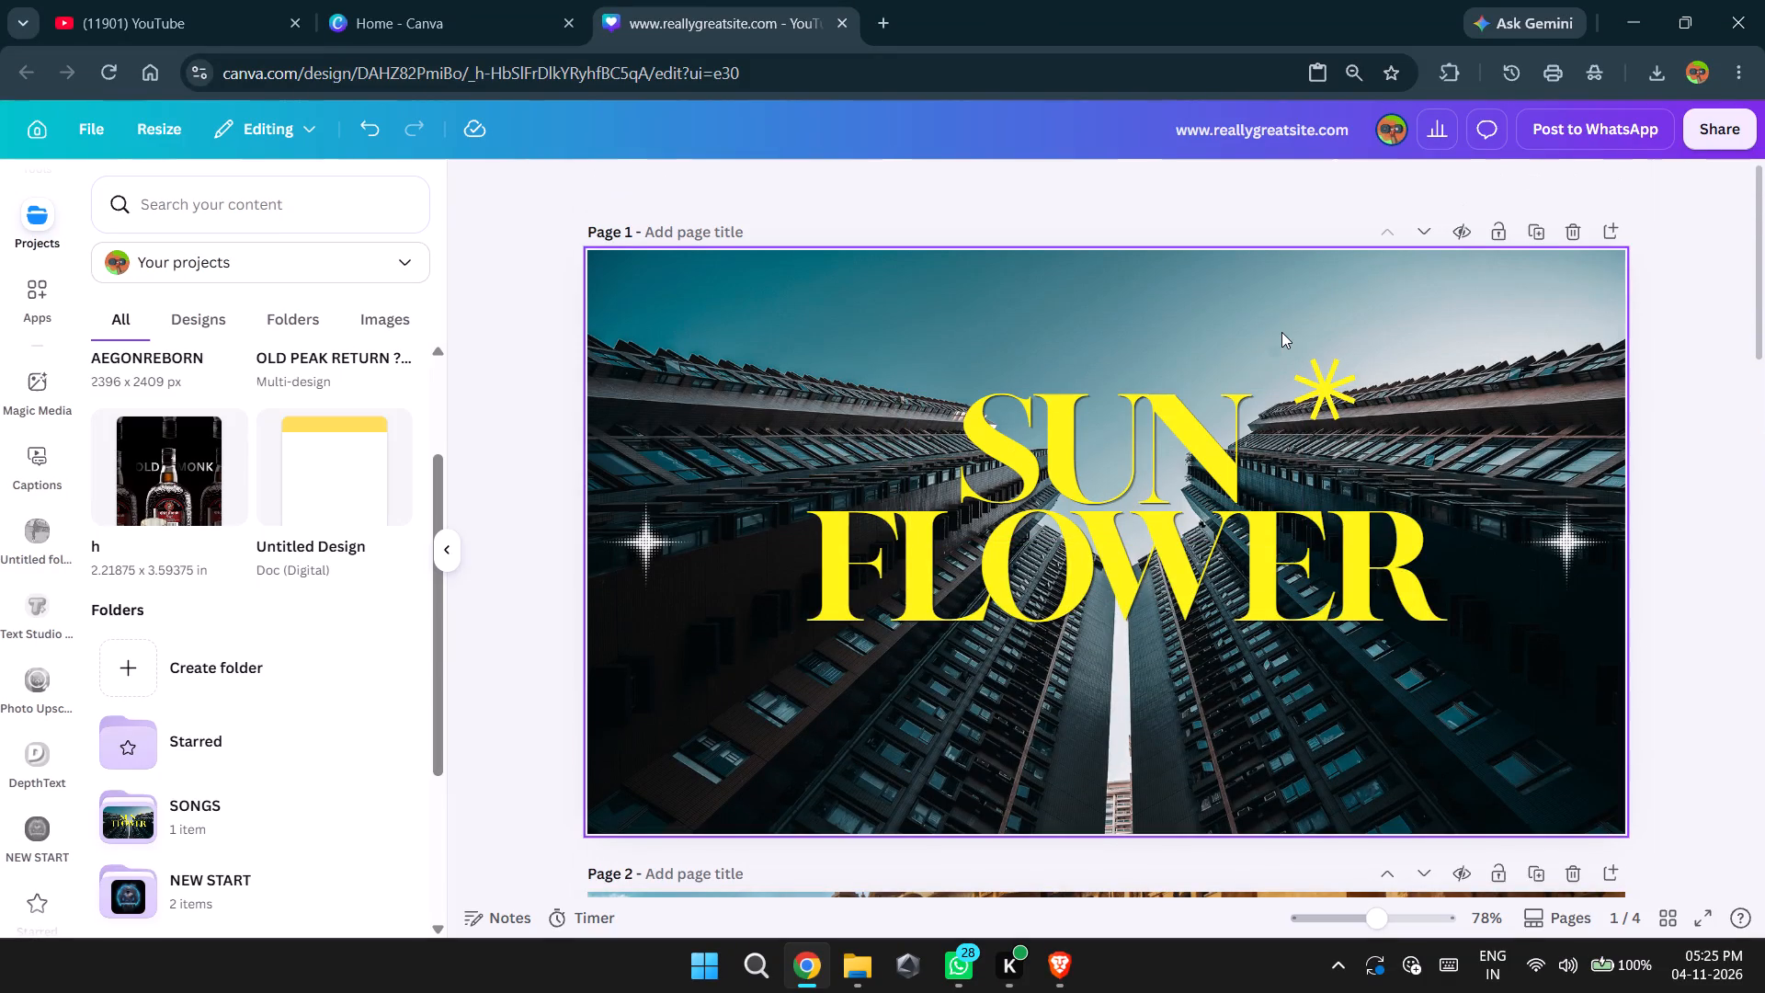
{"action": "scroll", "coordinate": [1281, 332], "scroll_direction": "down", "scroll_amount": 5}
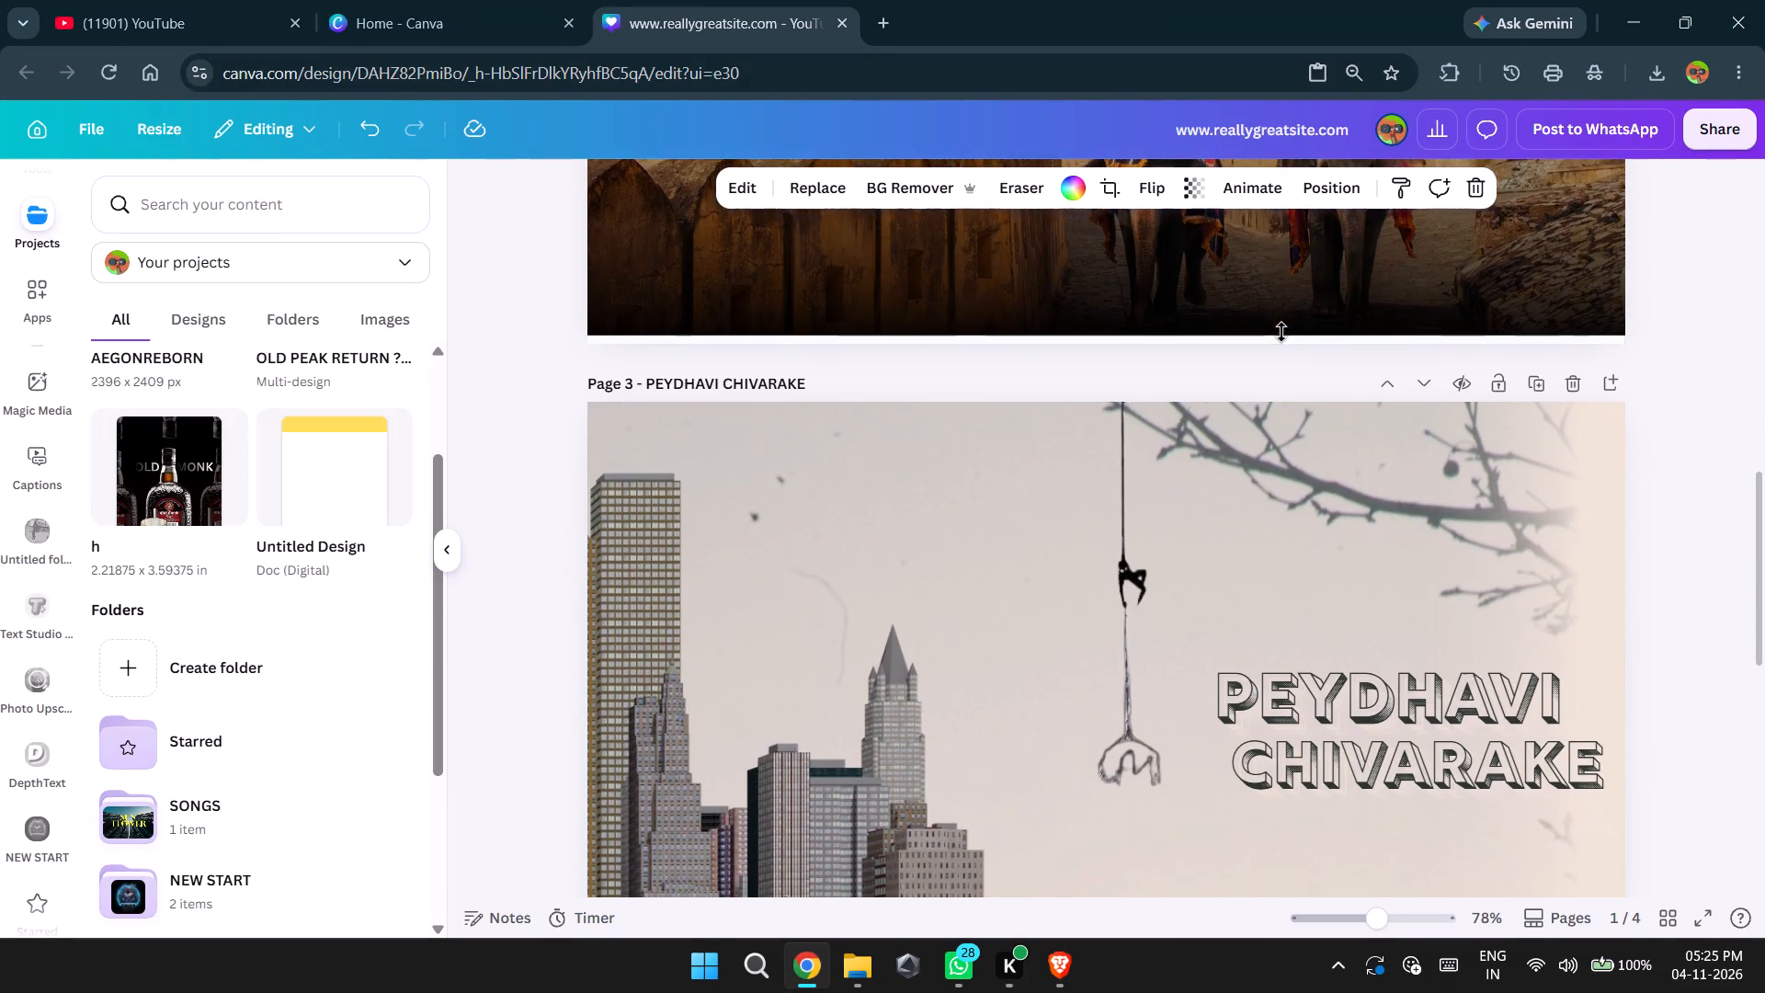
{"action": "scroll", "coordinate": [1281, 332], "scroll_direction": "down", "scroll_amount": 1}
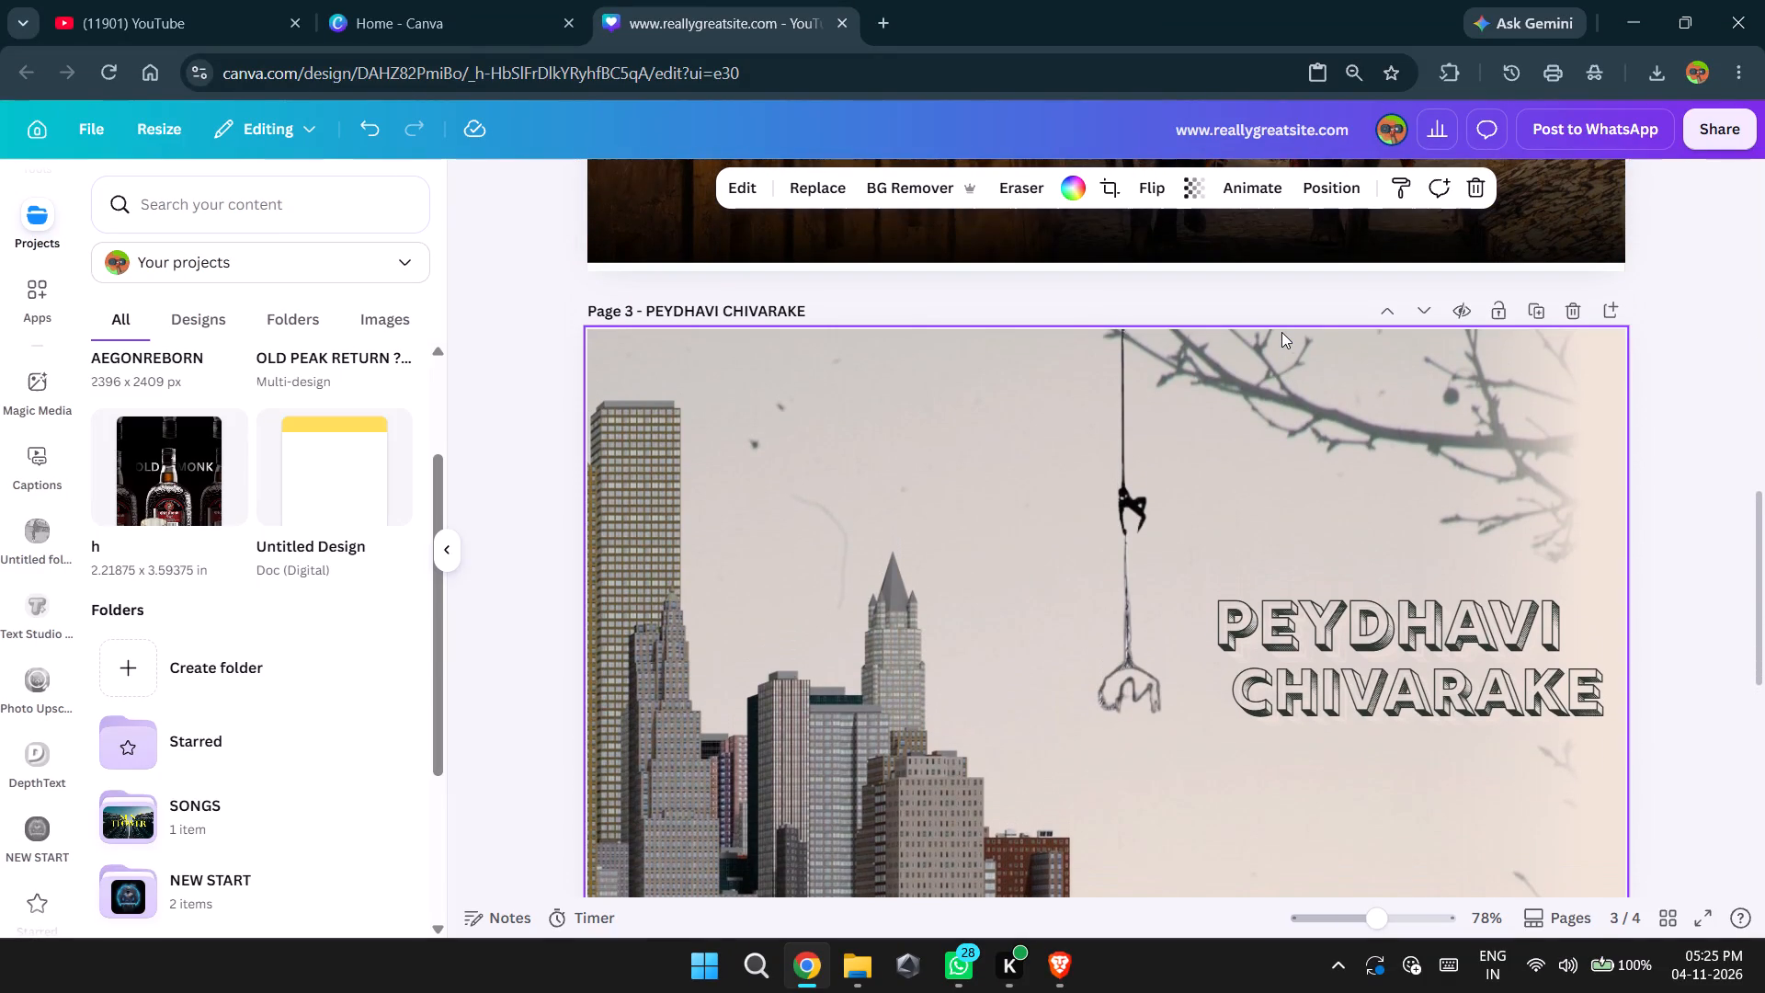
{"action": "scroll", "coordinate": [1038, 439], "scroll_direction": "up", "scroll_amount": 3}
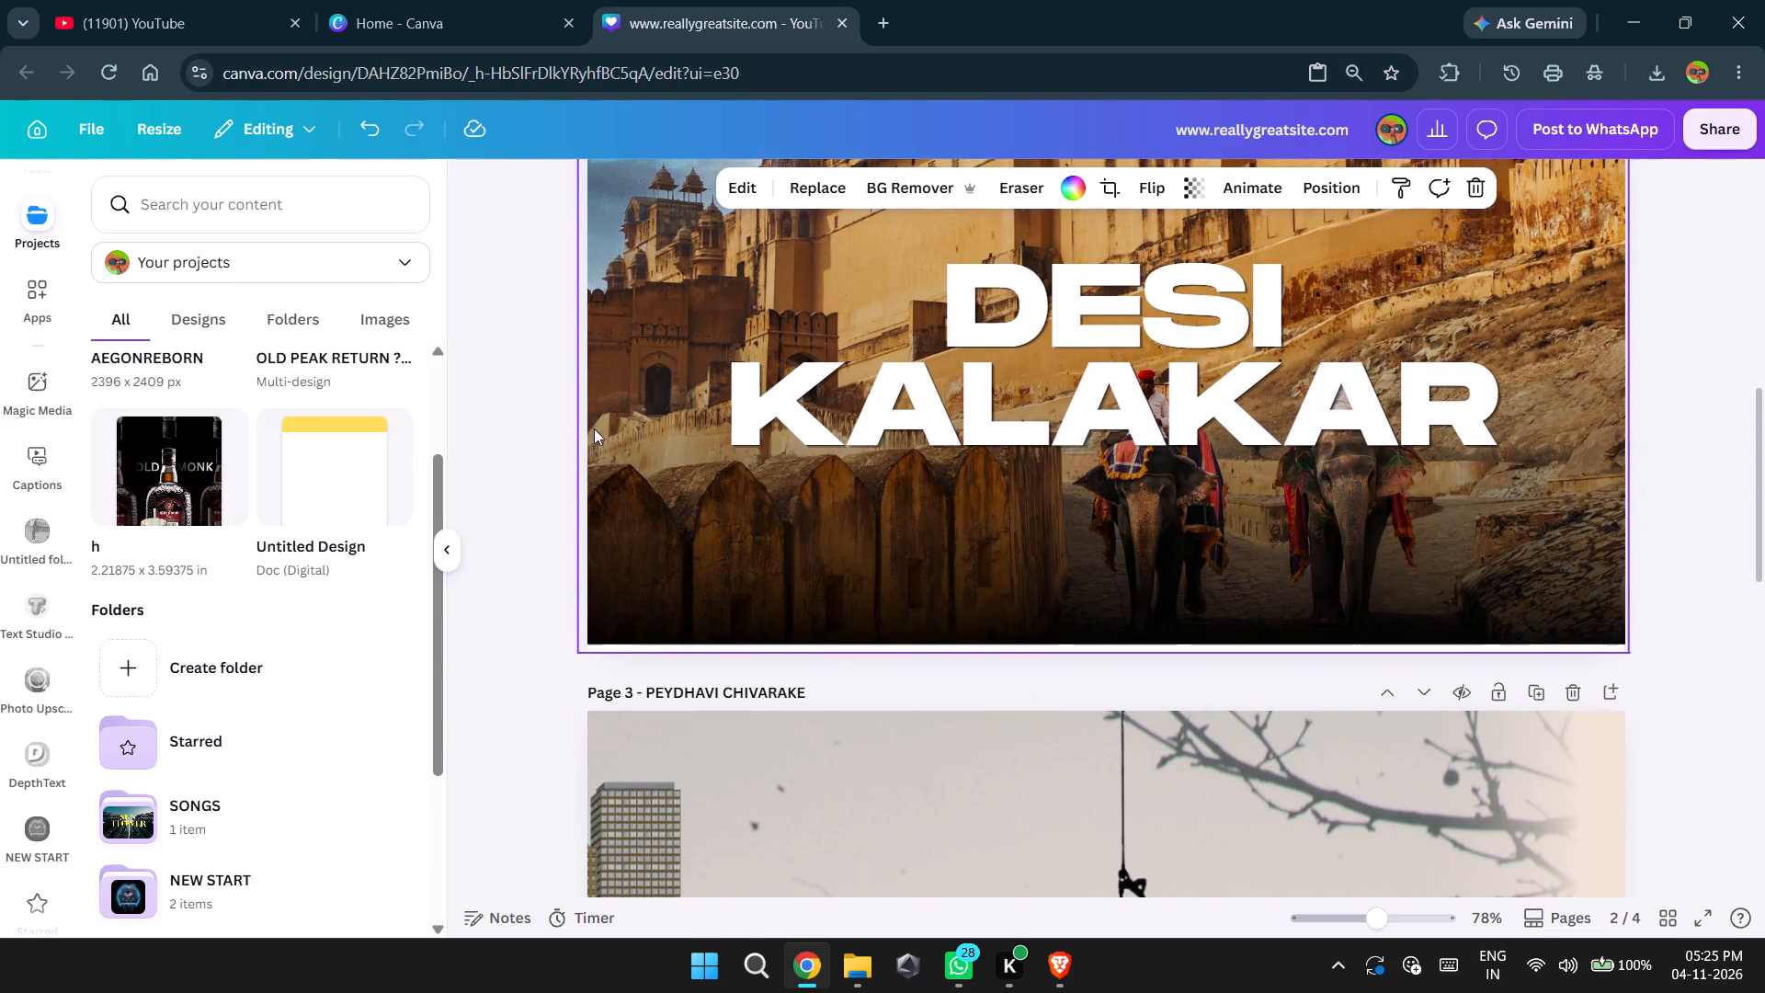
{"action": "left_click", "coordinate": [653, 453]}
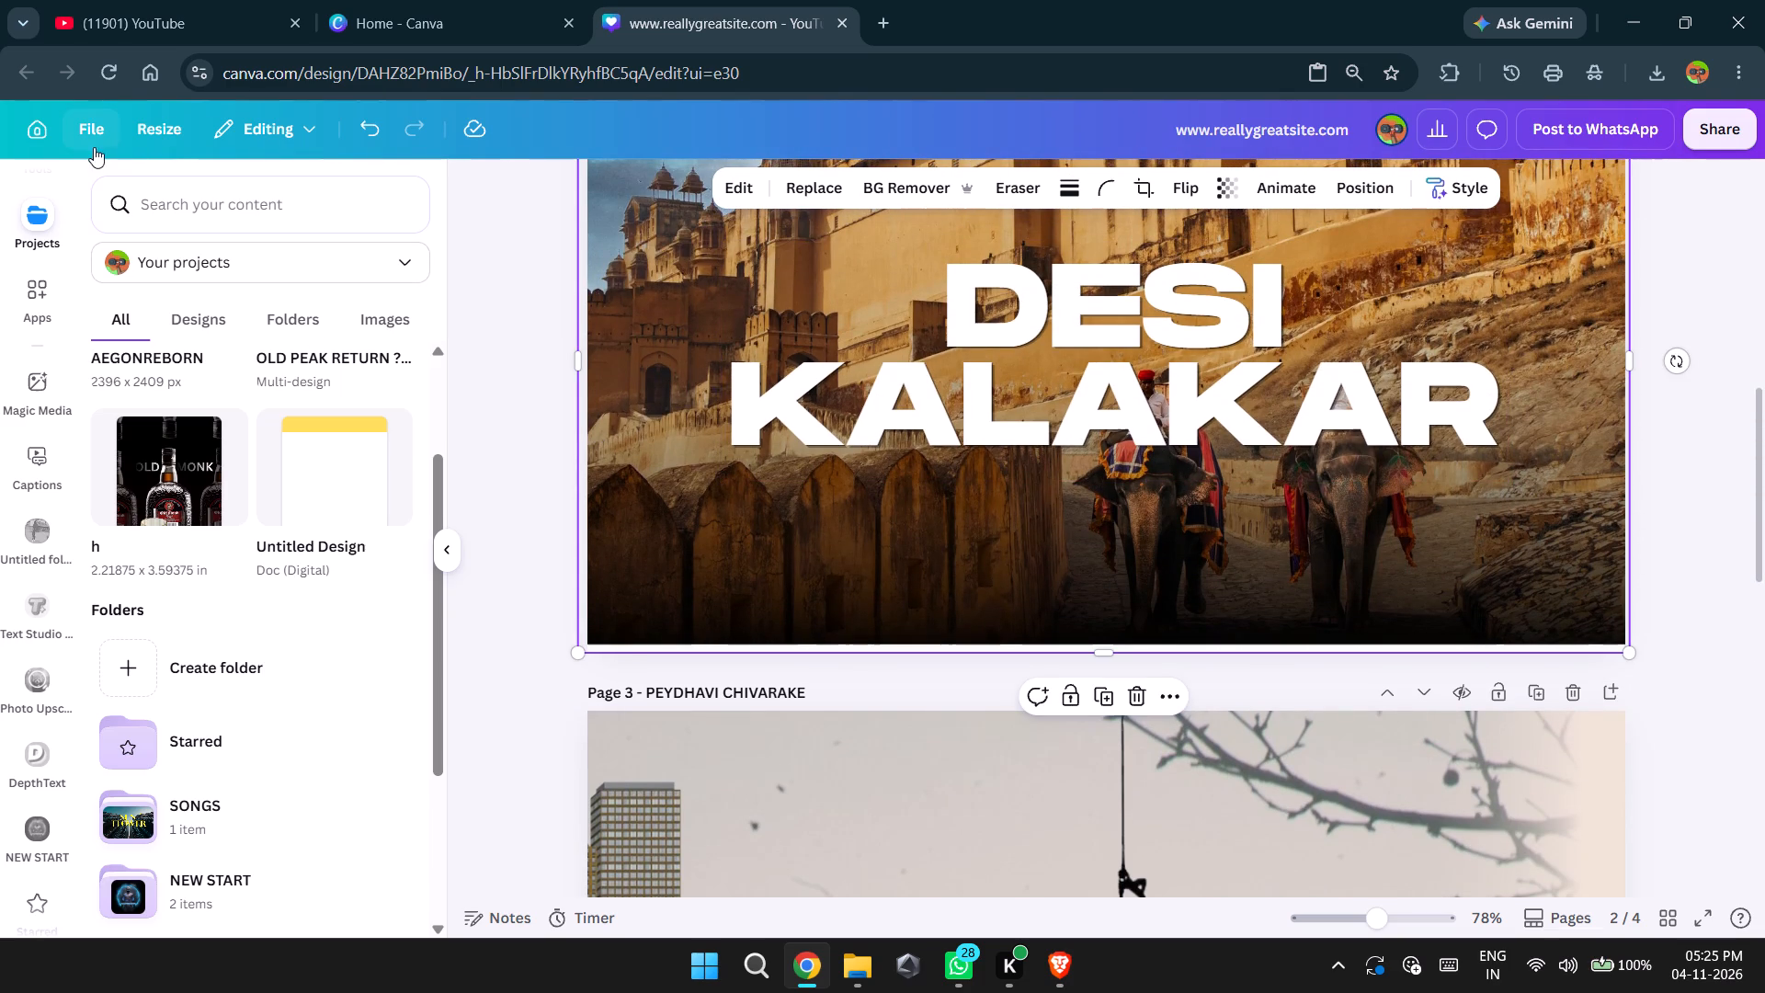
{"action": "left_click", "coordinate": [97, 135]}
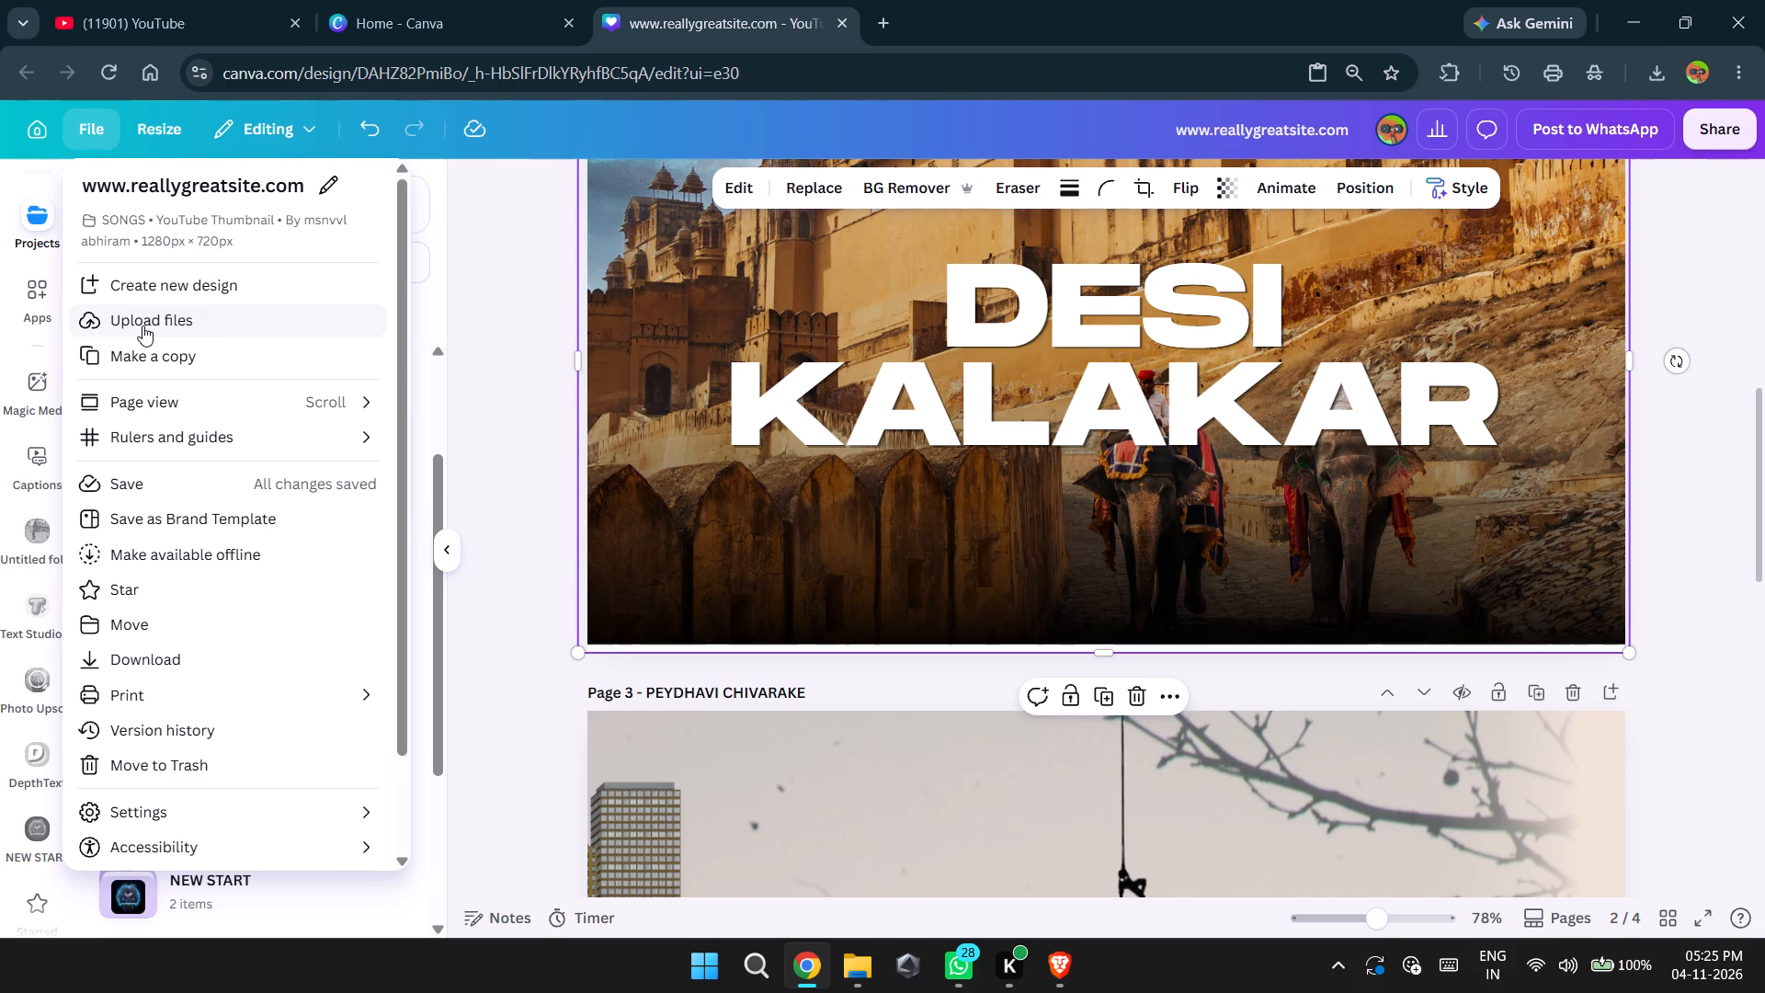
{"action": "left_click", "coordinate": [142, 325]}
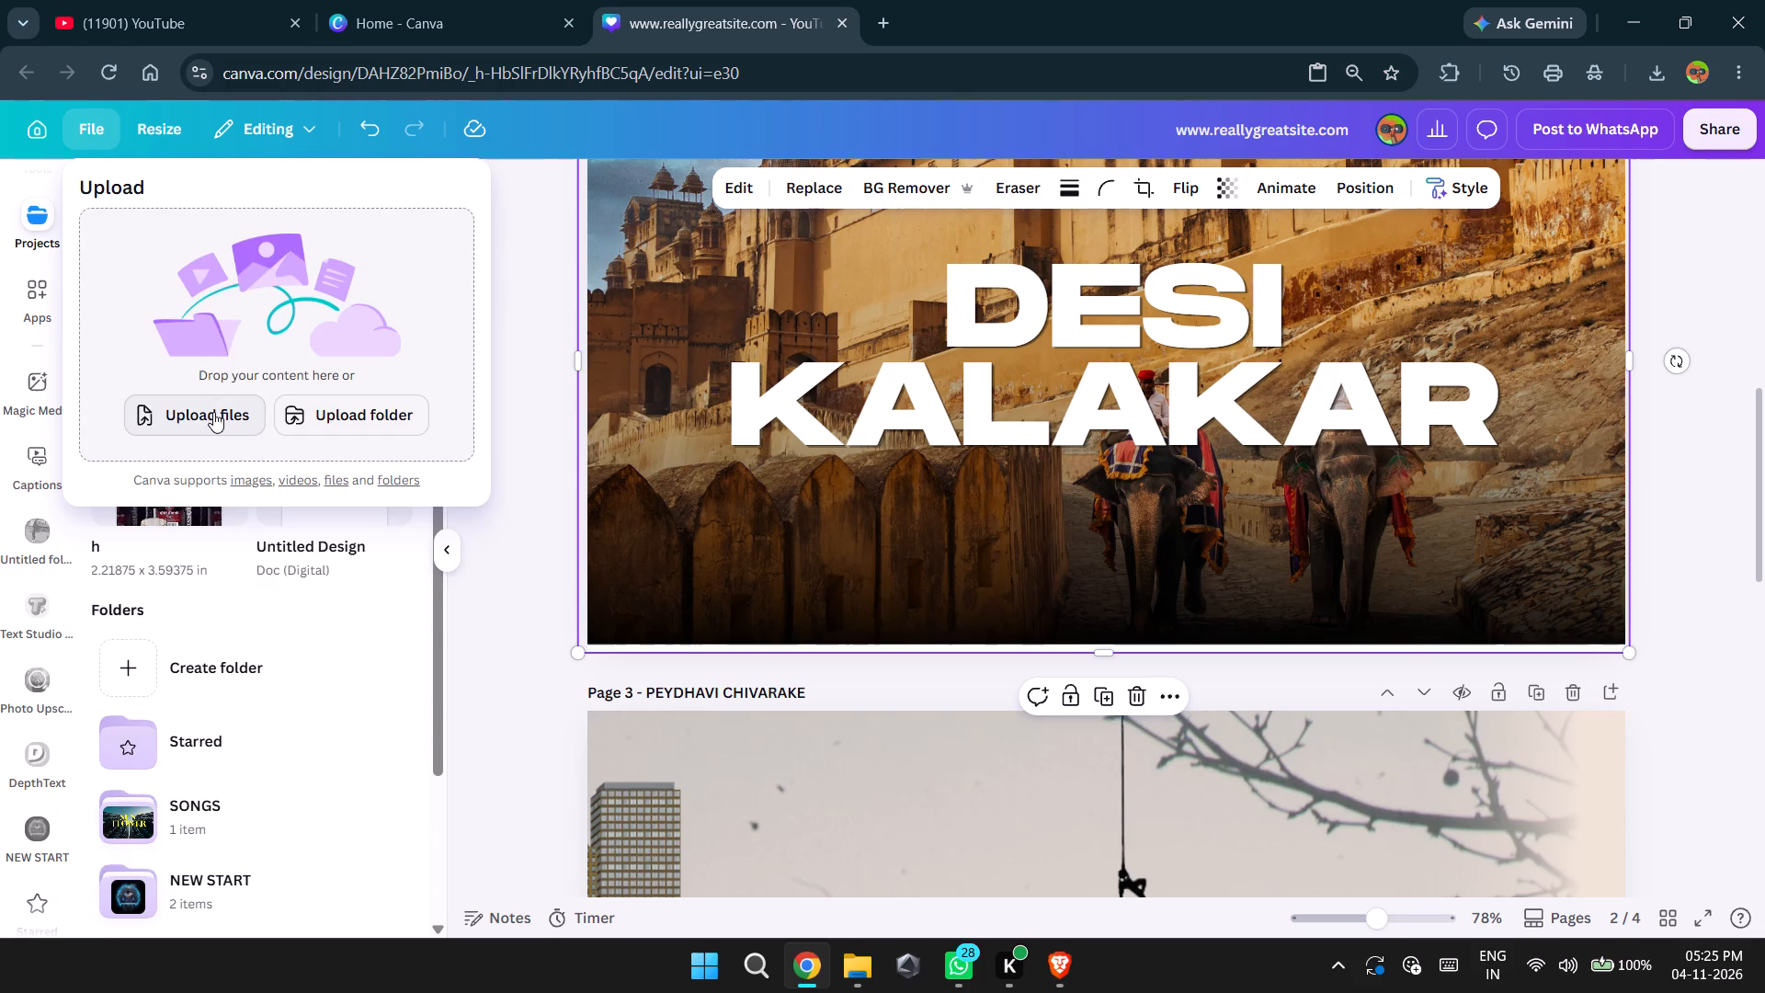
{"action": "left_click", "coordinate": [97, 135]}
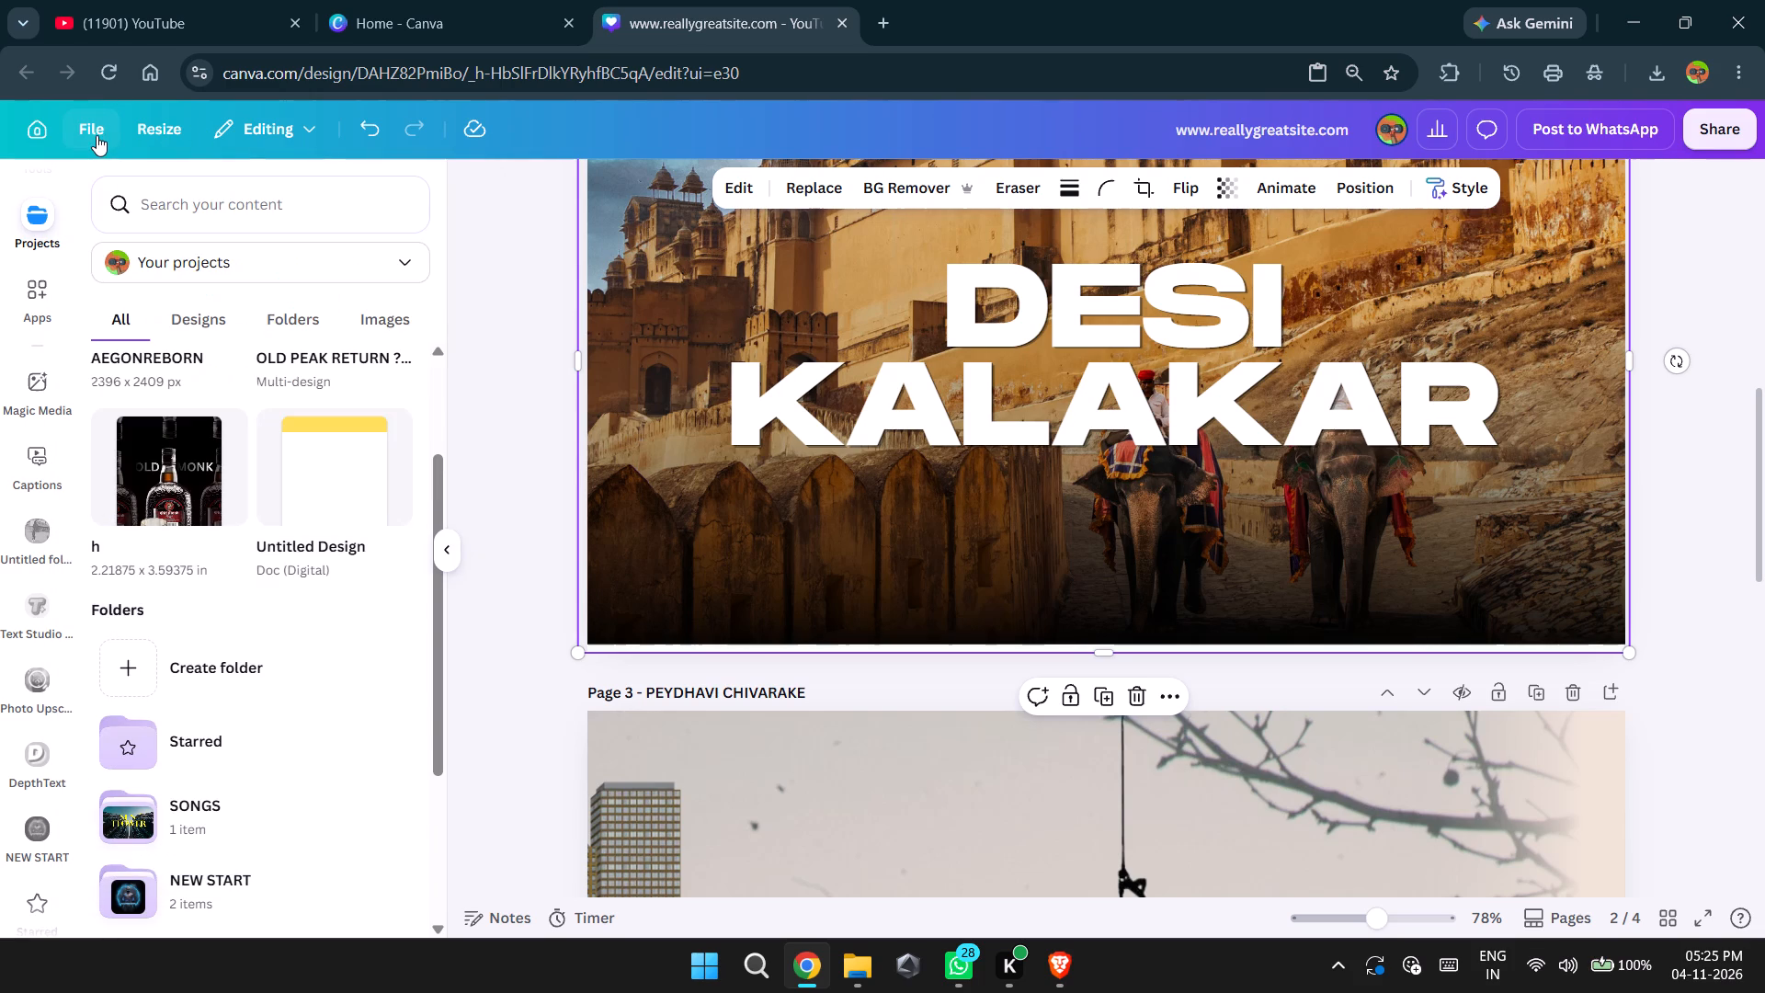
Open the SONGS folder in the projects list to check its contents.
{"action": "scroll", "coordinate": [47, 612], "scroll_direction": "up", "scroll_amount": 2}
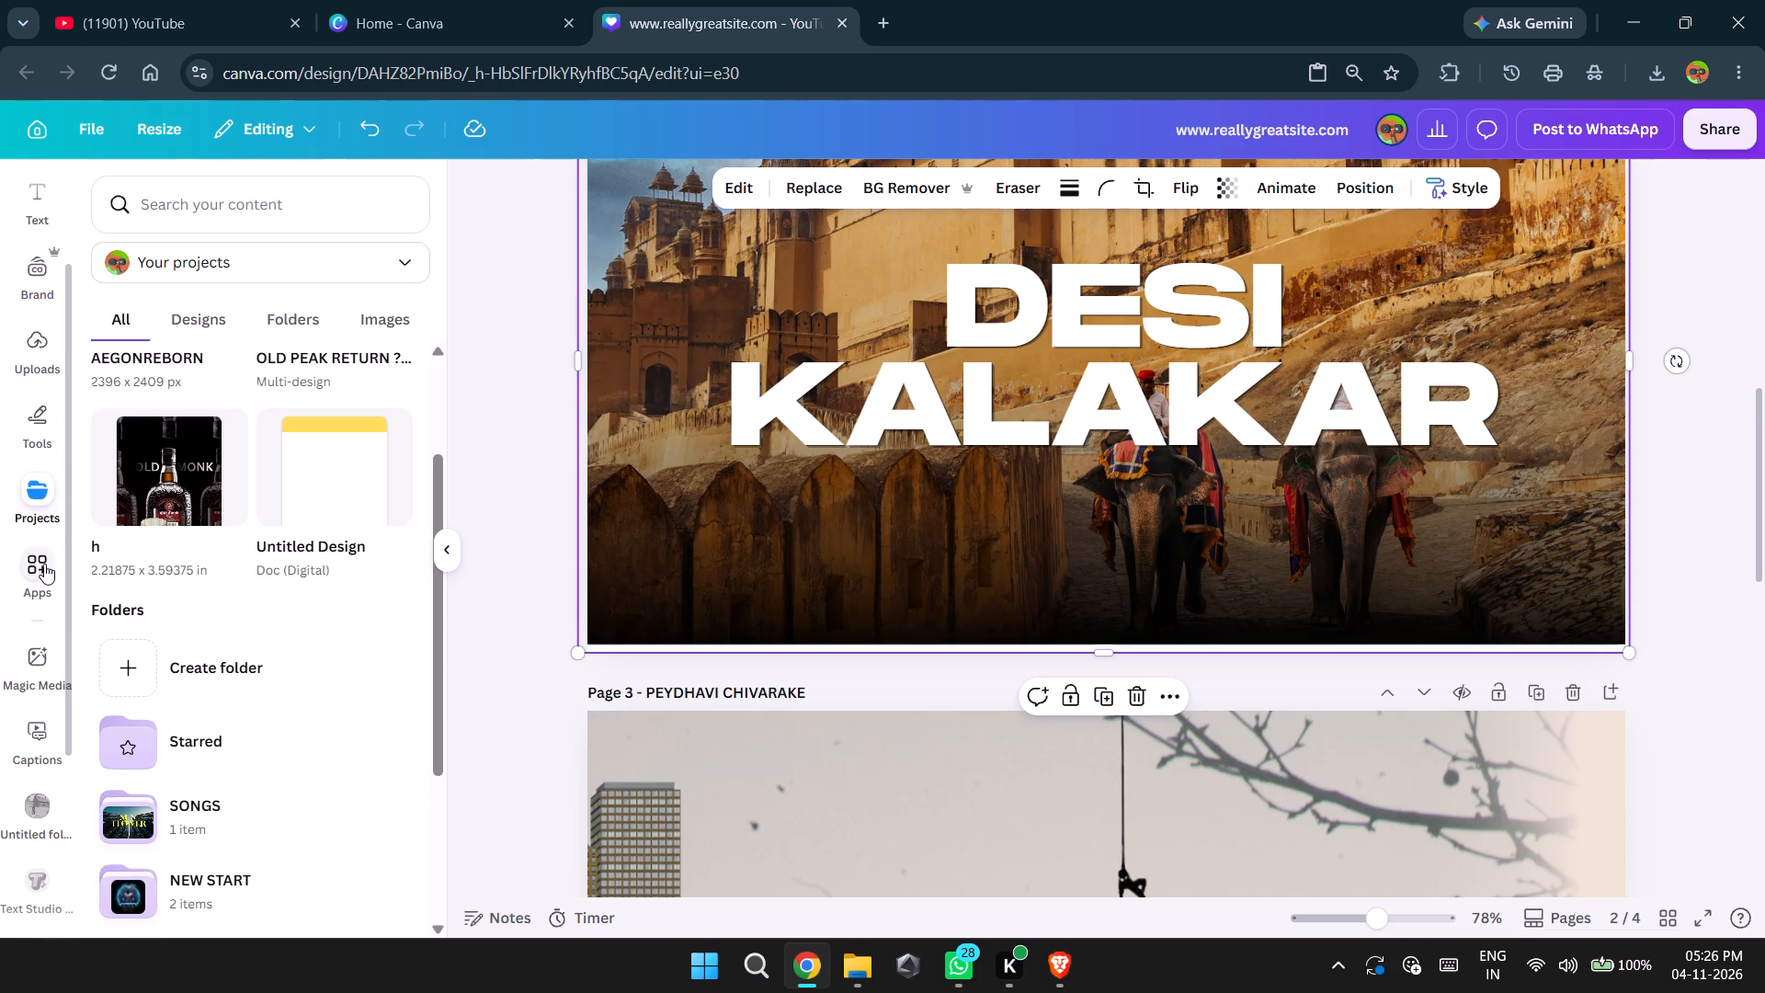
{"action": "left_click", "coordinate": [44, 515]}
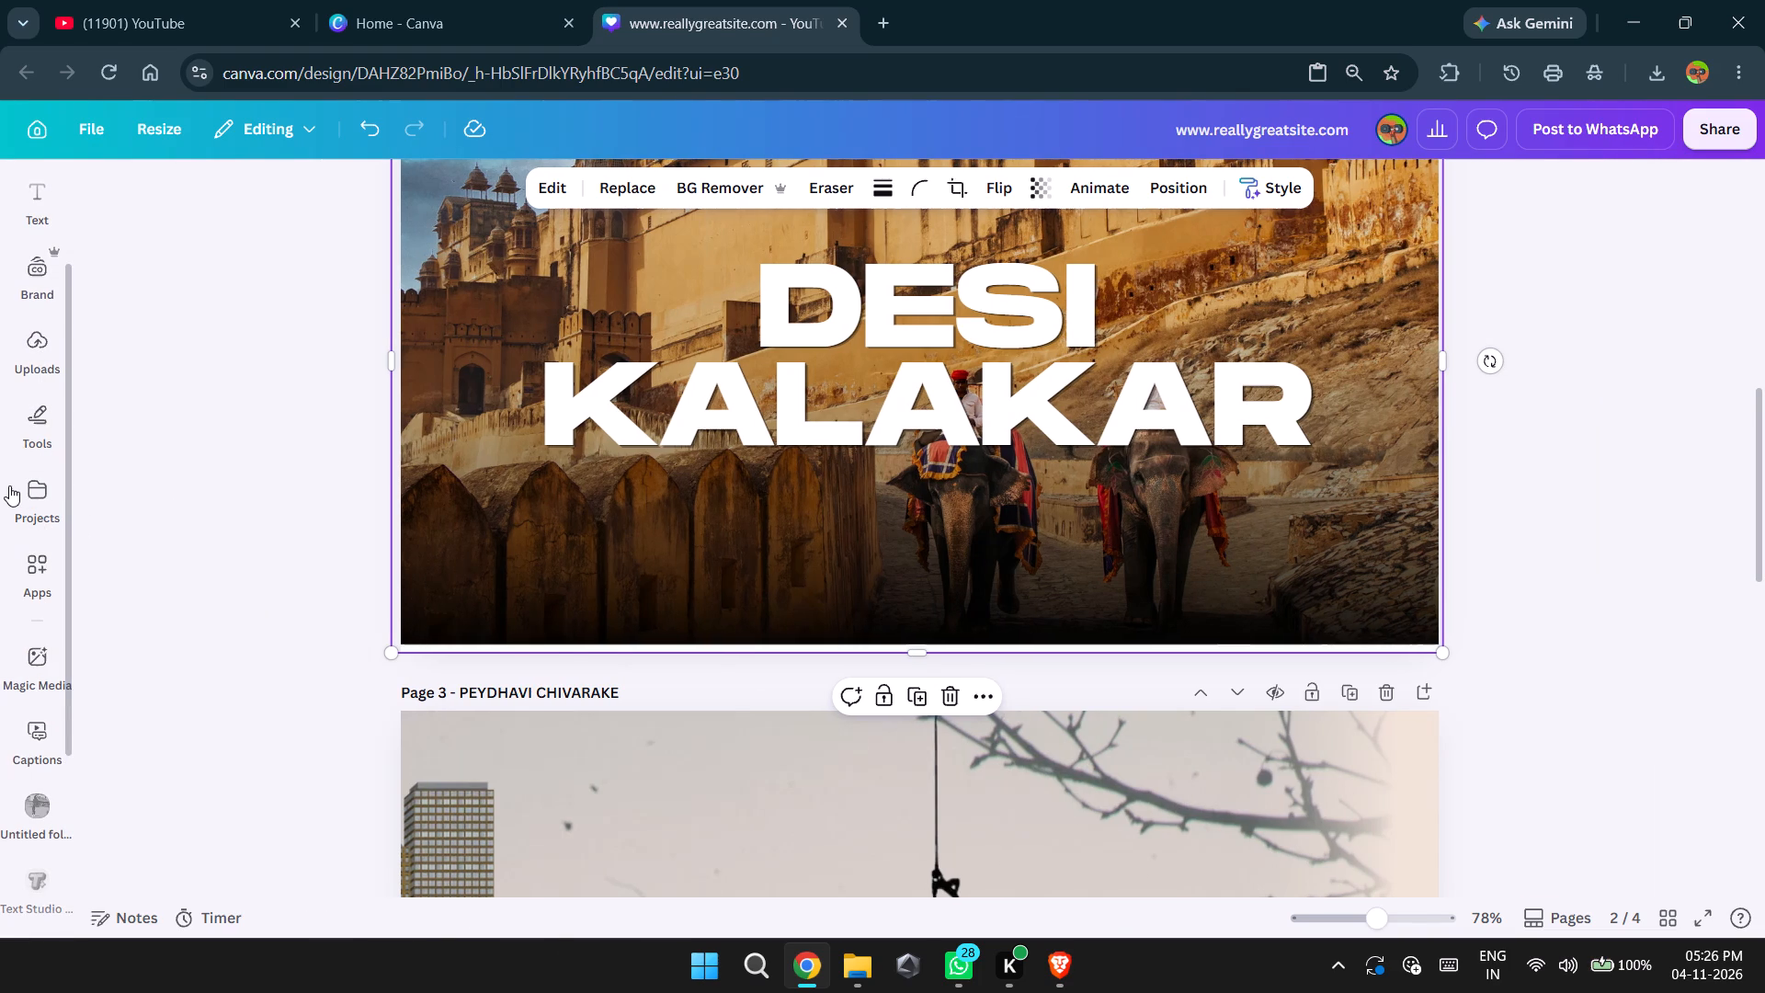
{"action": "left_click", "coordinate": [9, 485]}
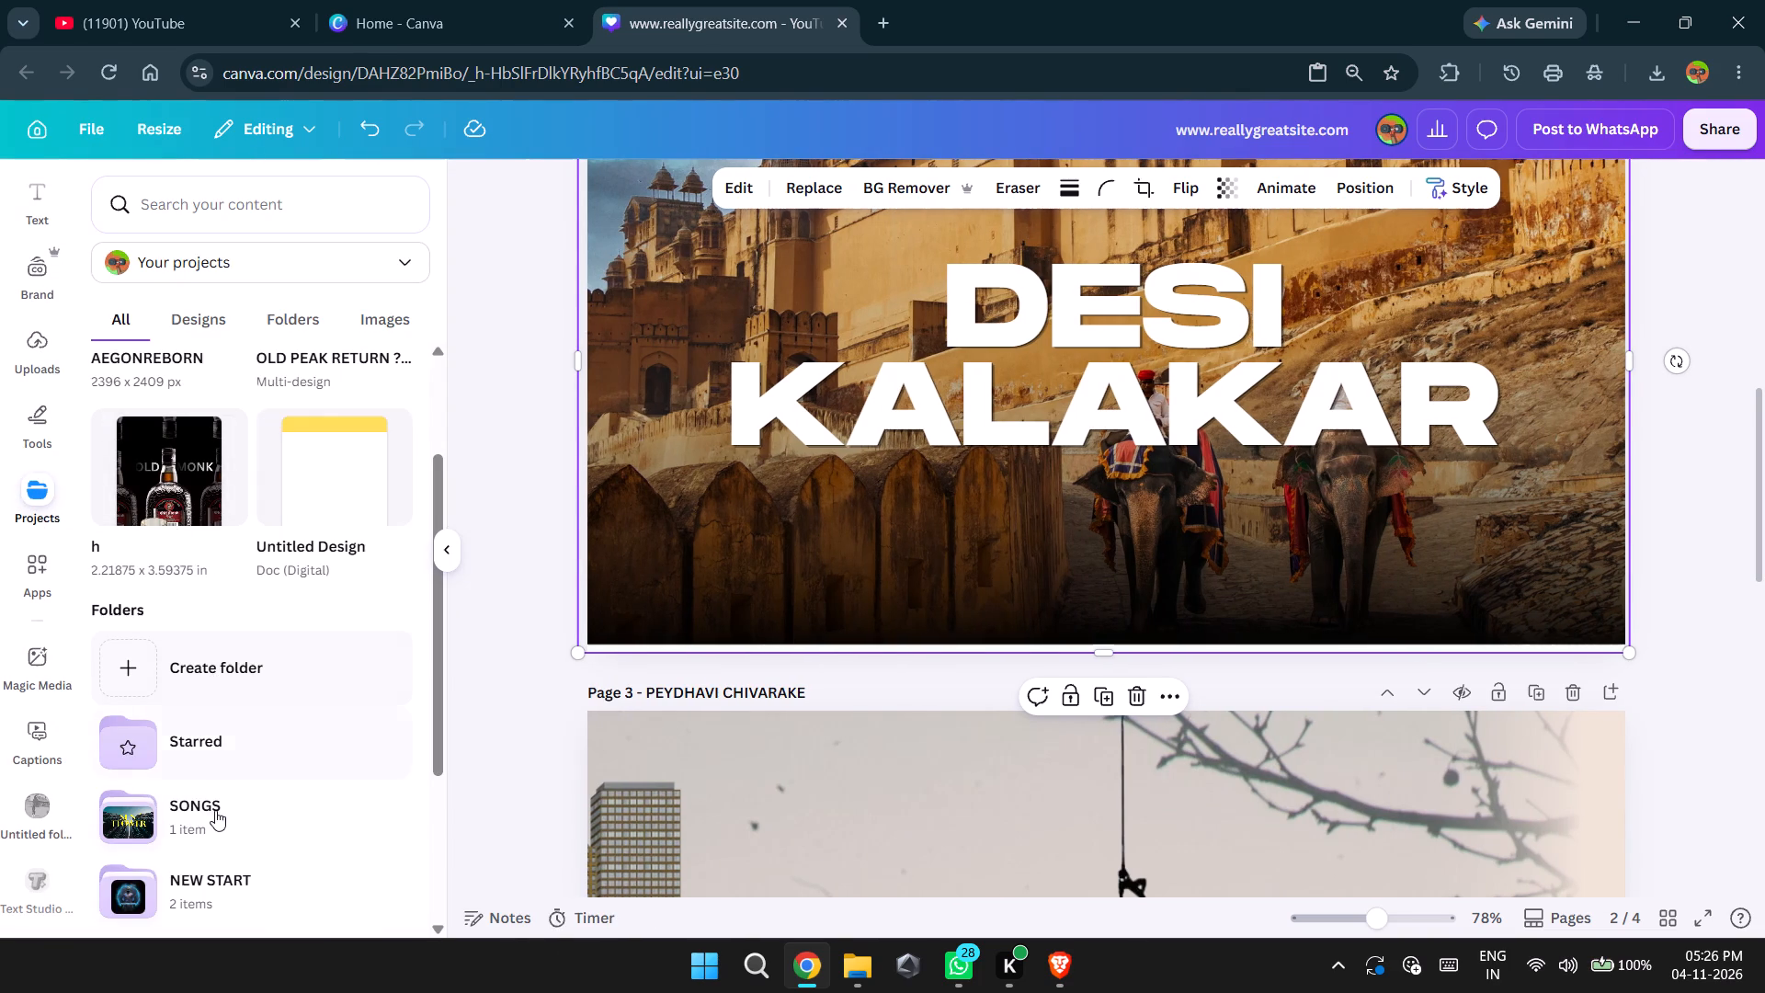
{"action": "left_click", "coordinate": [215, 810]}
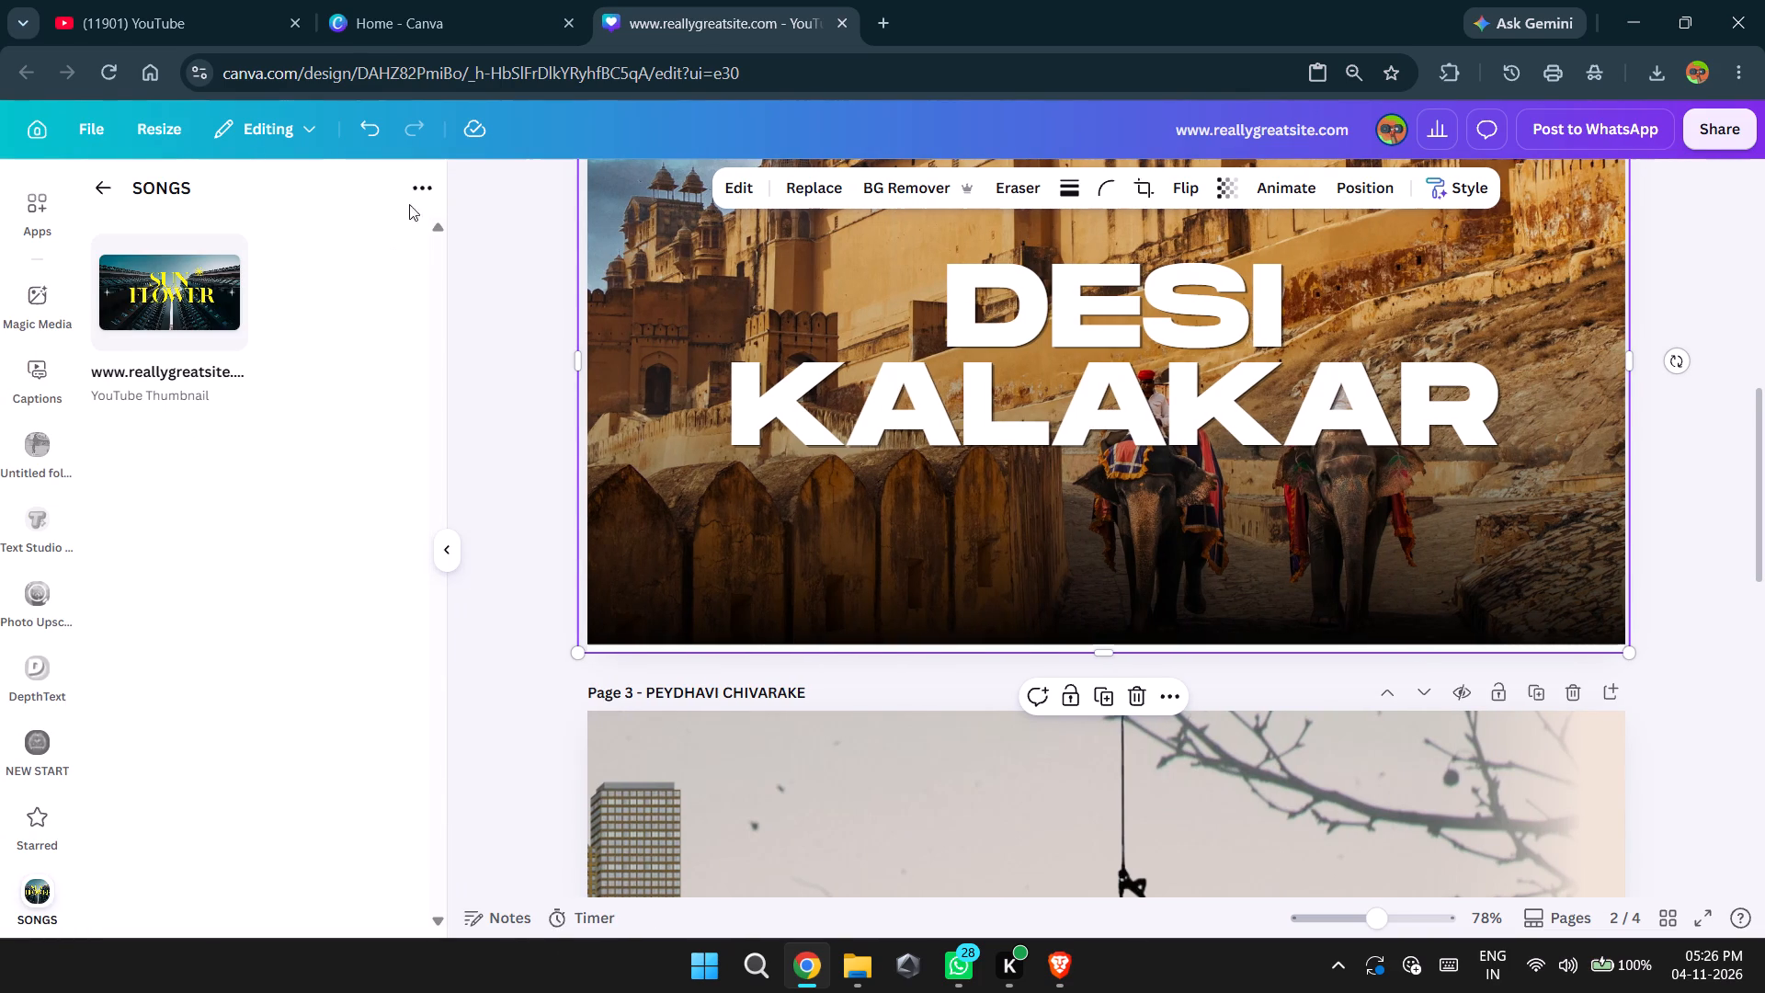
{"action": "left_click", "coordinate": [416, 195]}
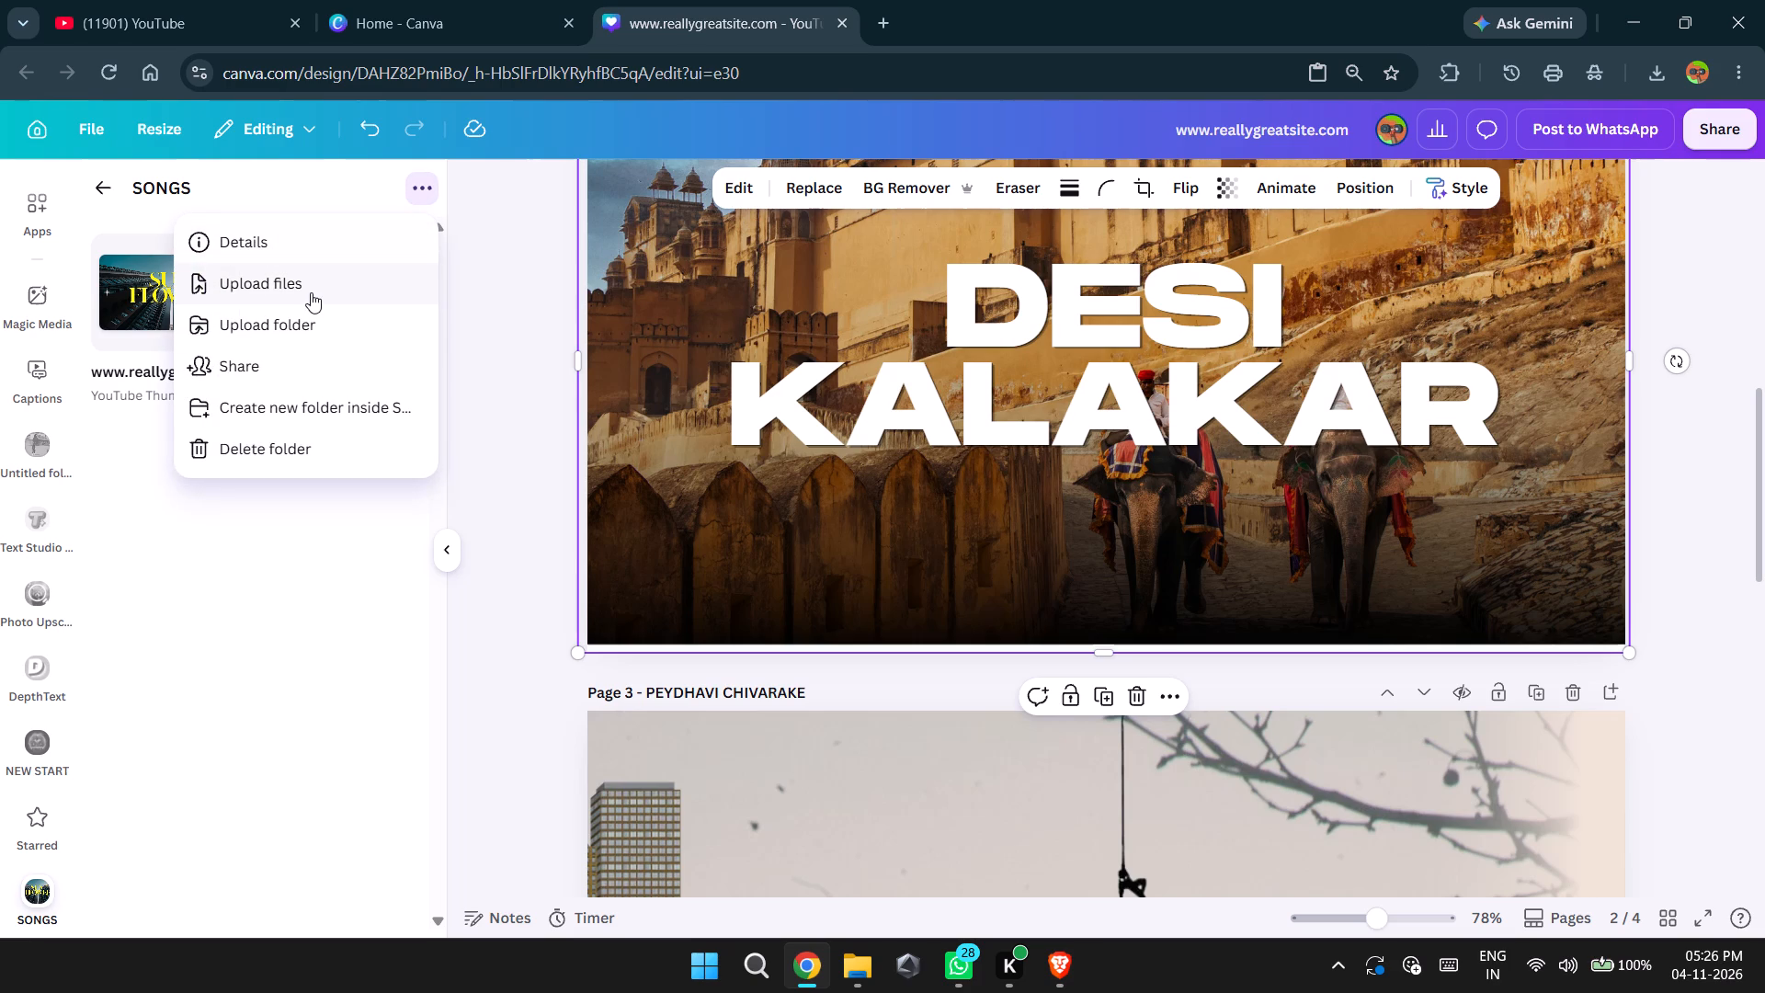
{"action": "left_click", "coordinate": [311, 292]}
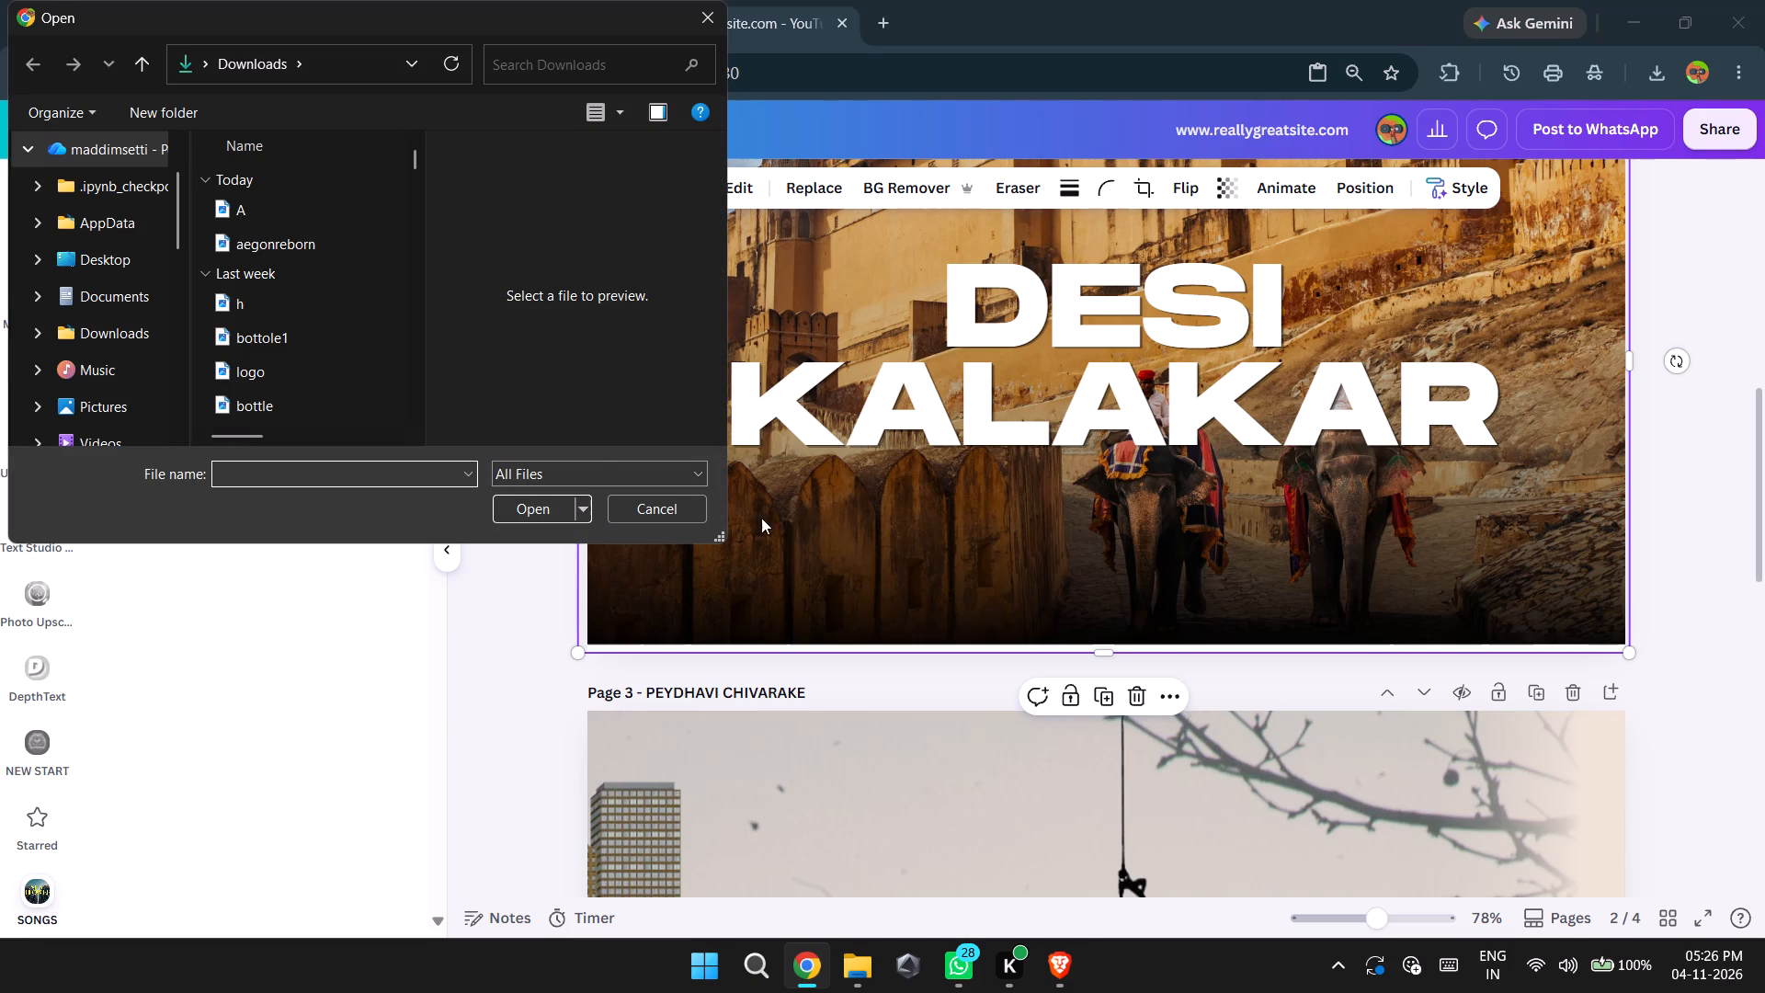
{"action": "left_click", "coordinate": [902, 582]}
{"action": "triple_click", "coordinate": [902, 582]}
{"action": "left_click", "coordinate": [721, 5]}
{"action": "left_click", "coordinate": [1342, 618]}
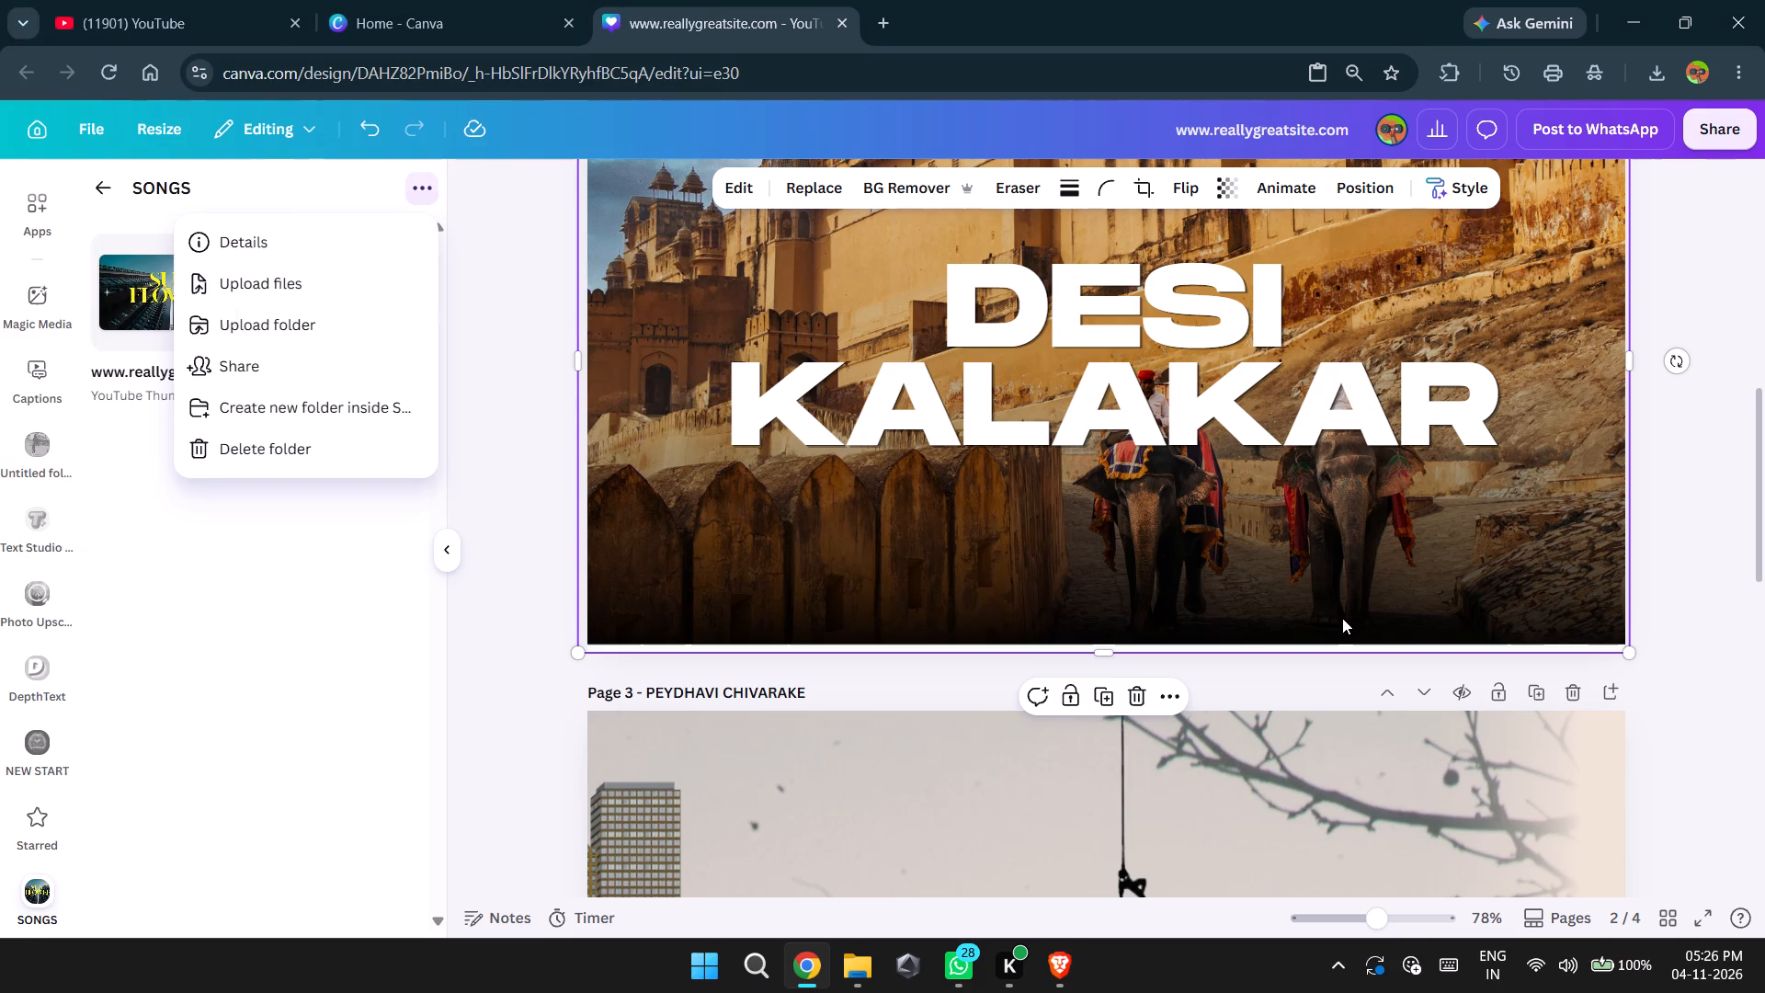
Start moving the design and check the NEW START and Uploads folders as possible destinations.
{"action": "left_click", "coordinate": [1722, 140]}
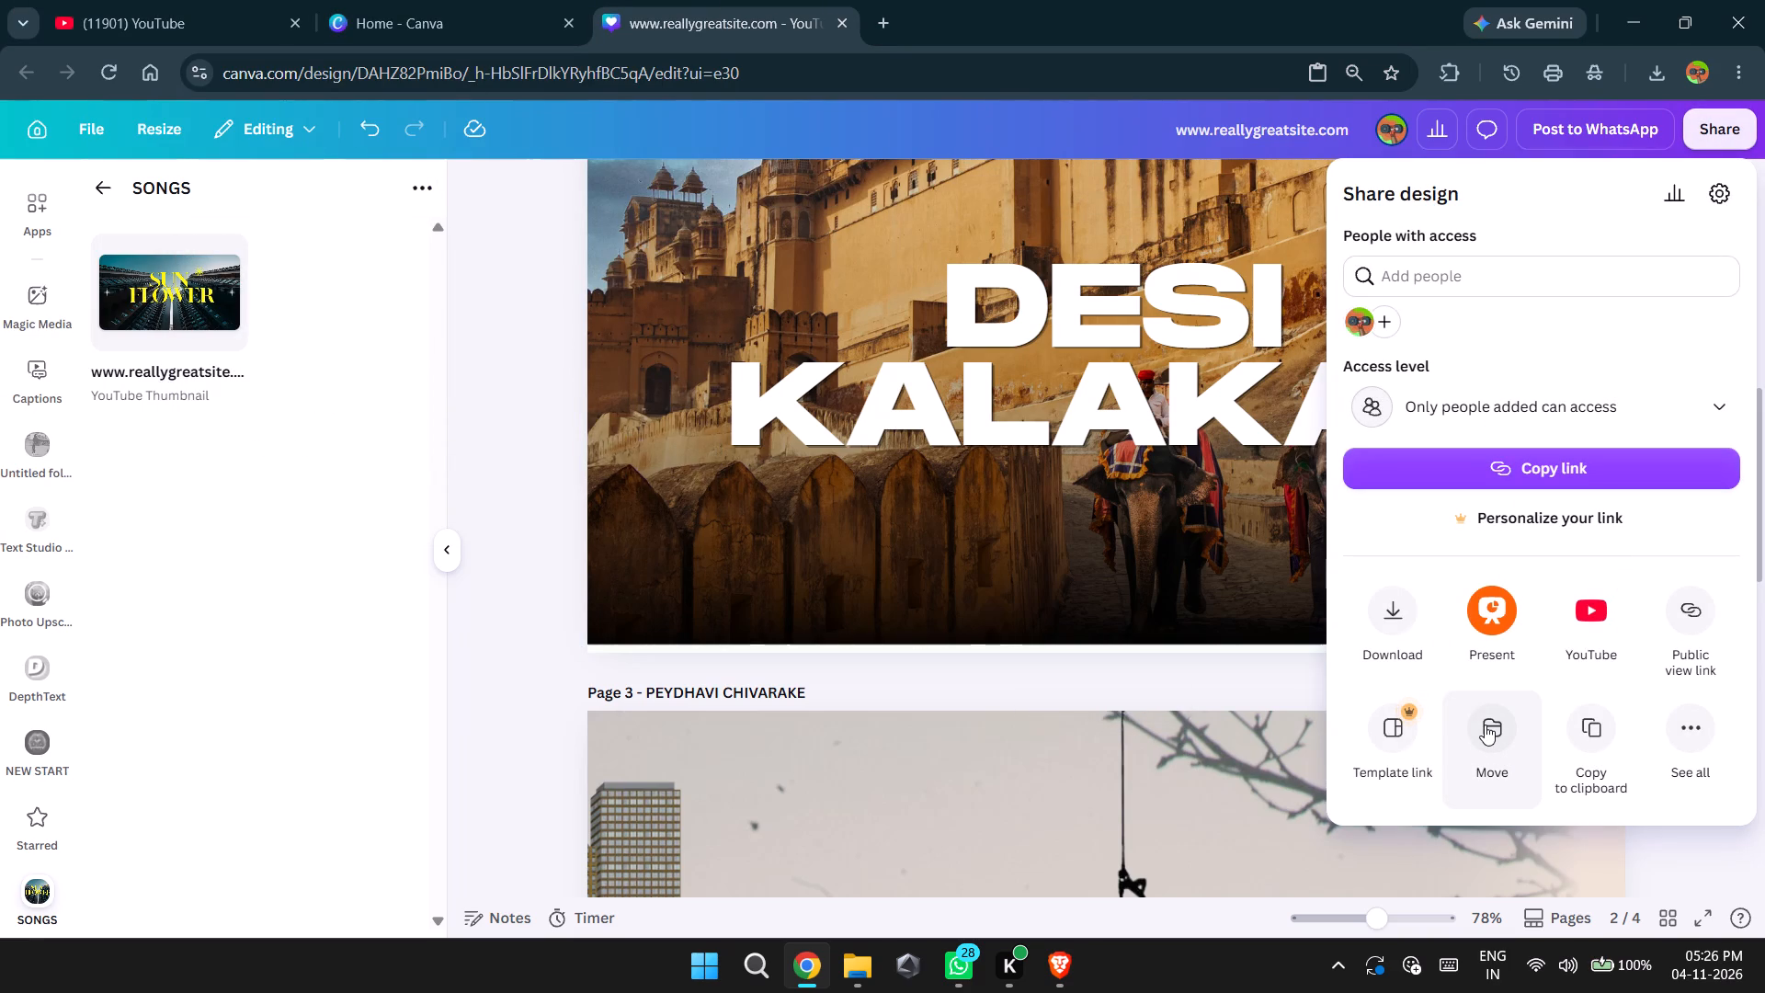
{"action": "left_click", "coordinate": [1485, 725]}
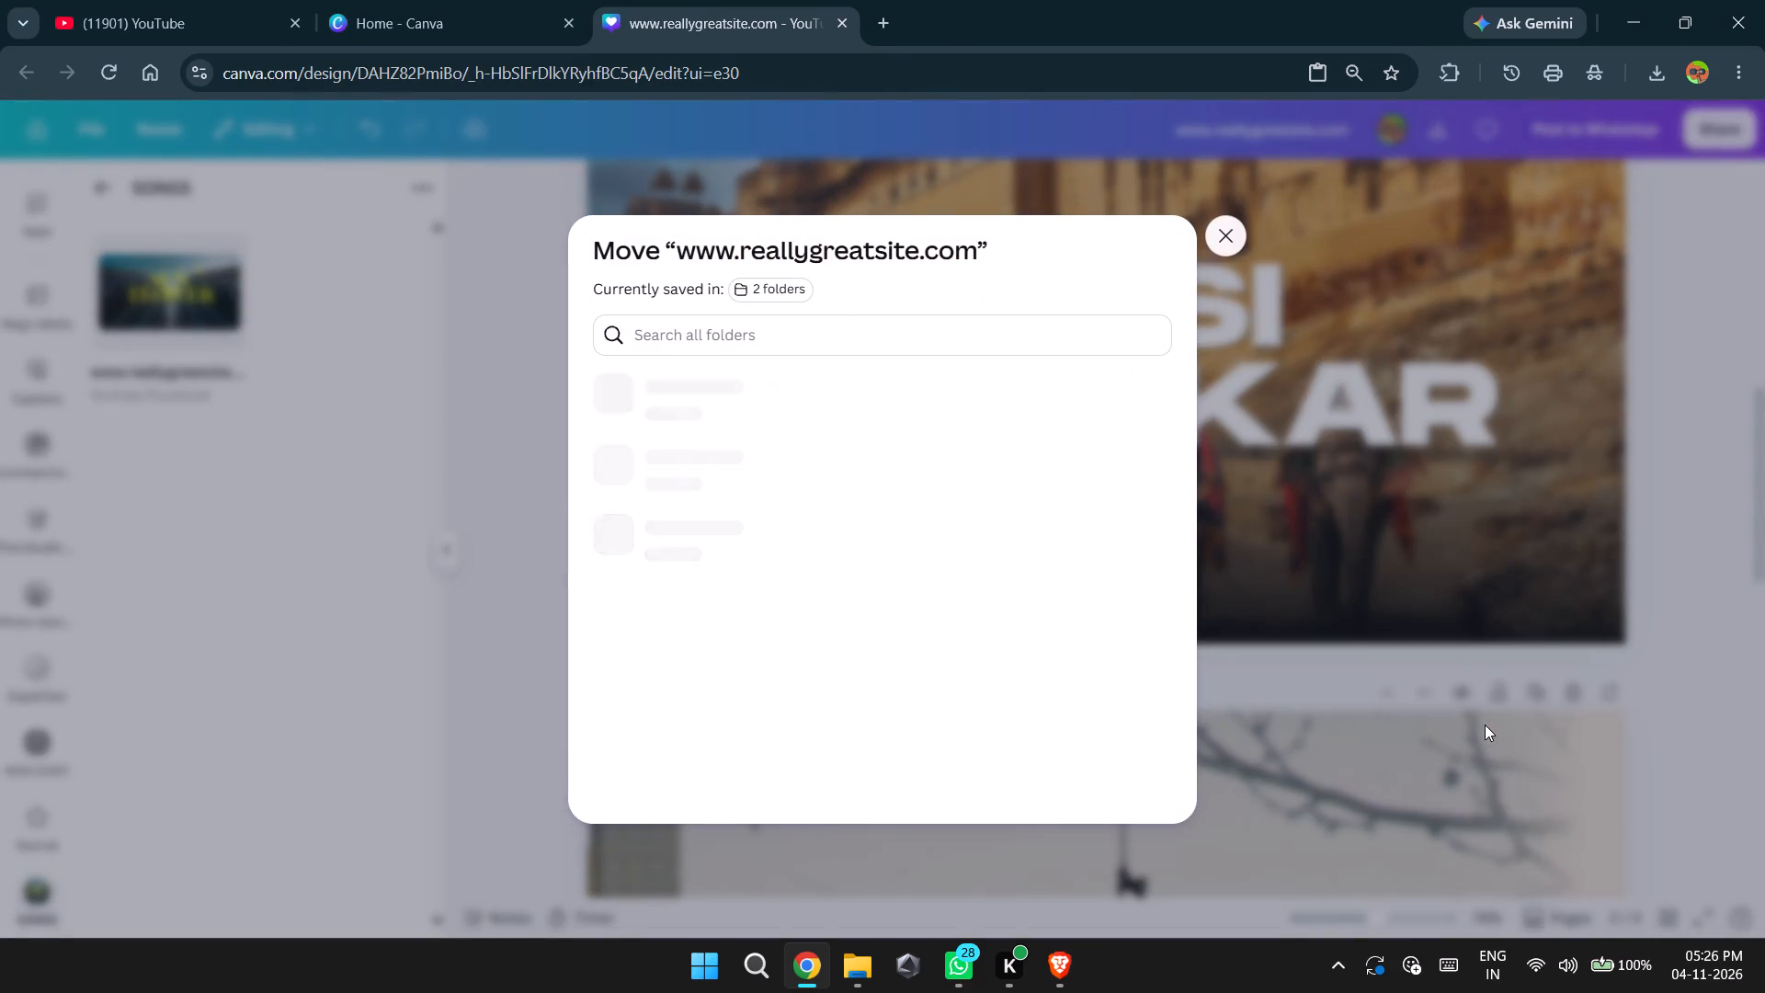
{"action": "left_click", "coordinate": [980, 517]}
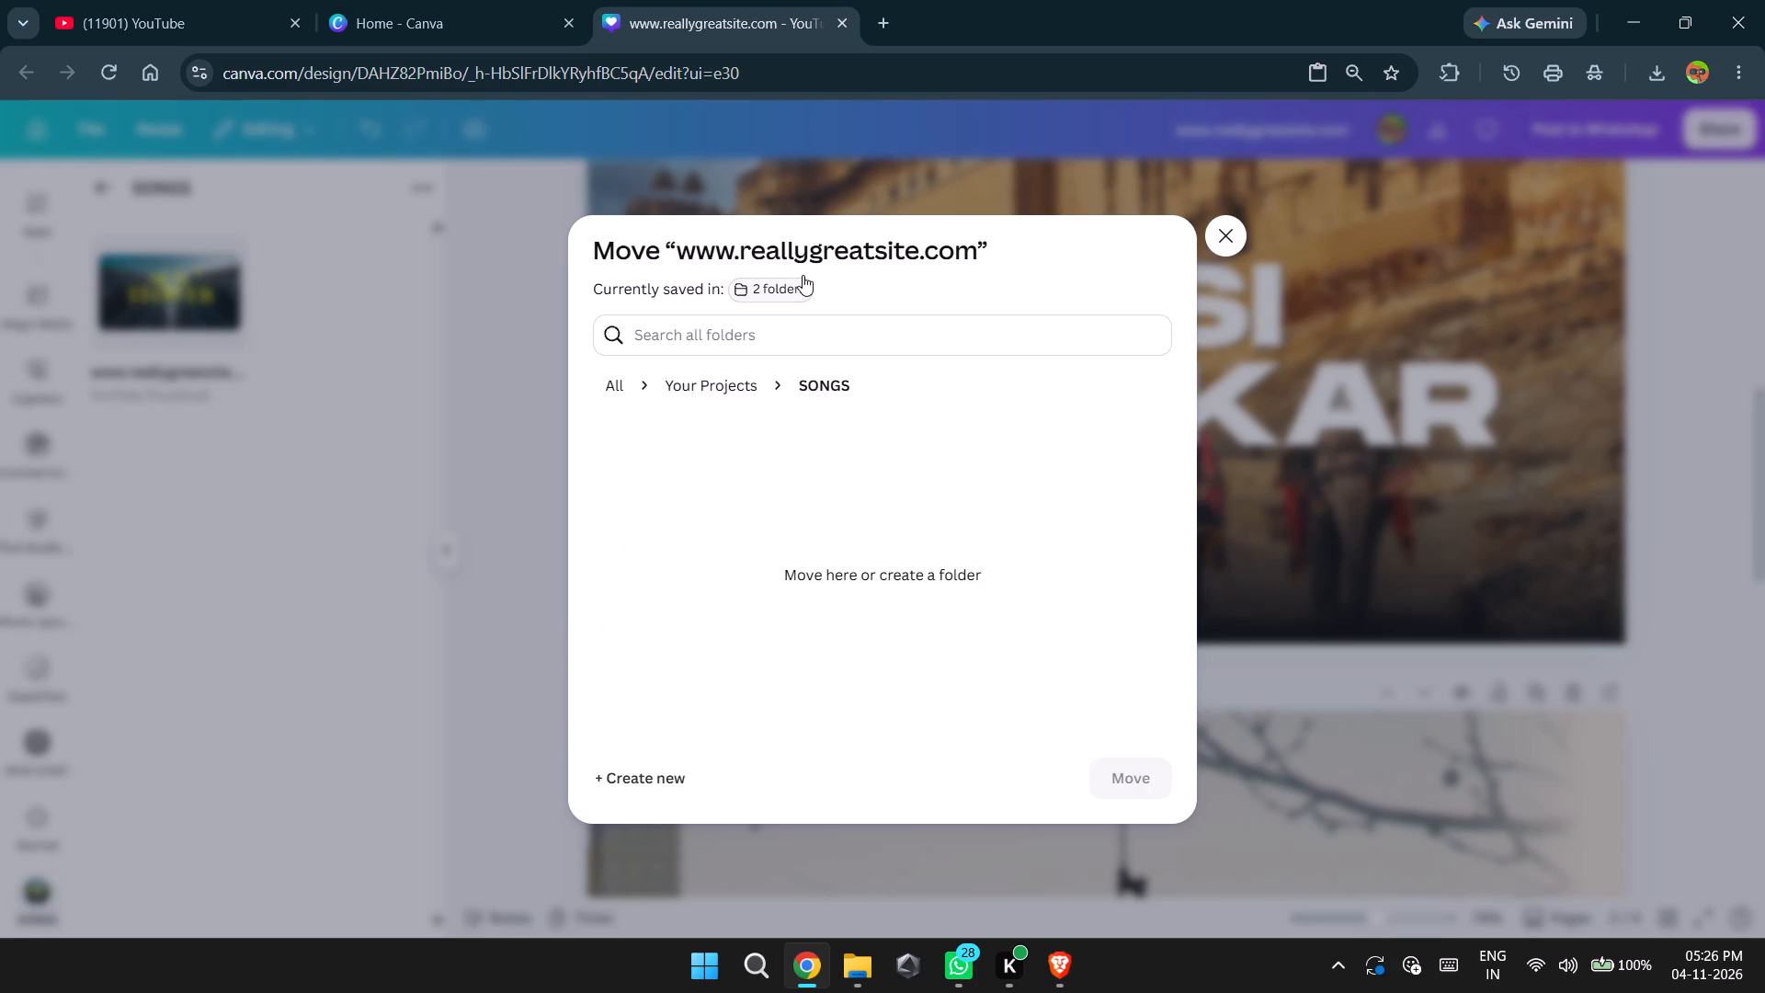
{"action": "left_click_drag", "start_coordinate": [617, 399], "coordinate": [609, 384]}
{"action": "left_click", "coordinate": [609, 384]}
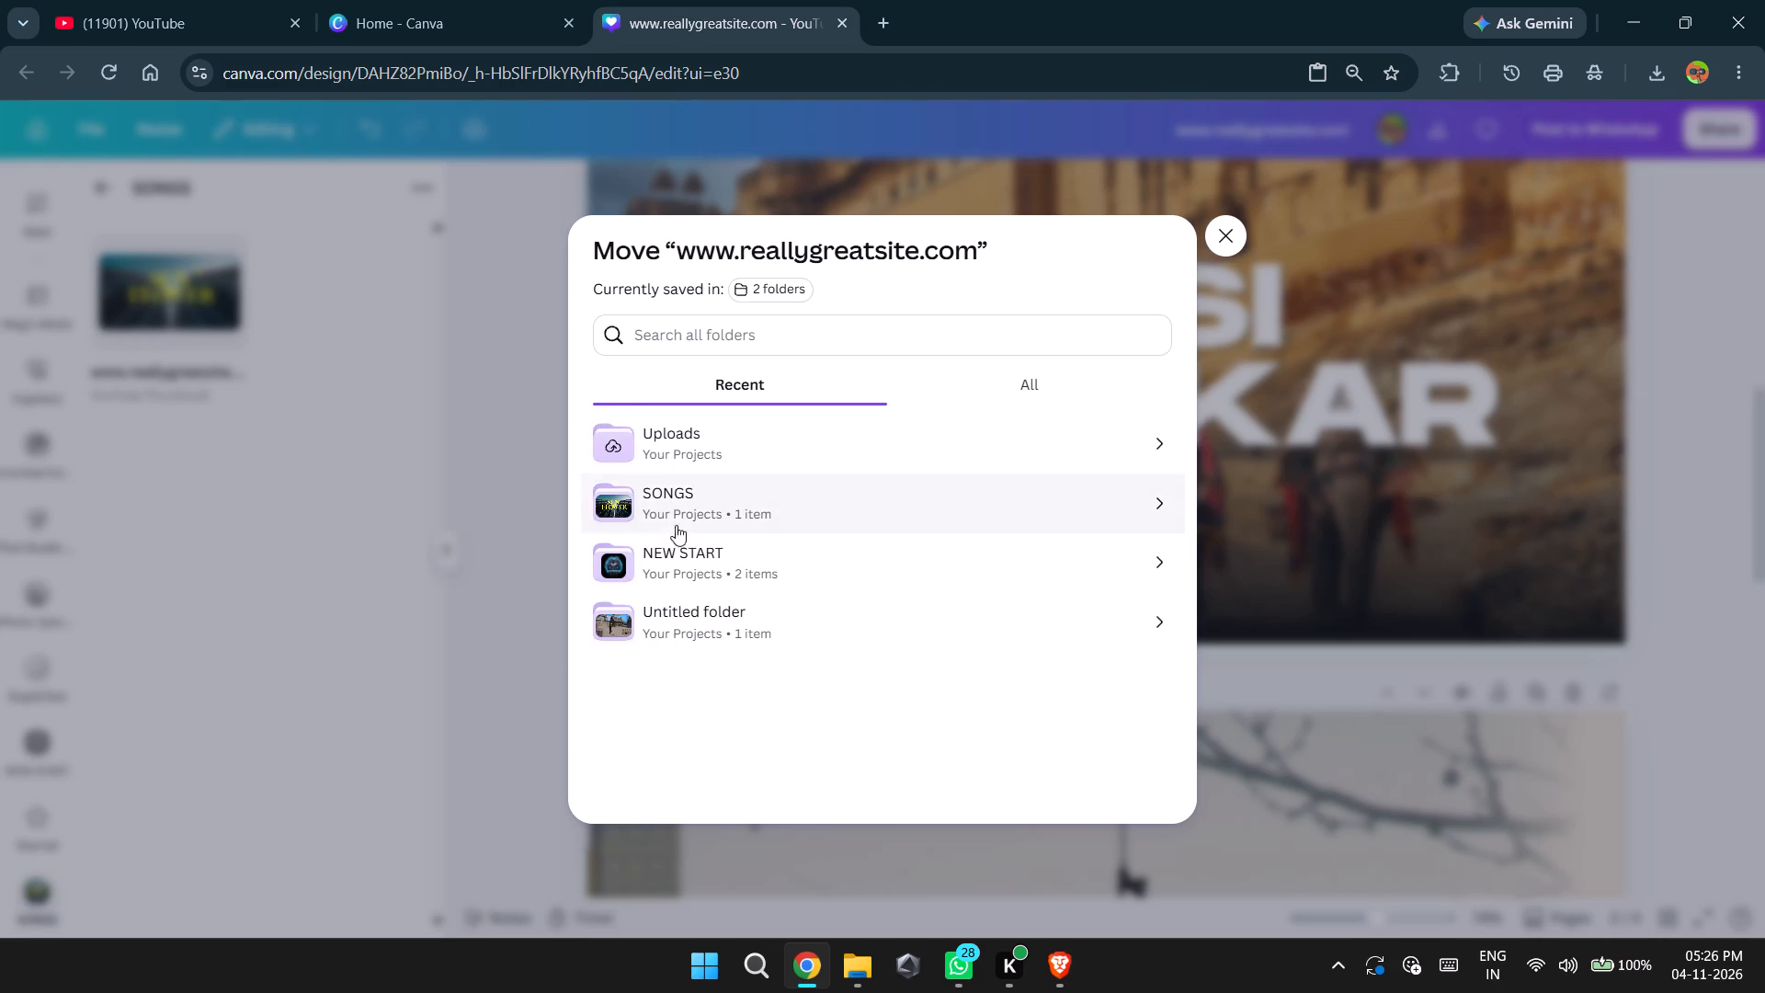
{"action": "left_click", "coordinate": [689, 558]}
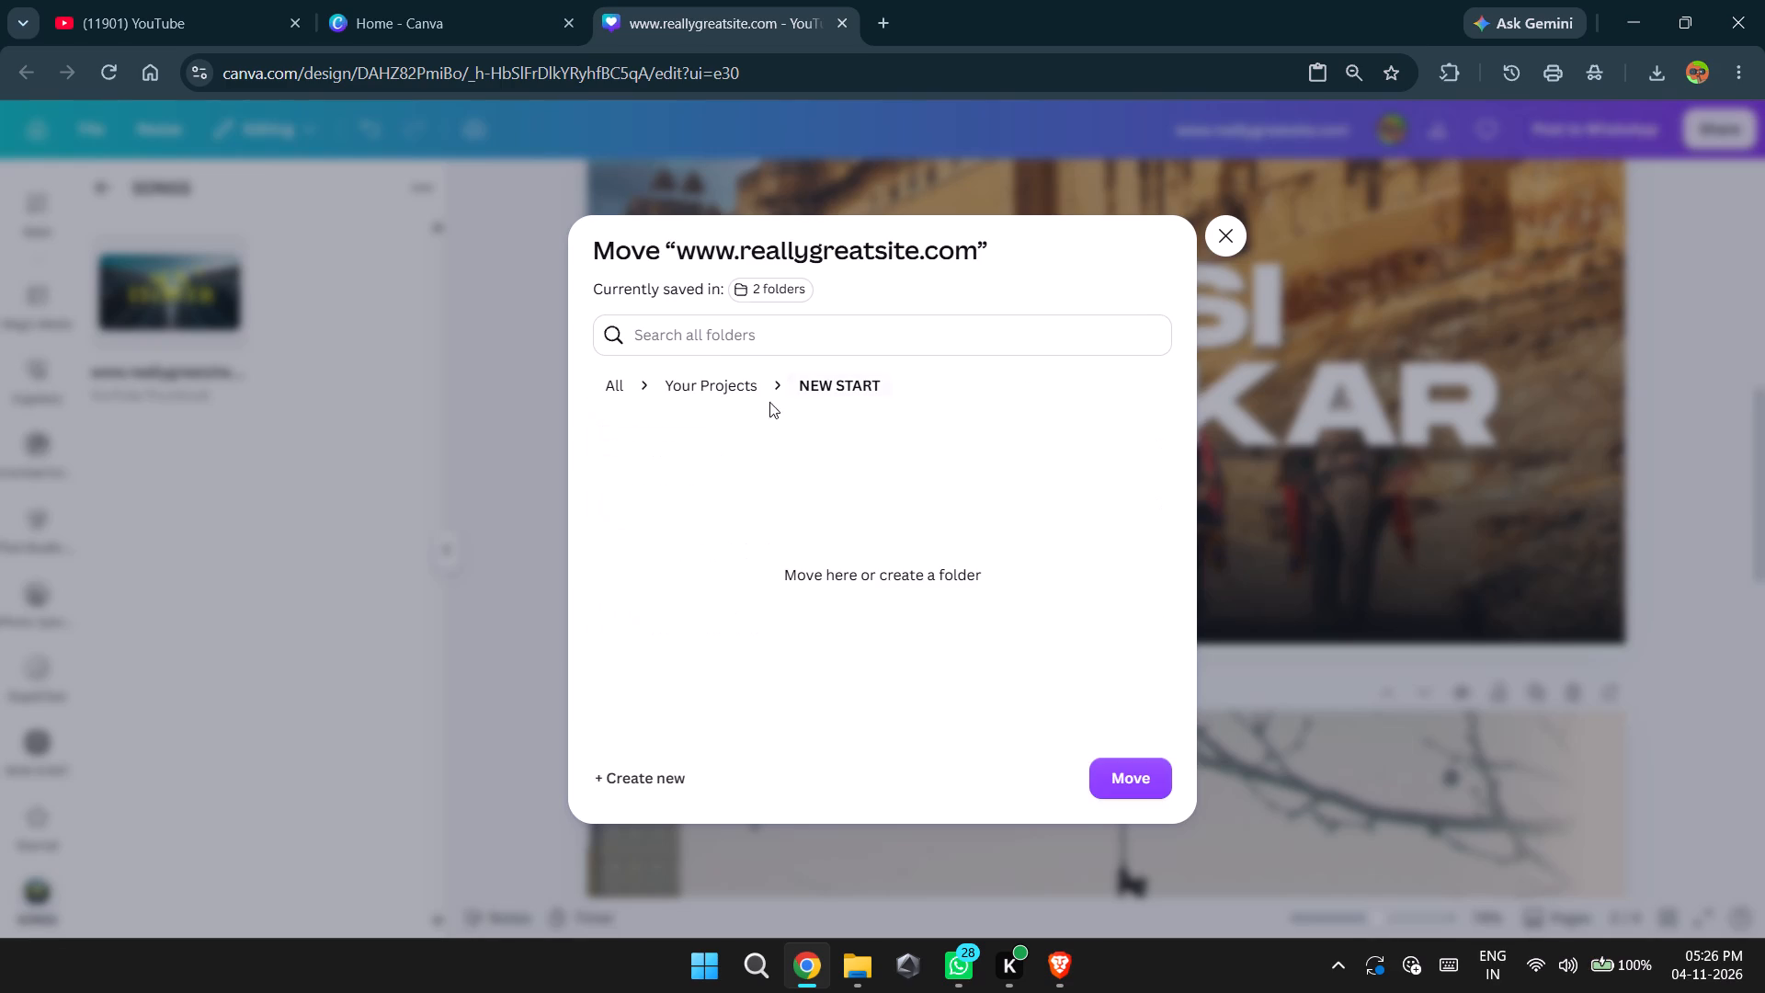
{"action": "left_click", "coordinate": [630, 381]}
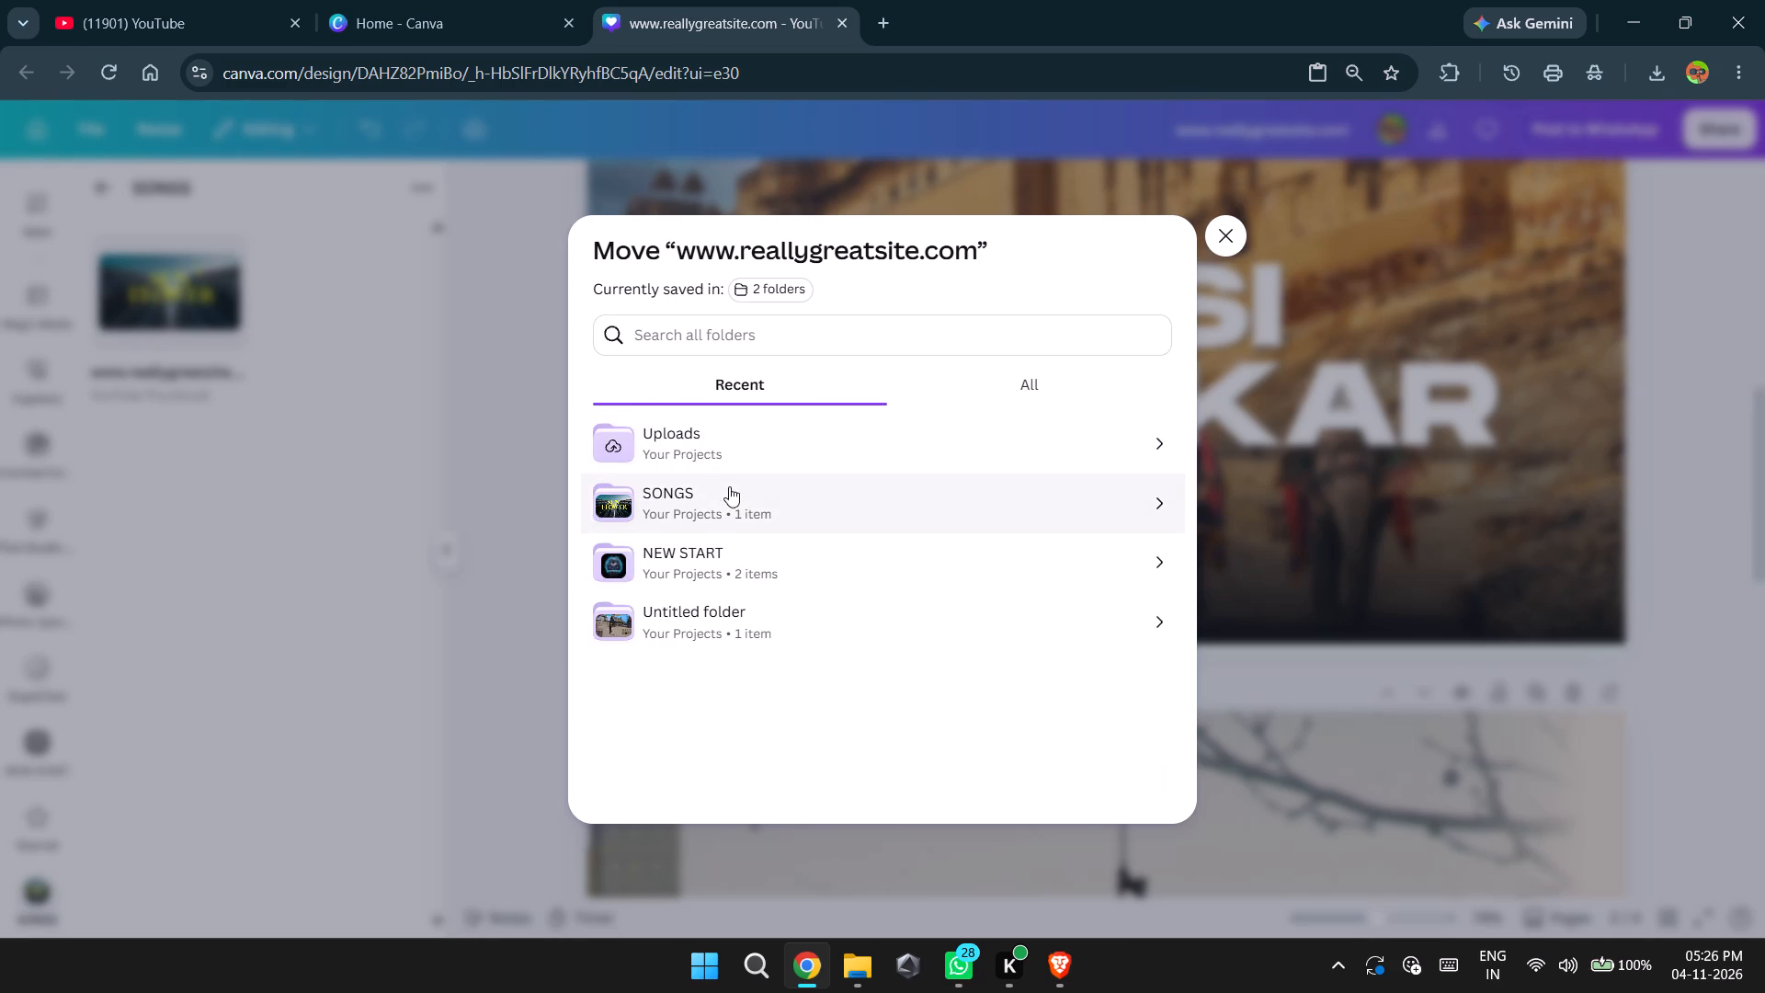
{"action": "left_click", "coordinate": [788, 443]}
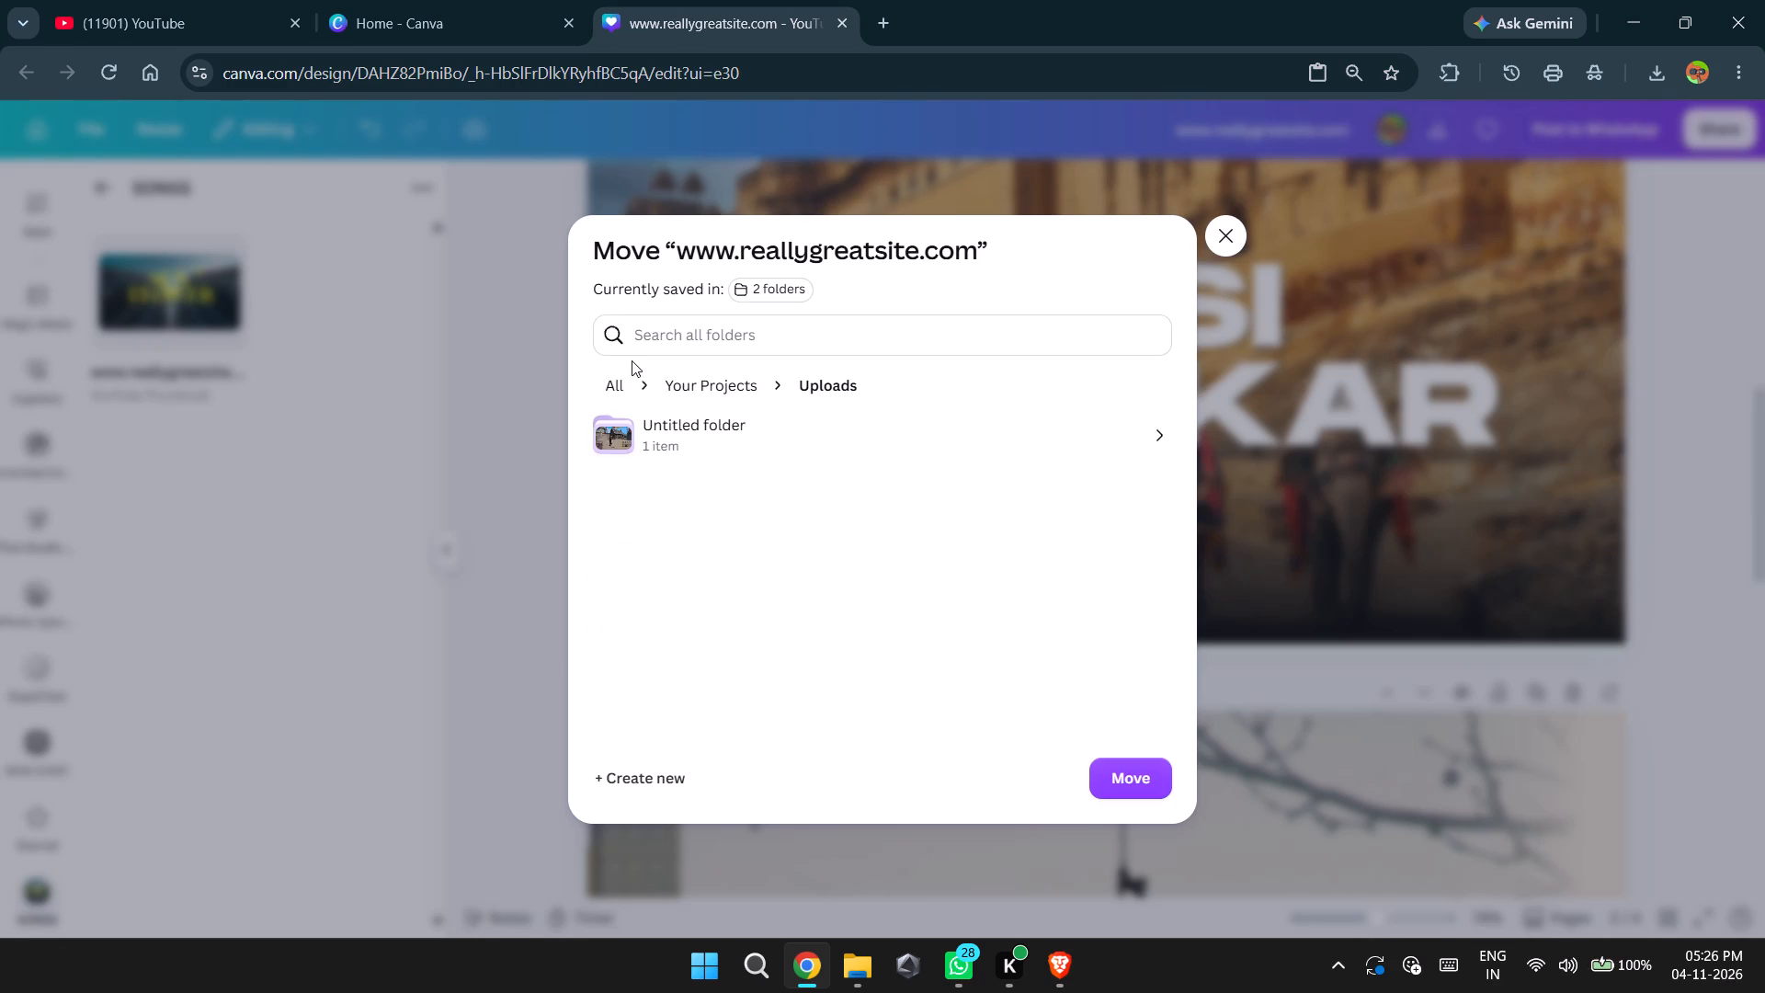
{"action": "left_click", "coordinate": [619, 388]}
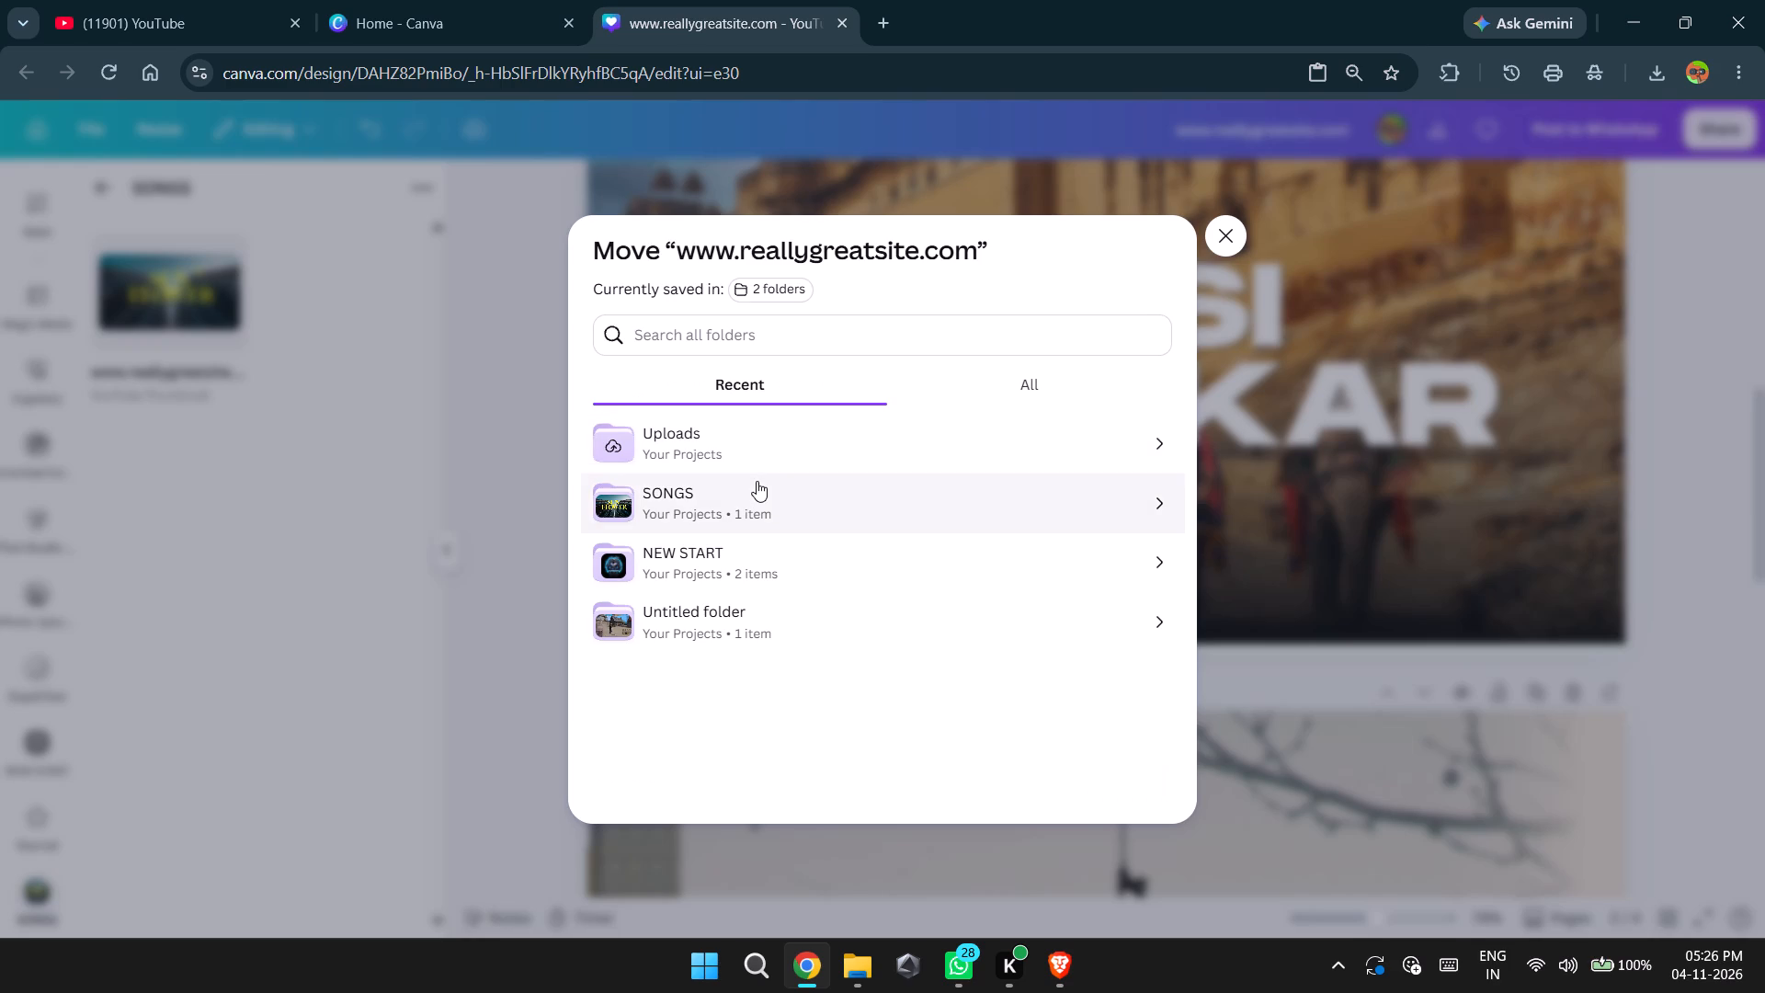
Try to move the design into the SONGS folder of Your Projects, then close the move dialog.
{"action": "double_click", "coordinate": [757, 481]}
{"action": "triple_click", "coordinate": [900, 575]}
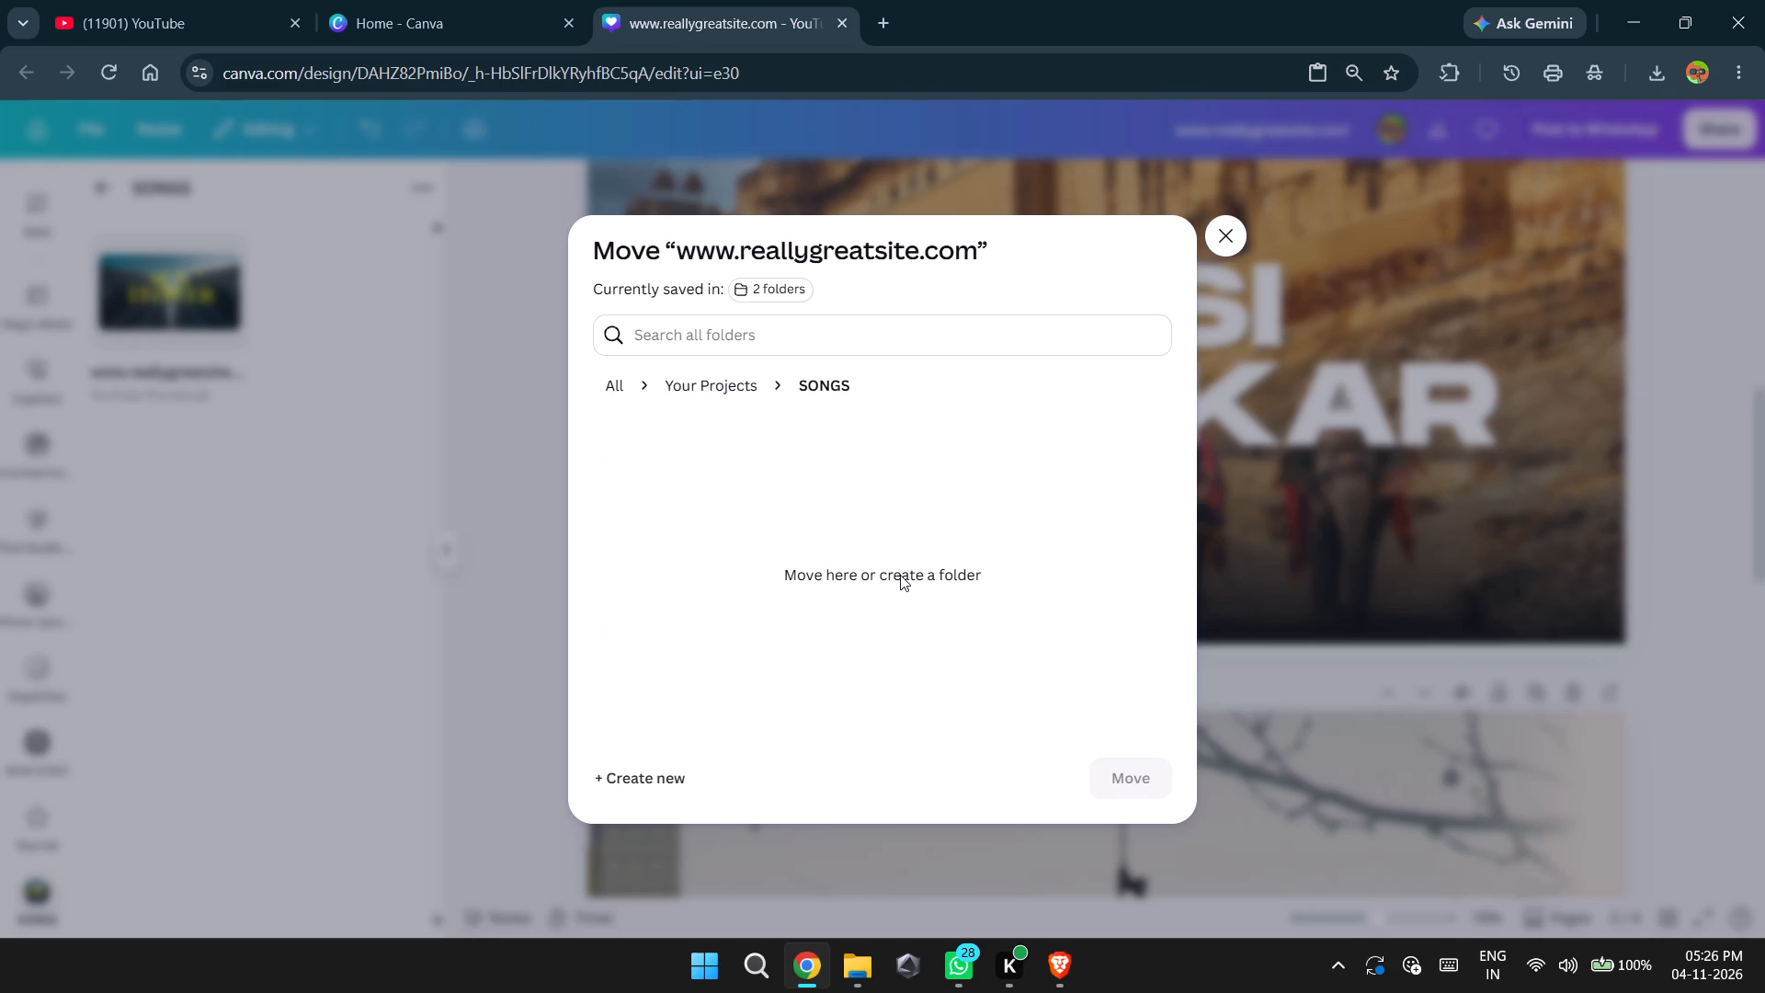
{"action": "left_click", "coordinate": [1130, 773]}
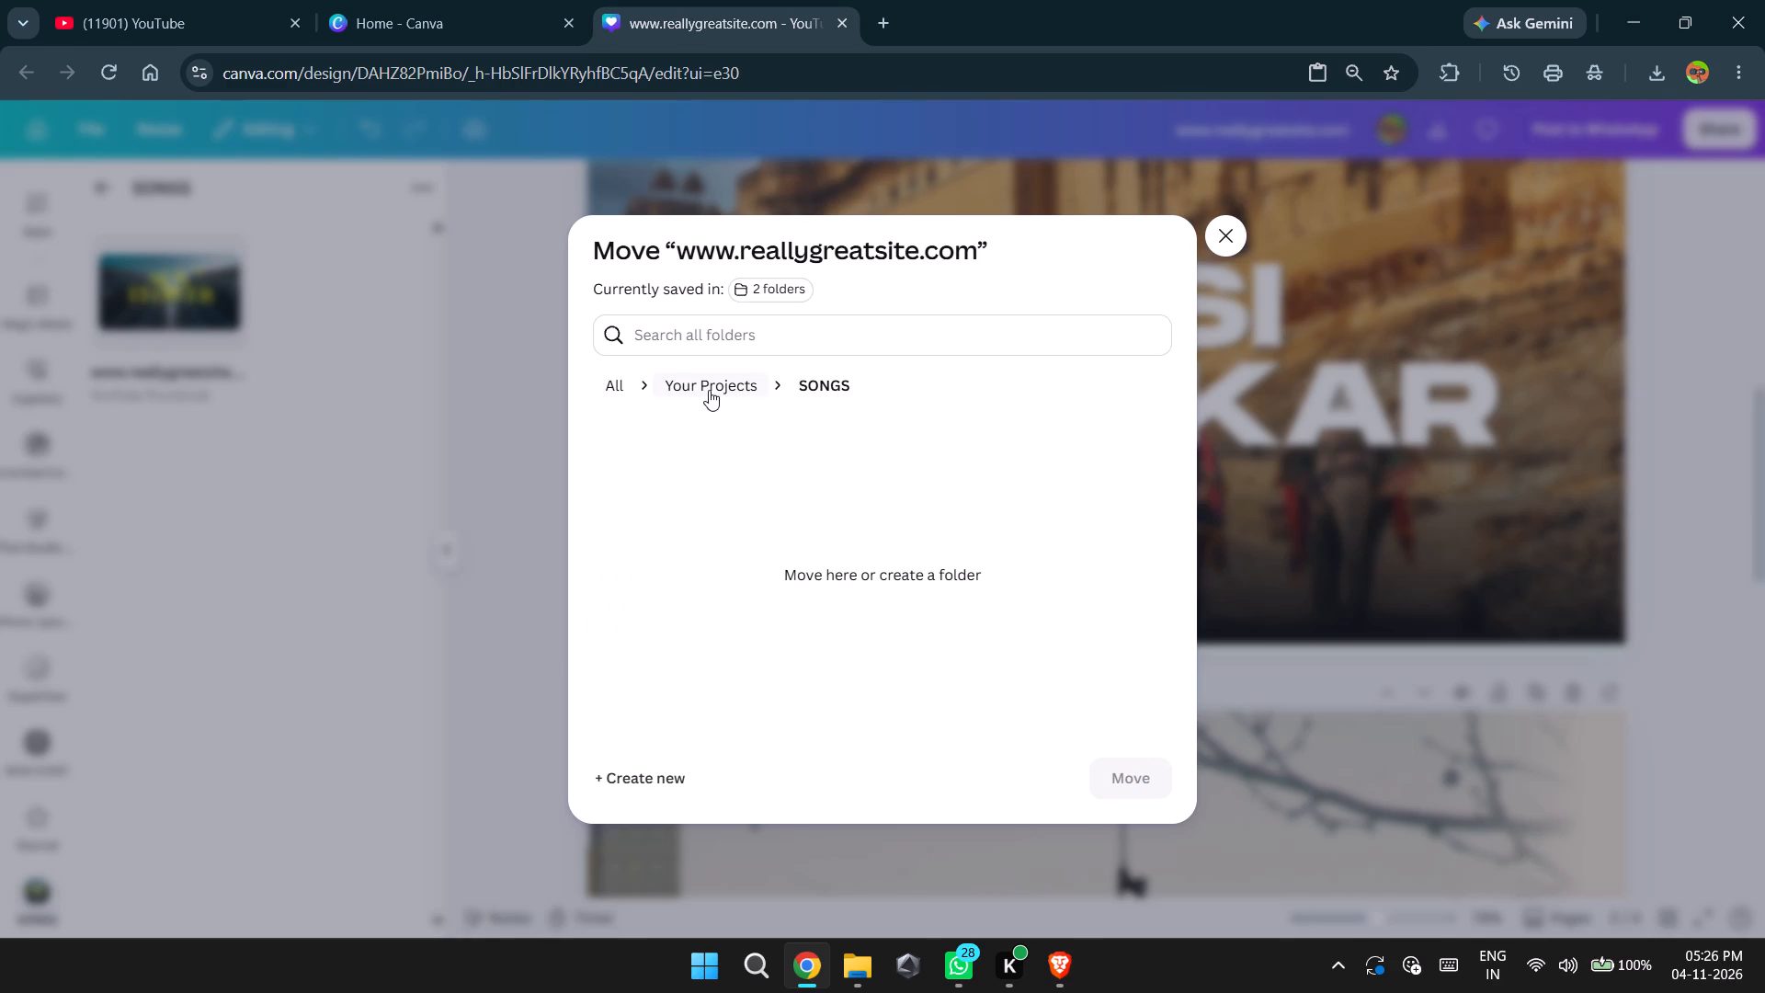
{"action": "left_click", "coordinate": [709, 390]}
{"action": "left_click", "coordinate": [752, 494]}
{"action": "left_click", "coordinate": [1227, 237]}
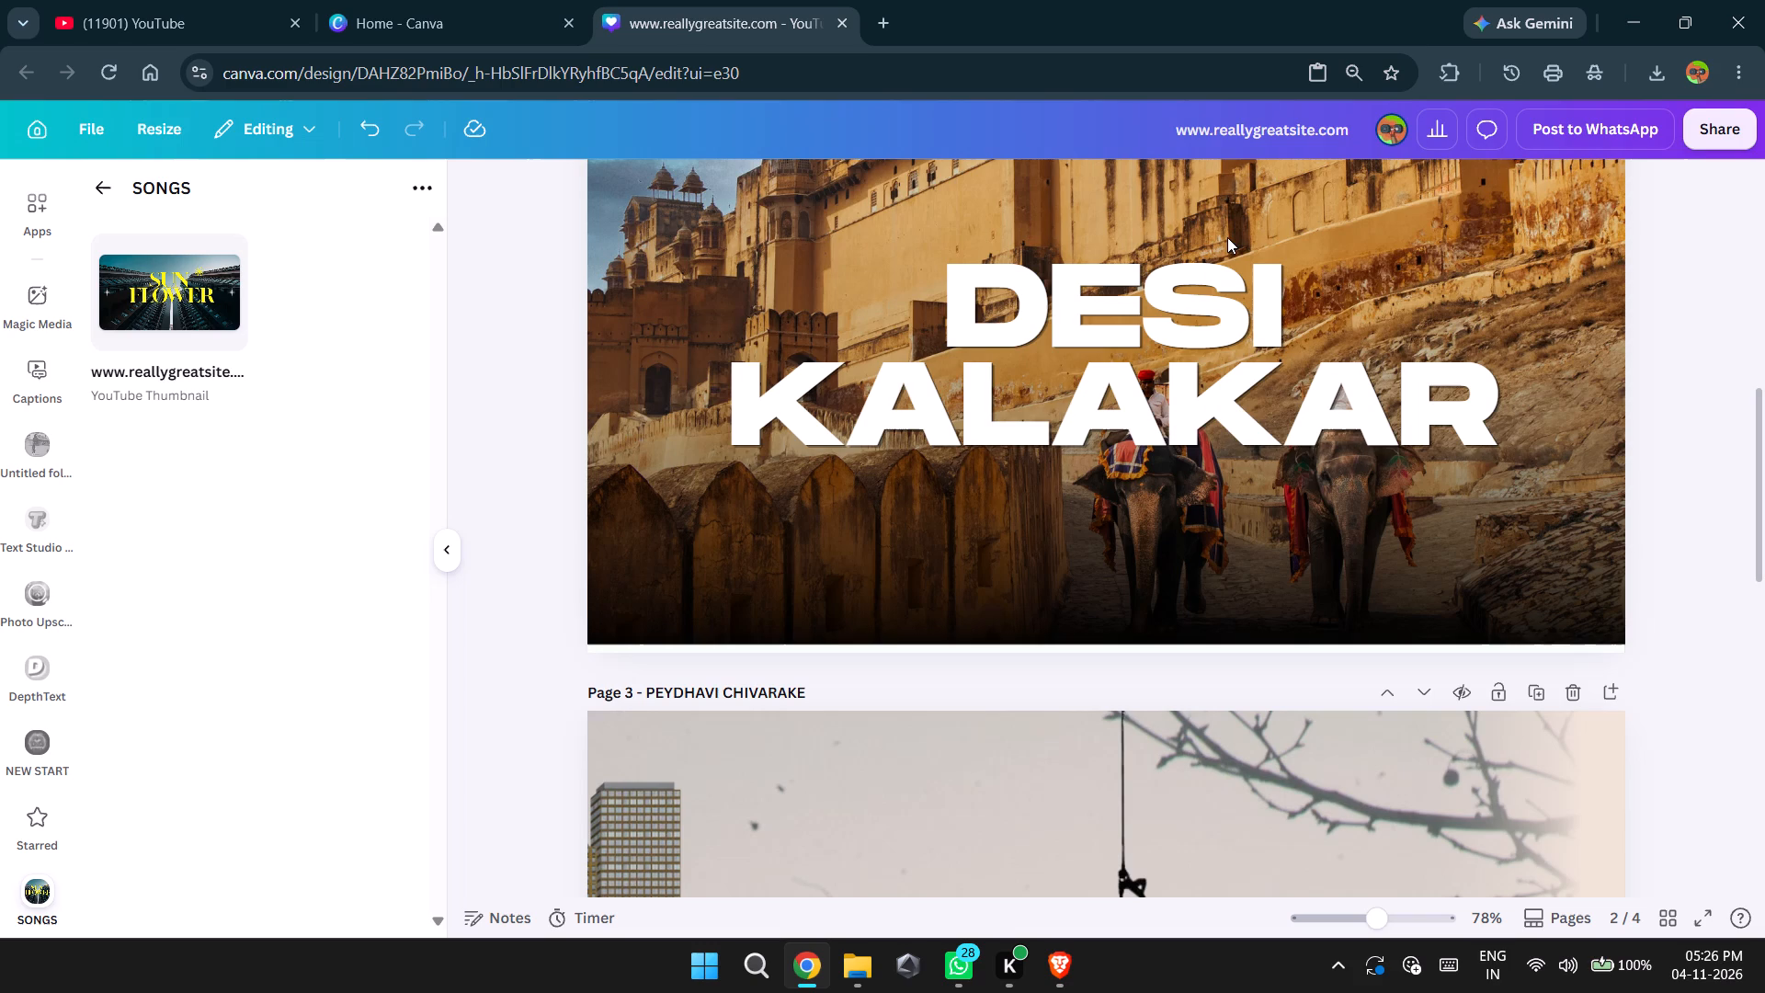
Move the design into a new folder named SONG 2 created inside the SONGS folder, then dismiss the notification.
{"action": "left_click", "coordinate": [1220, 564]}
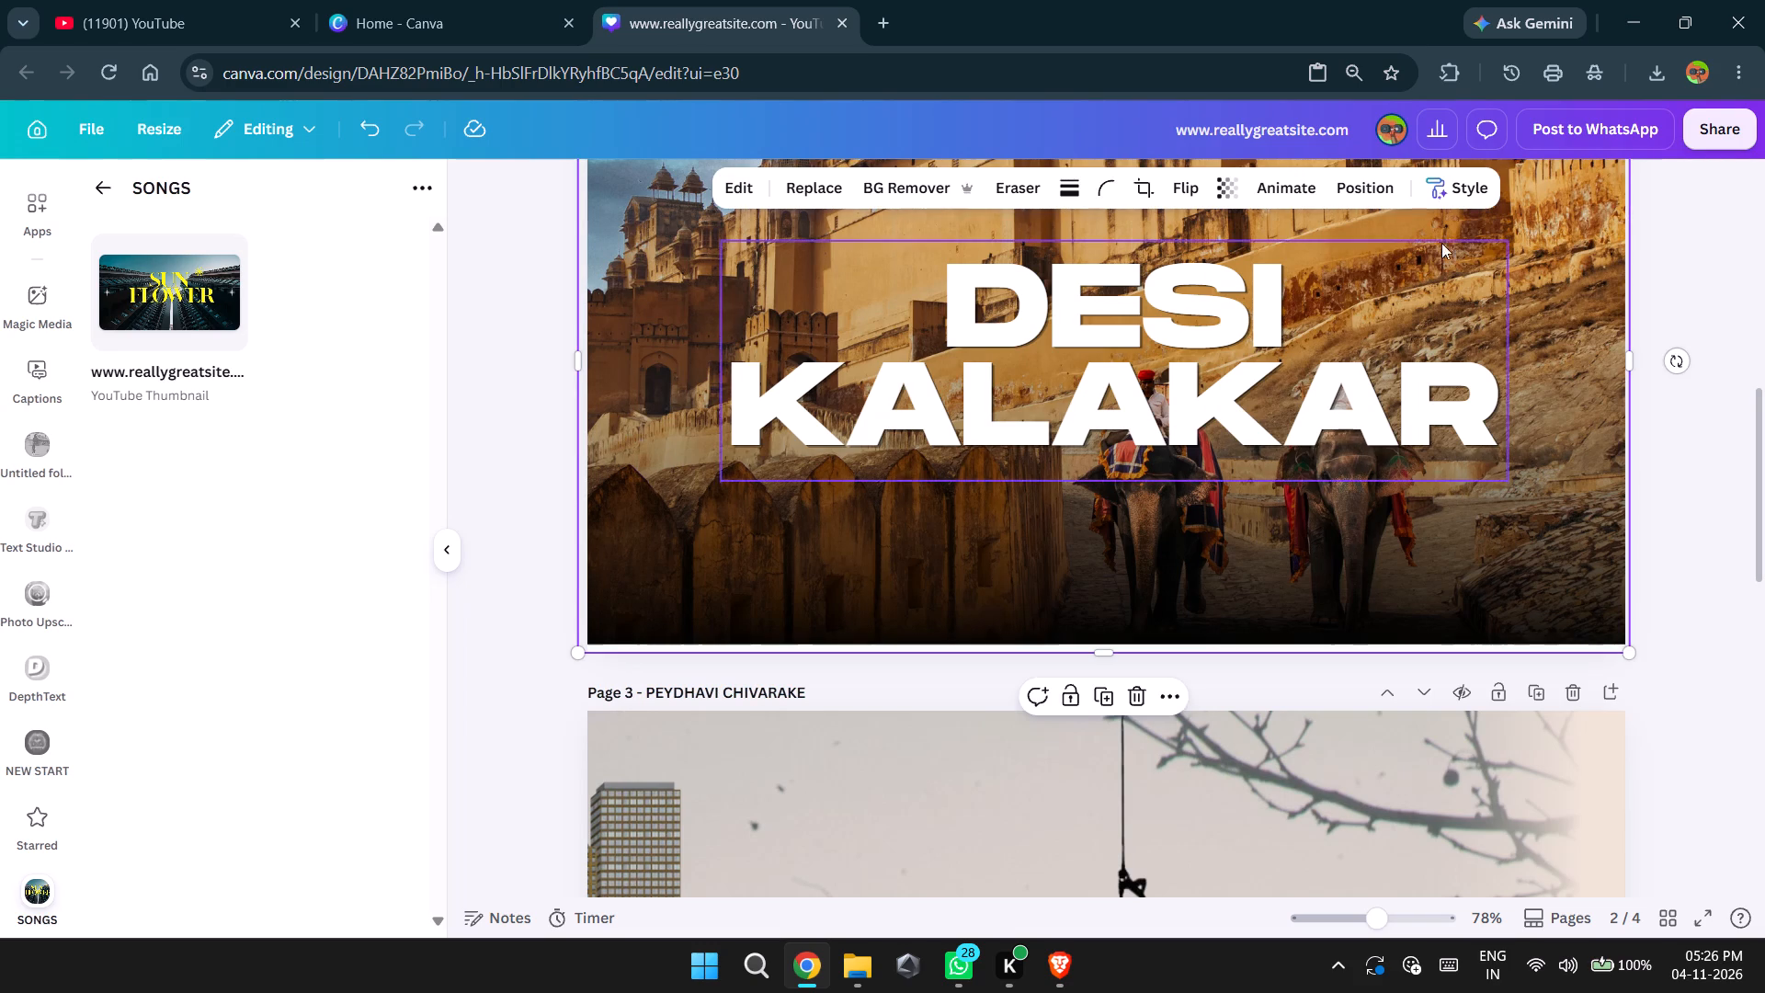
{"action": "left_click", "coordinate": [1743, 117]}
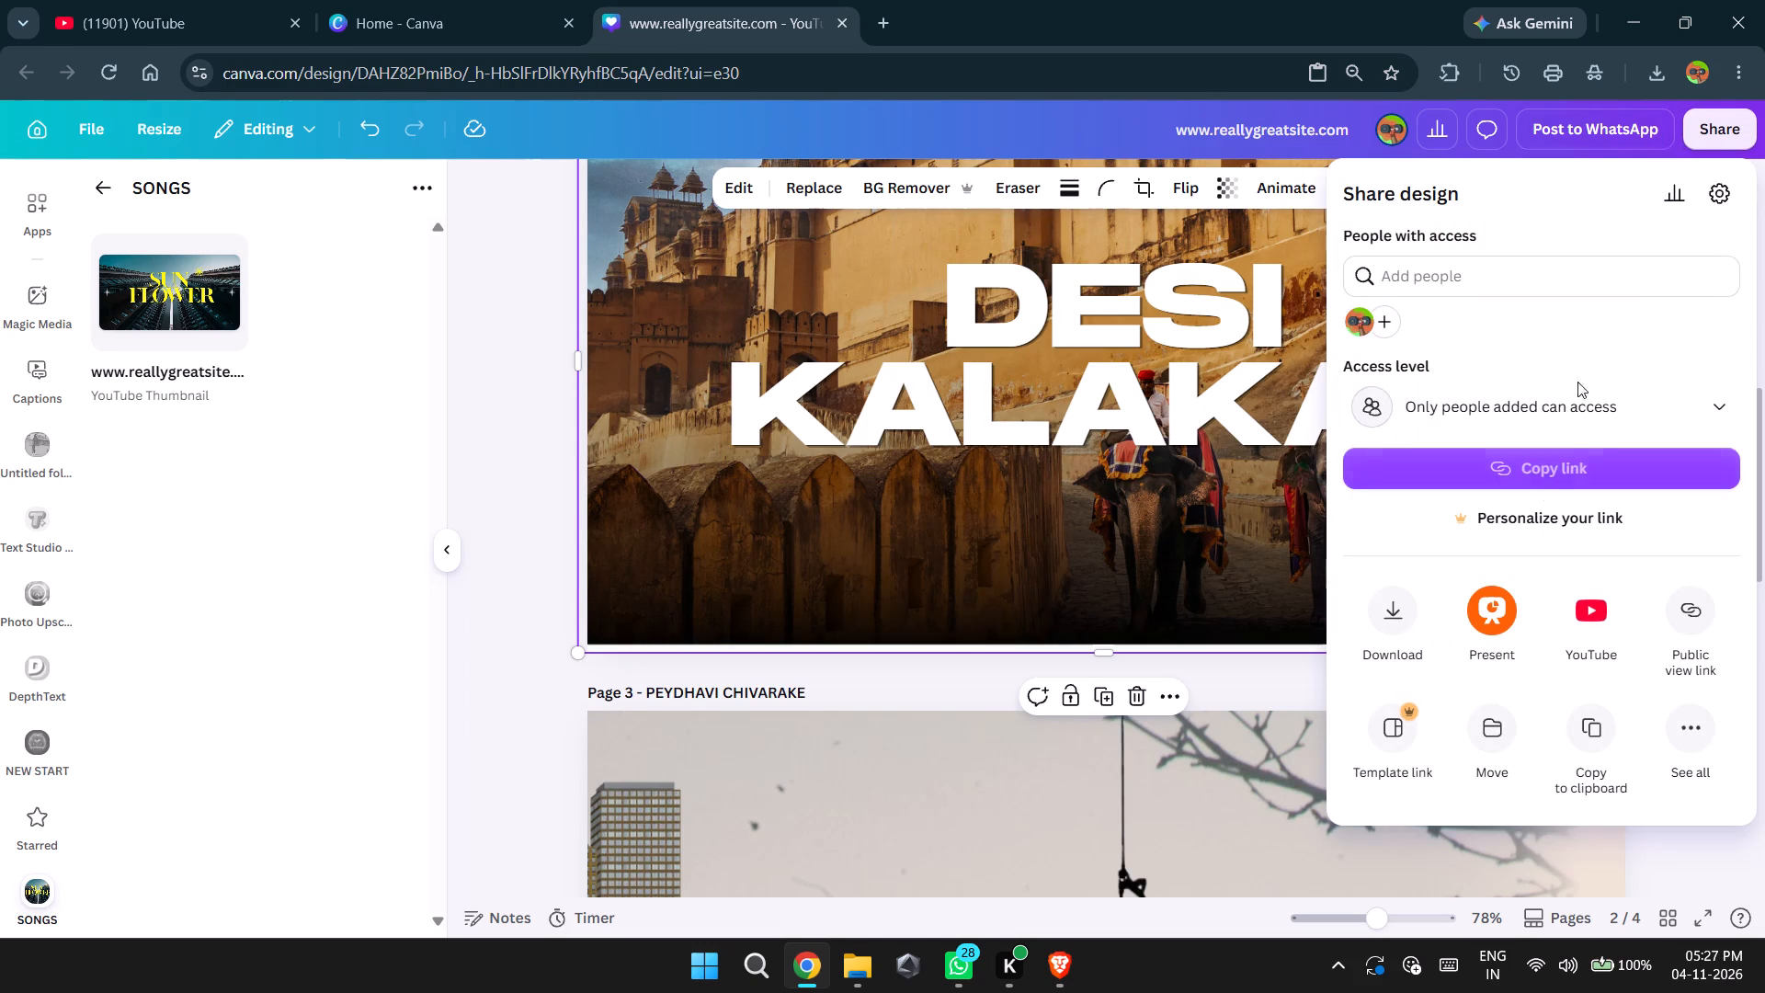
{"action": "left_click", "coordinate": [1490, 774]}
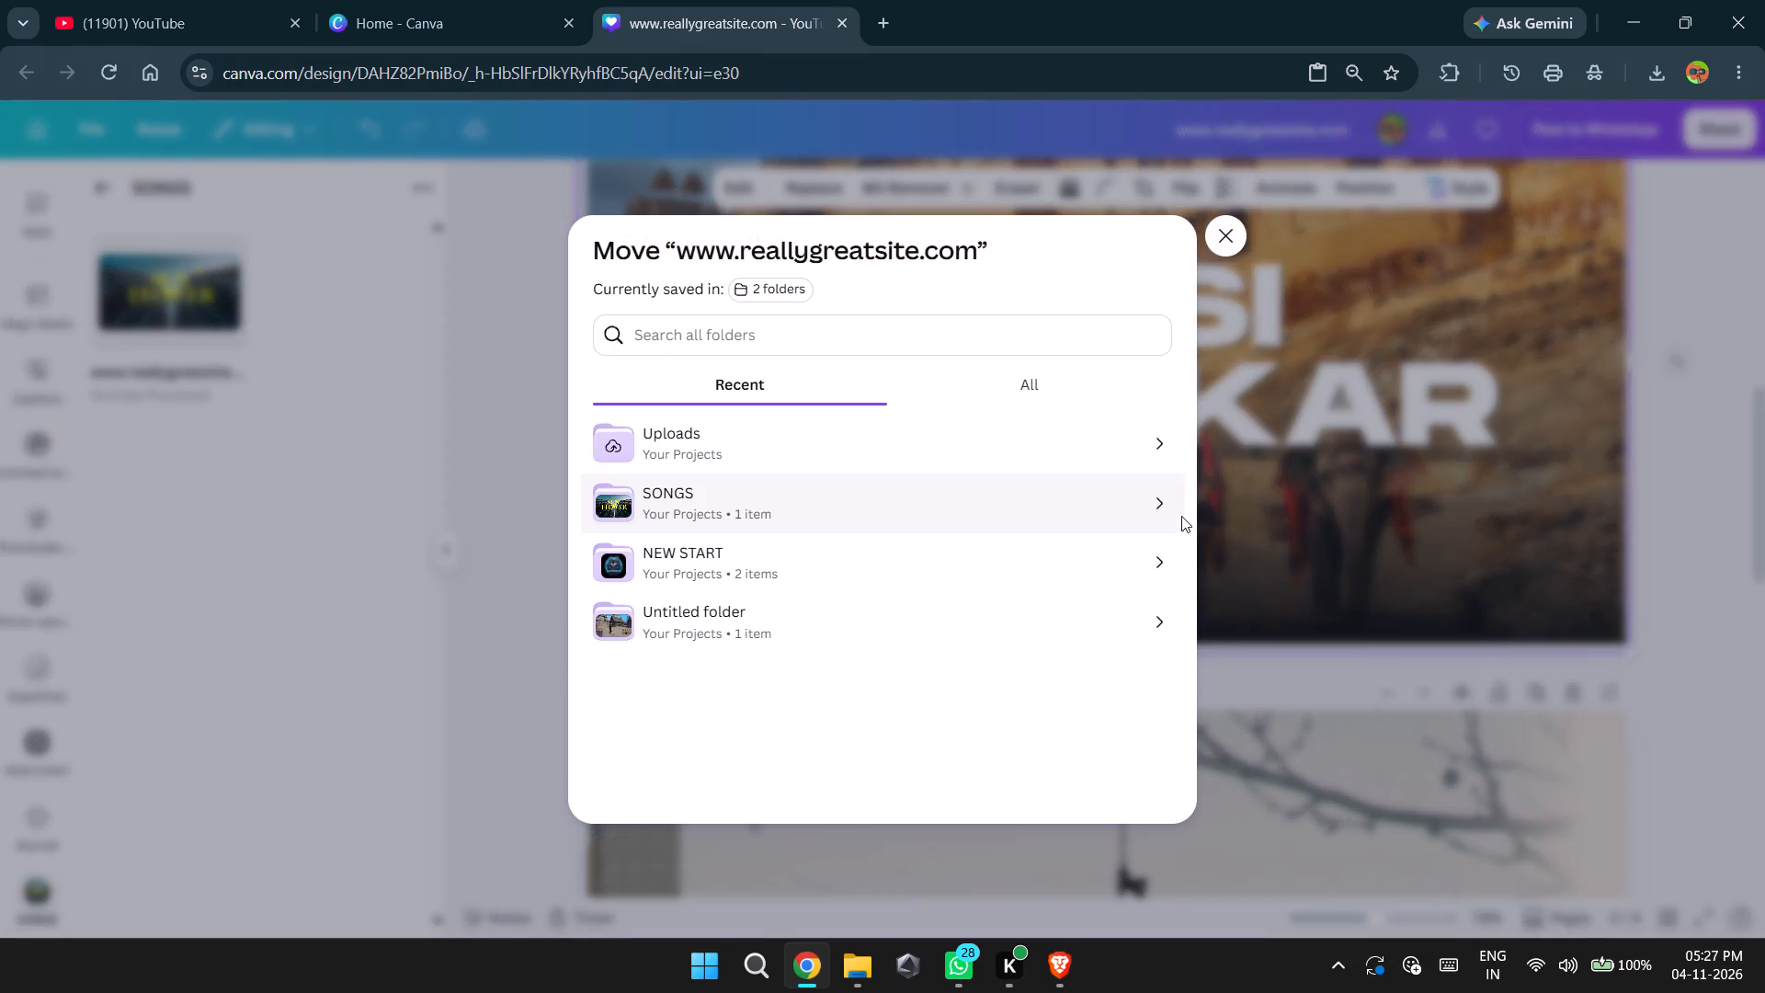
{"action": "left_click", "coordinate": [865, 518]}
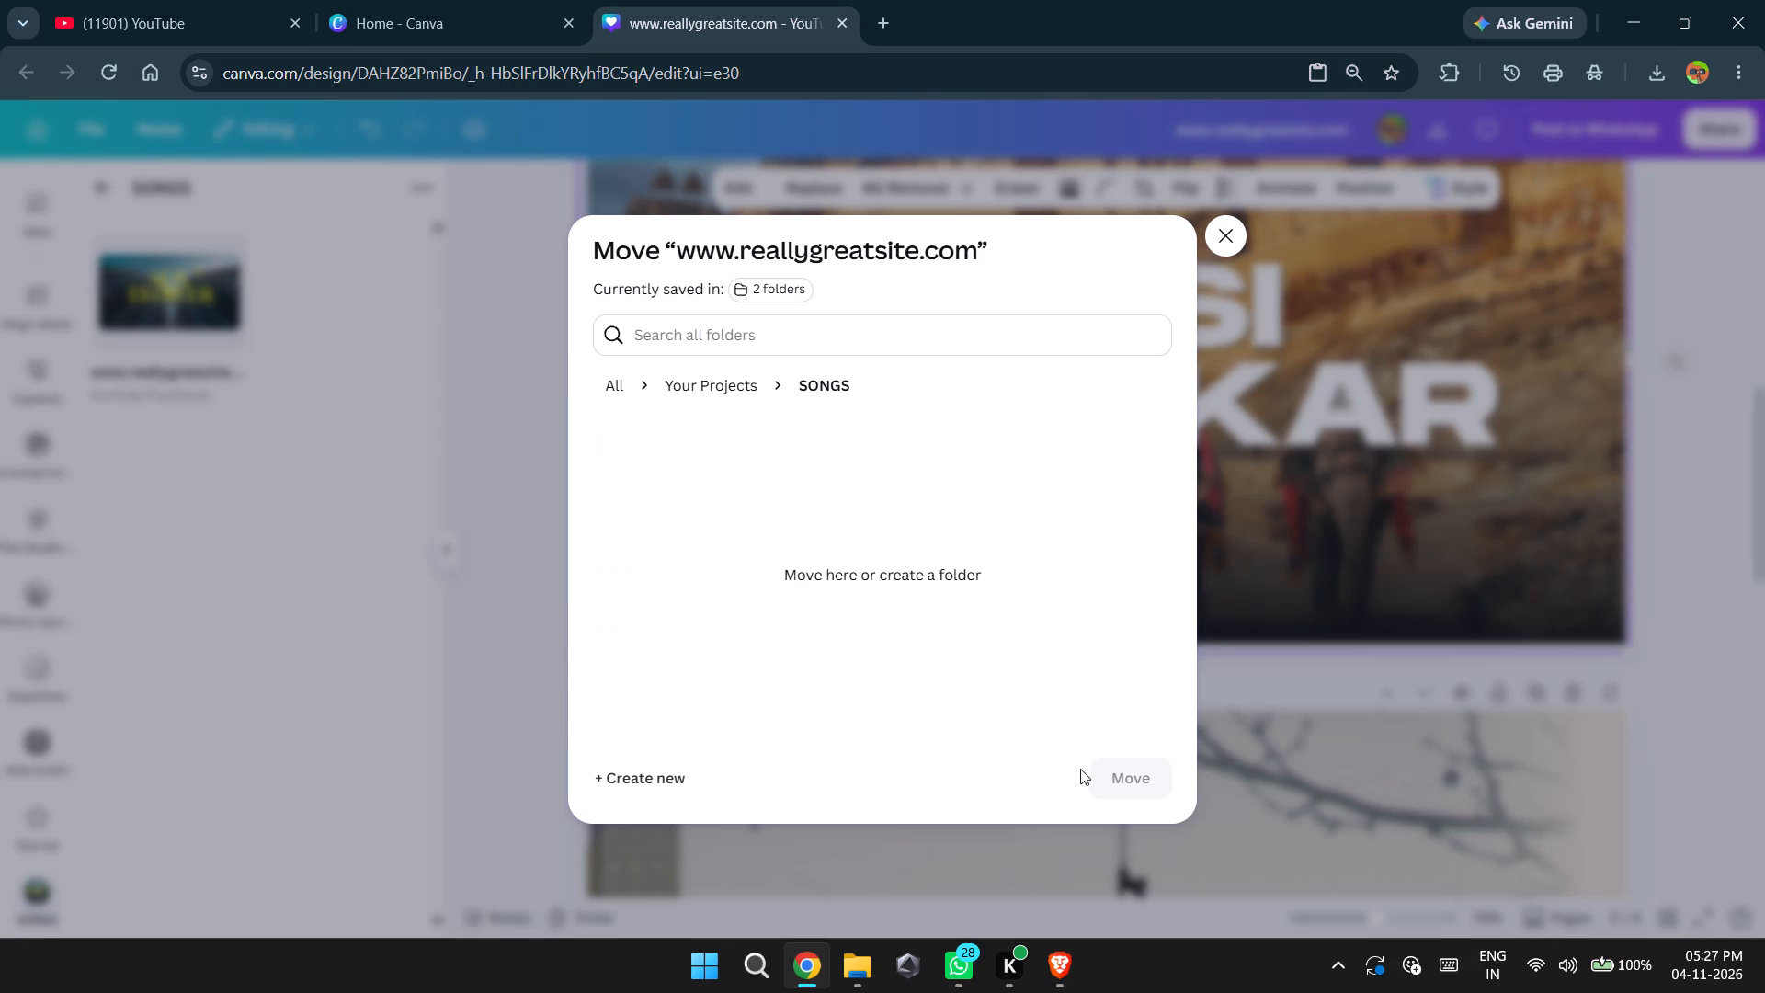
{"action": "left_click", "coordinate": [668, 777]}
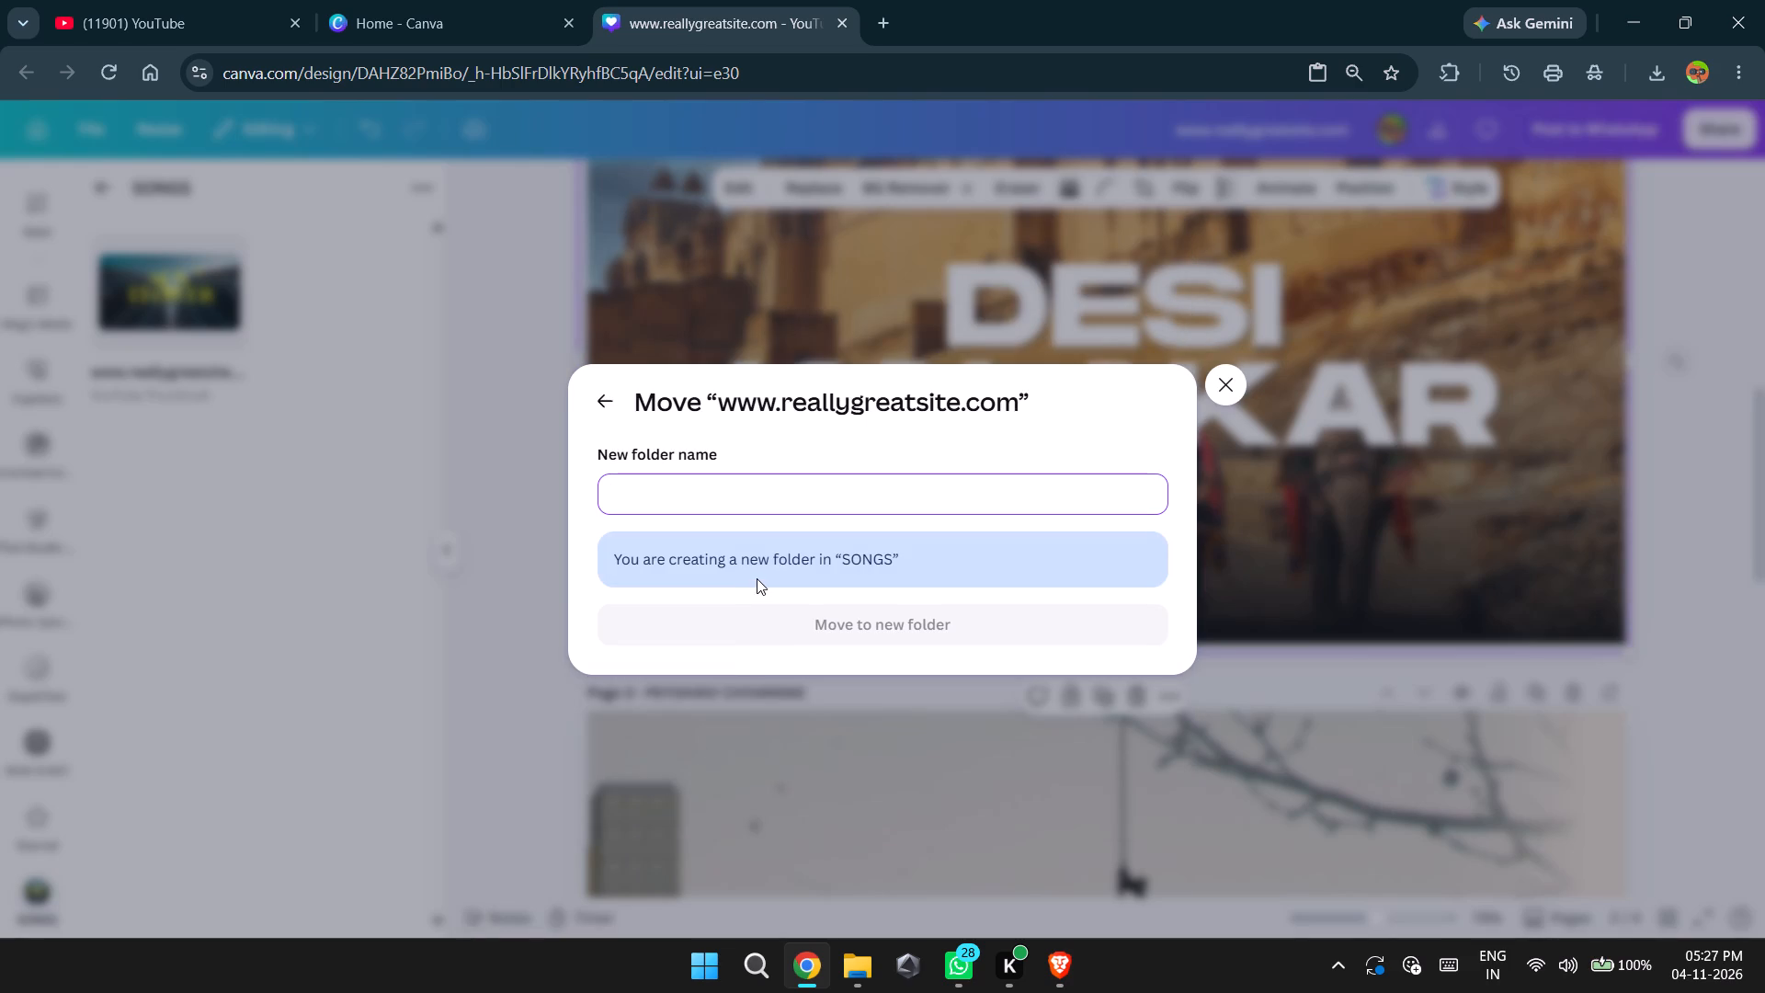
{"action": "key", "text": "d"}
{"action": "type", "text": "ESI"}
{"action": "key", "text": "space"}
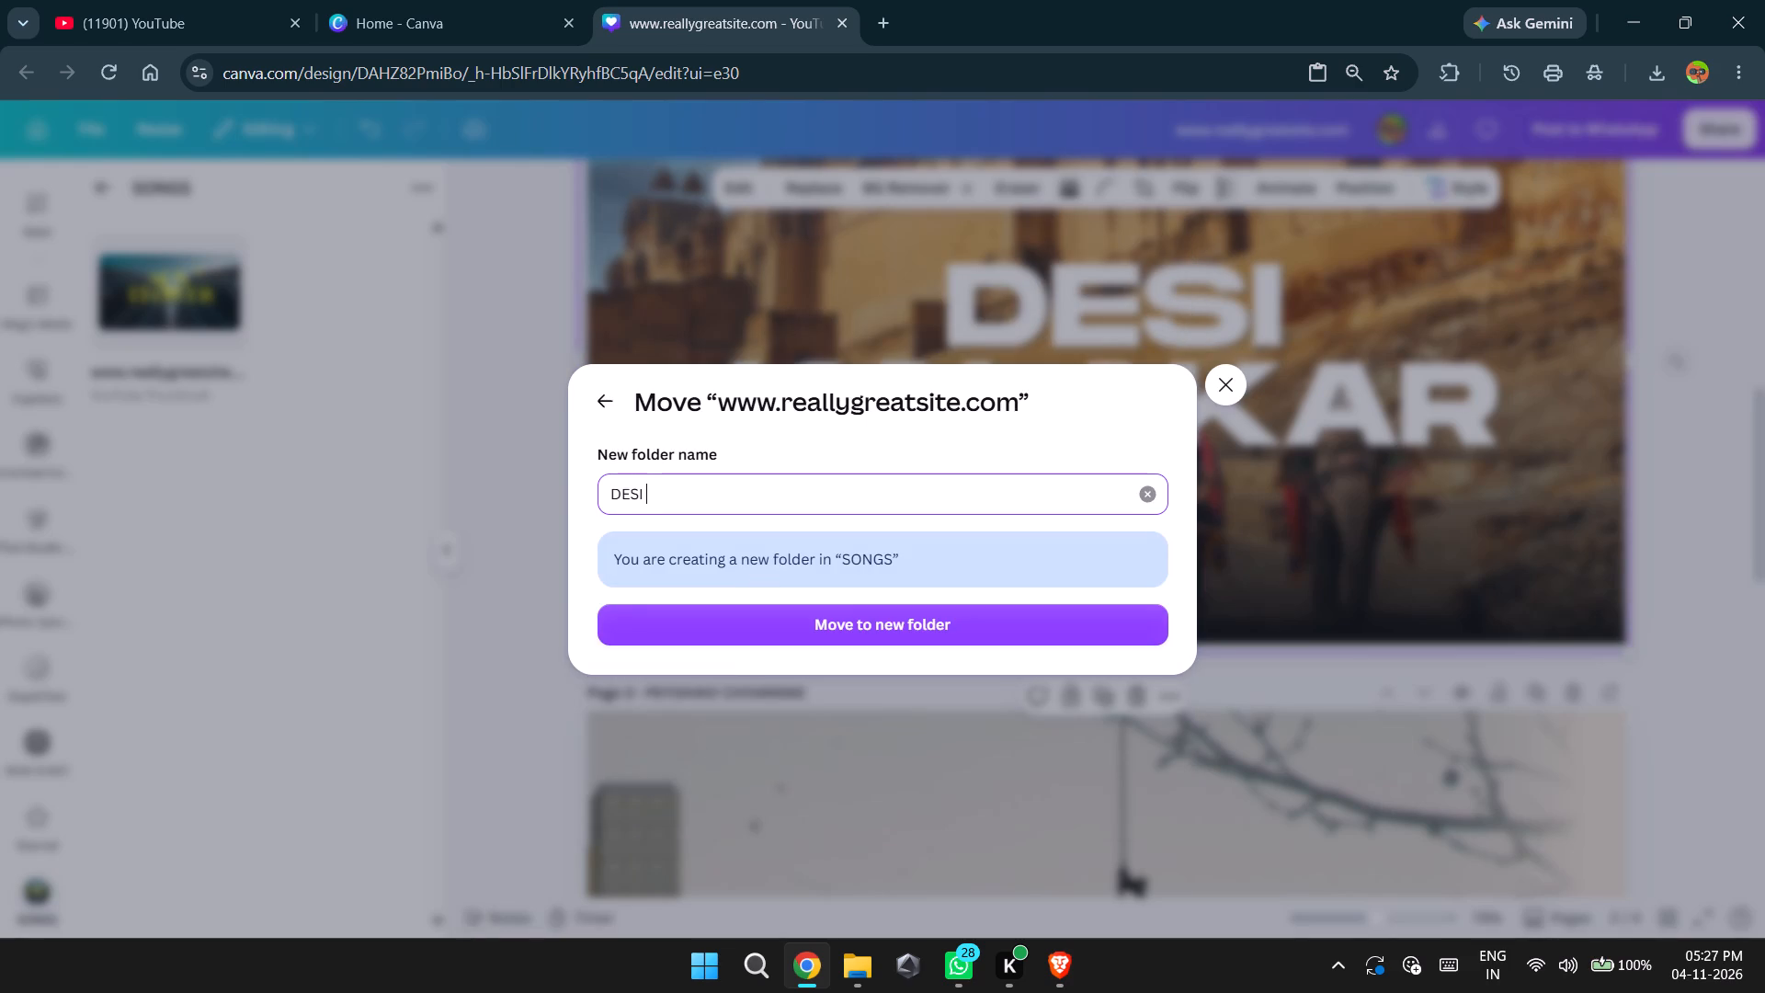
{"action": "key", "text": "BackSpace"}
{"action": "key", "text": "BackSpace"}
{"action": "key", "text": "BackSpace"}
{"action": "key", "text": "BackSpace"}
{"action": "key", "text": "BackSpace"}
{"action": "type", "text": "SONG 2"}
{"action": "key", "text": "Return"}
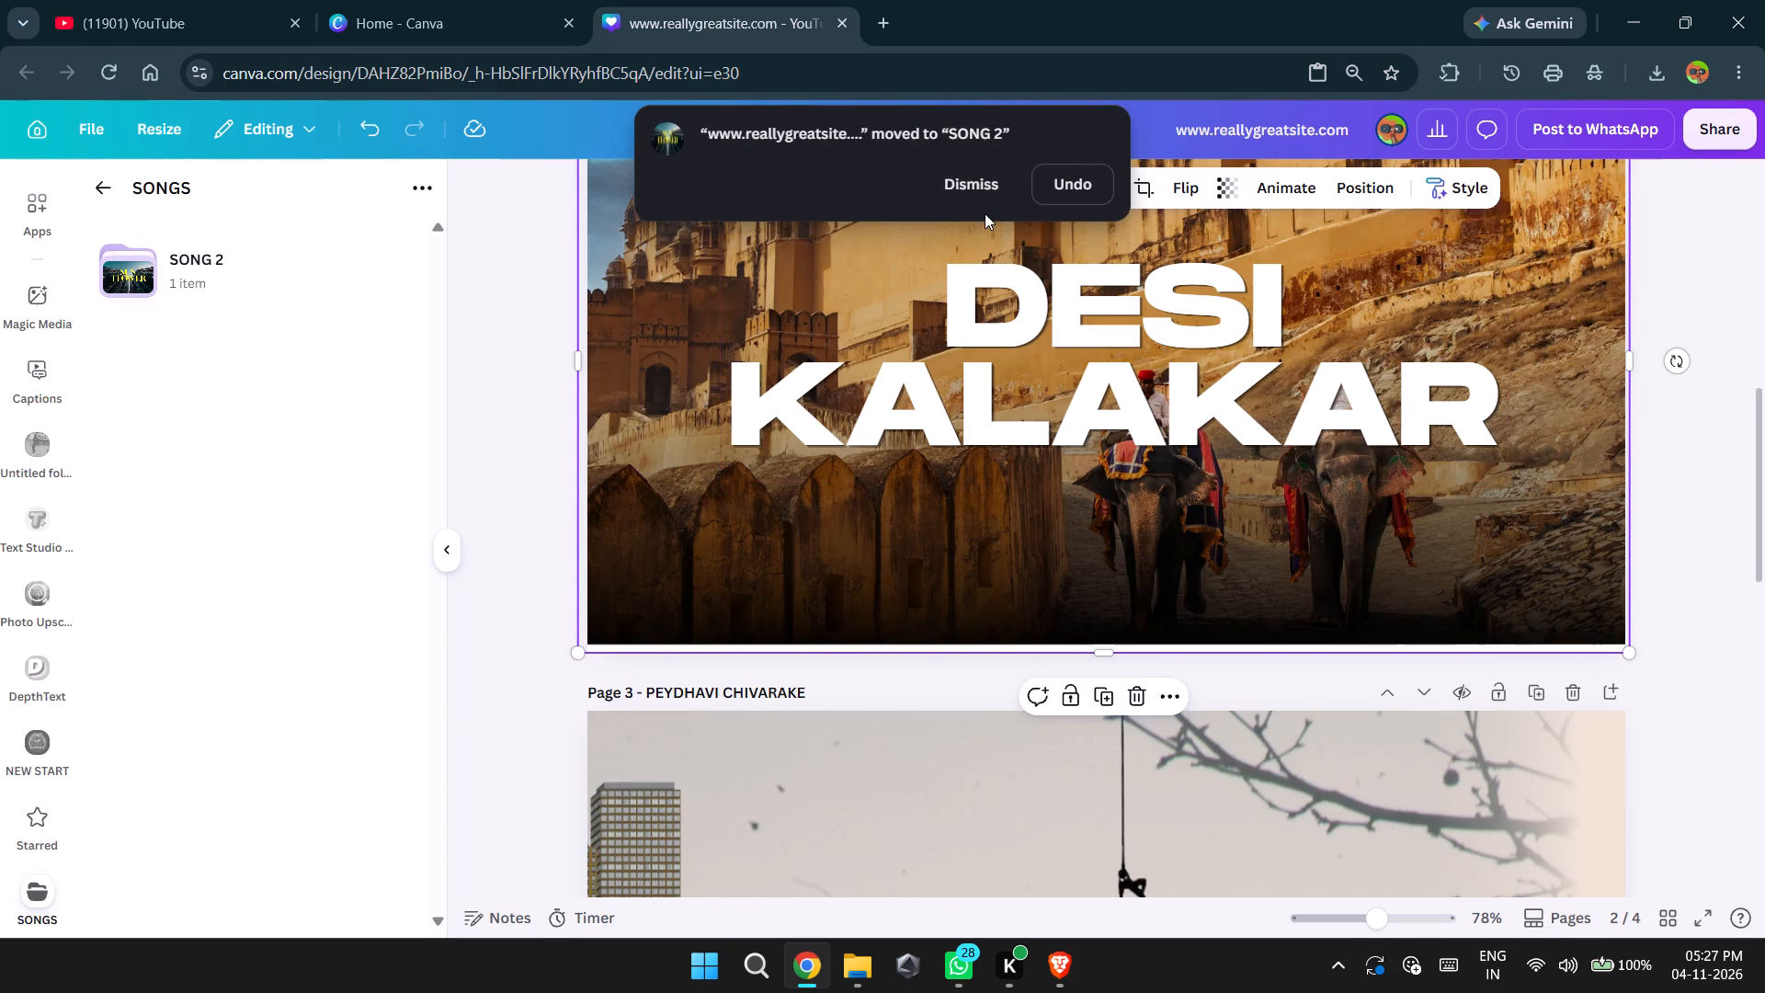
{"action": "left_click", "coordinate": [964, 192]}
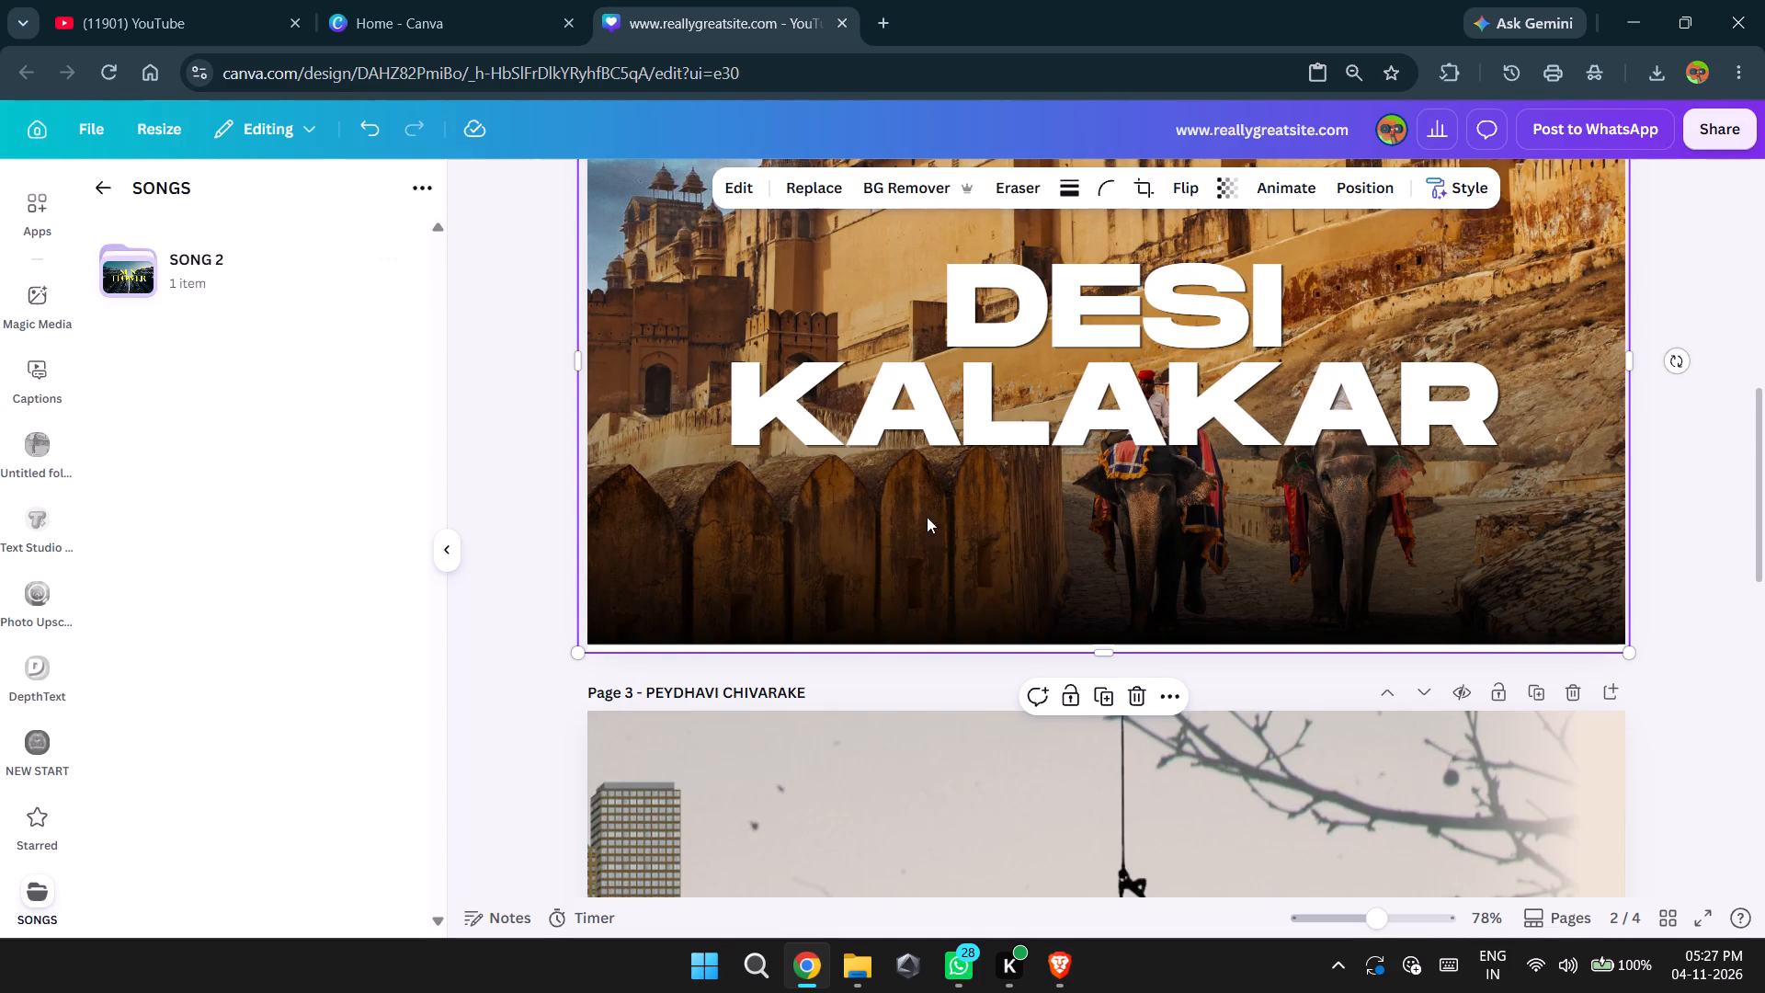
Examine the contents and available folder options of SONGS and its SONG 2 subfolder.
{"action": "left_click", "coordinate": [100, 195]}
{"action": "scroll", "coordinate": [205, 723], "scroll_direction": "down", "scroll_amount": 1}
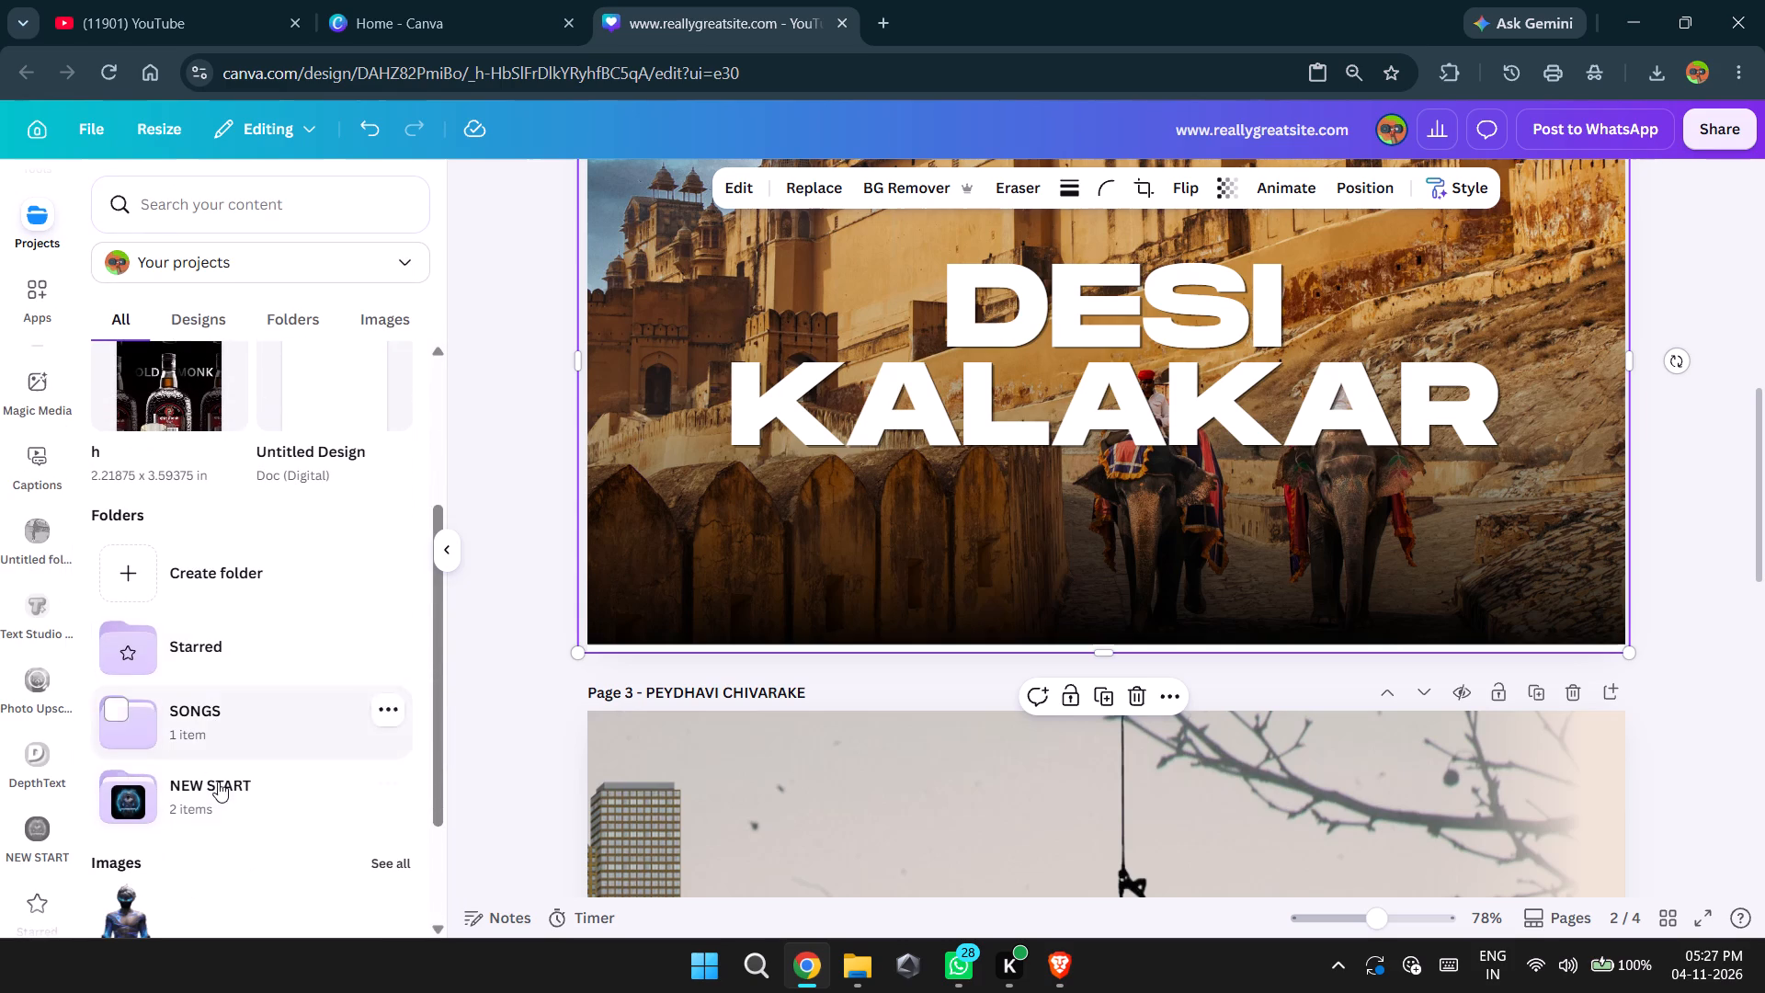
{"action": "scroll", "coordinate": [218, 782], "scroll_direction": "down", "scroll_amount": 1}
{"action": "left_click", "coordinate": [216, 593]}
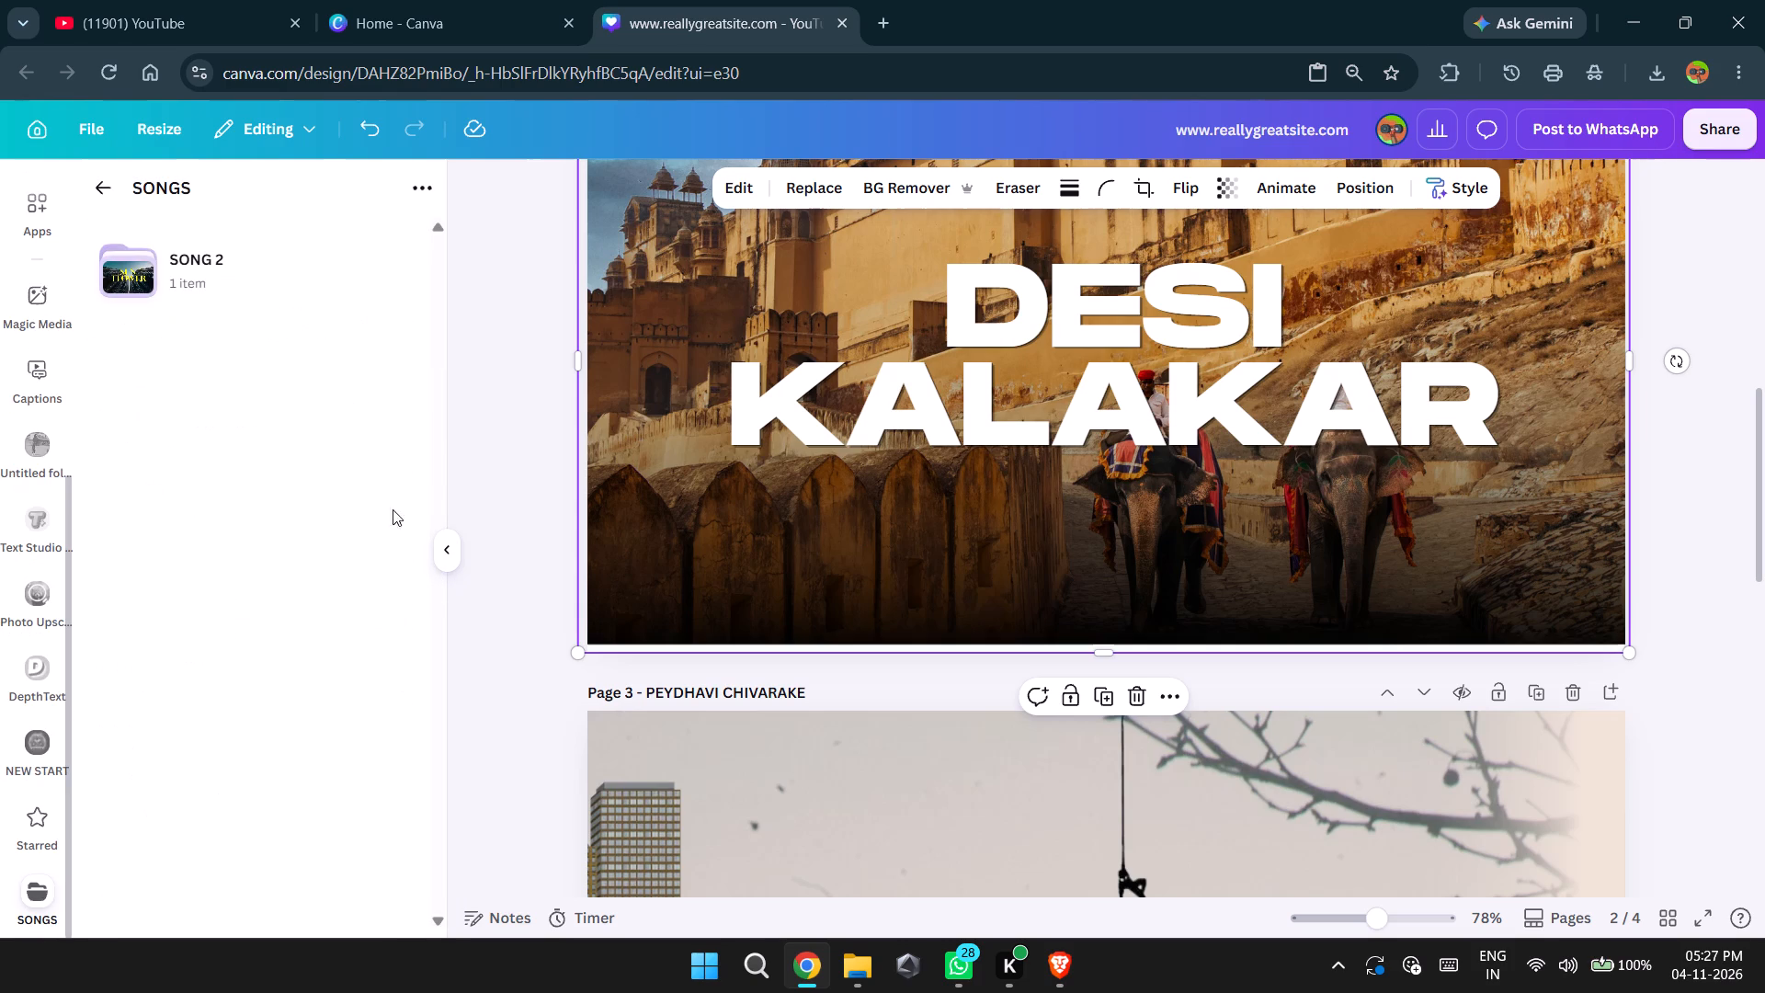
{"action": "left_click", "coordinate": [194, 257]}
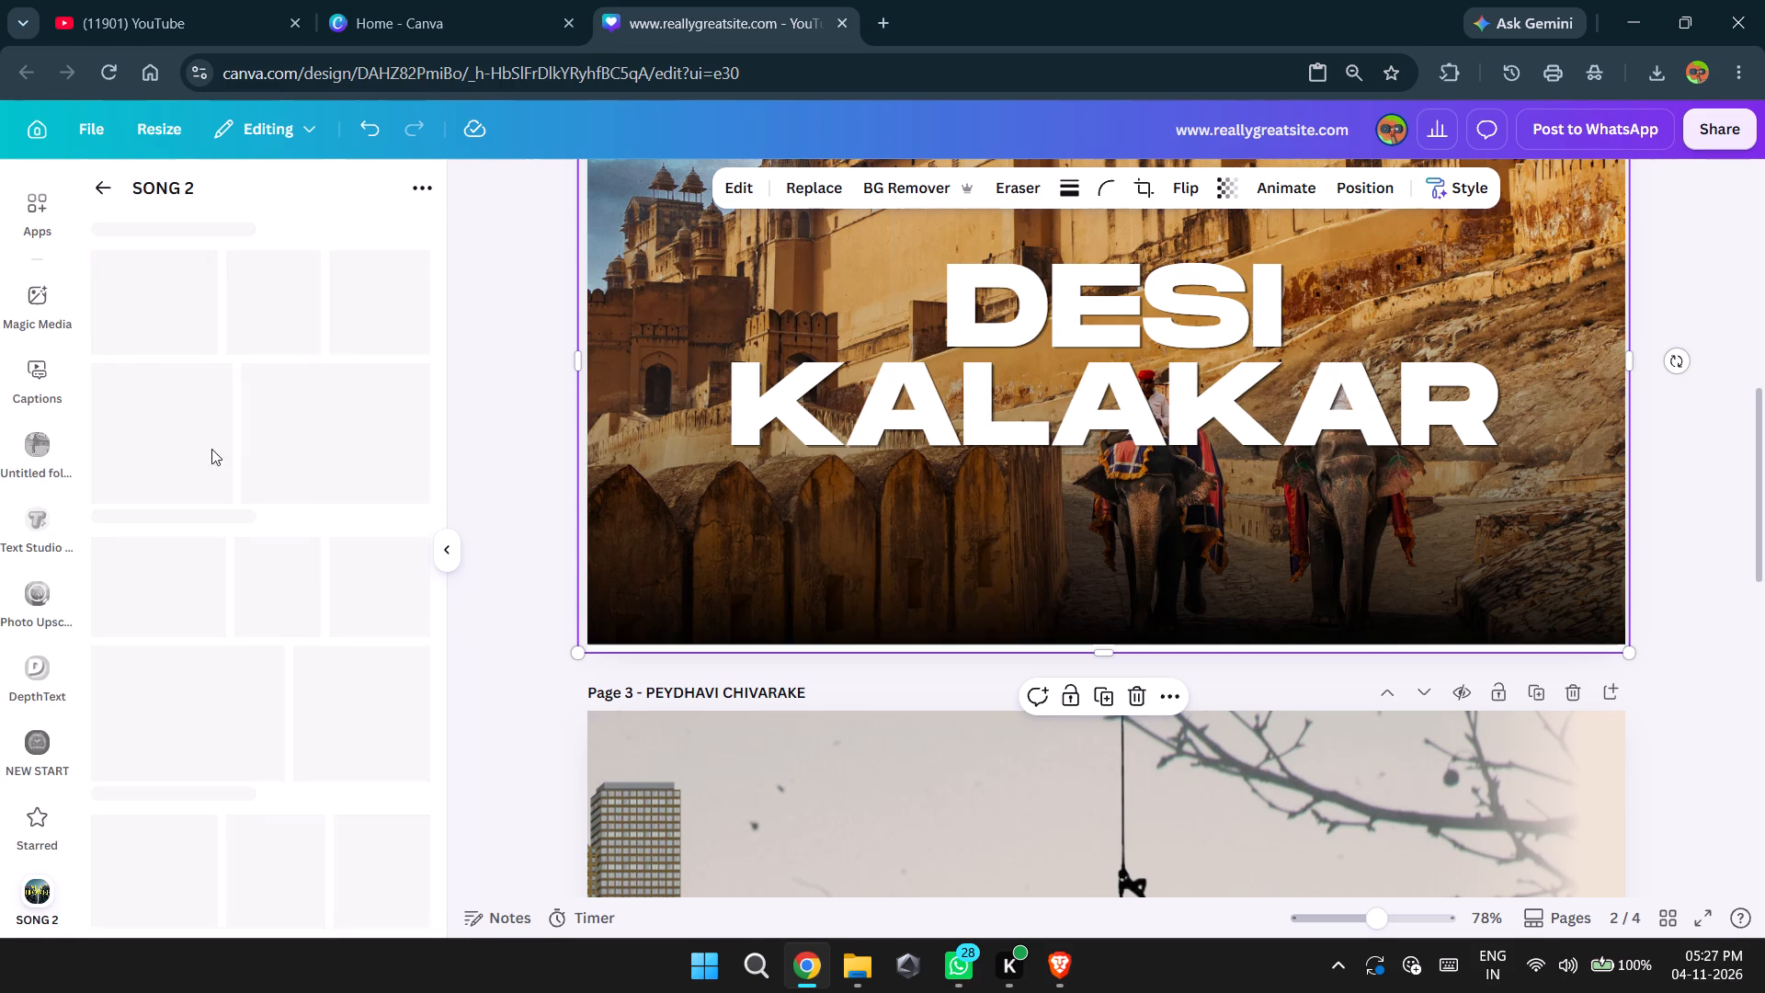
{"action": "left_click", "coordinate": [85, 185]}
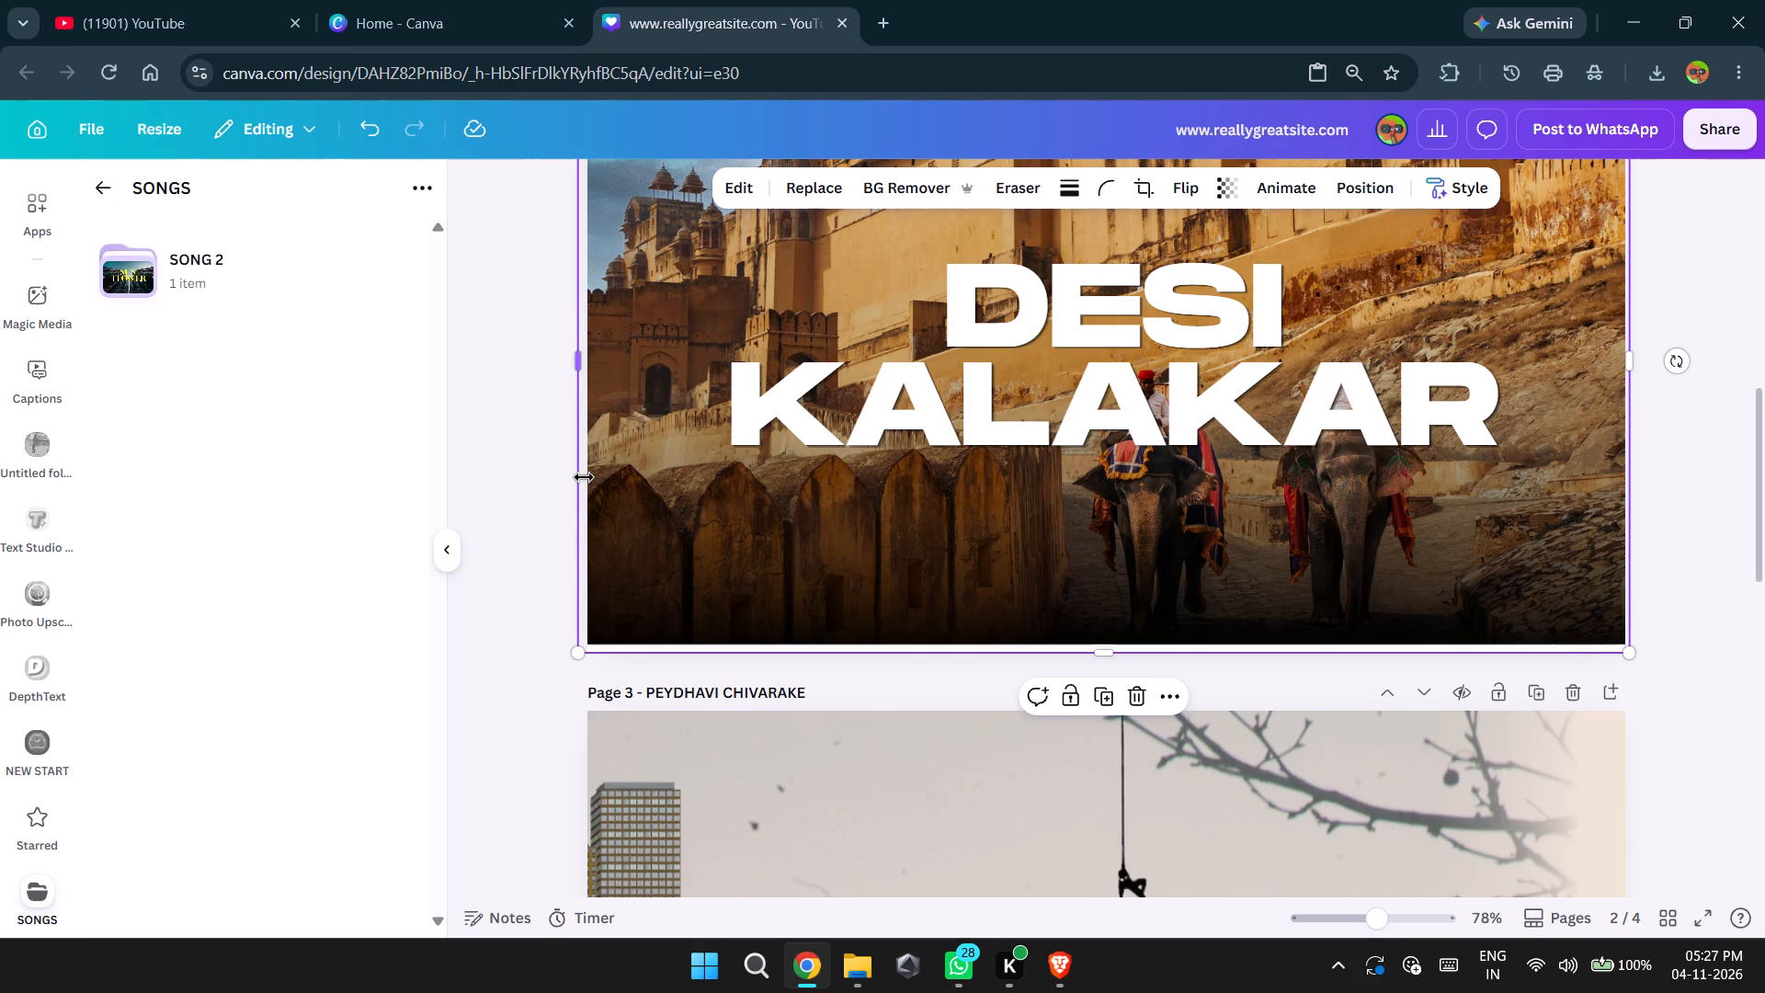
{"action": "left_click", "coordinate": [370, 252]}
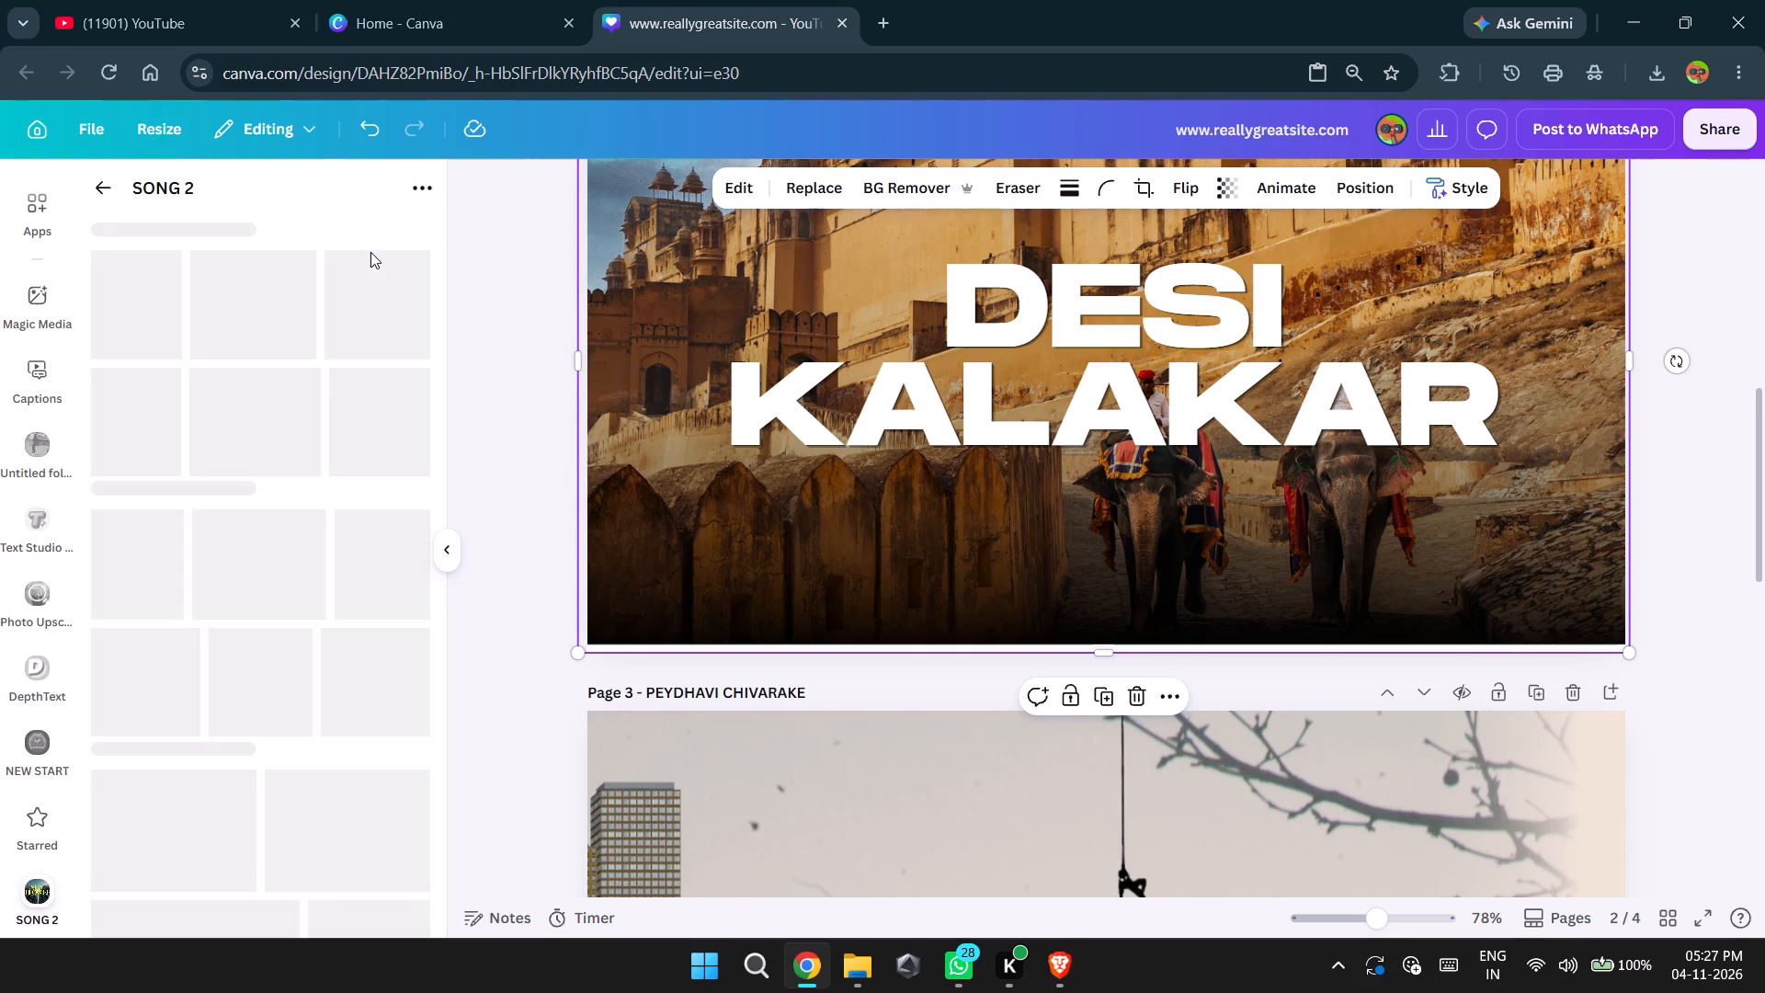
{"action": "left_click", "coordinate": [411, 187]}
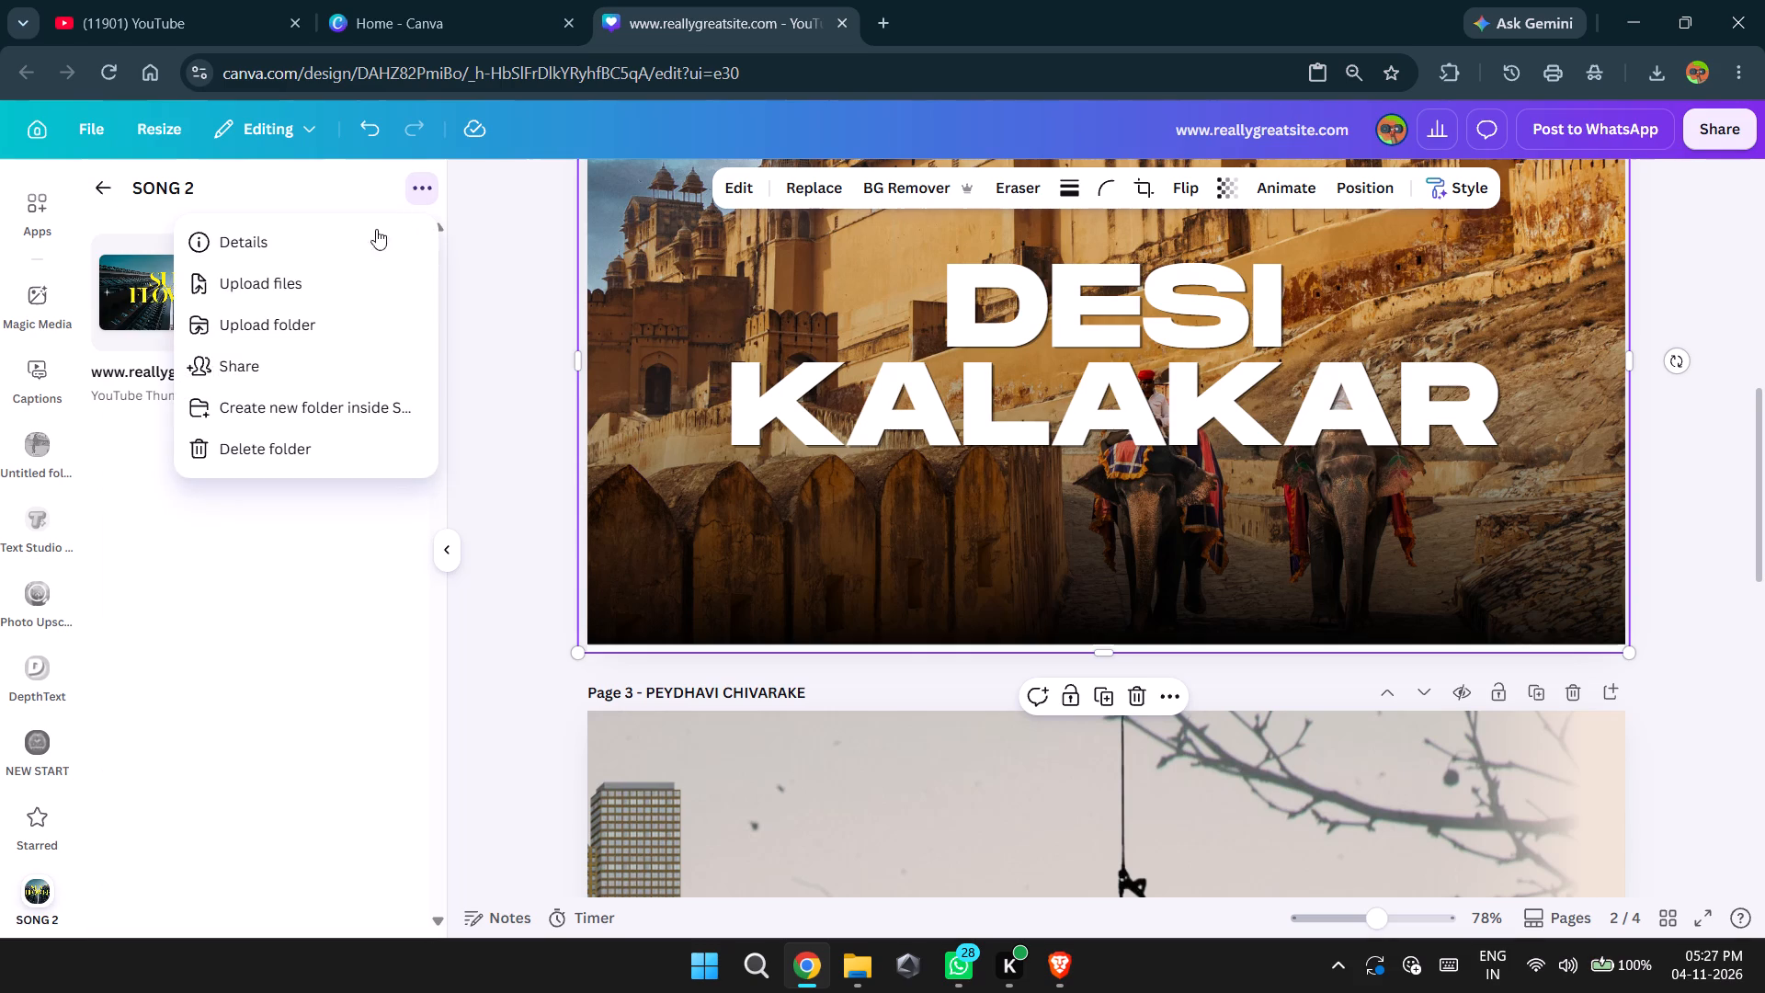
{"action": "left_click", "coordinate": [105, 187]}
{"action": "left_click", "coordinate": [425, 195]}
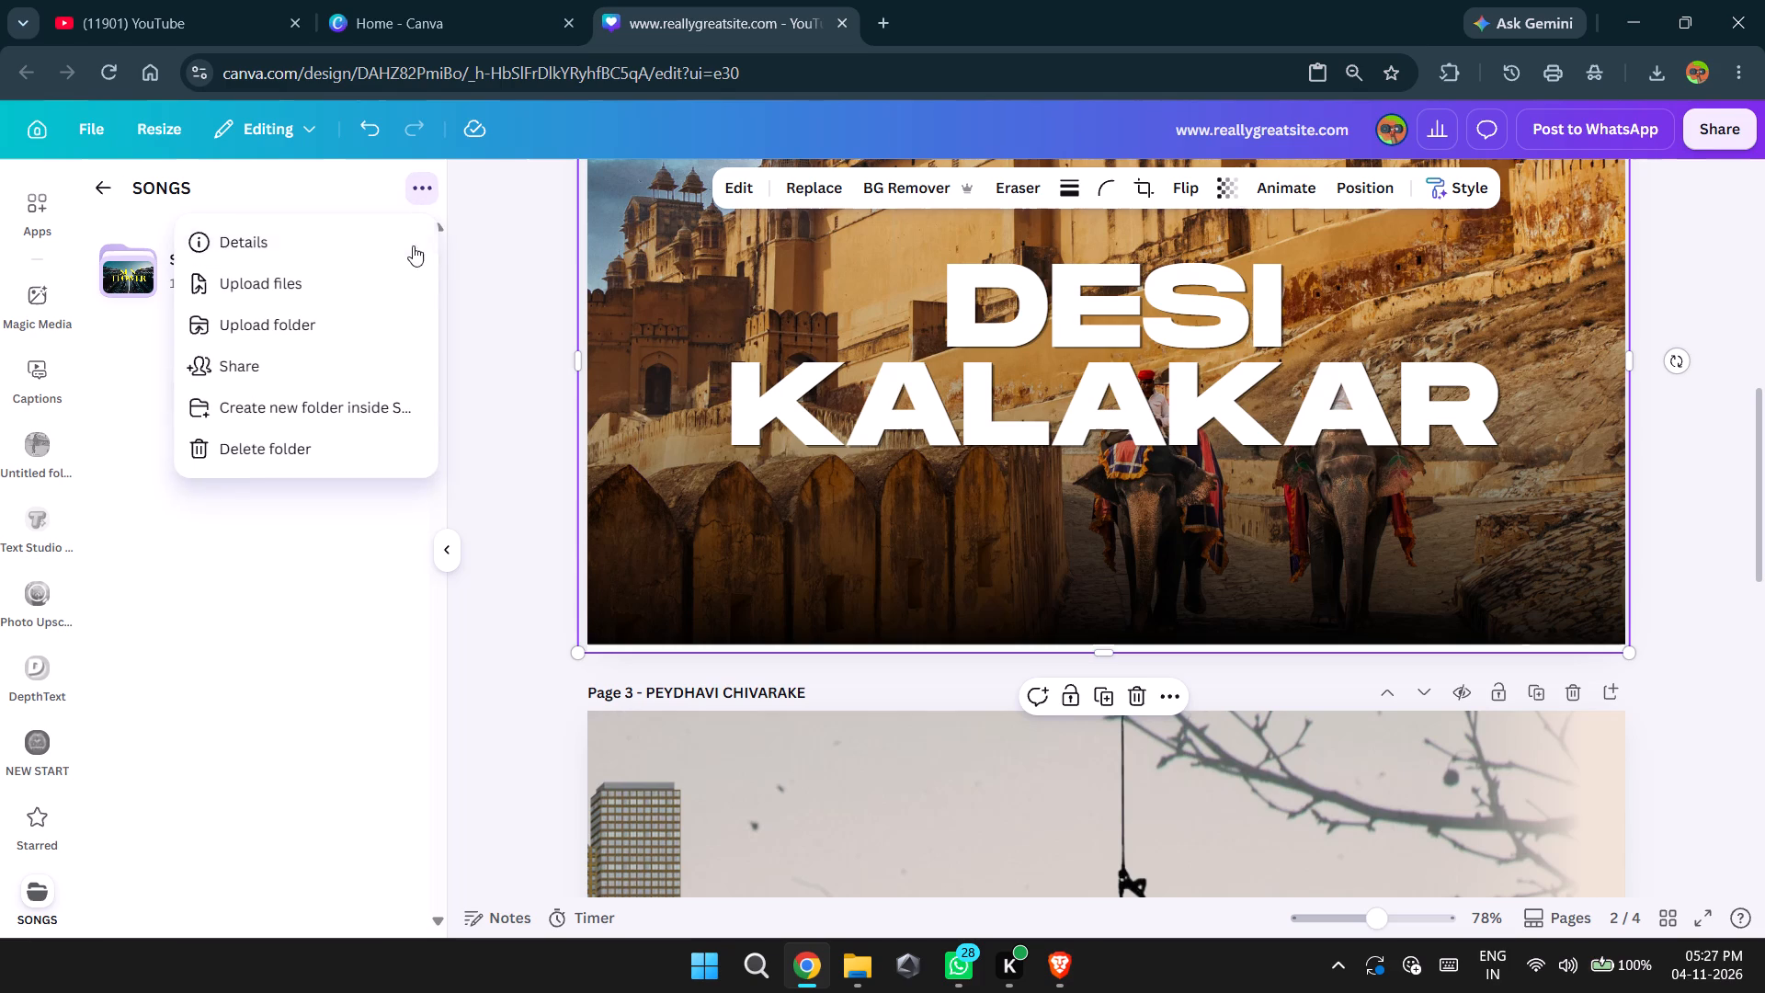
{"action": "left_click", "coordinate": [449, 736]}
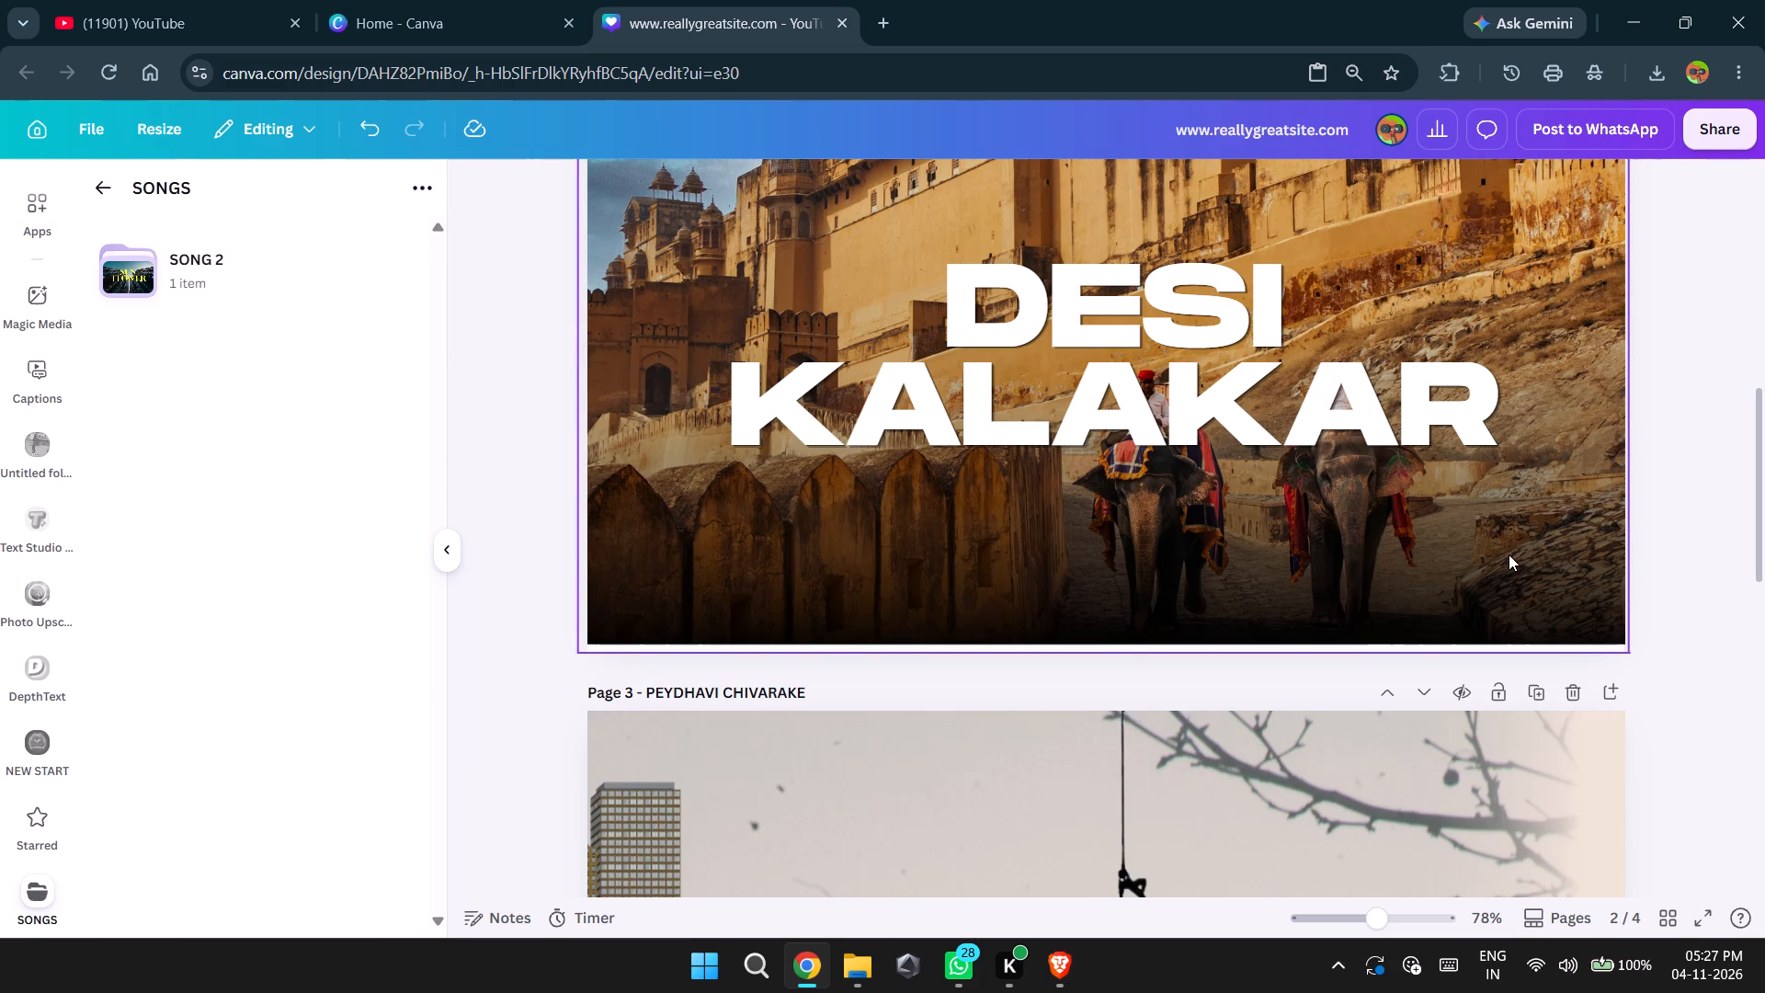
Move the design from the SONG 2 subfolder back into the SONGS folder and dismiss the notification.
{"action": "left_click", "coordinate": [1509, 554]}
{"action": "left_click", "coordinate": [1715, 141]}
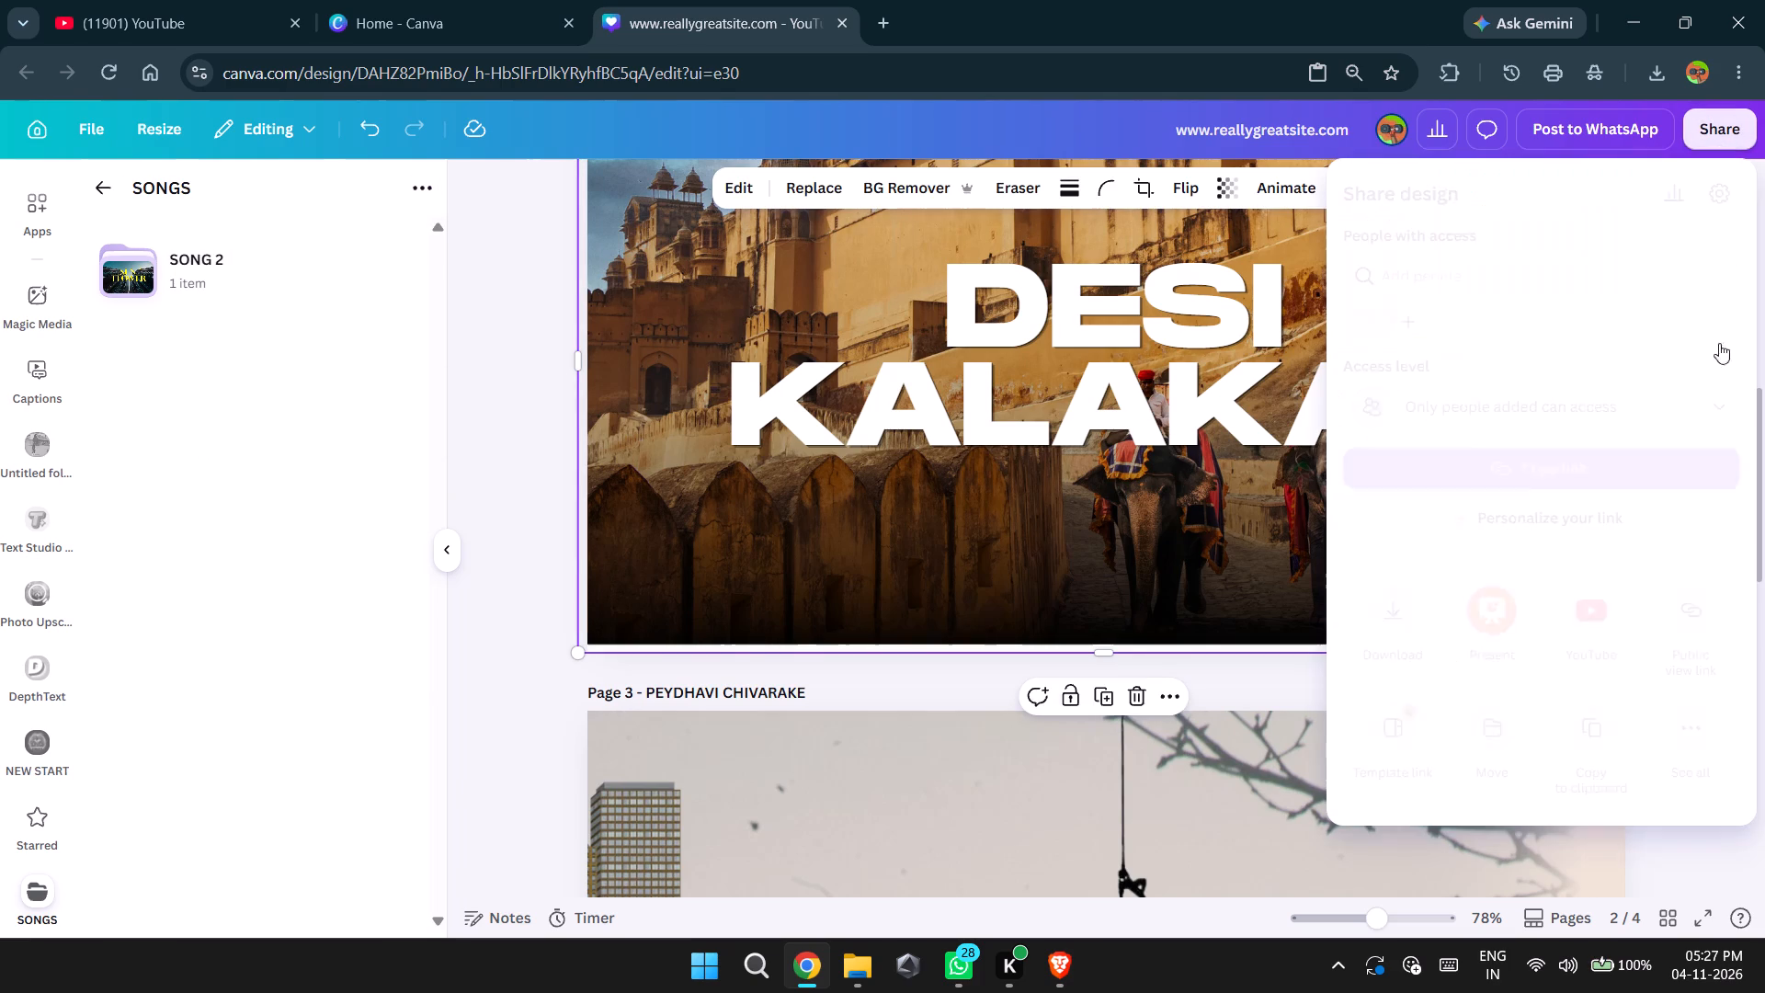
{"action": "left_click", "coordinate": [1496, 734]}
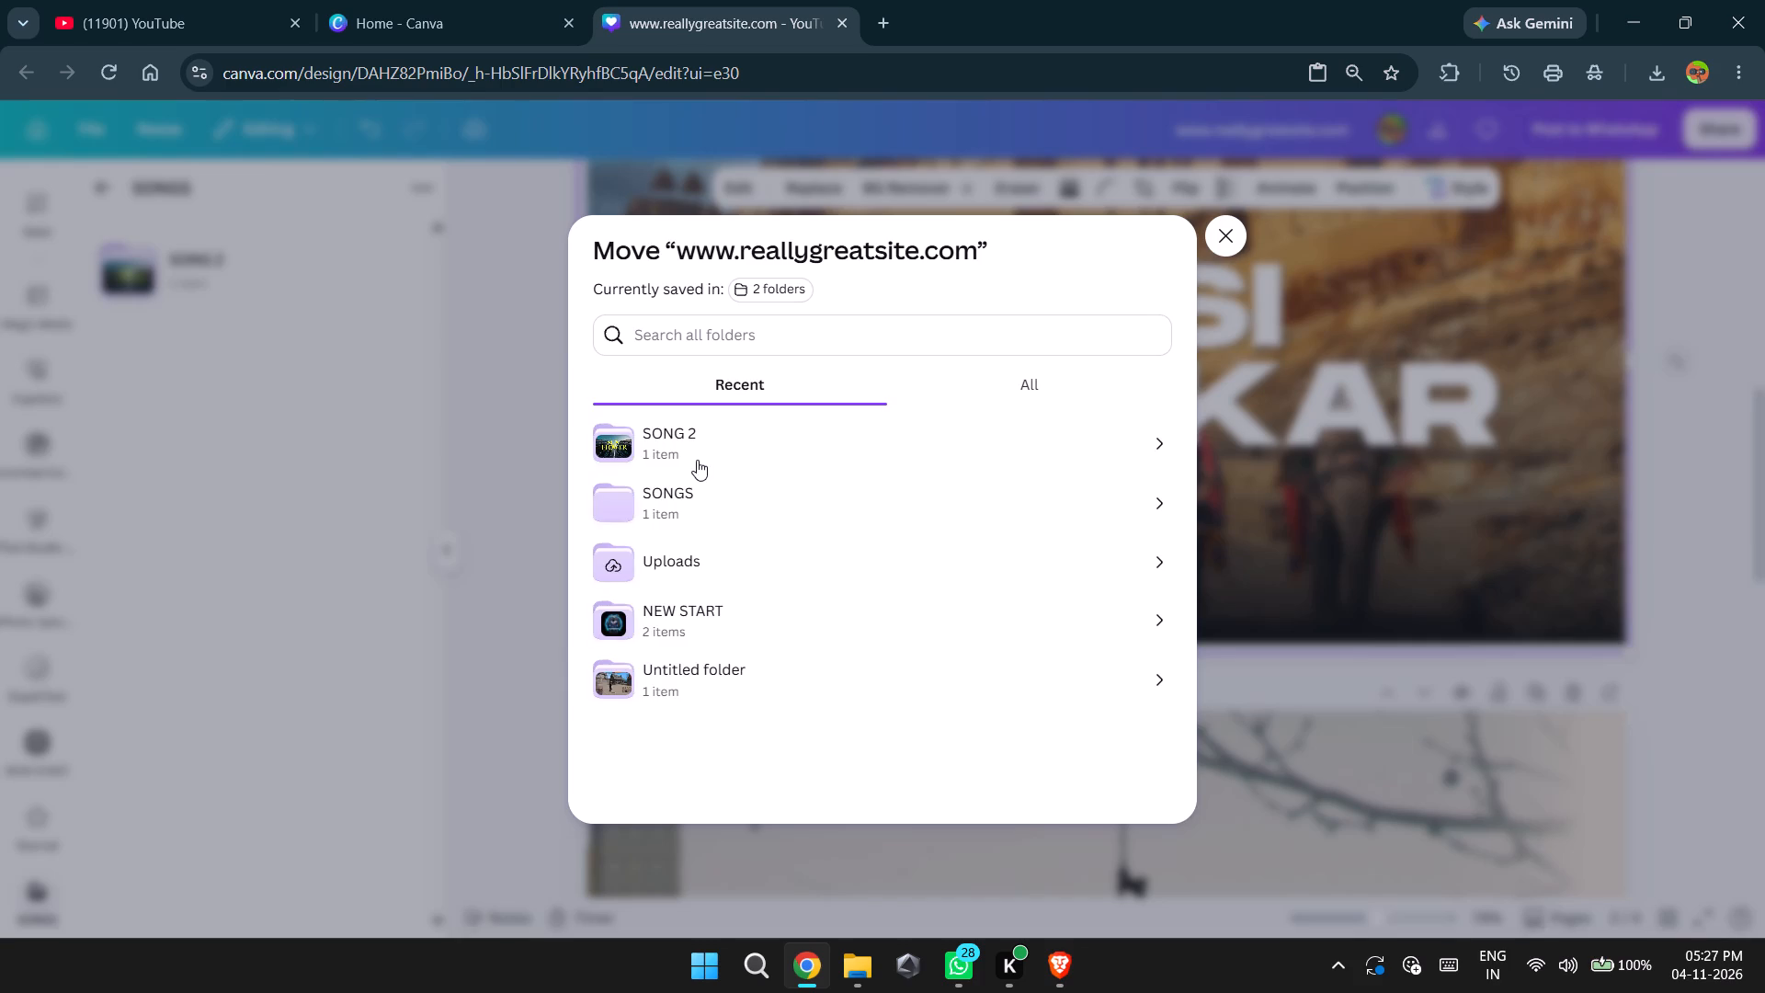
{"action": "left_click", "coordinate": [712, 460]}
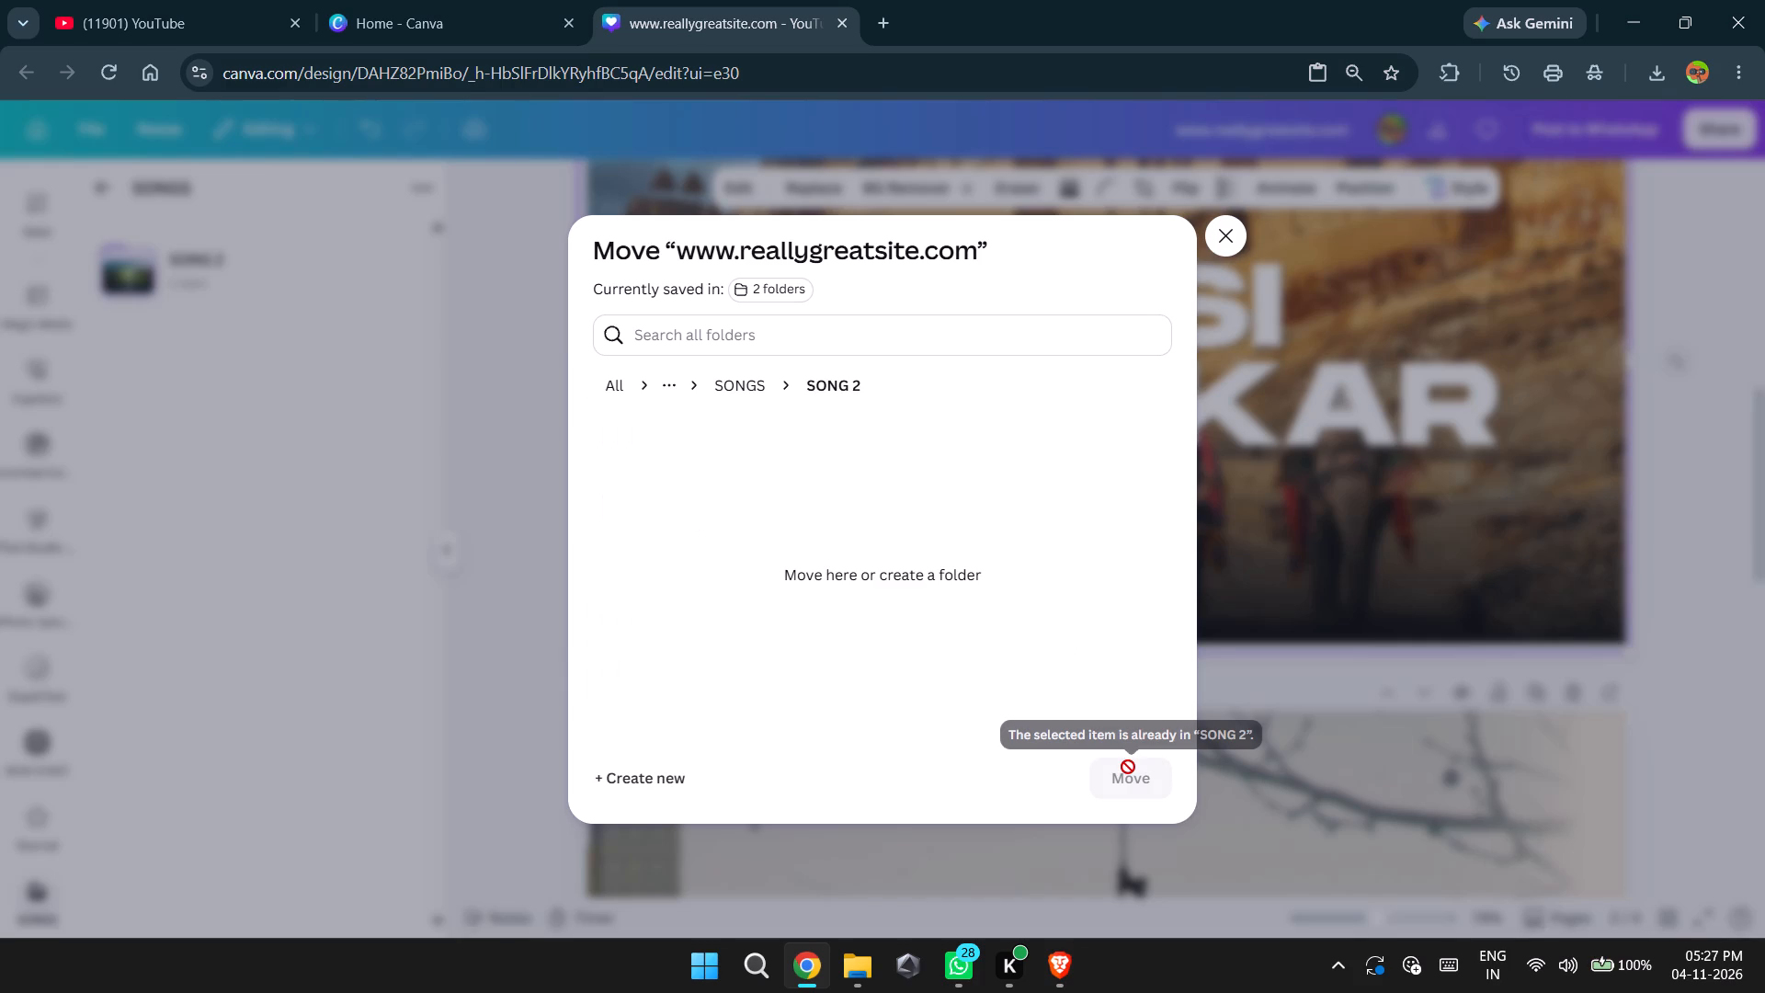
{"action": "left_click", "coordinate": [1128, 767]}
{"action": "left_click", "coordinate": [747, 380]}
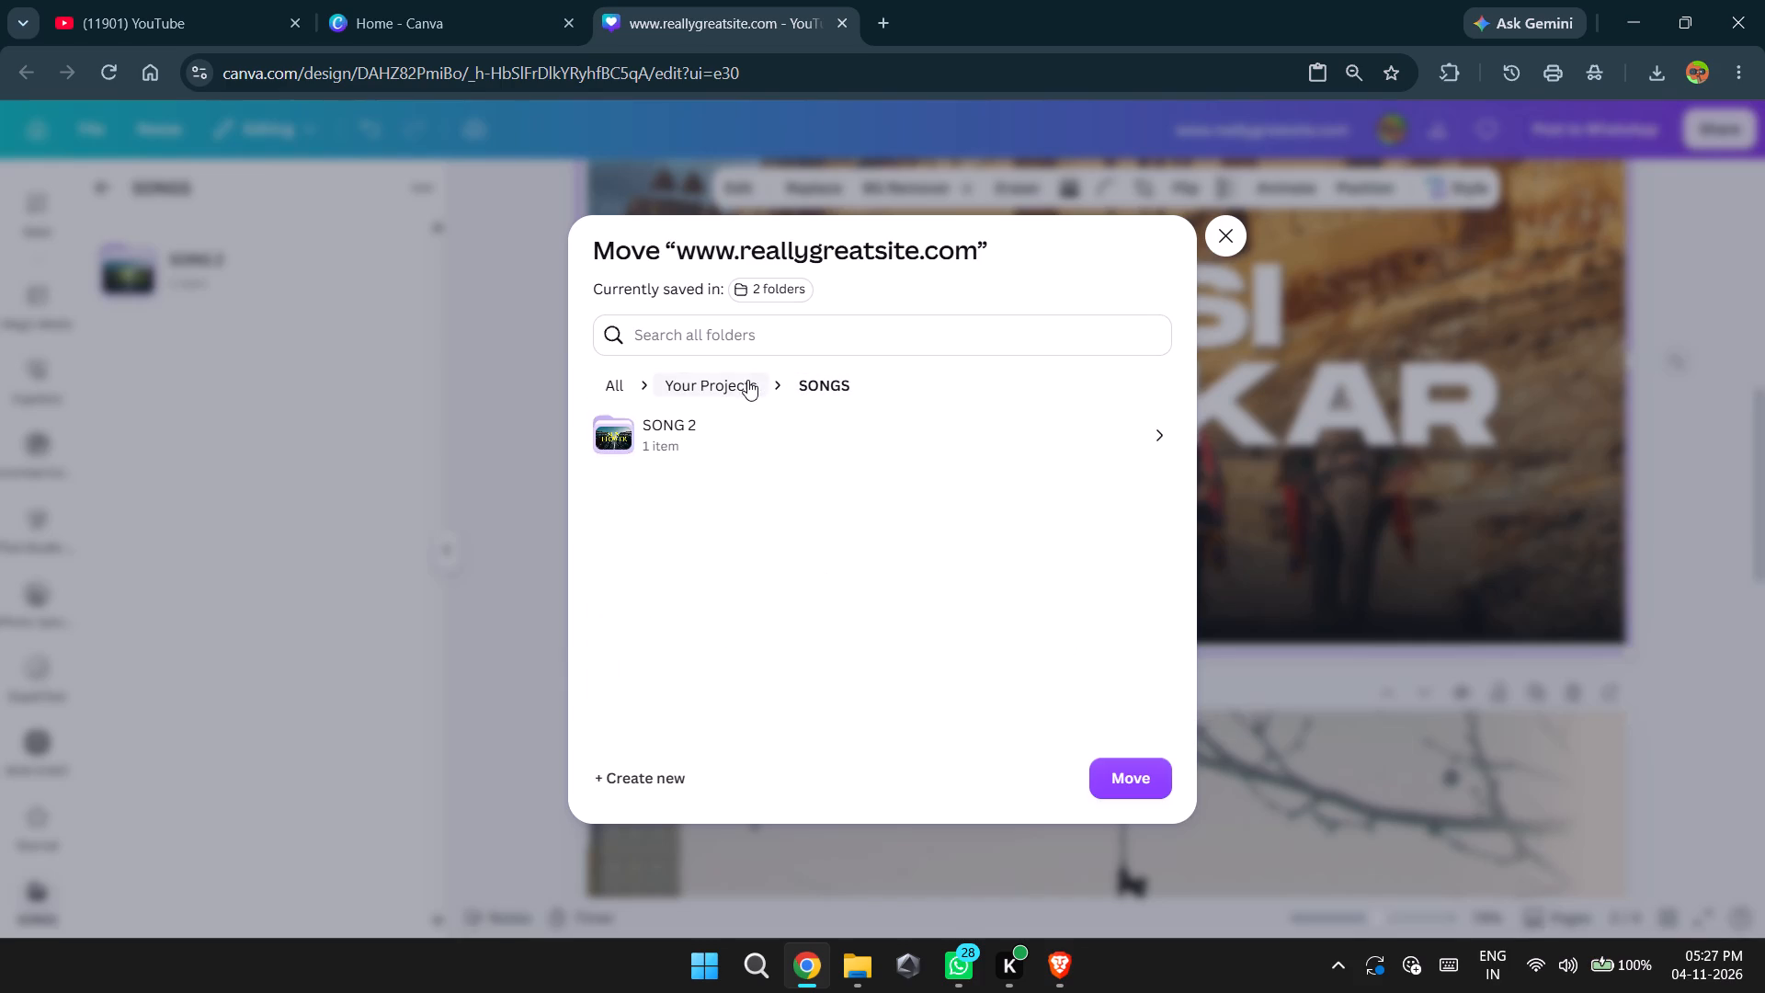
{"action": "left_click", "coordinate": [718, 438]}
{"action": "left_click", "coordinate": [712, 392]}
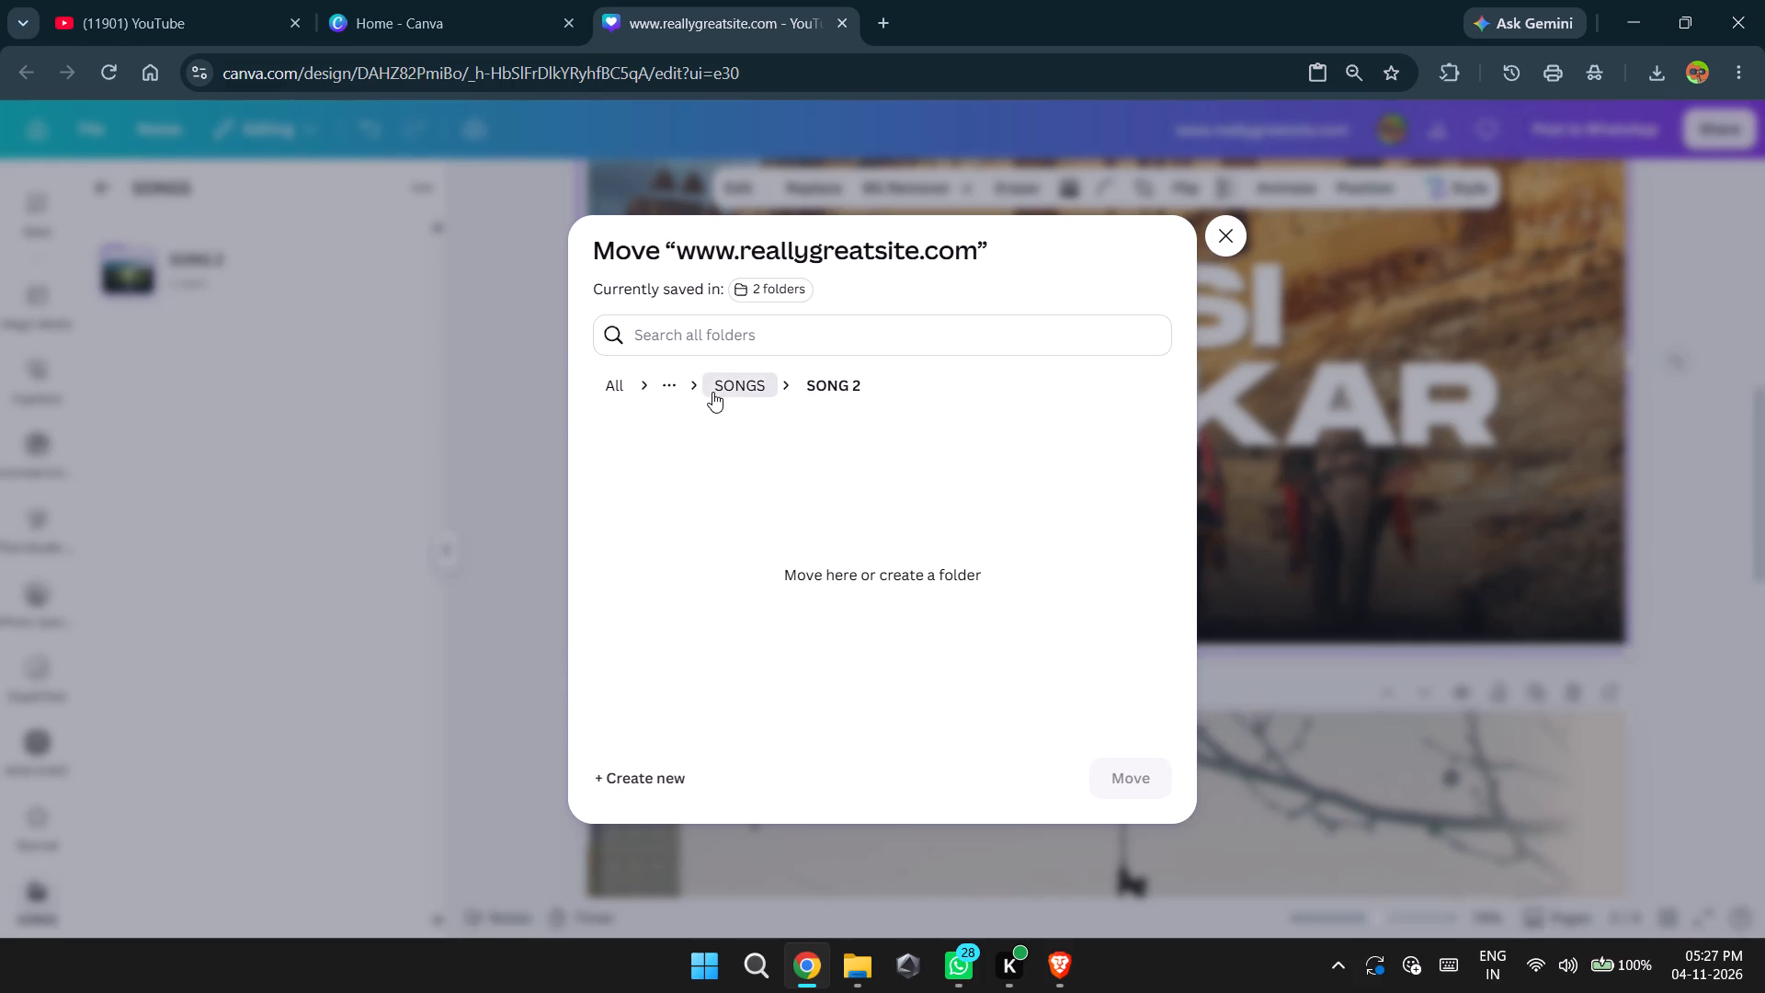
{"action": "left_click", "coordinate": [1142, 779]}
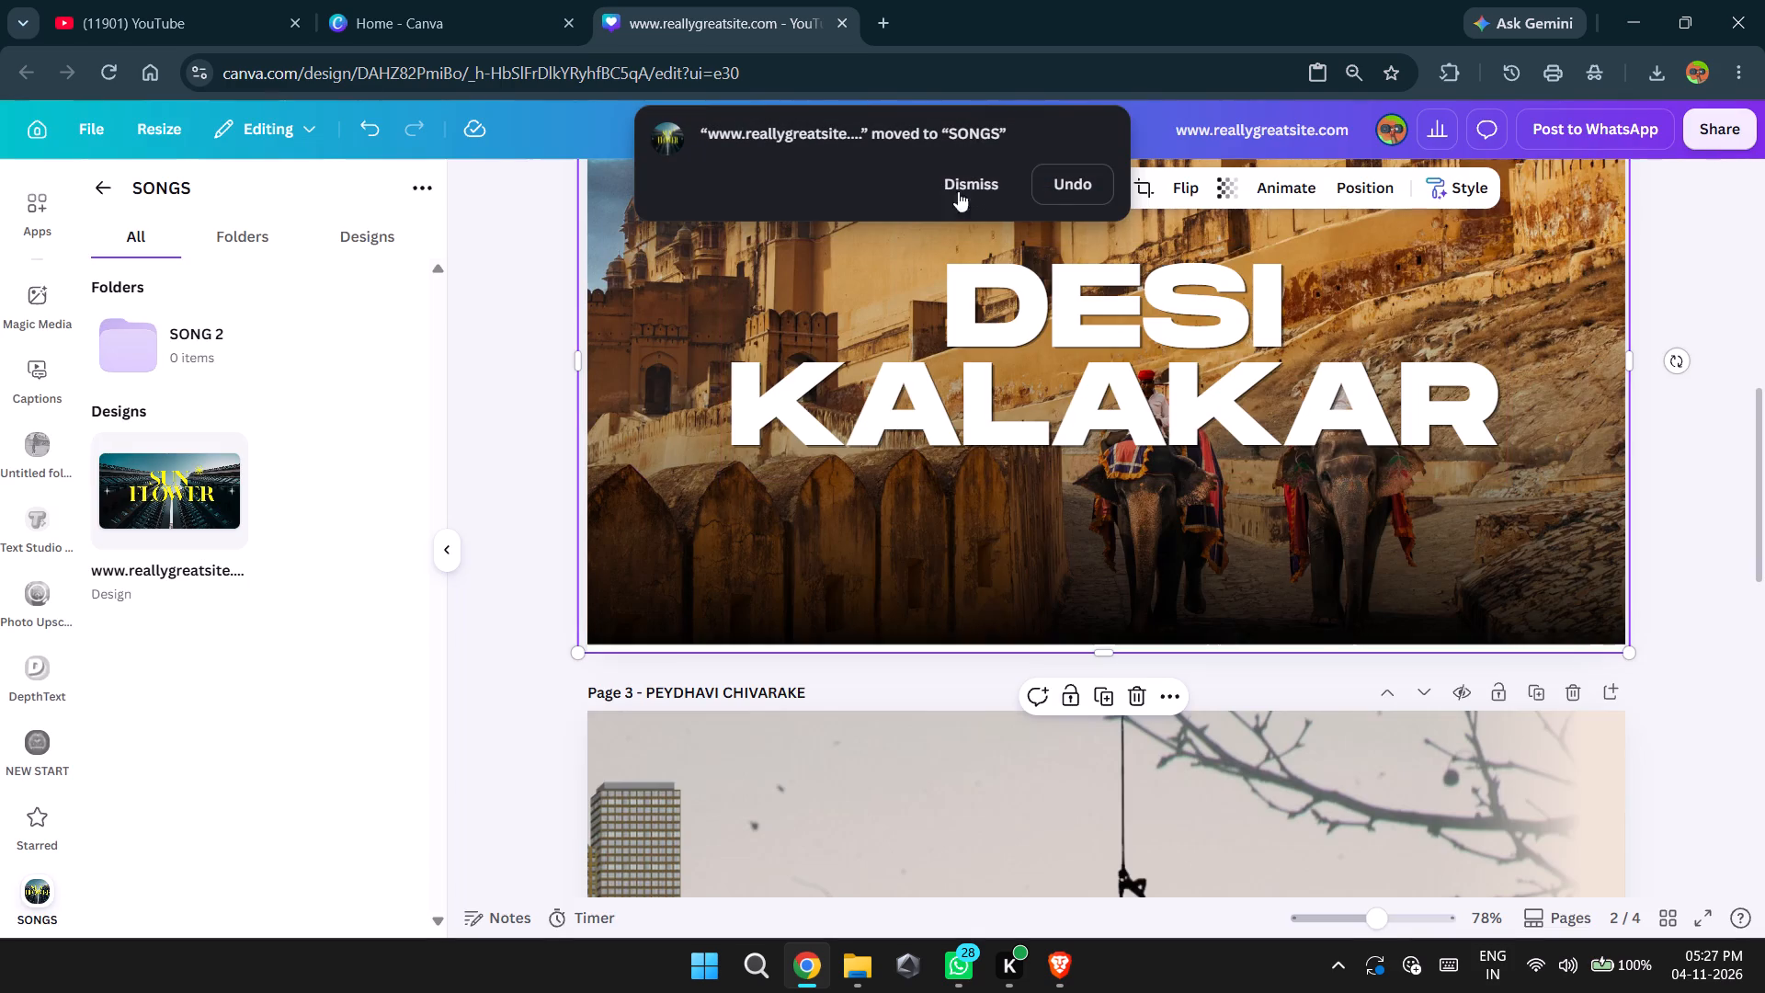
{"action": "left_click", "coordinate": [958, 188]}
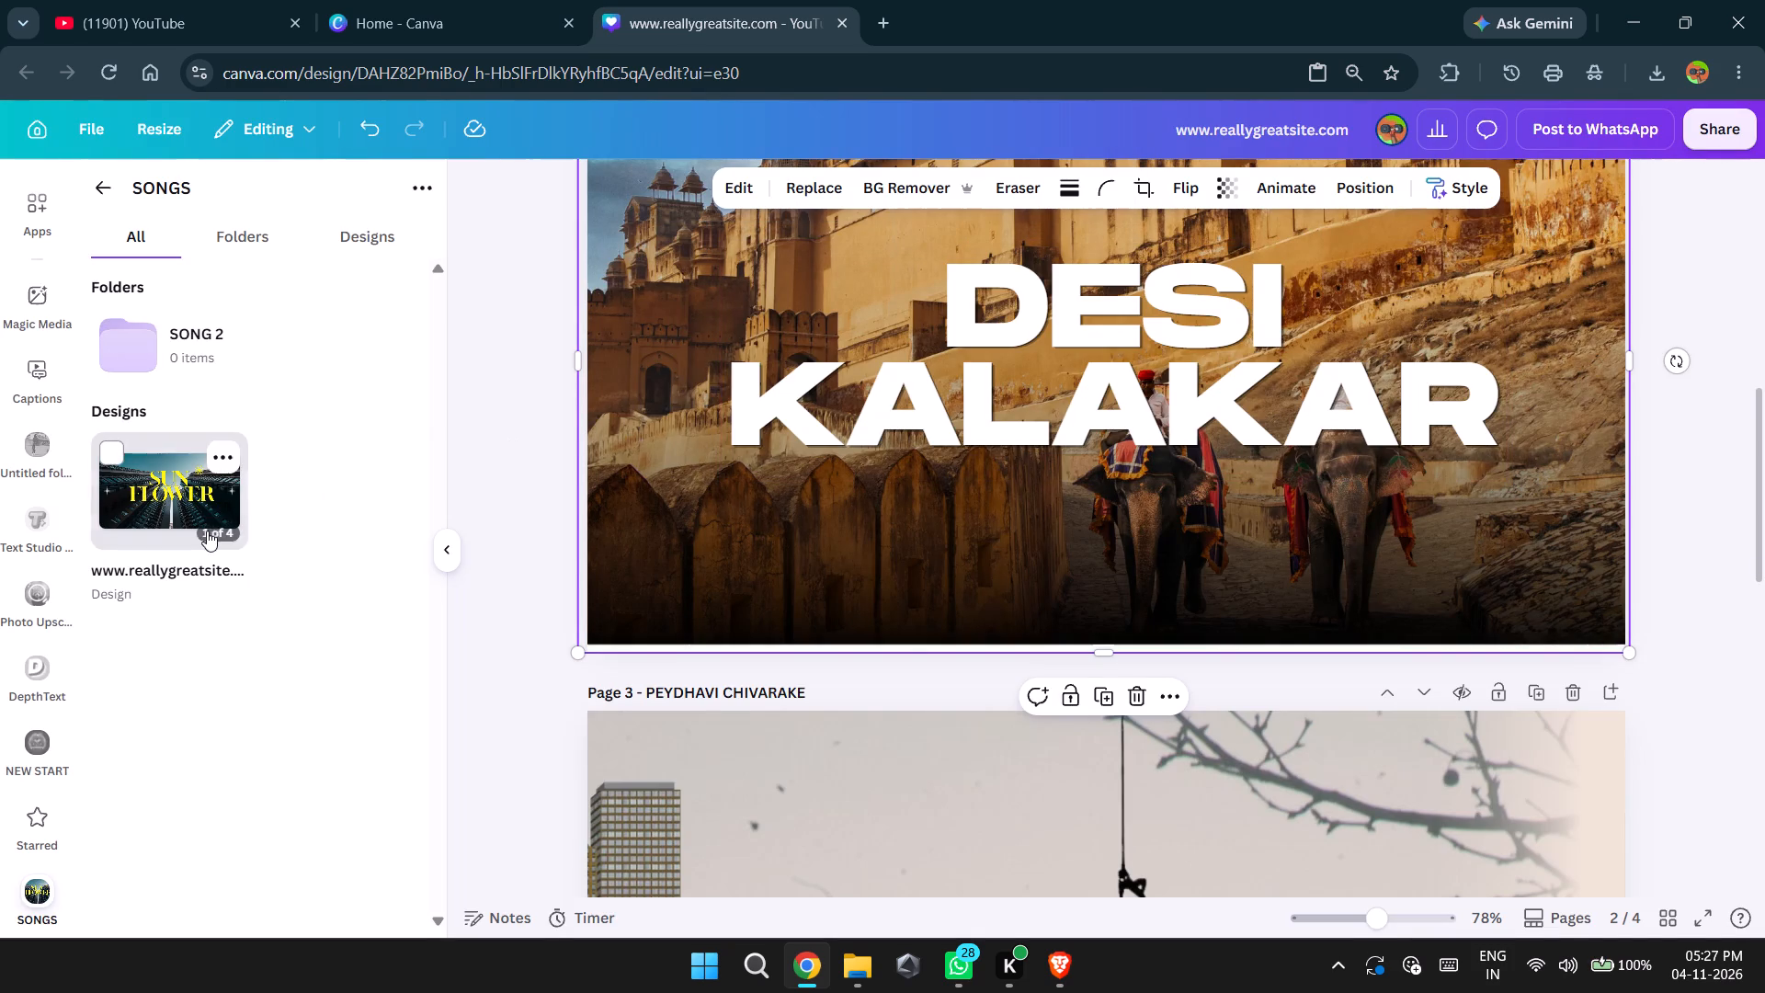
Check the contents of the SONG 2, SONGS and NEW START folders, then return to the projects list.
{"action": "left_click", "coordinate": [212, 327]}
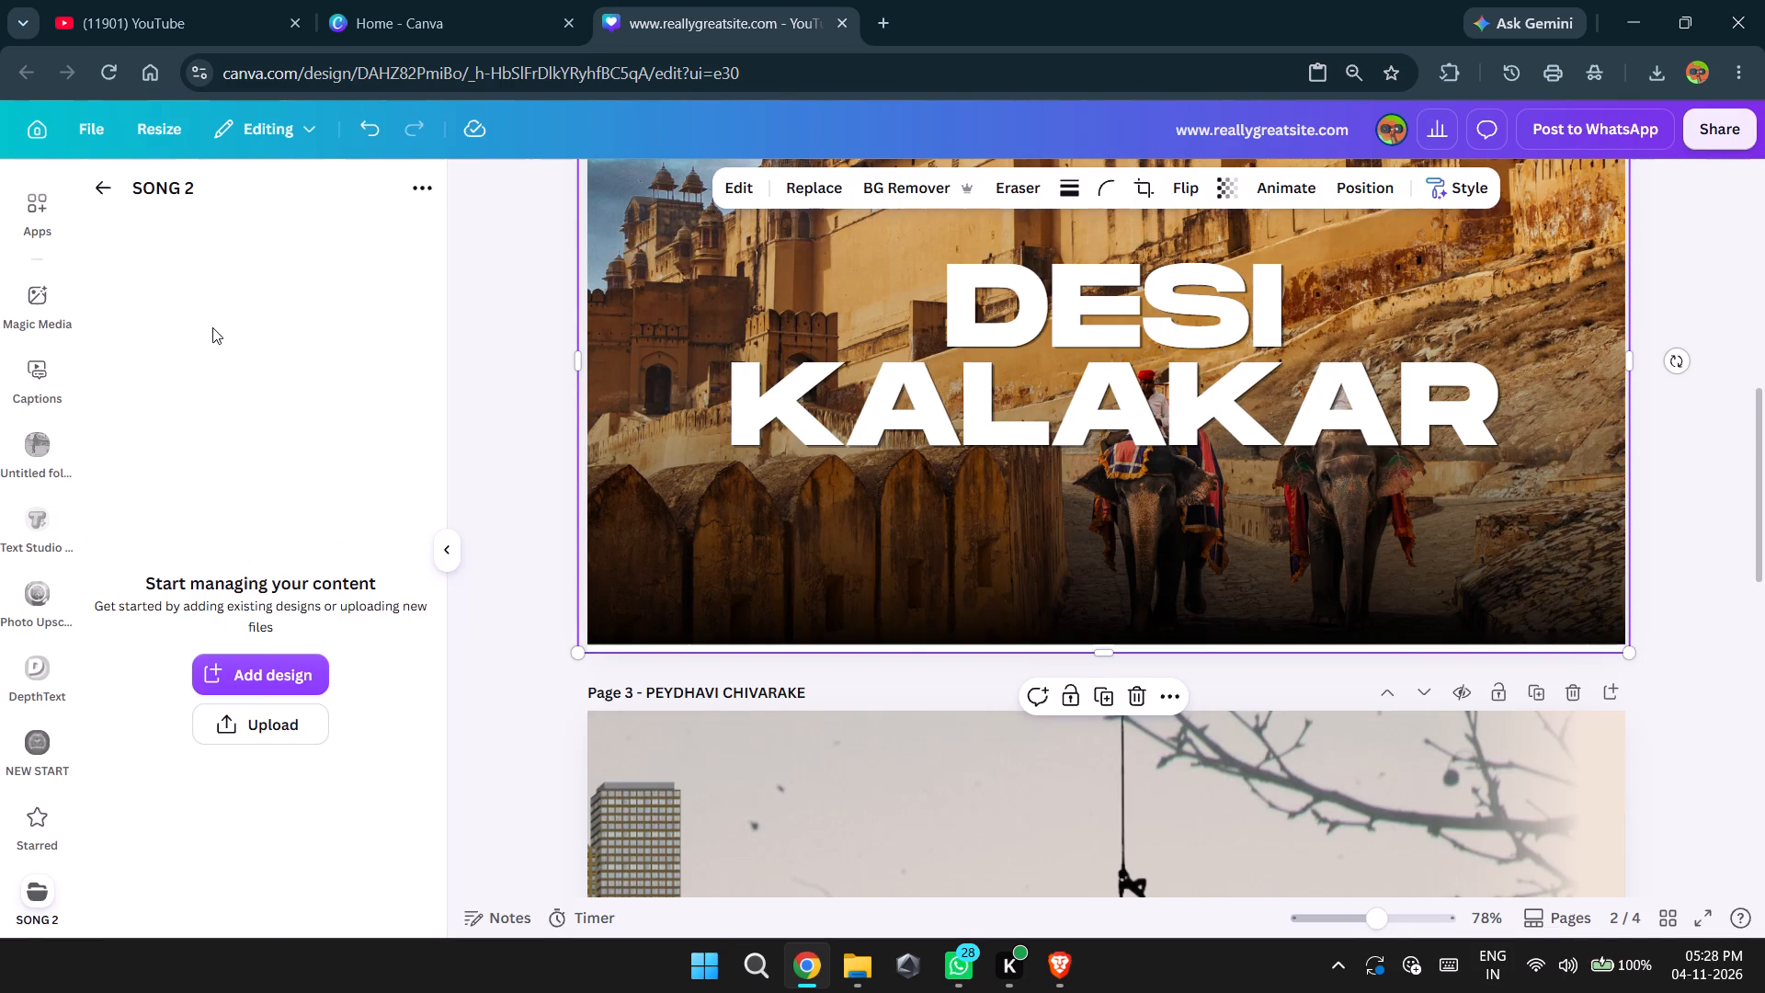
{"action": "left_click", "coordinate": [102, 188]}
{"action": "left_click", "coordinate": [102, 188]}
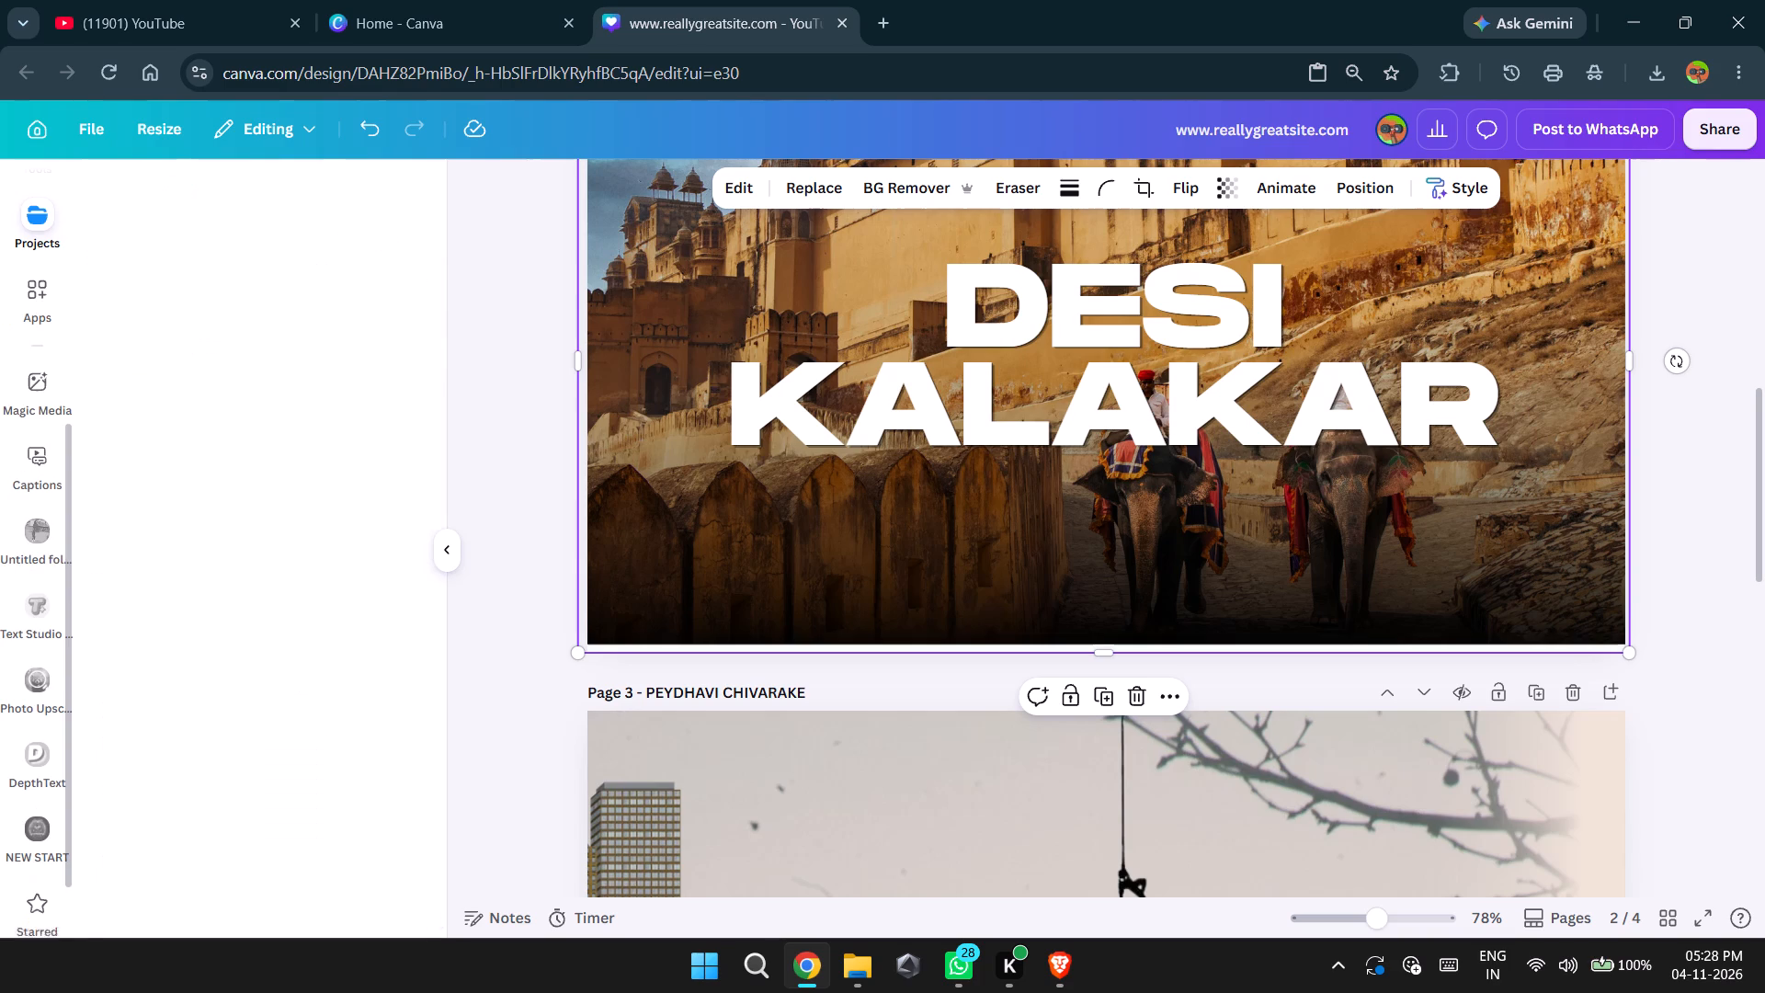
{"action": "left_click", "coordinate": [224, 582]}
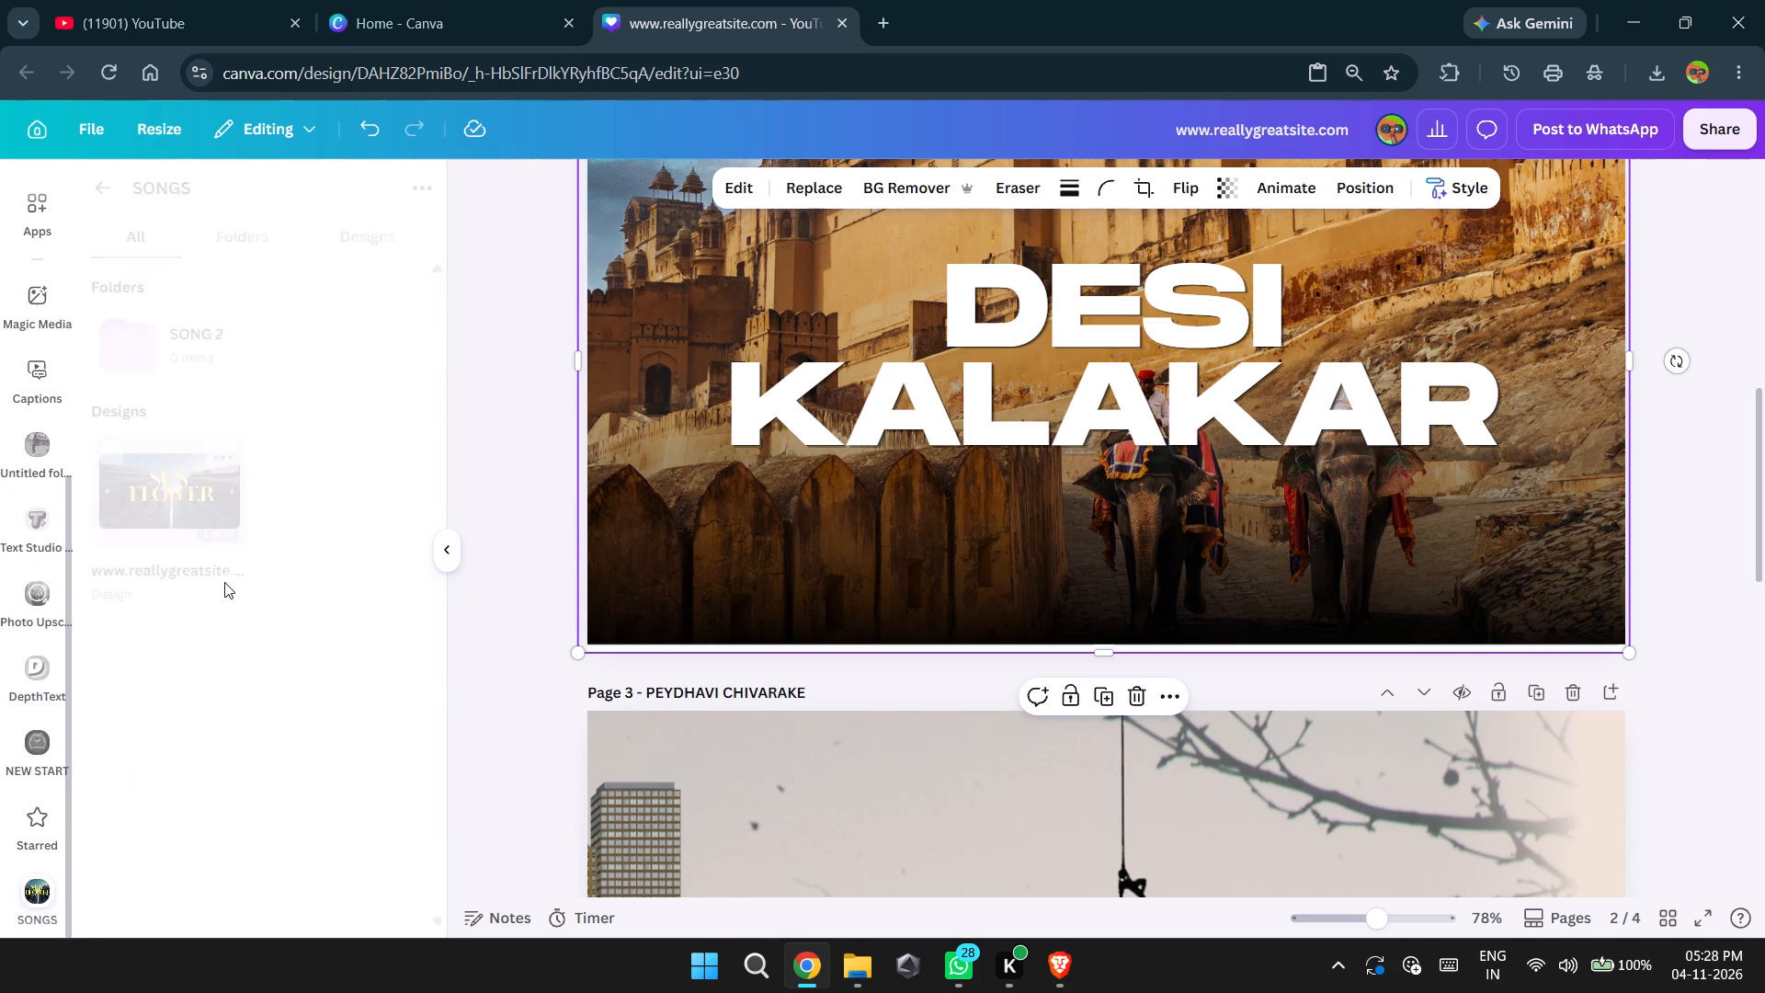
{"action": "left_click", "coordinate": [179, 341]}
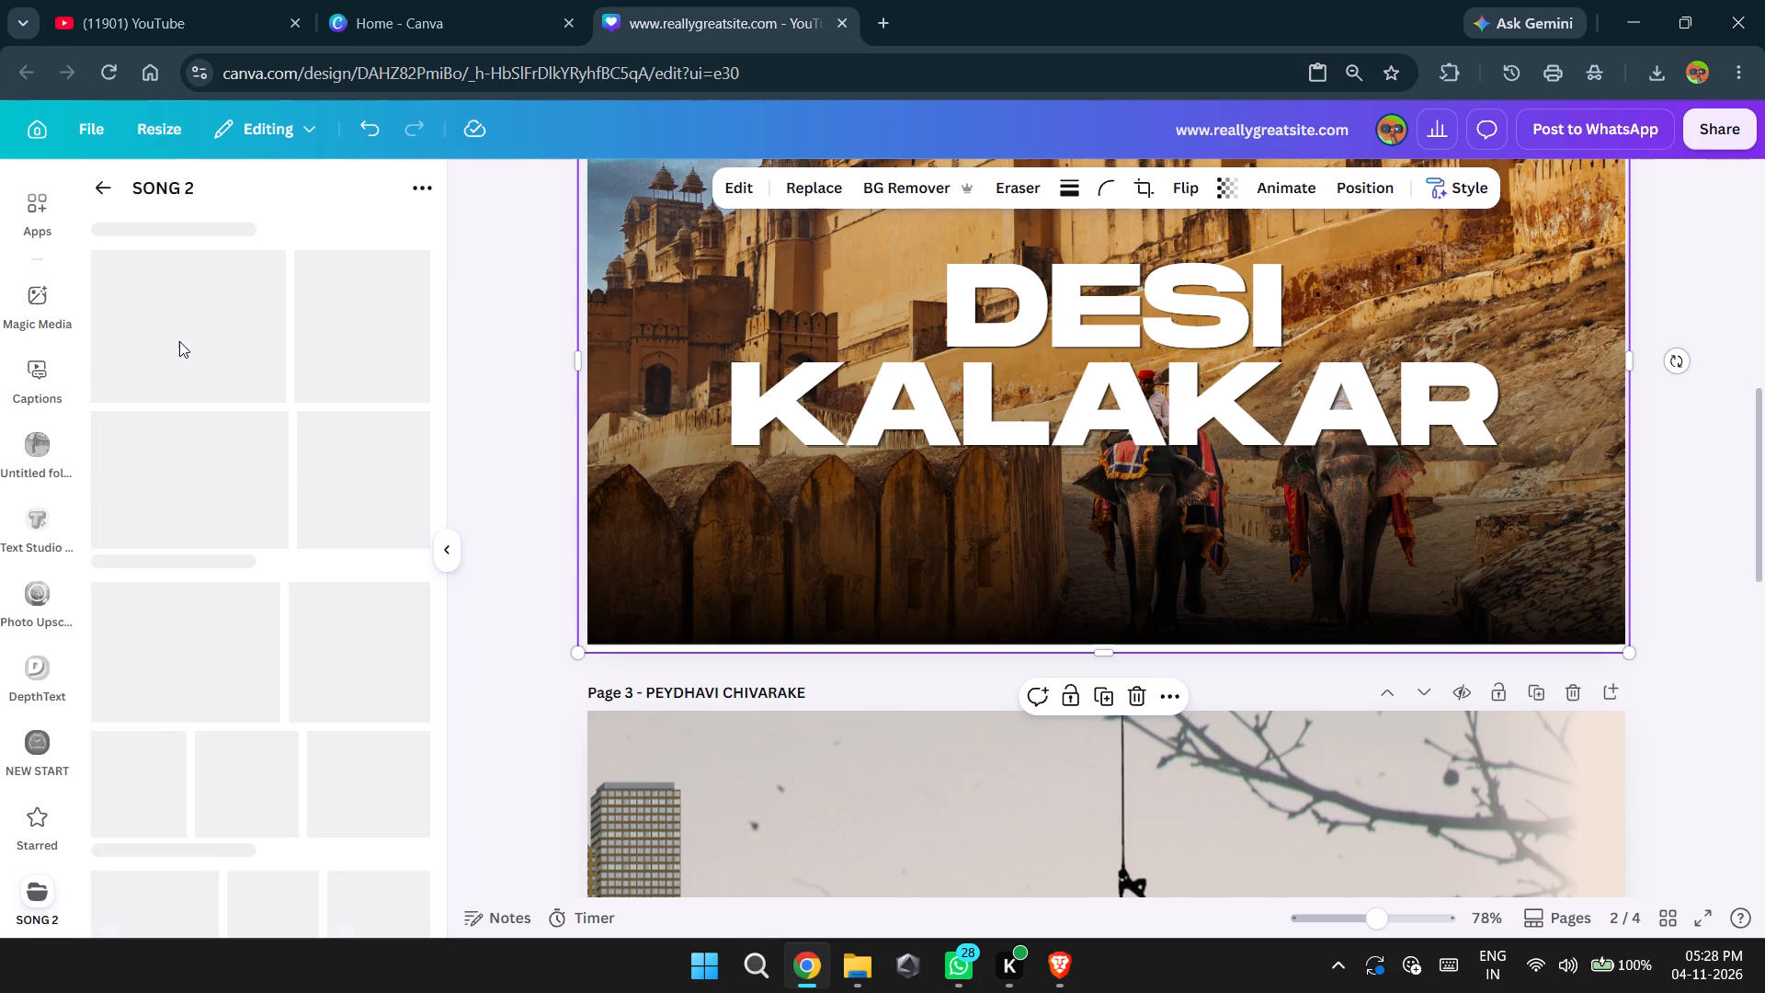
{"action": "left_click", "coordinate": [100, 188]}
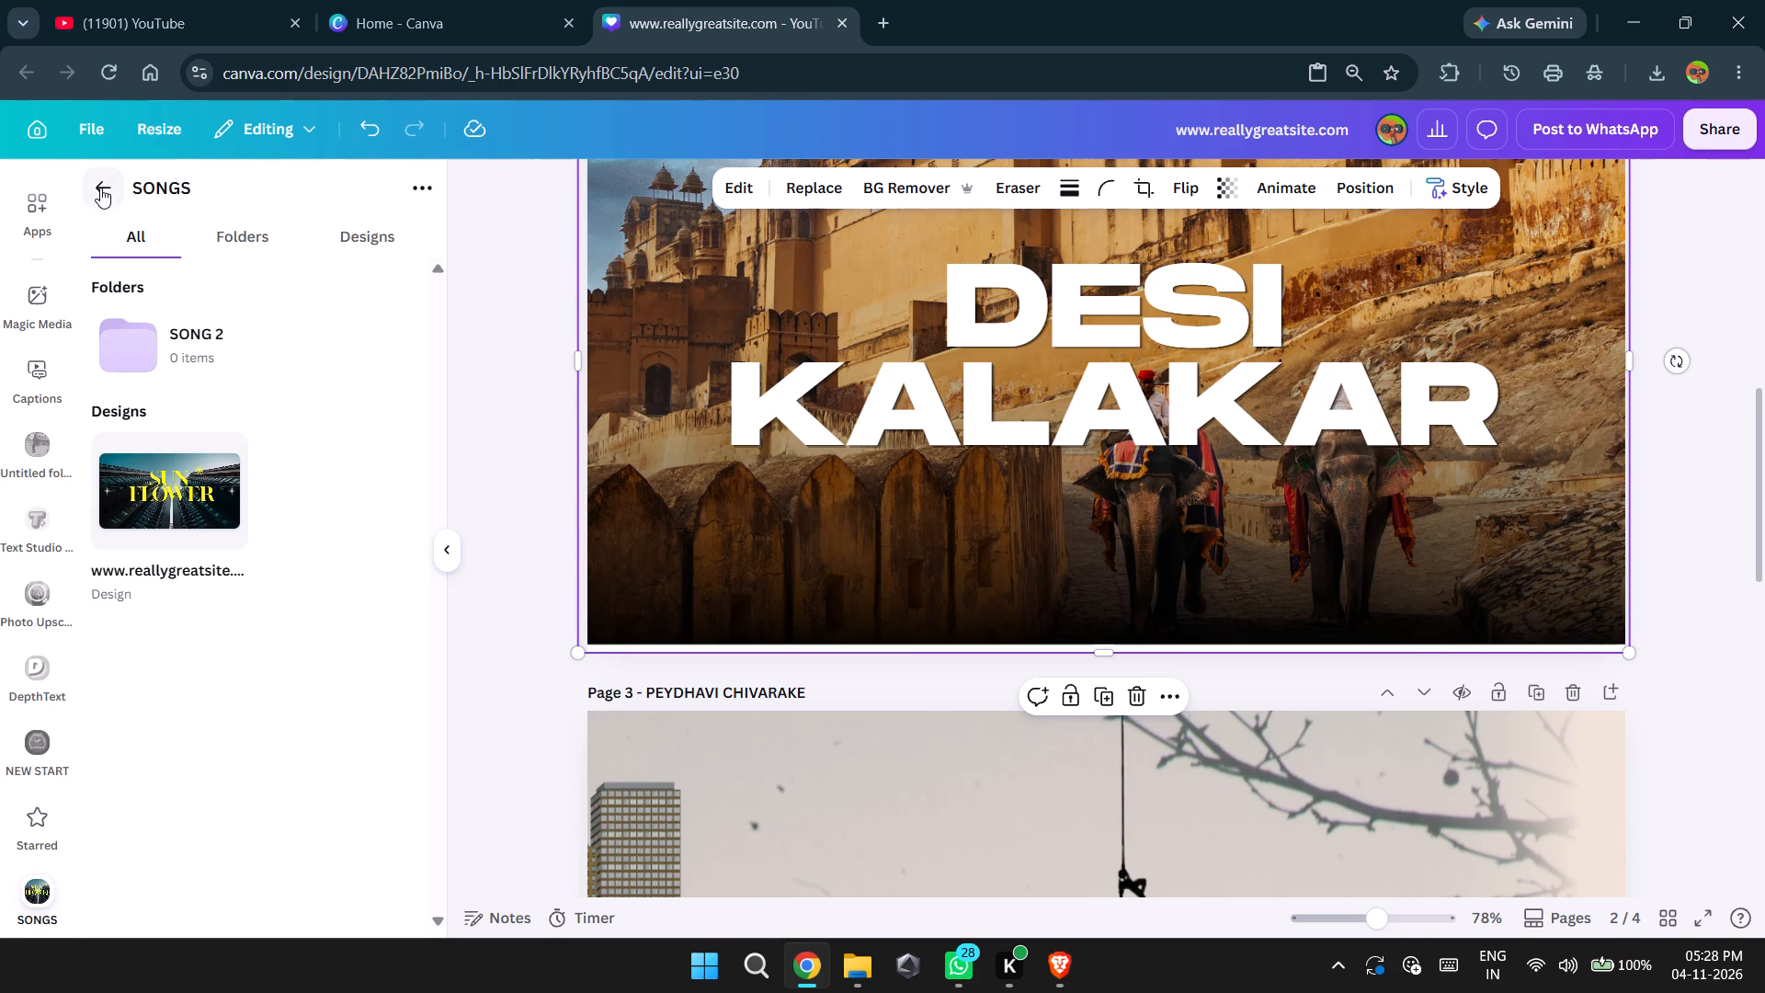
{"action": "left_click", "coordinate": [204, 239]}
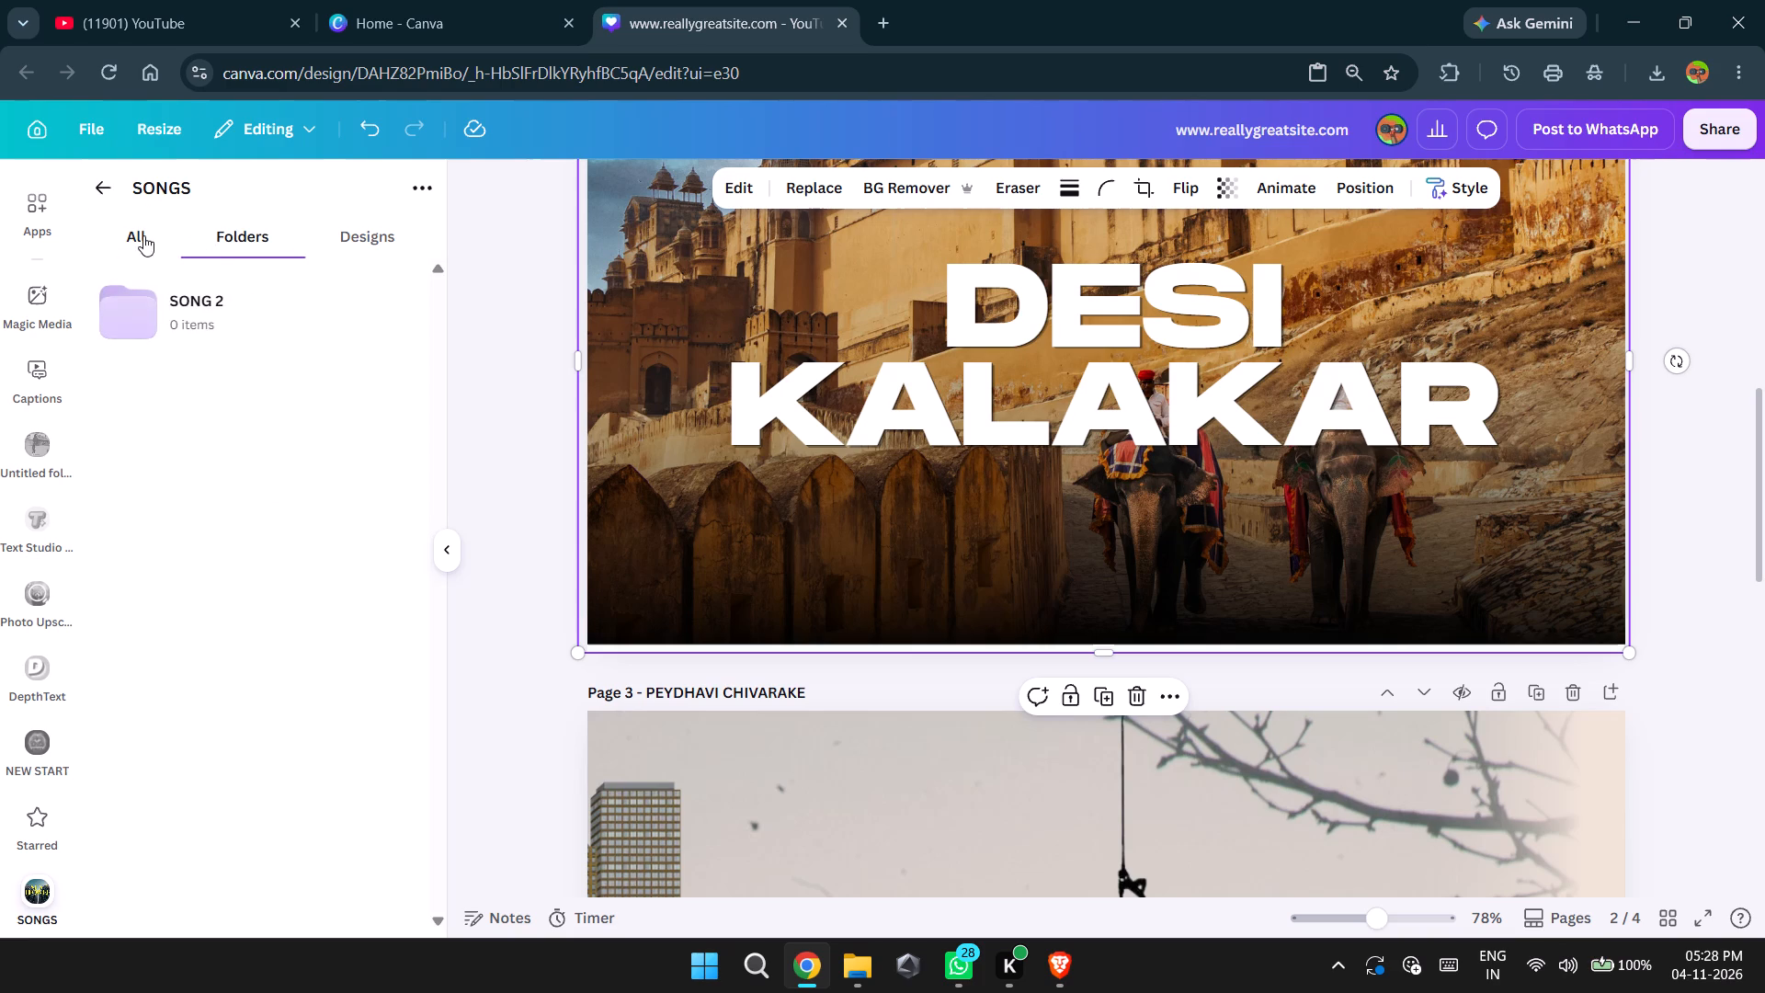
{"action": "left_click", "coordinate": [143, 235]}
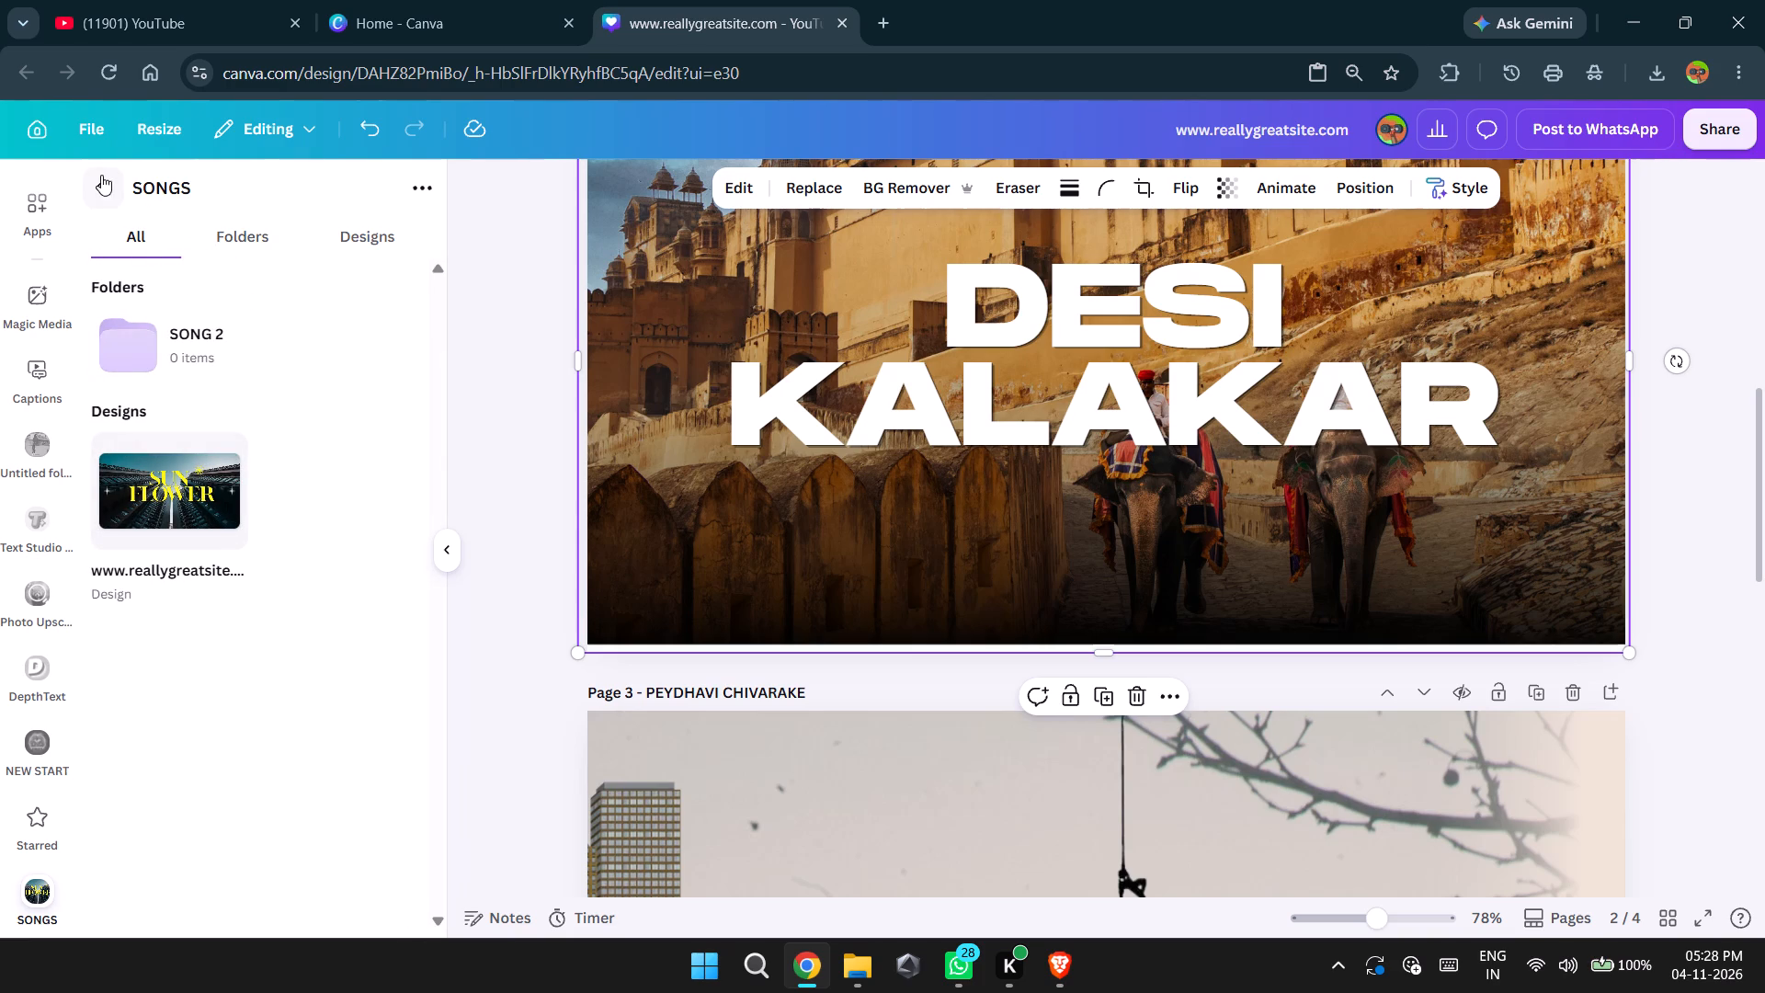
{"action": "left_click", "coordinate": [101, 175]}
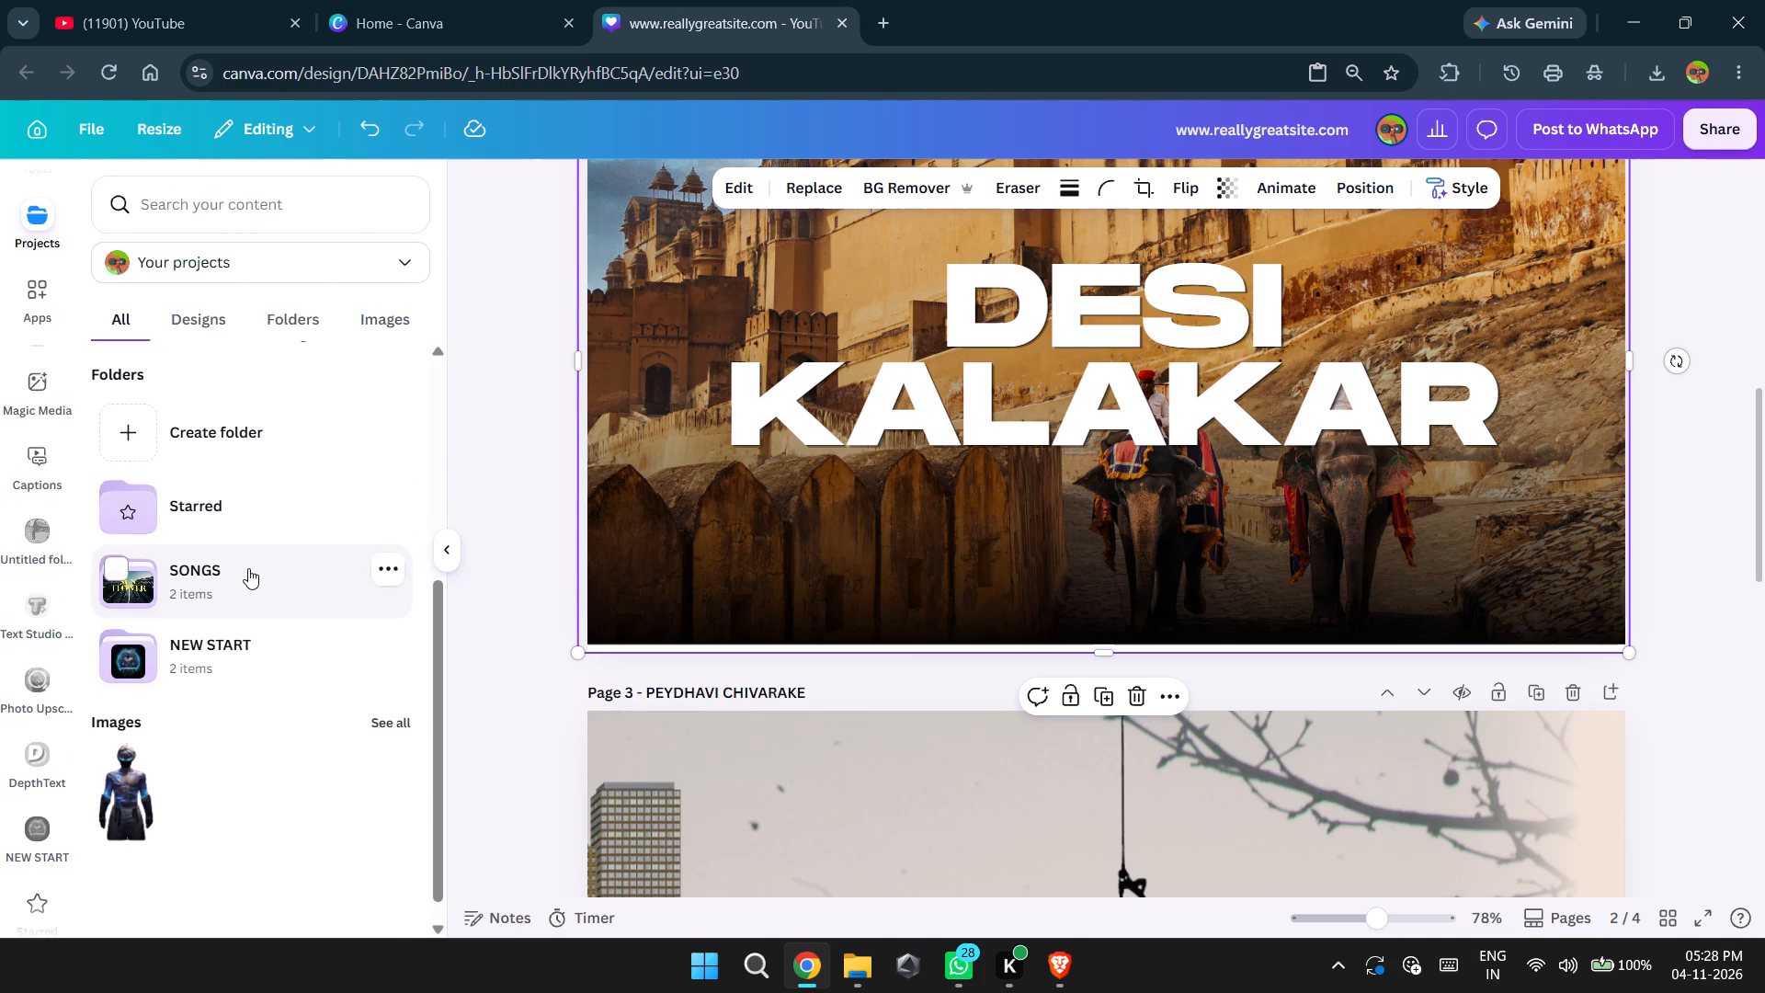
{"action": "left_click", "coordinate": [241, 675]}
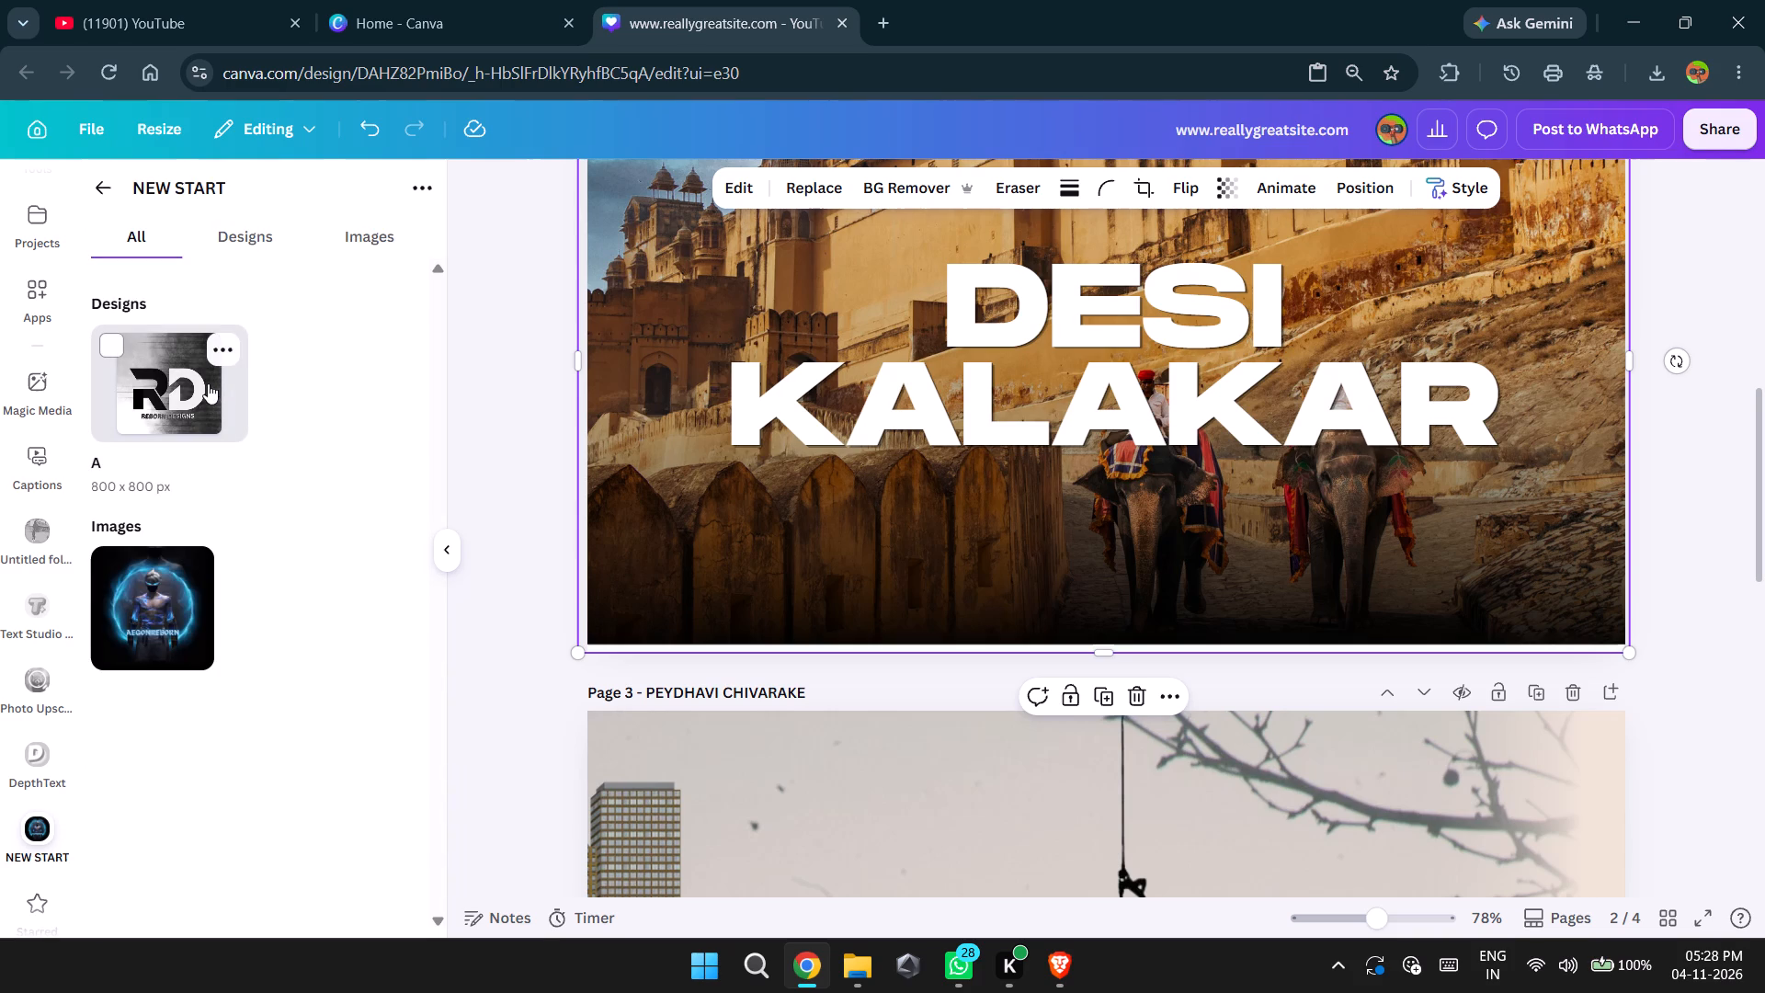
{"action": "left_click", "coordinate": [101, 190]}
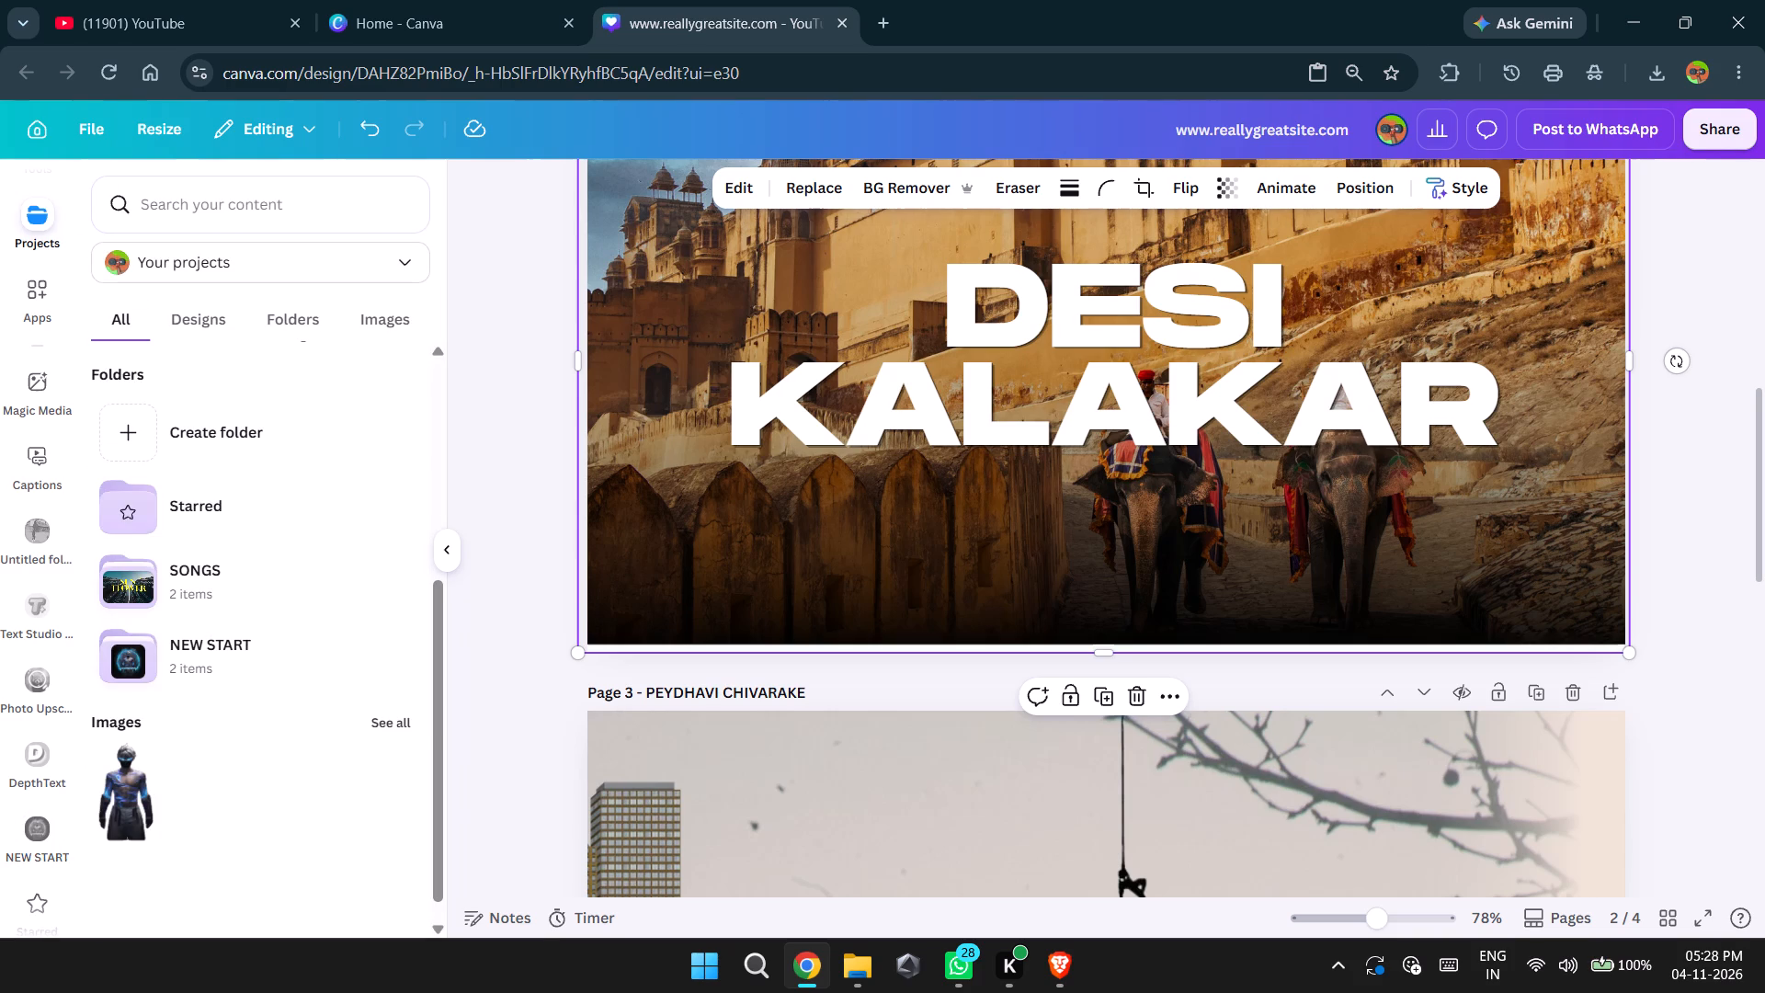
Switch to Brave and play Tesher's Jalebi Baby from the Hip-hop mix on YouTube.
{"action": "left_click_drag", "start_coordinate": [1034, 976], "coordinate": [1050, 976]}
{"action": "left_click", "coordinate": [1050, 976]}
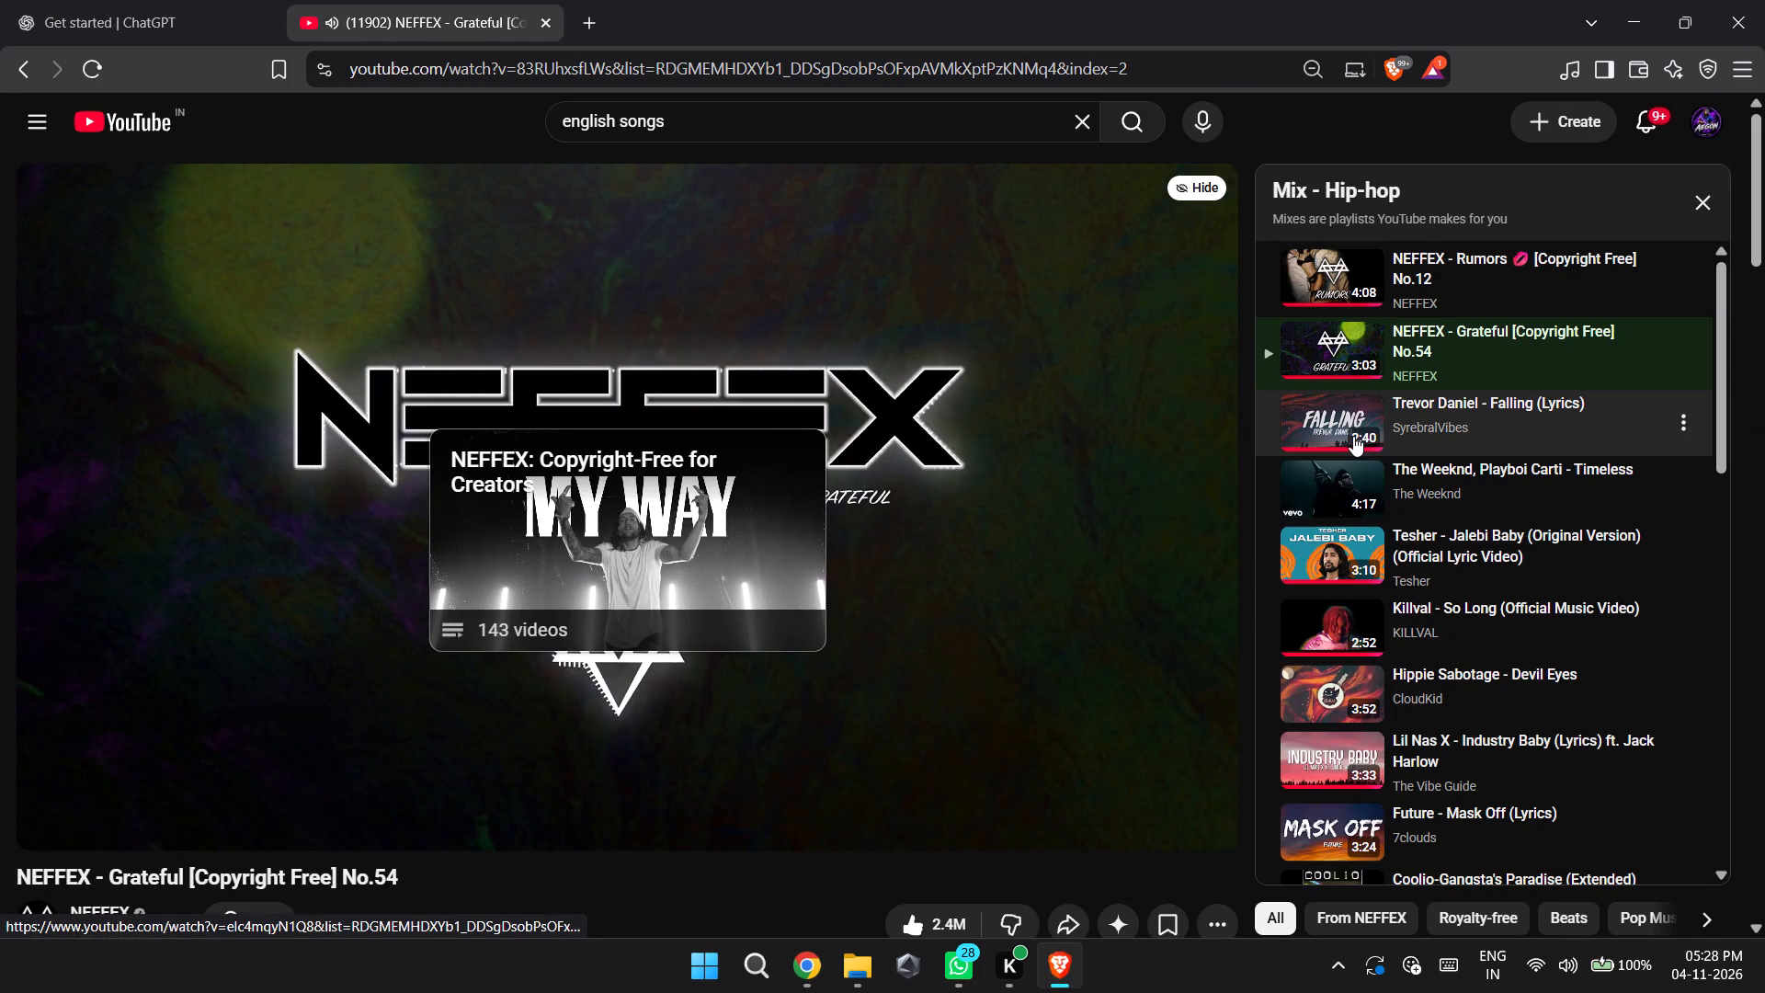
{"action": "left_click", "coordinate": [1331, 534]}
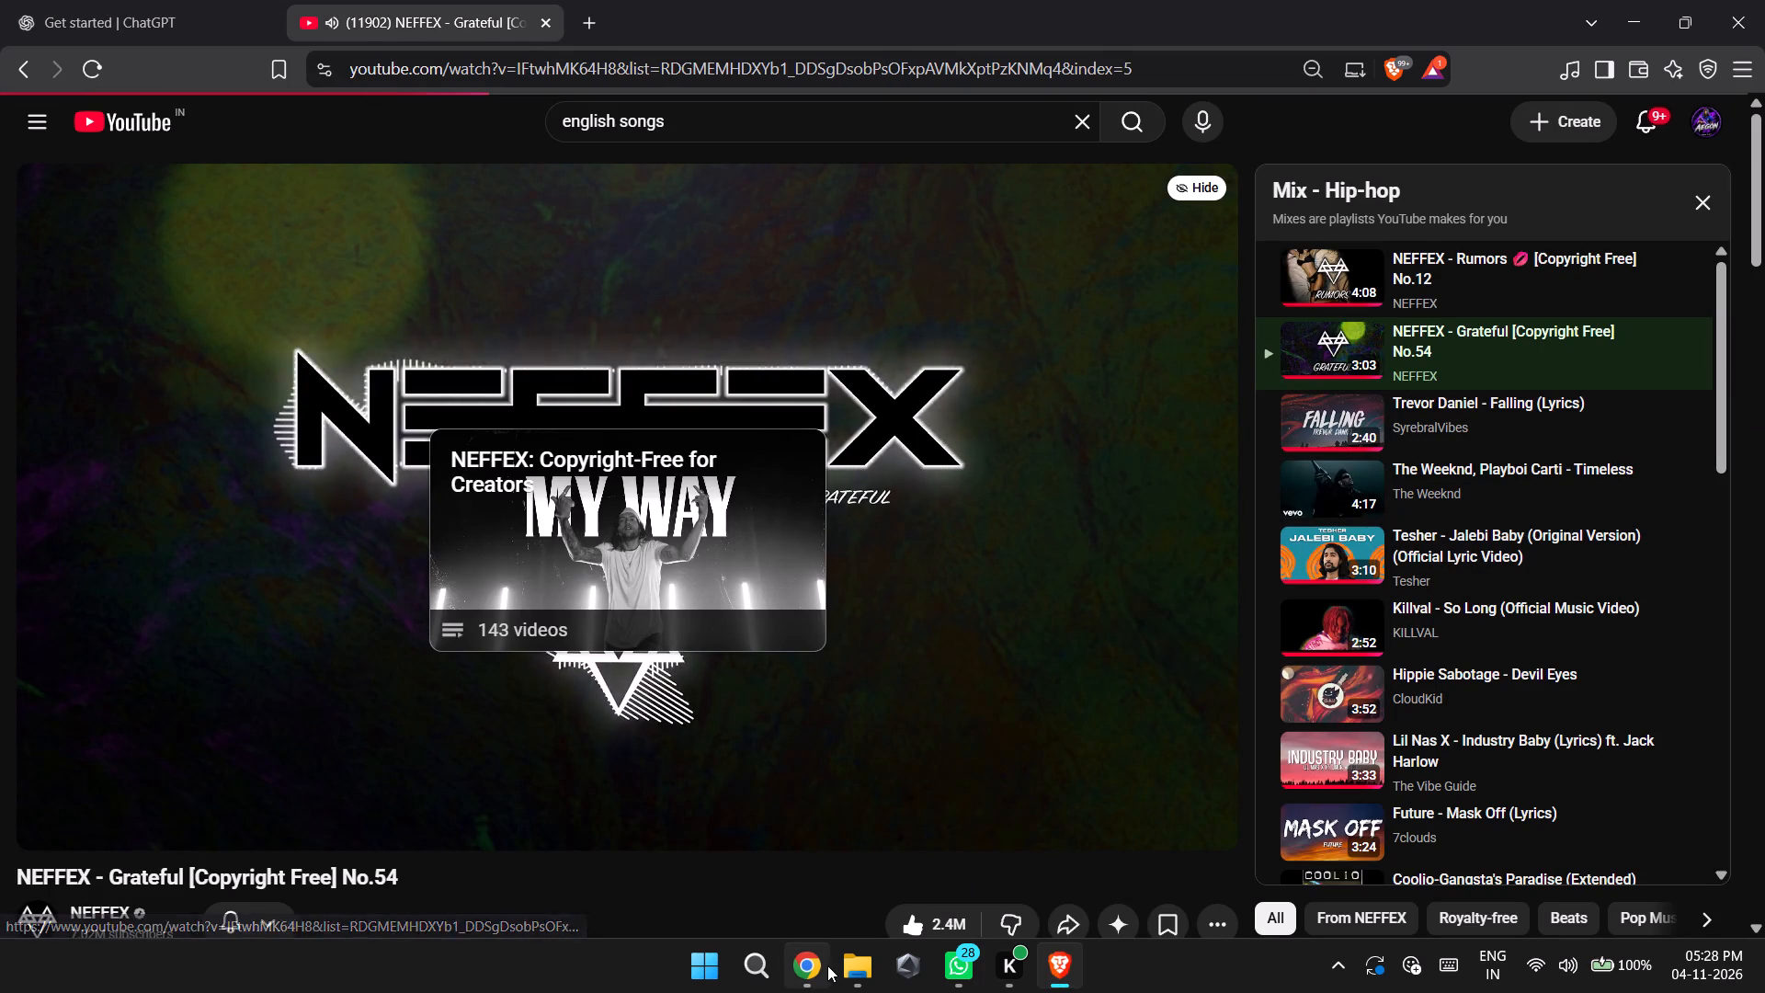
Switch back to Chrome, move the song thumbnail design from SONGS into its SONG 2 subfolder, and dismiss the notification.
{"action": "left_click", "coordinate": [824, 975]}
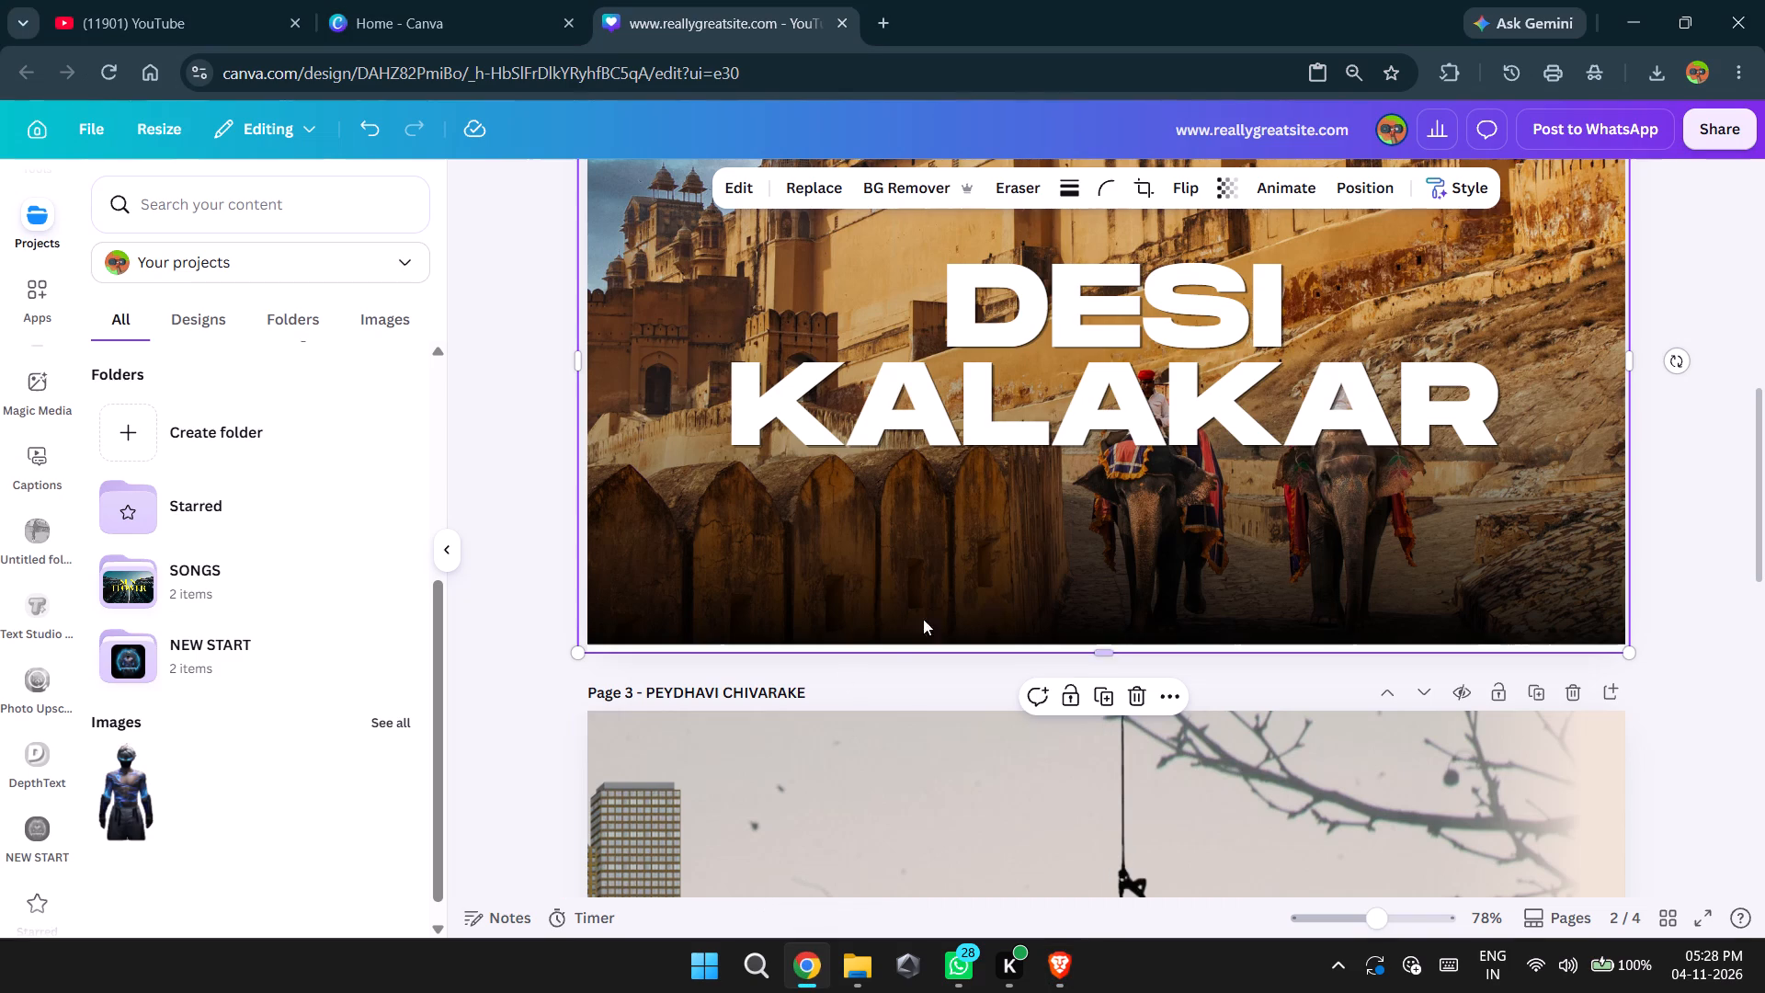
{"action": "scroll", "coordinate": [1280, 504], "scroll_direction": "up", "scroll_amount": 7}
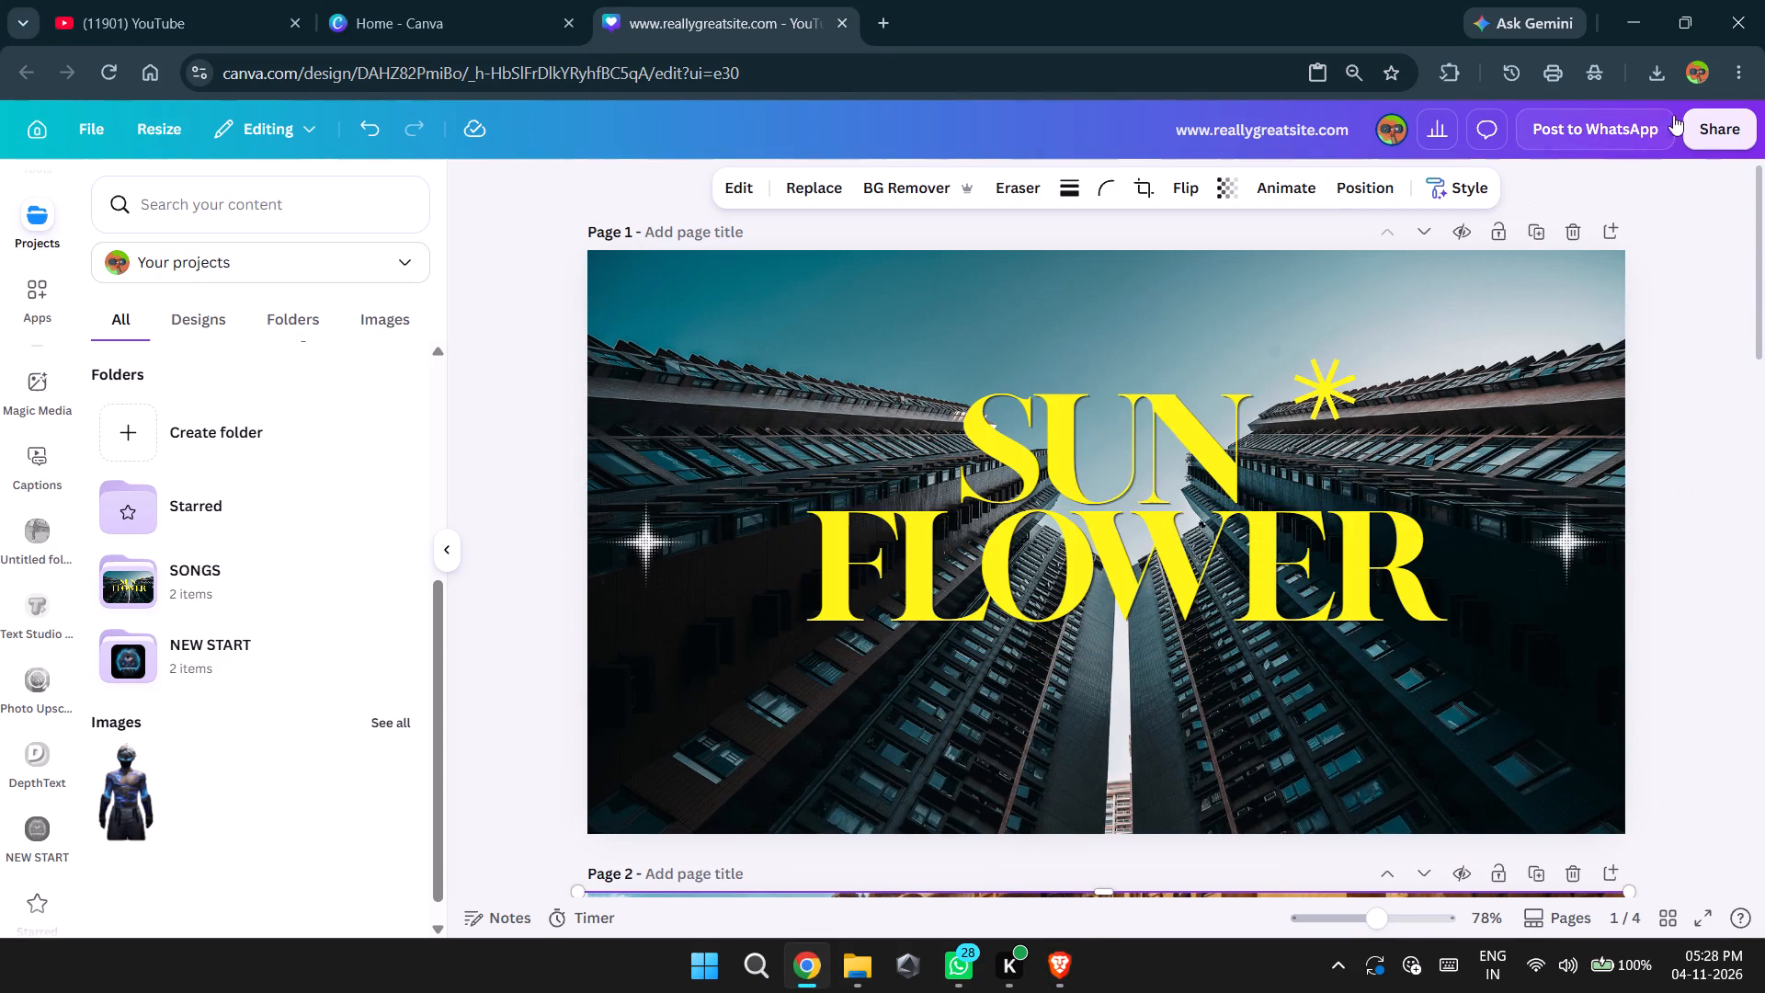
{"action": "left_click", "coordinate": [1703, 314]}
{"action": "left_click_drag", "start_coordinate": [1735, 156], "coordinate": [1716, 128]}
{"action": "left_click", "coordinate": [1716, 128]}
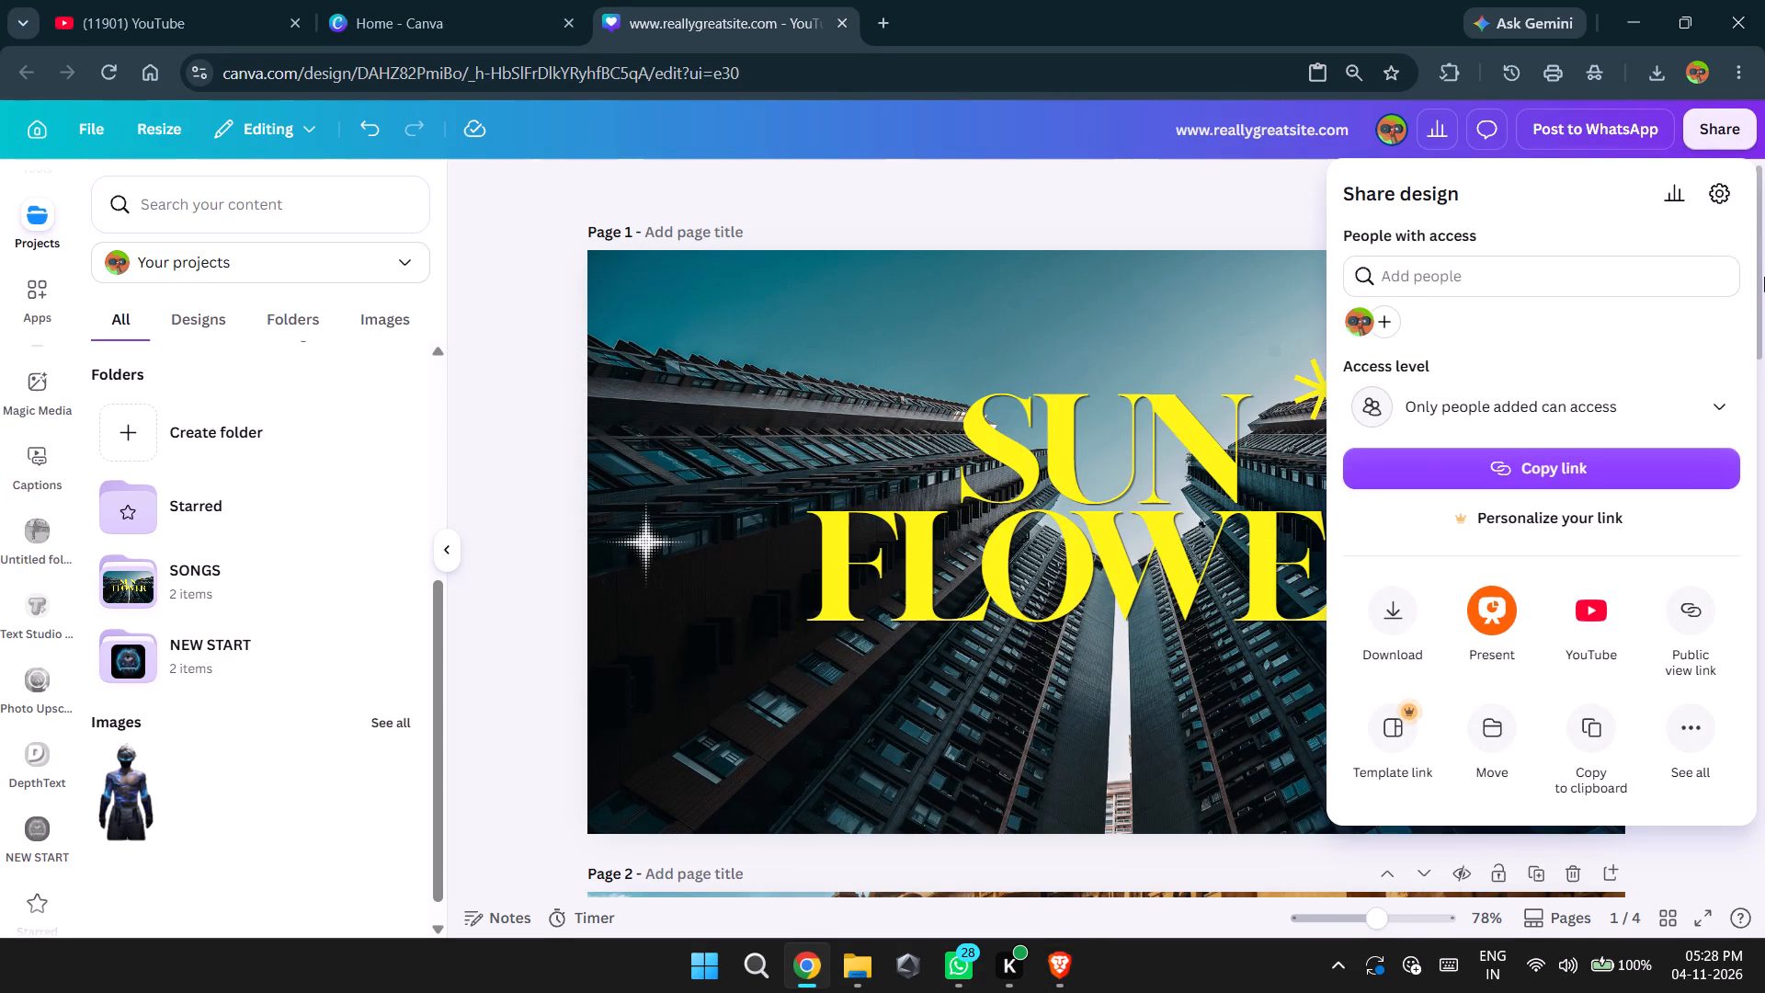
{"action": "left_click_drag", "start_coordinate": [1764, 277], "coordinate": [1764, 190]}
{"action": "left_click_drag", "start_coordinate": [1764, 181], "coordinate": [1706, 143]}
{"action": "left_click", "coordinate": [1706, 143]}
{"action": "left_click", "coordinate": [1514, 712]}
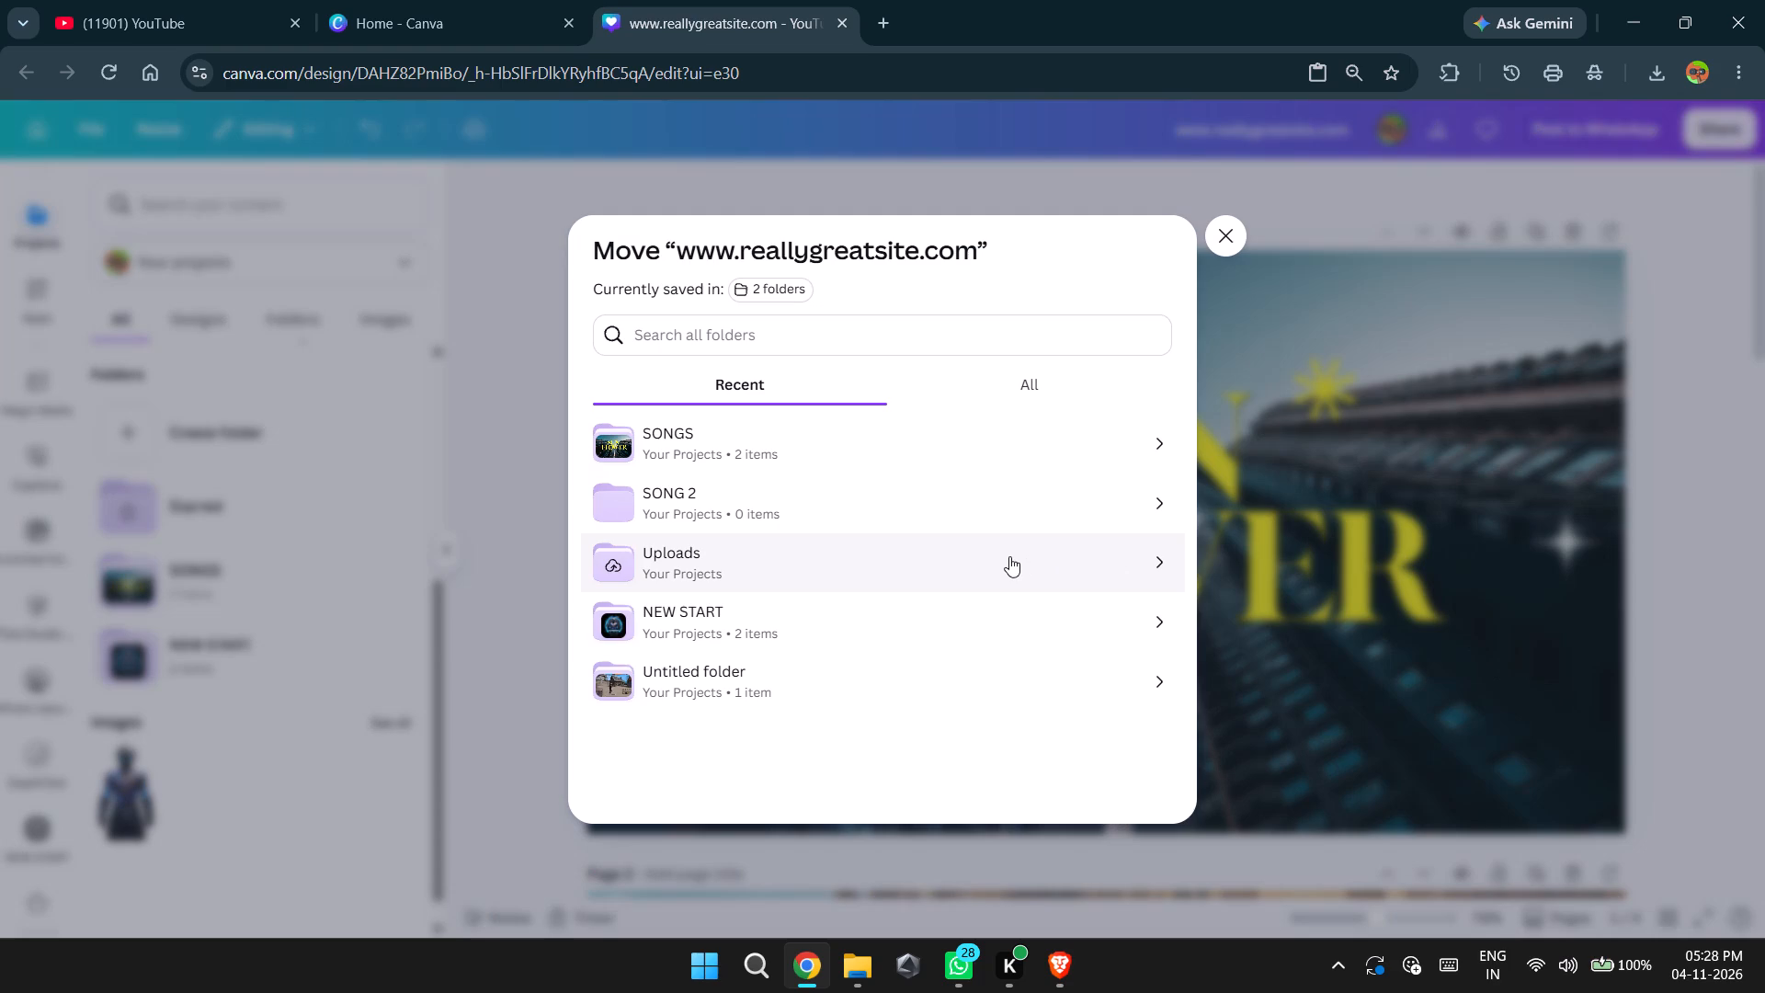
{"action": "left_click", "coordinate": [892, 569]}
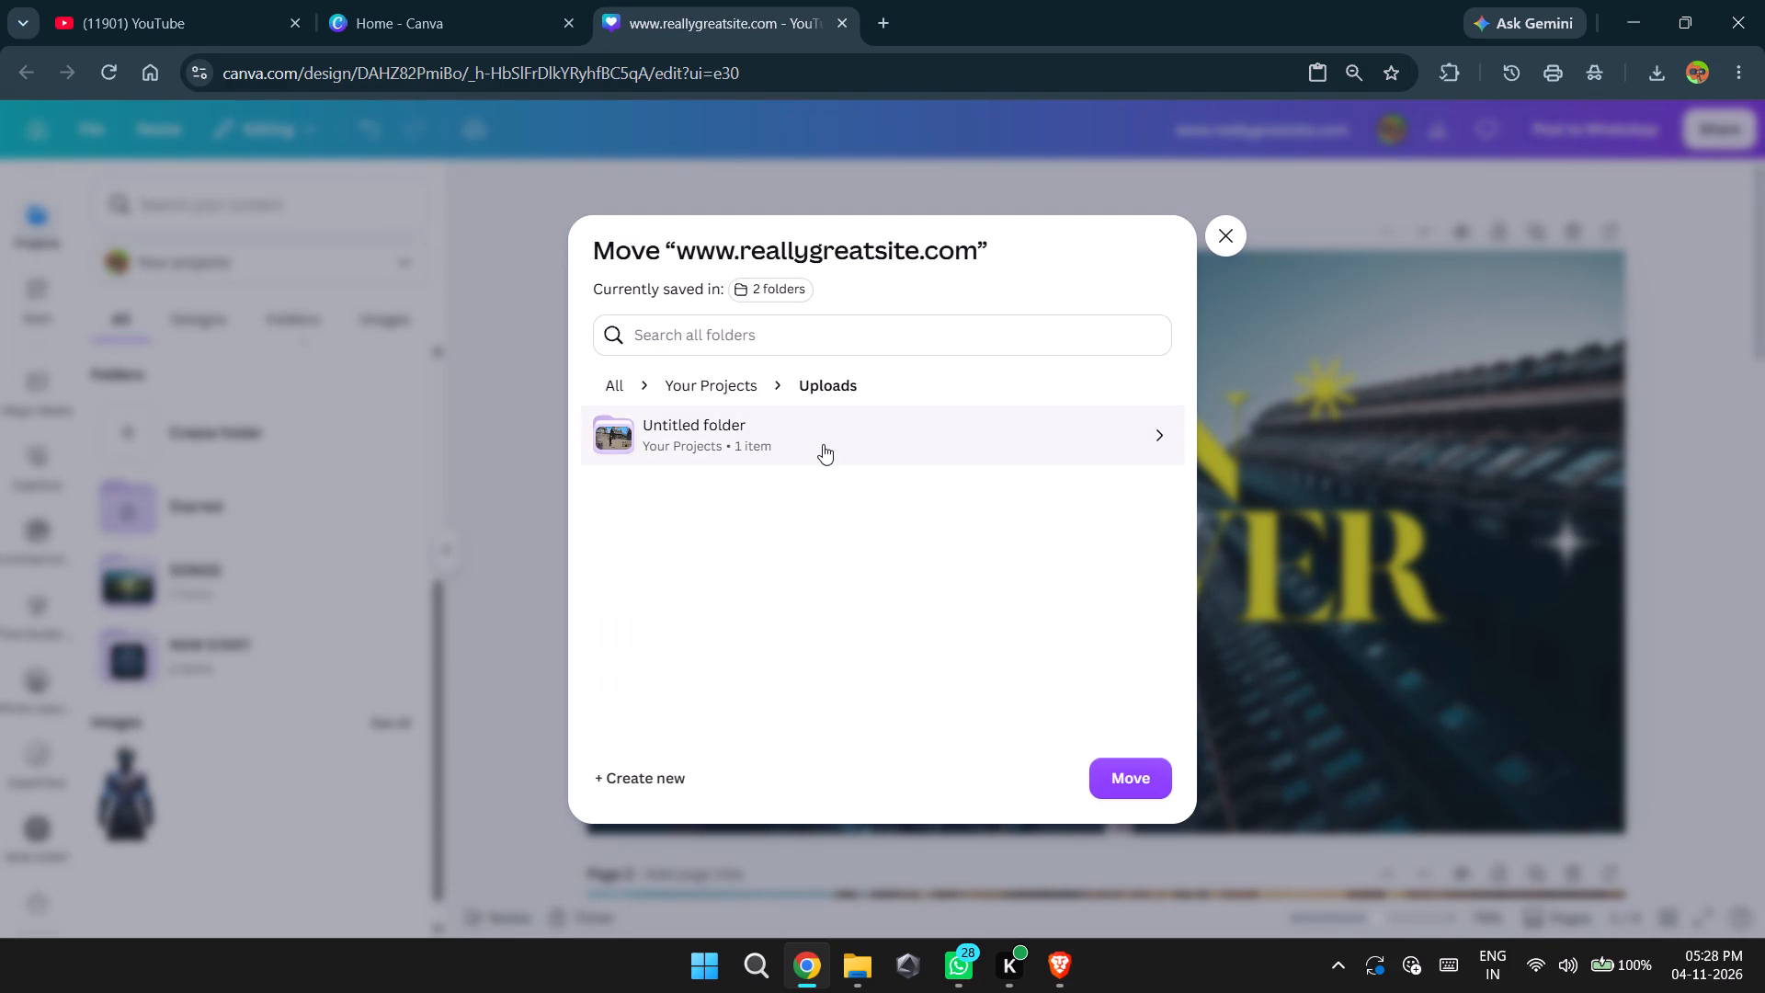
{"action": "left_click", "coordinate": [614, 394]}
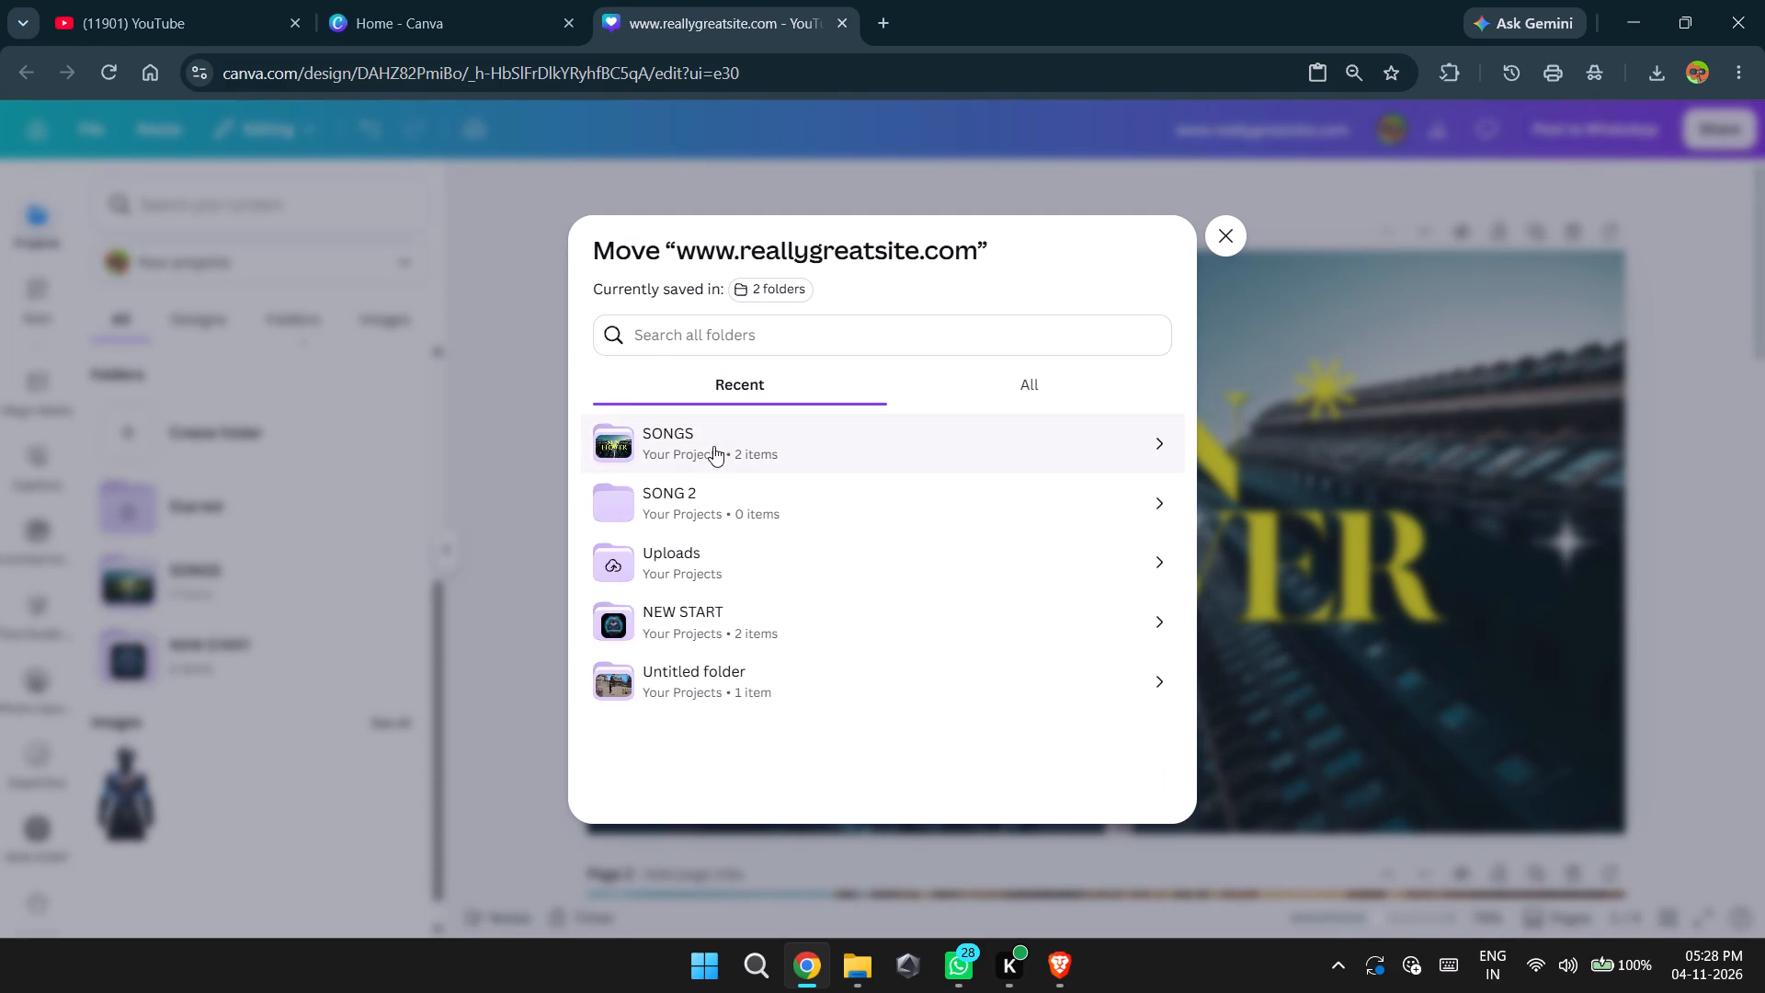
{"action": "left_click", "coordinate": [731, 455]}
{"action": "left_click", "coordinate": [962, 438]}
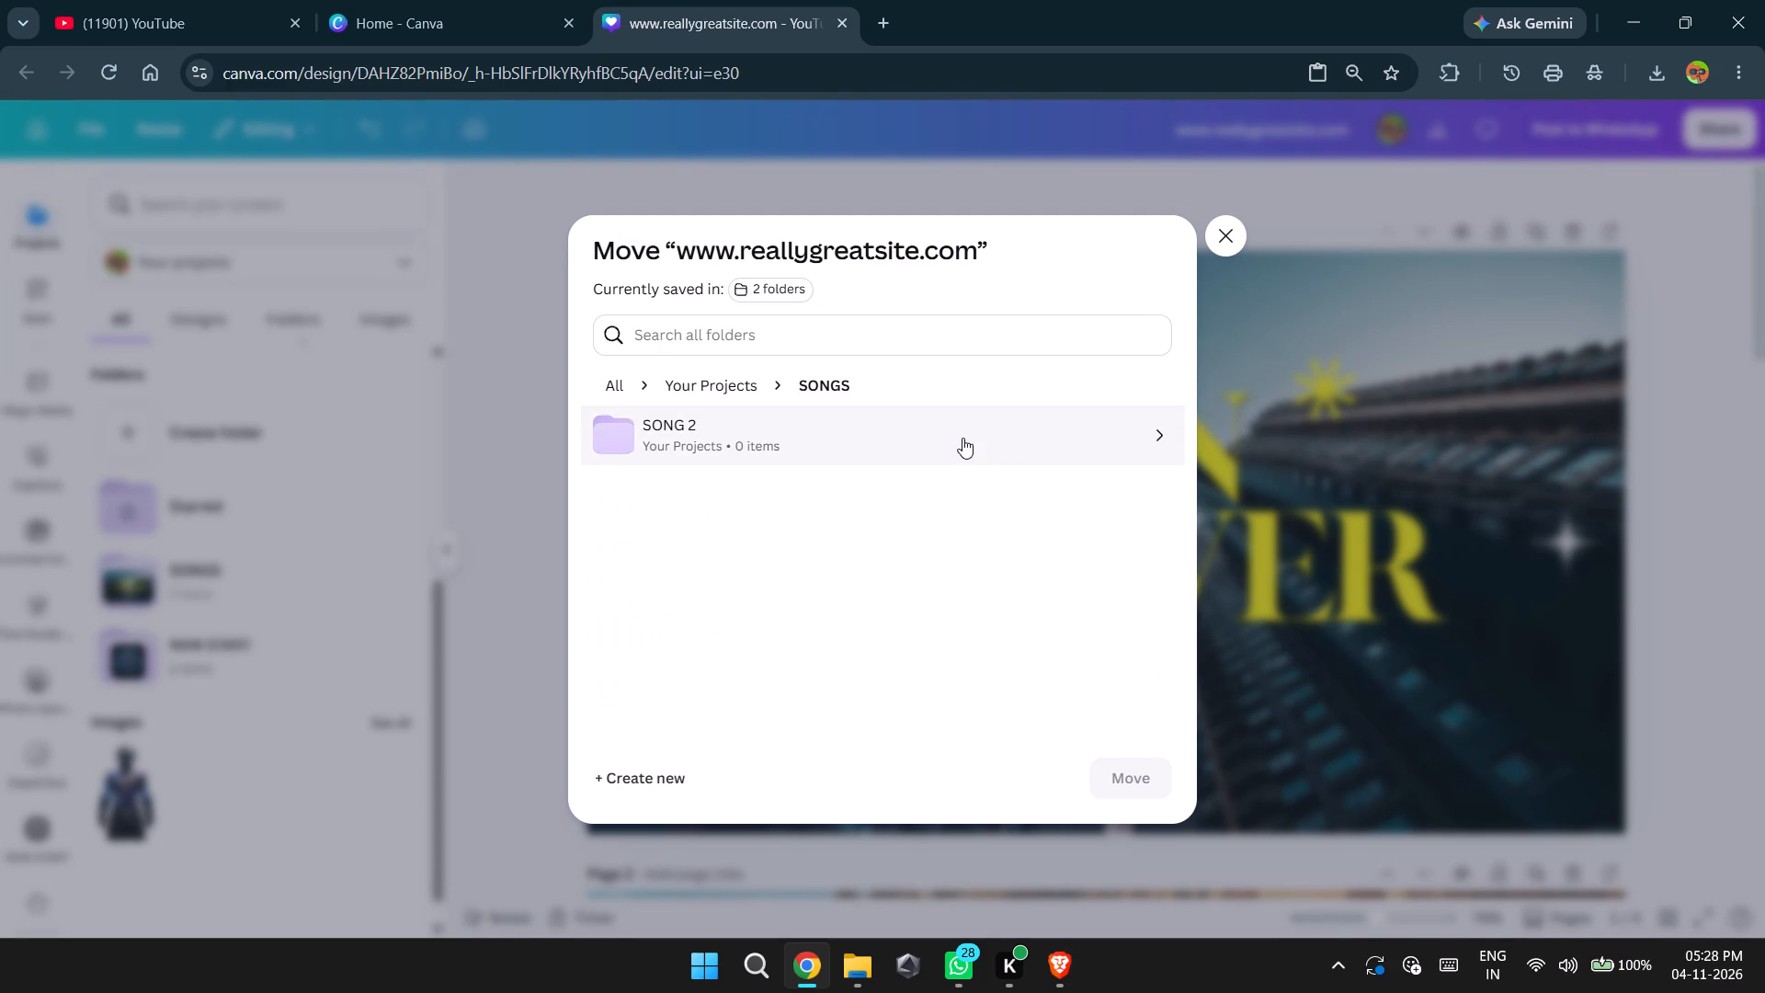
{"action": "left_click", "coordinate": [1126, 786]}
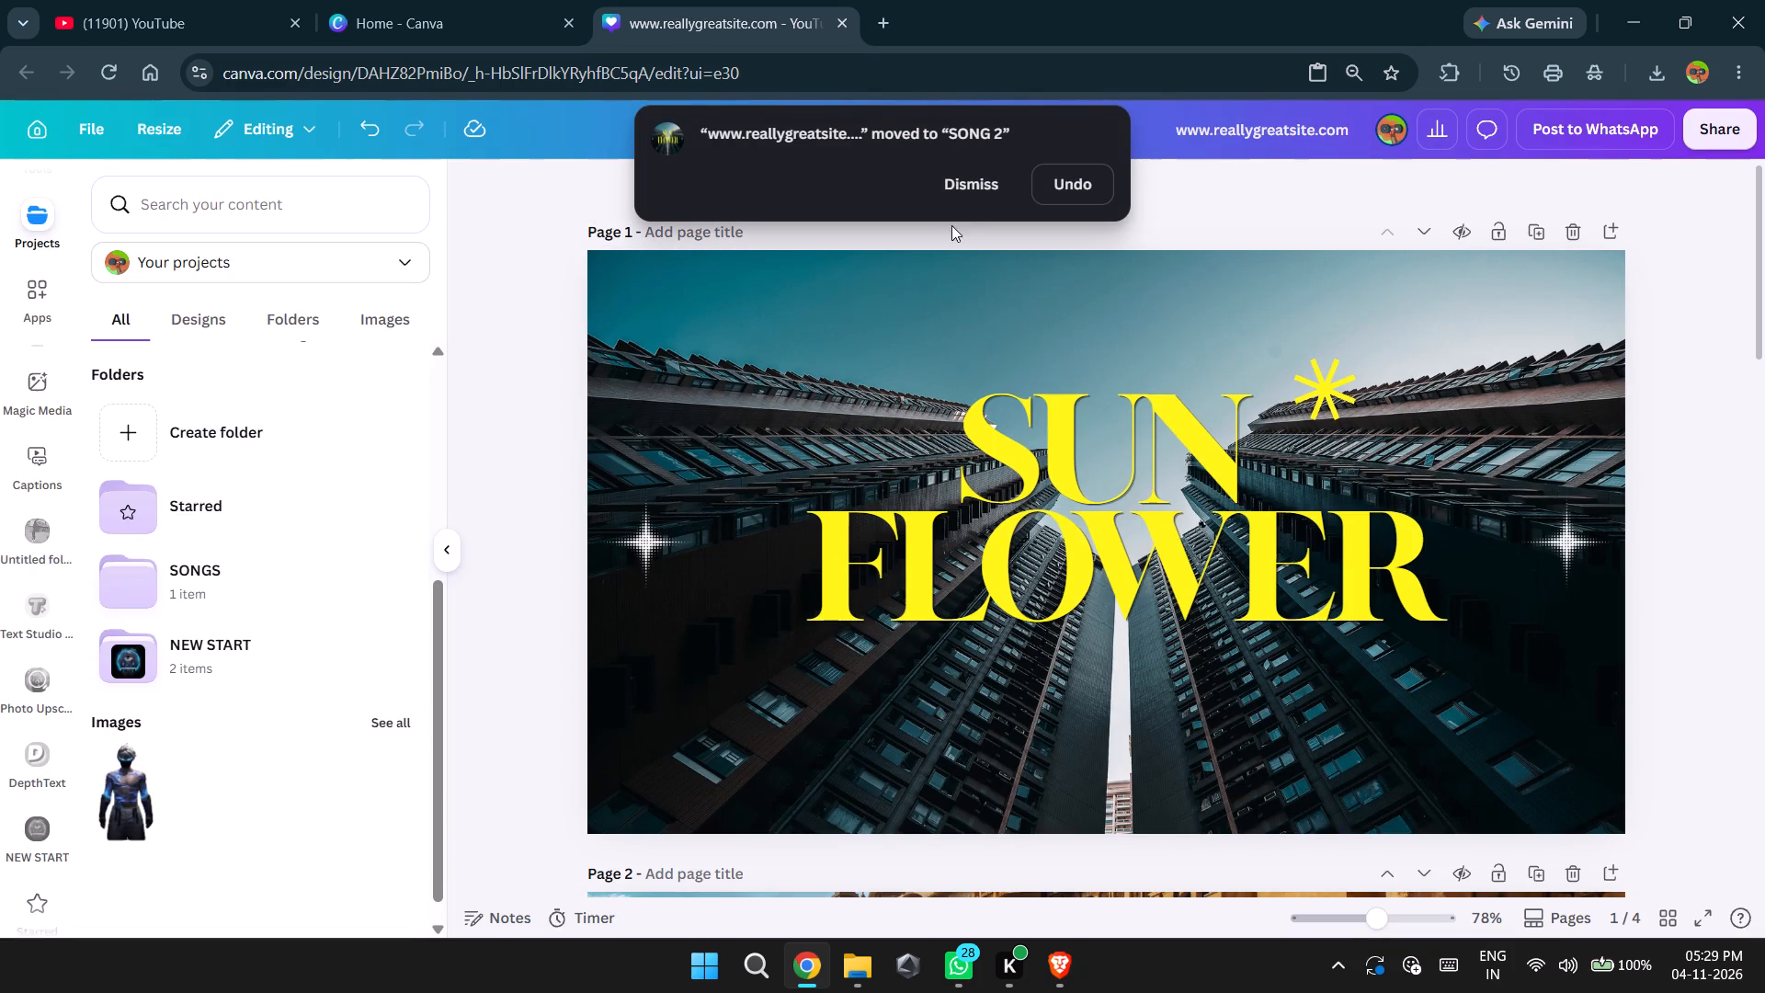
{"action": "left_click", "coordinate": [968, 177]}
Review the design's pages and check the contents of the SONGS, SONG 2 and NEW START folders.
{"action": "scroll", "coordinate": [1052, 474], "scroll_direction": "down", "scroll_amount": 3}
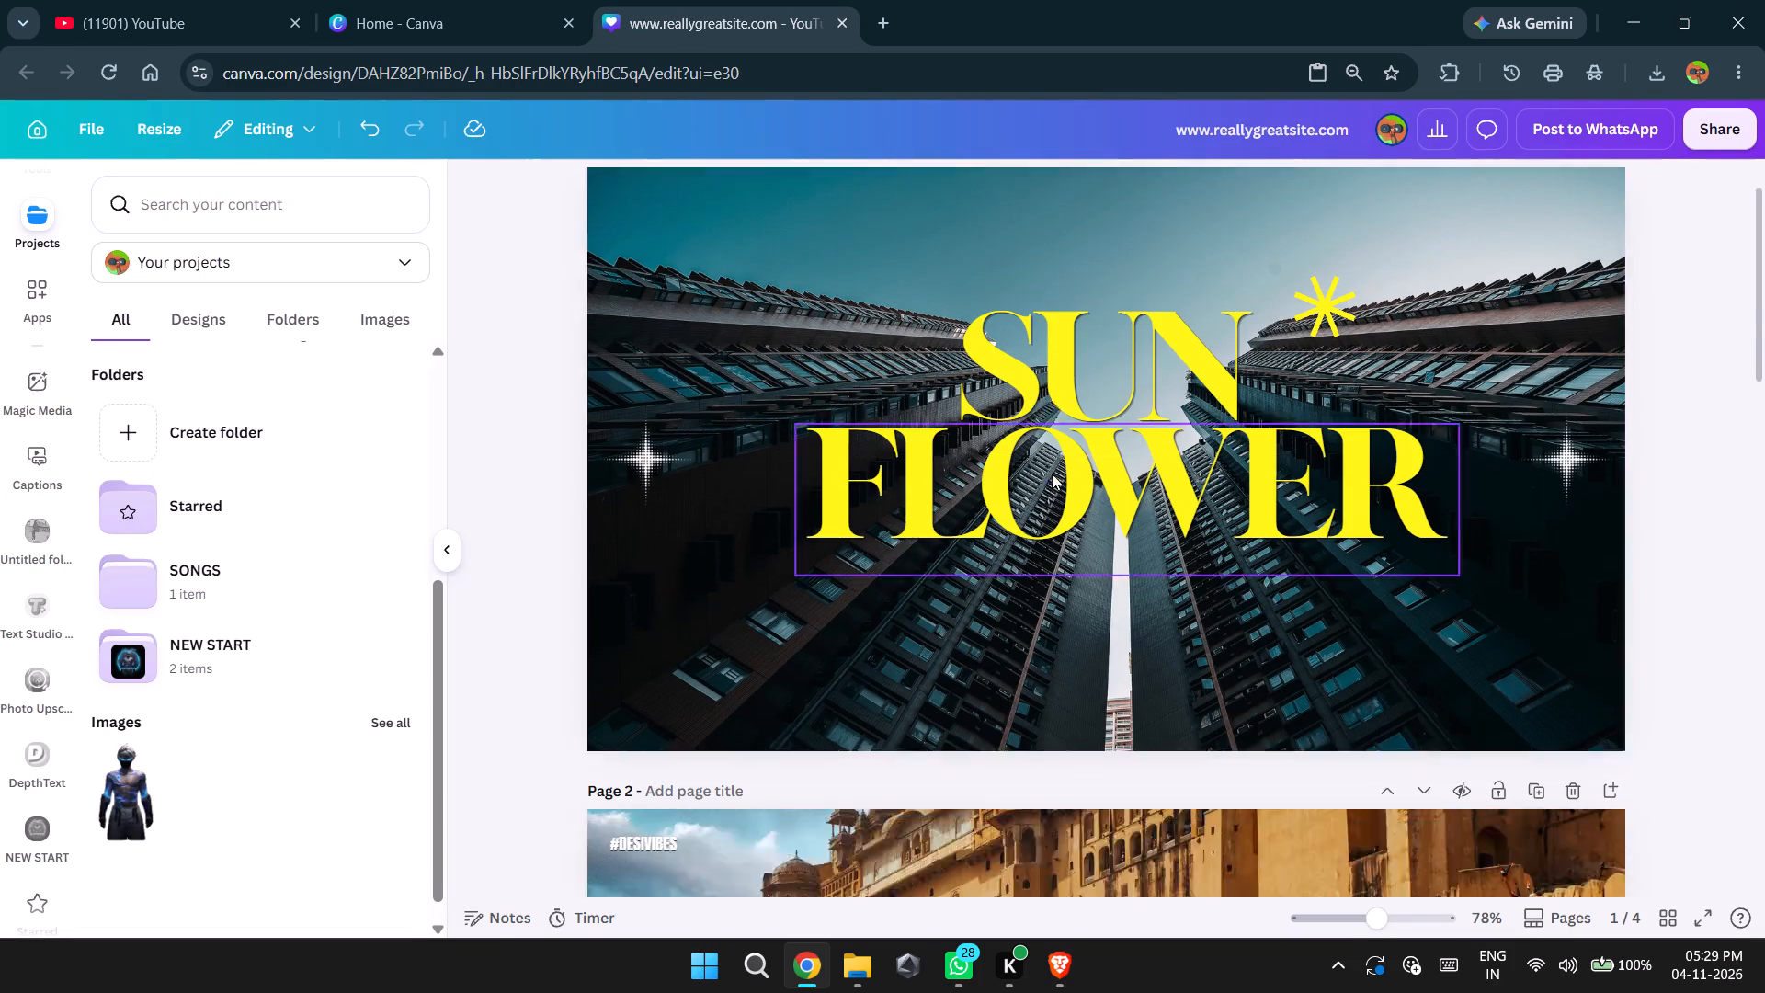
{"action": "scroll", "coordinate": [1052, 474], "scroll_direction": "up", "scroll_amount": 1}
{"action": "scroll", "coordinate": [1052, 474], "scroll_direction": "down", "scroll_amount": 2}
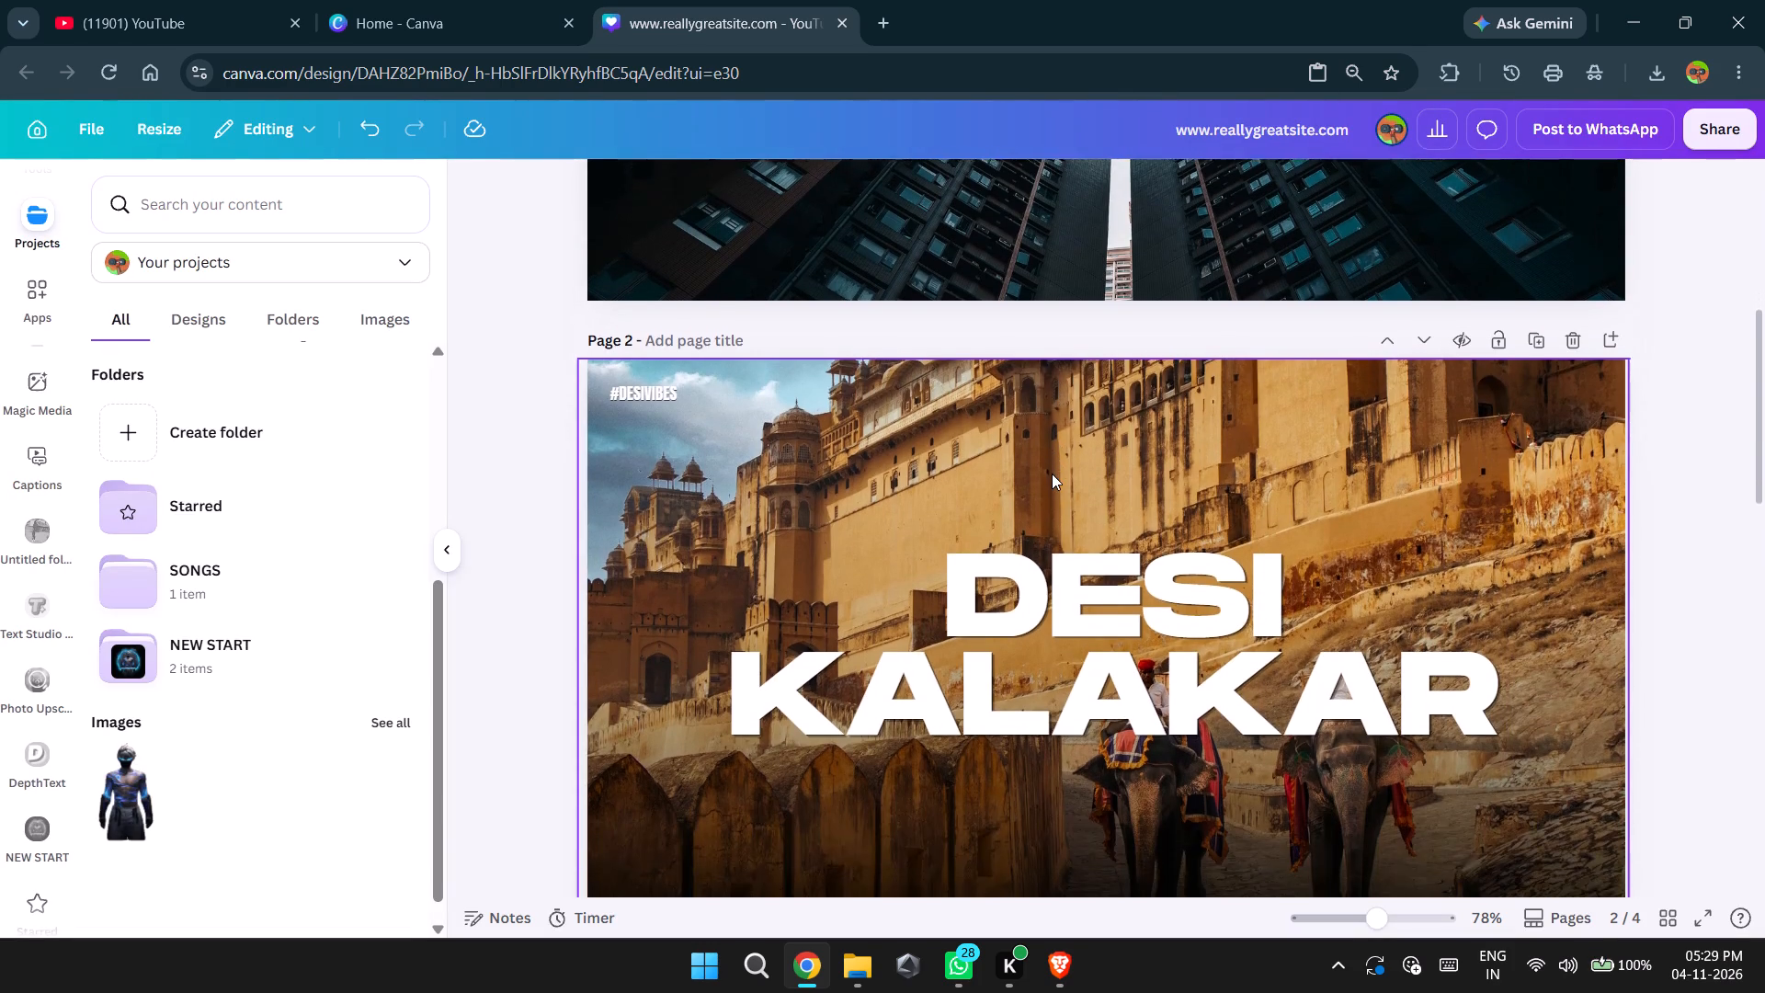
{"action": "scroll", "coordinate": [1052, 474], "scroll_direction": "down", "scroll_amount": 1}
{"action": "scroll", "coordinate": [1052, 474], "scroll_direction": "up", "scroll_amount": 1}
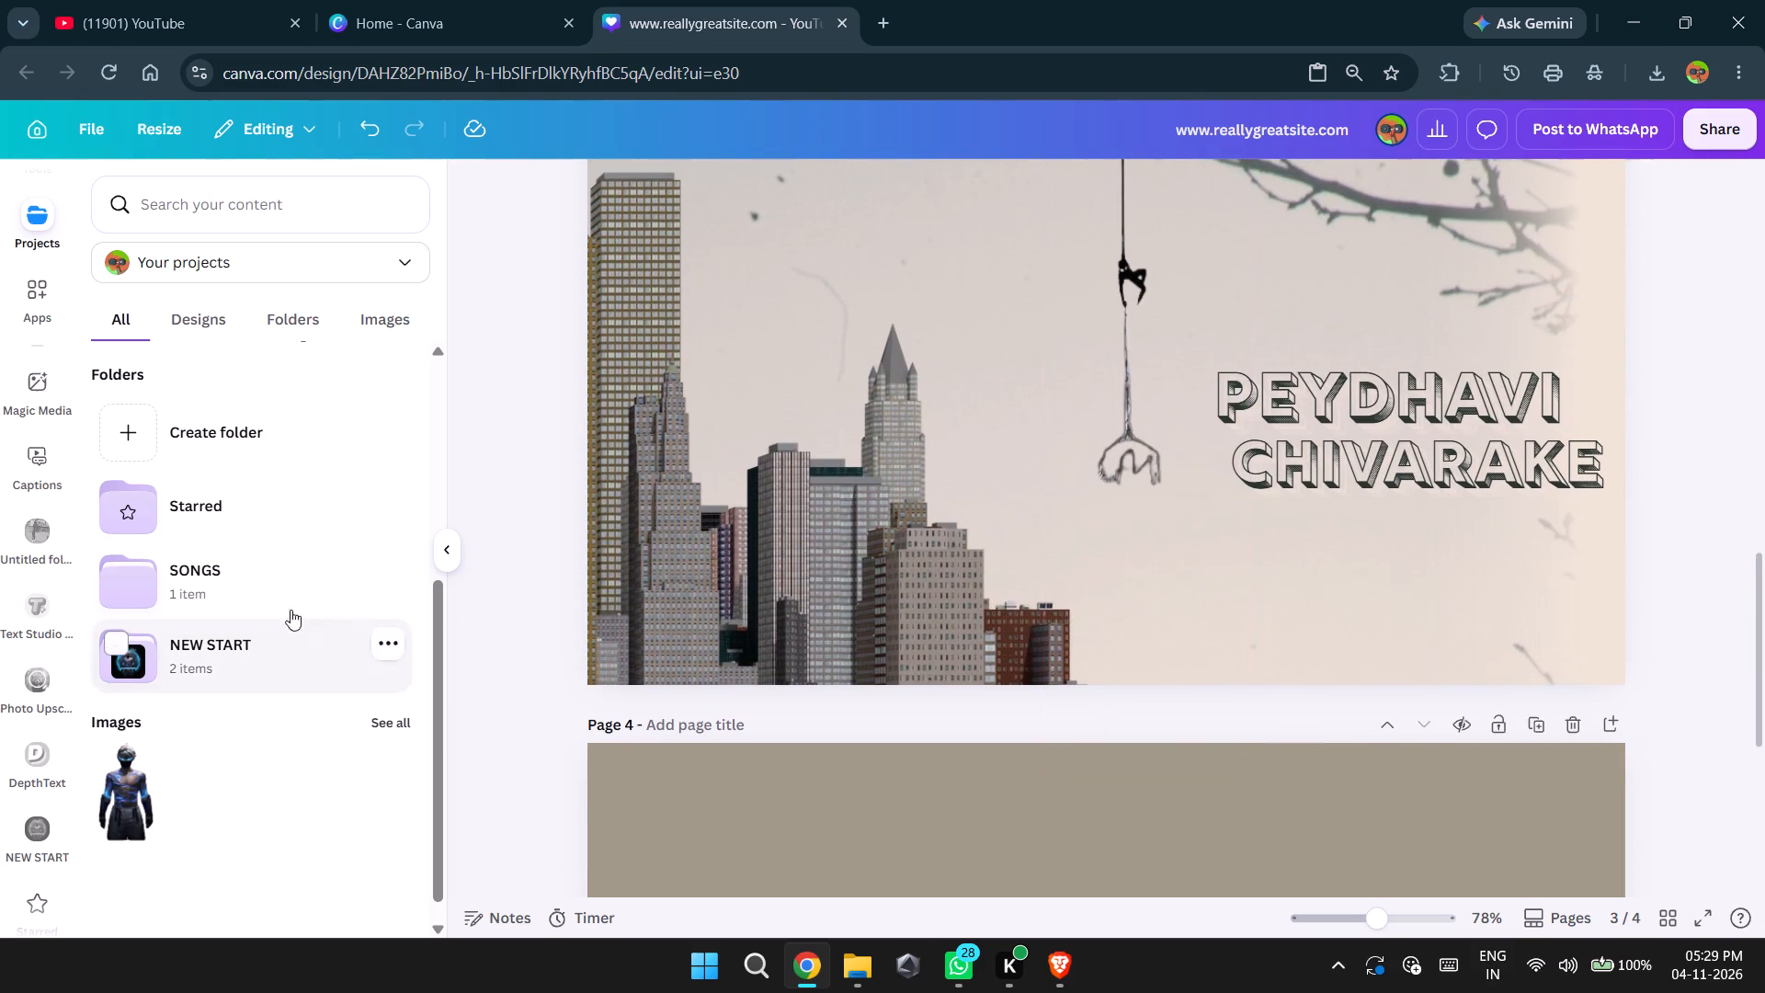
{"action": "left_click", "coordinate": [268, 574]}
{"action": "left_click", "coordinate": [187, 304]}
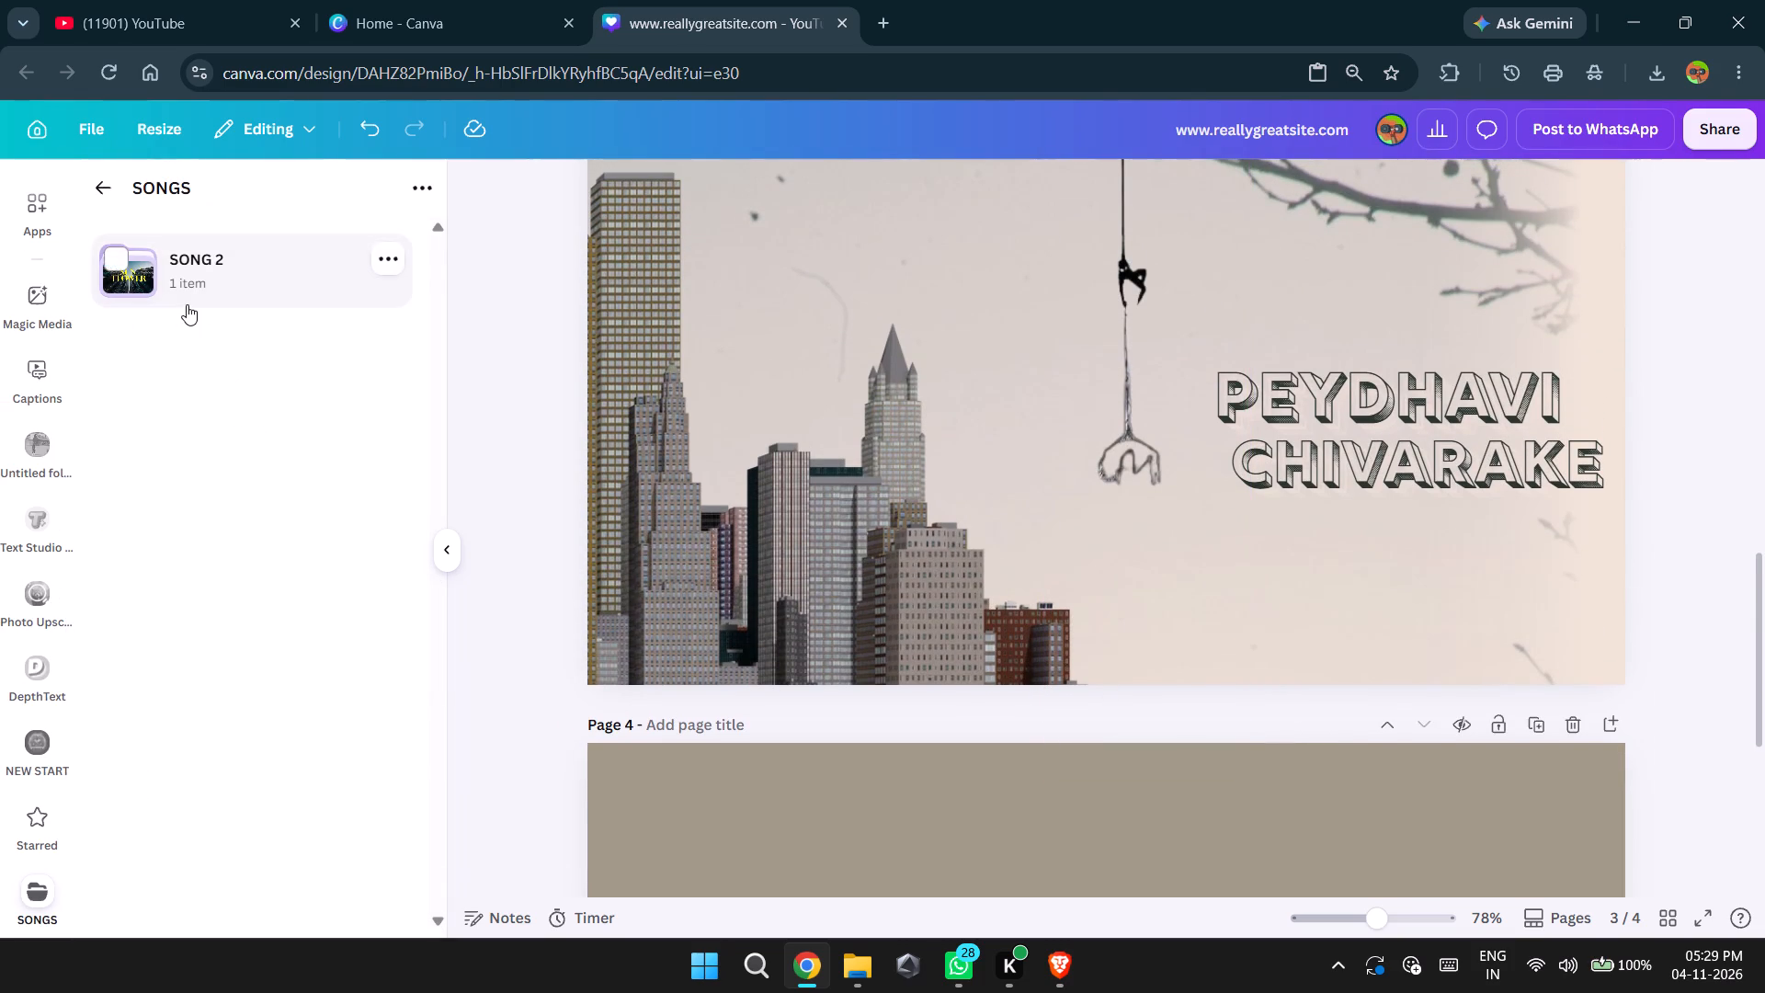
{"action": "left_click", "coordinate": [186, 316]}
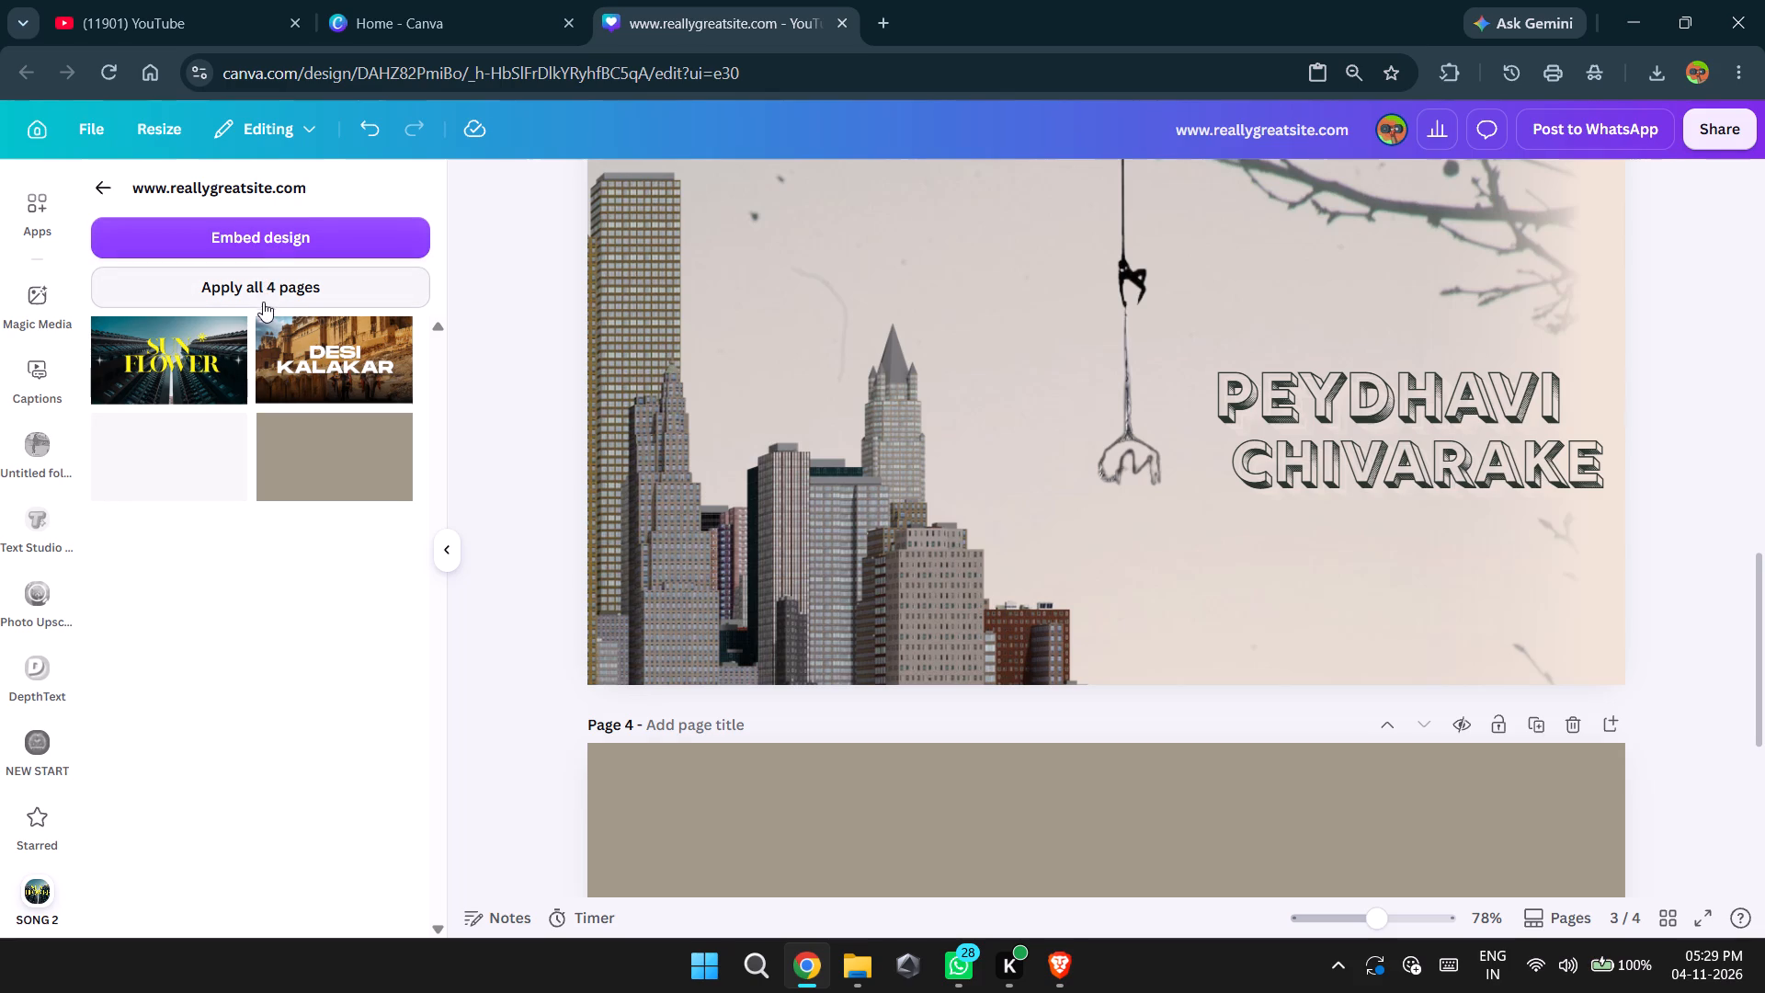
{"action": "left_click", "coordinate": [104, 192]}
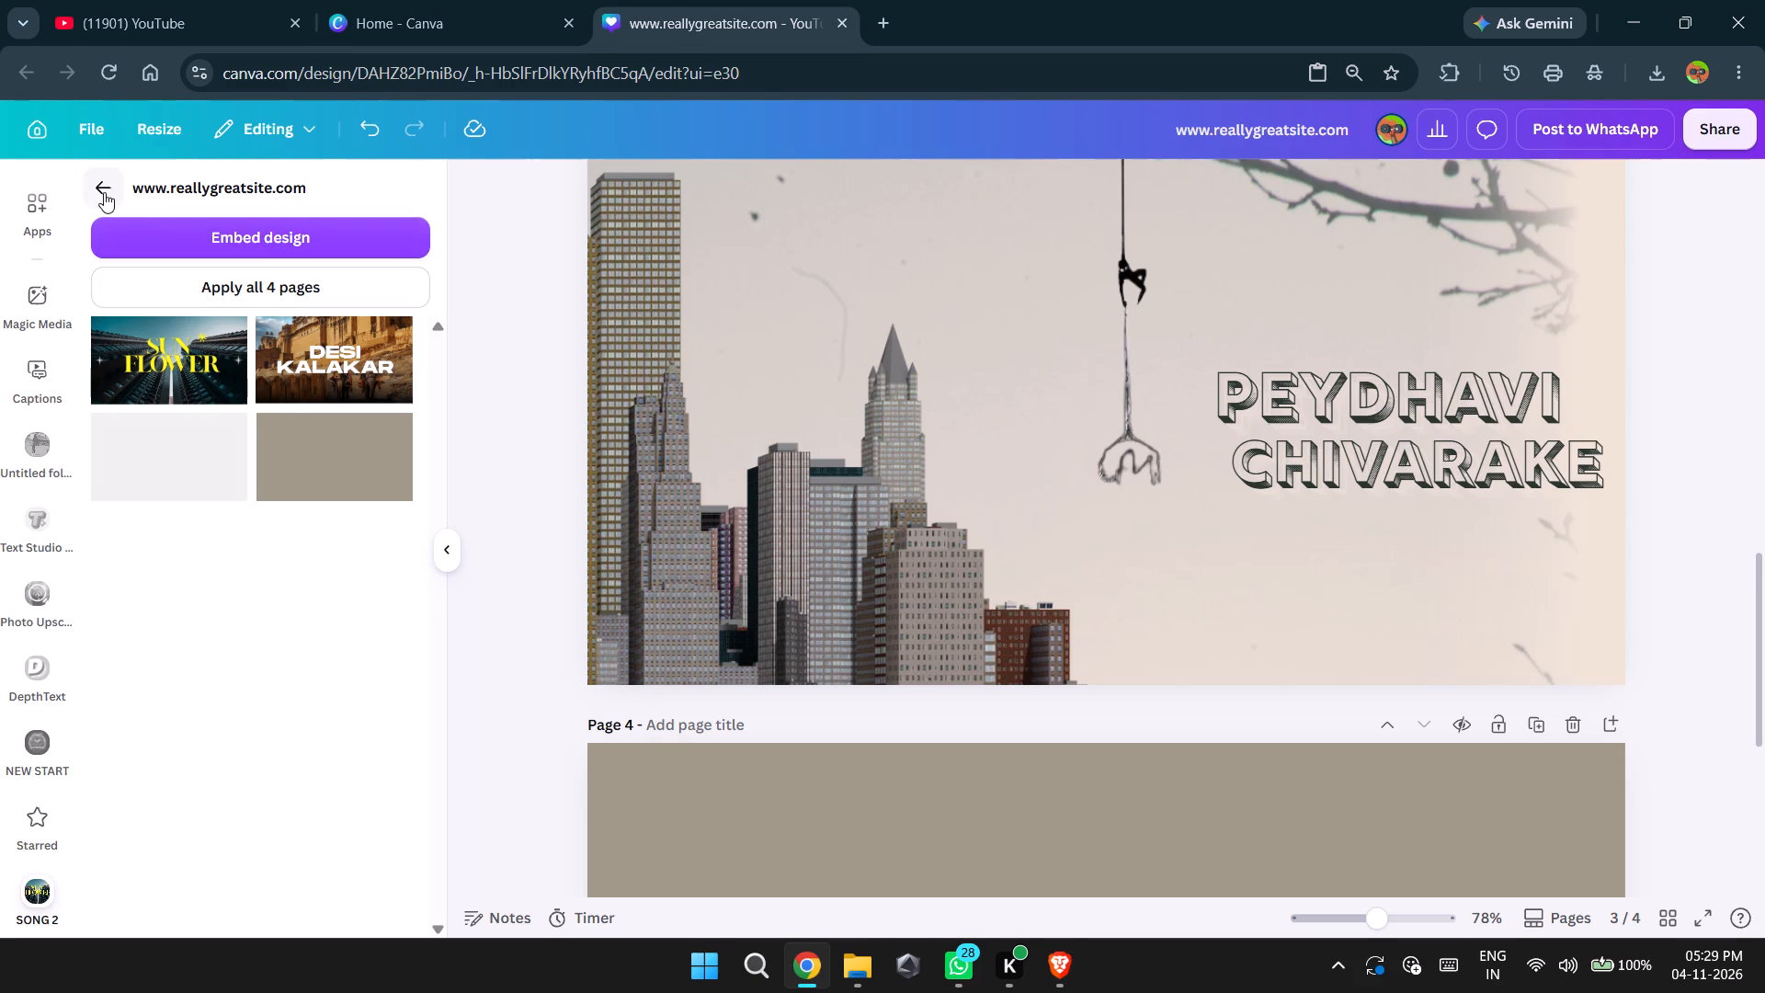
{"action": "left_click", "coordinate": [104, 192]}
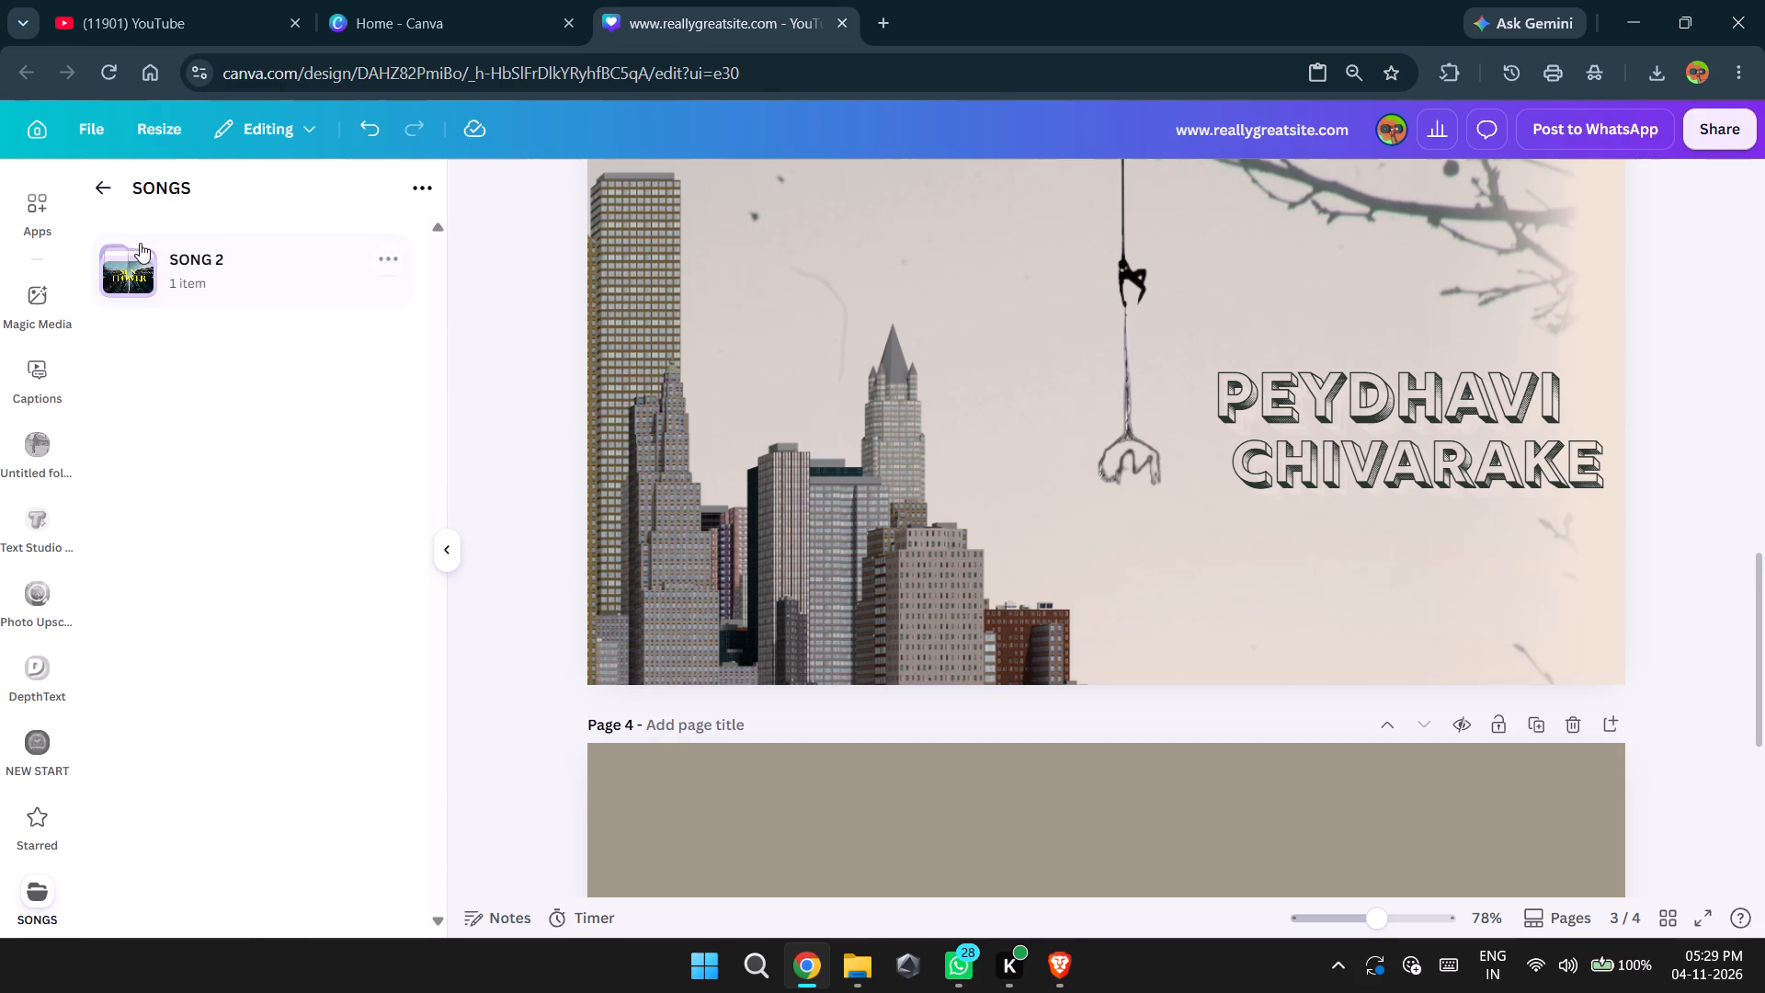
{"action": "left_click", "coordinate": [93, 198]}
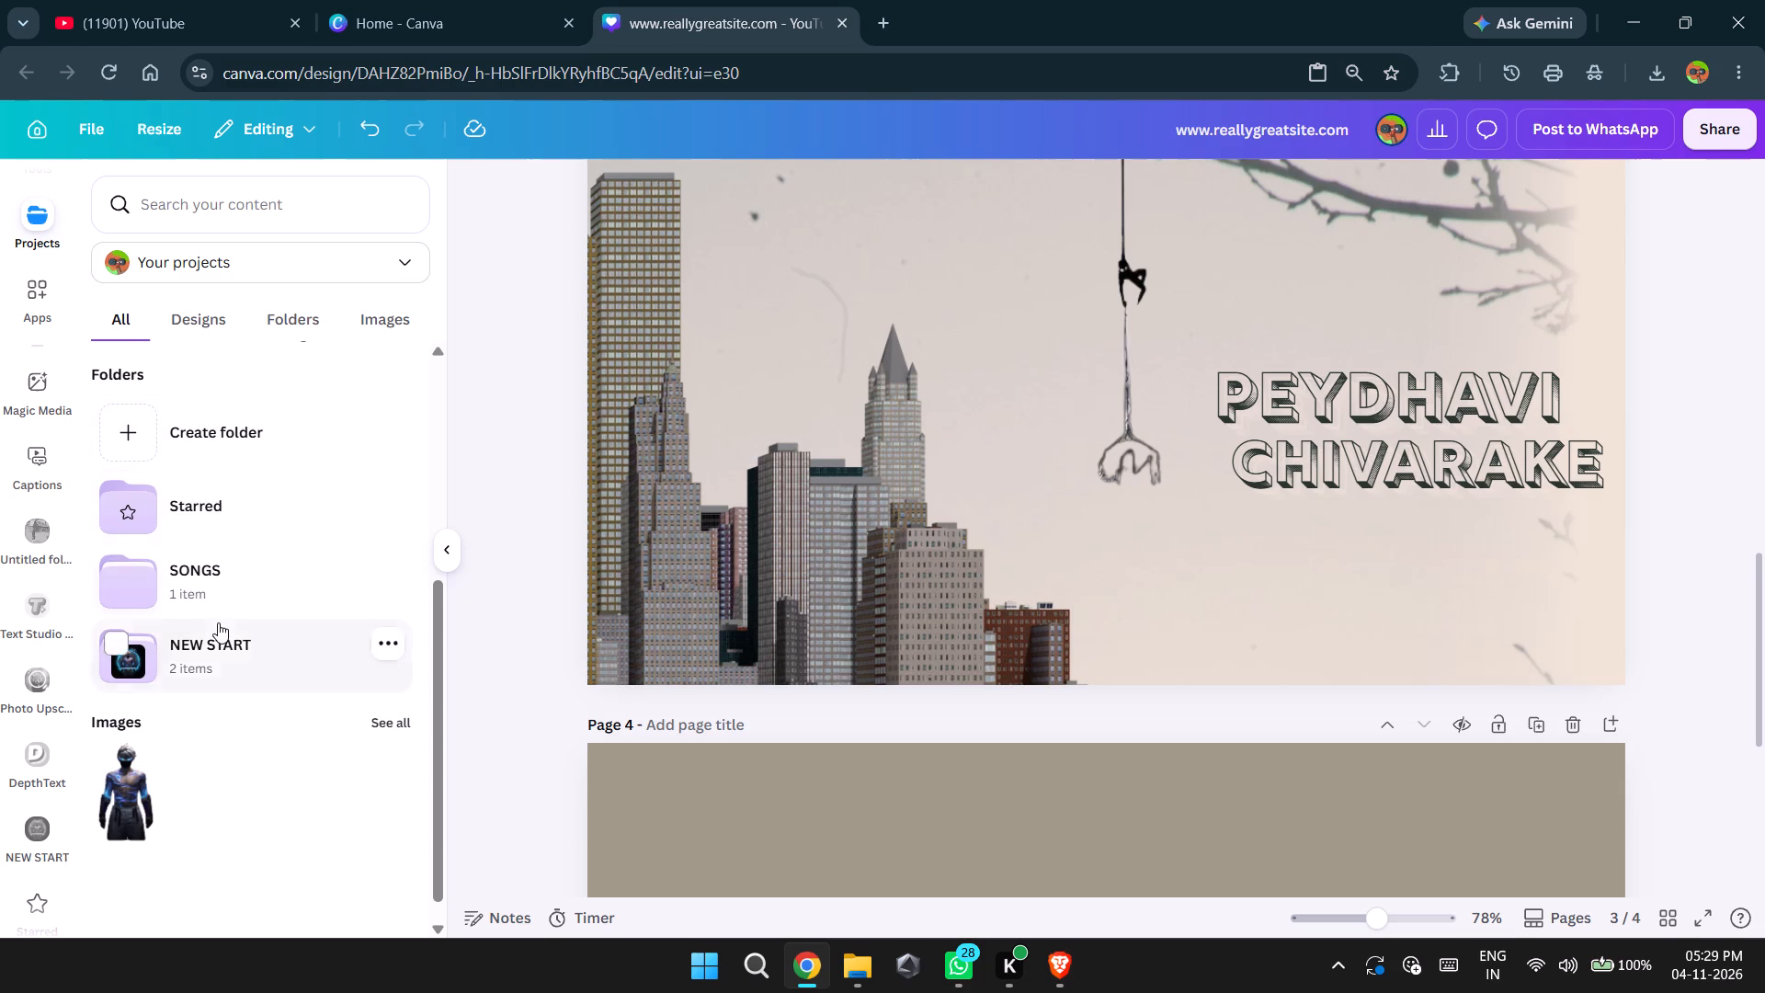
{"action": "left_click", "coordinate": [218, 622]}
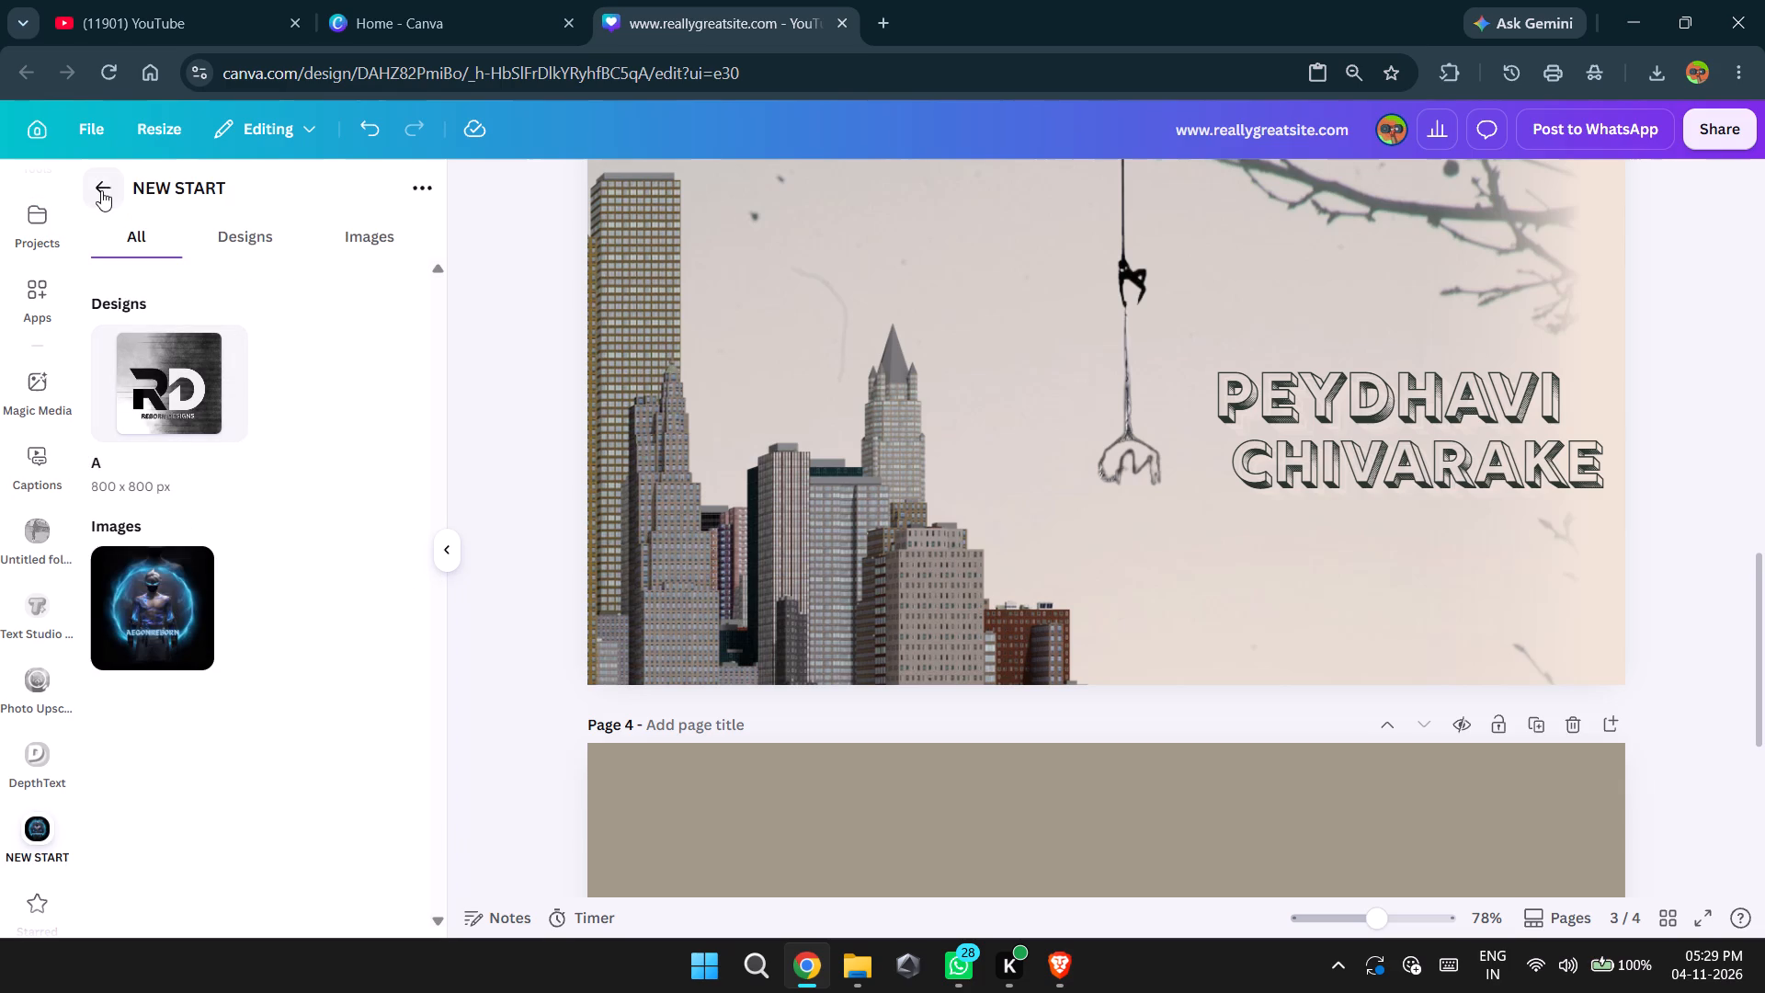
{"action": "left_click", "coordinate": [101, 190]}
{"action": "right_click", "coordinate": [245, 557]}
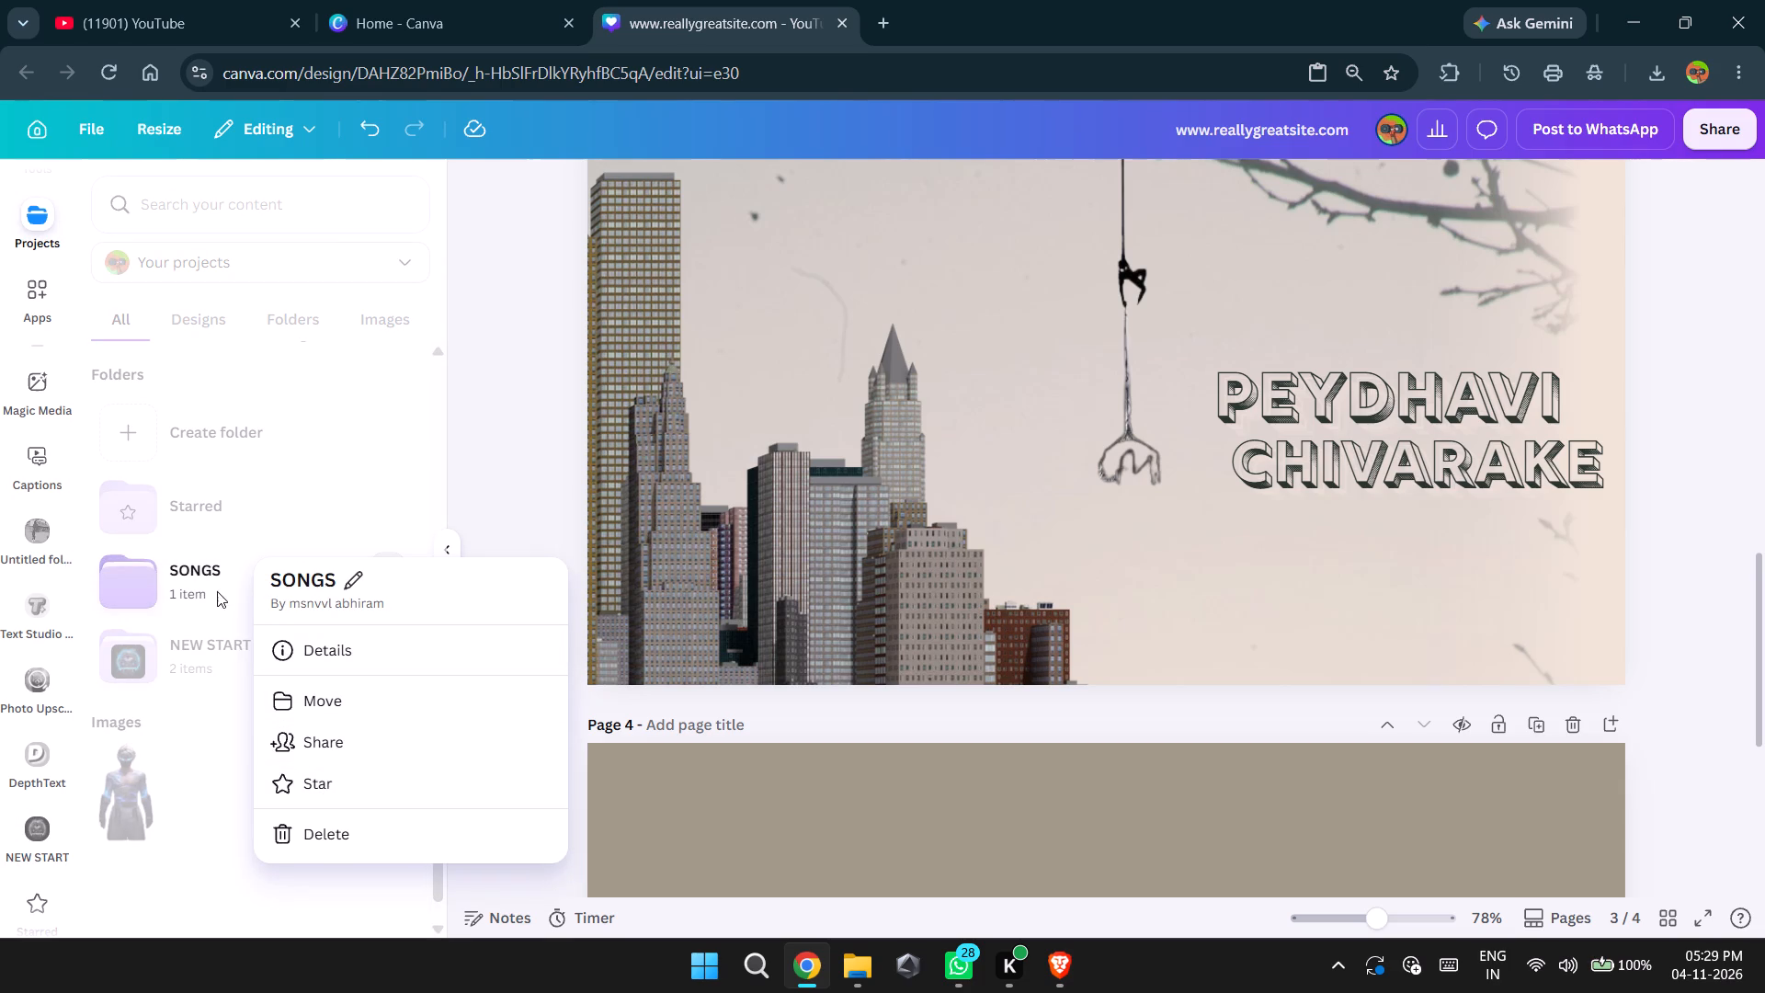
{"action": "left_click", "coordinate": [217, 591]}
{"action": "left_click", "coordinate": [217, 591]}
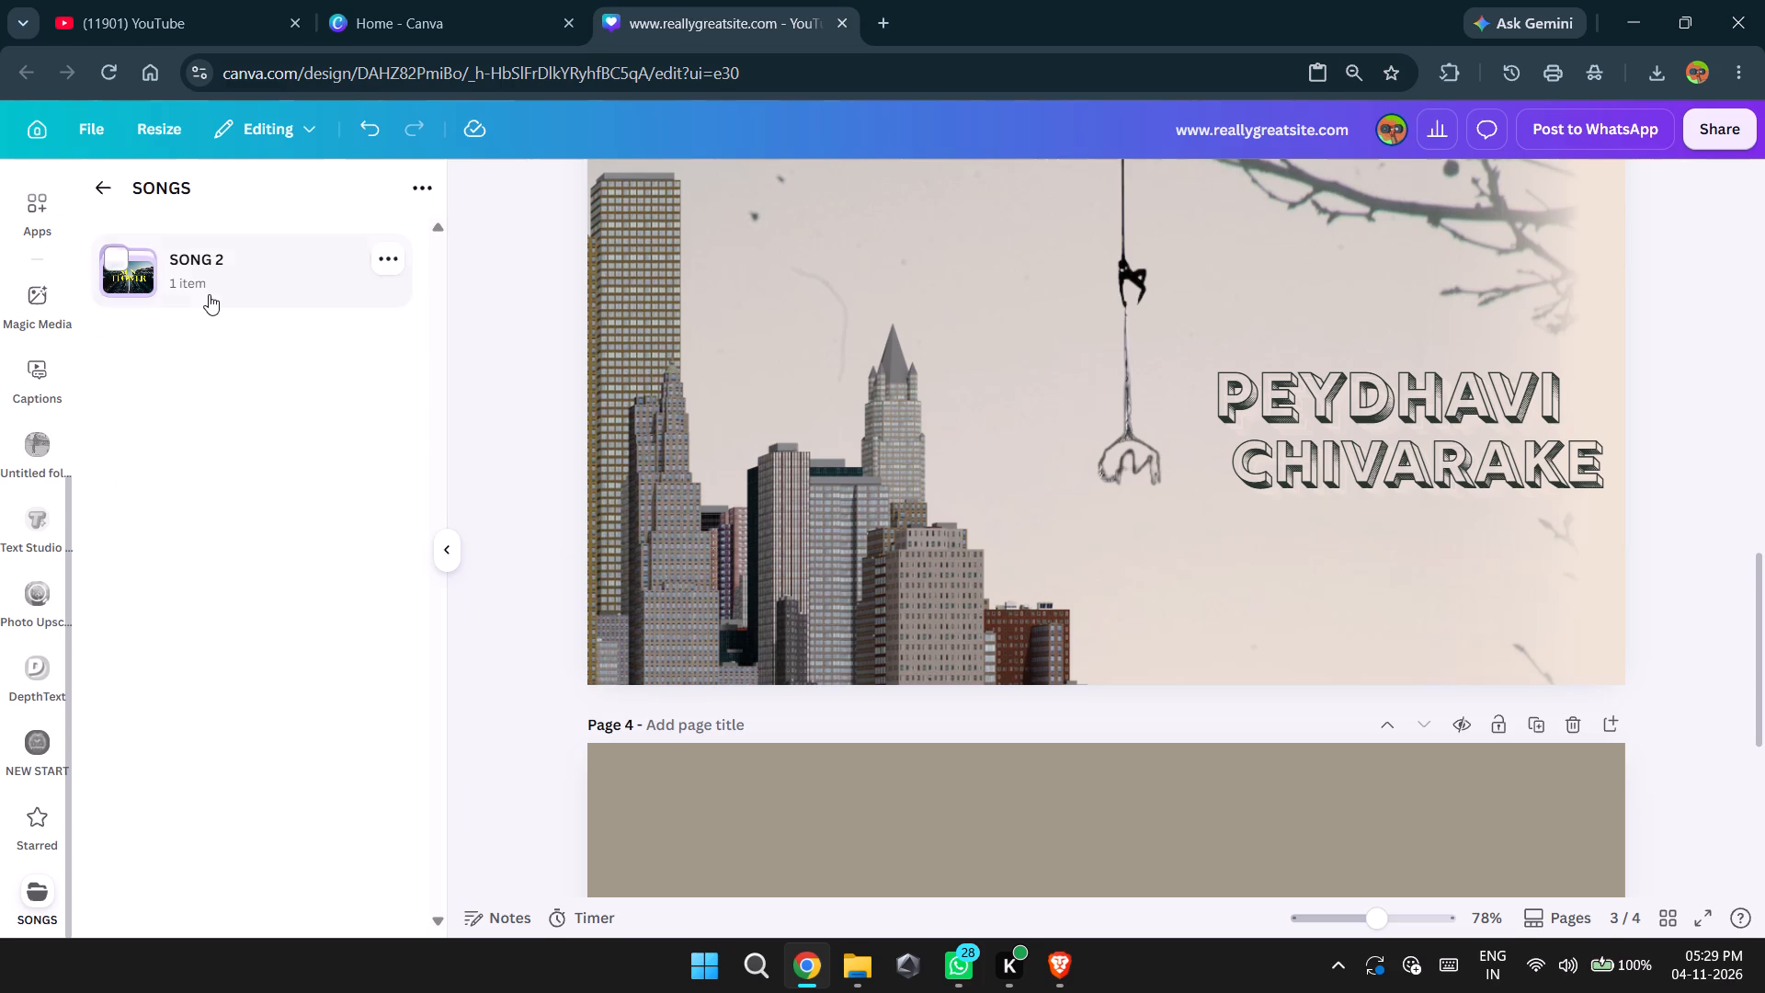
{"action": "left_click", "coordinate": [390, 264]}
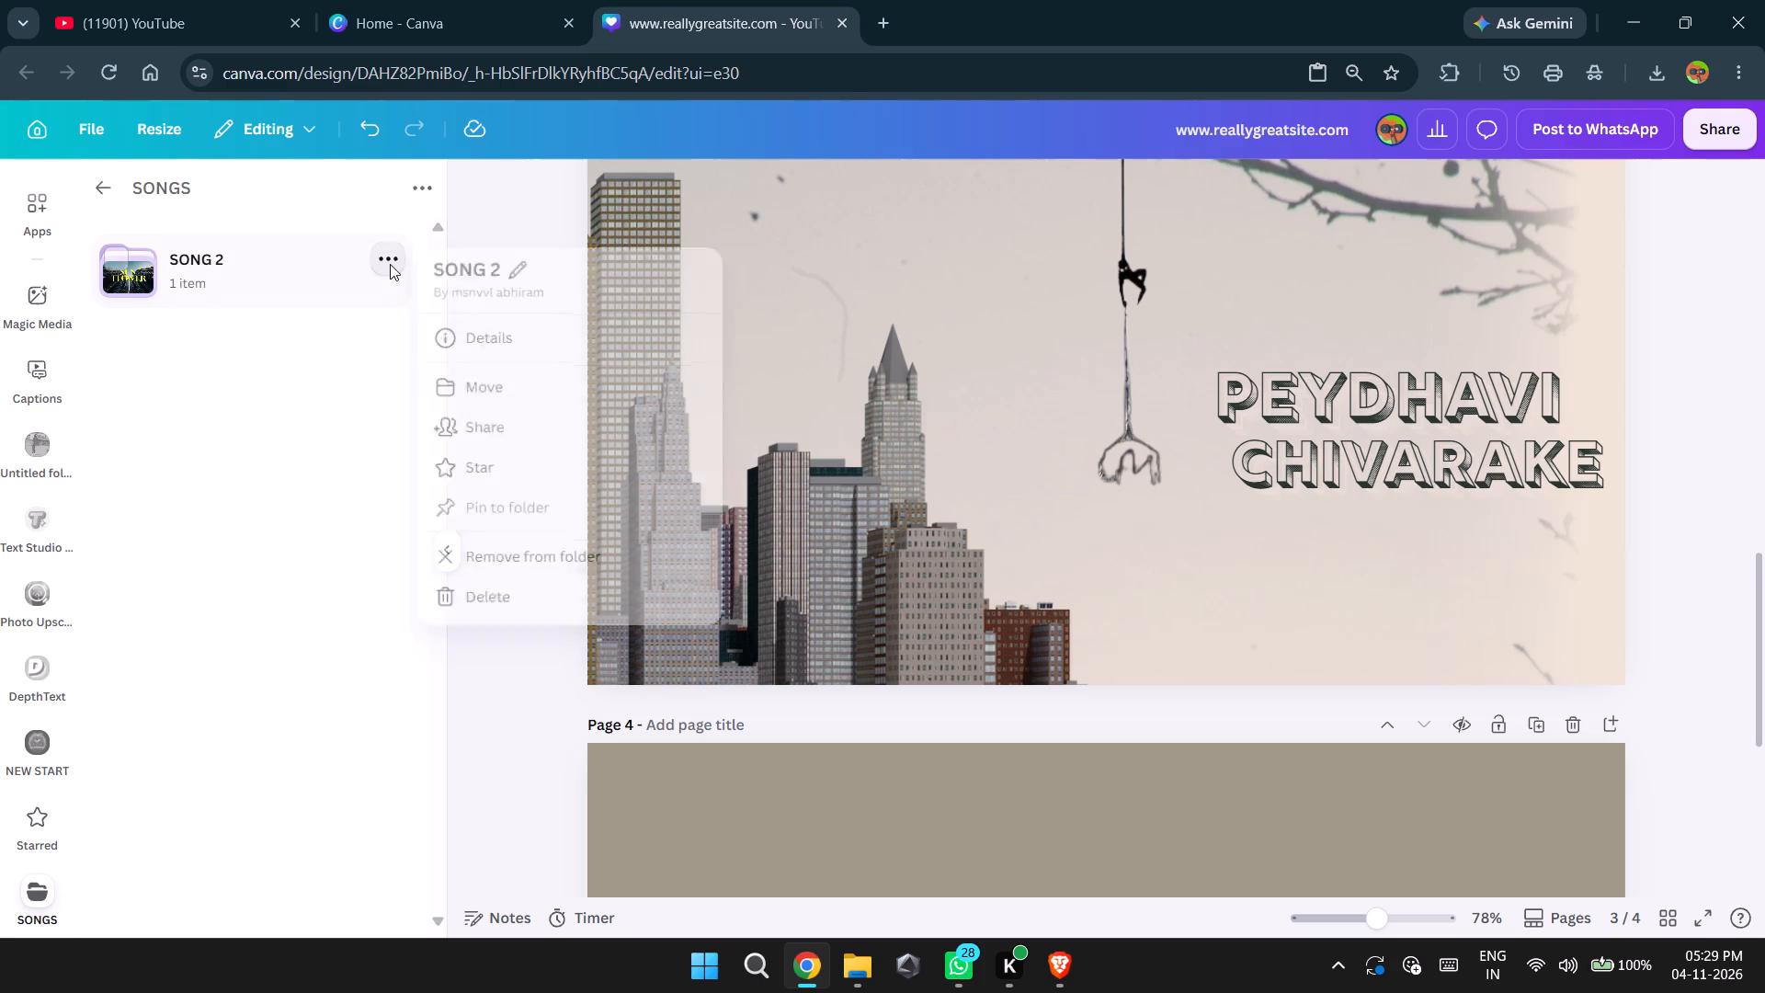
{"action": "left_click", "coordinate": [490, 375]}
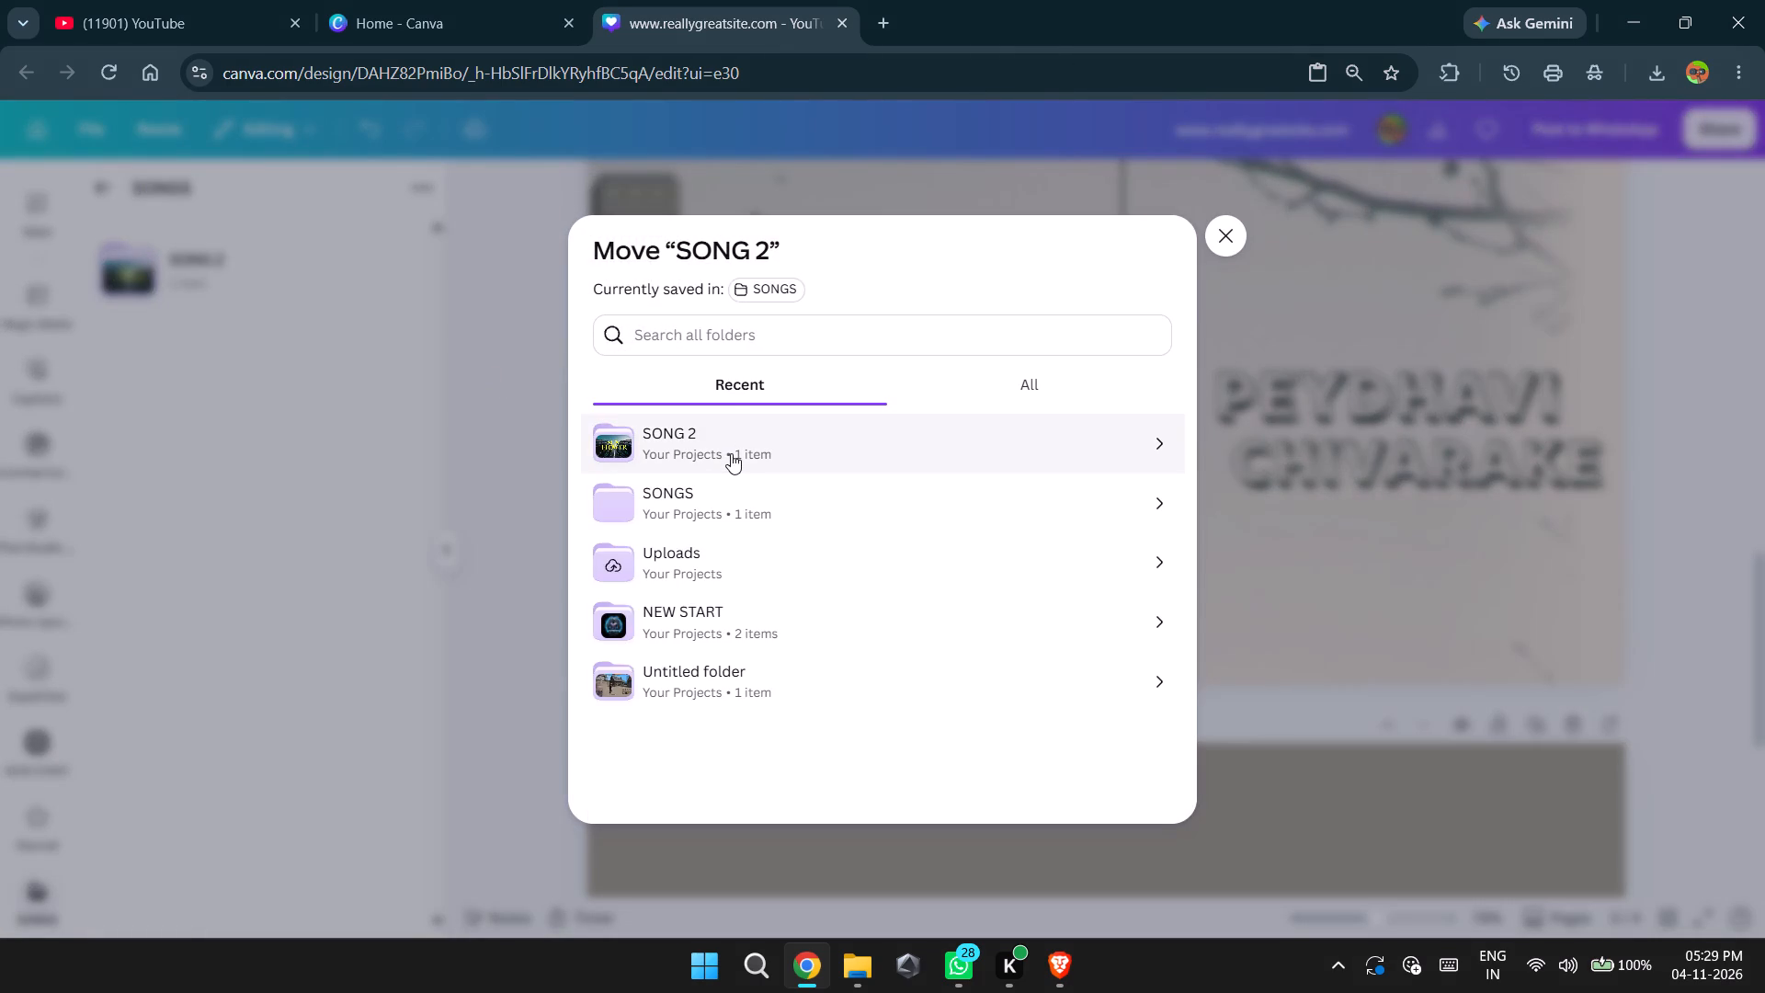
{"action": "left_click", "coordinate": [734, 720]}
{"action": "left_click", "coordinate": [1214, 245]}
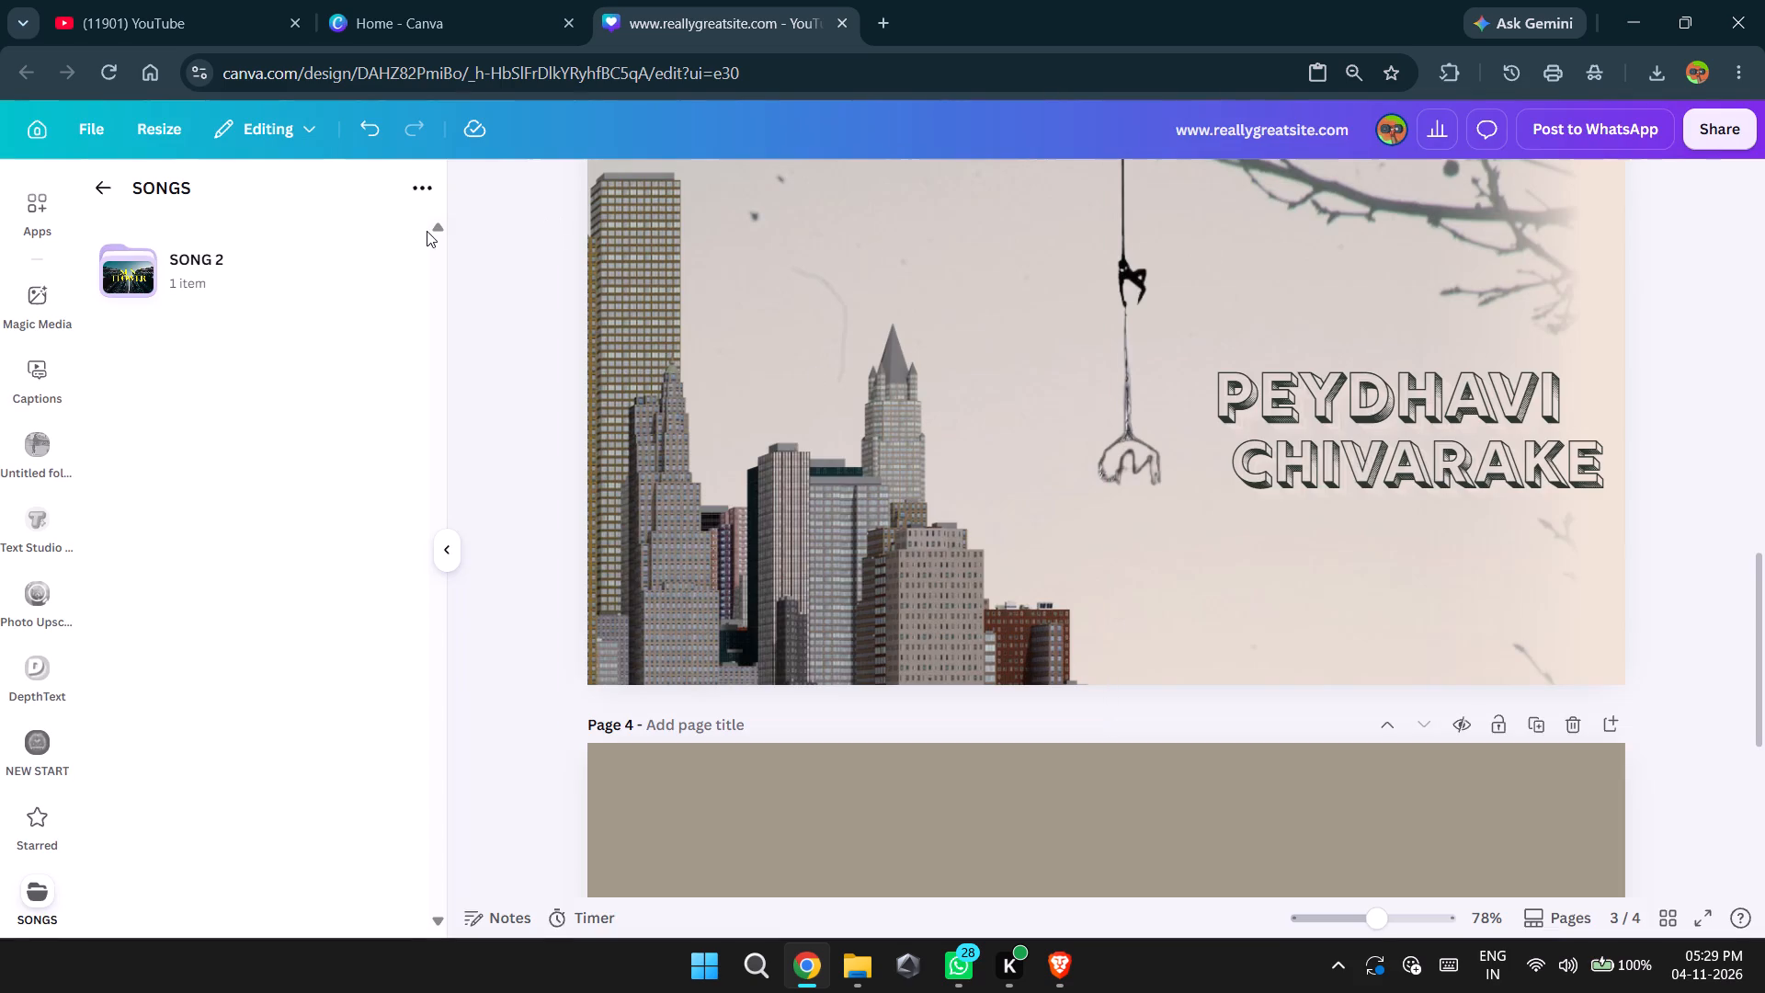
Select the SONG 2 subfolder inside the SONGS folder.
{"action": "left_click", "coordinate": [414, 200]}
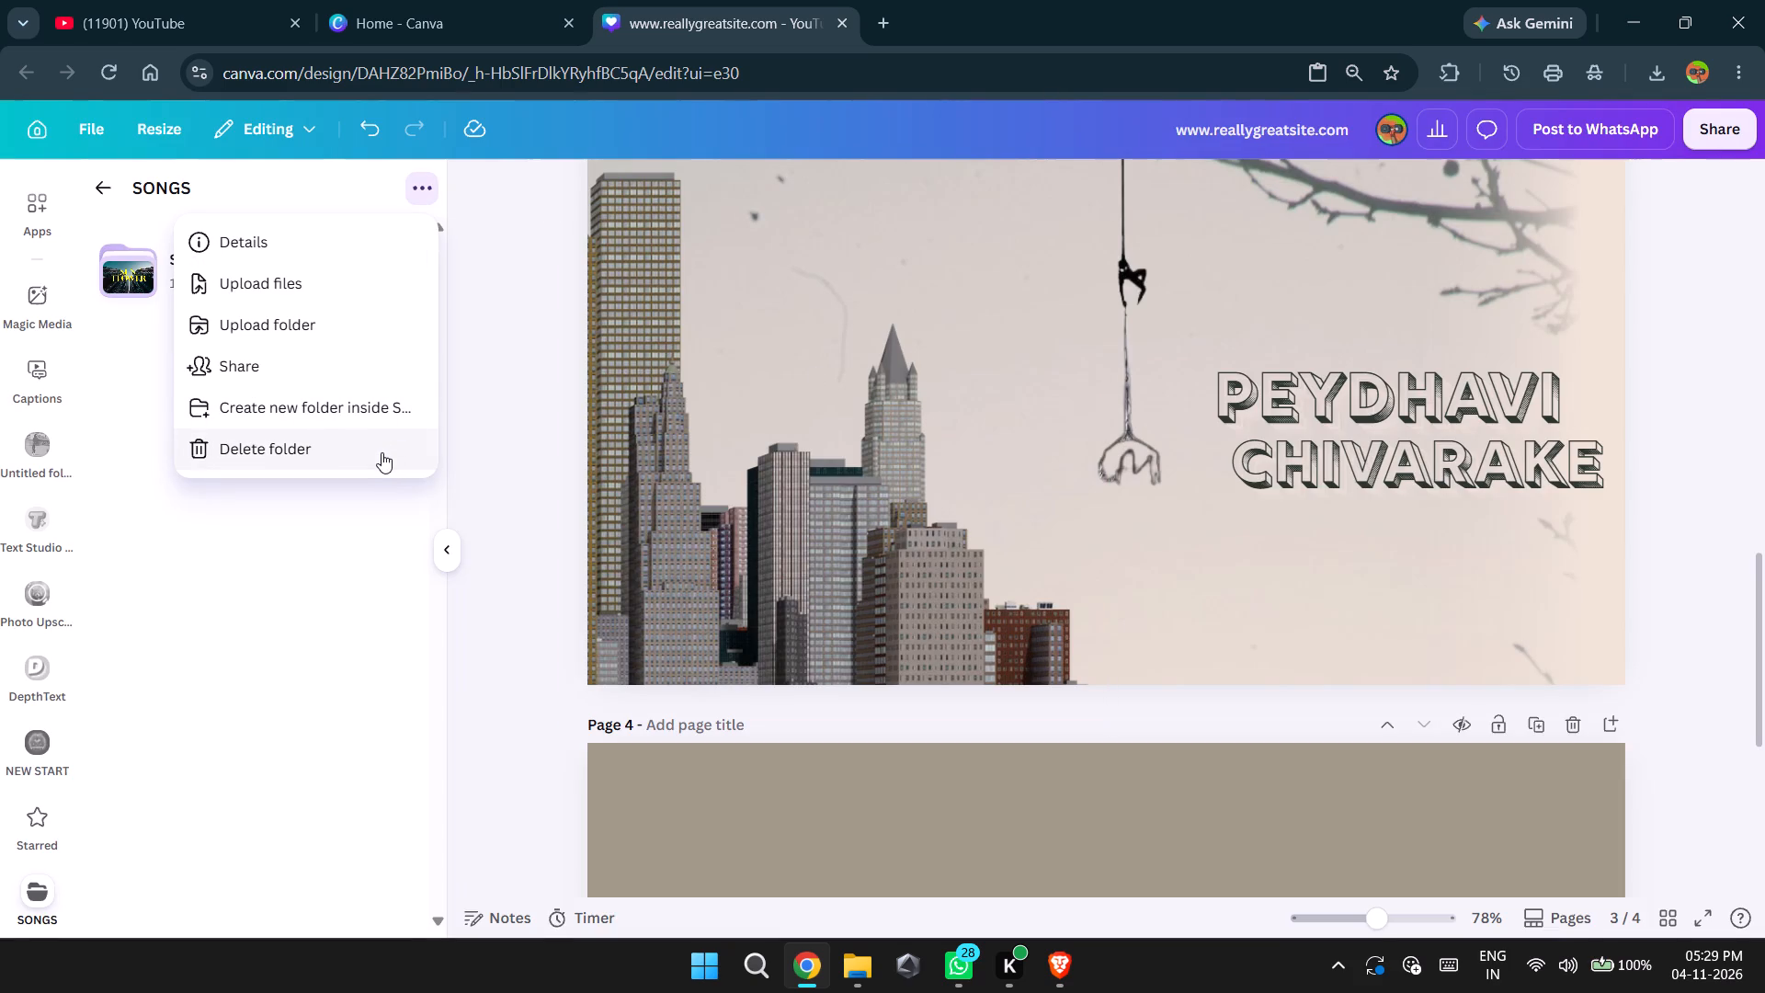
{"action": "left_click", "coordinate": [131, 256]}
{"action": "left_click", "coordinate": [421, 188]}
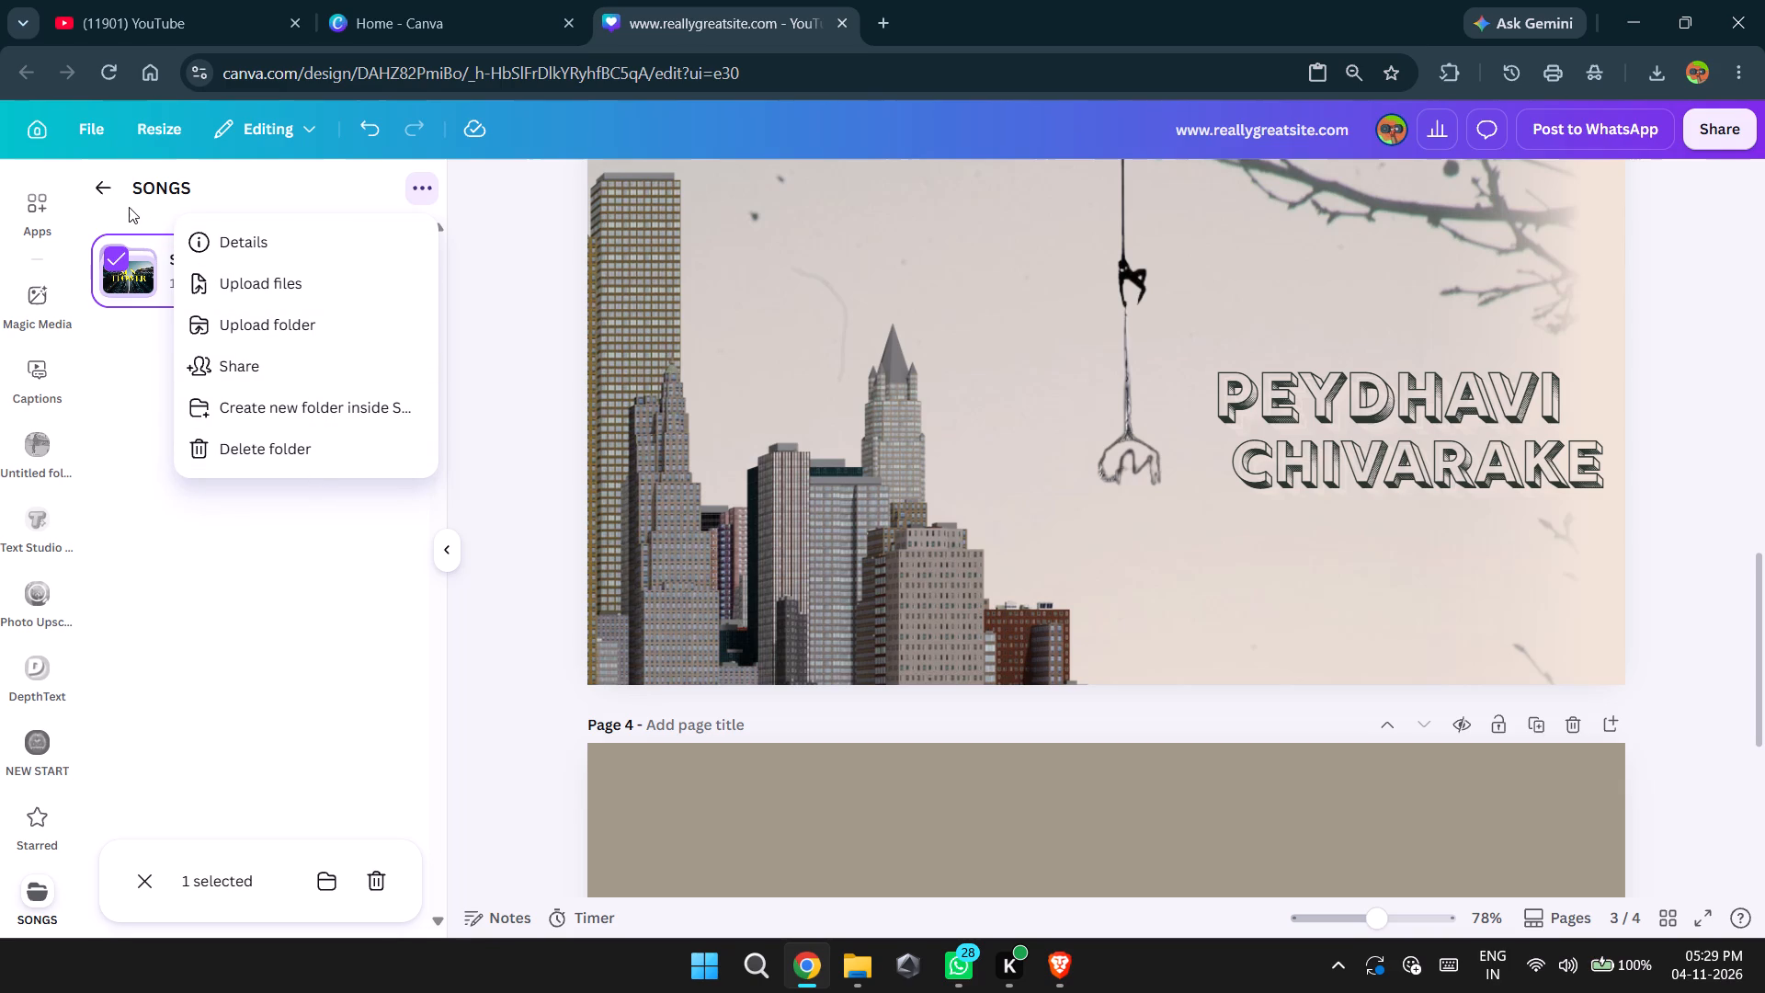
{"action": "left_click", "coordinate": [109, 193]}
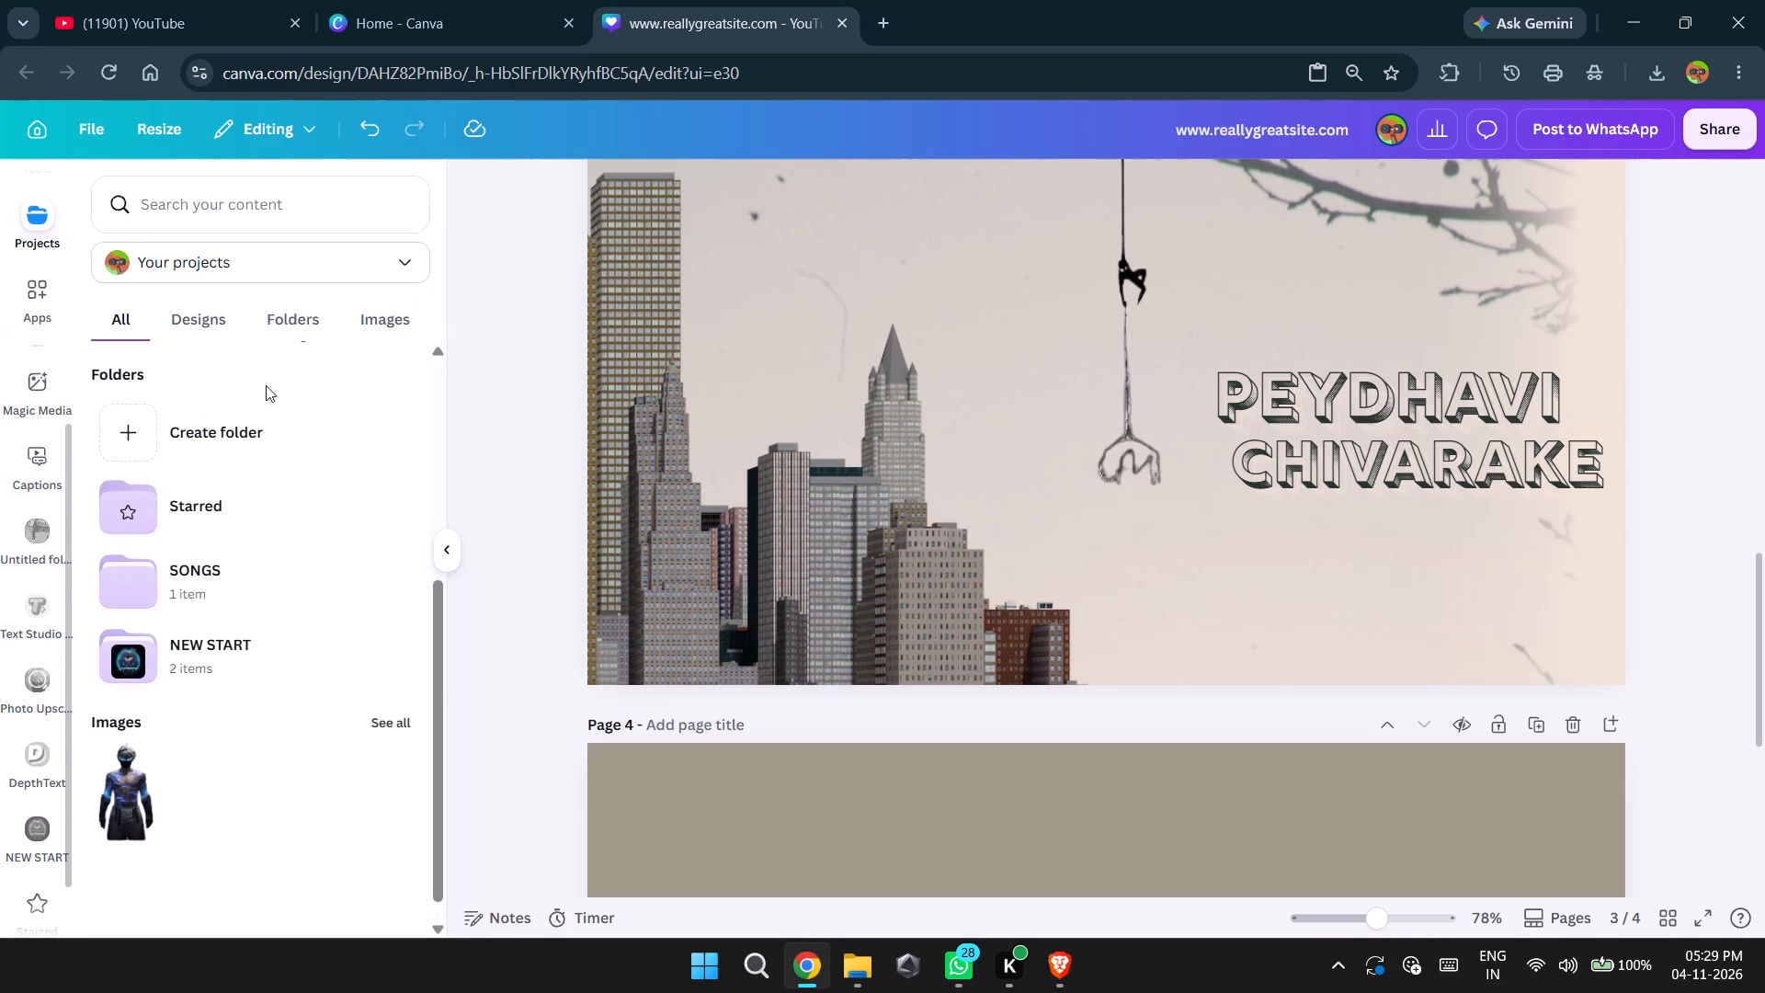
{"action": "left_click", "coordinate": [275, 572]}
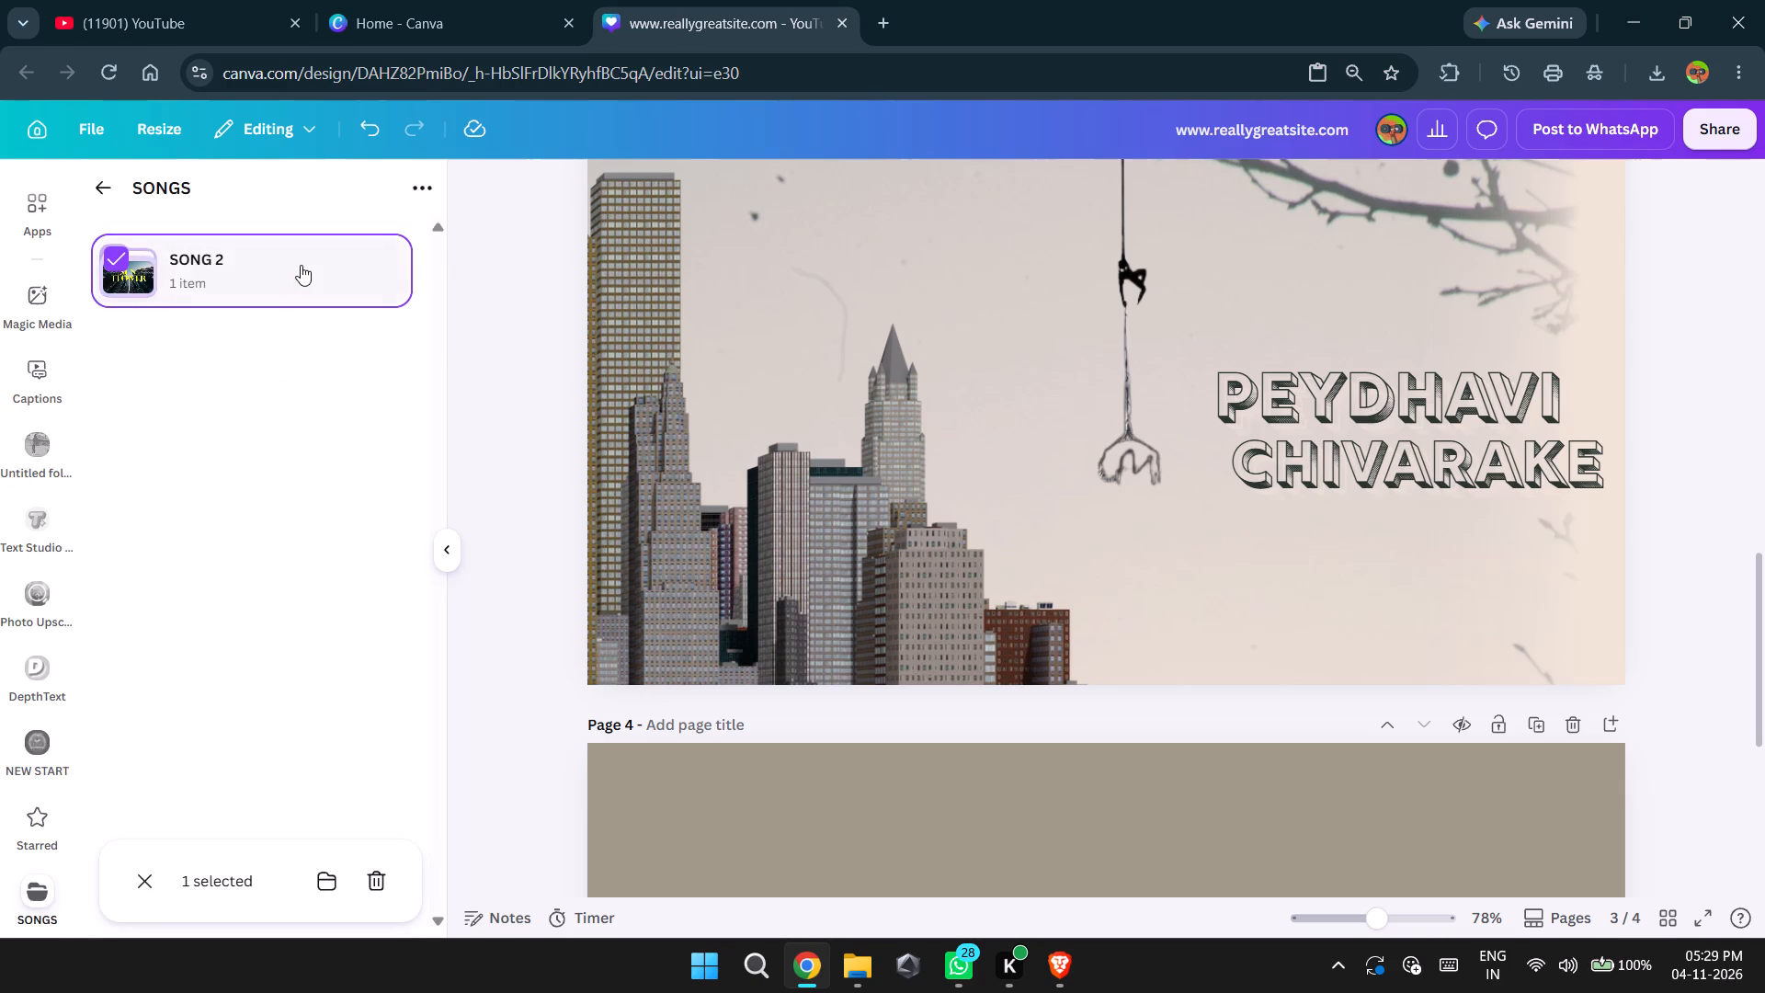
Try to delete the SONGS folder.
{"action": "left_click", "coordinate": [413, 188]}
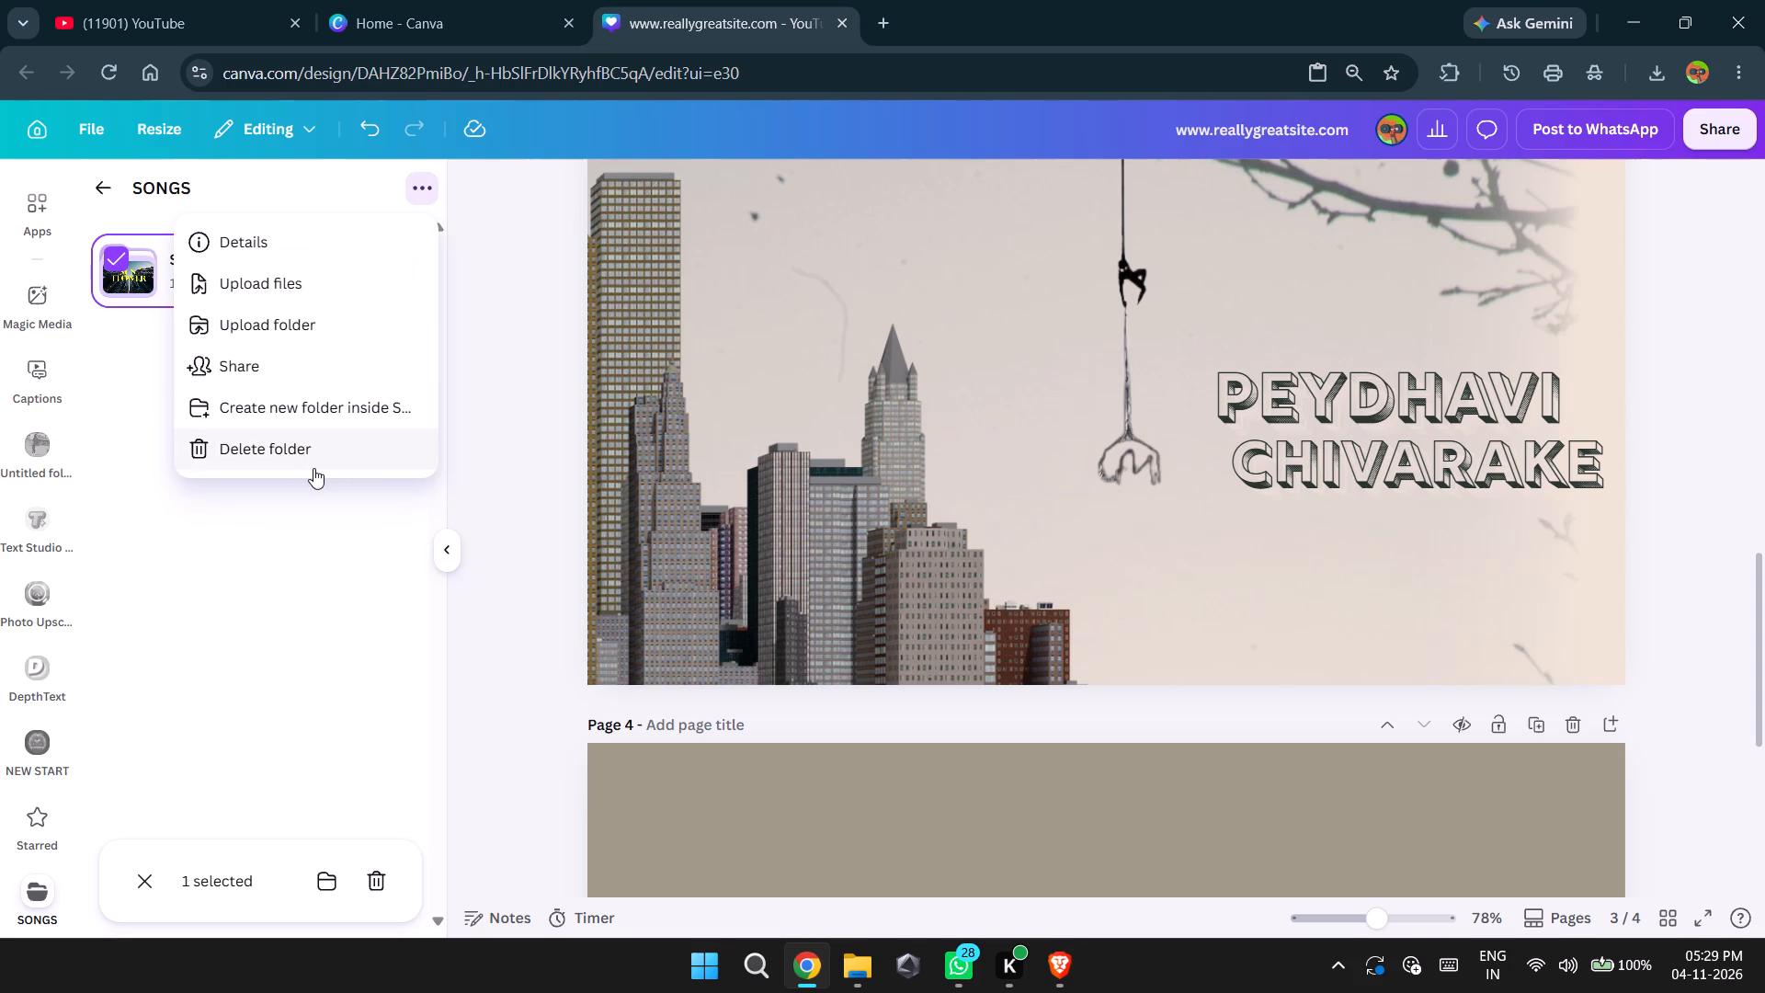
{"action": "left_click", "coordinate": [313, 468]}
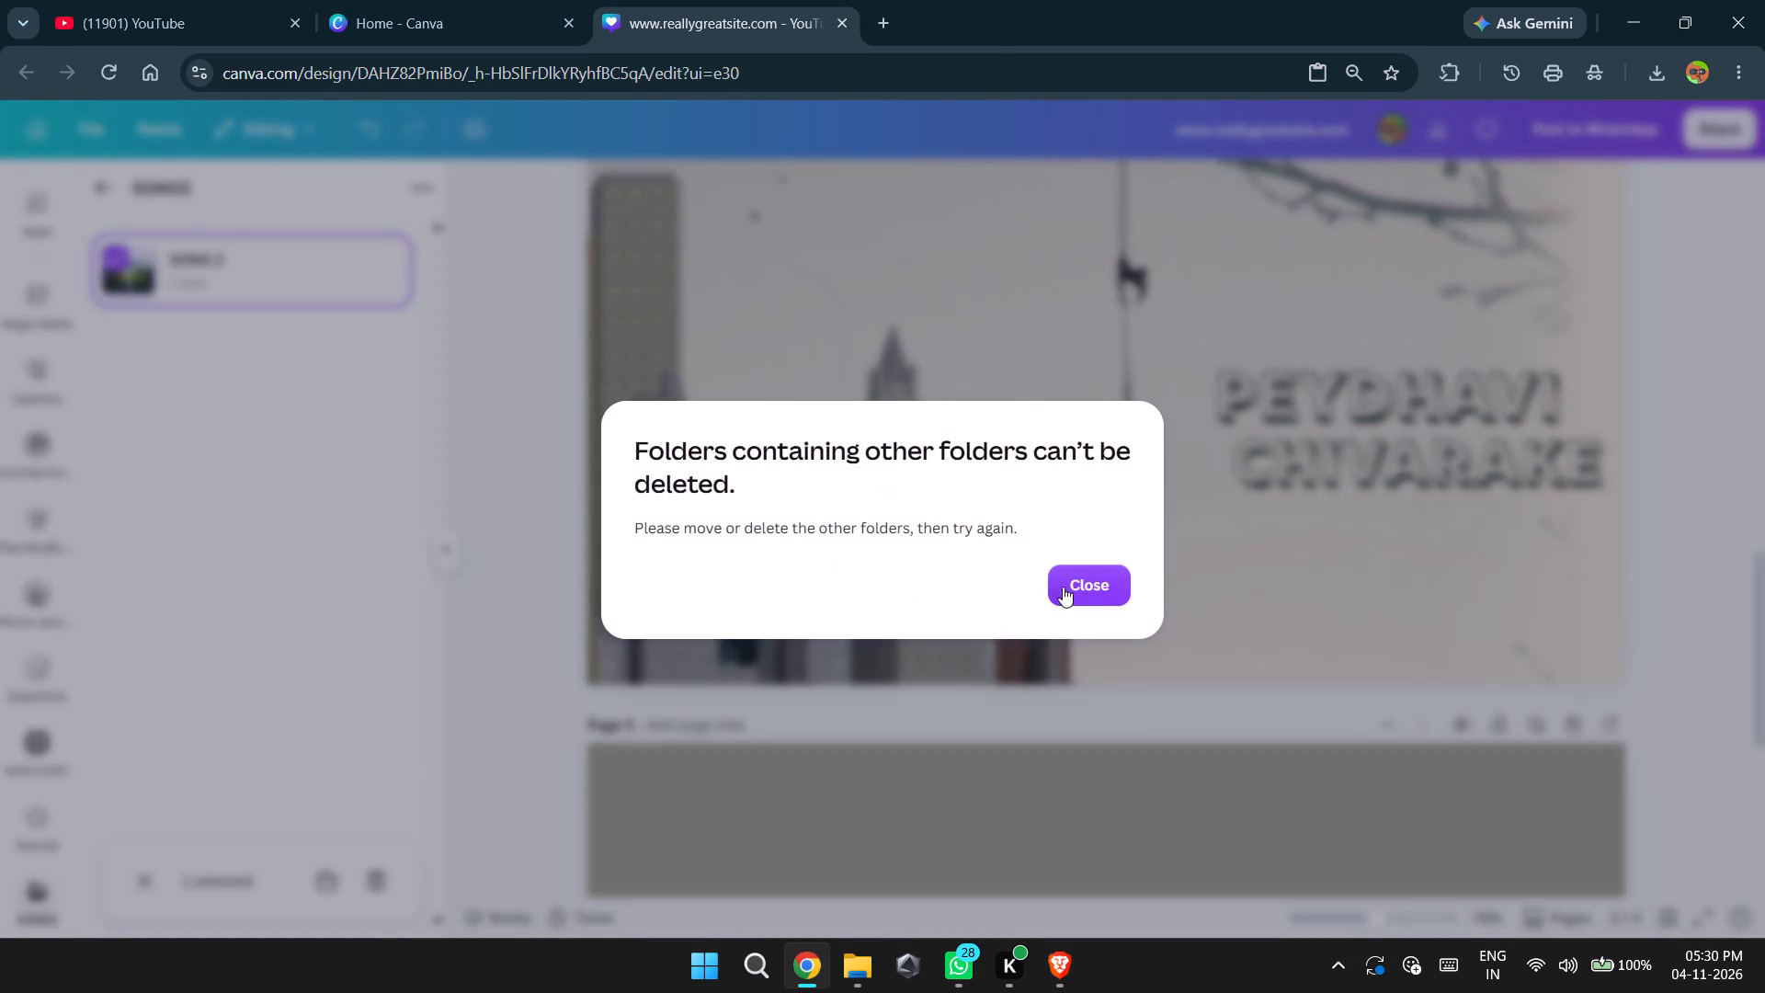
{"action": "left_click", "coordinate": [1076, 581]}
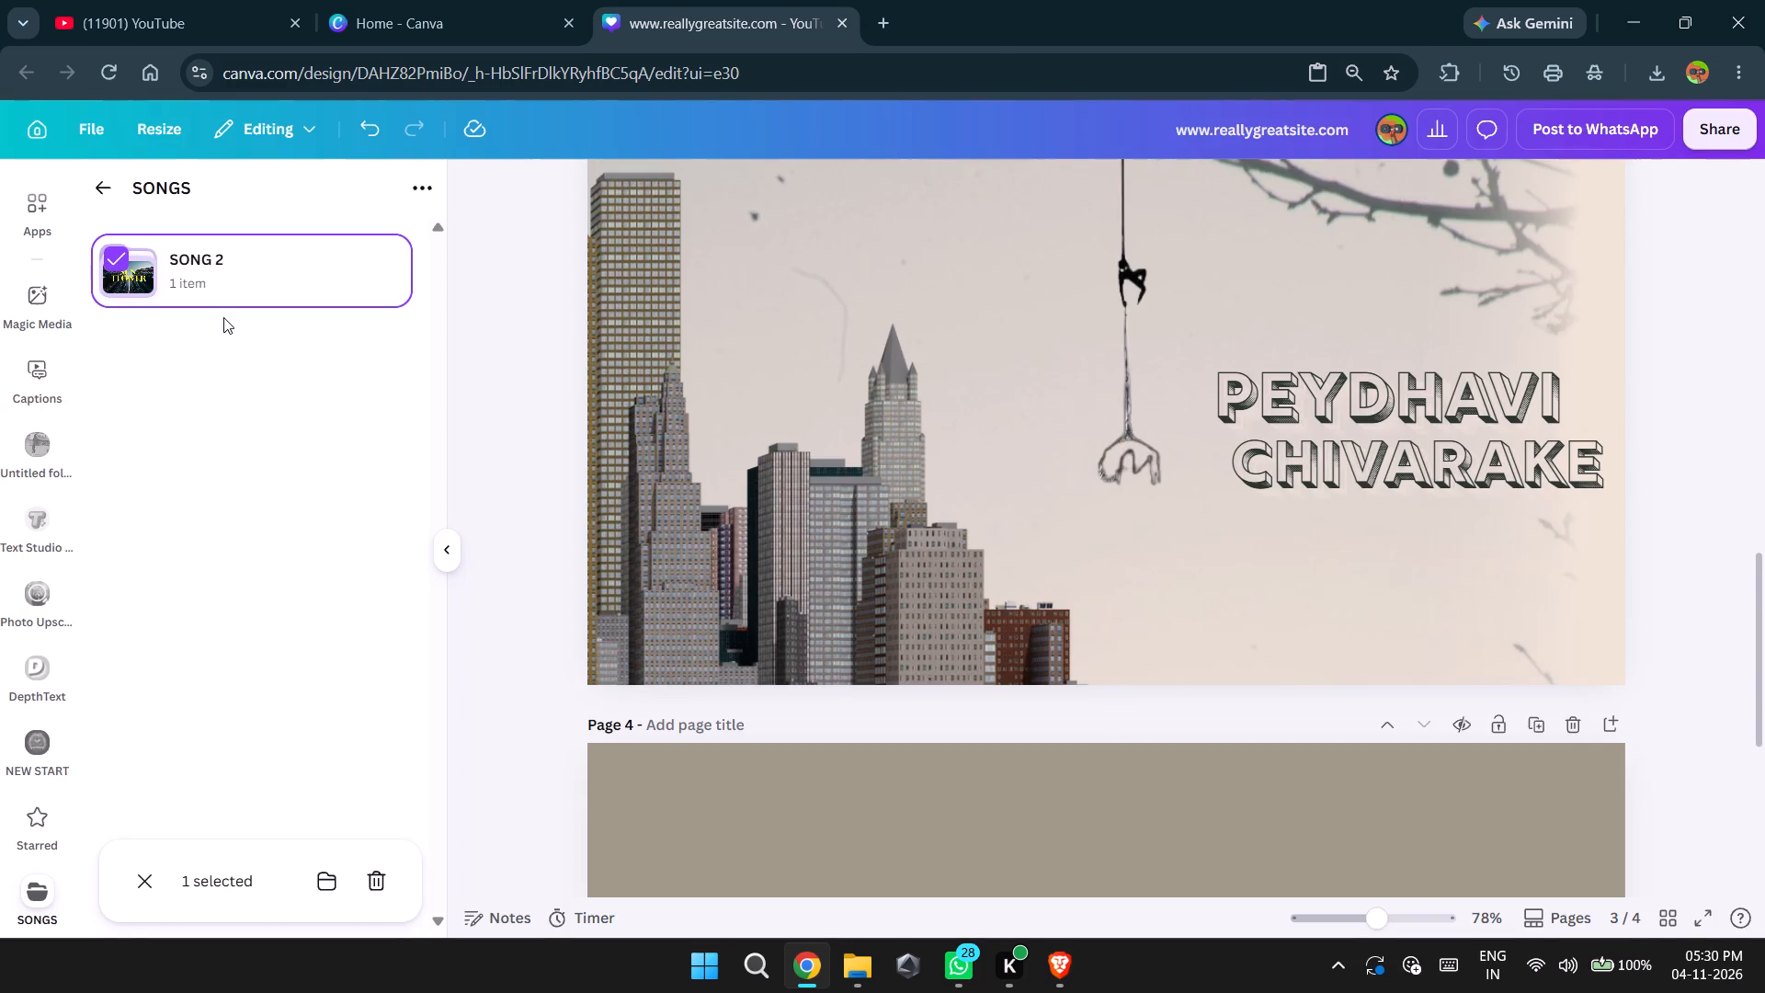
Delete the selected SONG 2 subfolder together with its design and go back to the home page.
{"action": "left_click", "coordinate": [392, 896]}
{"action": "left_click", "coordinate": [1042, 576]}
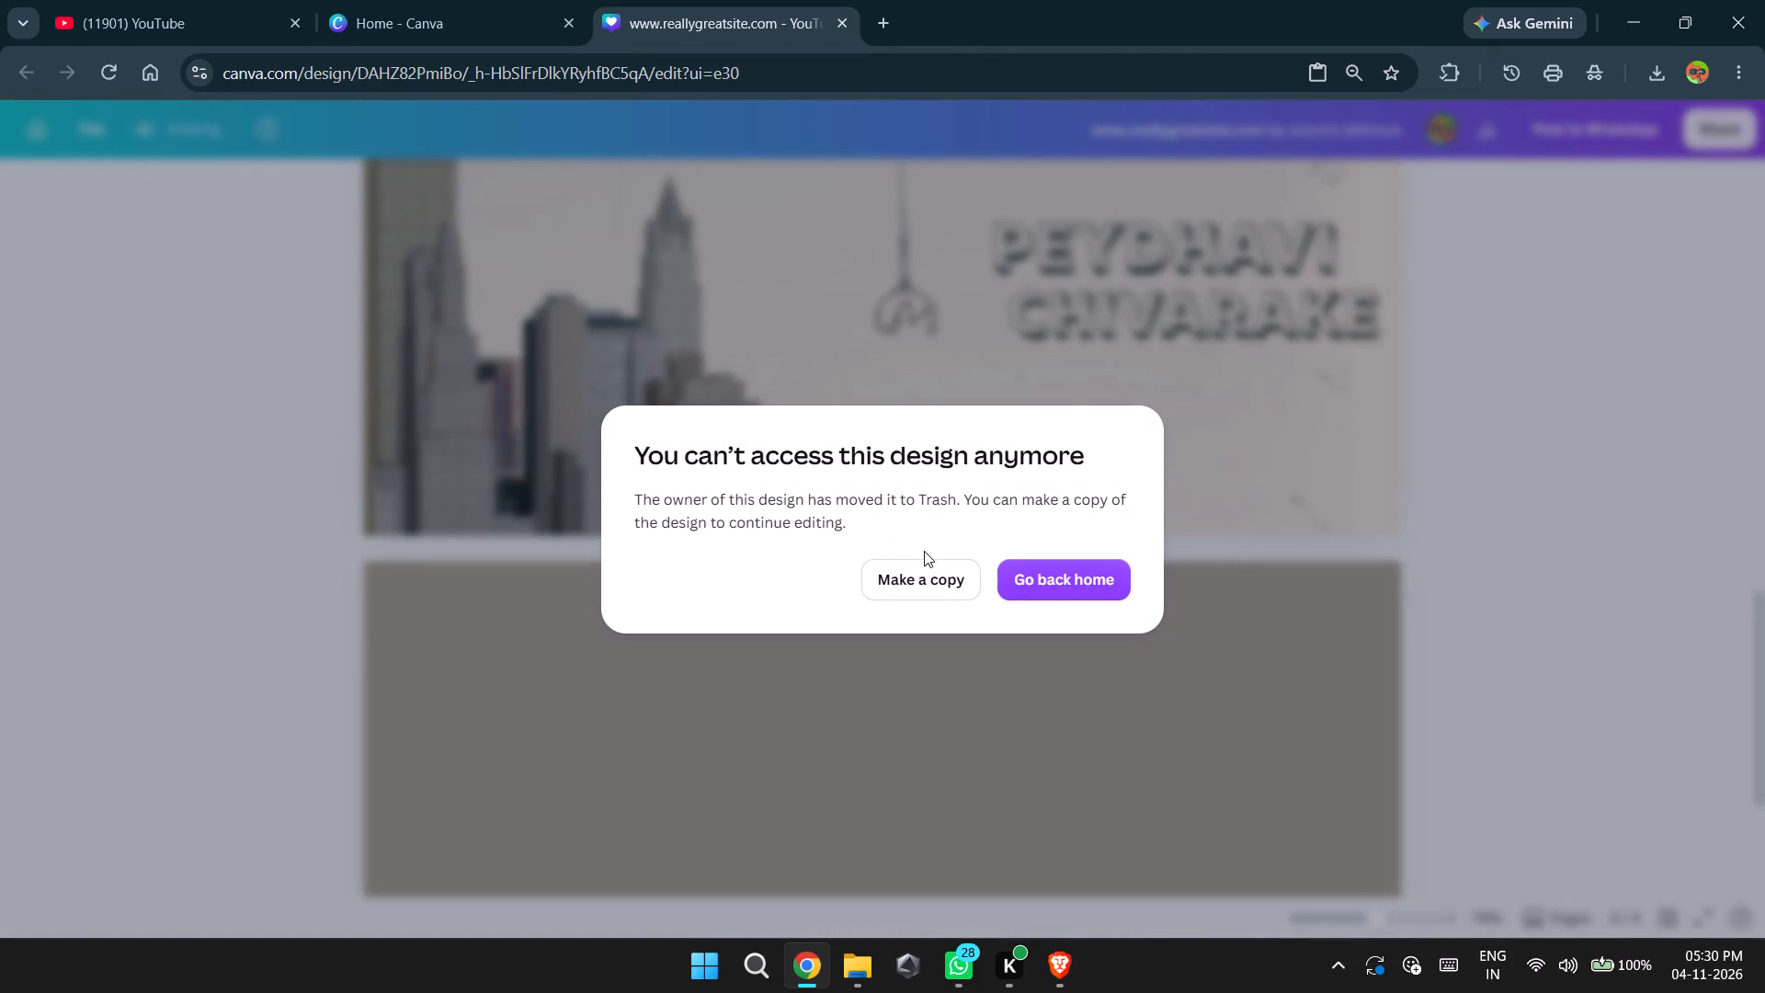
{"action": "left_click", "coordinate": [1048, 576]}
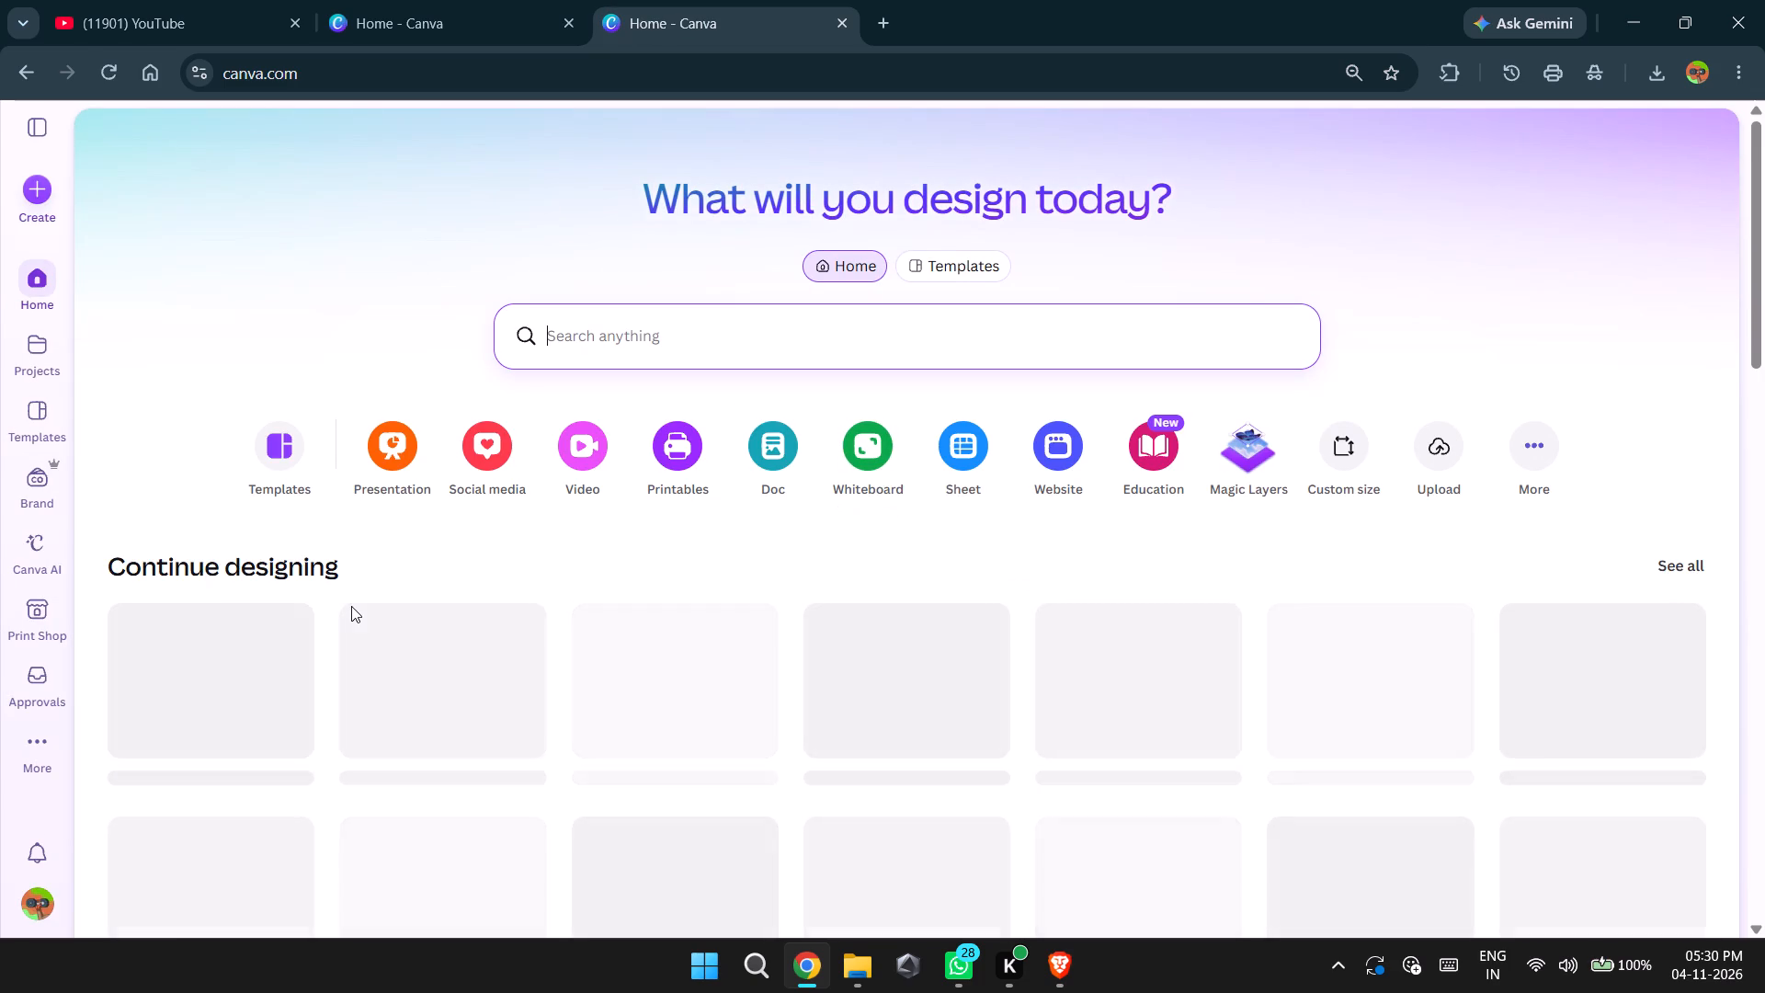
Look through the recent designs on the home page, and open the SONGS folder in Your projects.
{"action": "scroll", "coordinate": [351, 606], "scroll_direction": "down", "scroll_amount": 1}
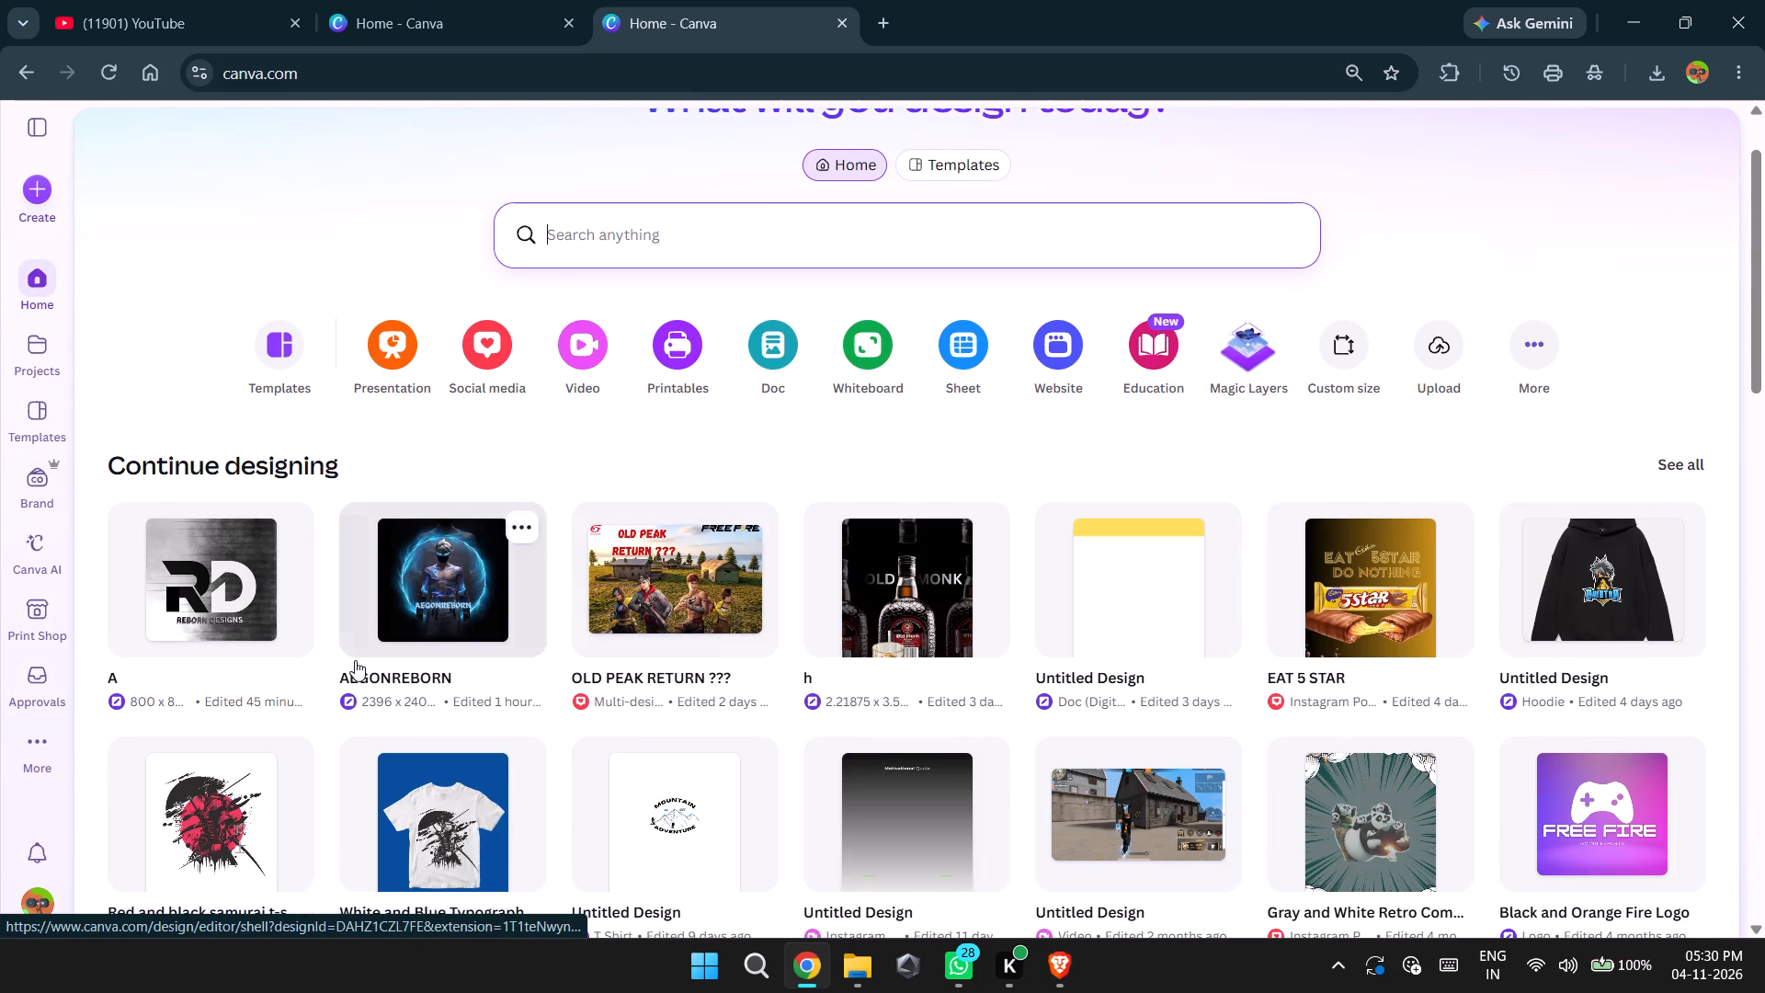
{"action": "scroll", "coordinate": [355, 660], "scroll_direction": "down", "scroll_amount": 4}
{"action": "scroll", "coordinate": [355, 660], "scroll_direction": "up", "scroll_amount": 6}
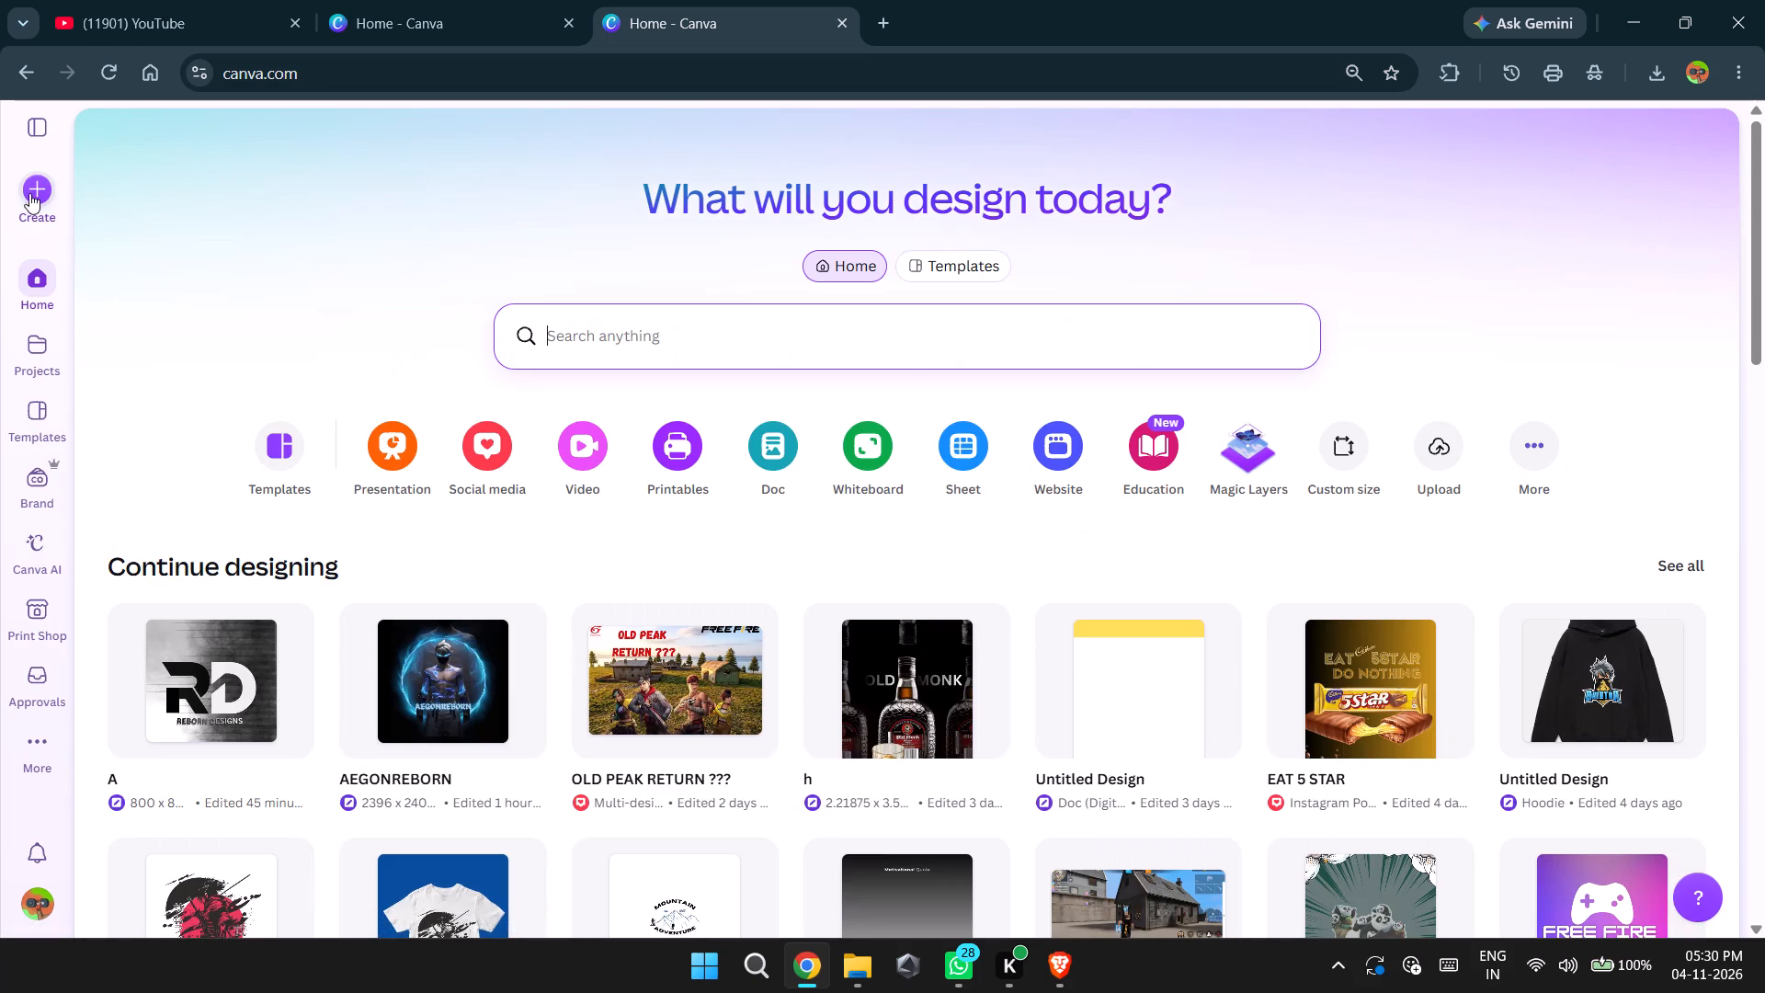
{"action": "left_click", "coordinate": [28, 344]}
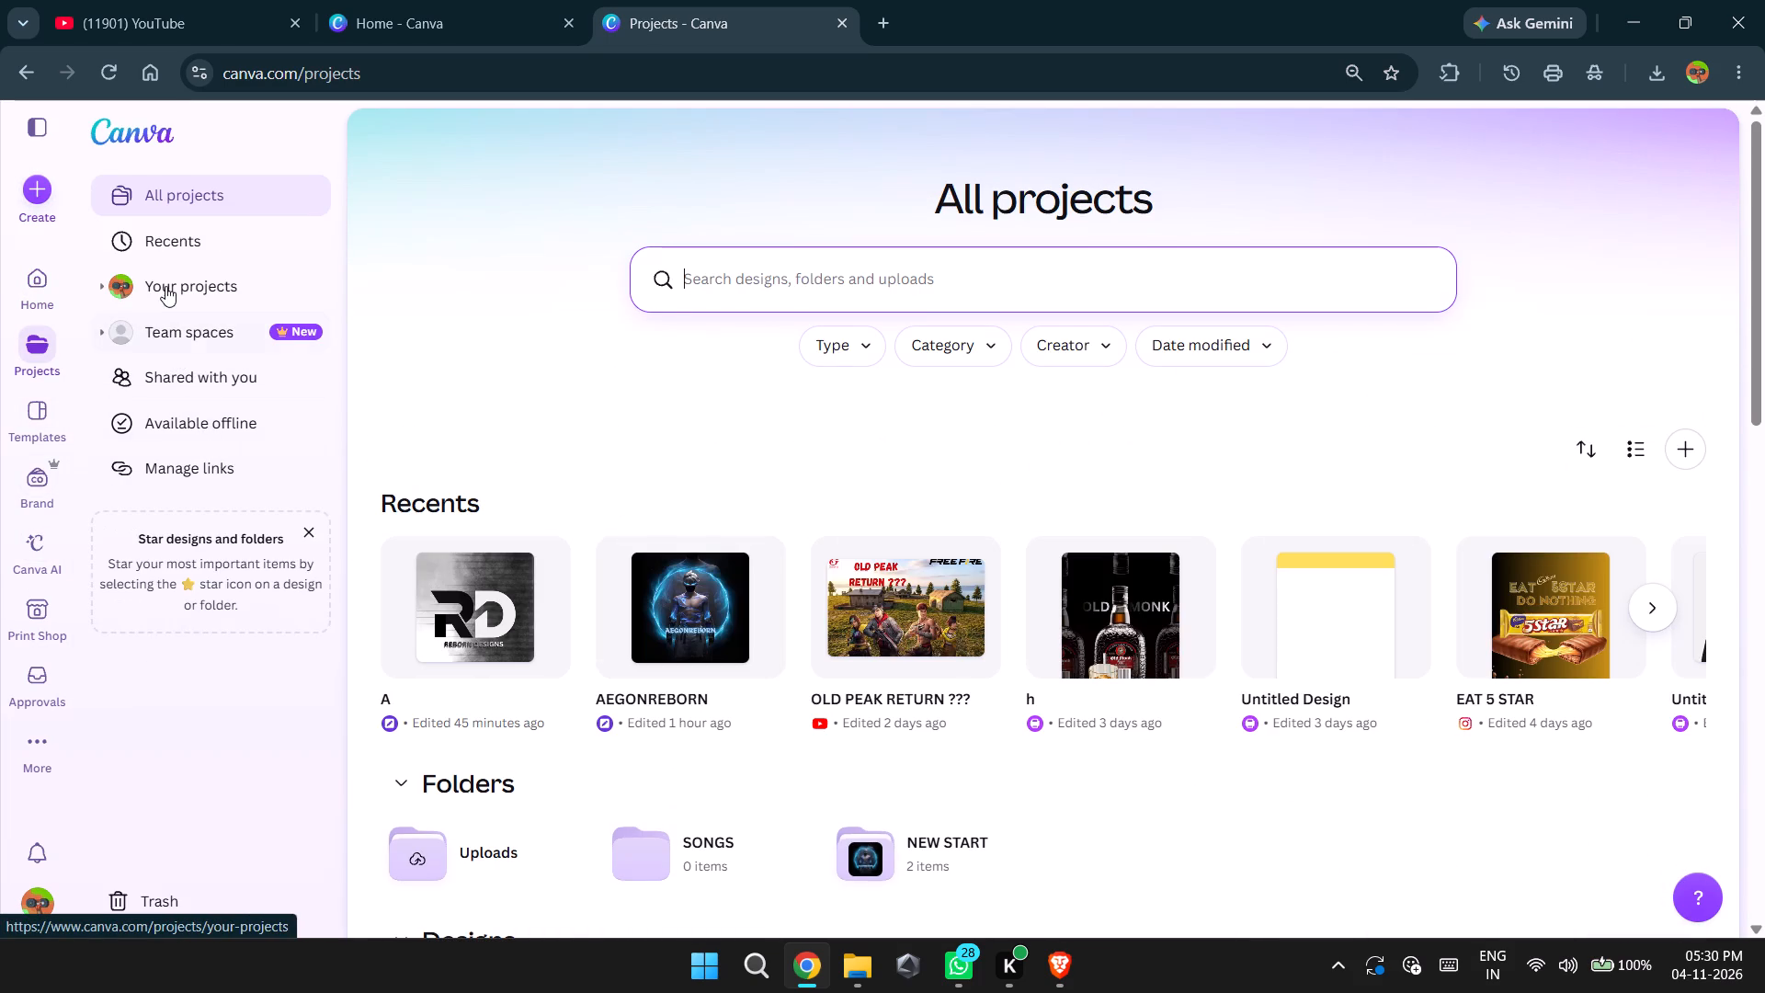
{"action": "left_click", "coordinate": [165, 279]}
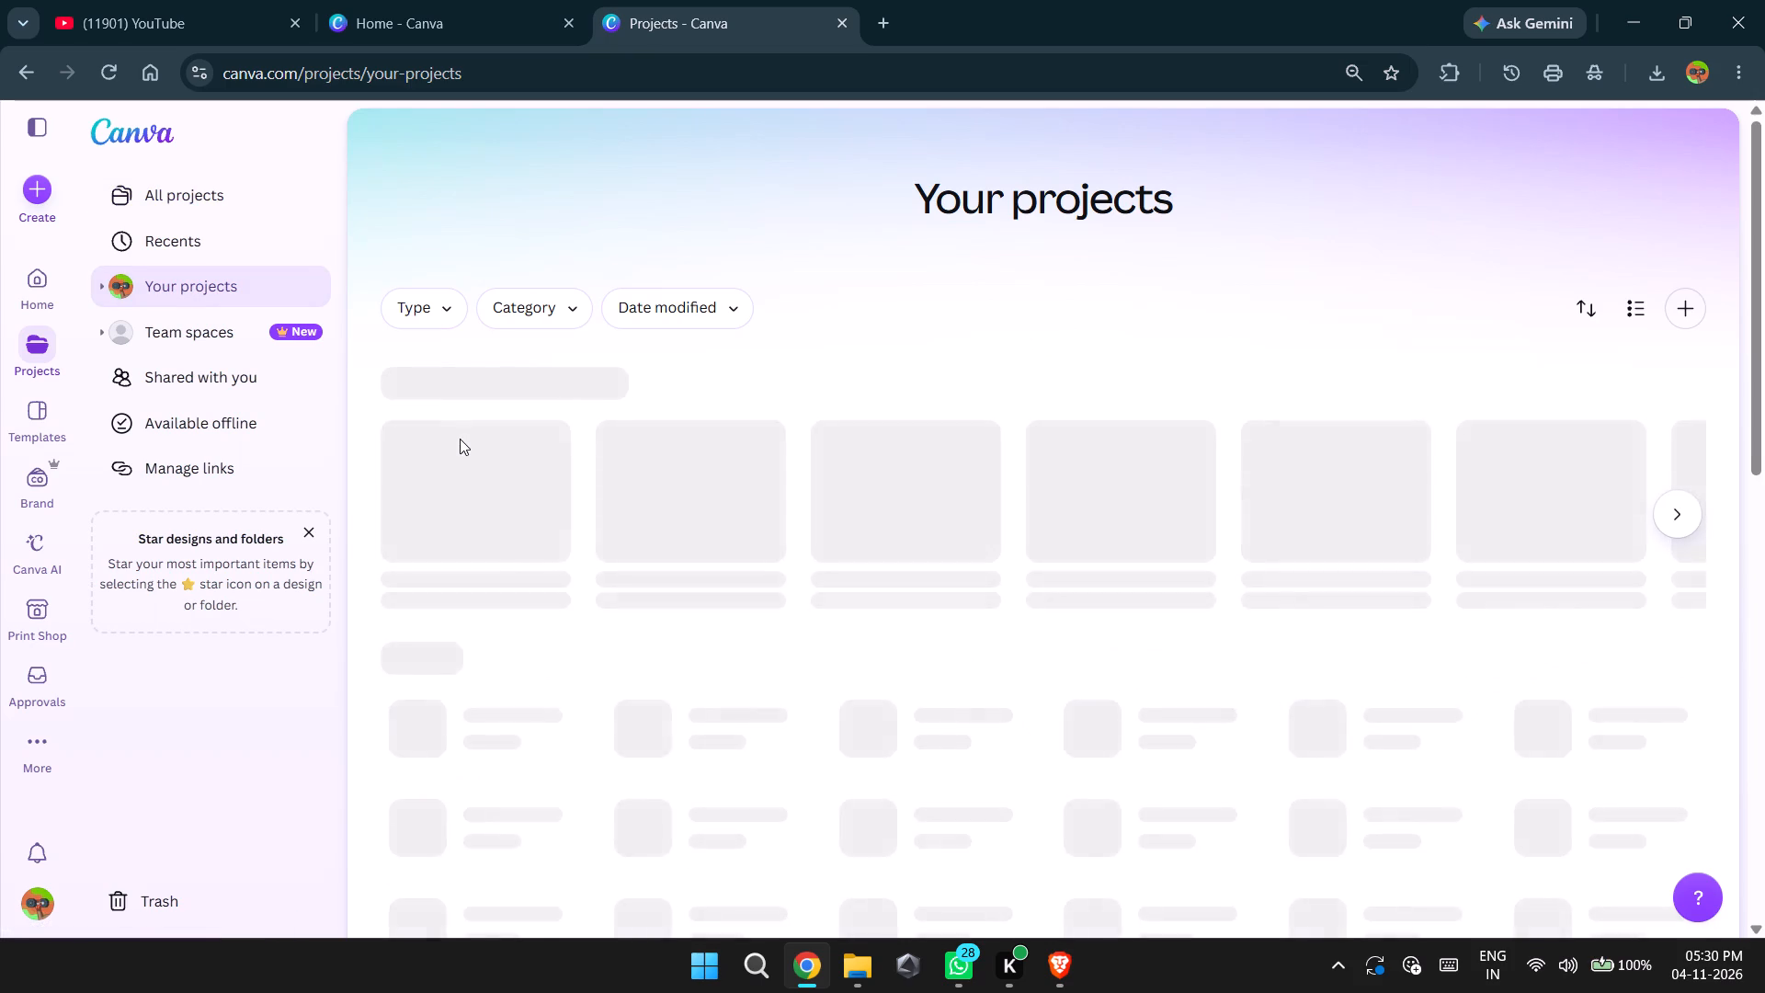
{"action": "left_click", "coordinate": [711, 724]}
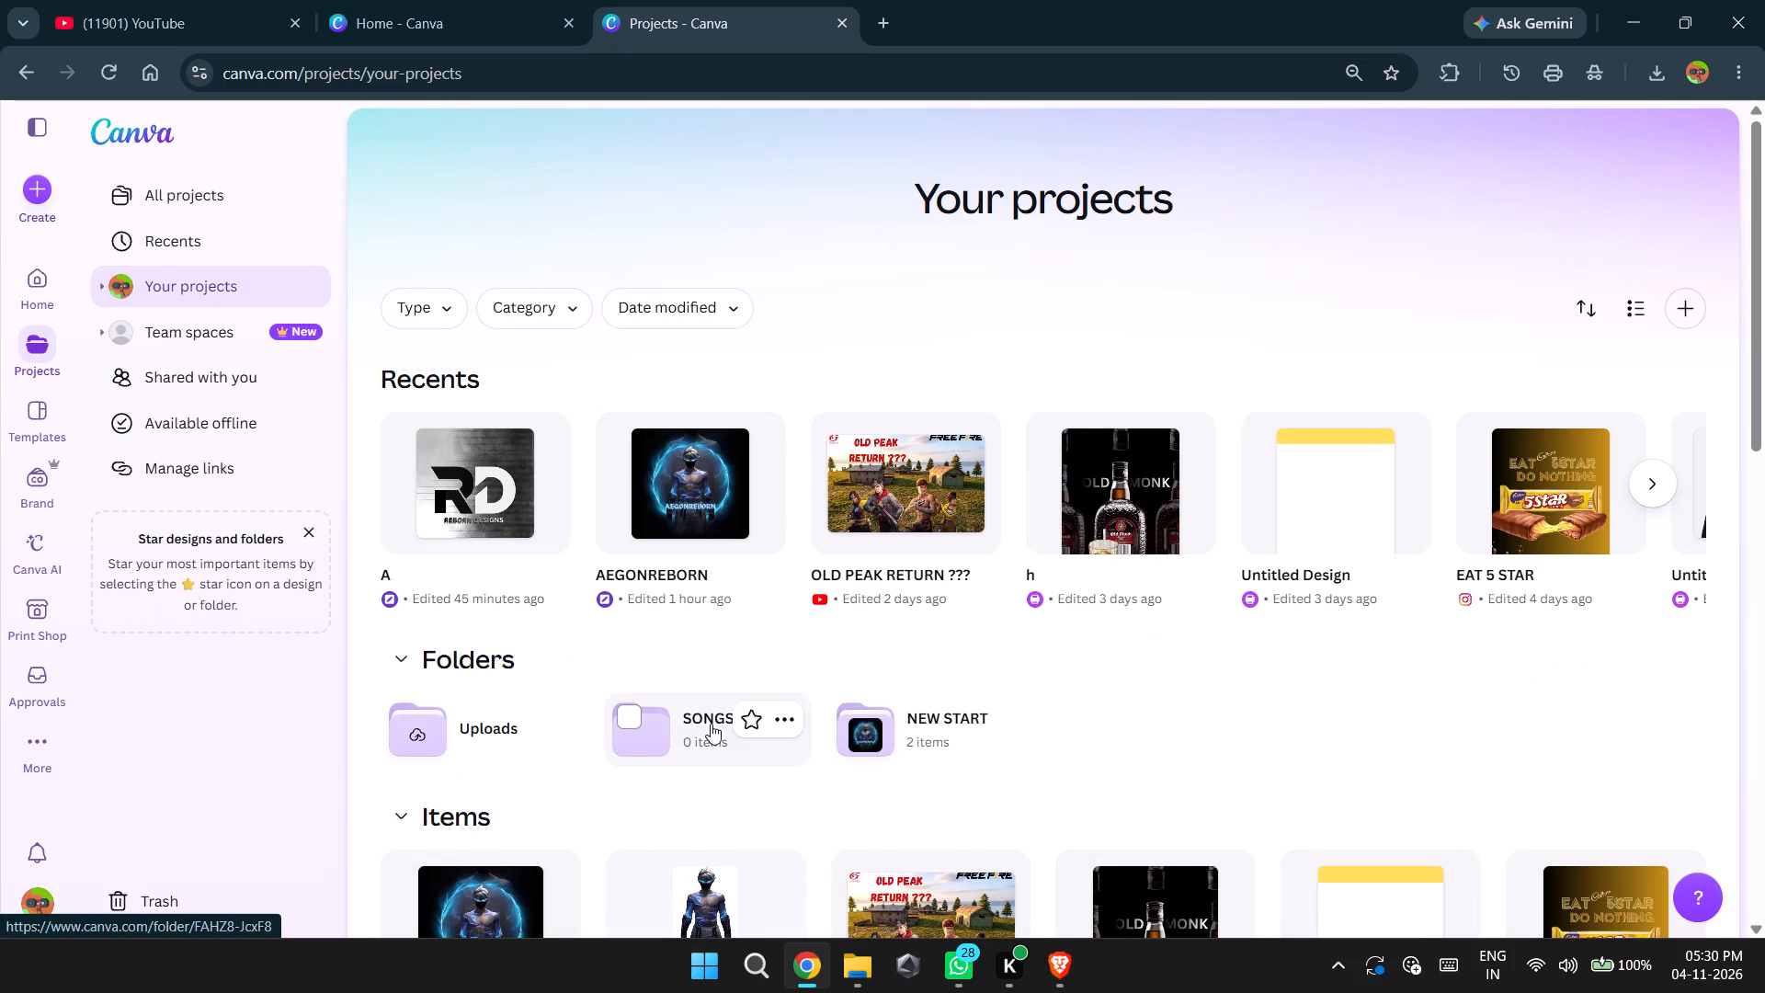
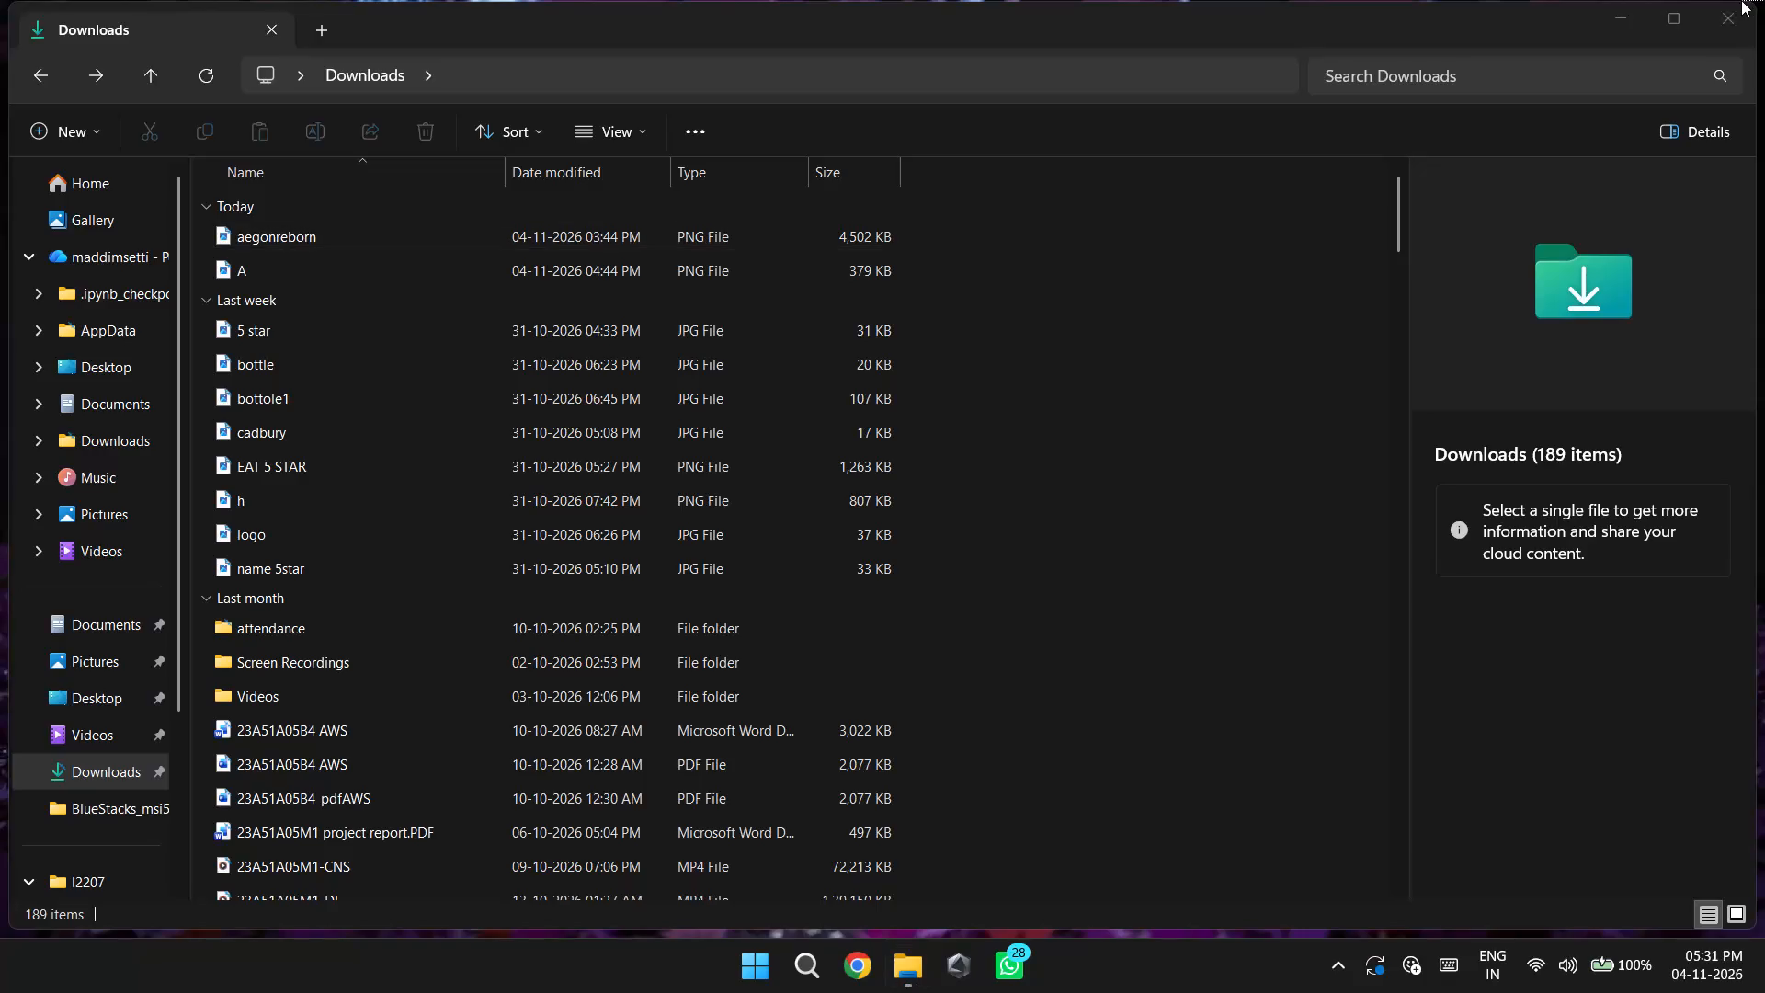
Close the Downloads folder window in File Explorer and shut down the computer.
{"action": "double_click", "coordinate": [1744, 19]}
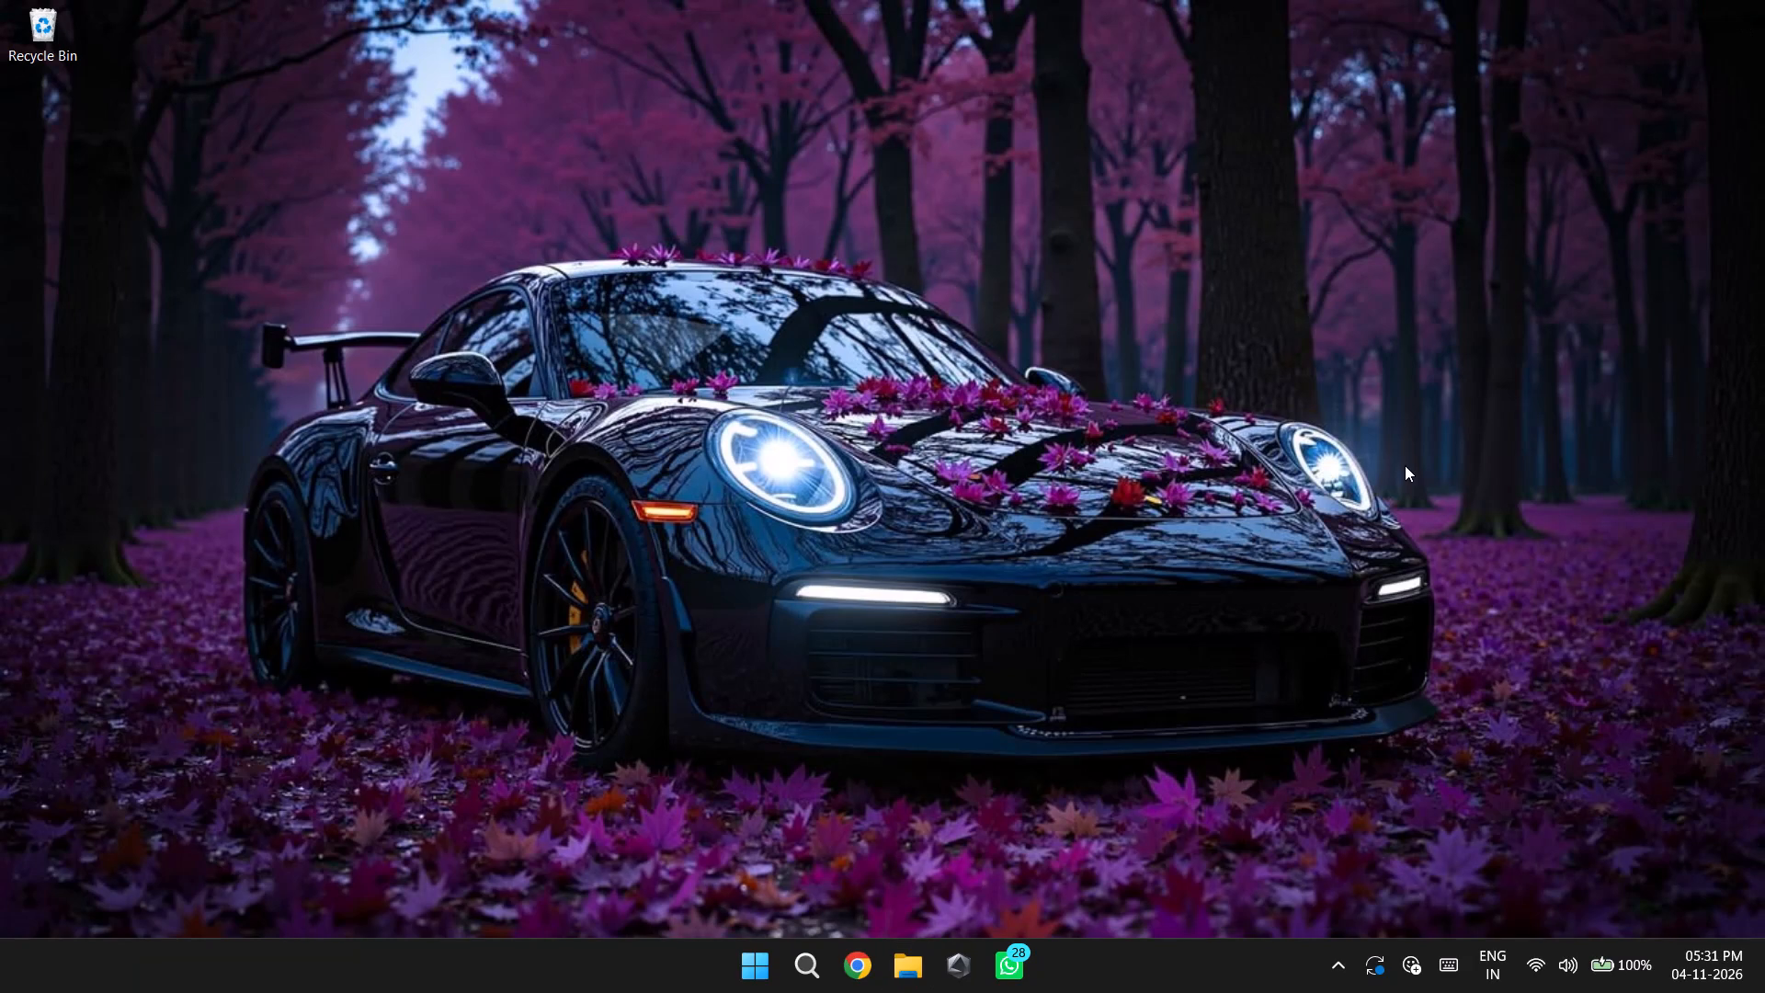
{"action": "key", "text": "super+x"}
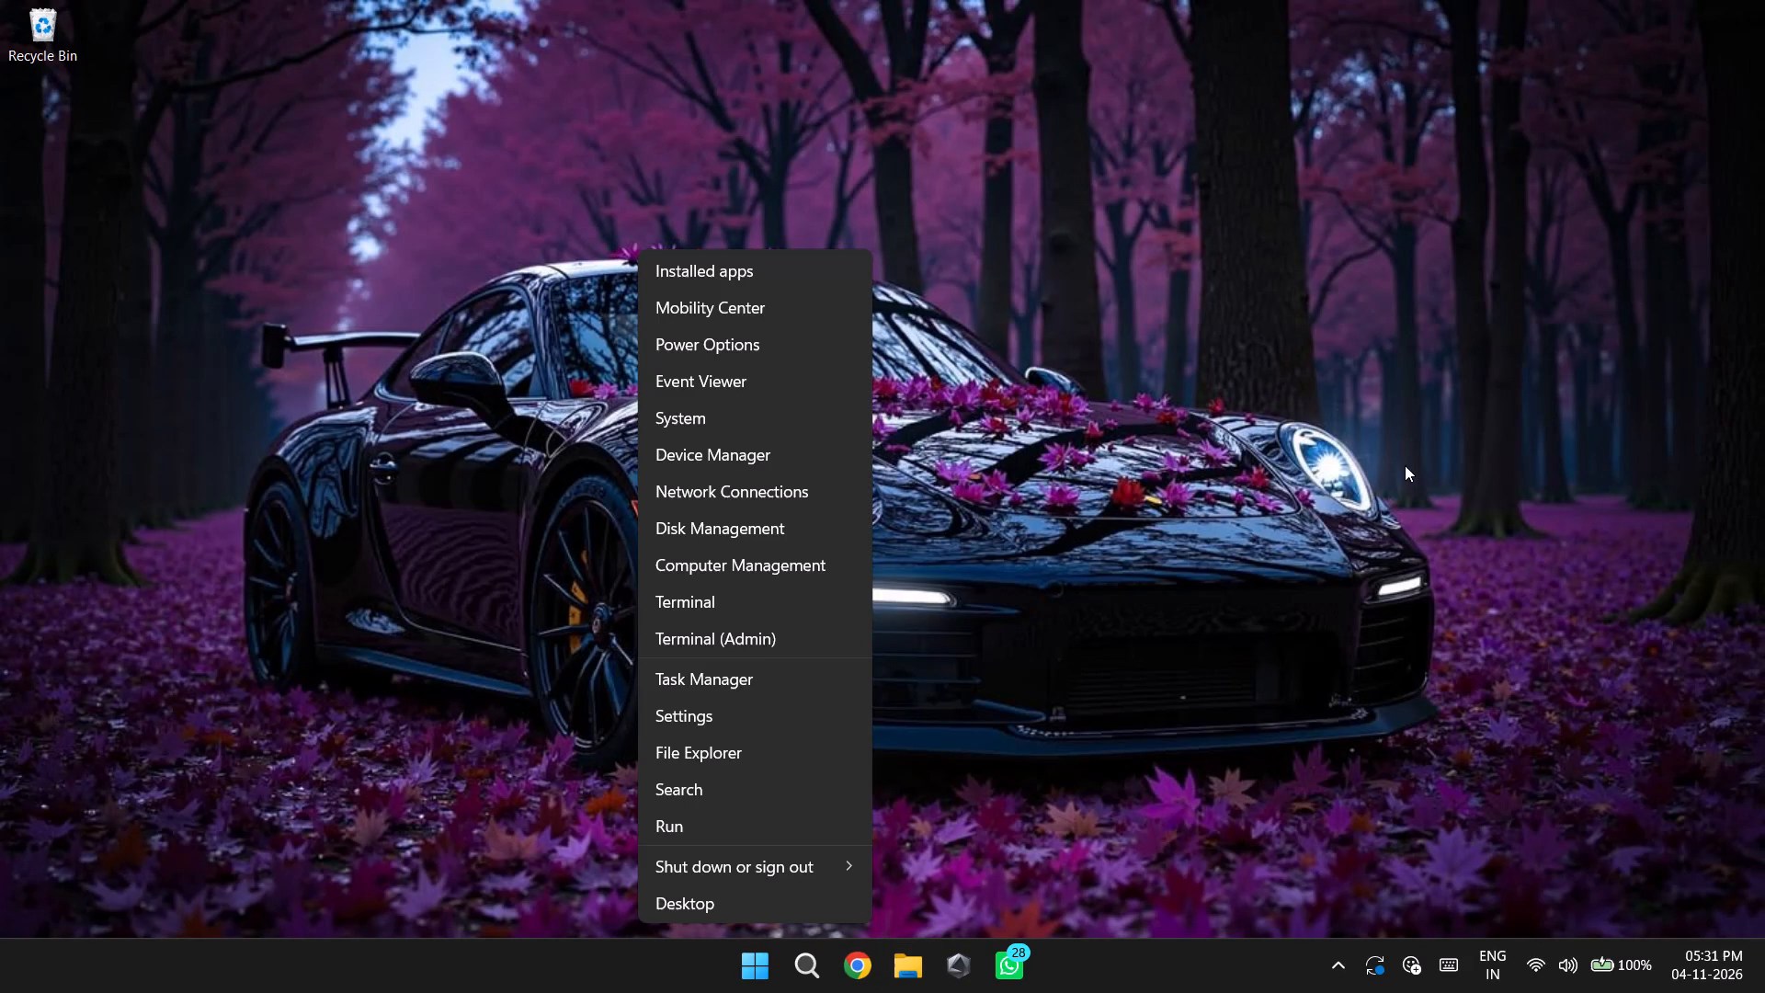
{"action": "key", "text": "u"}
{"action": "key", "text": "Down"}
{"action": "key", "text": "Down"}
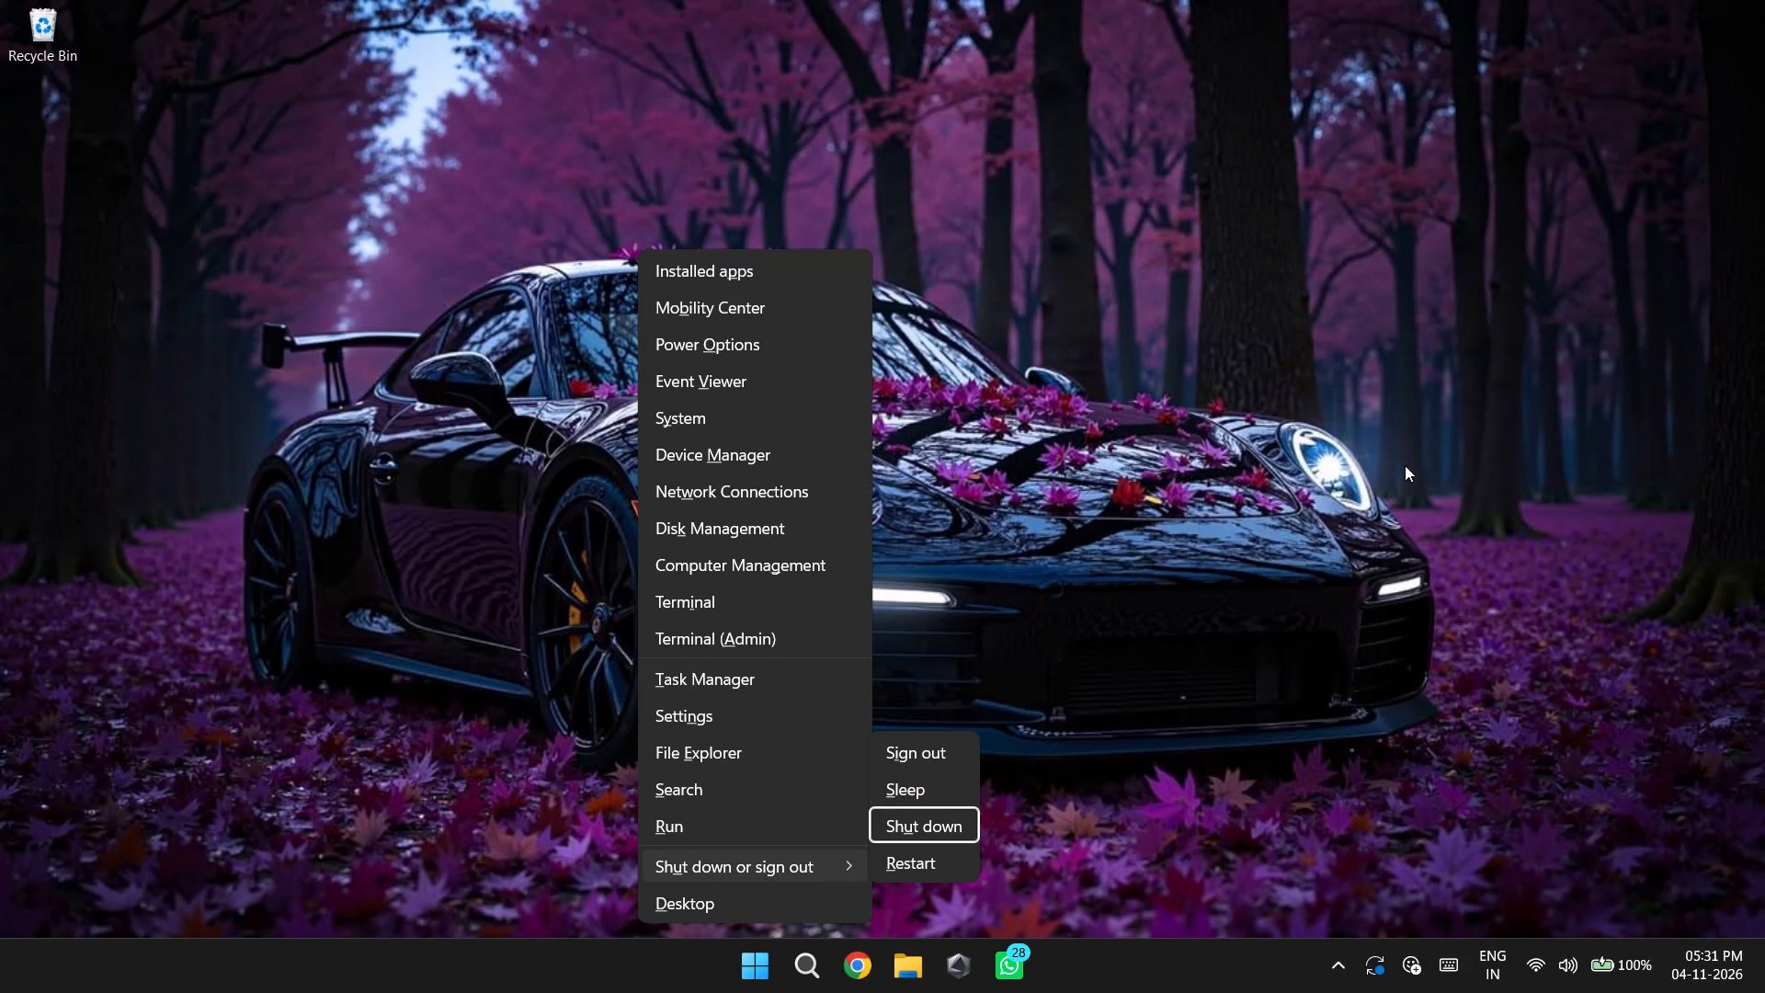
{"action": "key", "text": "Return"}
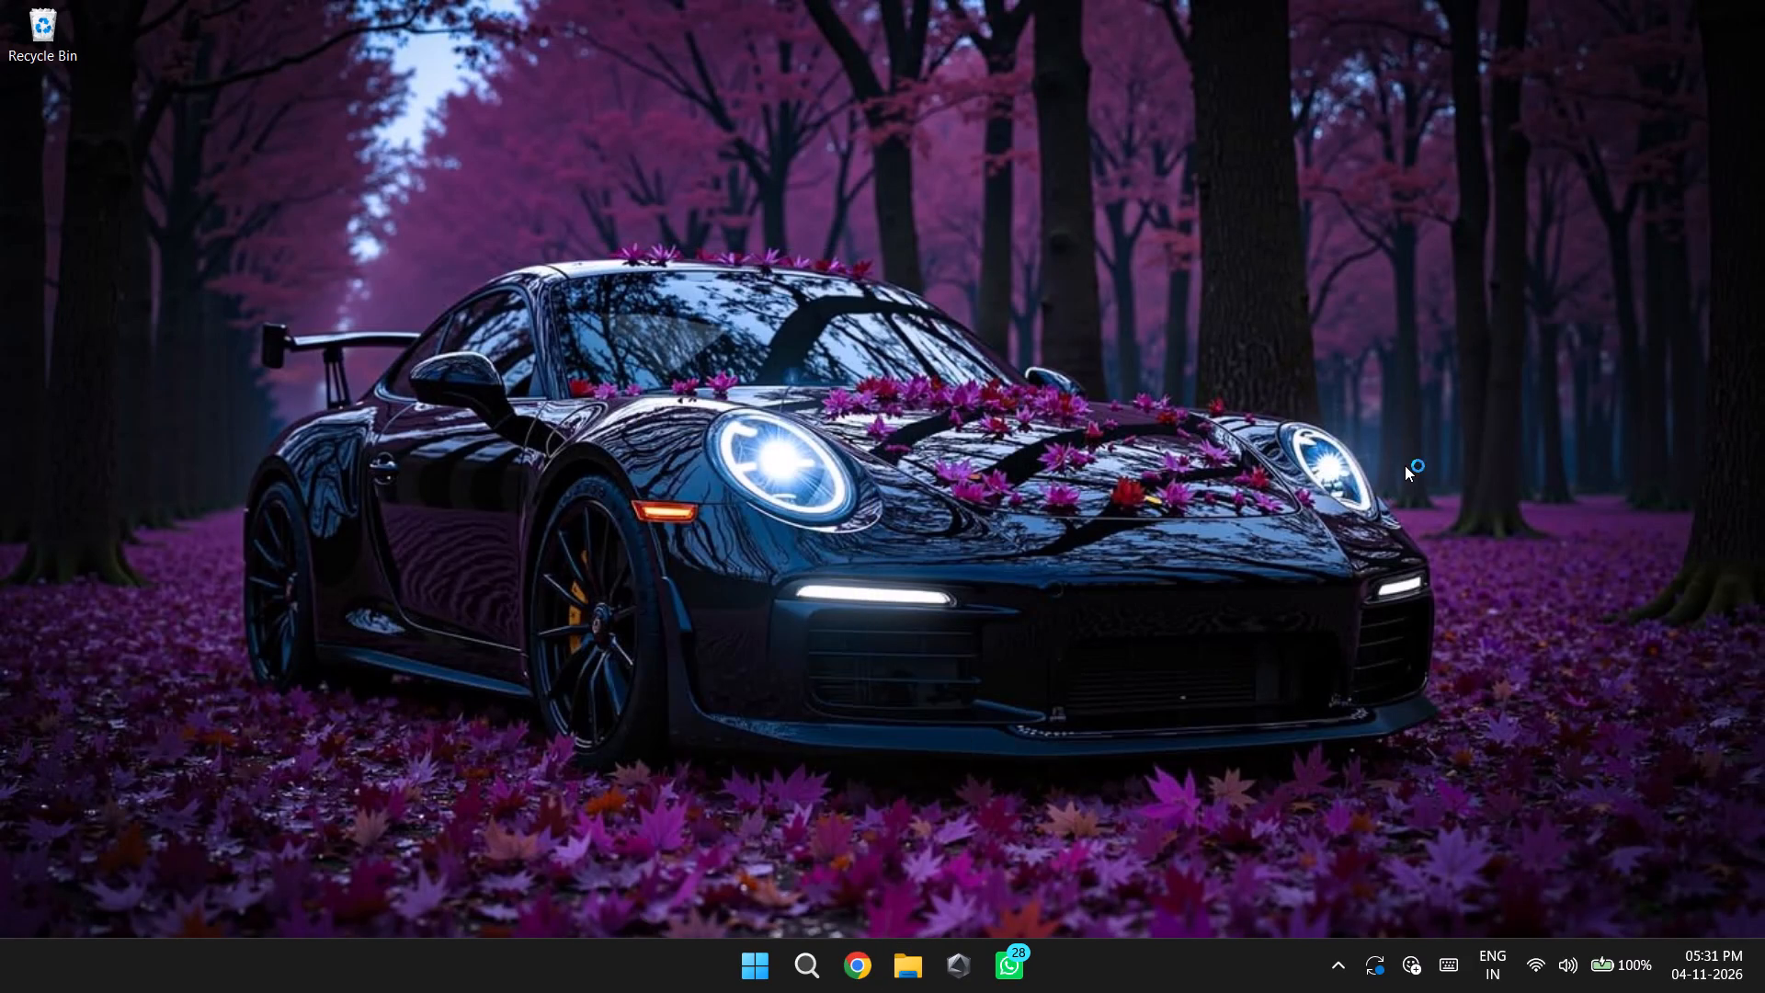